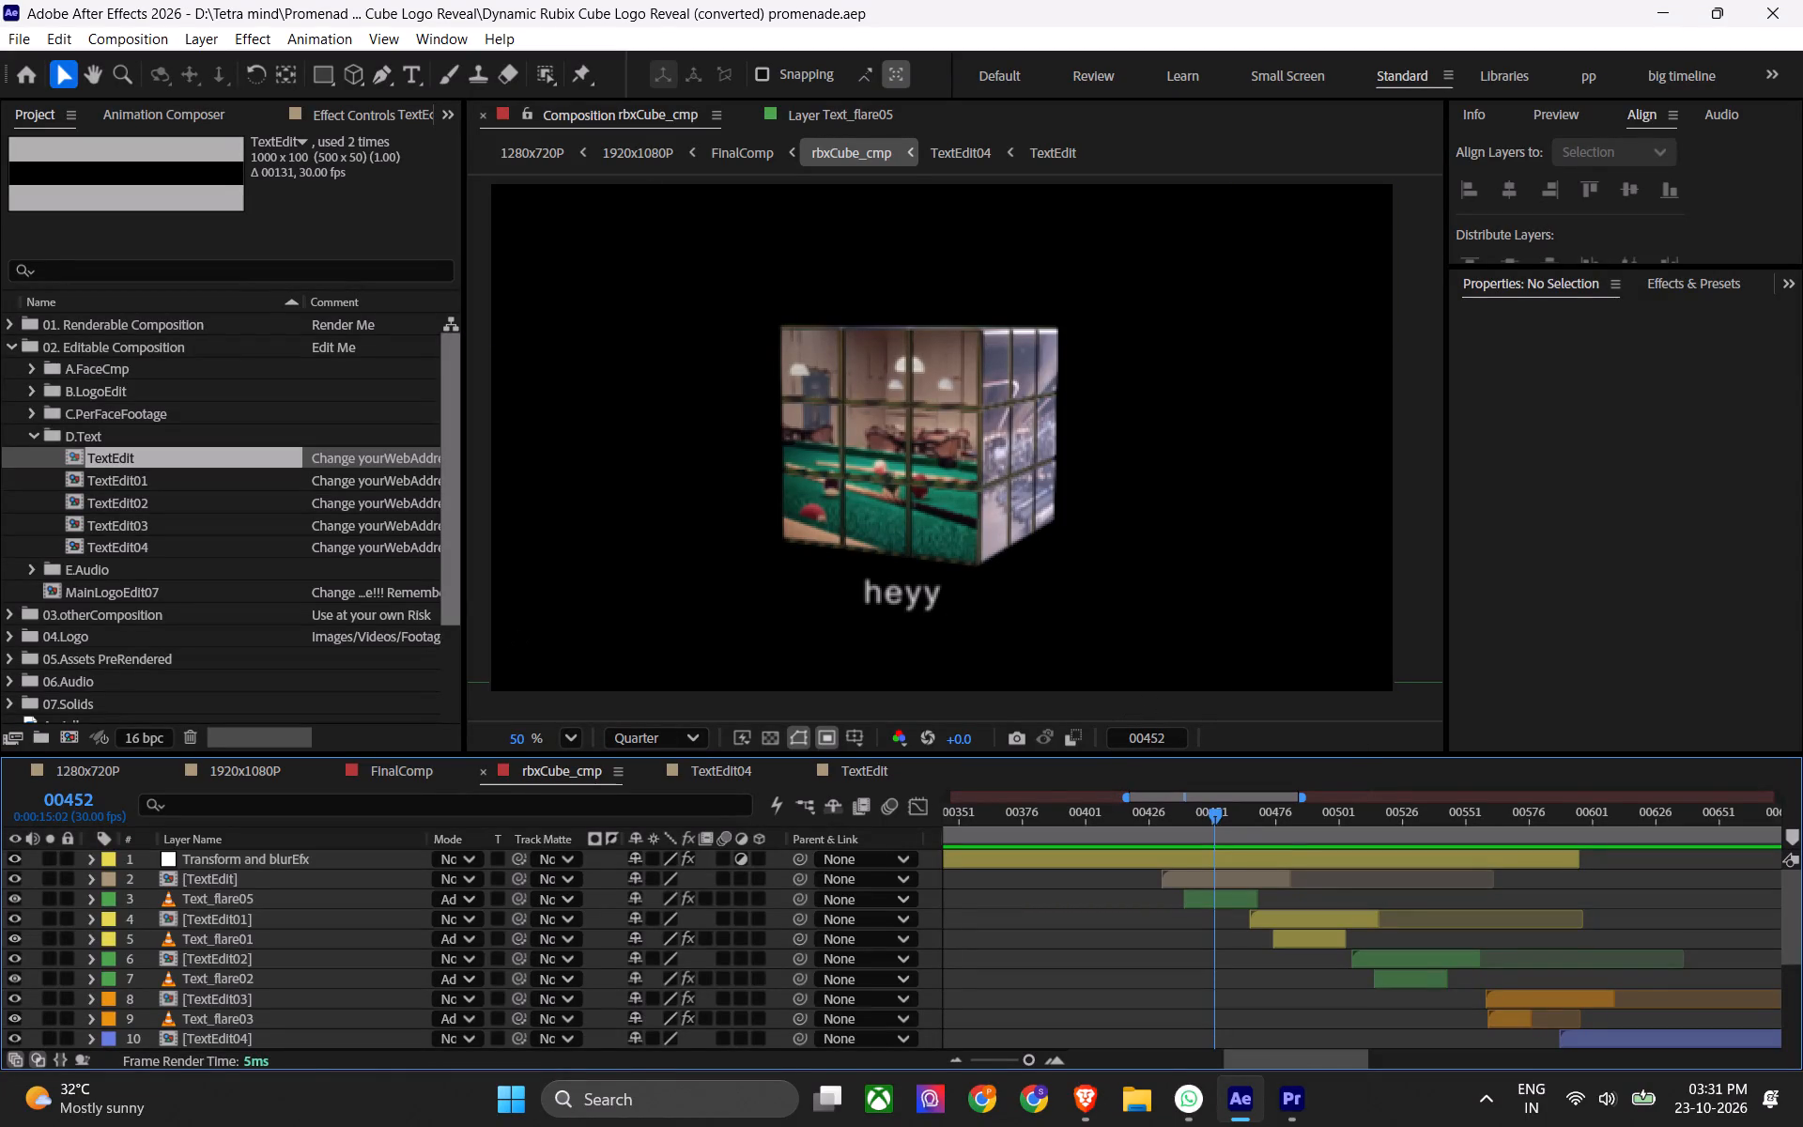
Open the LogoEdit01 through LogoEdit06 compositions in turn and examine the image used in each.
{"action": "scroll", "coordinate": [215, 460], "scroll_direction": "up", "scroll_amount": 1}
{"action": "left_click", "coordinate": [32, 440]}
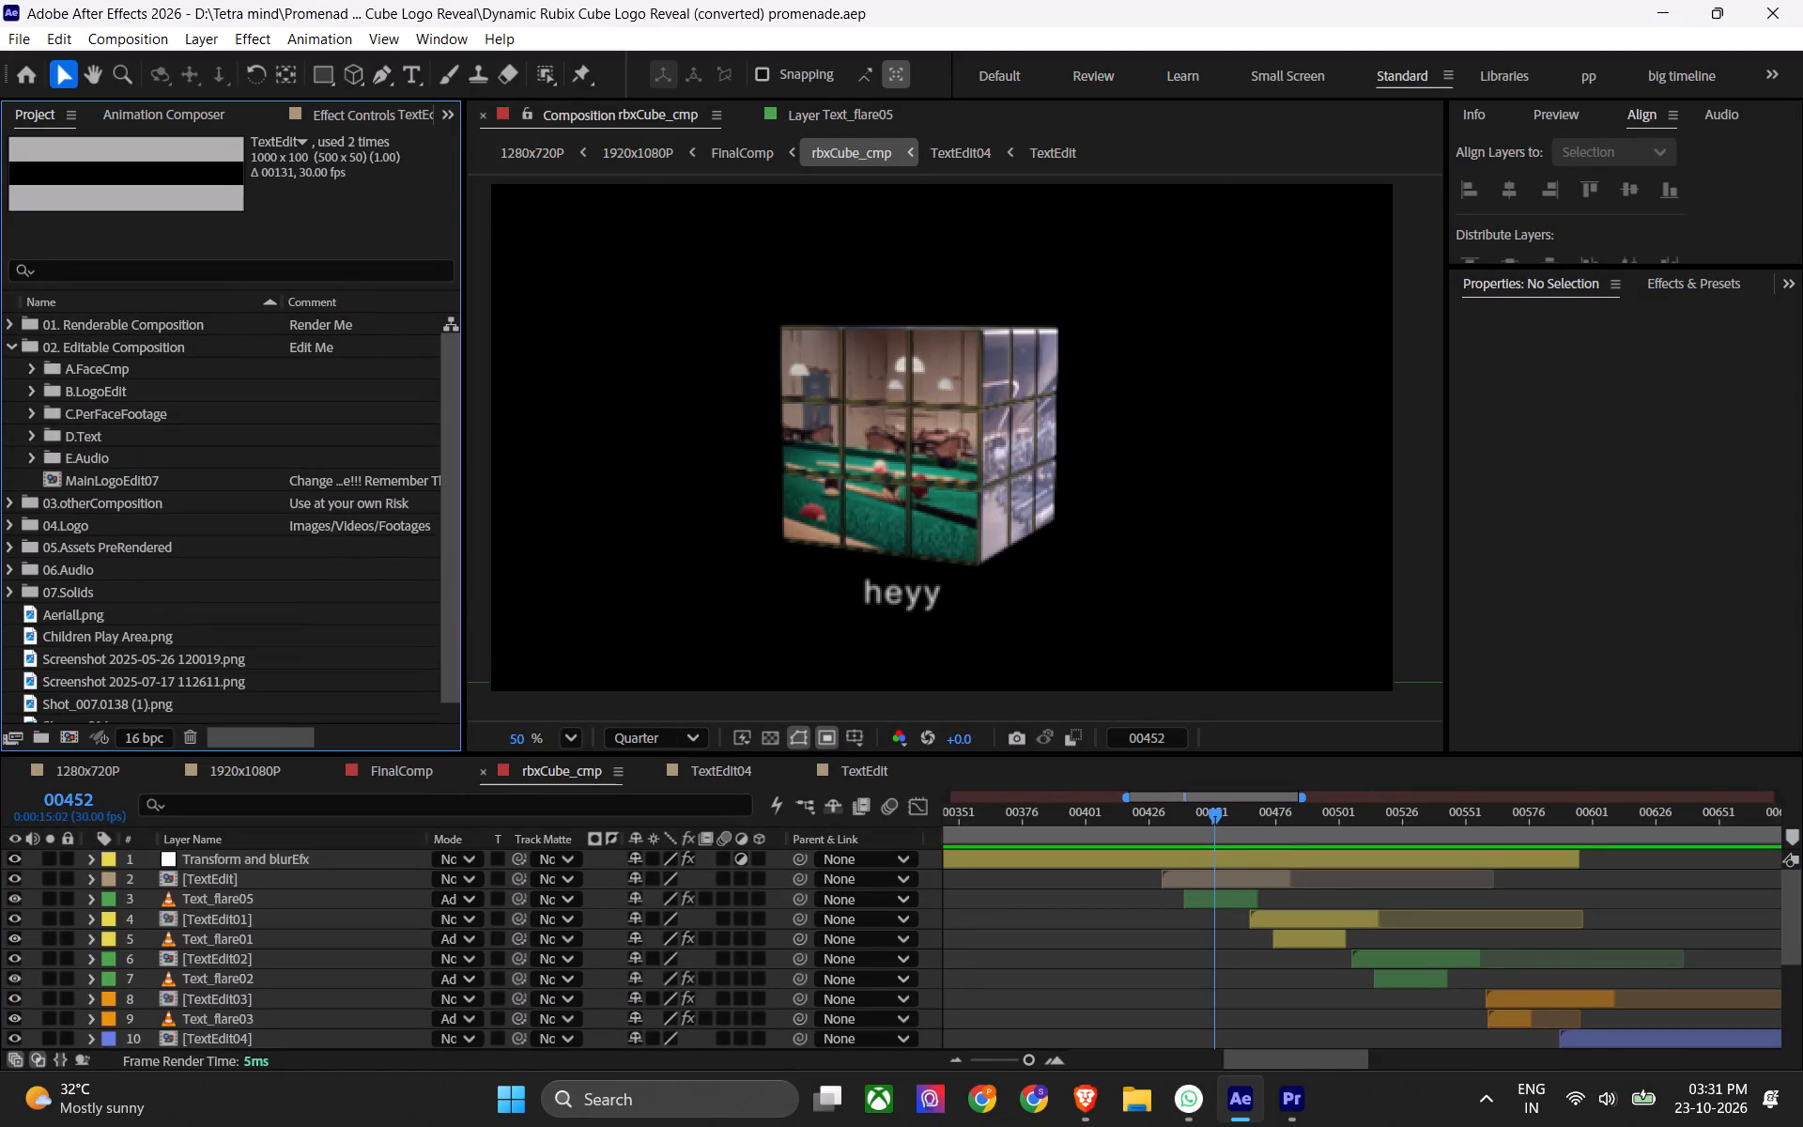
{"action": "left_click", "coordinate": [33, 395]}
{"action": "left_click", "coordinate": [196, 417]}
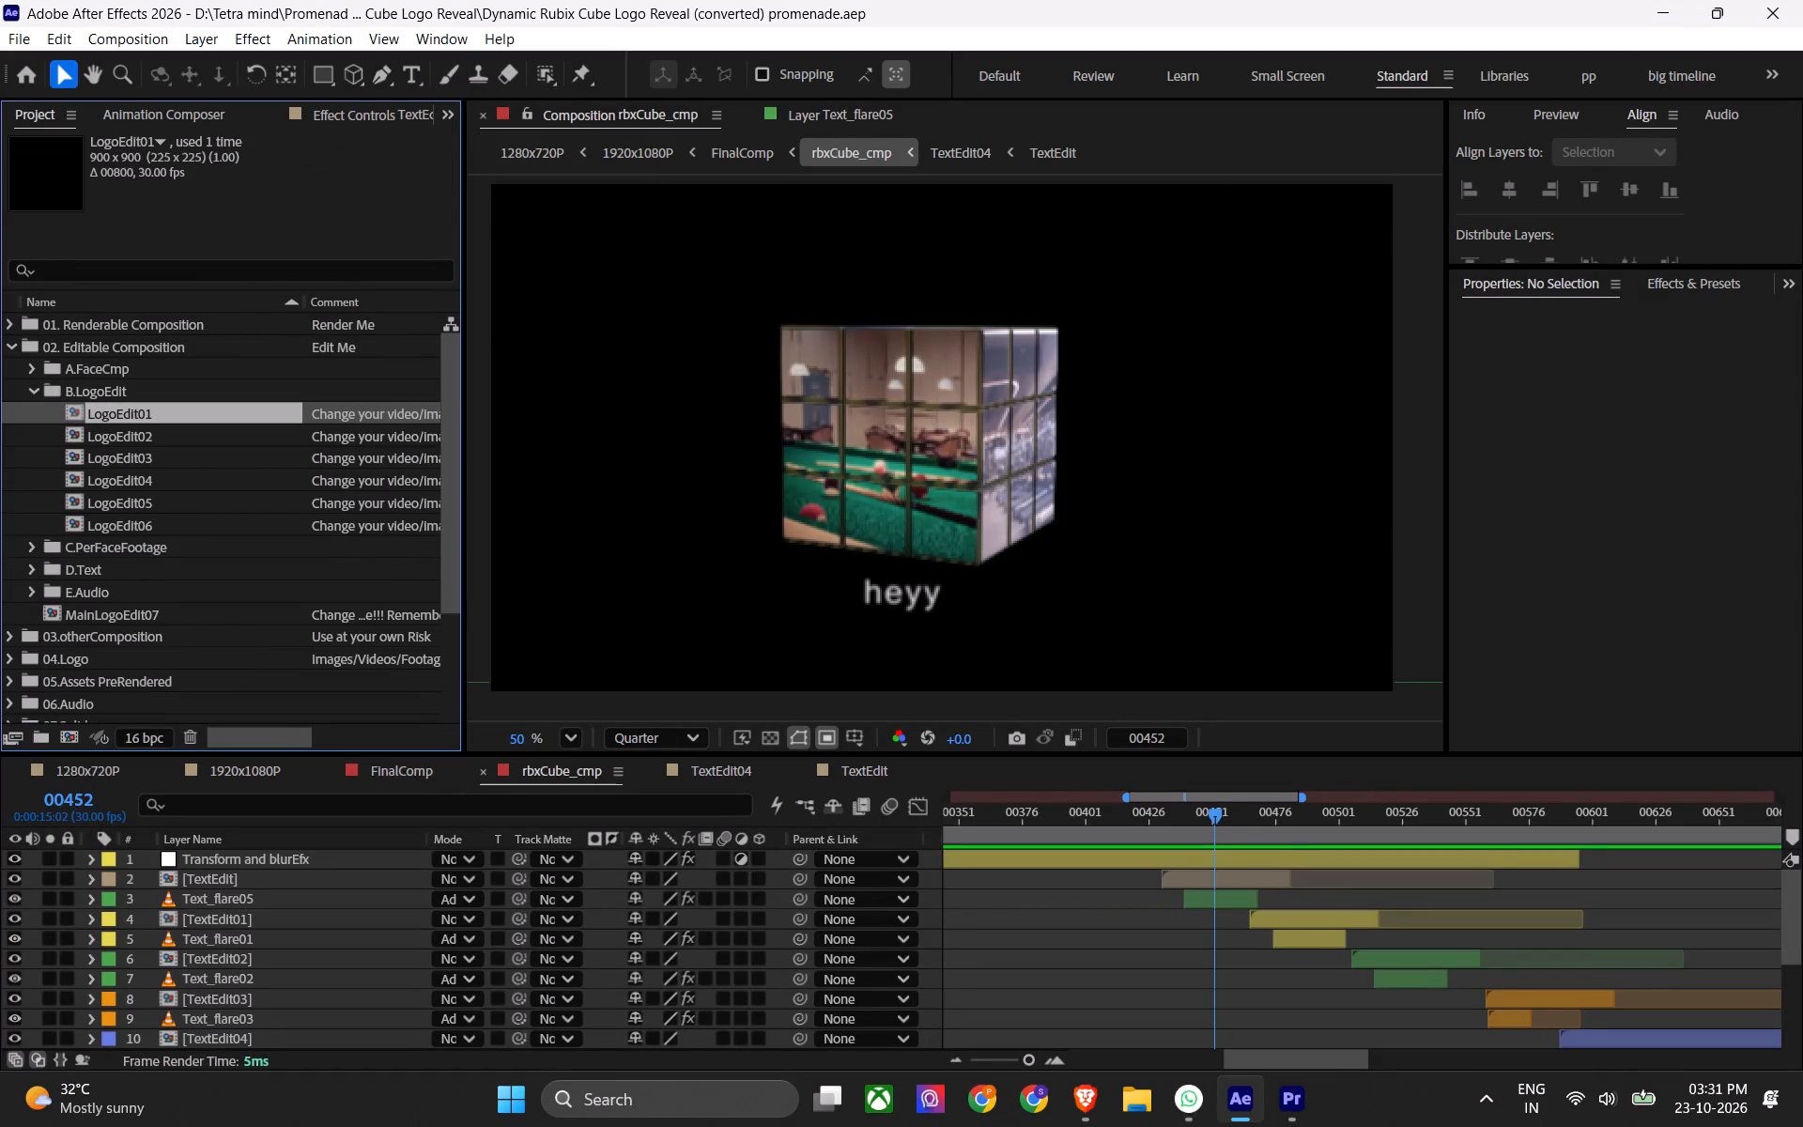
{"action": "double_click", "coordinate": [196, 417]}
{"action": "double_click", "coordinate": [139, 443]}
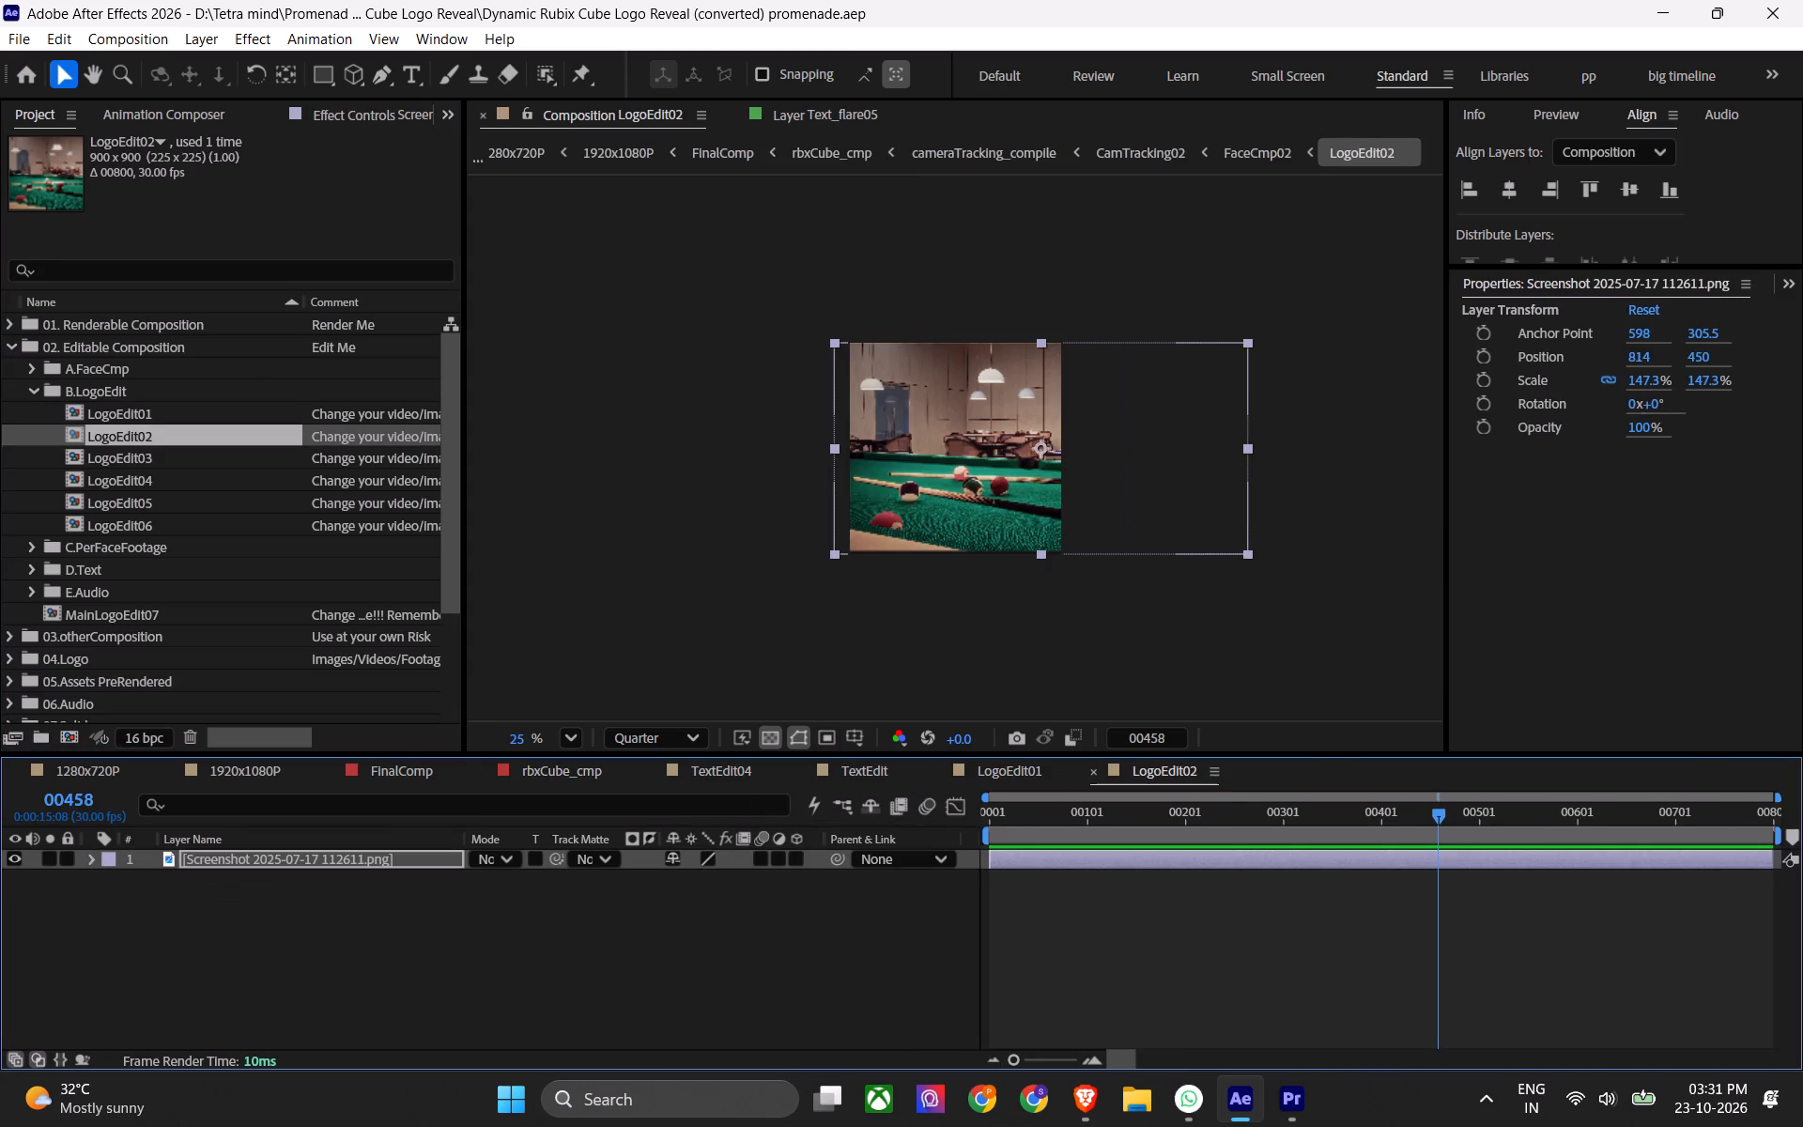
{"action": "double_click", "coordinate": [138, 455]}
{"action": "left_click", "coordinate": [131, 492]}
{"action": "double_click", "coordinate": [142, 482]}
{"action": "double_click", "coordinate": [132, 502]}
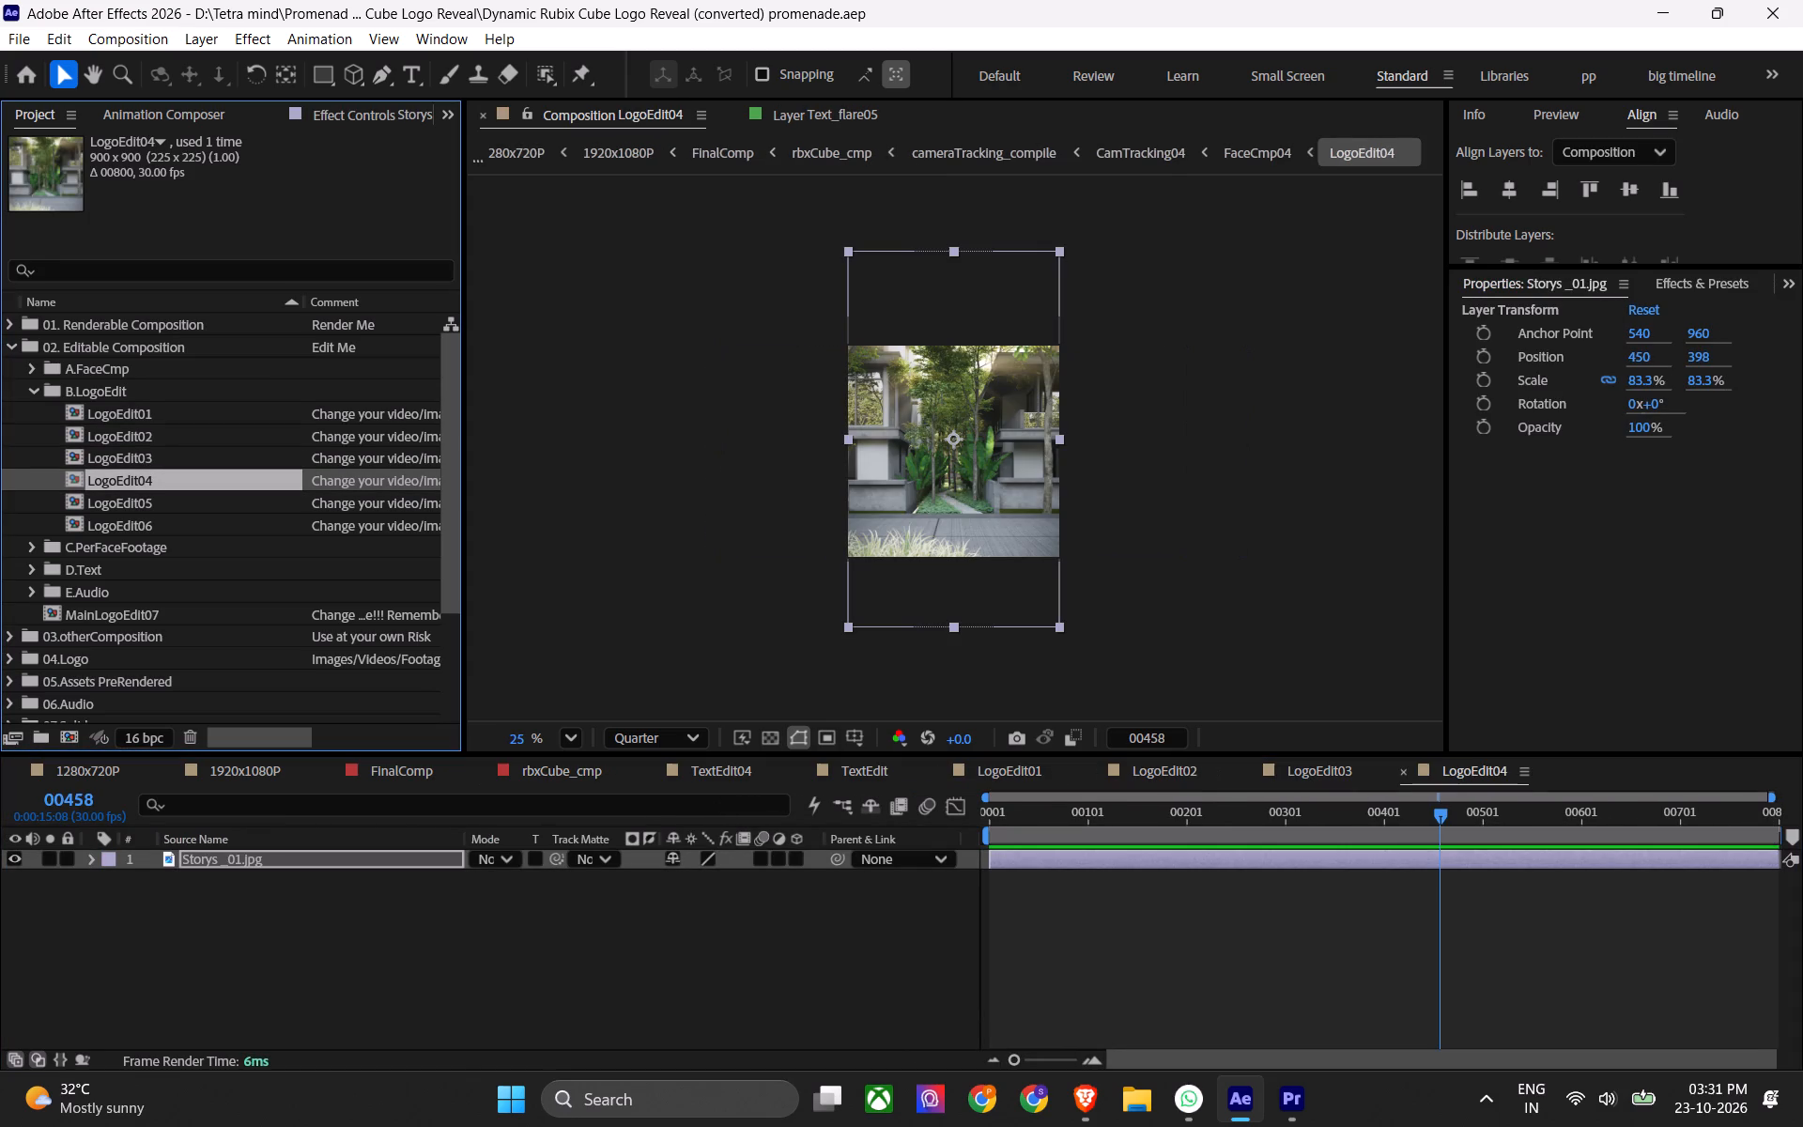
{"action": "double_click", "coordinate": [146, 503]}
{"action": "double_click", "coordinate": [139, 524]}
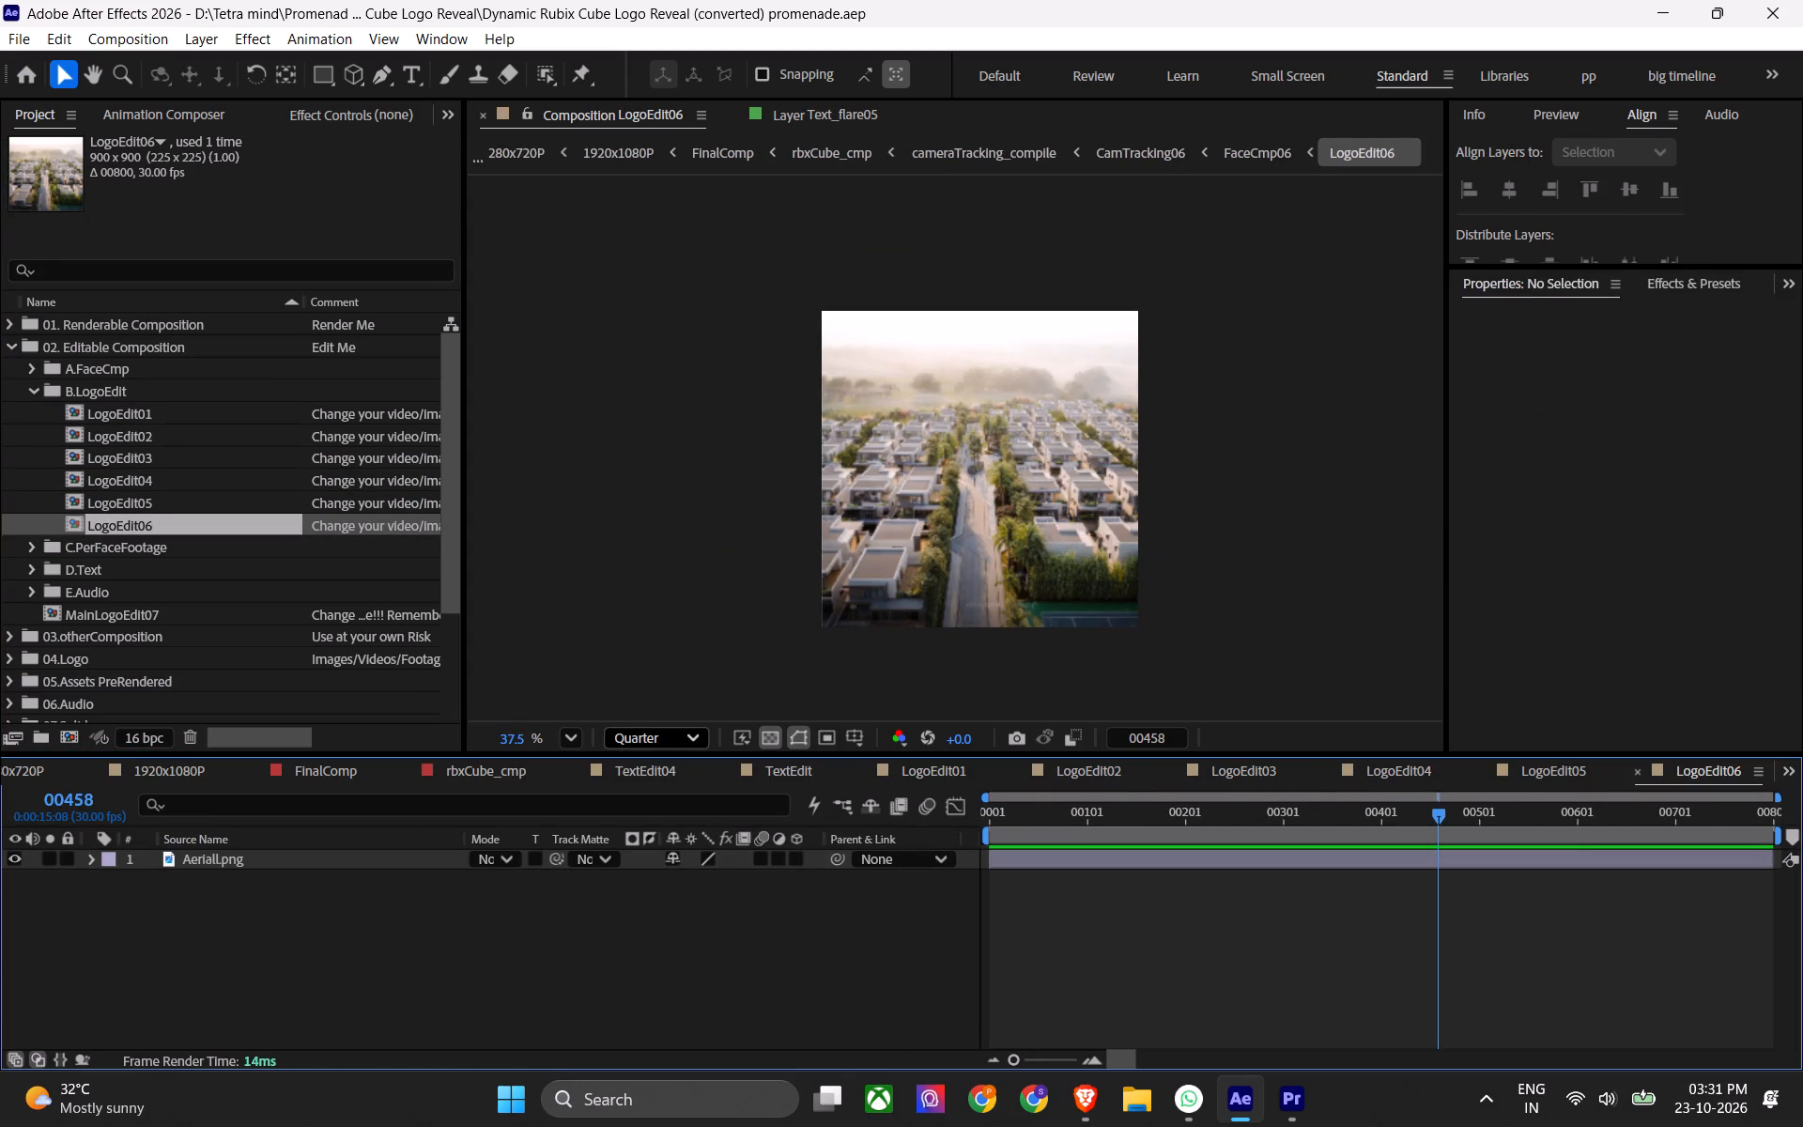
Check the cube in rbxCube_cmp at frame 460 and open LogoEdit02, the composition for its front face.
{"action": "left_click", "coordinate": [476, 773]}
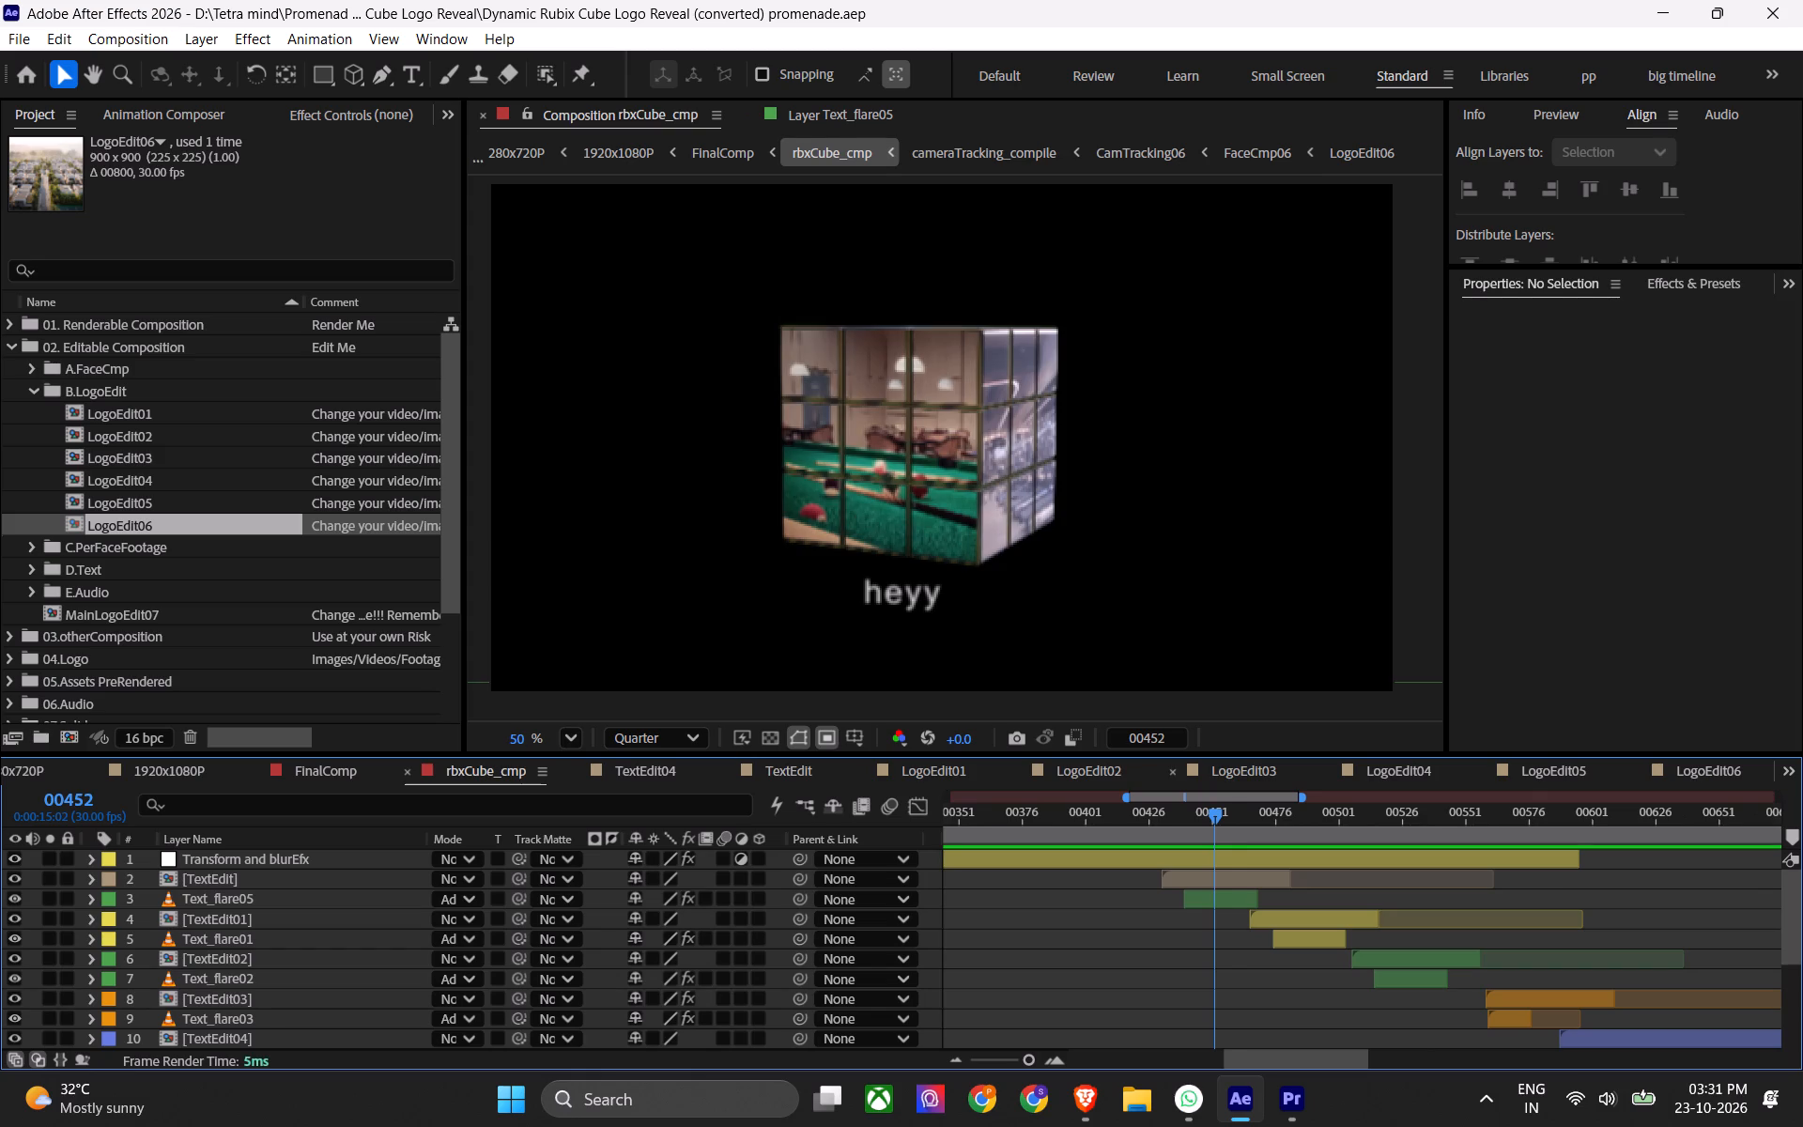
{"action": "left_click_drag", "start_coordinate": [1224, 816], "coordinate": [1235, 826]}
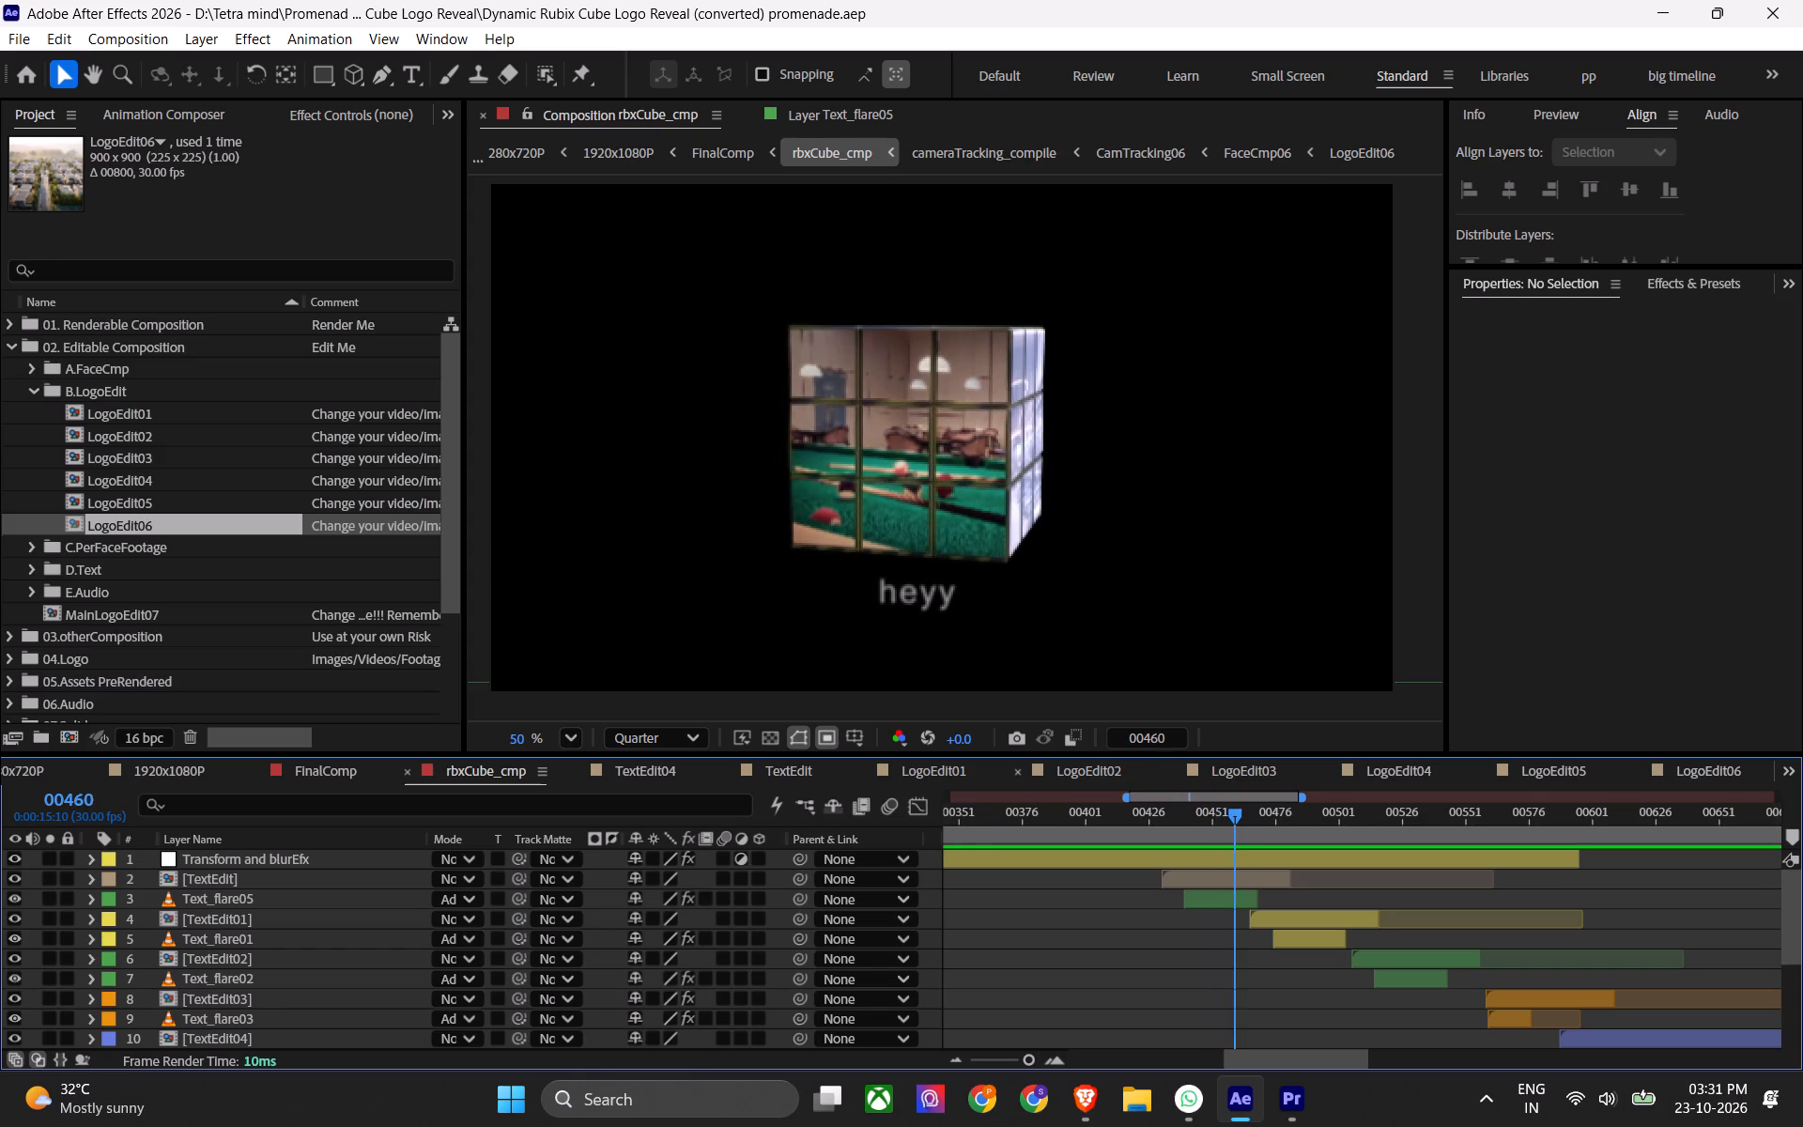
{"action": "left_click", "coordinate": [1069, 764]}
{"action": "scroll", "coordinate": [232, 556], "scroll_direction": "down", "scroll_amount": 4}
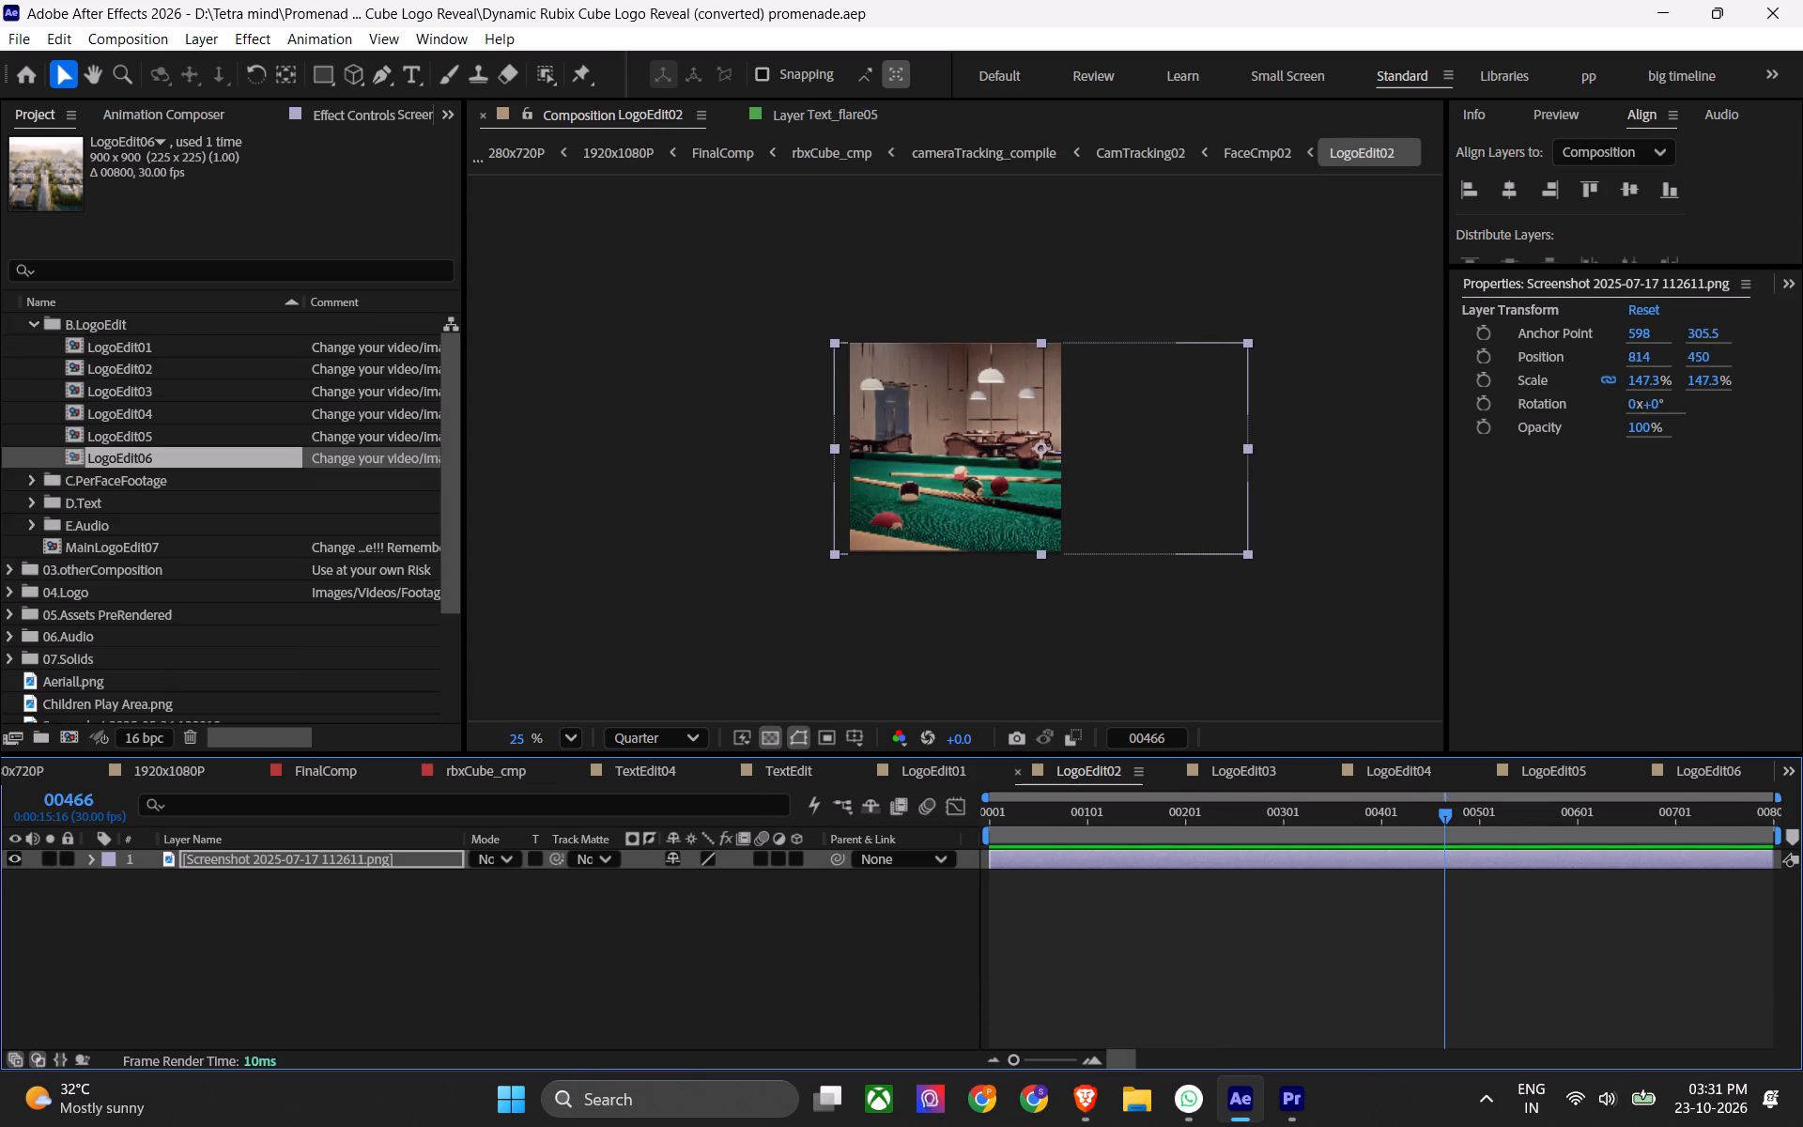
{"action": "scroll", "coordinate": [232, 556], "scroll_direction": "down", "scroll_amount": 2}
{"action": "scroll", "coordinate": [69, 614], "scroll_direction": "down", "scroll_amount": 5}
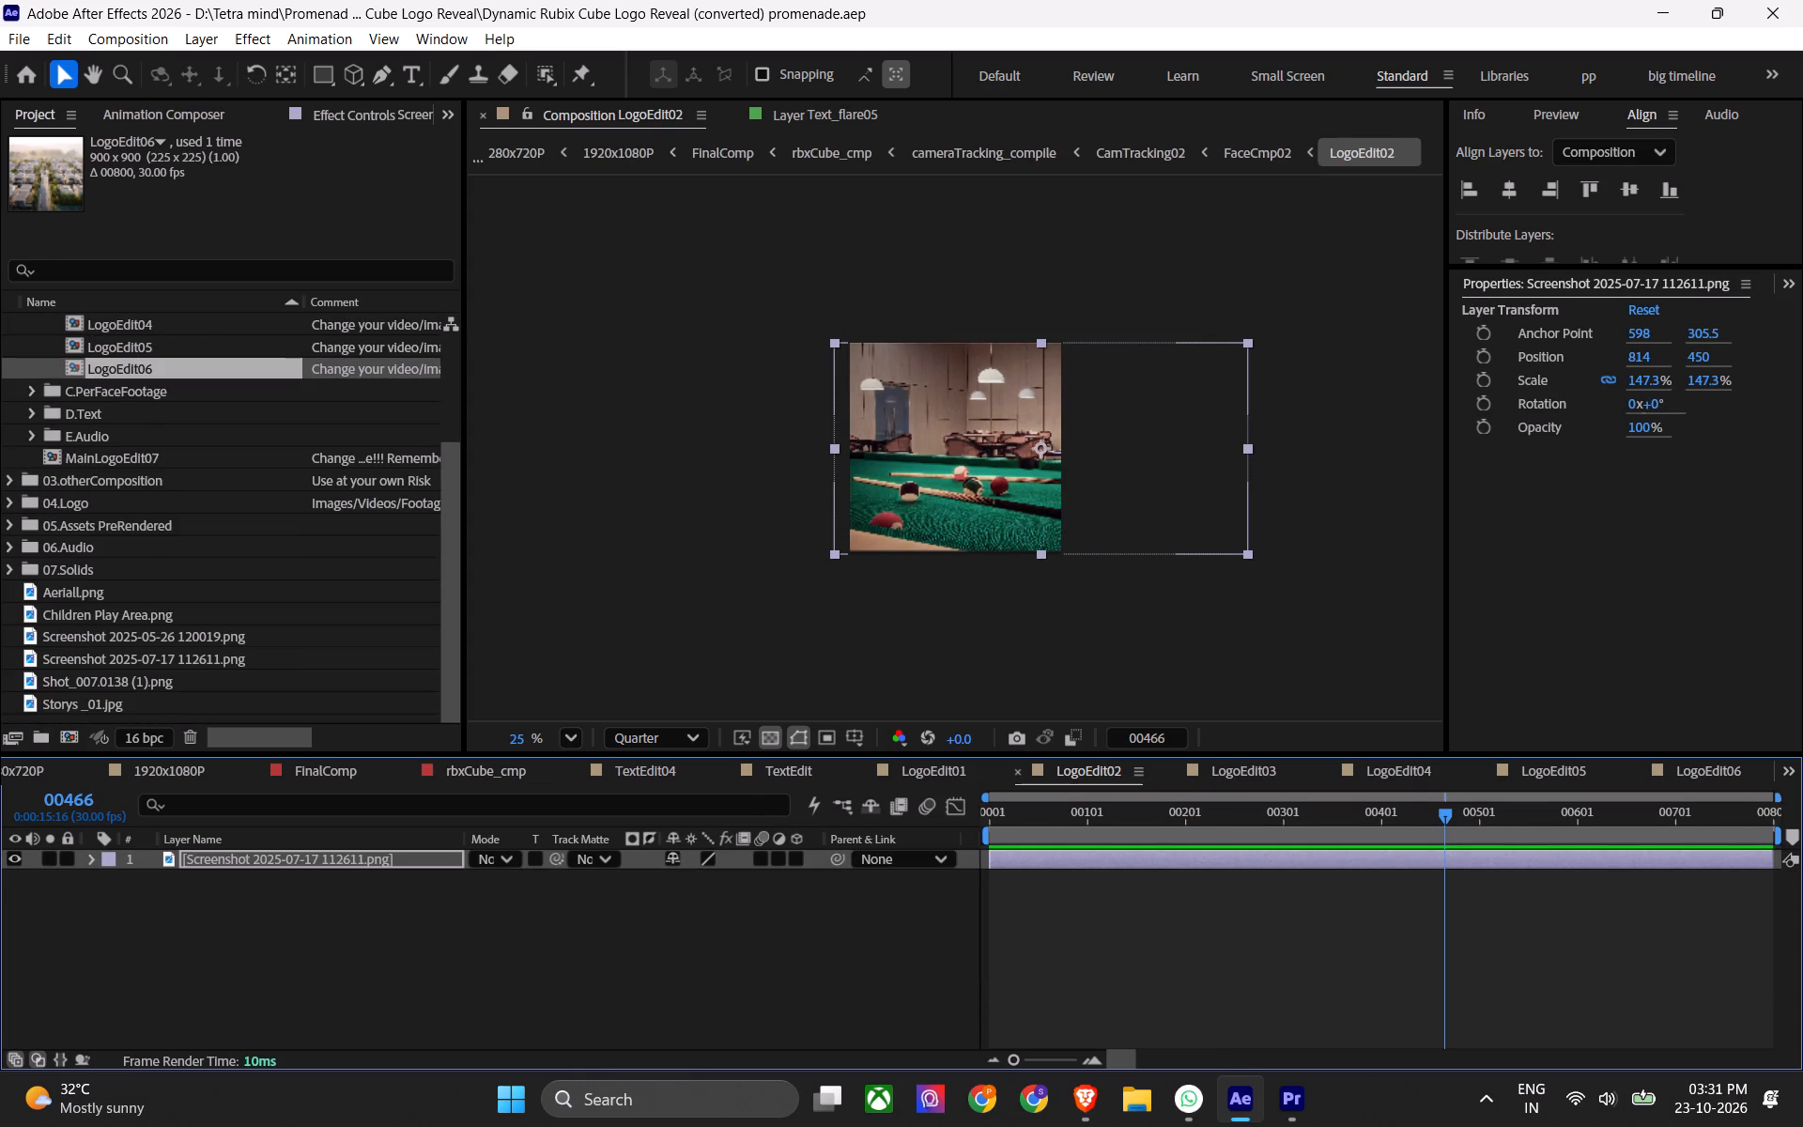
Switch to File Explorer and open the images folder under D:\Tetra mind\Promenade\Promenade_oct 23\footage.
{"action": "left_click", "coordinate": [1802, 1126]}
{"action": "left_click", "coordinate": [39, 239]}
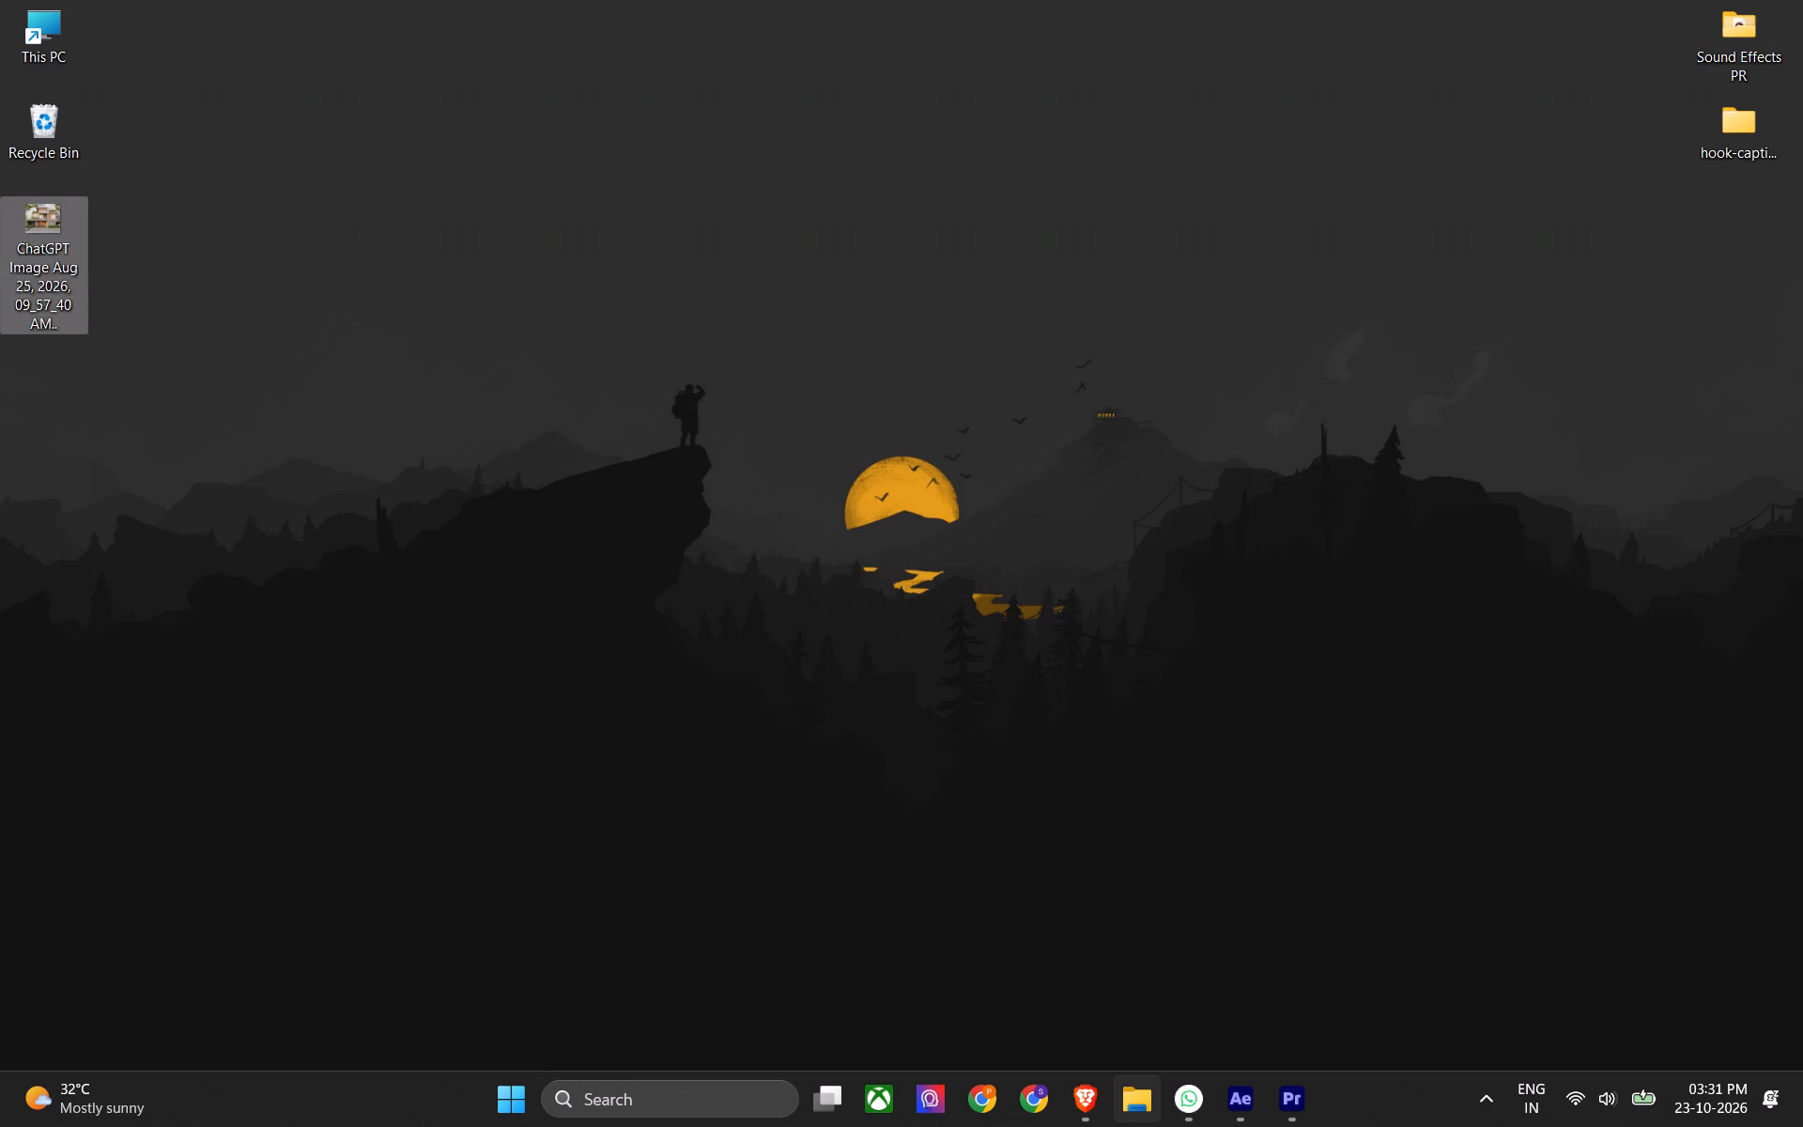
{"action": "left_click", "coordinate": [1145, 1088]}
{"action": "left_click", "coordinate": [438, 699]}
{"action": "double_click", "coordinate": [768, 484]}
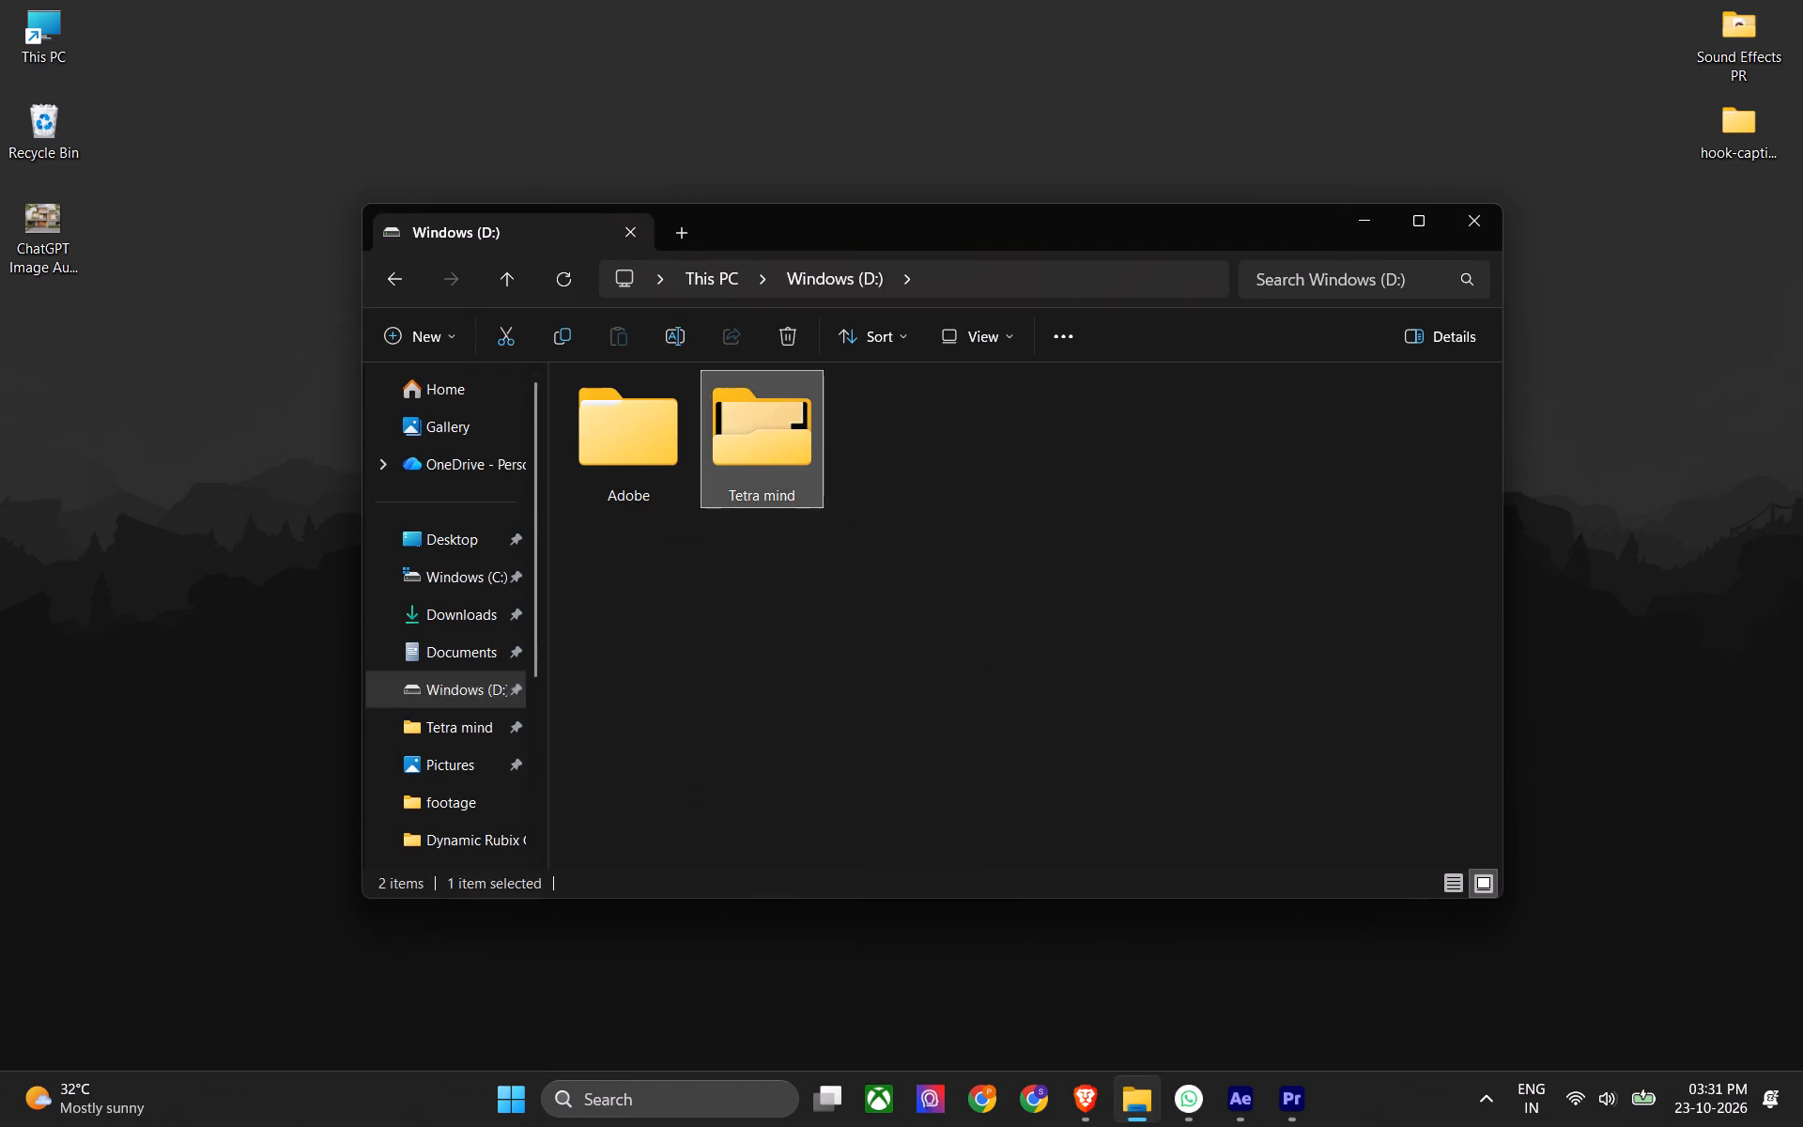
{"action": "left_click", "coordinate": [929, 597]}
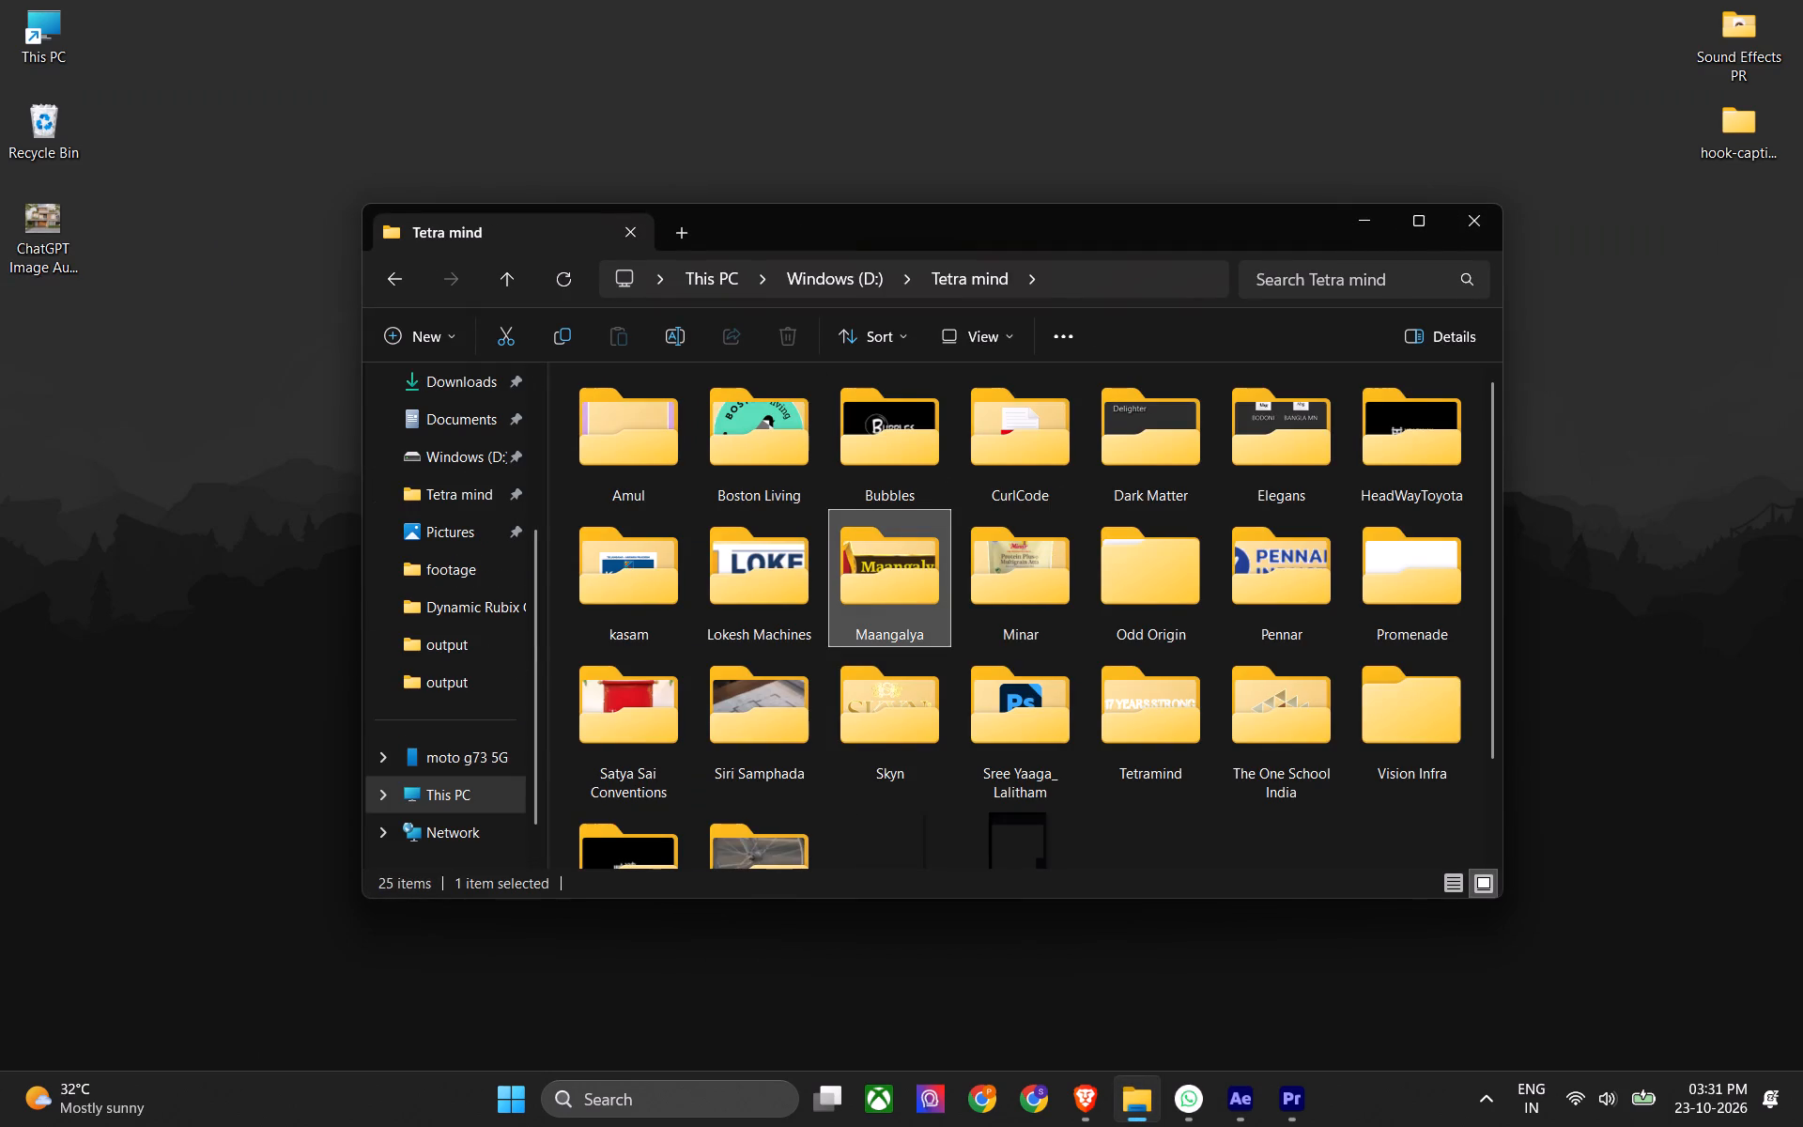
{"action": "key", "text": "p"}
{"action": "double_click", "coordinate": [1390, 579]}
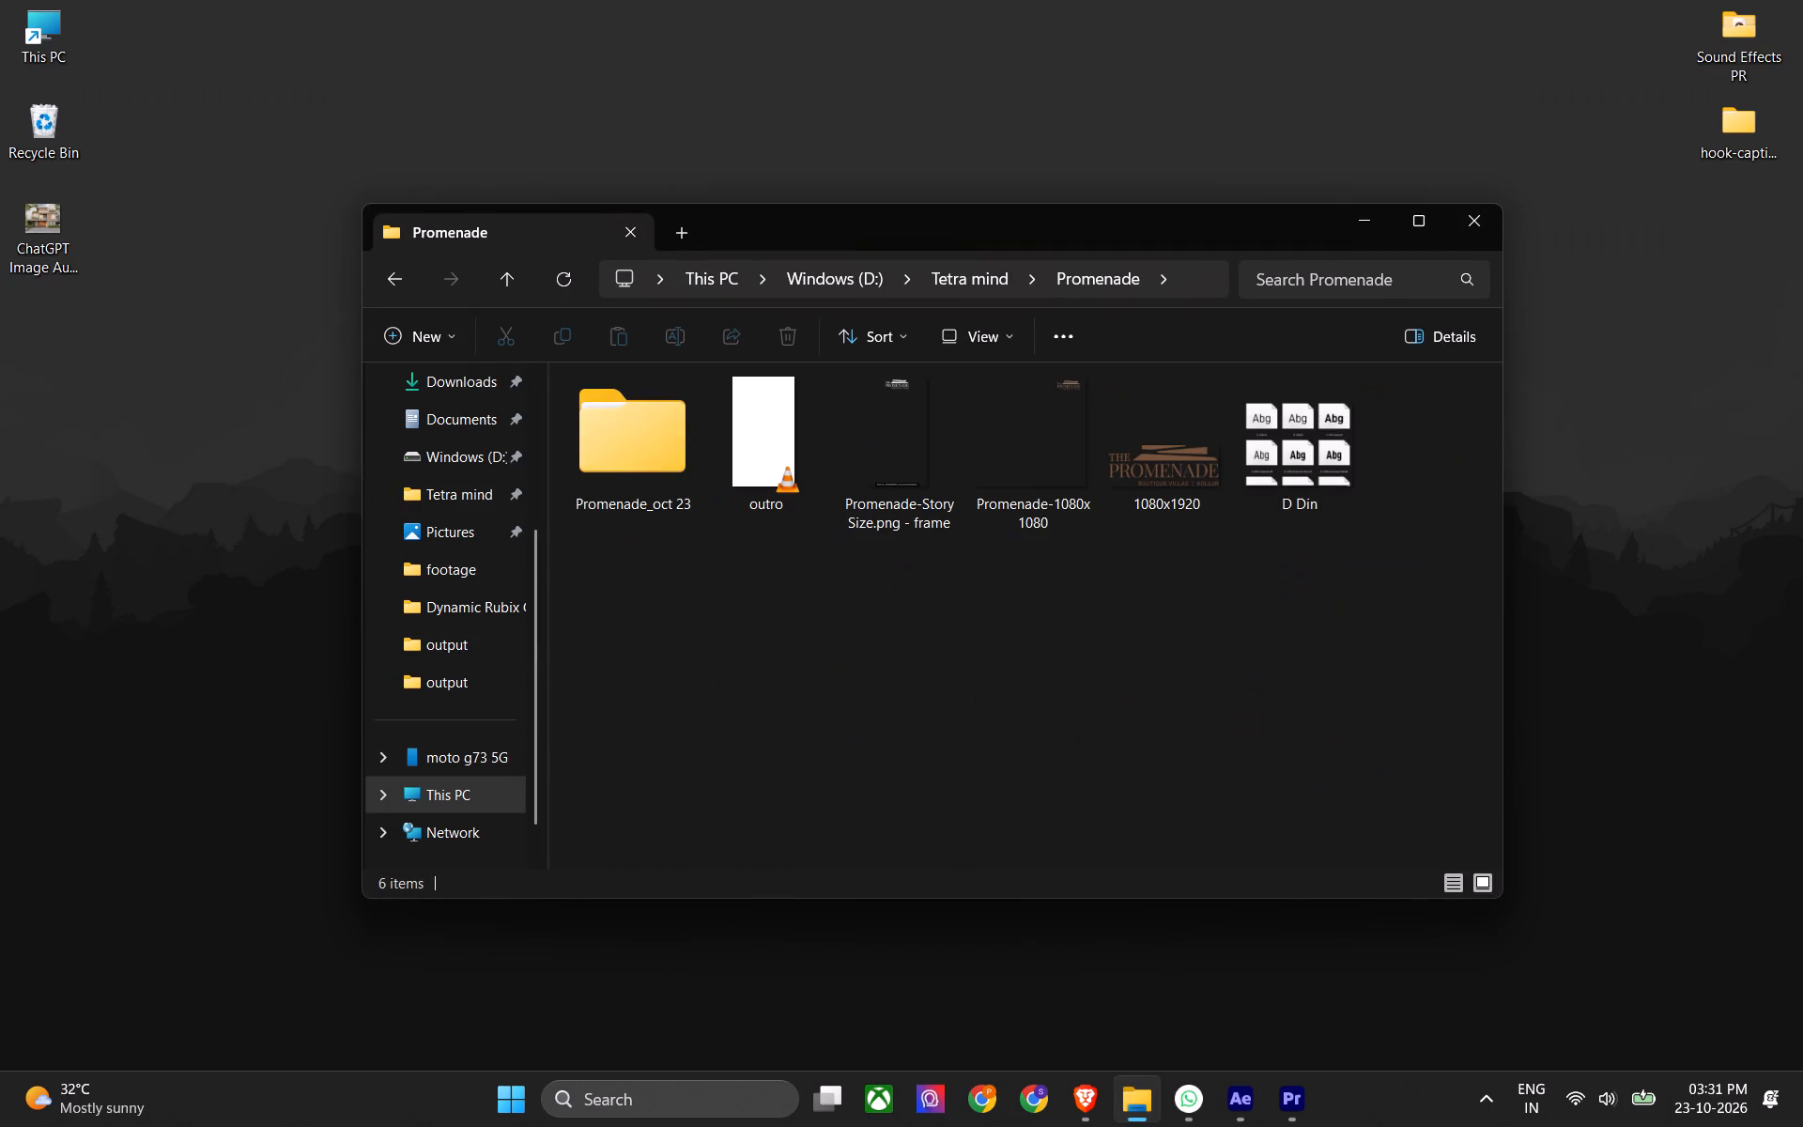
{"action": "left_click", "coordinate": [873, 652]}
{"action": "double_click", "coordinate": [691, 497]}
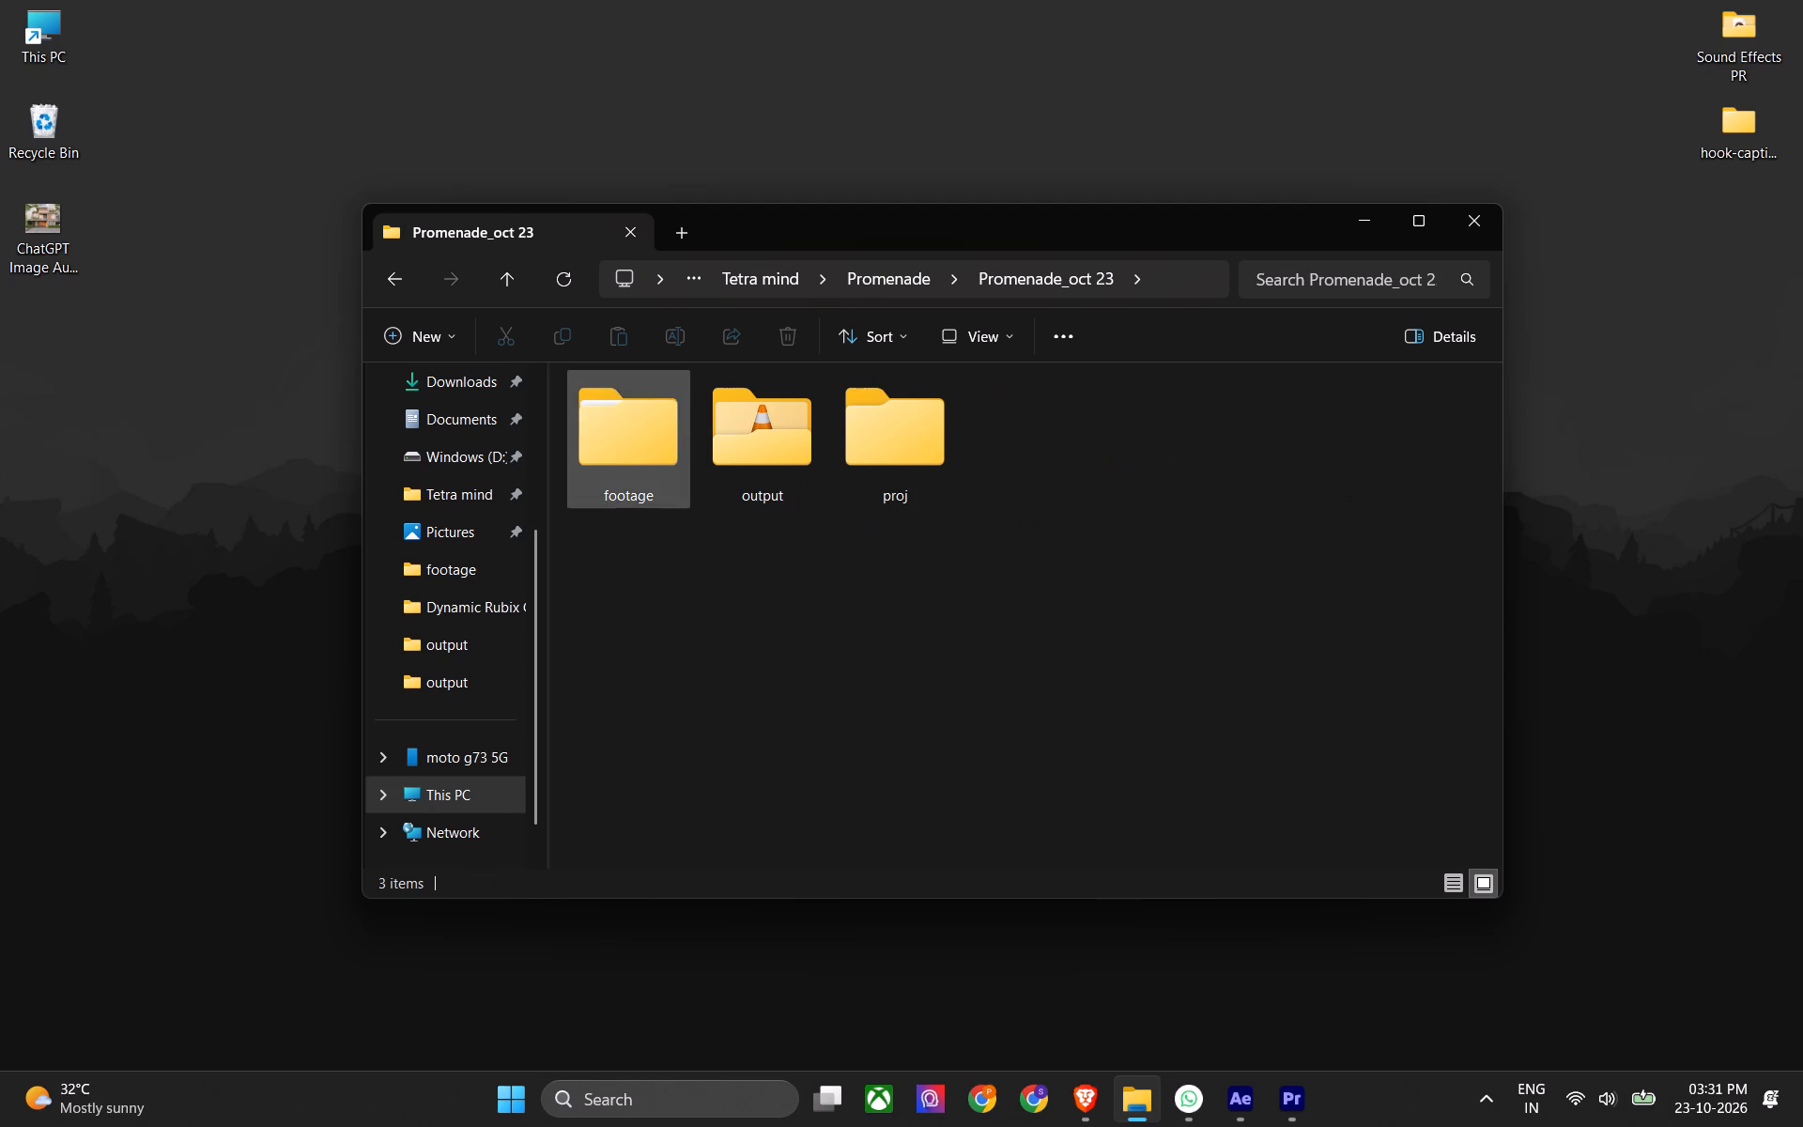
{"action": "double_click", "coordinate": [650, 470]}
{"action": "double_click", "coordinate": [708, 431]}
Move the ChatGPT house image from the desktop into the images folder.
{"action": "left_click_drag", "start_coordinate": [158, 356], "coordinate": [38, 225]}
{"action": "key", "text": "ctrl+x"}
{"action": "left_click", "coordinate": [779, 704]}
{"action": "key", "text": "ctrl+v"}
{"action": "left_click", "coordinate": [779, 704], "text": "ctrl"}
{"action": "left_click", "coordinate": [1273, 706]}
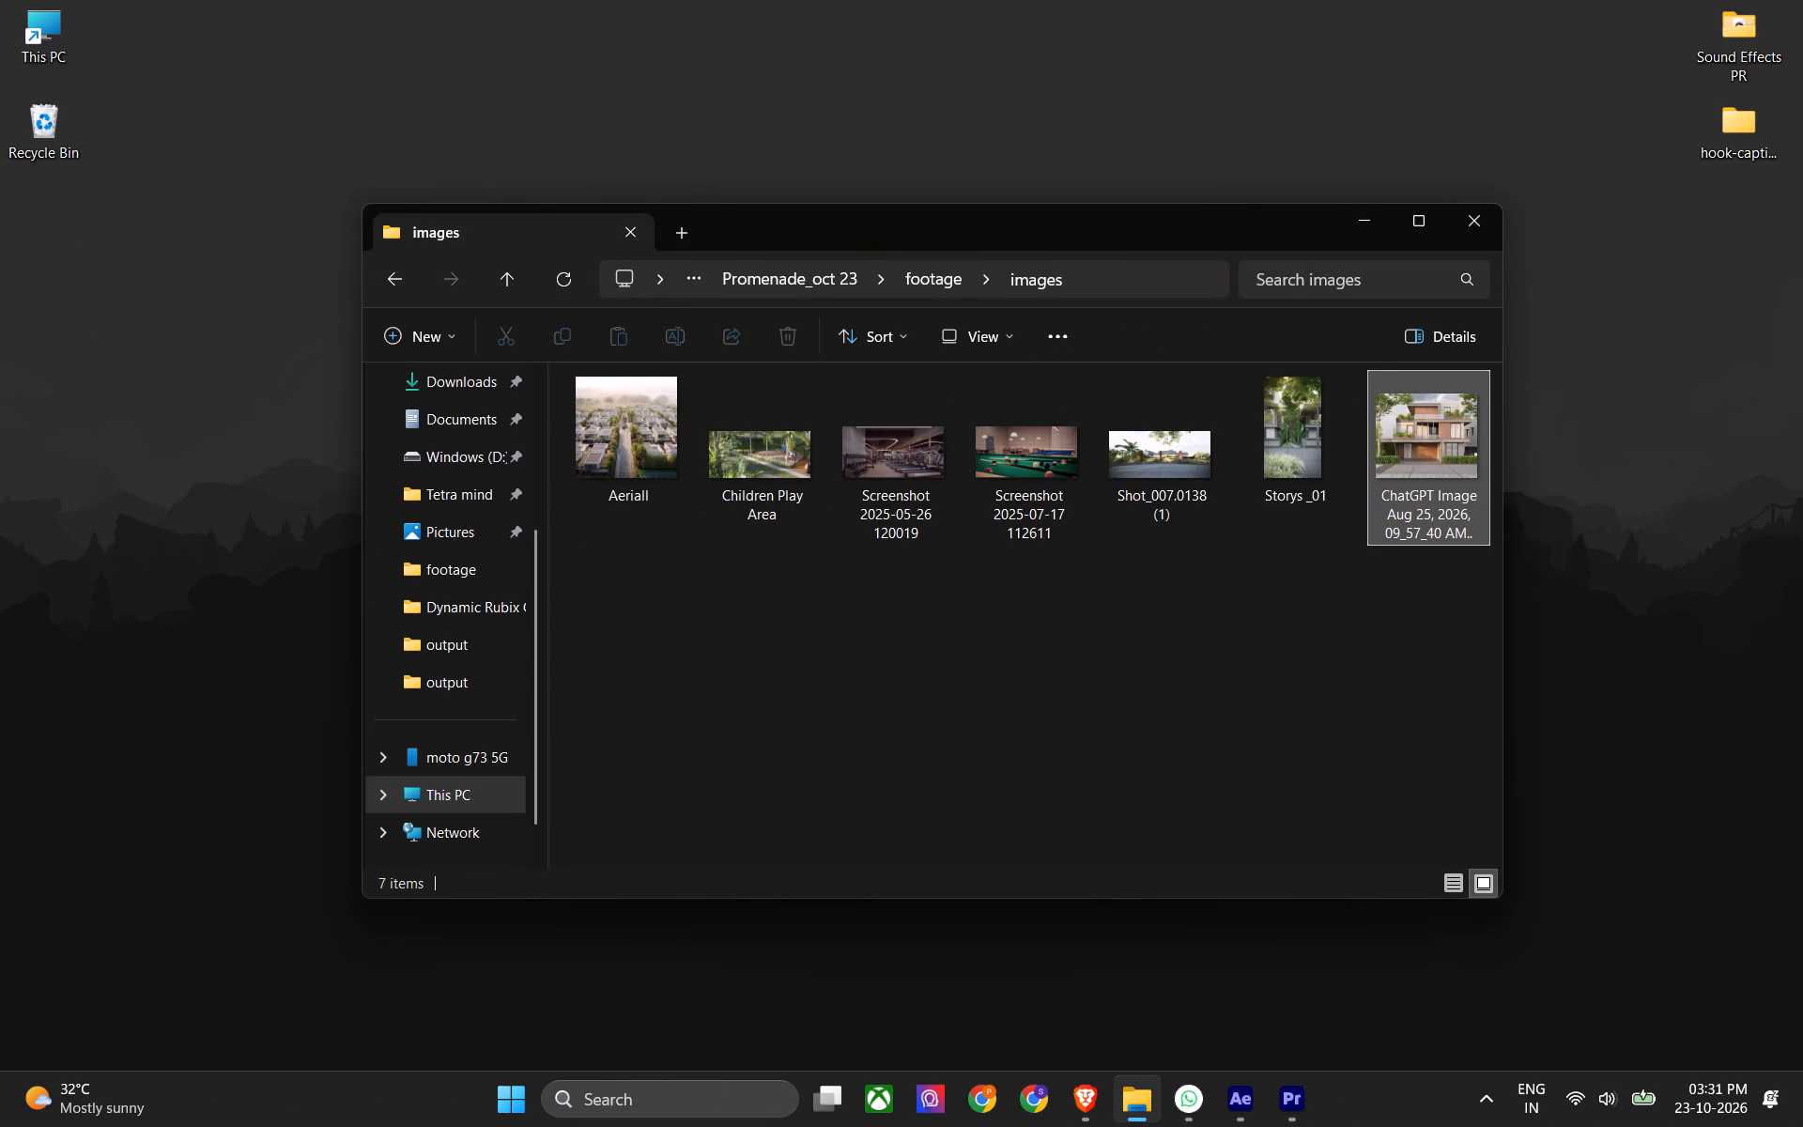
Bring the ChatGPT house image into After Effects as the top layer of LogoEdit02.
{"action": "left_click_drag", "start_coordinate": [1425, 455], "coordinate": [531, 862]}
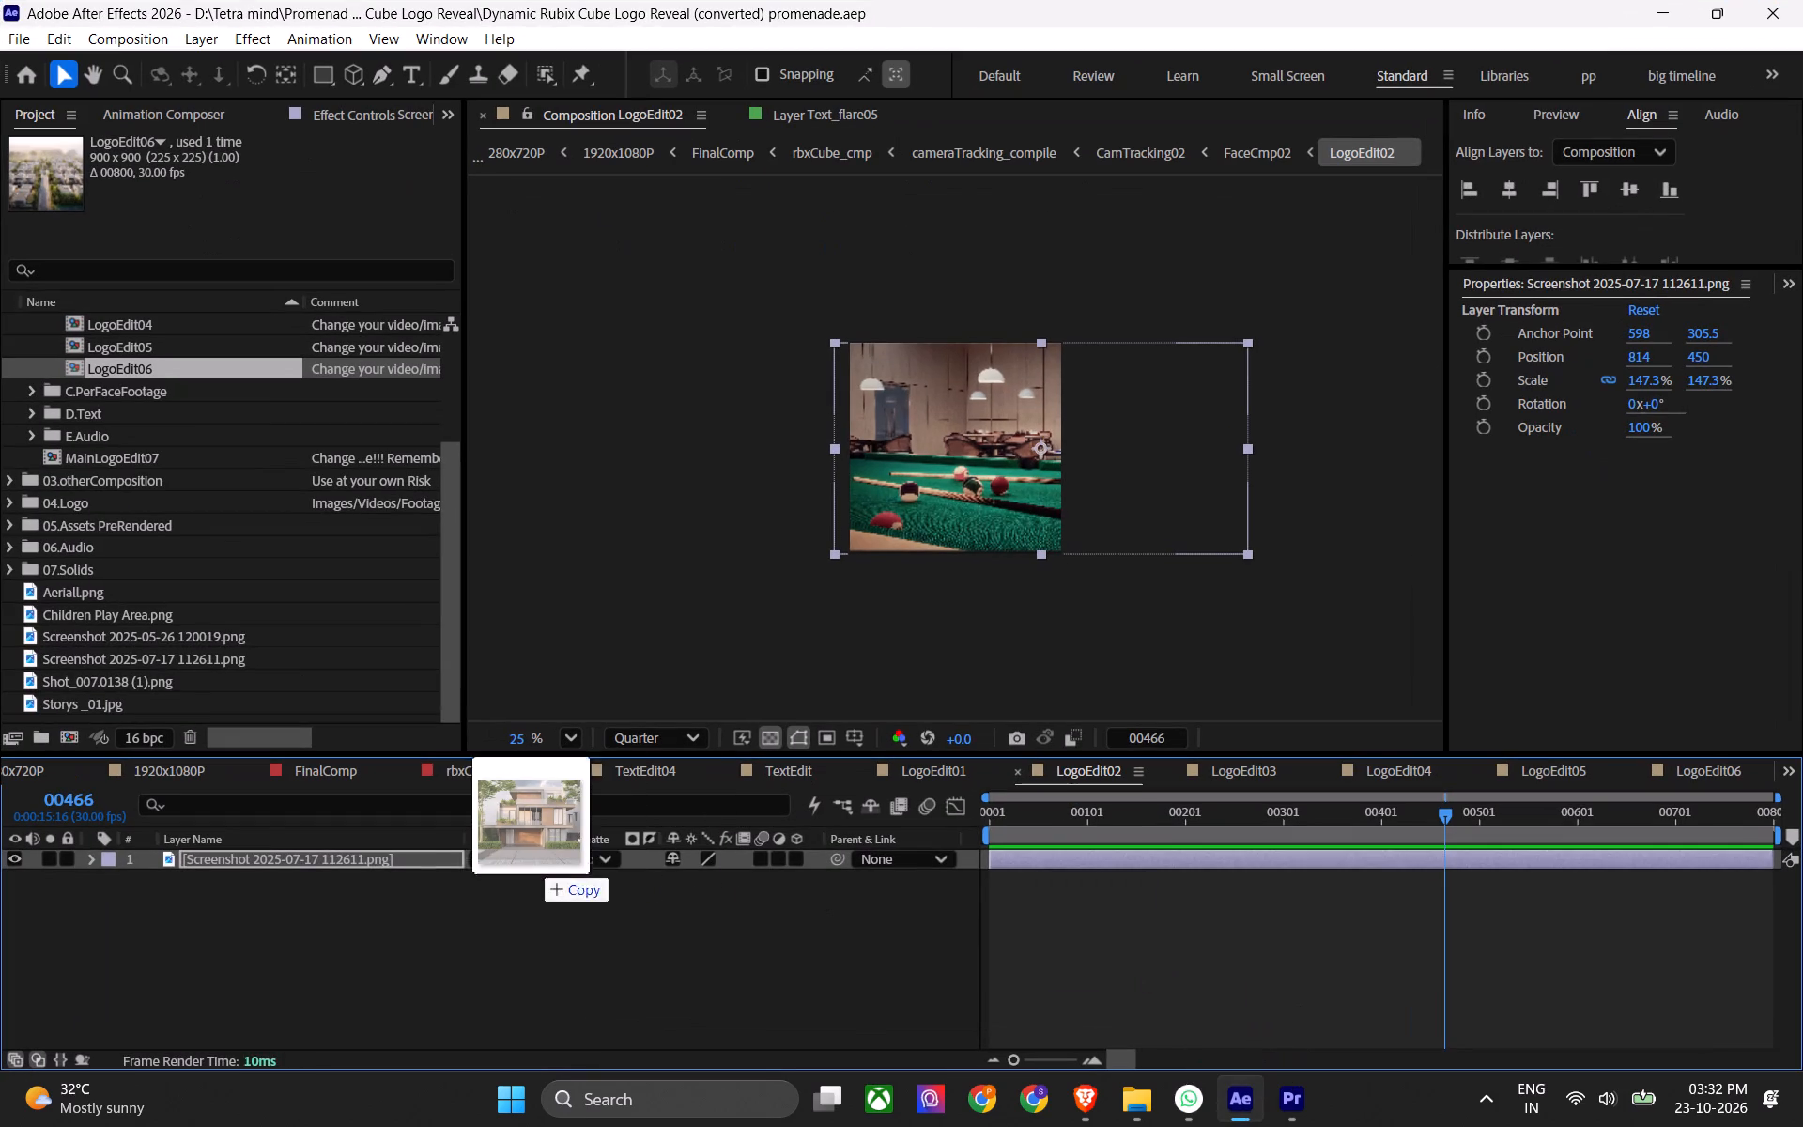
{"action": "left_click_drag", "start_coordinate": [531, 862], "coordinate": [399, 908]}
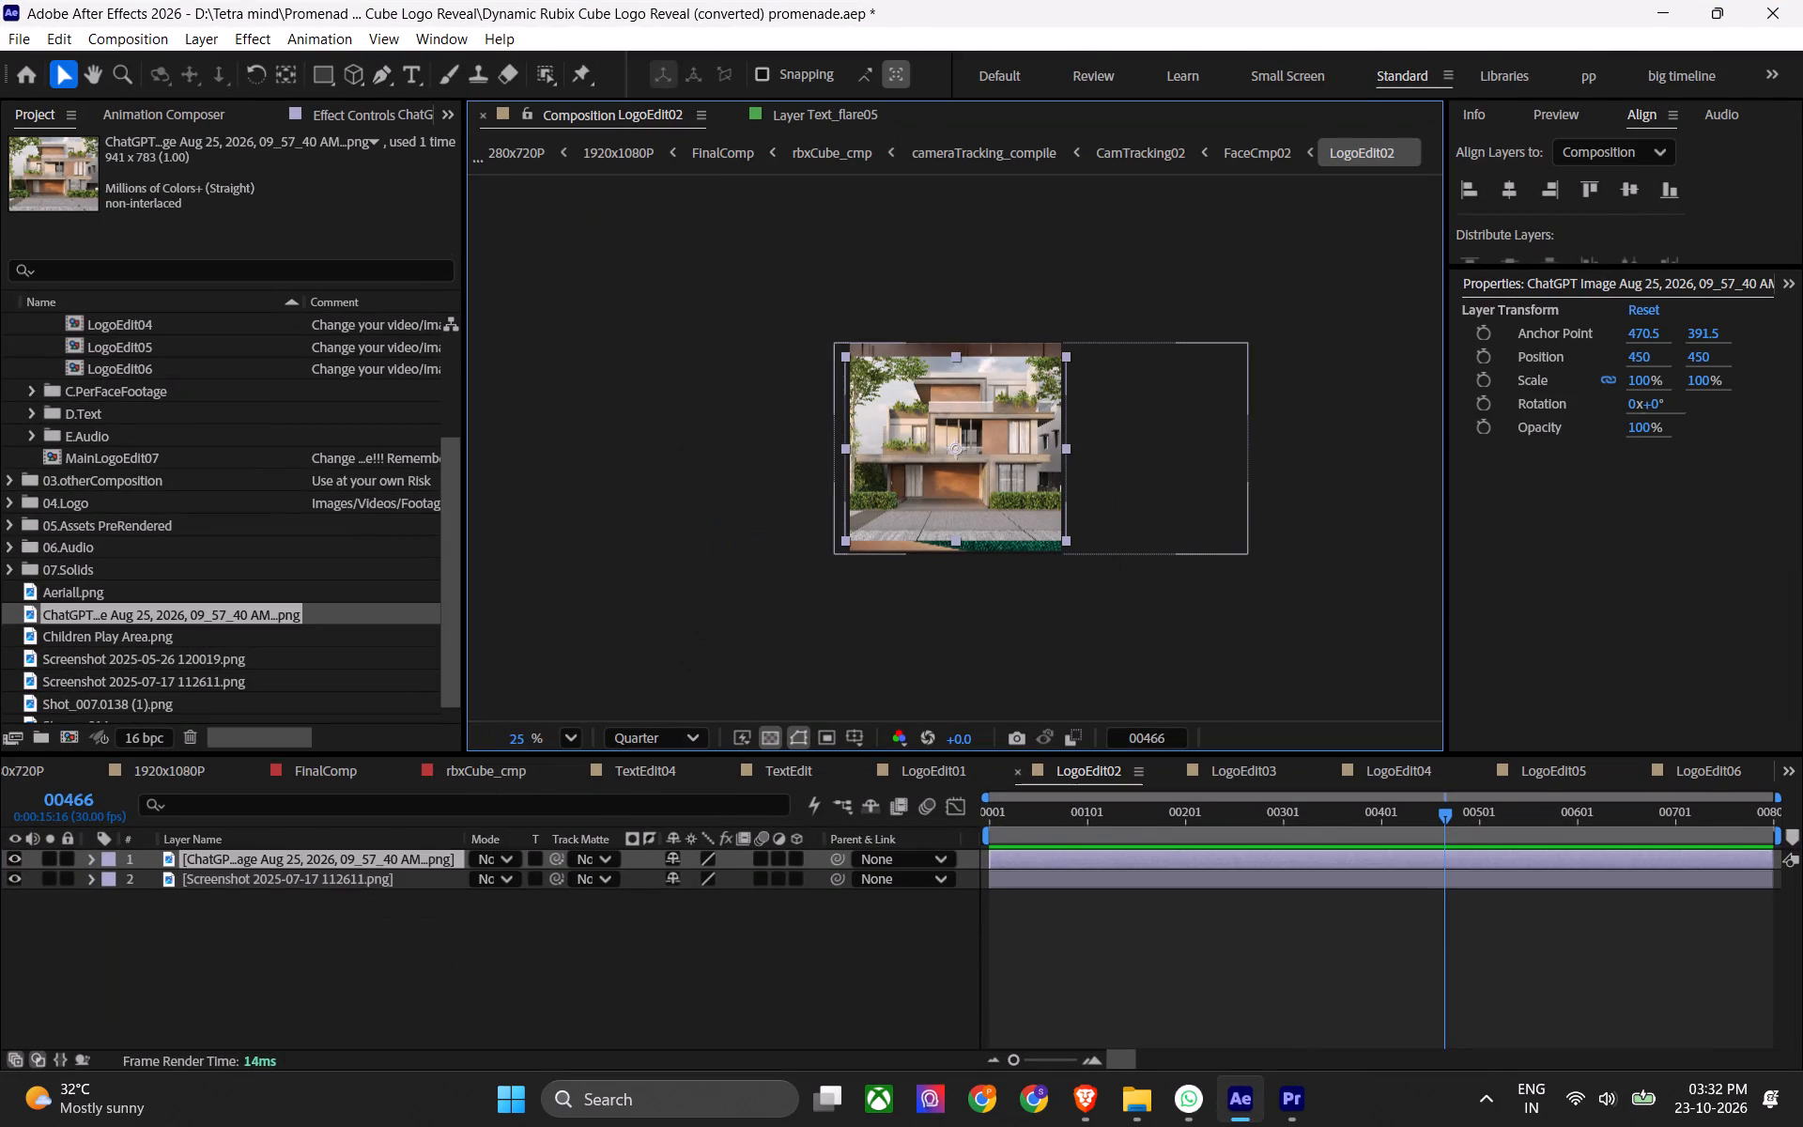
Fit the house image layer to the height of the LogoEdit02 composition.
{"action": "key", "text": "ctrl+alt+shift+g"}
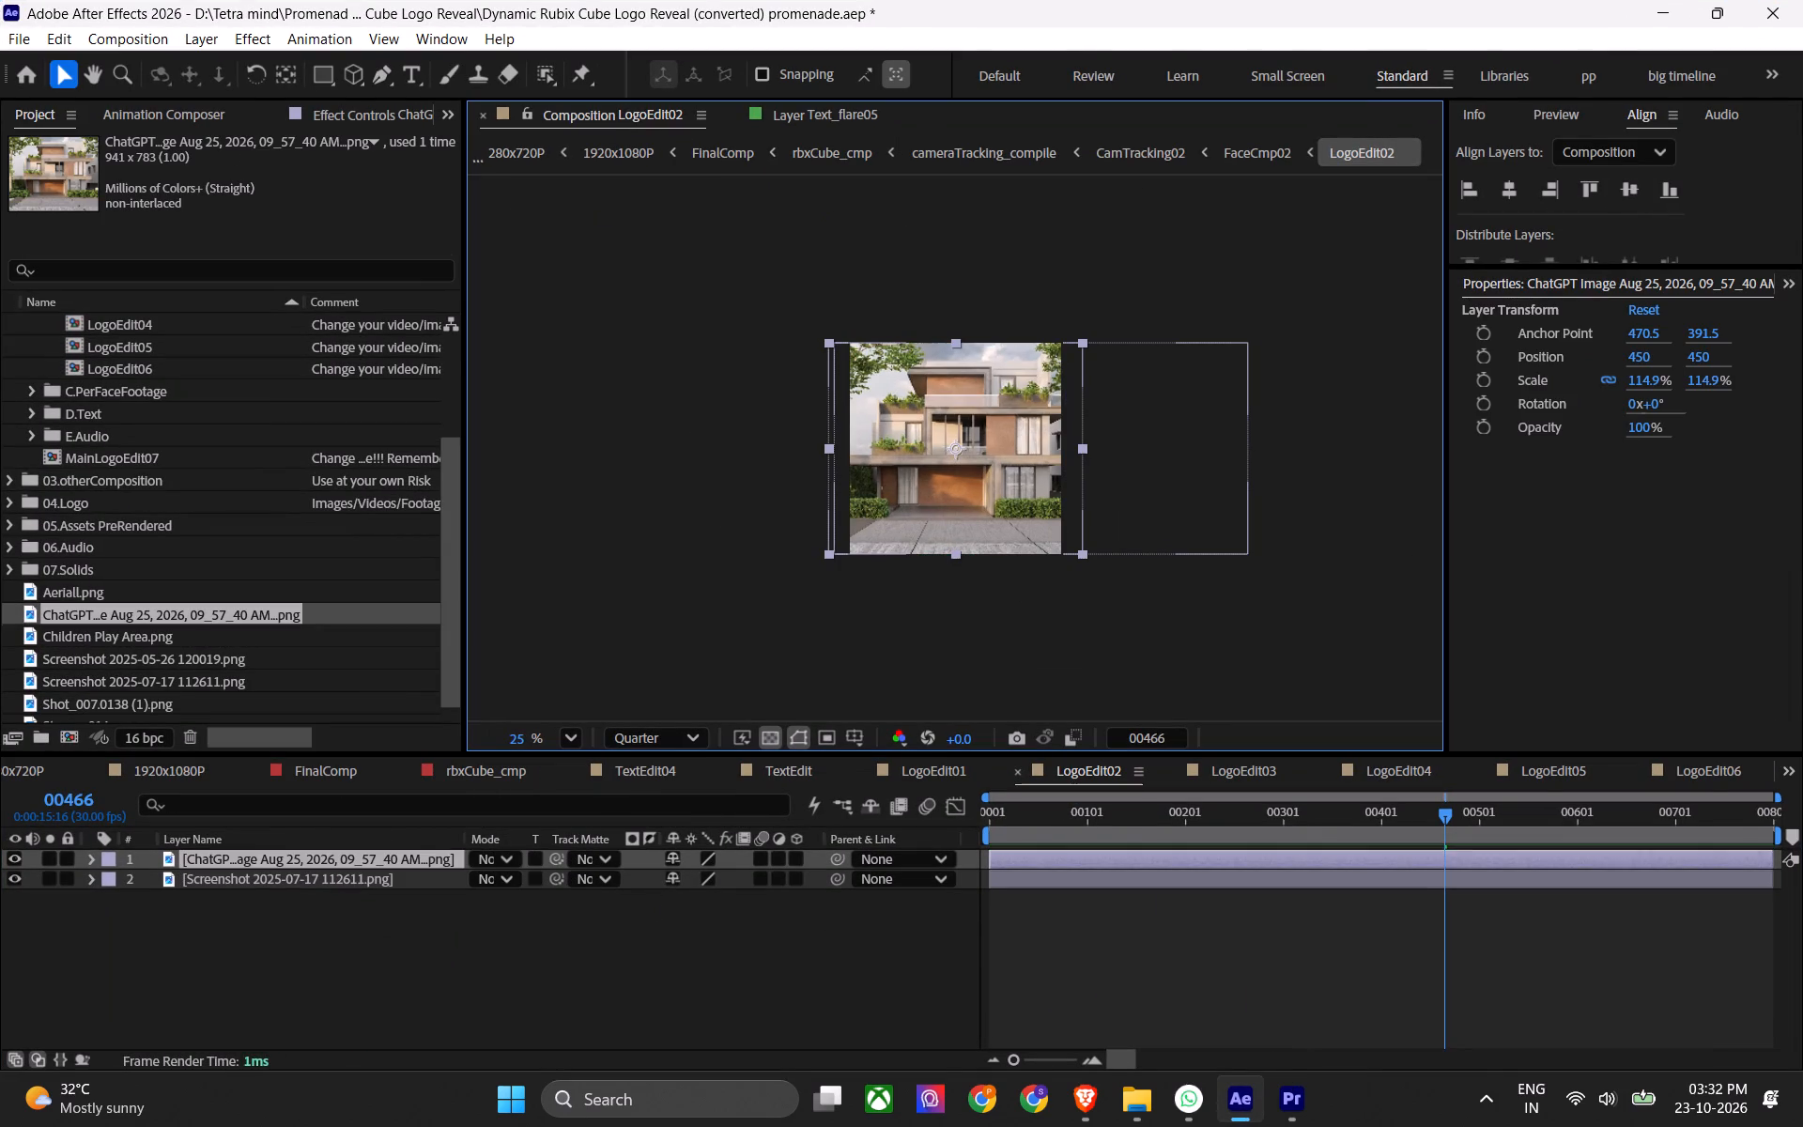
{"action": "key", "text": "ctrl+alt+shift+h"}
{"action": "key", "text": "ctrl+alt+shift+g"}
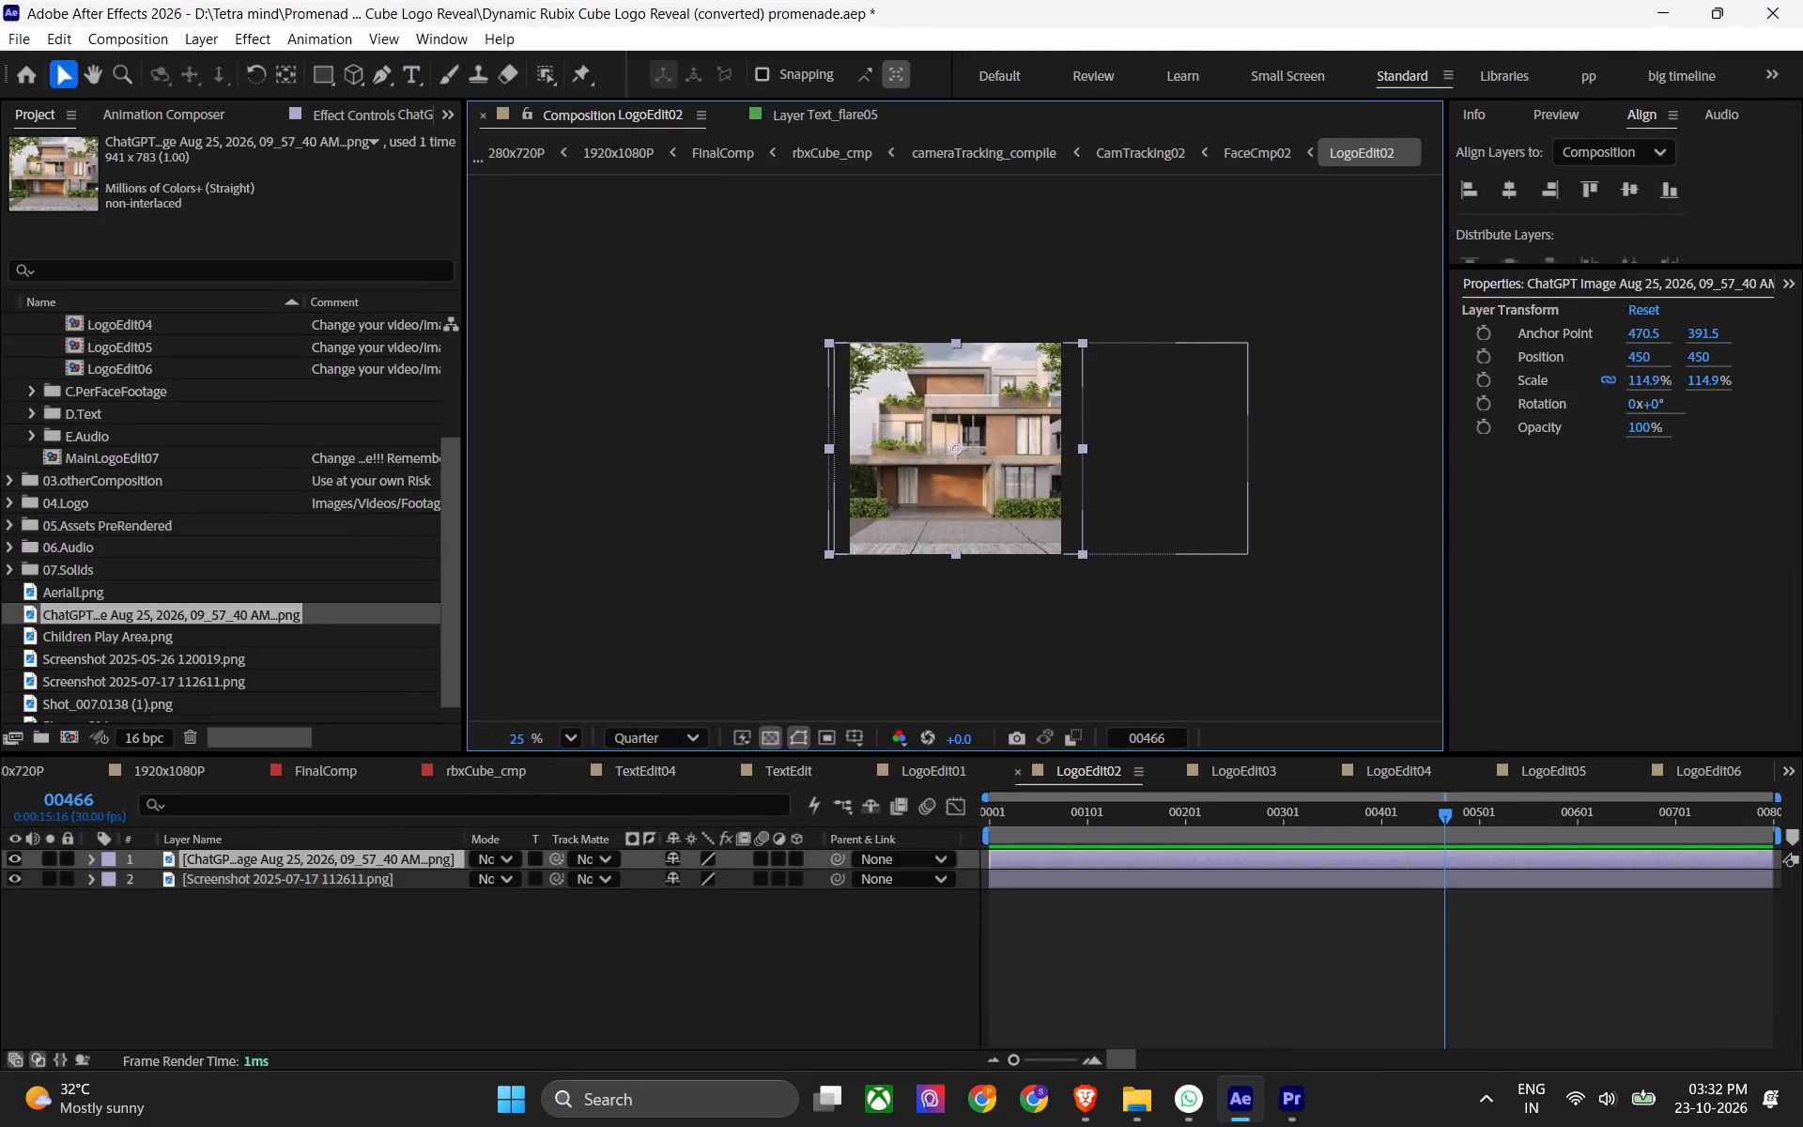
{"action": "left_click", "coordinate": [767, 968]}
{"action": "left_click", "coordinate": [1040, 889]}
{"action": "left_click", "coordinate": [1040, 889]}
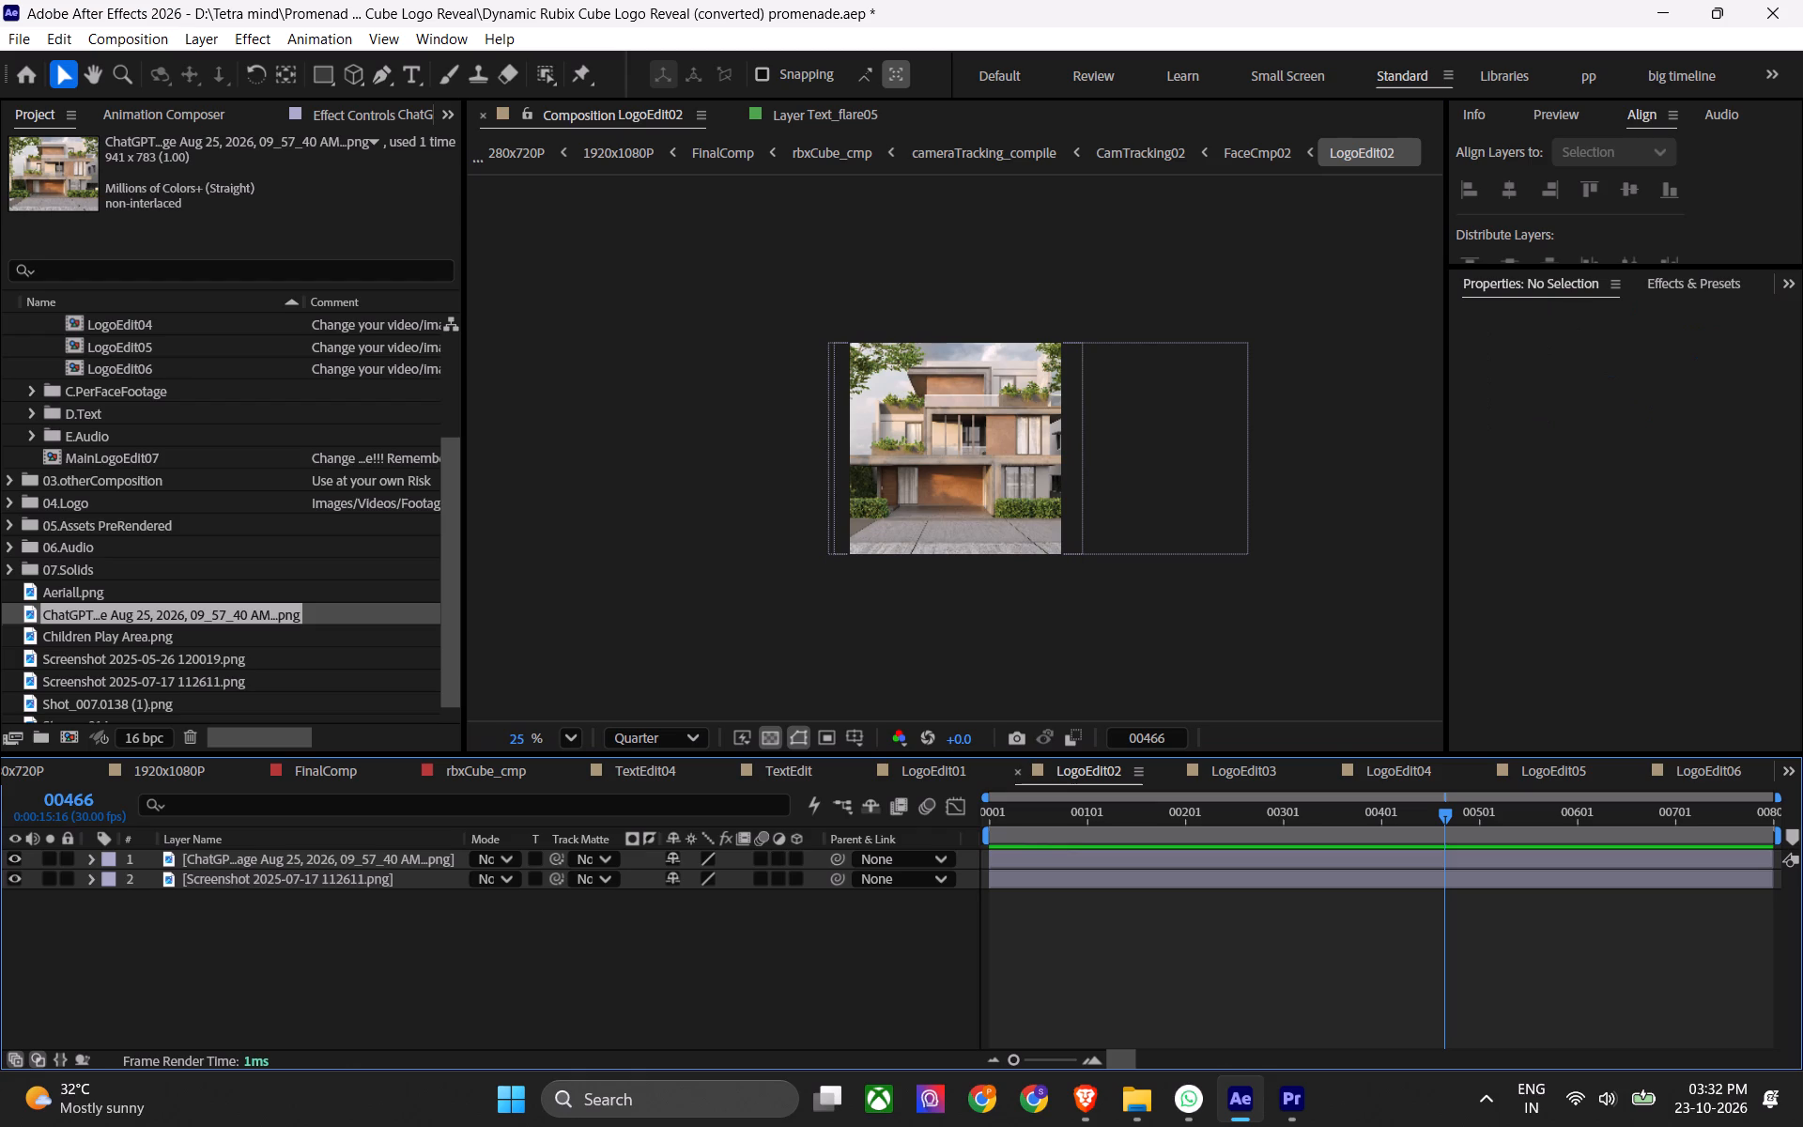
{"action": "double_click", "coordinate": [1040, 889]}
Preview the new house face on the cube in rbxCube_cmp from frame 443.
{"action": "left_click", "coordinate": [491, 777]}
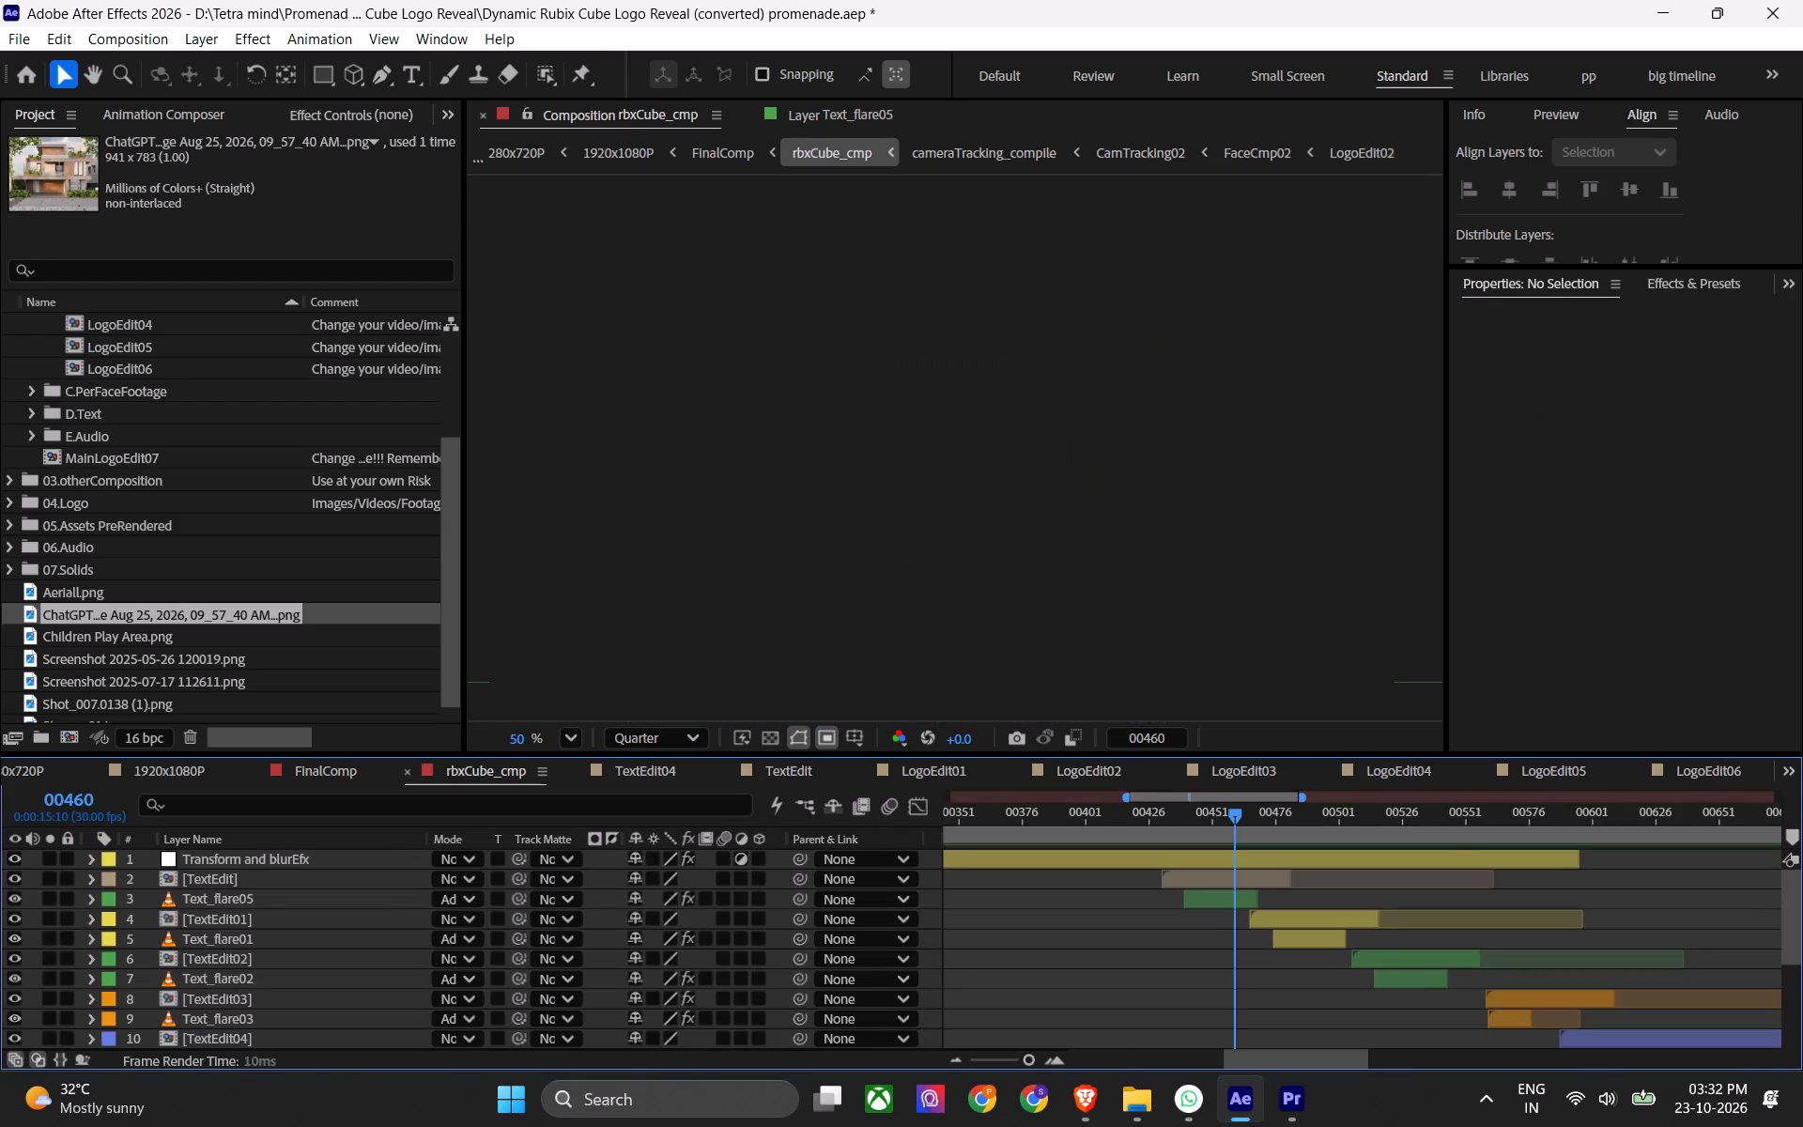
{"action": "left_click_drag", "start_coordinate": [1241, 823], "coordinate": [1198, 831]}
{"action": "key", "text": "space"}
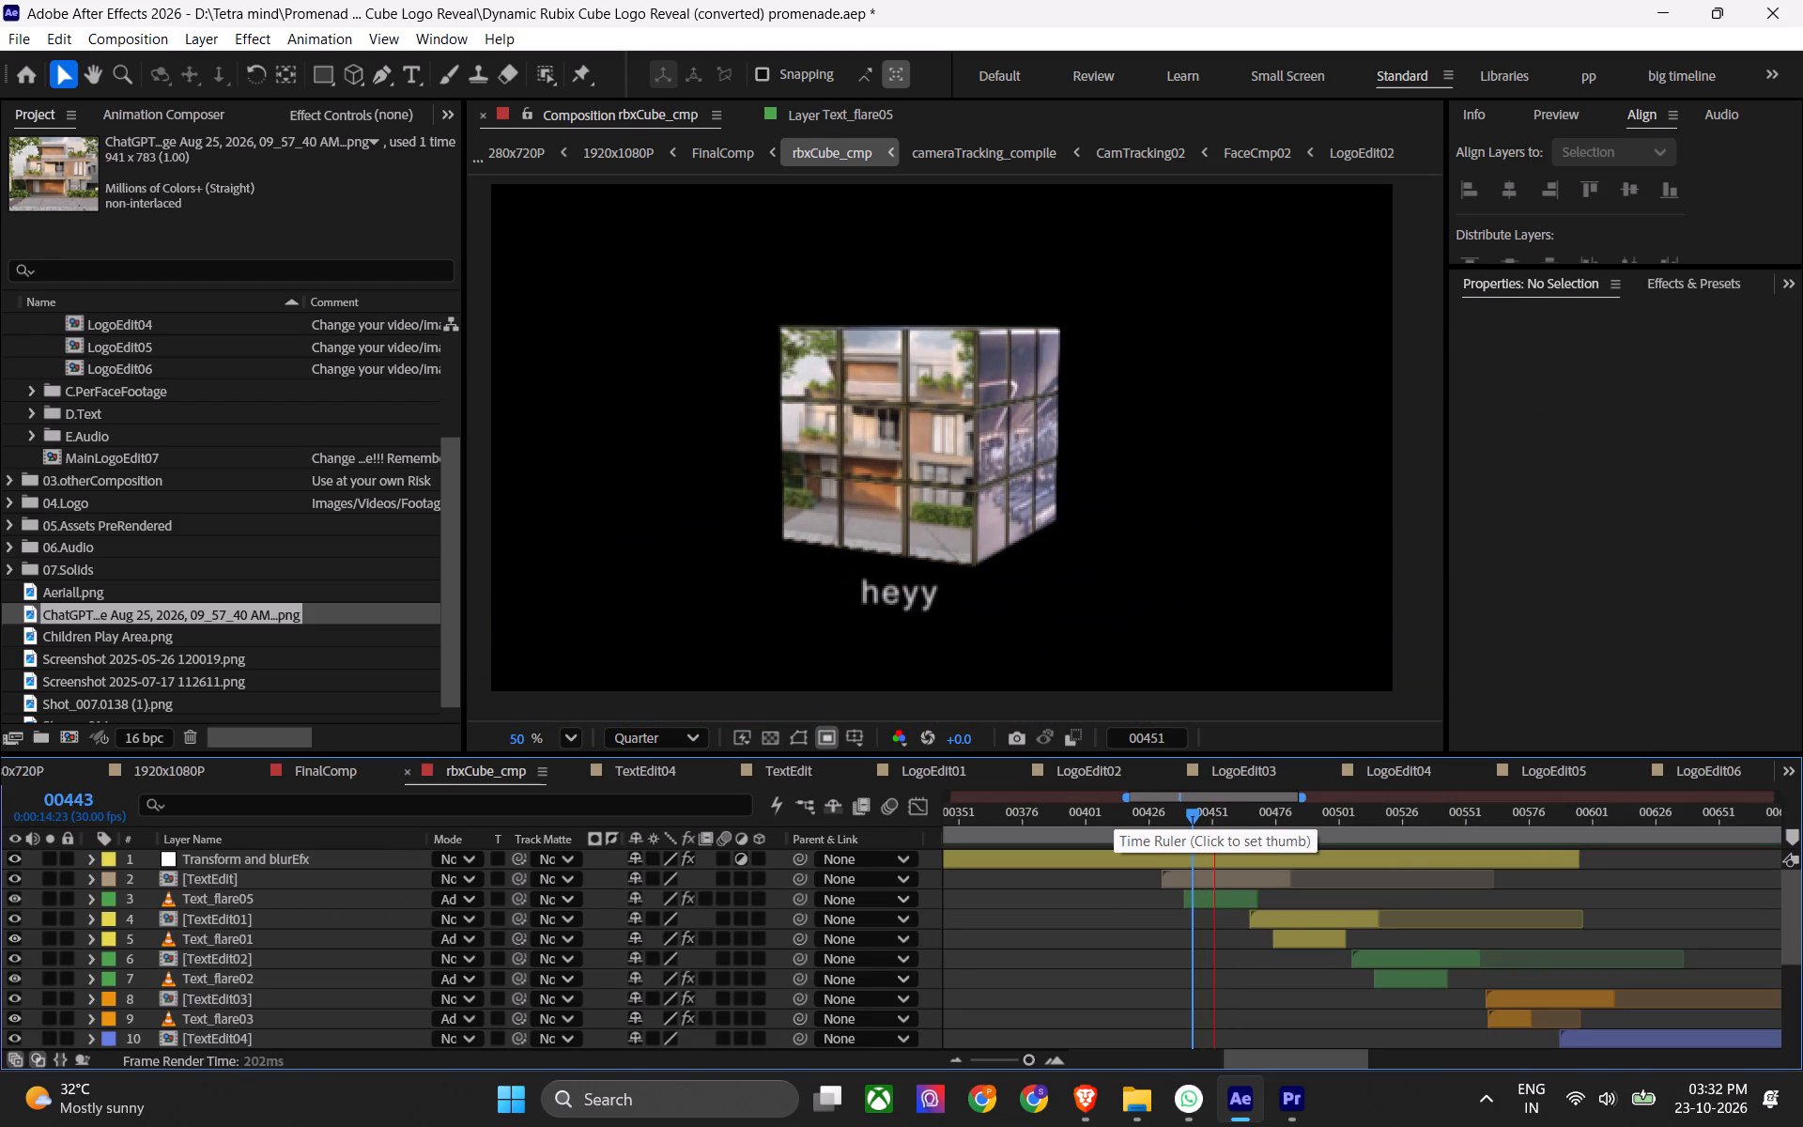
{"action": "key", "text": "space"}
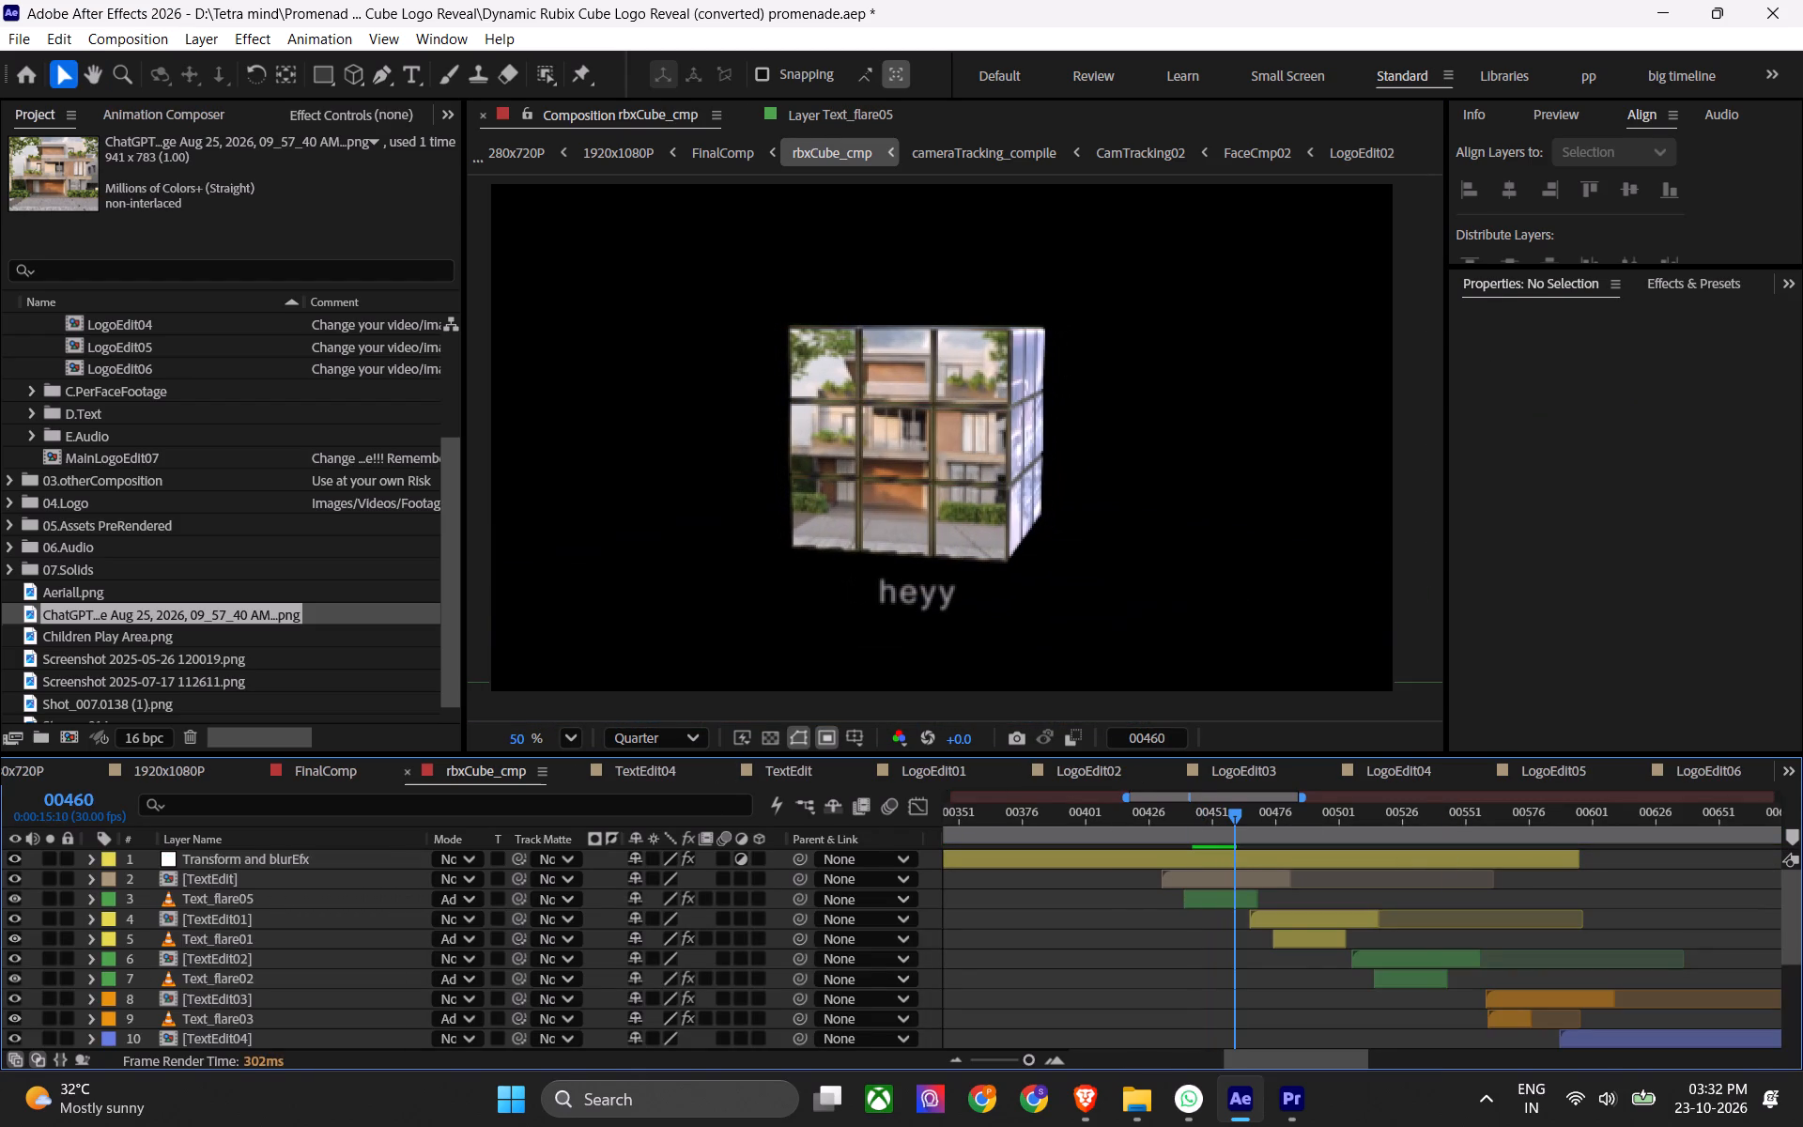
In LogoEdit02, scale the house image to about 121%, shift it horizontally to about 380.7, 450, and save the project.
{"action": "left_click", "coordinate": [1071, 779]}
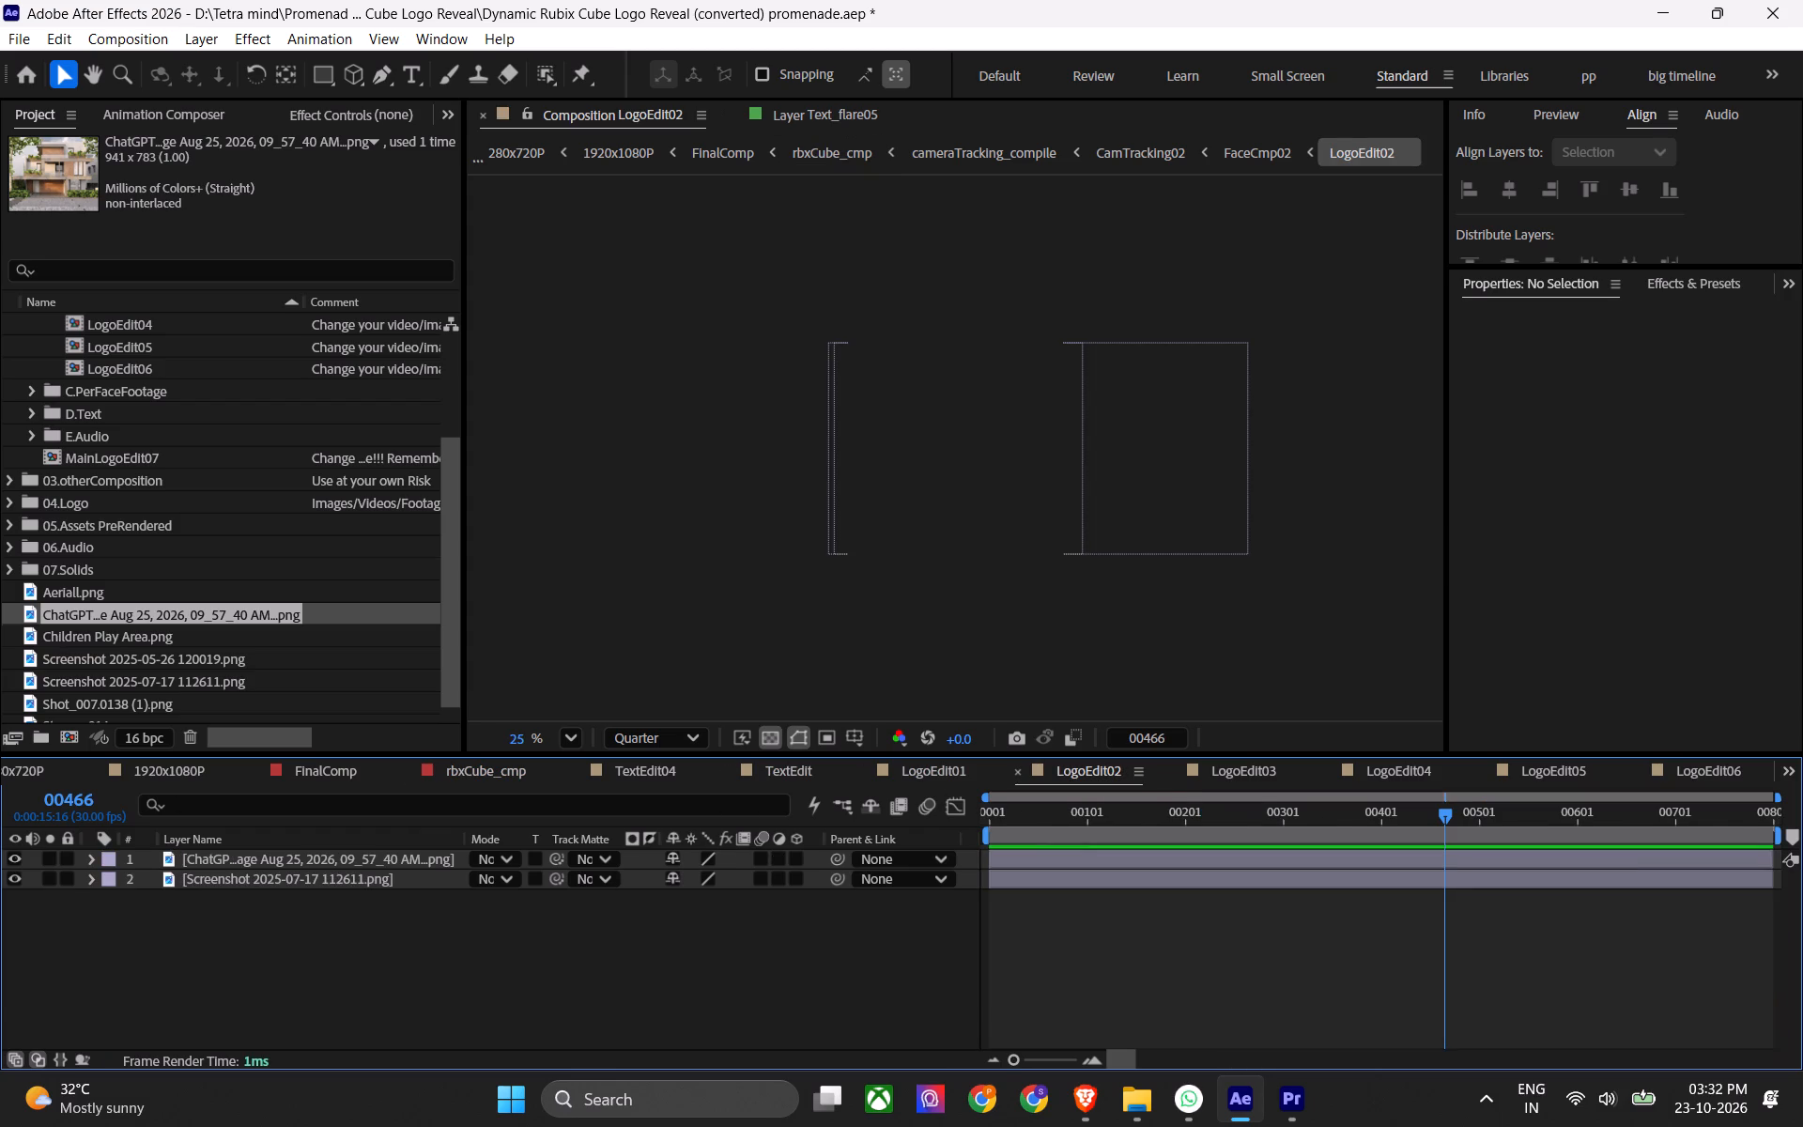
{"action": "scroll", "coordinate": [939, 462], "scroll_direction": "up", "scroll_amount": 3}
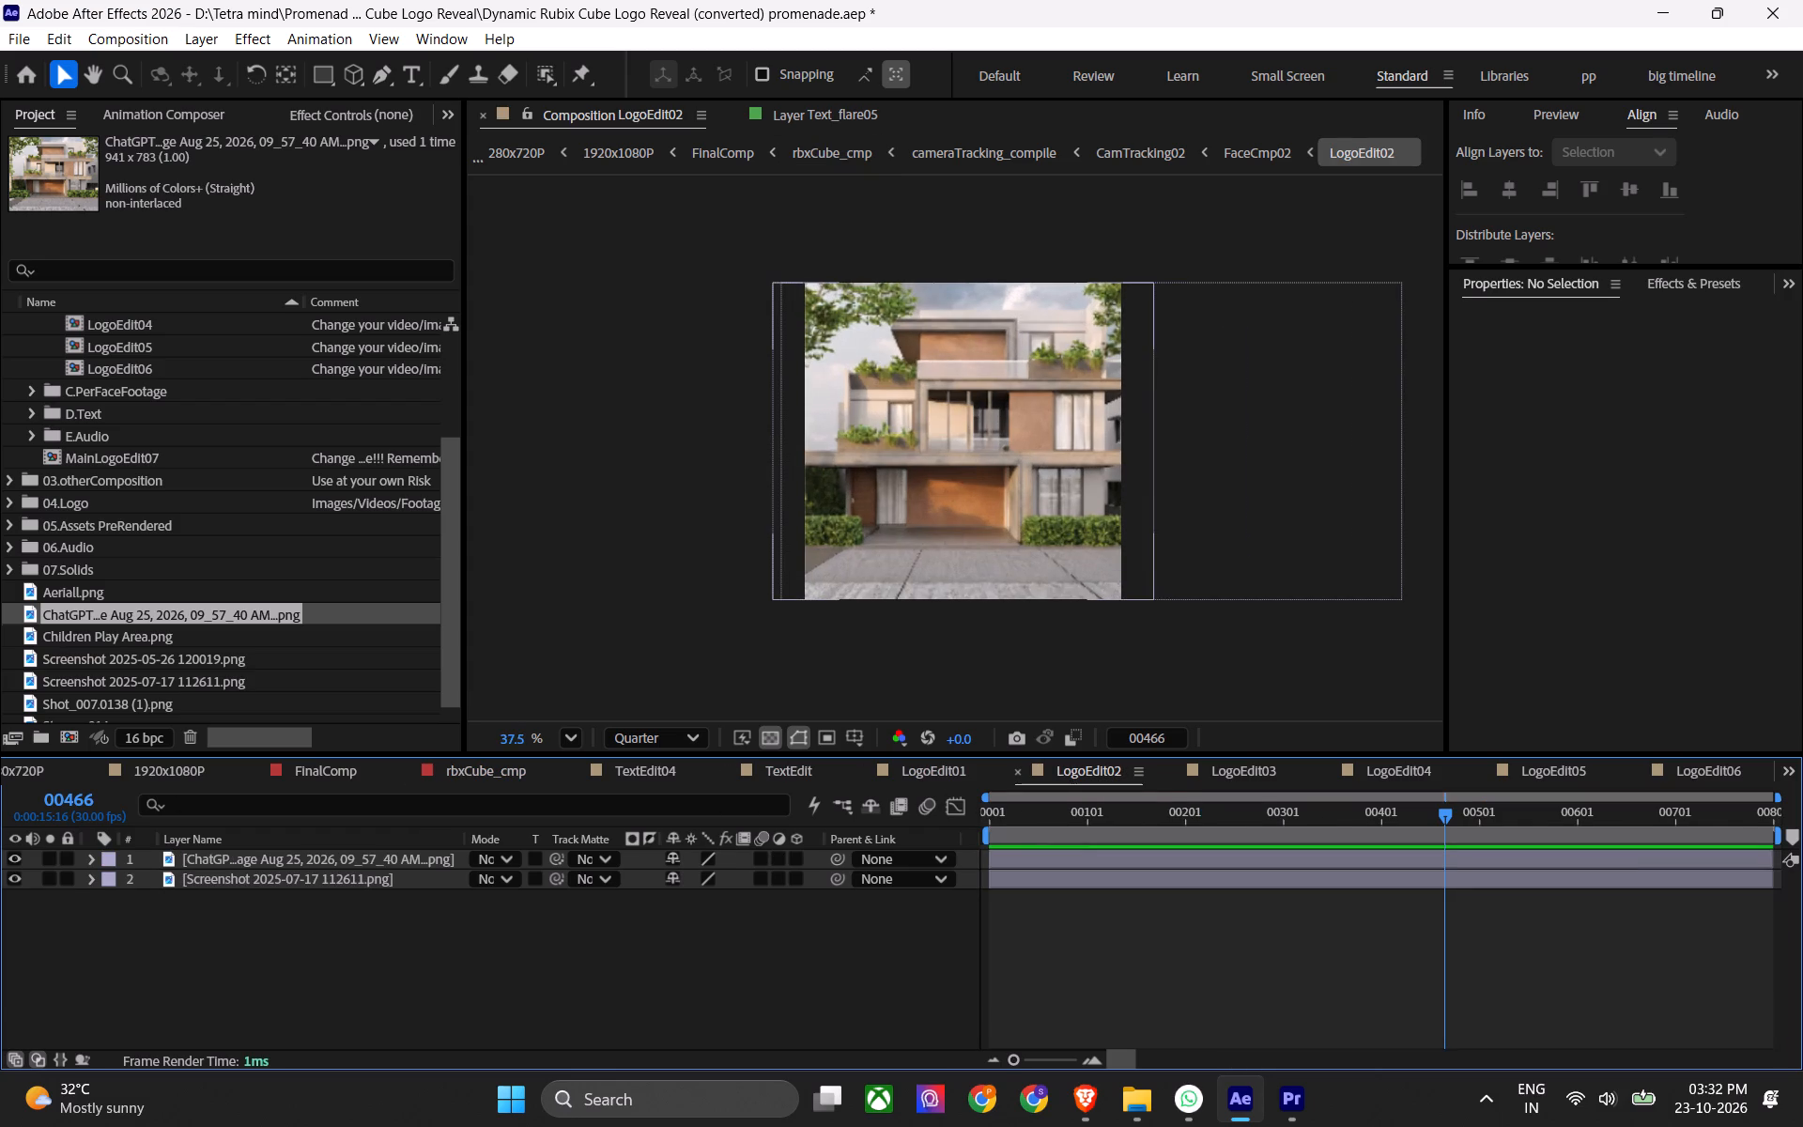
{"action": "left_click", "coordinate": [939, 462]}
{"action": "left_click_drag", "start_coordinate": [772, 601], "coordinate": [767, 606]}
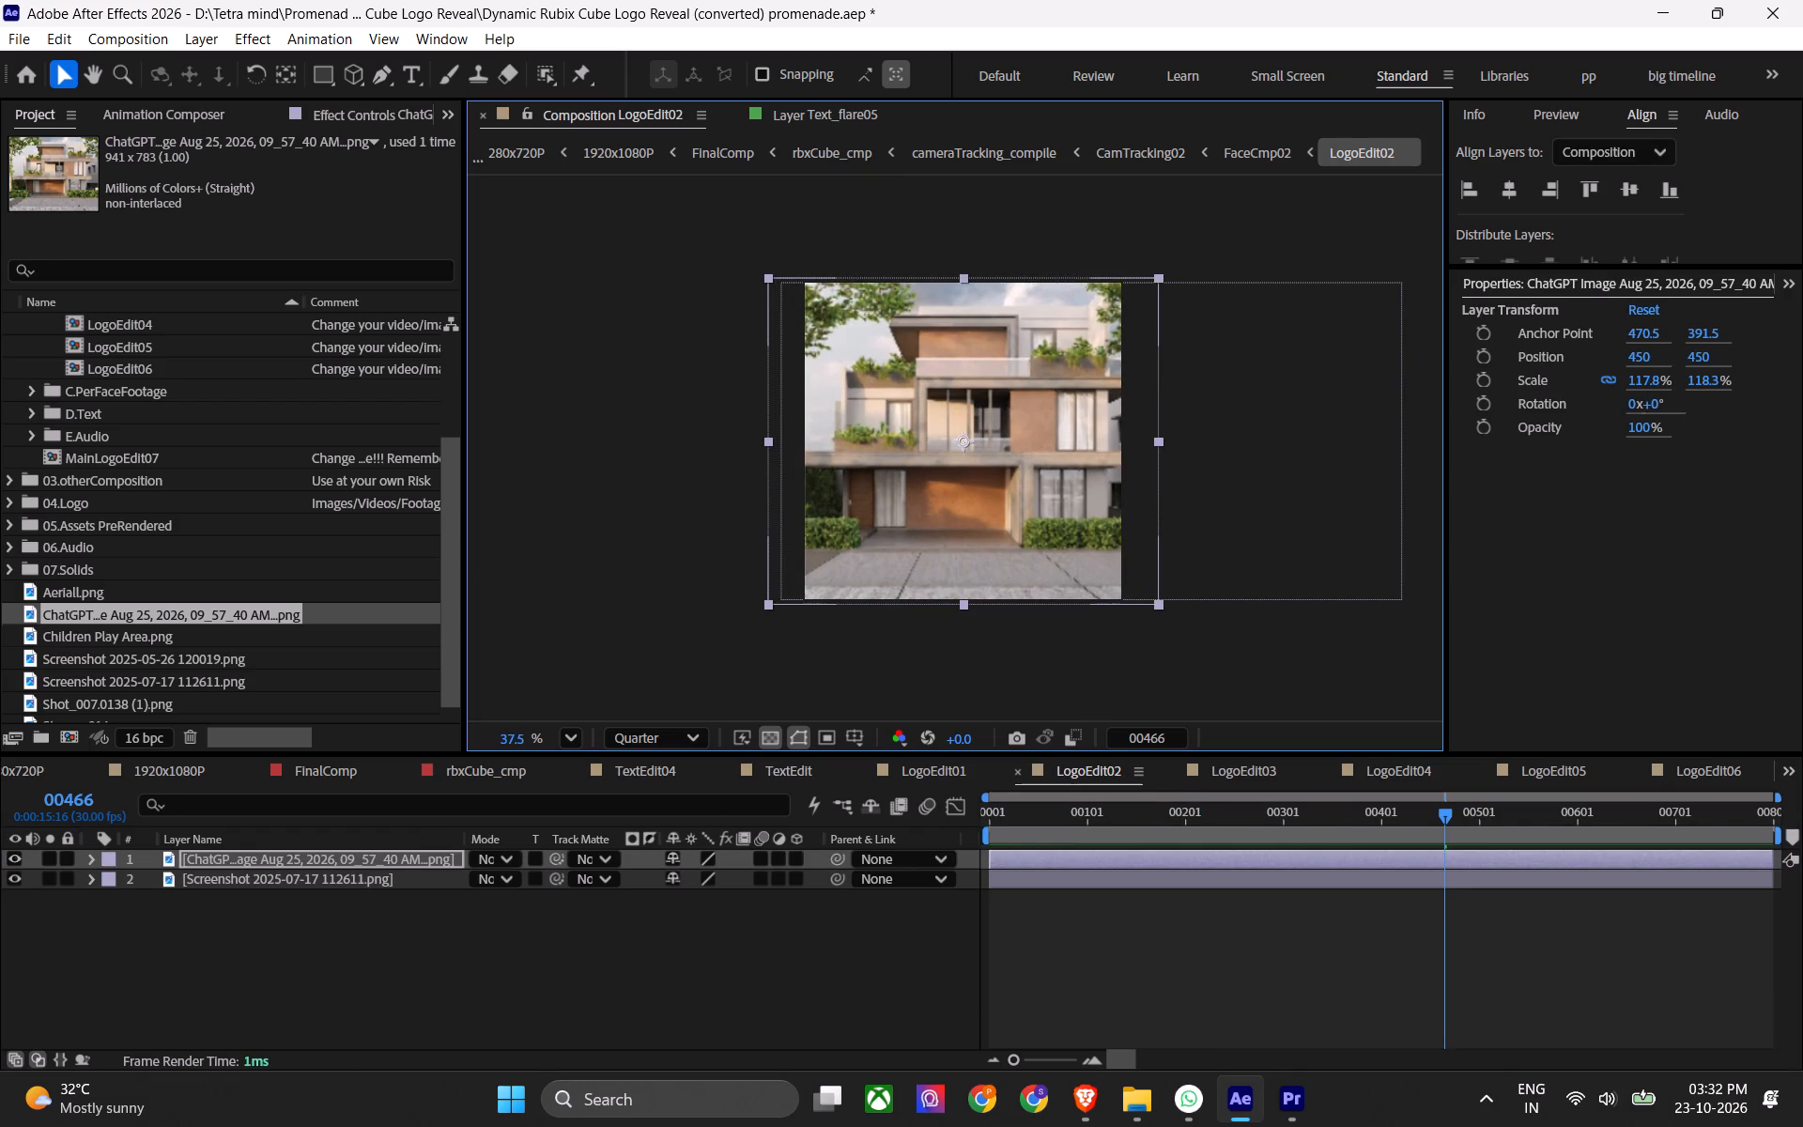
{"action": "left_click_drag", "start_coordinate": [767, 606], "coordinate": [763, 609]}
{"action": "left_click_drag", "start_coordinate": [922, 489], "coordinate": [907, 489], "text": "shift"}
{"action": "key", "text": "ctrl+z"}
{"action": "left_click_drag", "start_coordinate": [772, 599], "coordinate": [762, 607]}
{"action": "left_click_drag", "start_coordinate": [906, 522], "coordinate": [899, 523]}
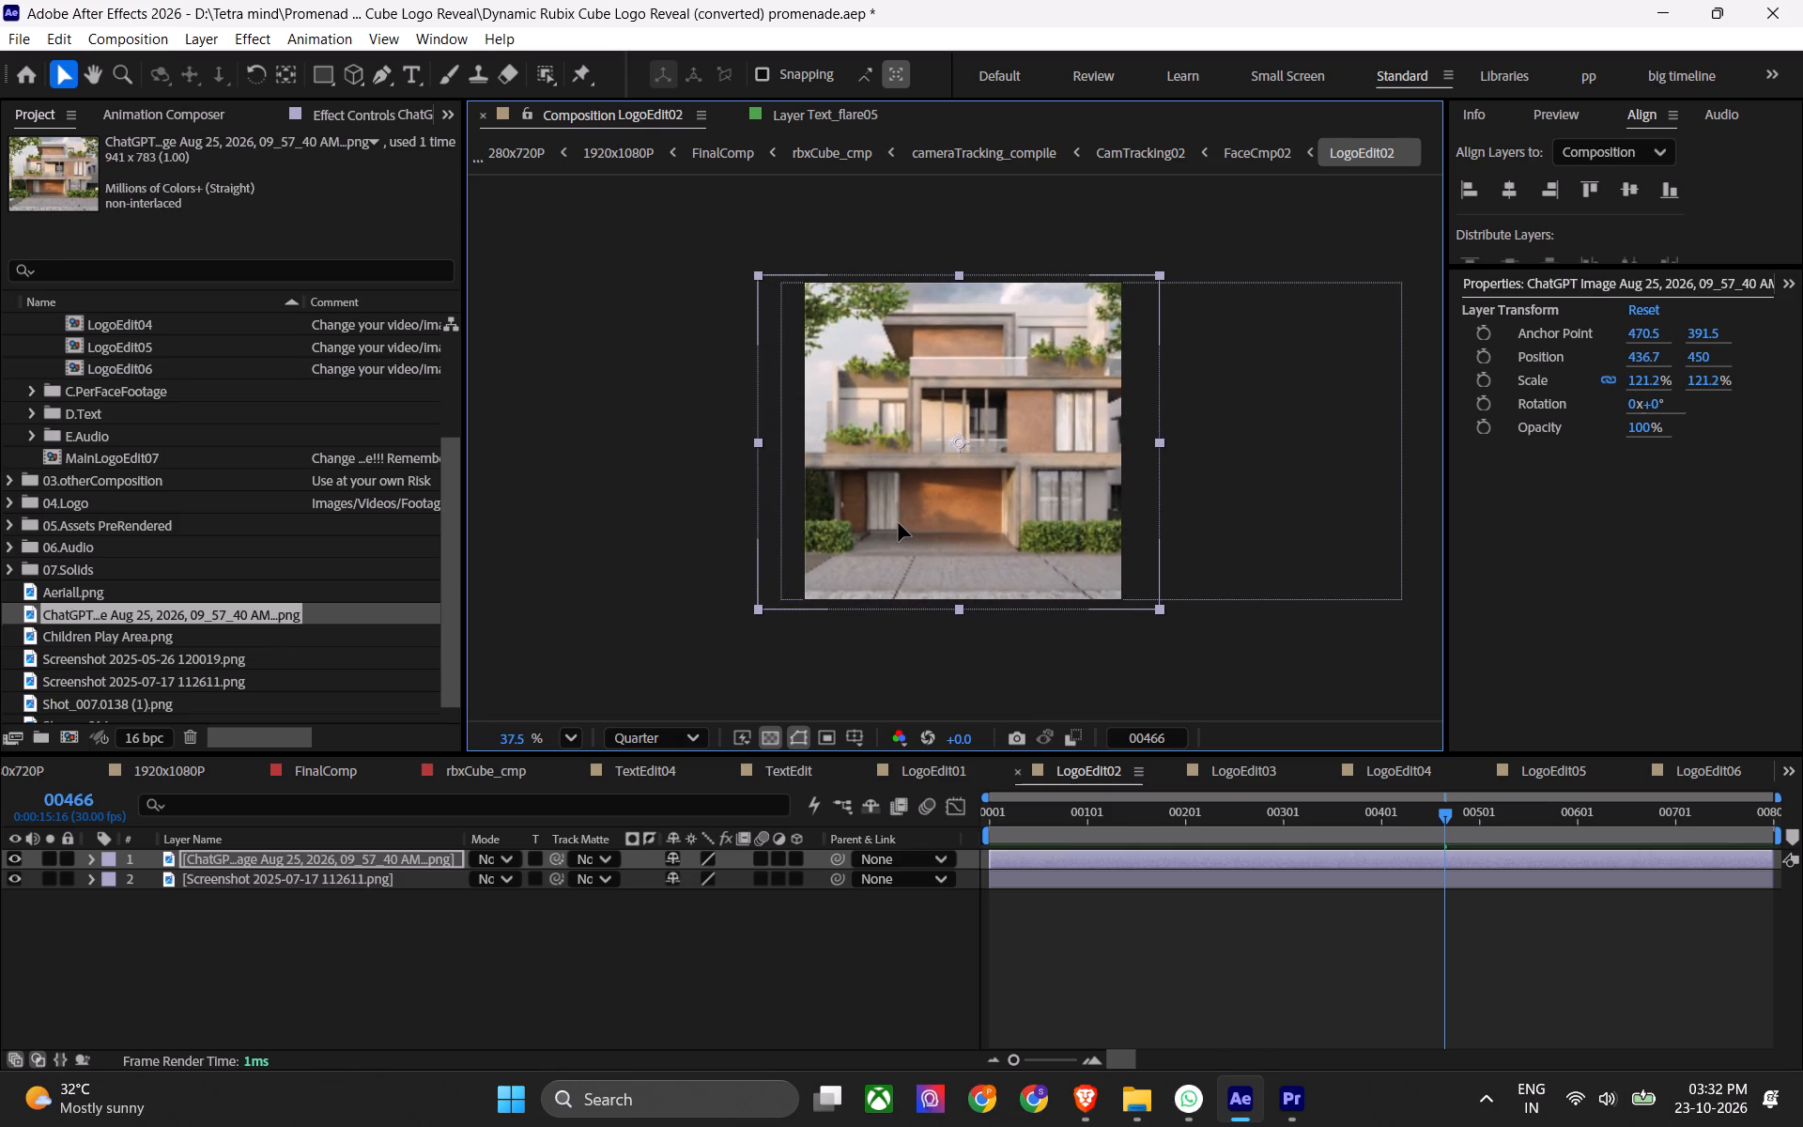
{"action": "left_click_drag", "start_coordinate": [899, 523], "coordinate": [882, 534]}
{"action": "key", "text": "ctrl+s"}
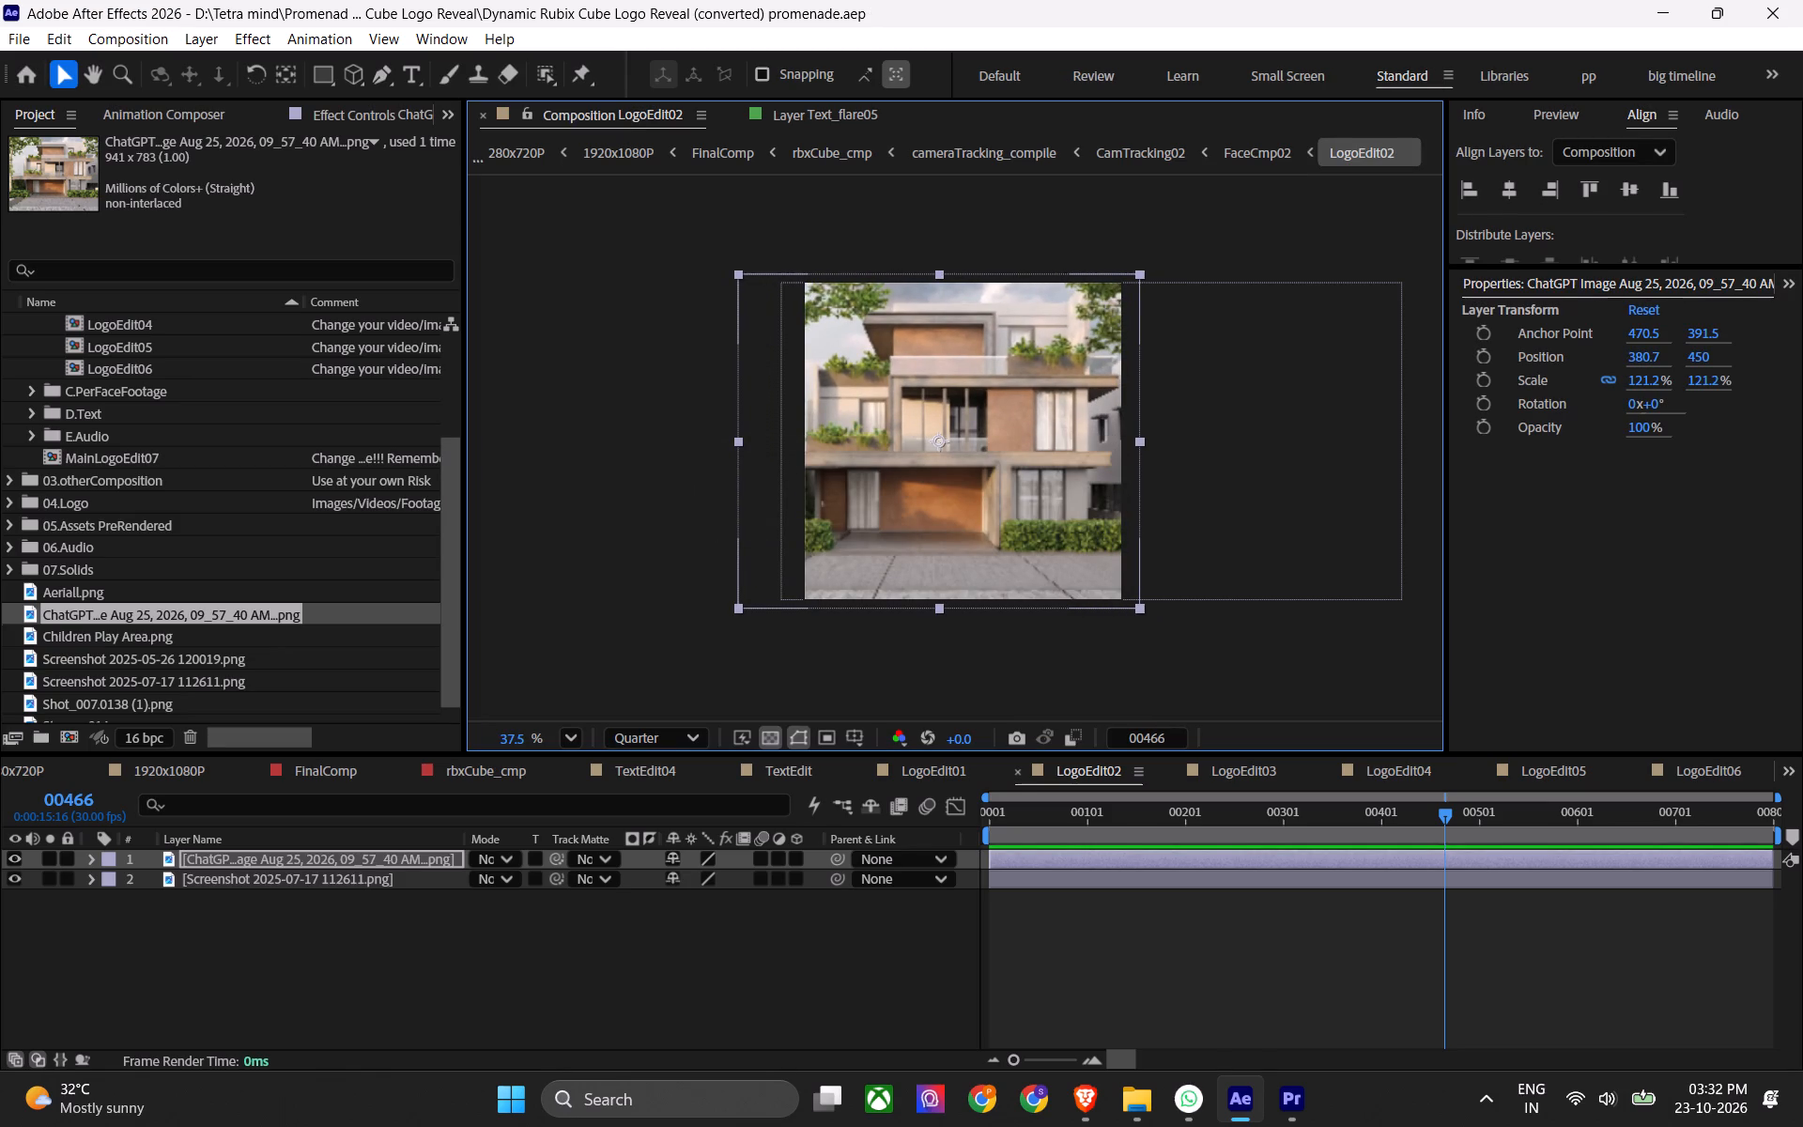
Close LogoEdit02, check the cube faces in rbxCube_cmp up to frame 488, and save the project.
{"action": "left_click", "coordinate": [1022, 770]}
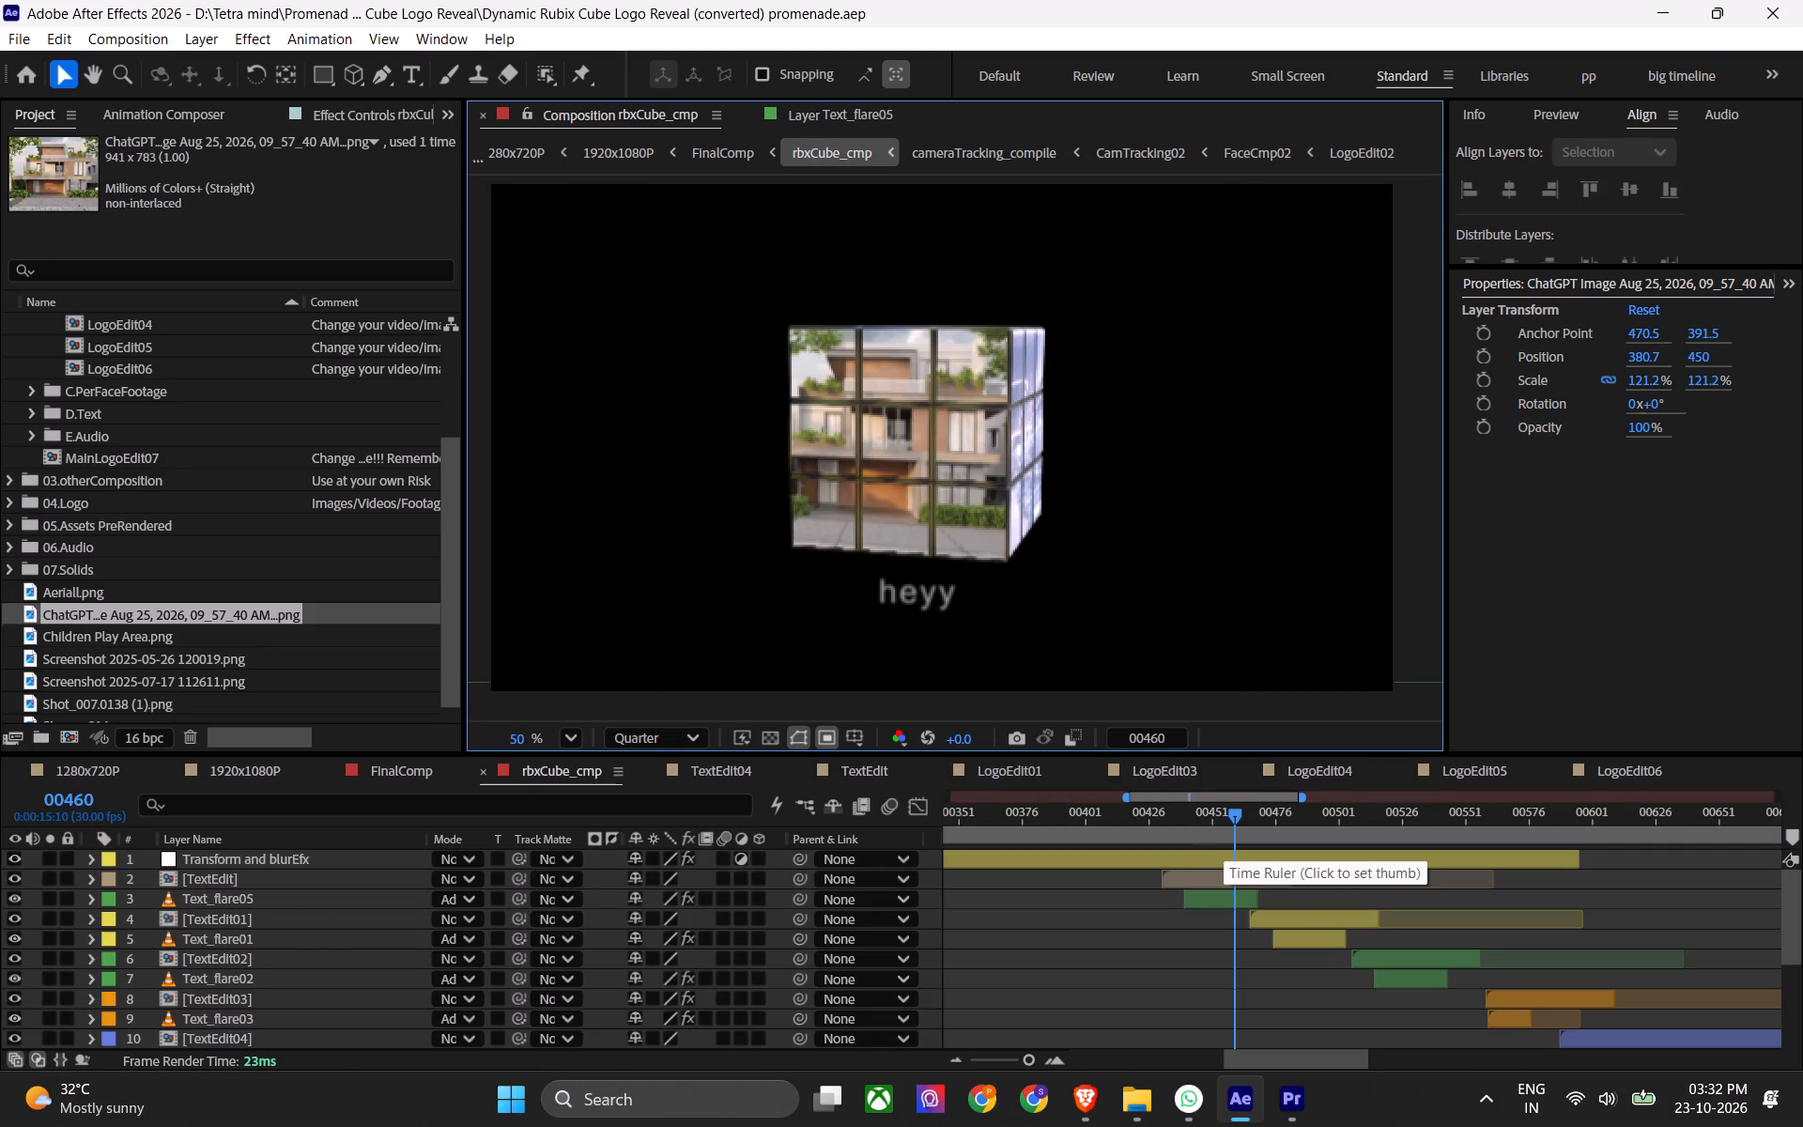
{"action": "left_click_drag", "start_coordinate": [1271, 814], "coordinate": [1289, 819]}
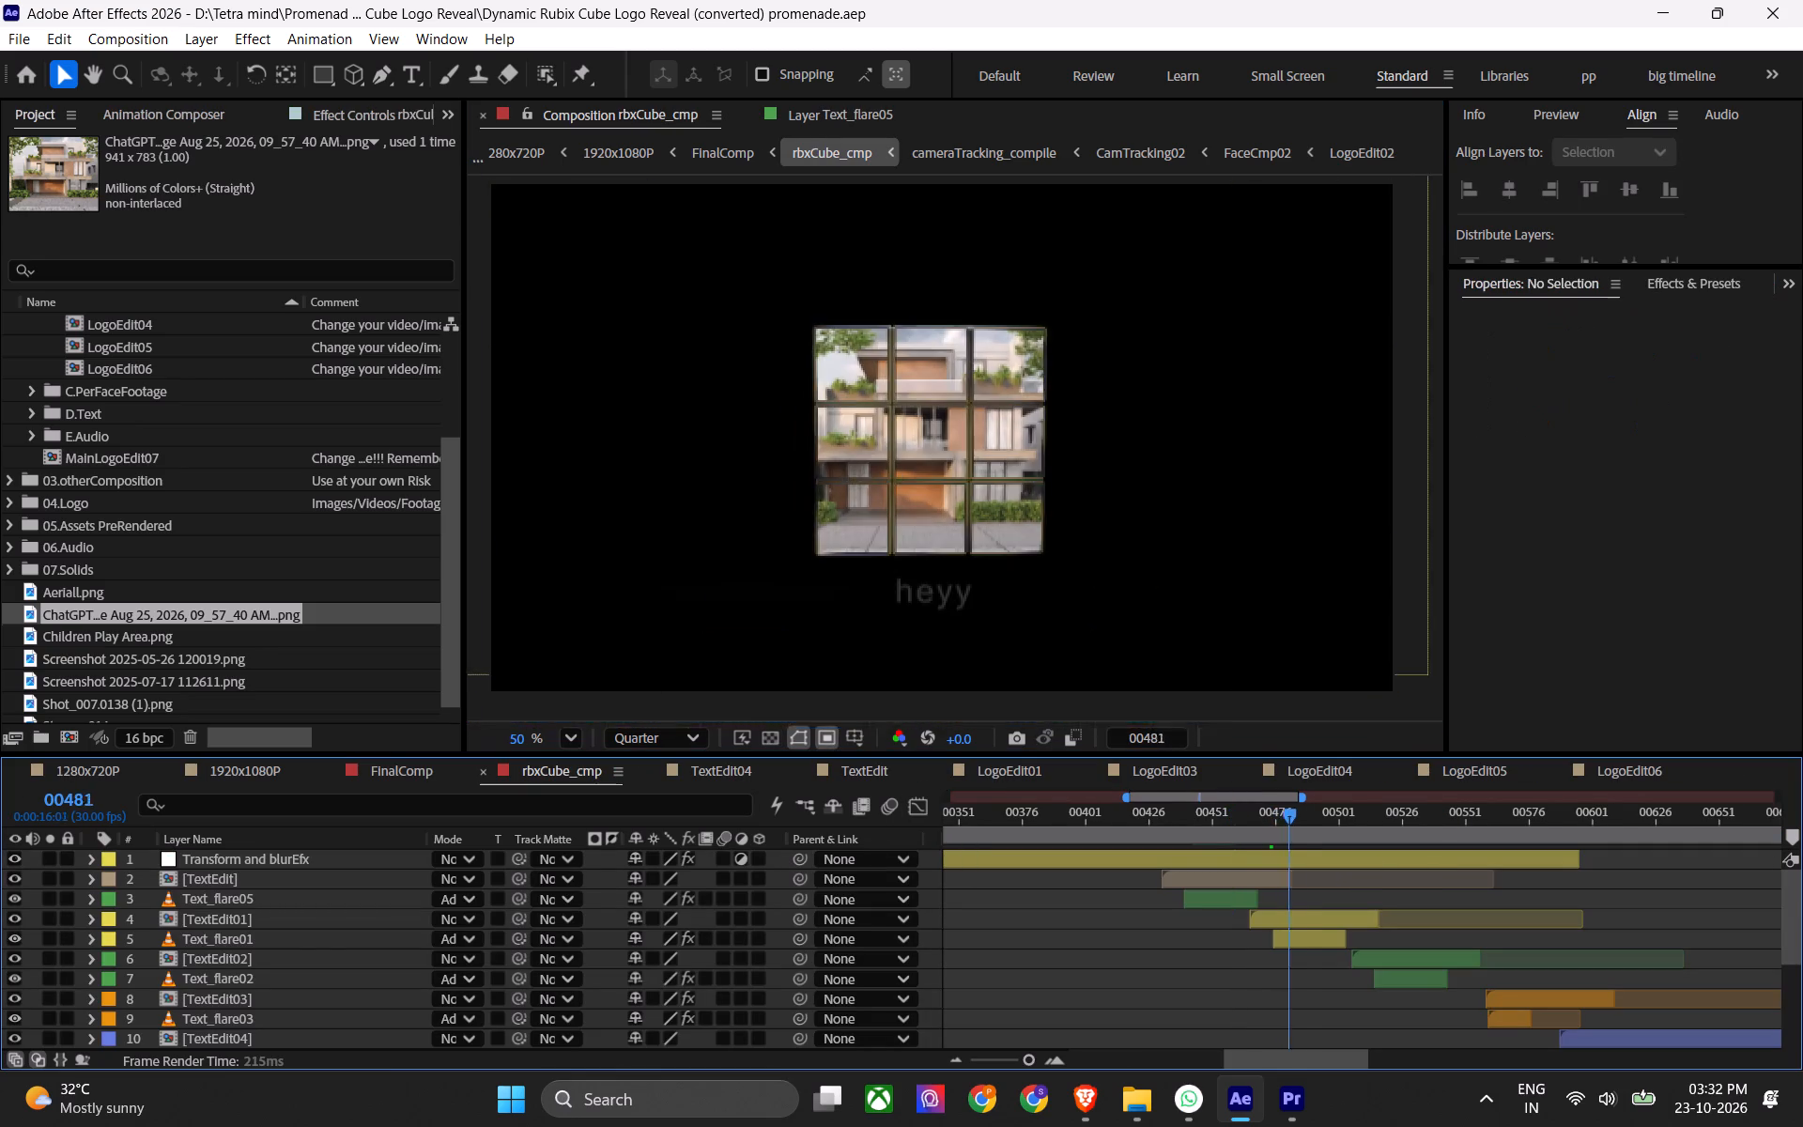
{"action": "left_click_drag", "start_coordinate": [1289, 819], "coordinate": [1305, 819]}
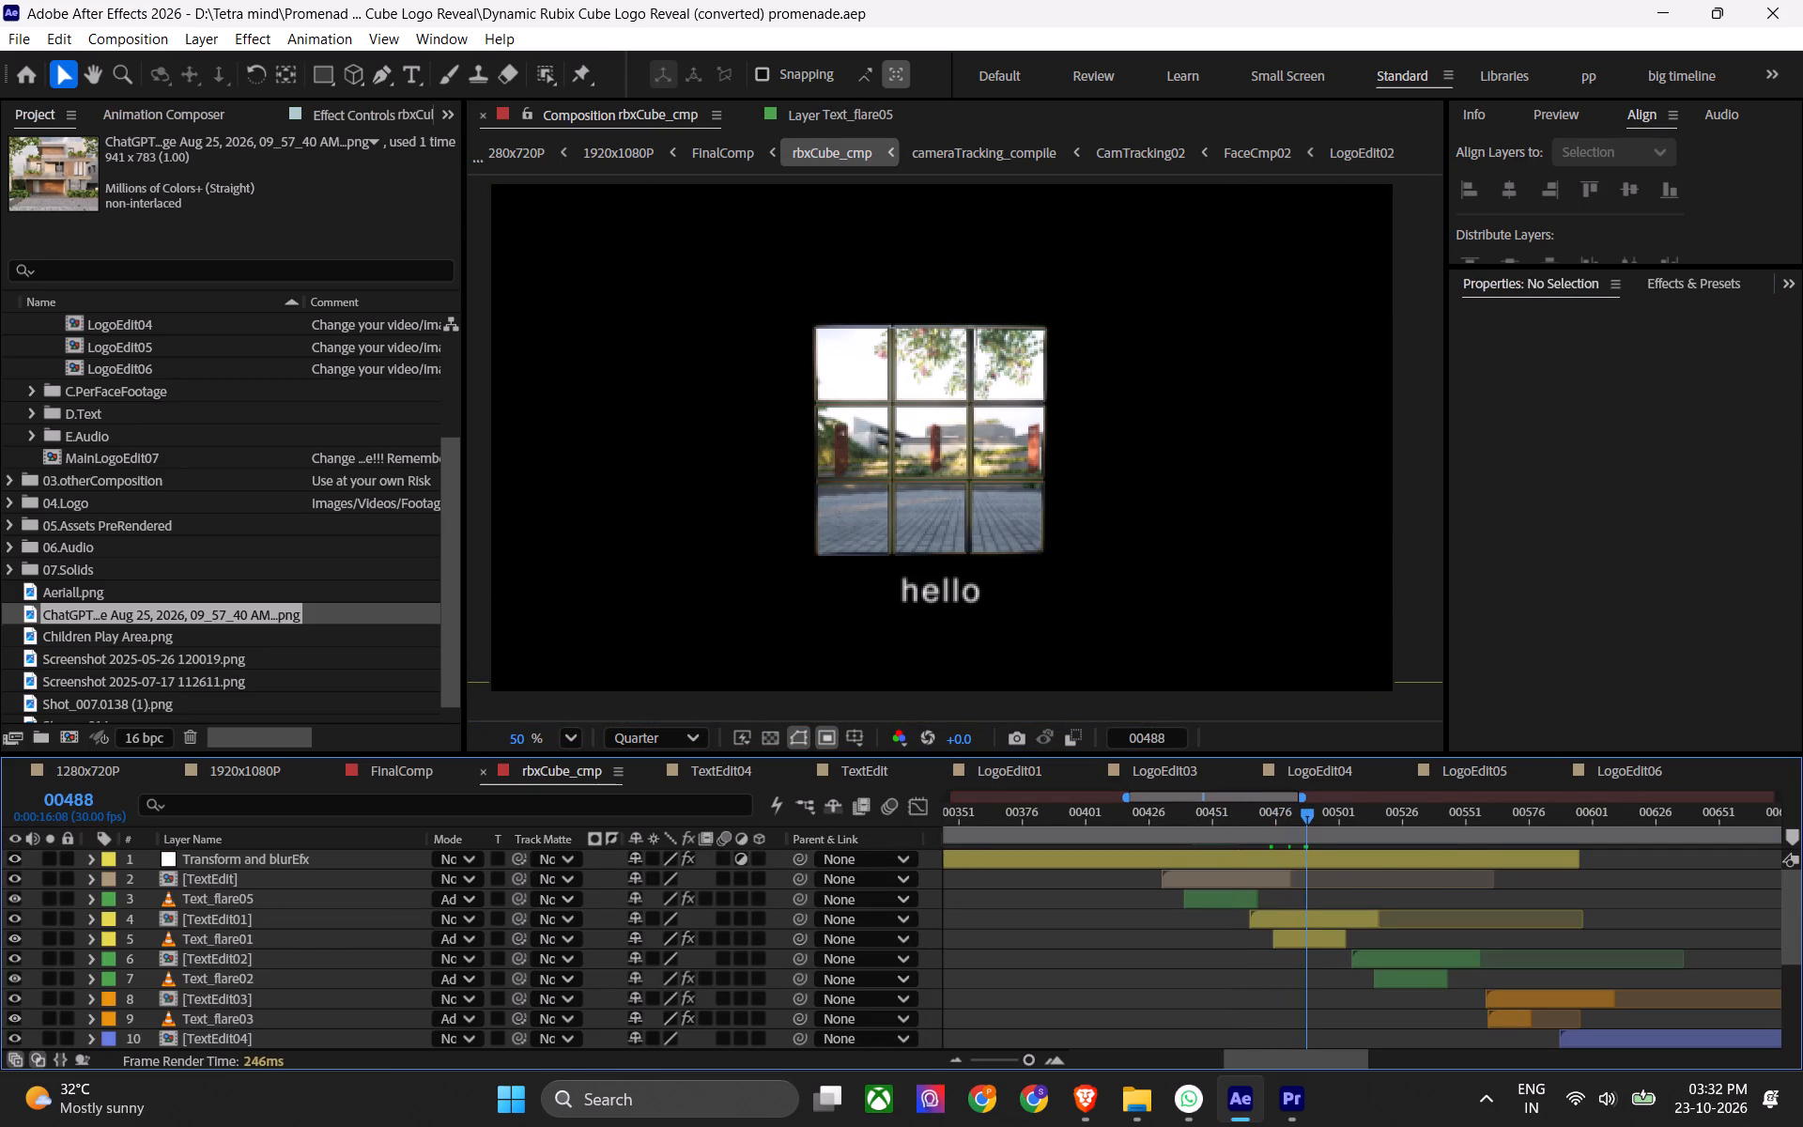
{"action": "key", "text": "ctrl+s"}
In LogoEdit03, enlarge the Shot_007.0138 (1).png layer proportionally to about 111%.
{"action": "left_click", "coordinate": [1152, 777]}
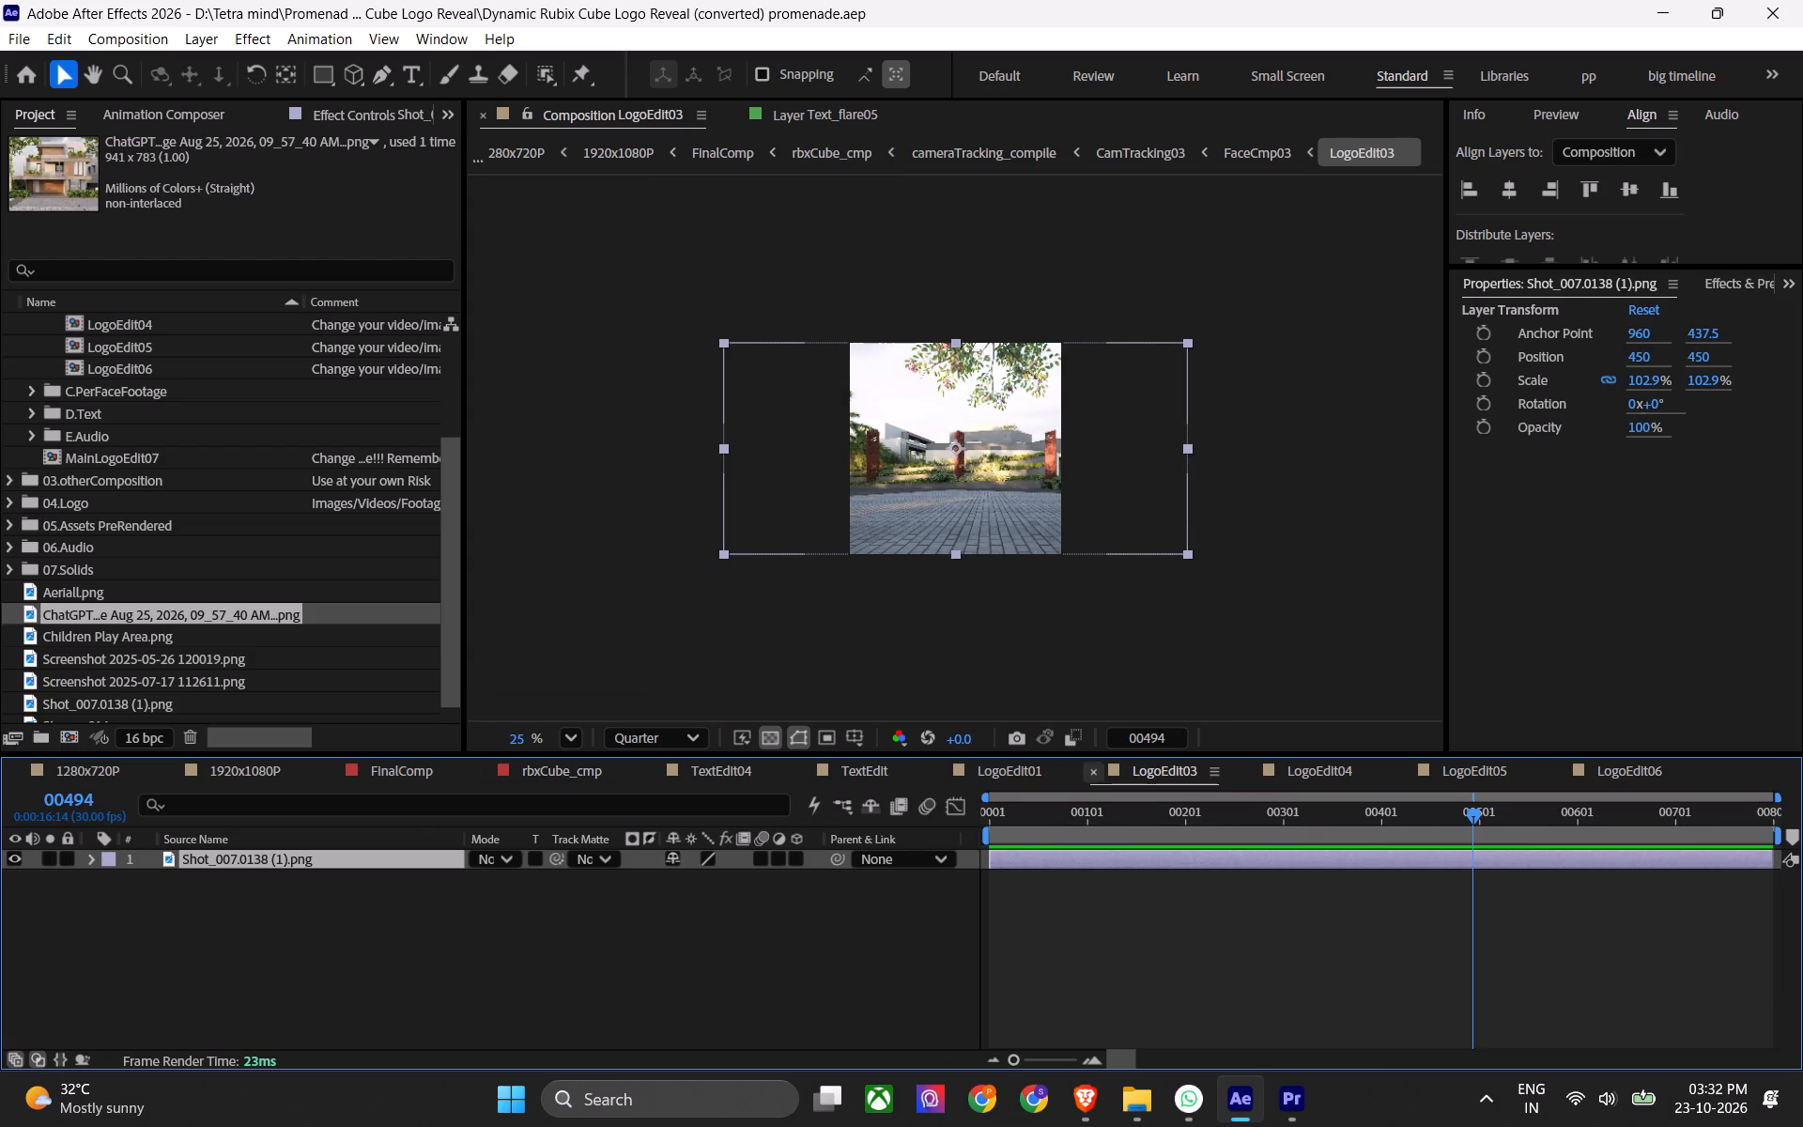
{"action": "scroll", "coordinate": [956, 457], "scroll_direction": "up", "scroll_amount": 4}
{"action": "scroll", "coordinate": [955, 458], "scroll_direction": "down", "scroll_amount": 2}
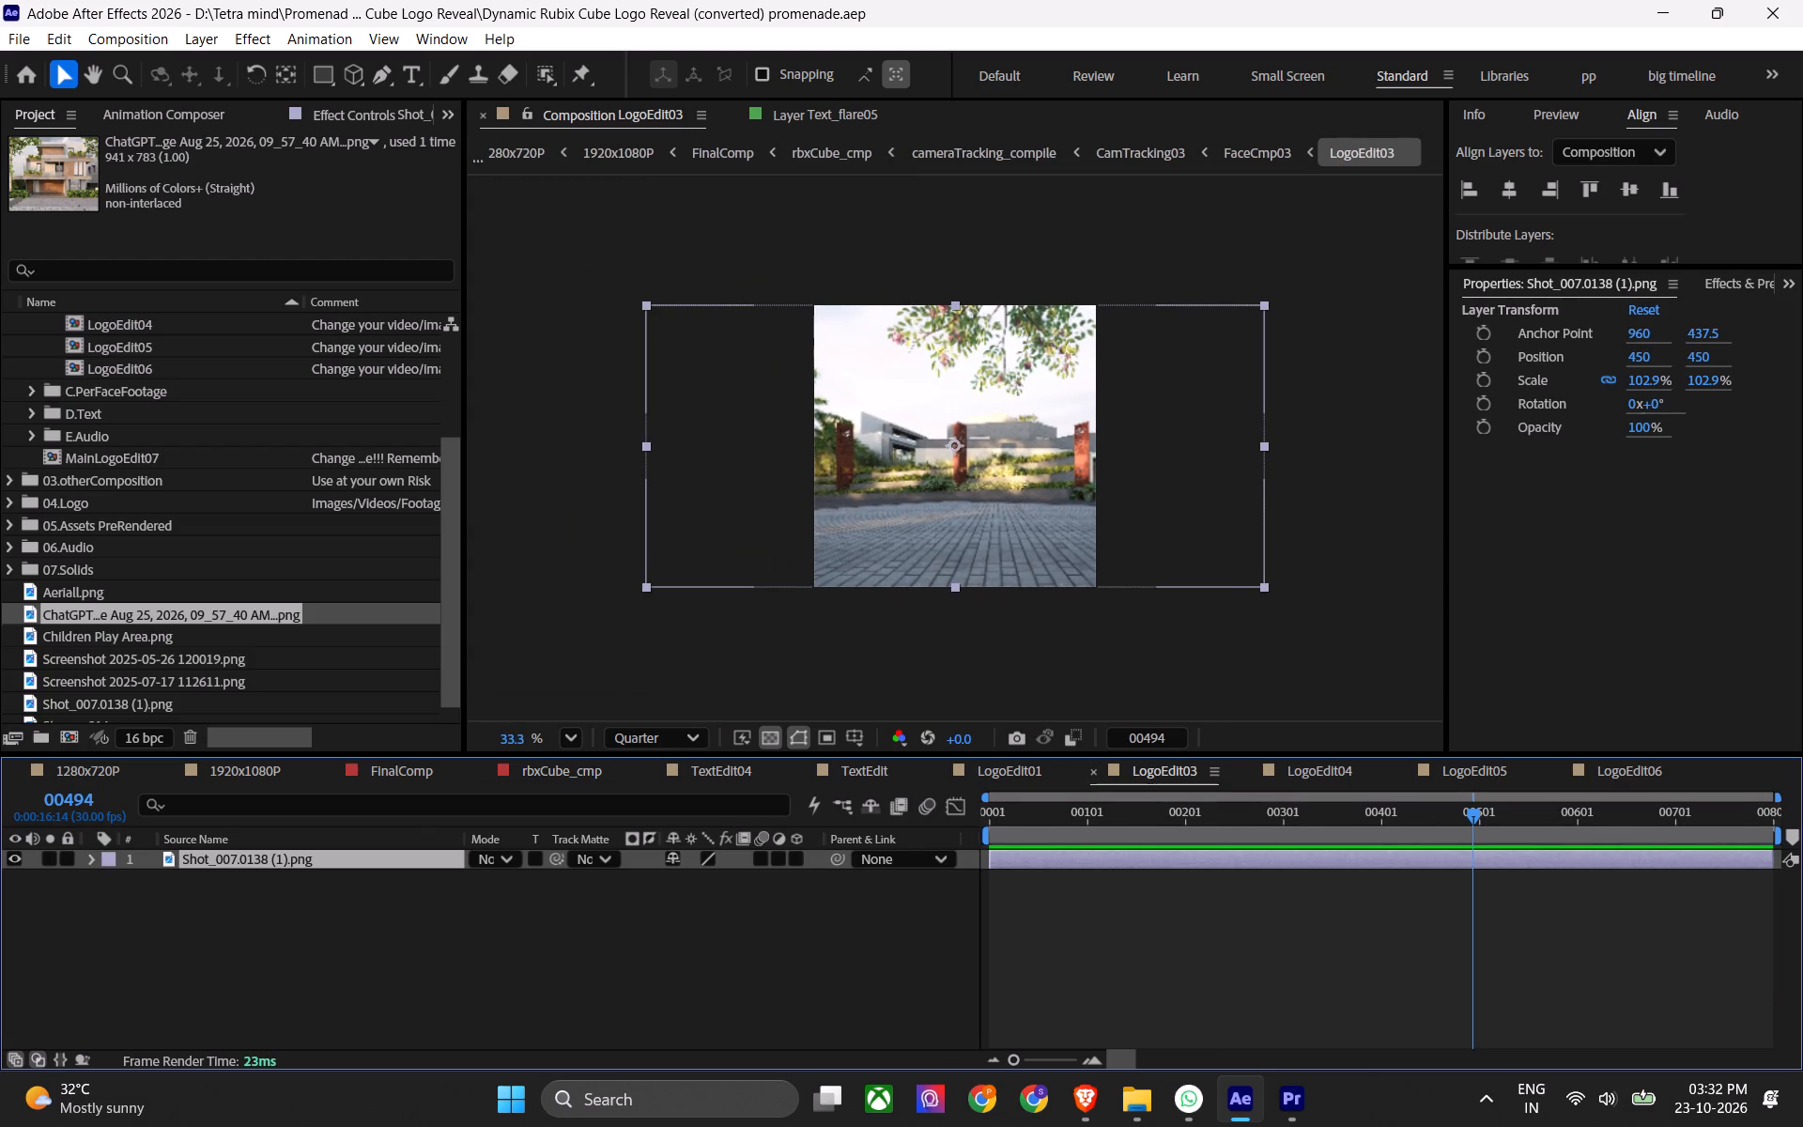
{"action": "left_click_drag", "start_coordinate": [651, 589], "coordinate": [625, 599]}
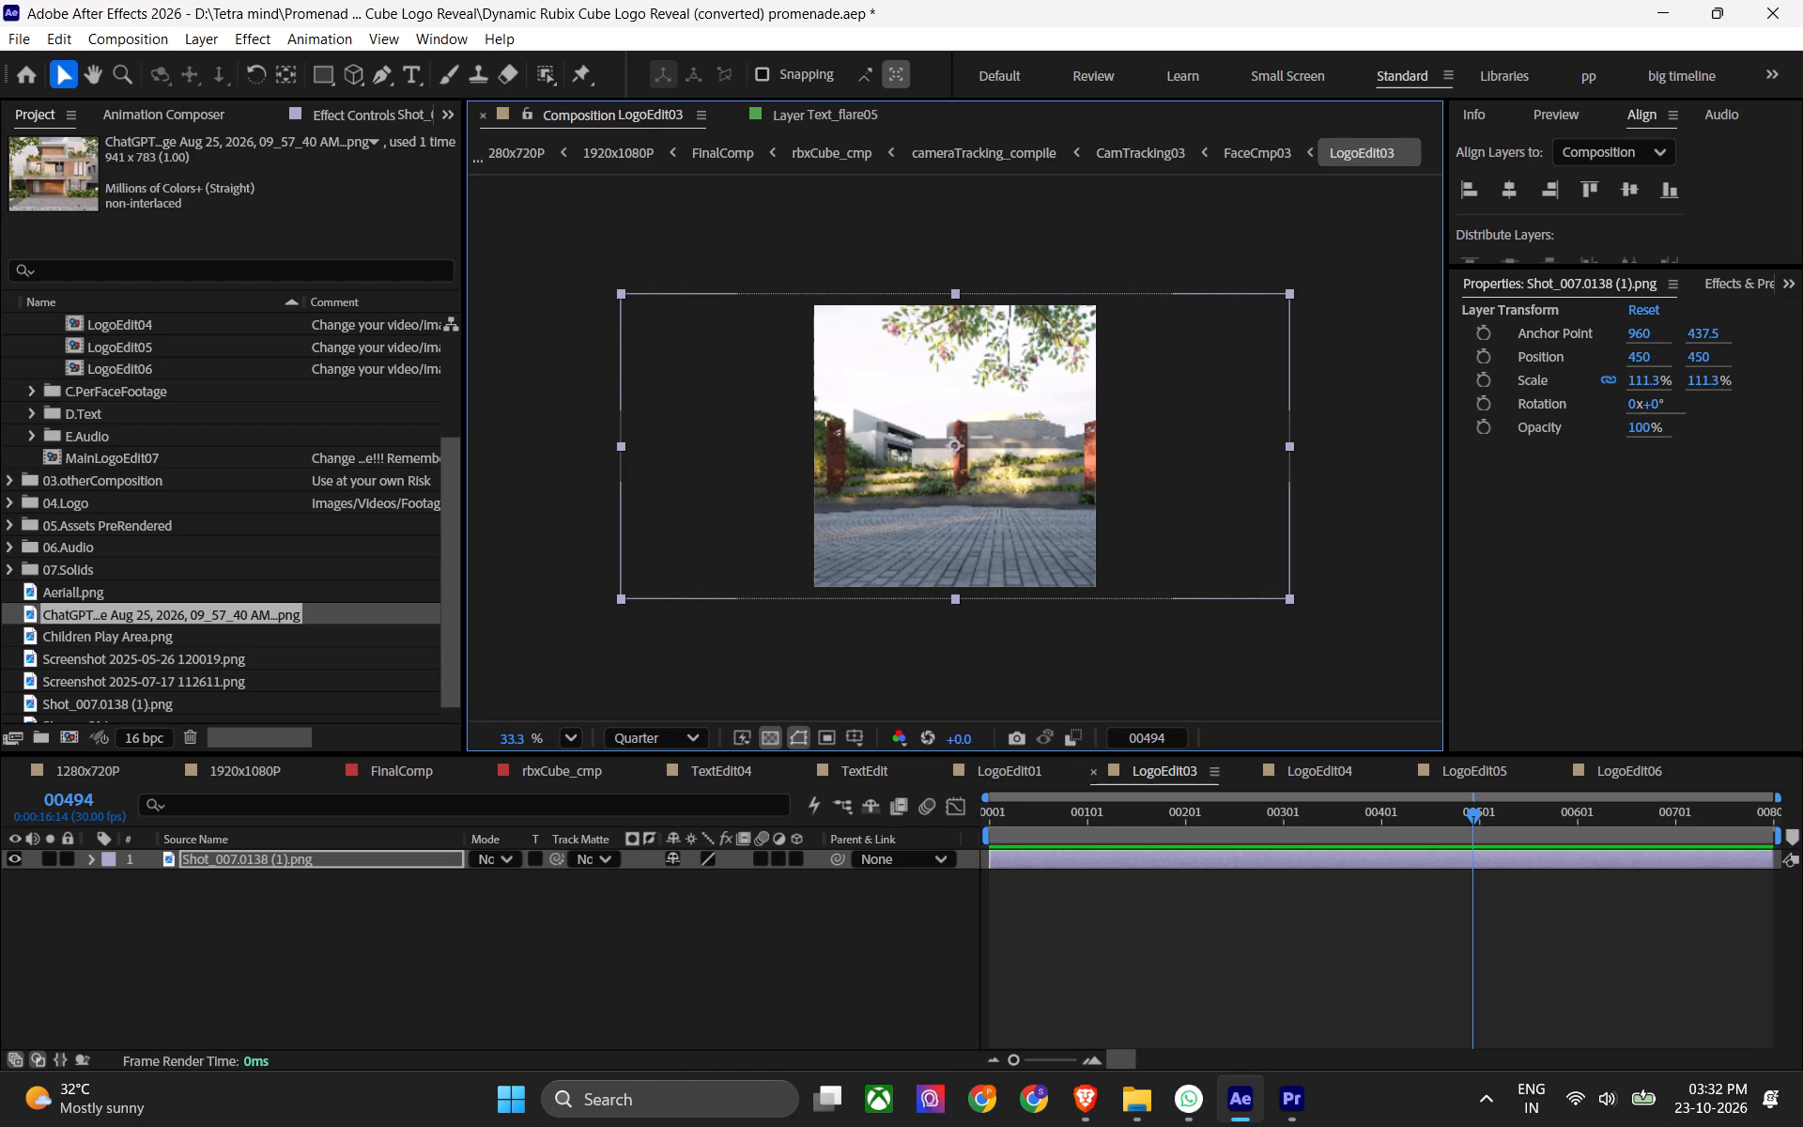
Shift the Shot_007.0138 (1).png layer in LogoEdit03 horizontally to position 420, 450 and save the project.
{"action": "left_click_drag", "start_coordinate": [963, 509], "coordinate": [944, 515], "text": "shift"}
{"action": "left_click_drag", "start_coordinate": [964, 502], "coordinate": [954, 507]}
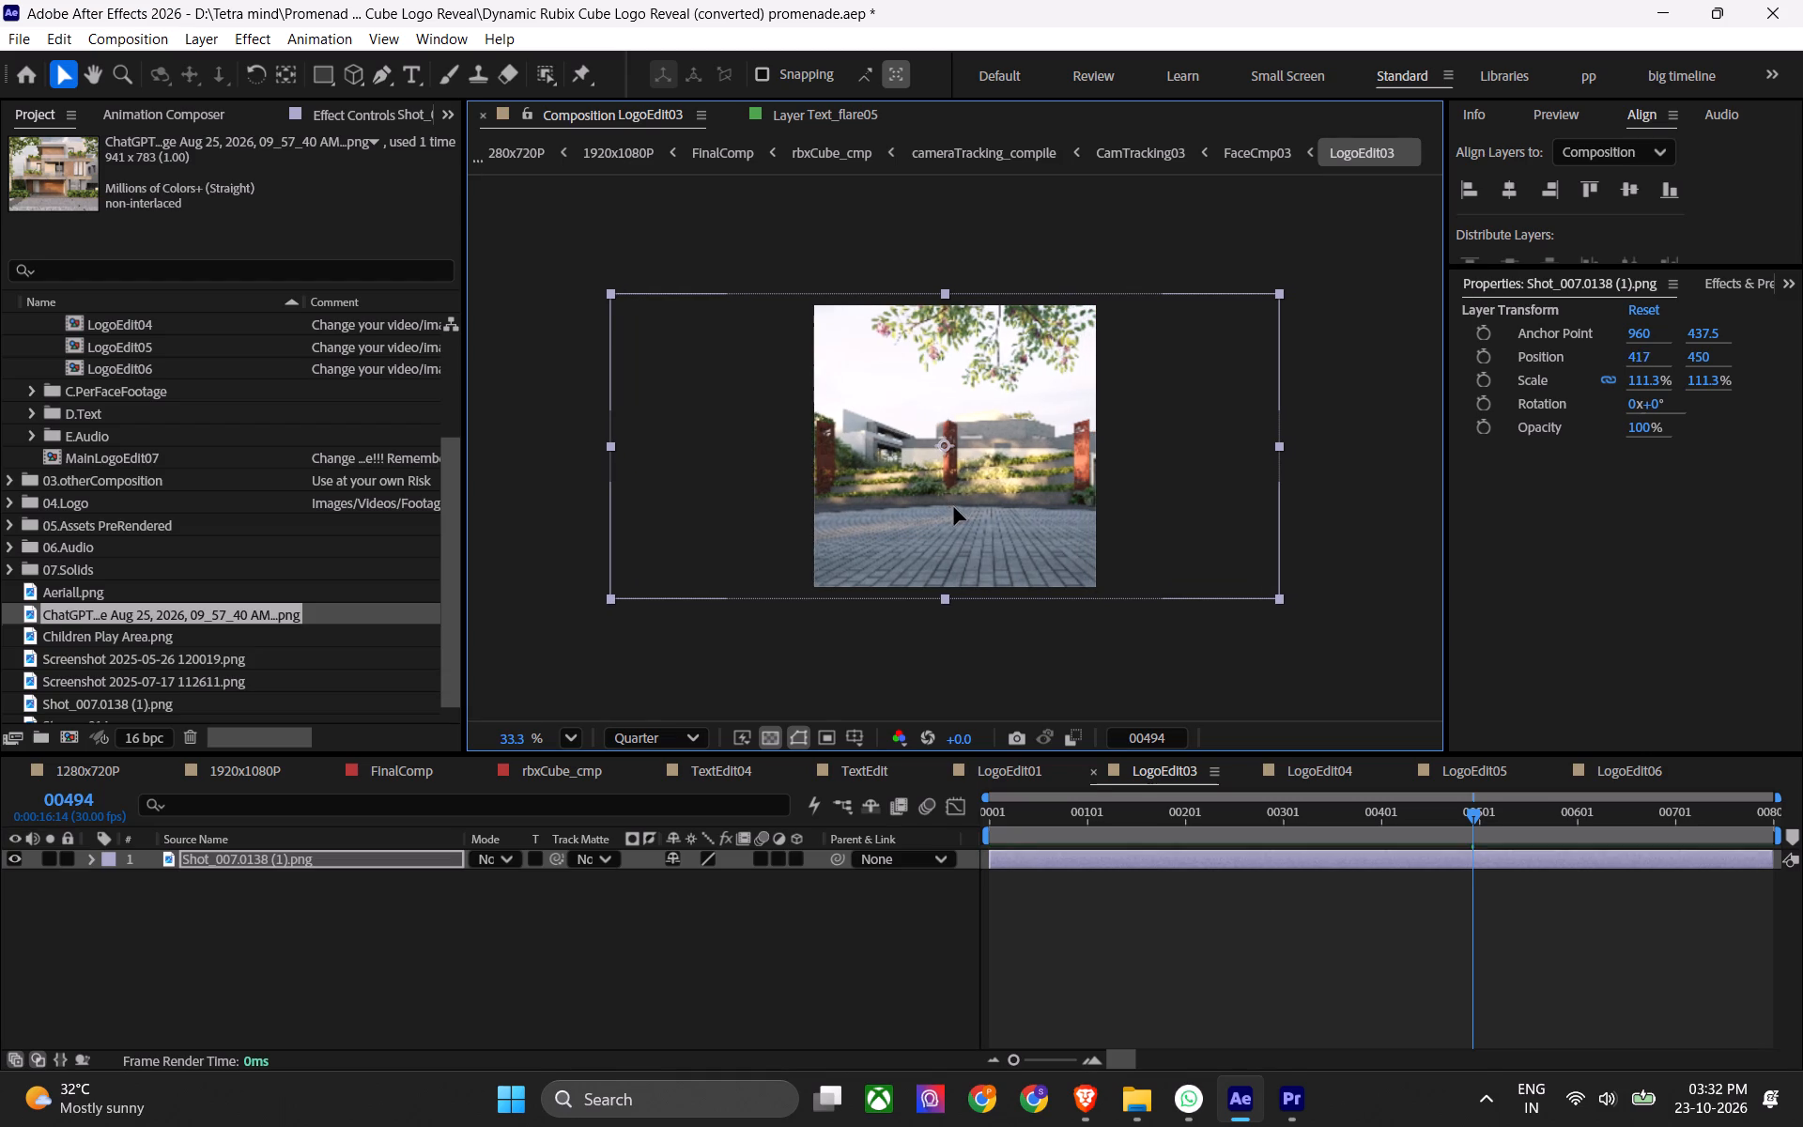
{"action": "left_click_drag", "start_coordinate": [954, 507], "coordinate": [955, 509]}
{"action": "key", "text": "ctrl+s"}
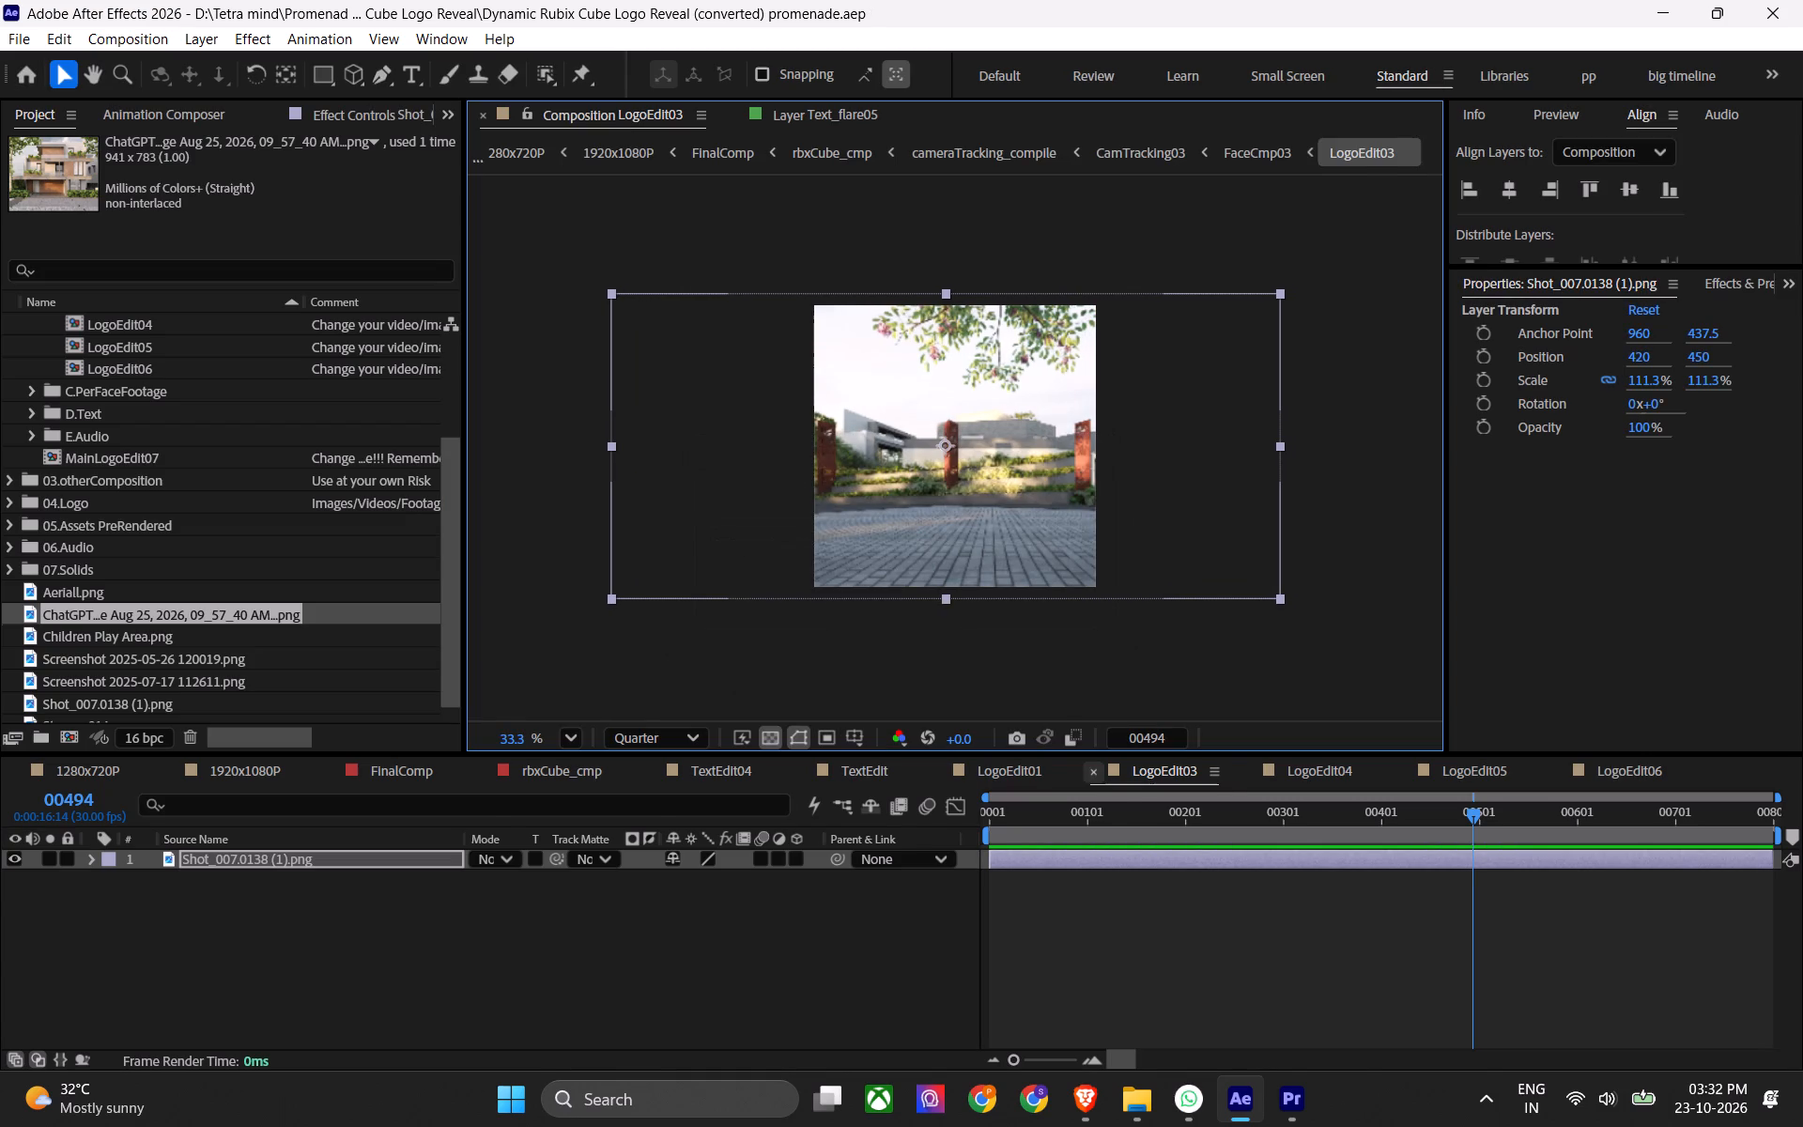
Close LogoEdit03, check the cube faces in rbxCube_cmp between frames 449 and 522, and preview the animation from frame 472.
{"action": "left_click", "coordinate": [1092, 764]}
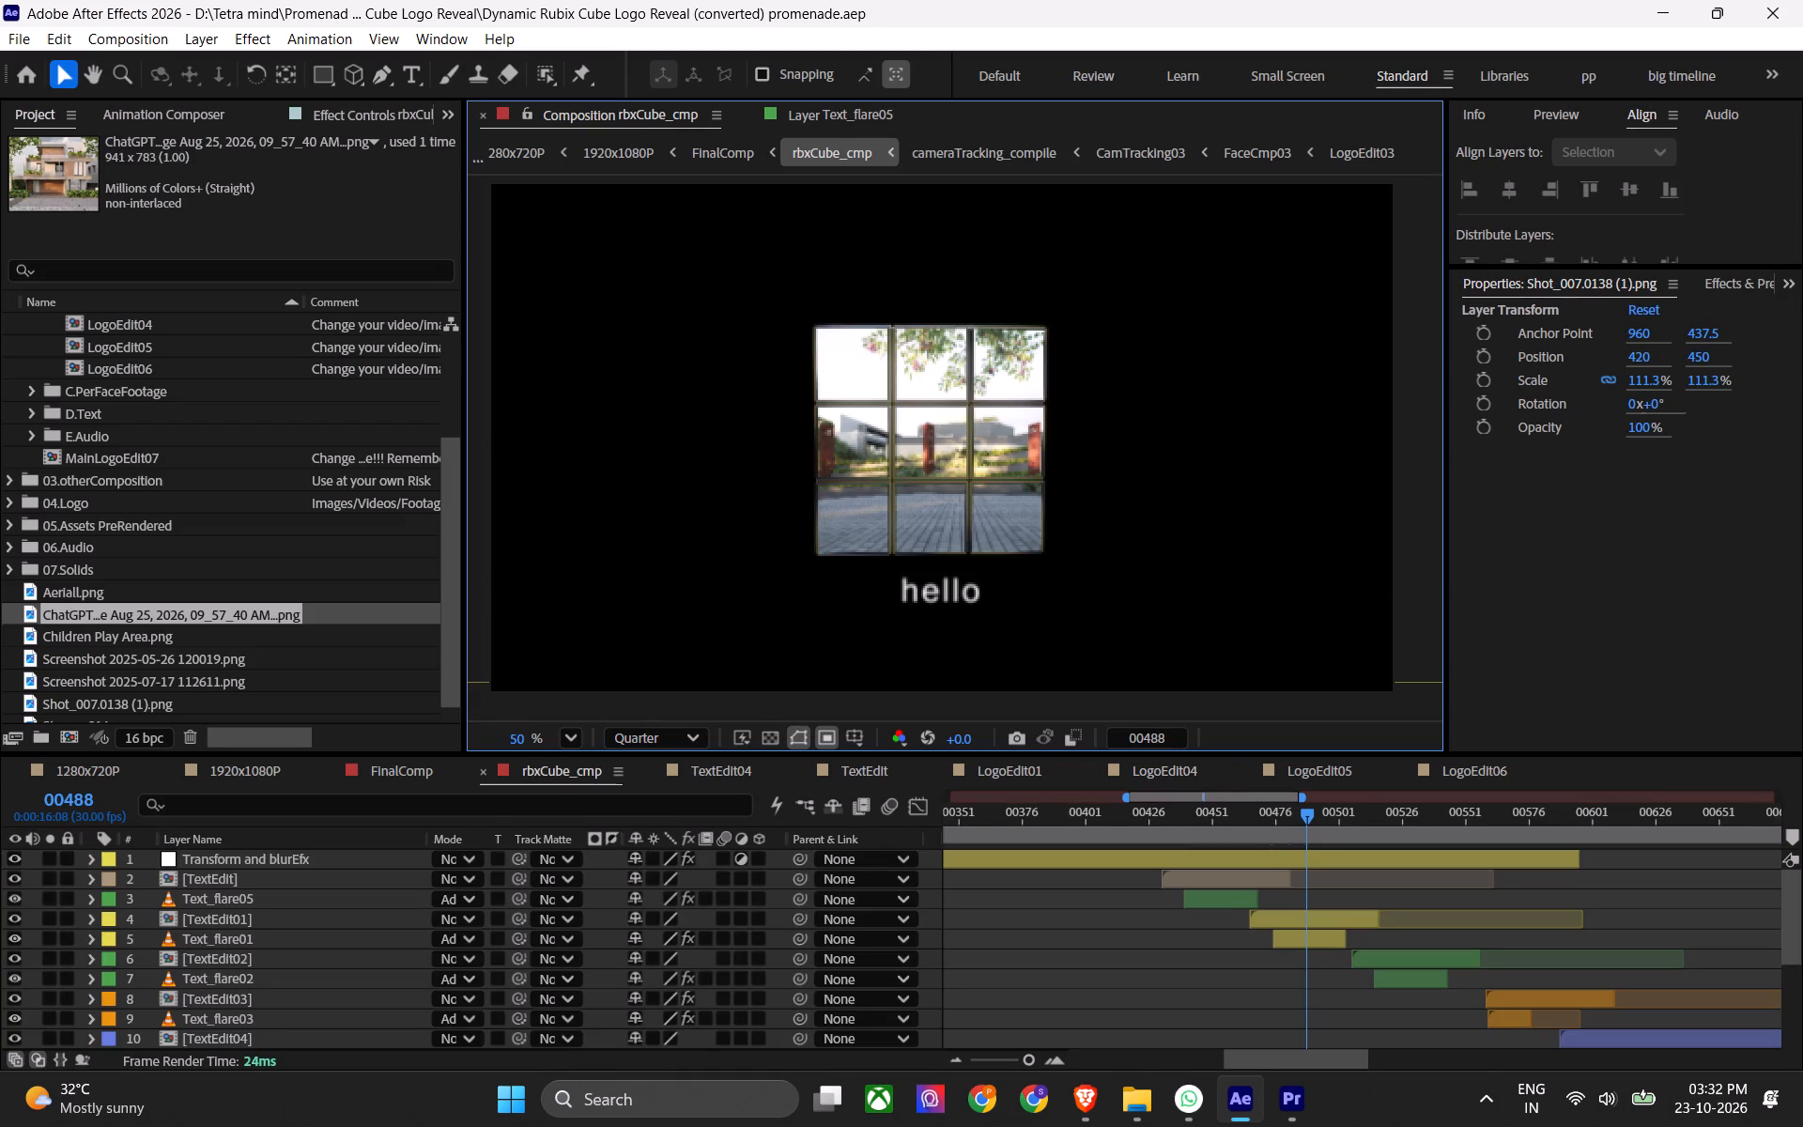
{"action": "left_click_drag", "start_coordinate": [1324, 819], "coordinate": [1395, 826]}
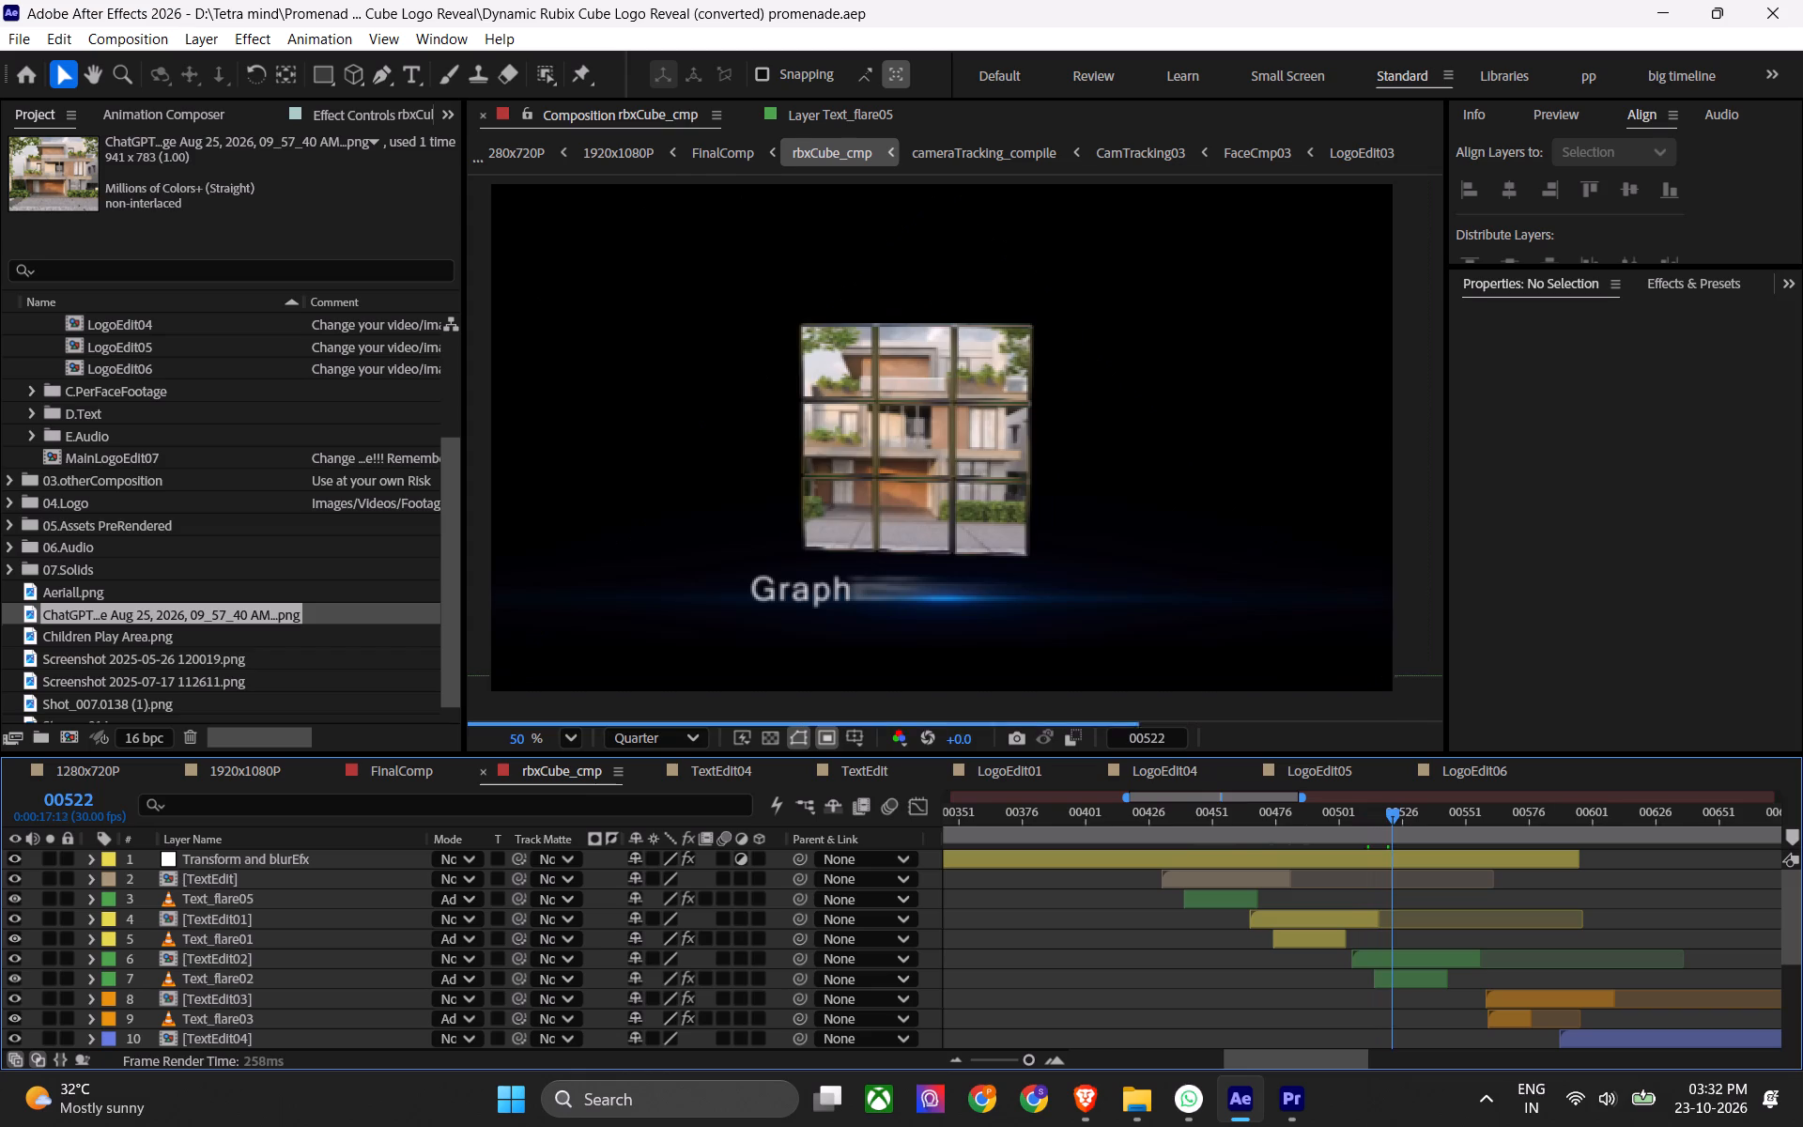
{"action": "left_click_drag", "start_coordinate": [1395, 826], "coordinate": [1210, 847]}
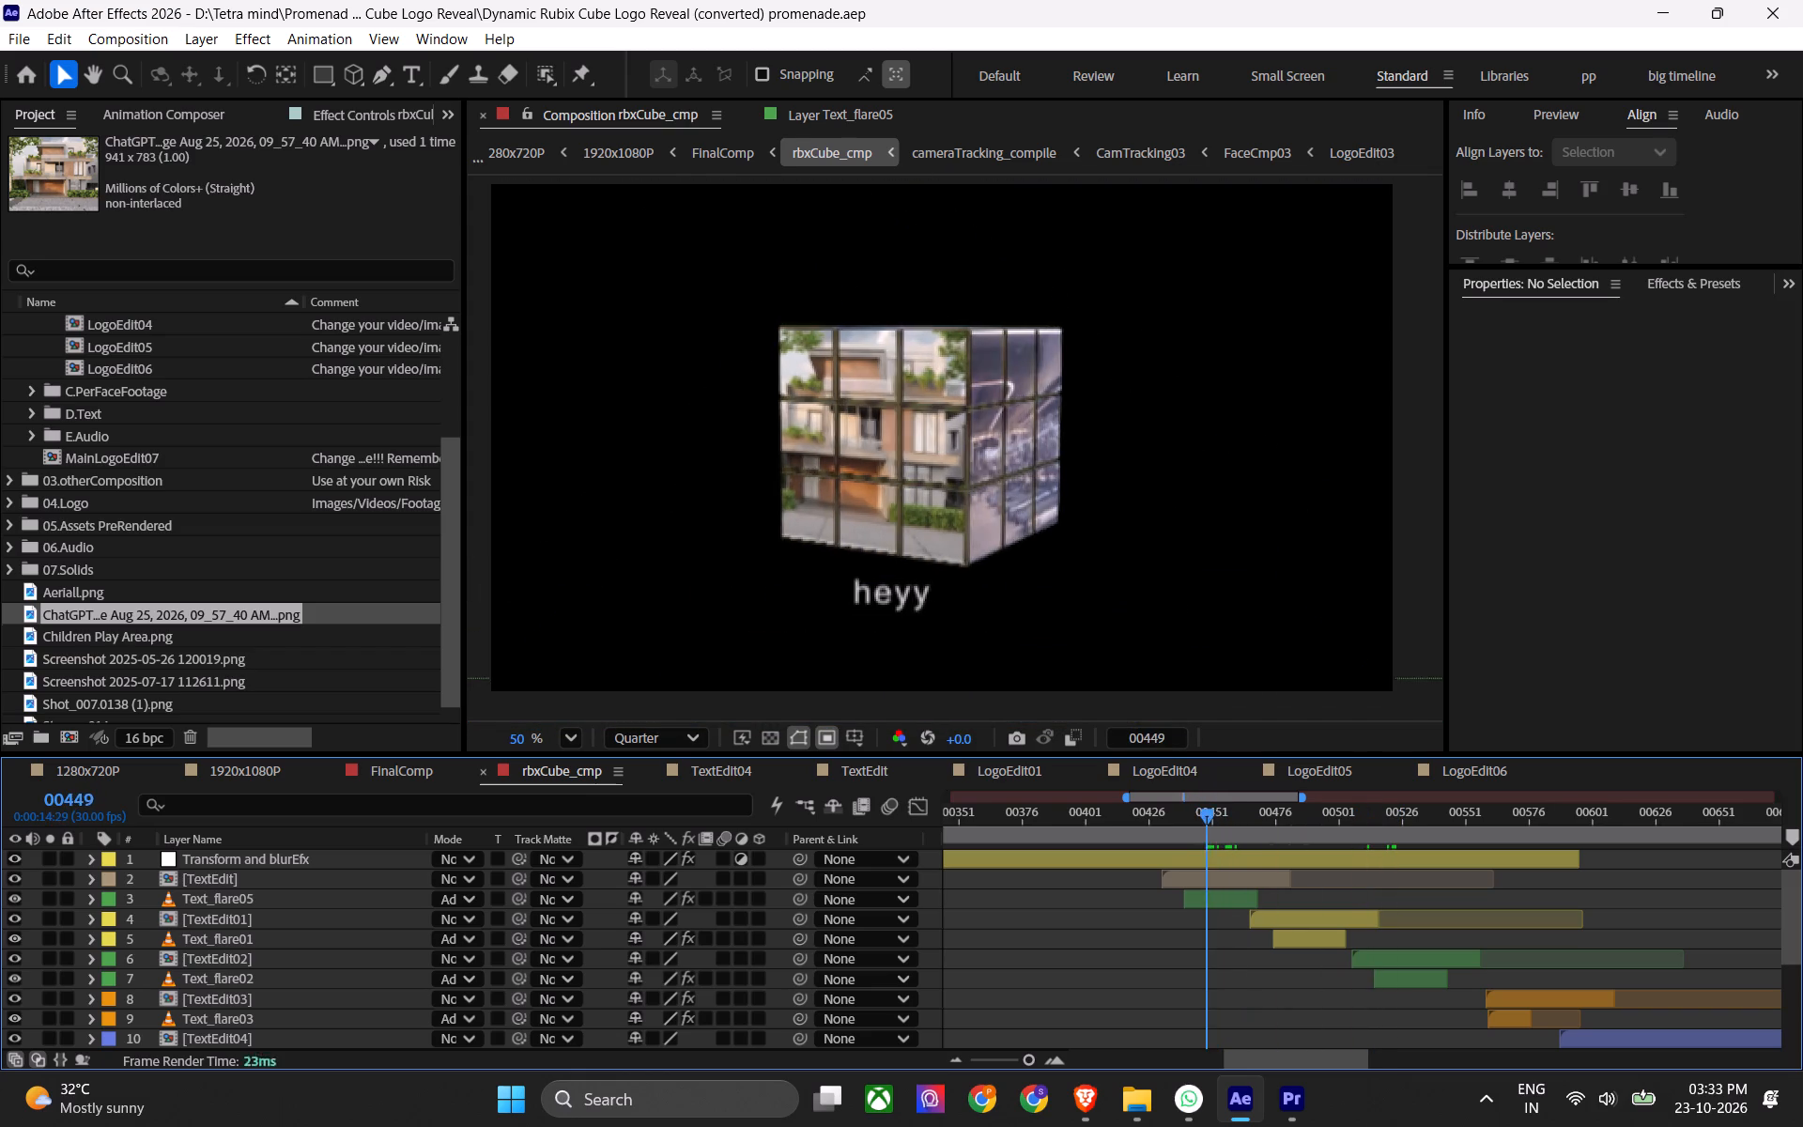
{"action": "left_click_drag", "start_coordinate": [1210, 847], "coordinate": [1309, 834]}
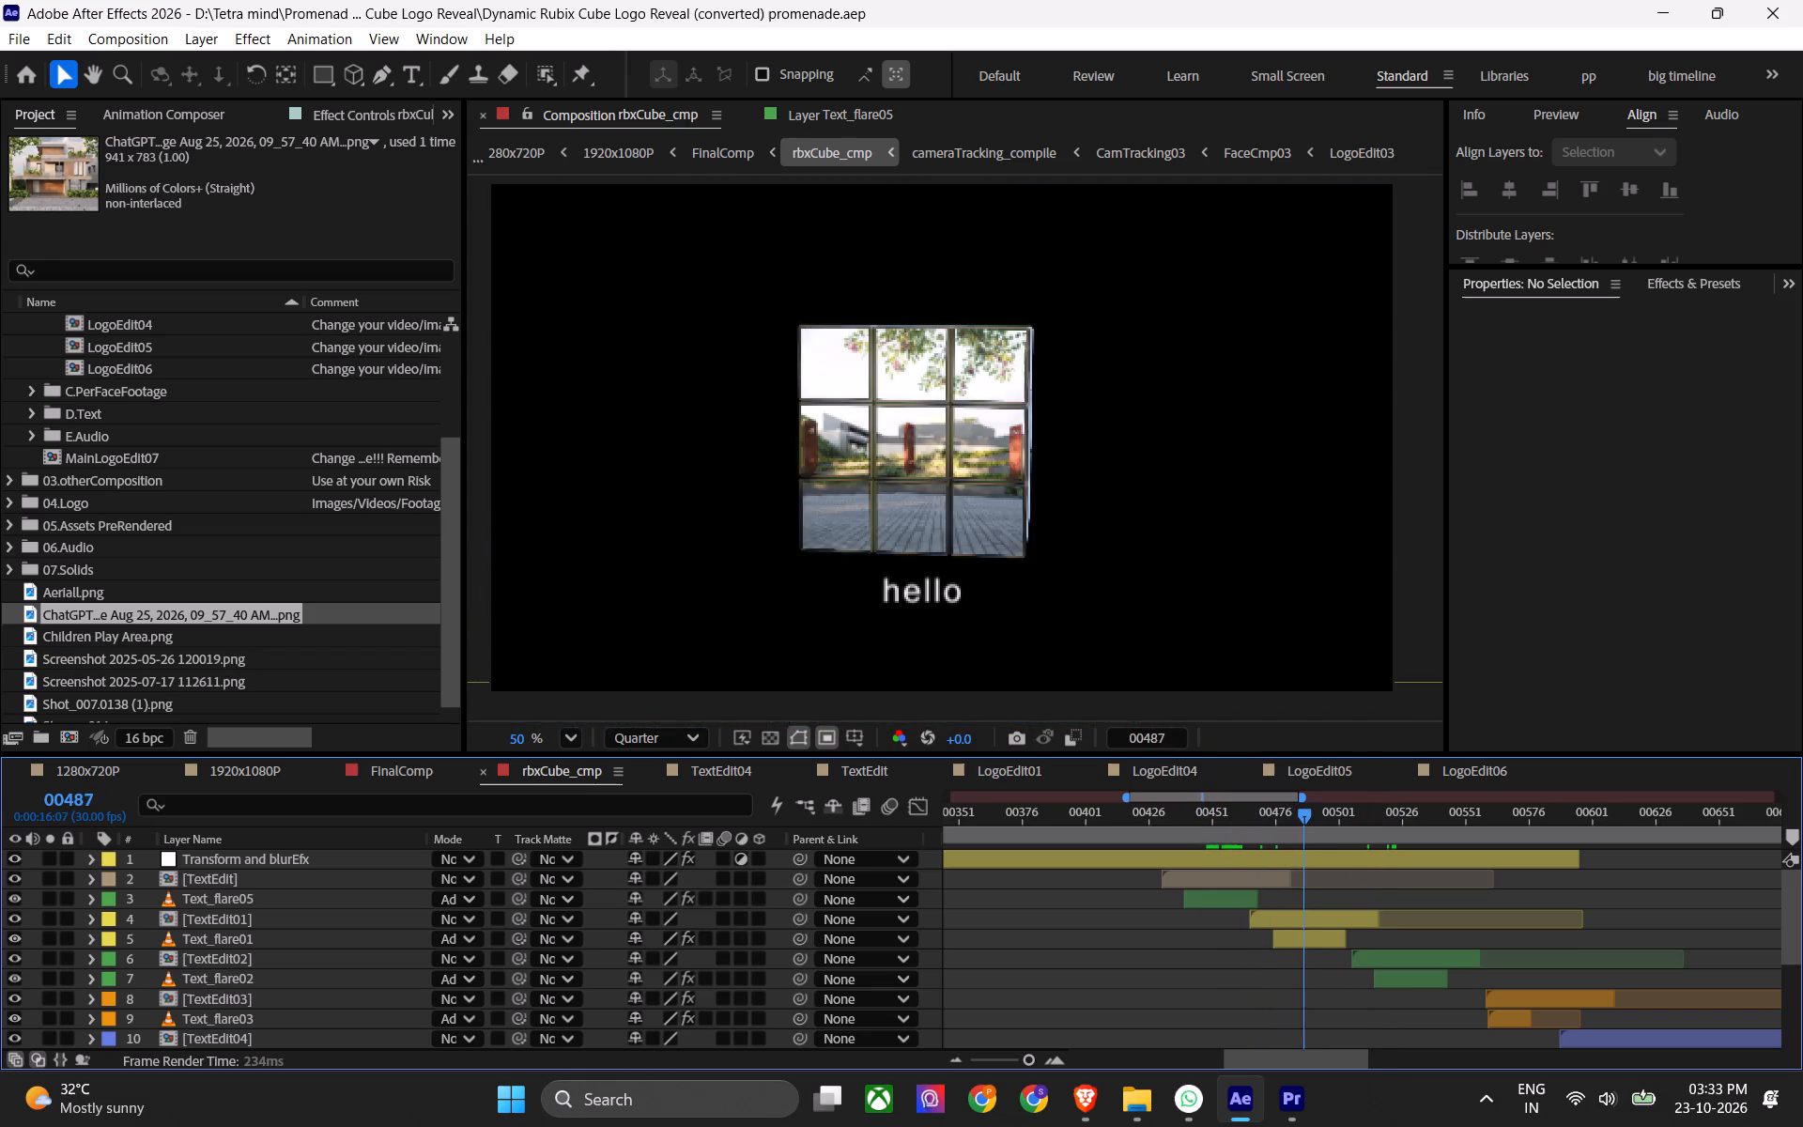
{"action": "left_click_drag", "start_coordinate": [1309, 834], "coordinate": [1388, 797]}
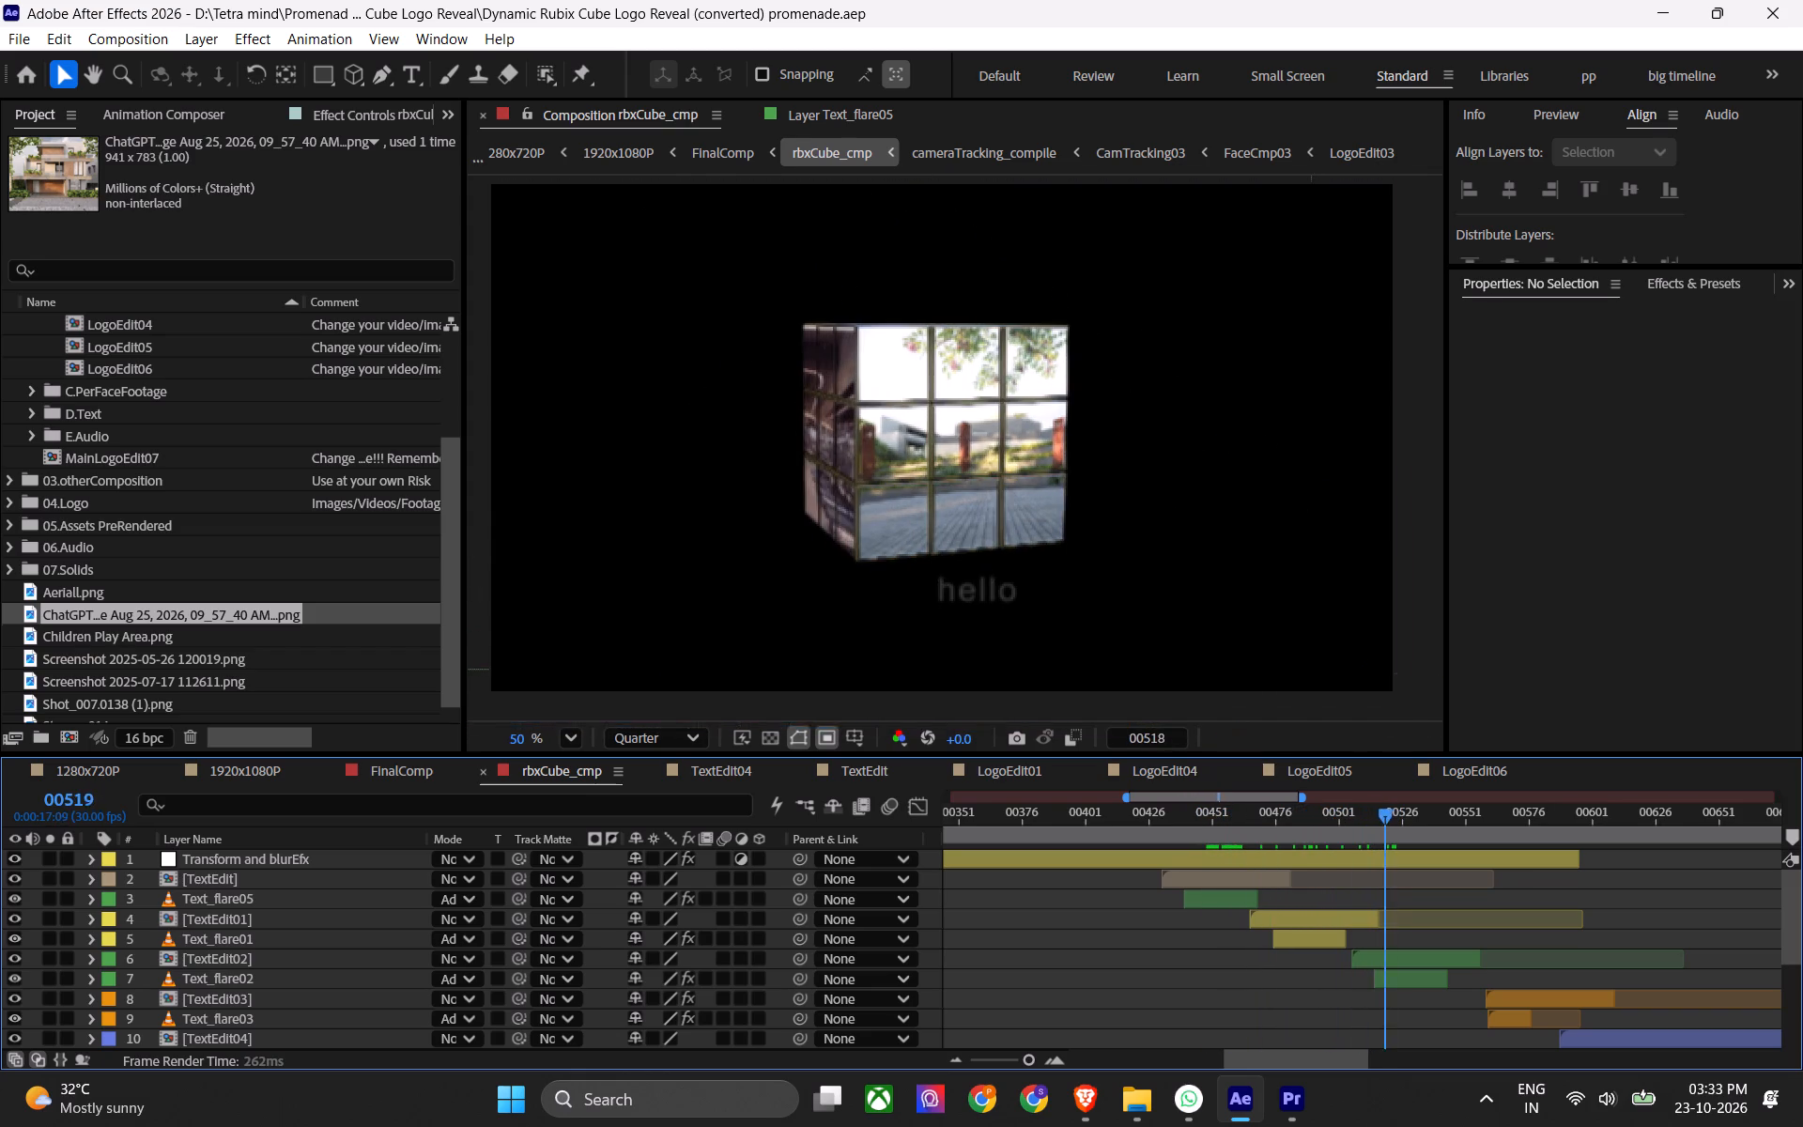
{"action": "left_click_drag", "start_coordinate": [1388, 797], "coordinate": [1322, 815]}
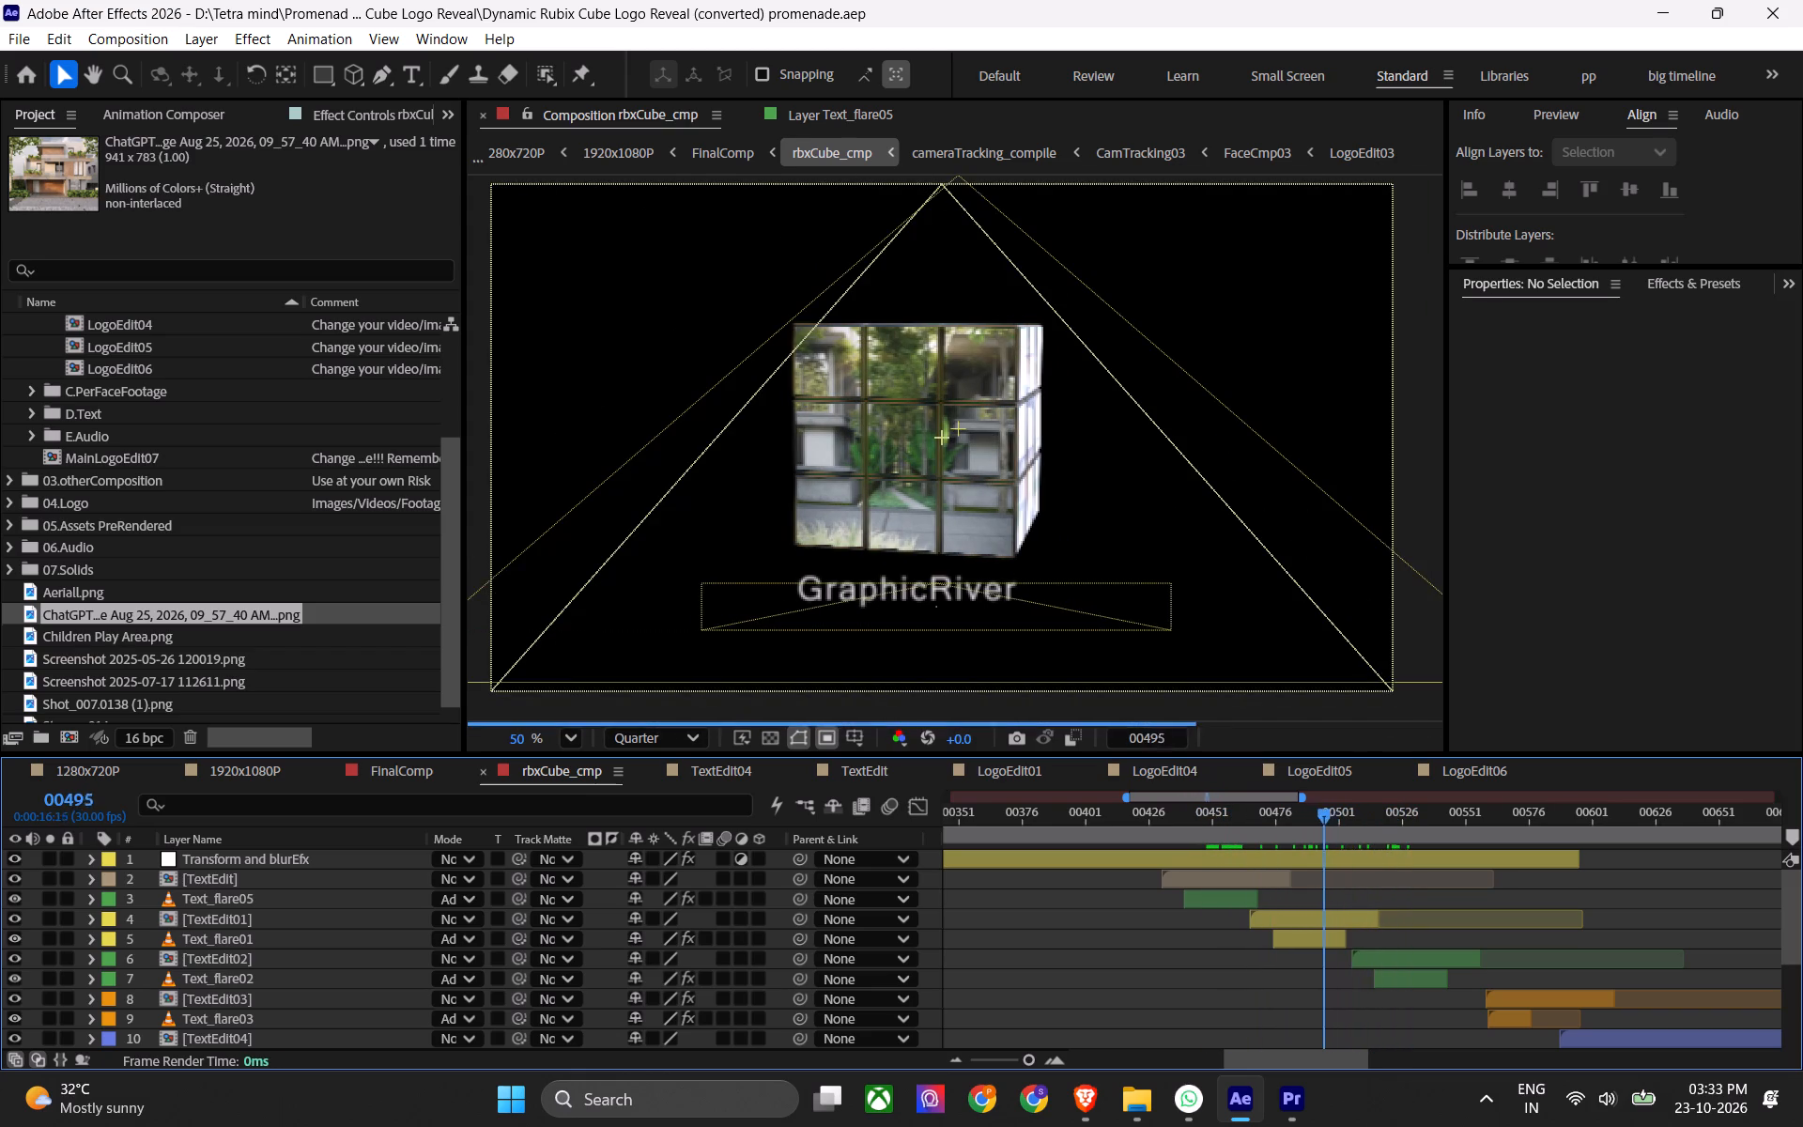
{"action": "left_click_drag", "start_coordinate": [1322, 815], "coordinate": [1267, 827]}
{"action": "key", "text": "space"}
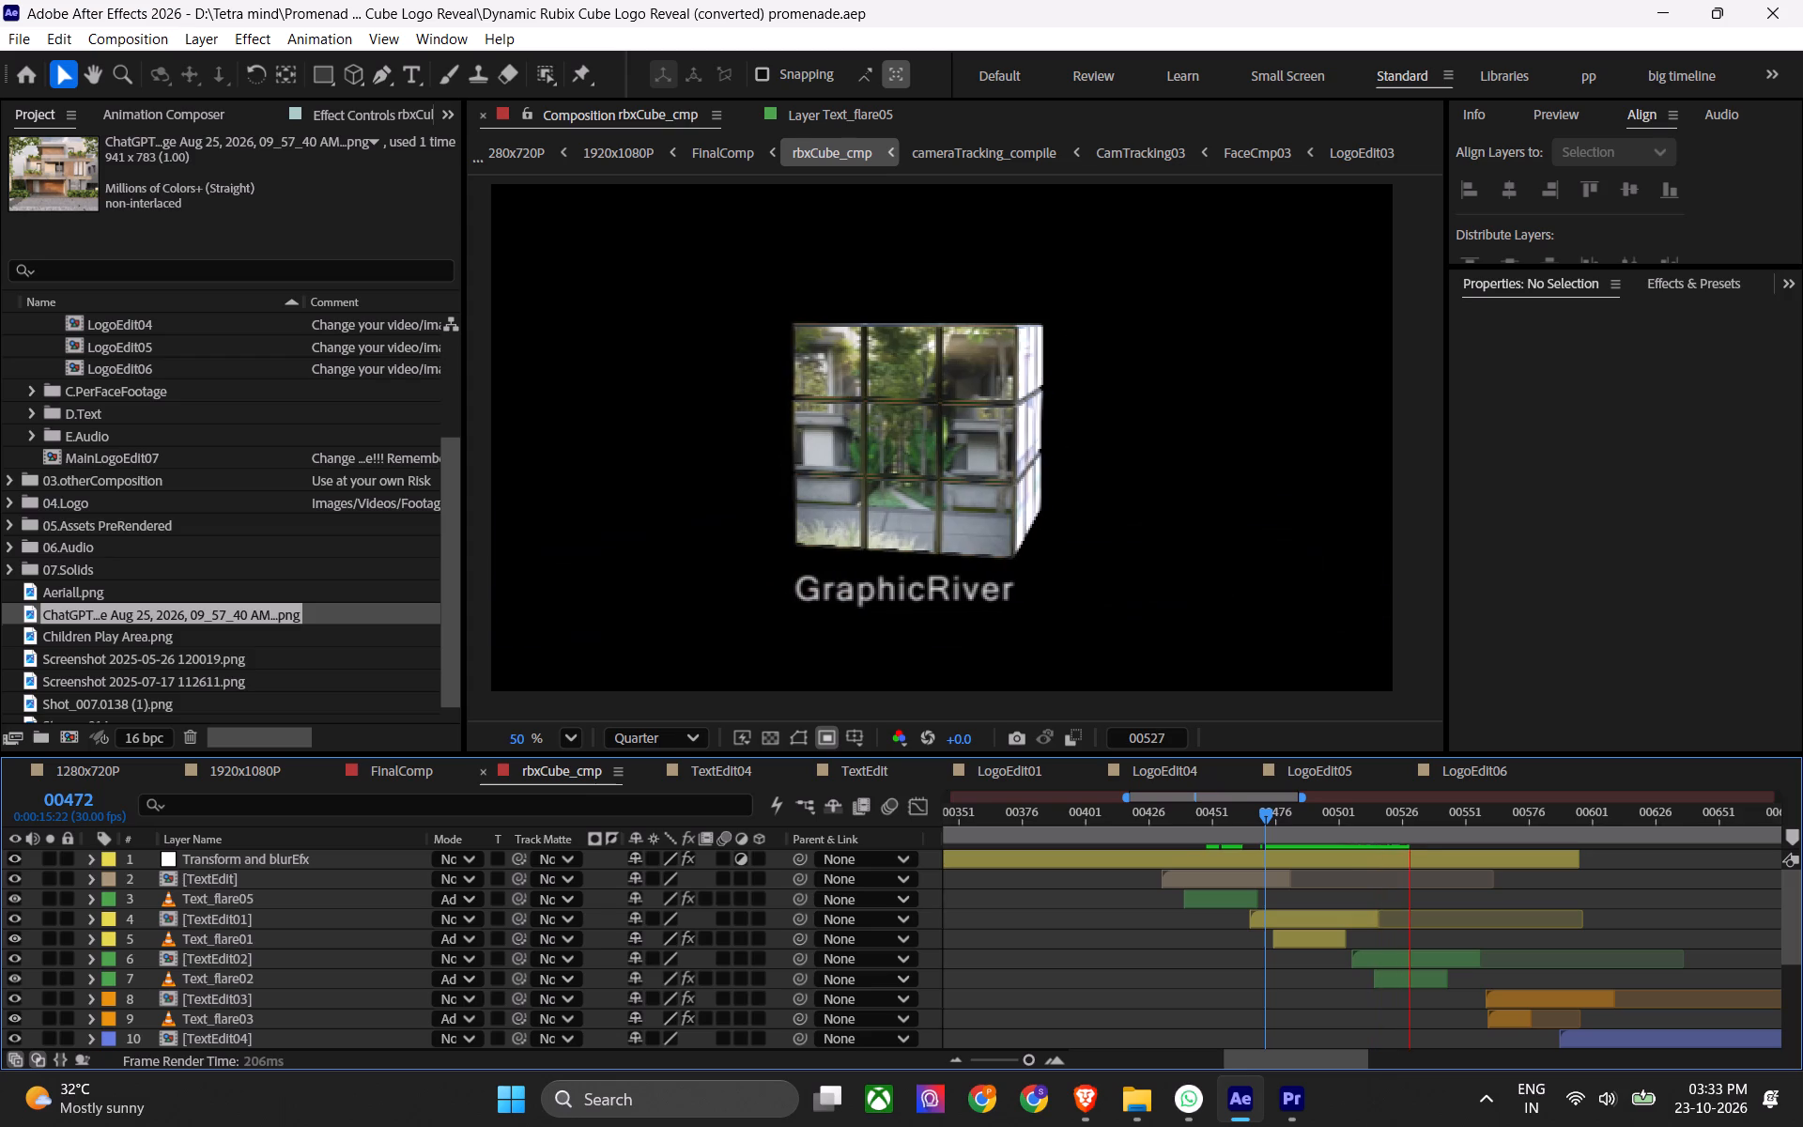
{"action": "key", "text": "space"}
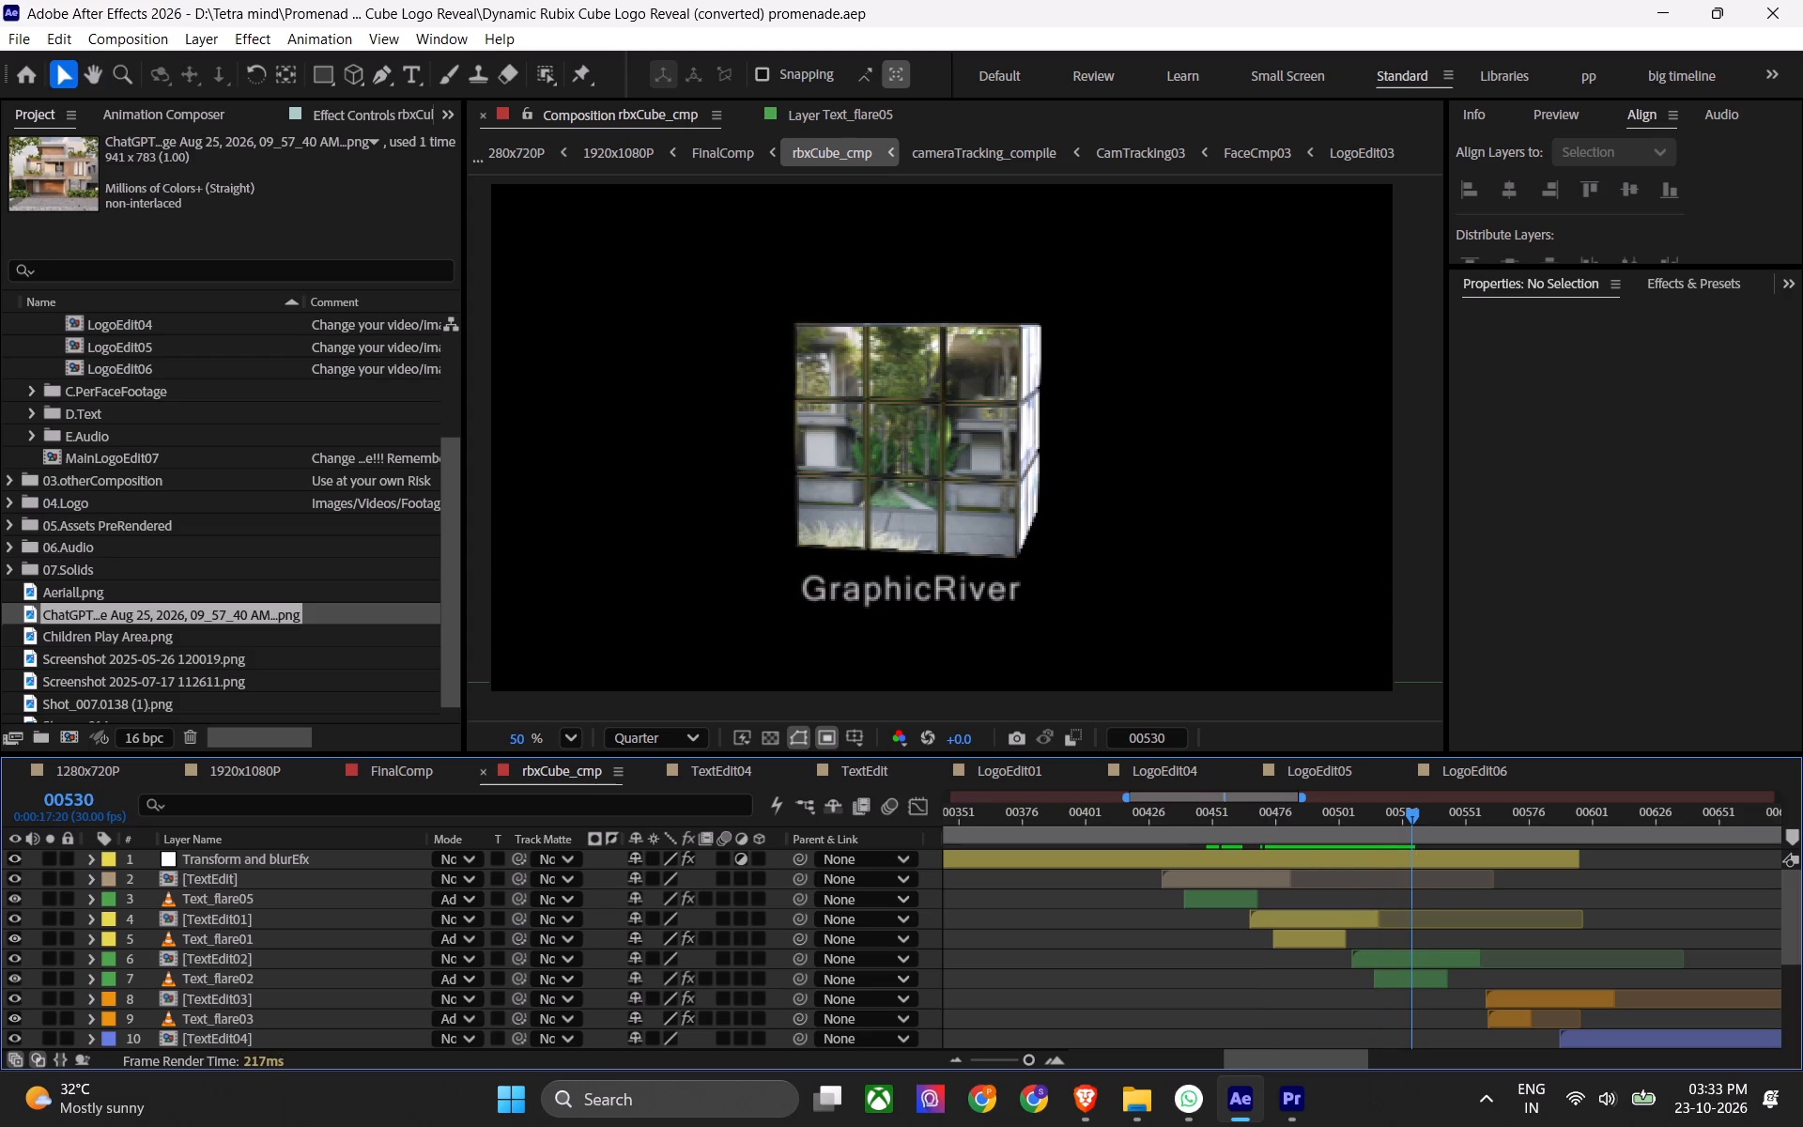
Move the Children Play Area.png layer from LogoEdit05 into LogoEdit04, above Storys _01.jpg, with the playhead at frame 1.
{"action": "left_click", "coordinate": [1325, 775]}
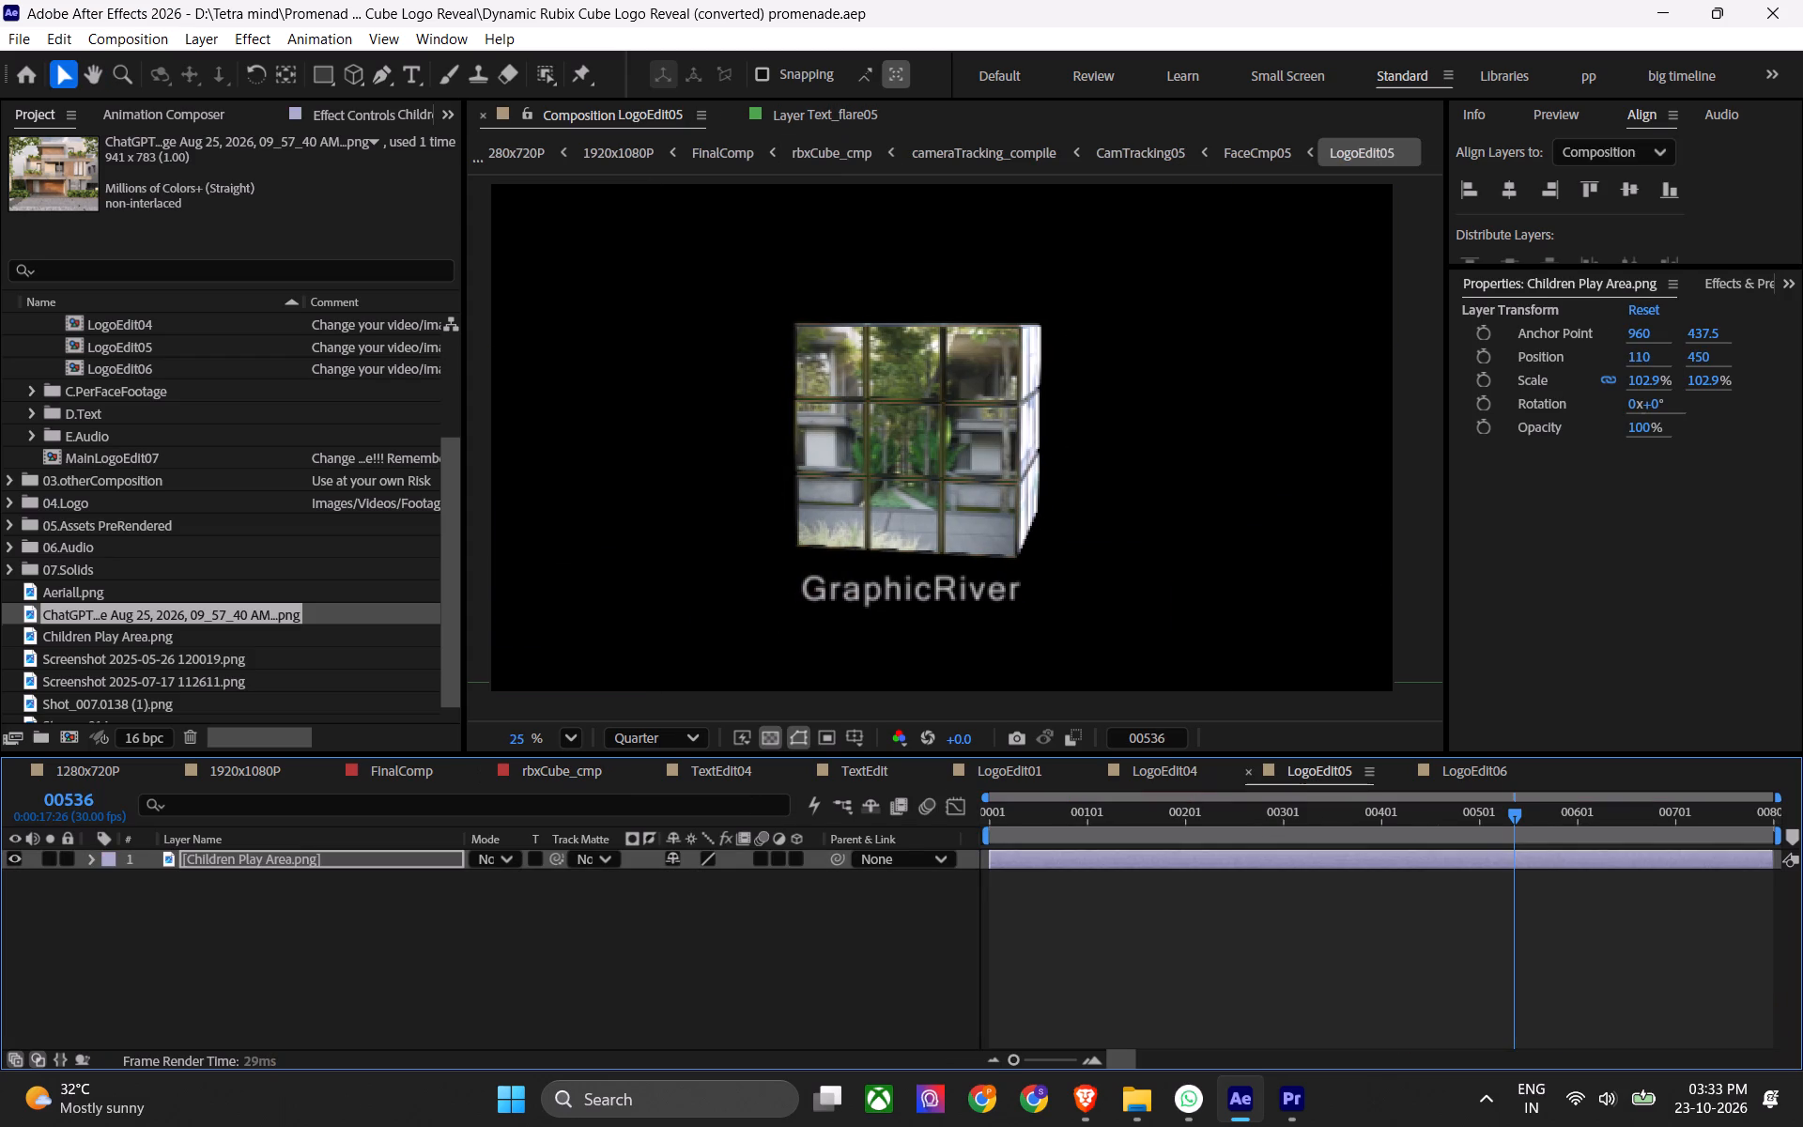
{"action": "left_click", "coordinate": [1458, 768]}
{"action": "left_click", "coordinate": [1183, 763]}
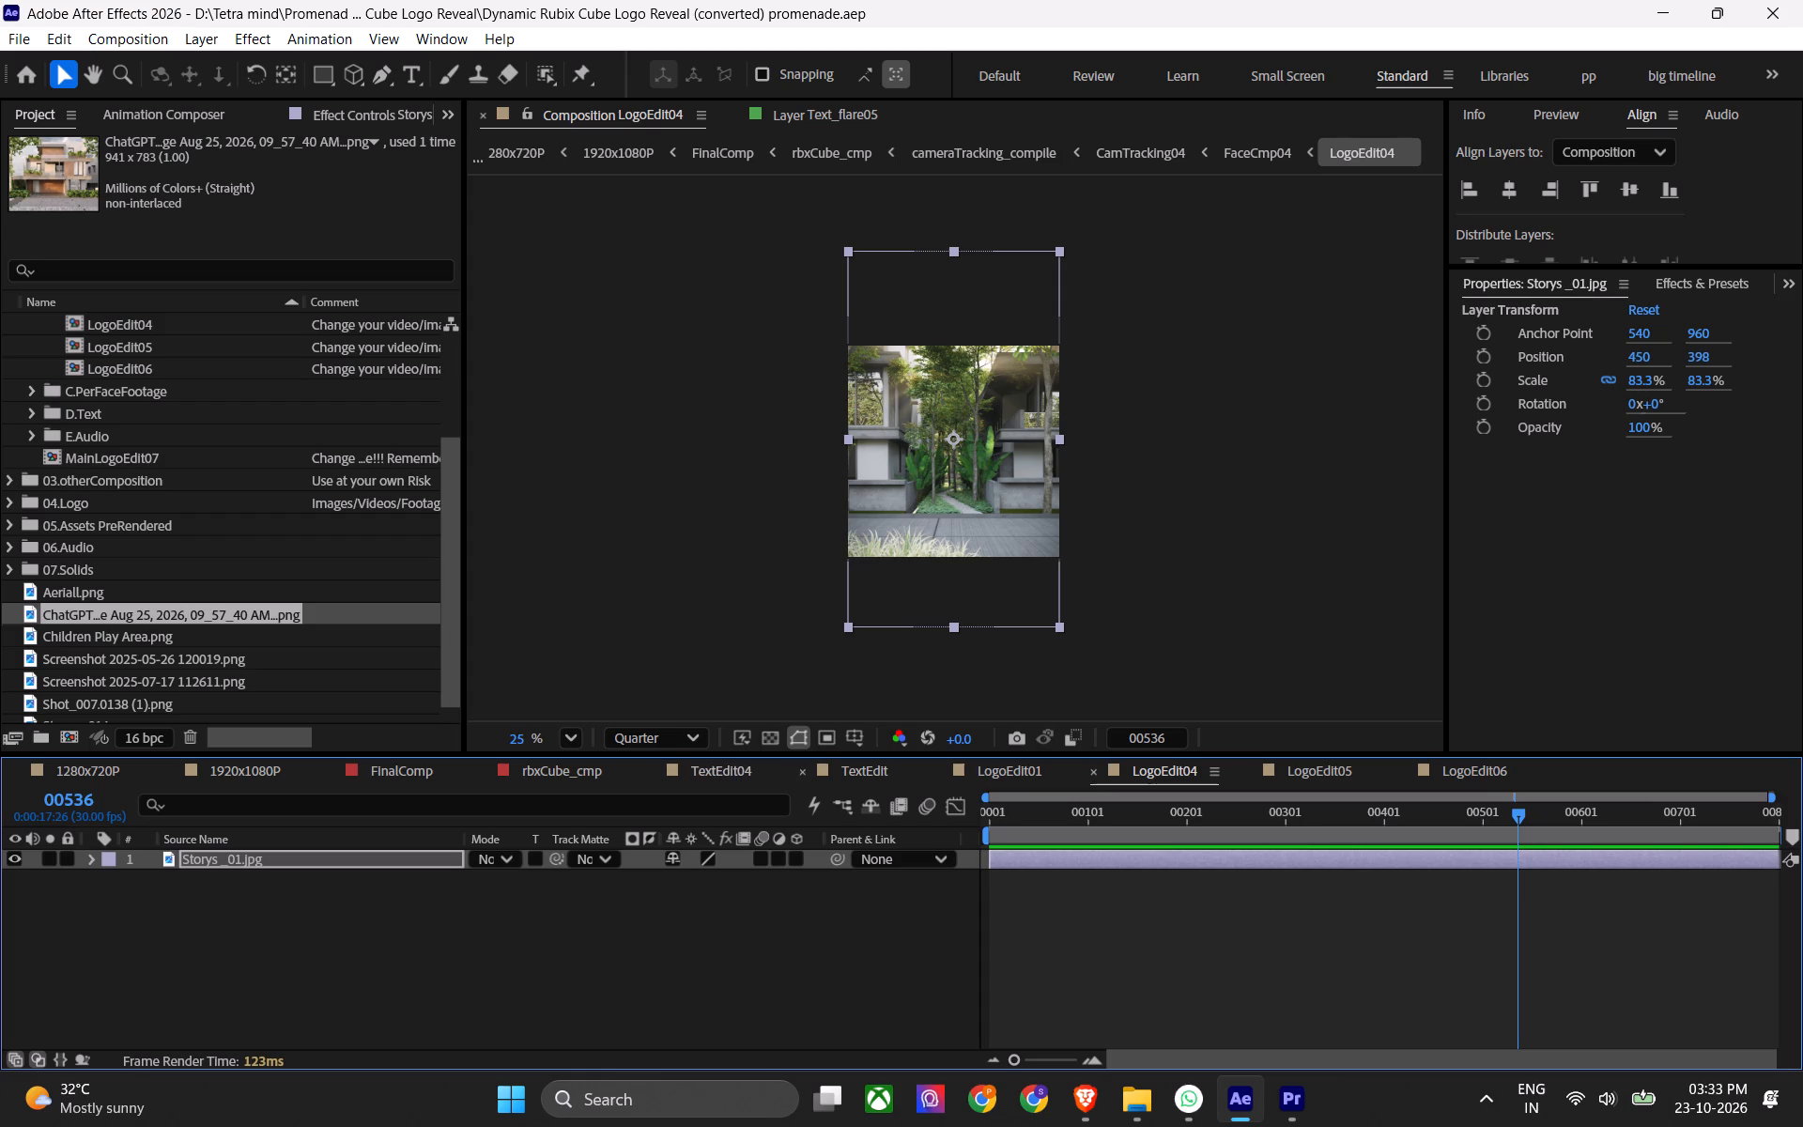
{"action": "left_click", "coordinate": [1266, 776]}
{"action": "left_click", "coordinate": [1188, 857]}
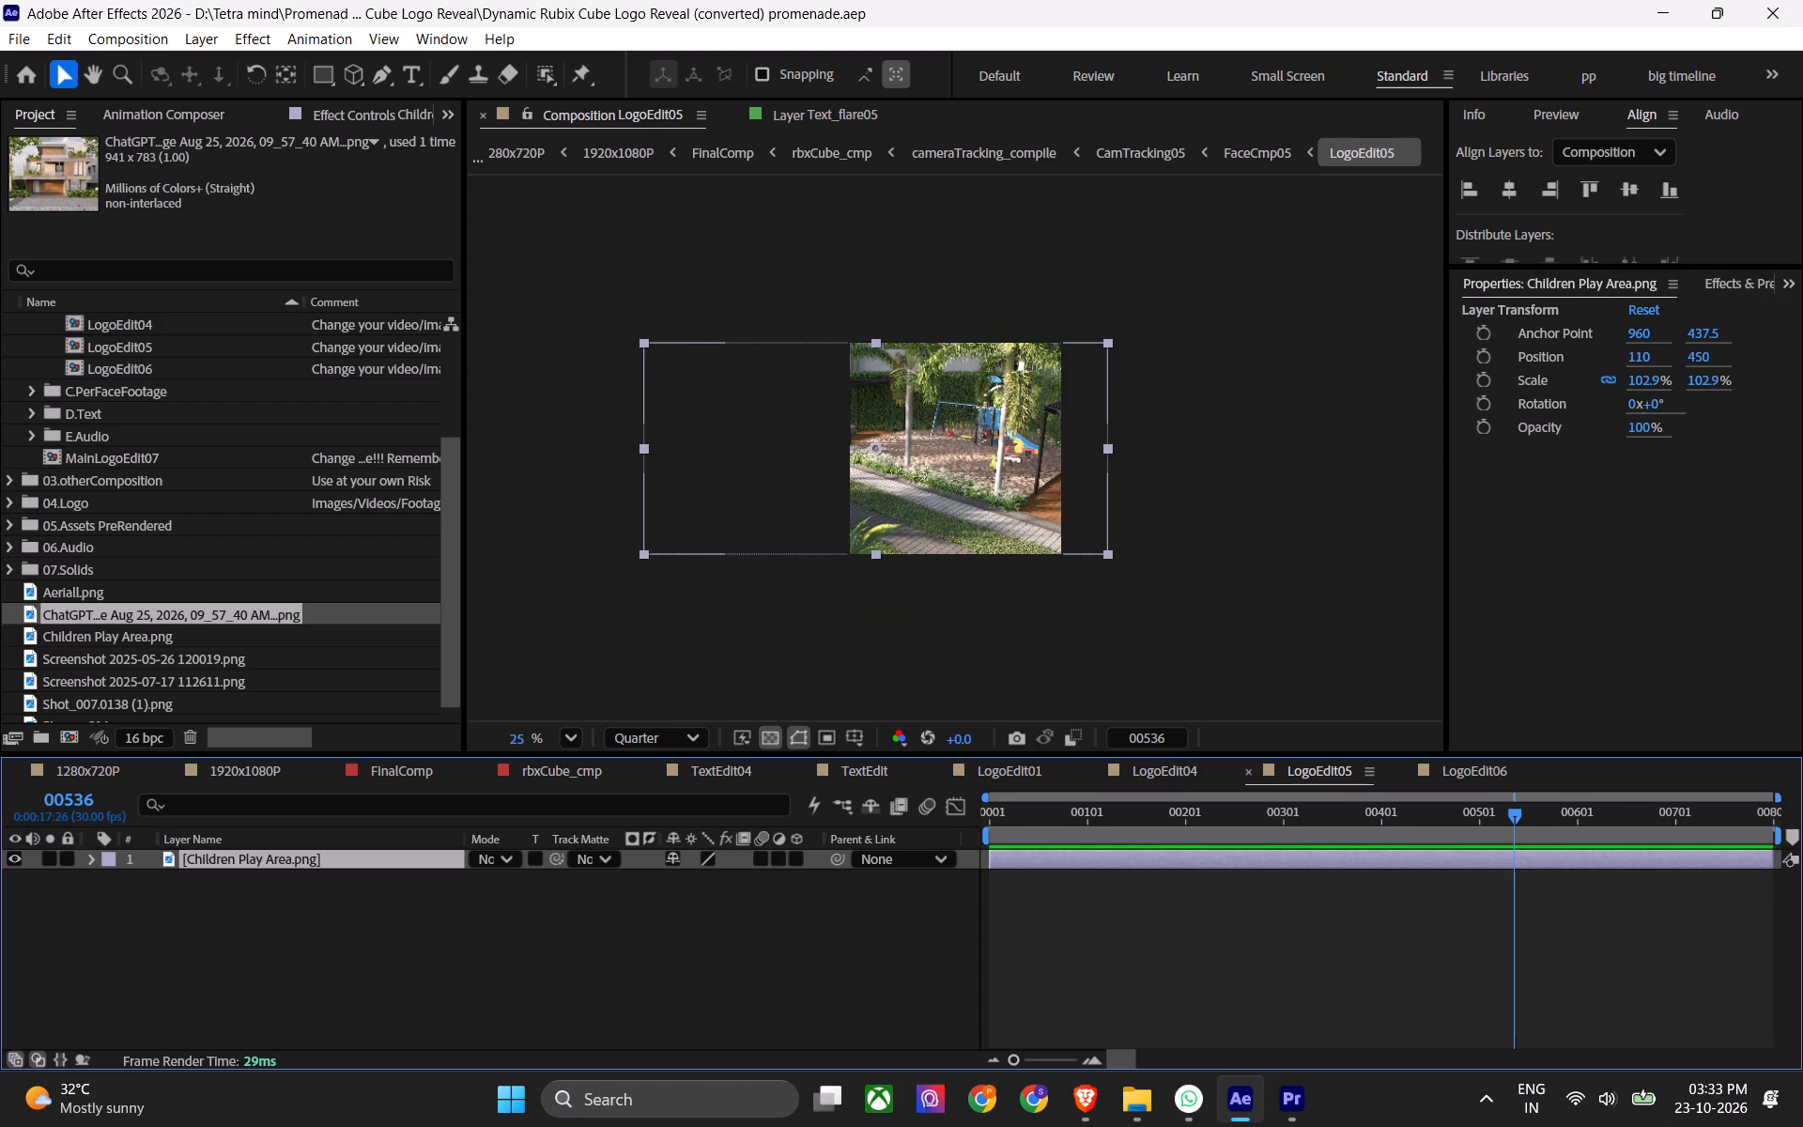
{"action": "key", "text": "ctrl+x"}
{"action": "left_click", "coordinate": [1173, 767]}
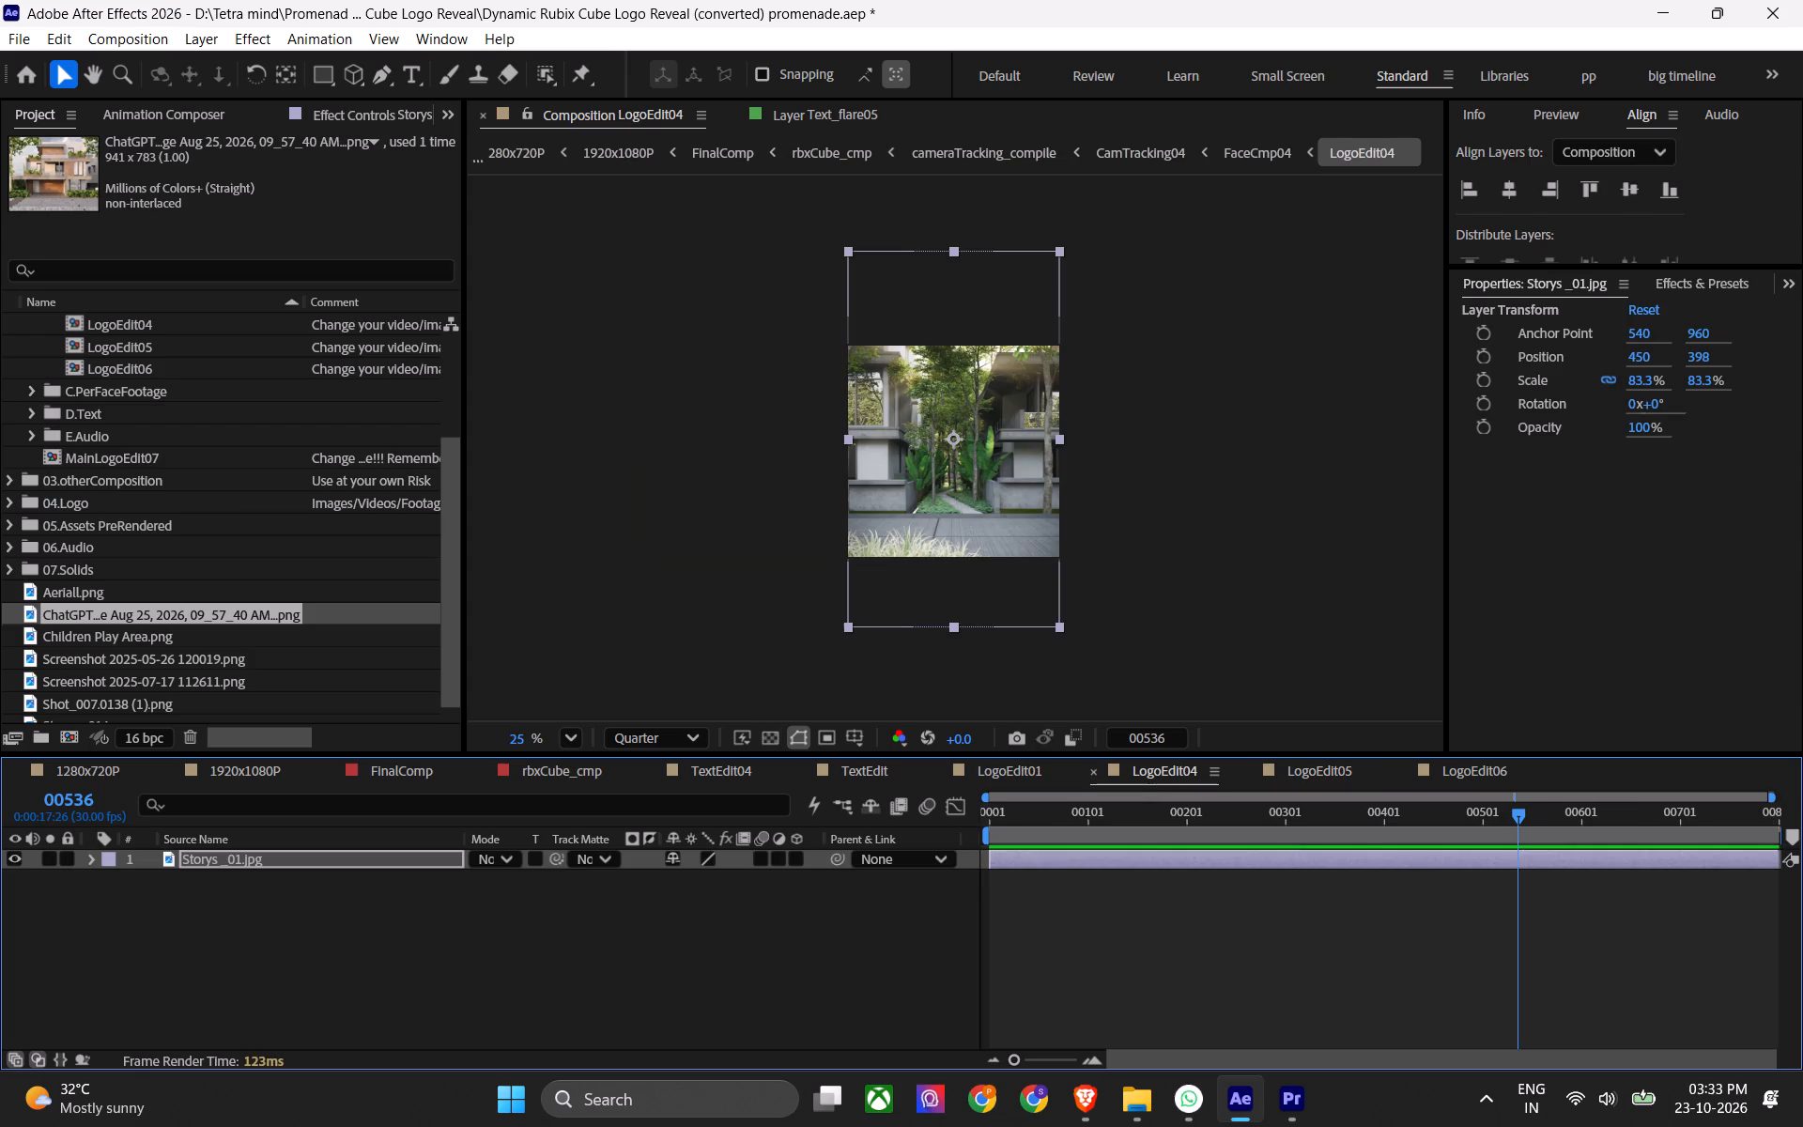
{"action": "left_click_drag", "start_coordinate": [1071, 814], "coordinate": [913, 811]}
{"action": "key", "text": "ctrl+v"}
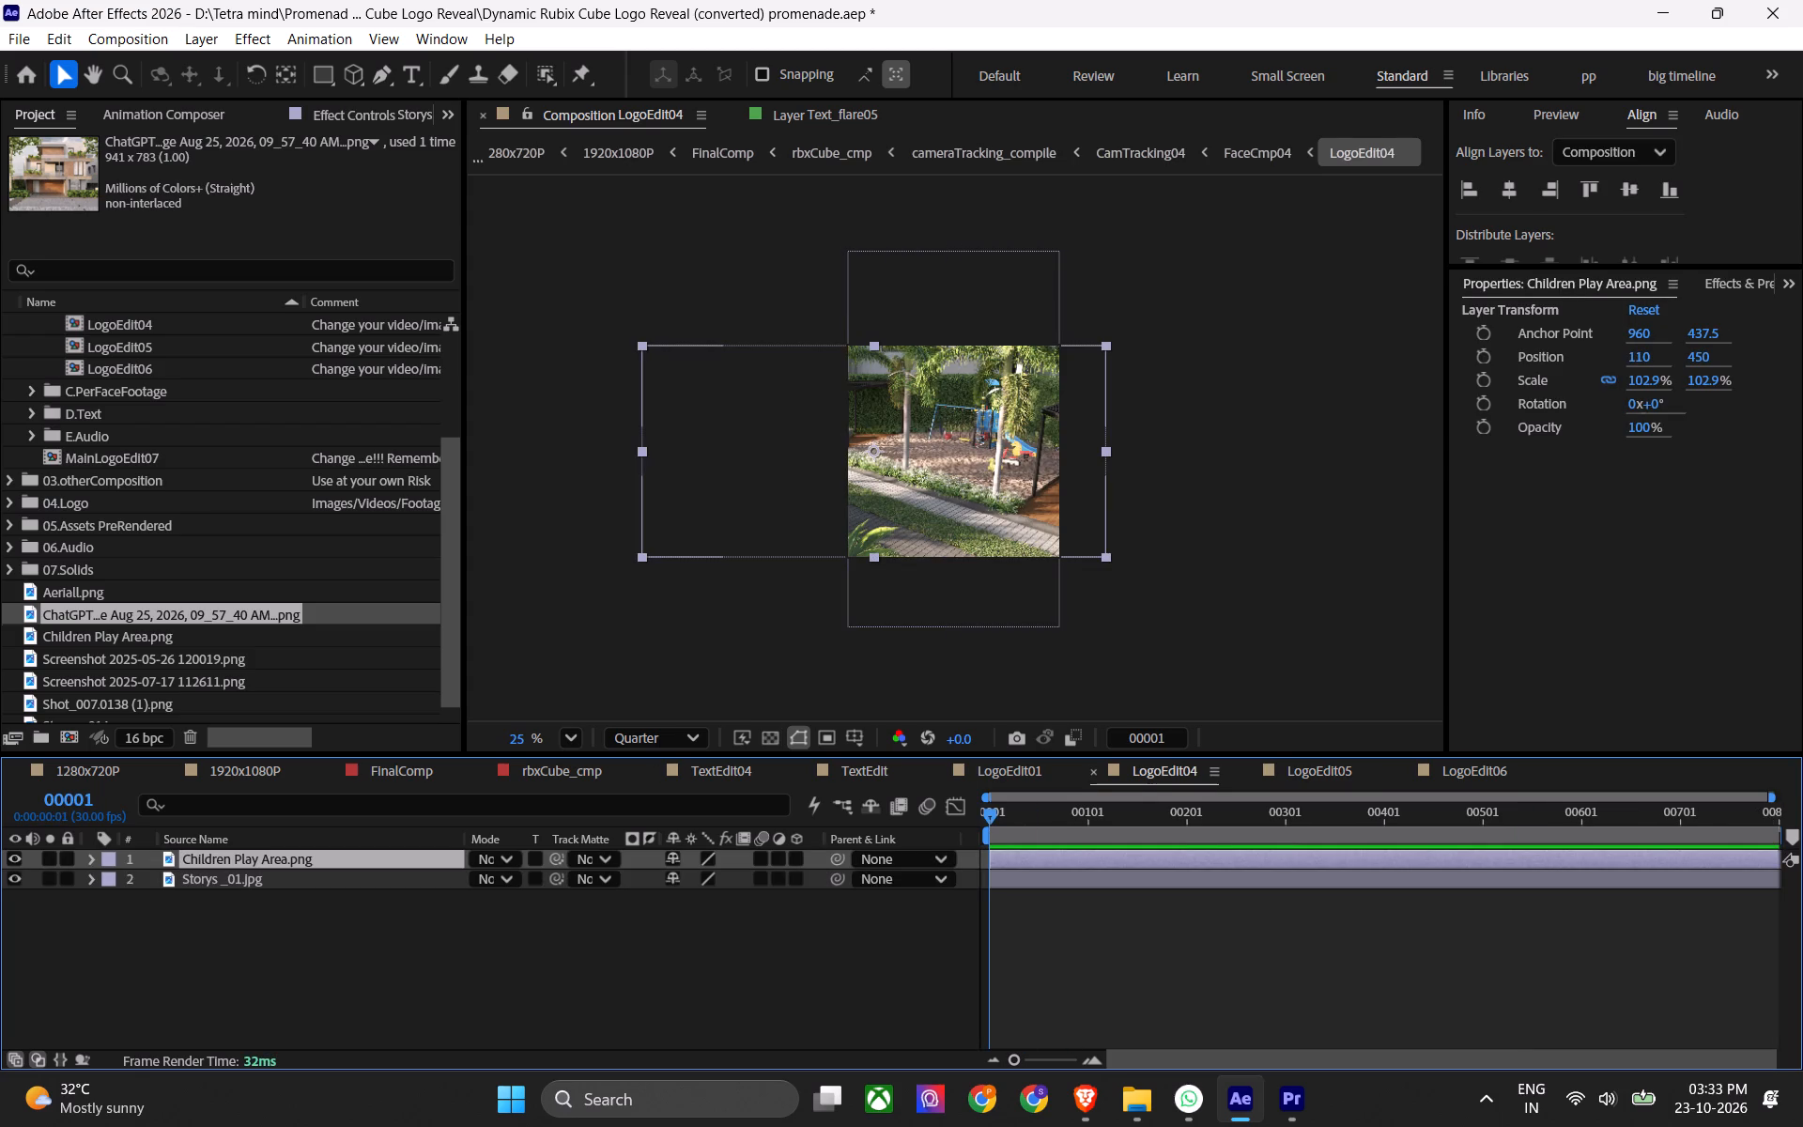
In LogoEdit04, scale the Children Play Area.png layer proportionally to about 125% and shift it horizontally to position -126, 450.
{"action": "left_click_drag", "start_coordinate": [643, 551], "coordinate": [614, 574]}
{"action": "left_click_drag", "start_coordinate": [954, 486], "coordinate": [899, 502]}
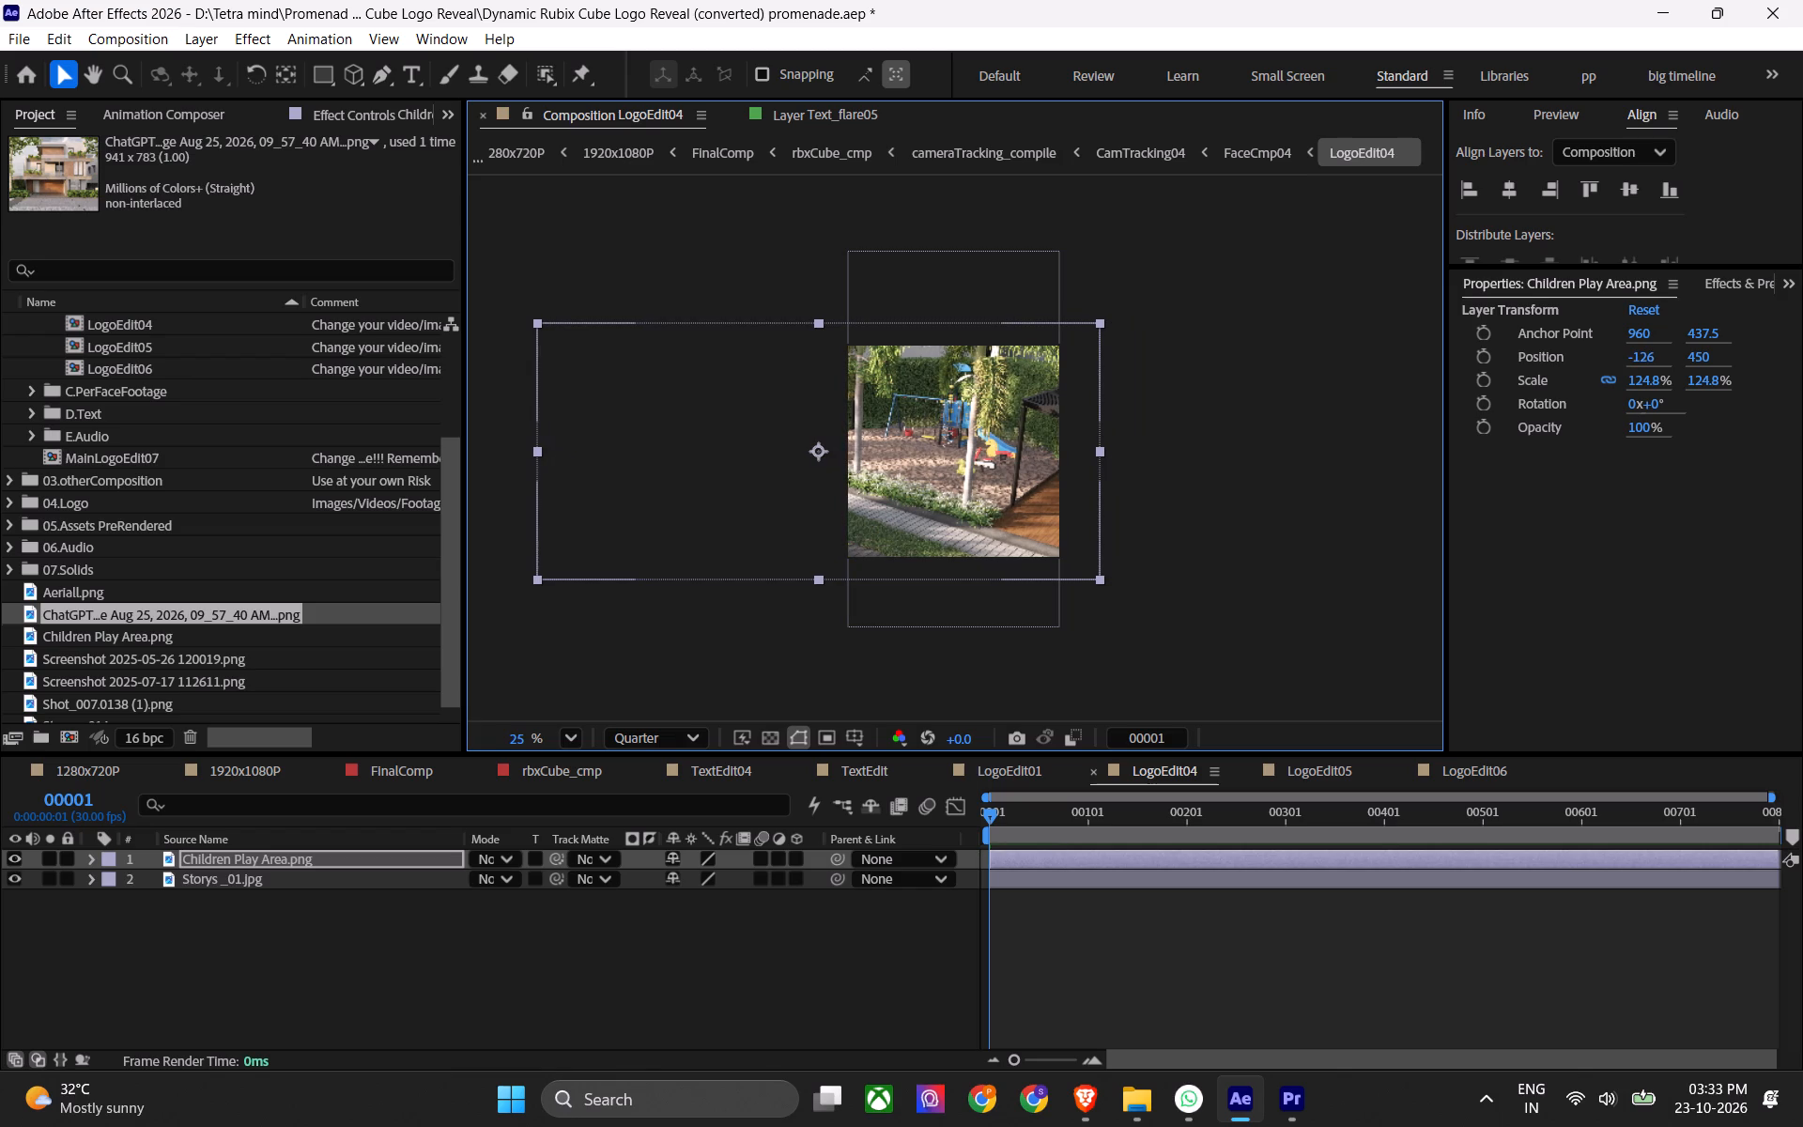
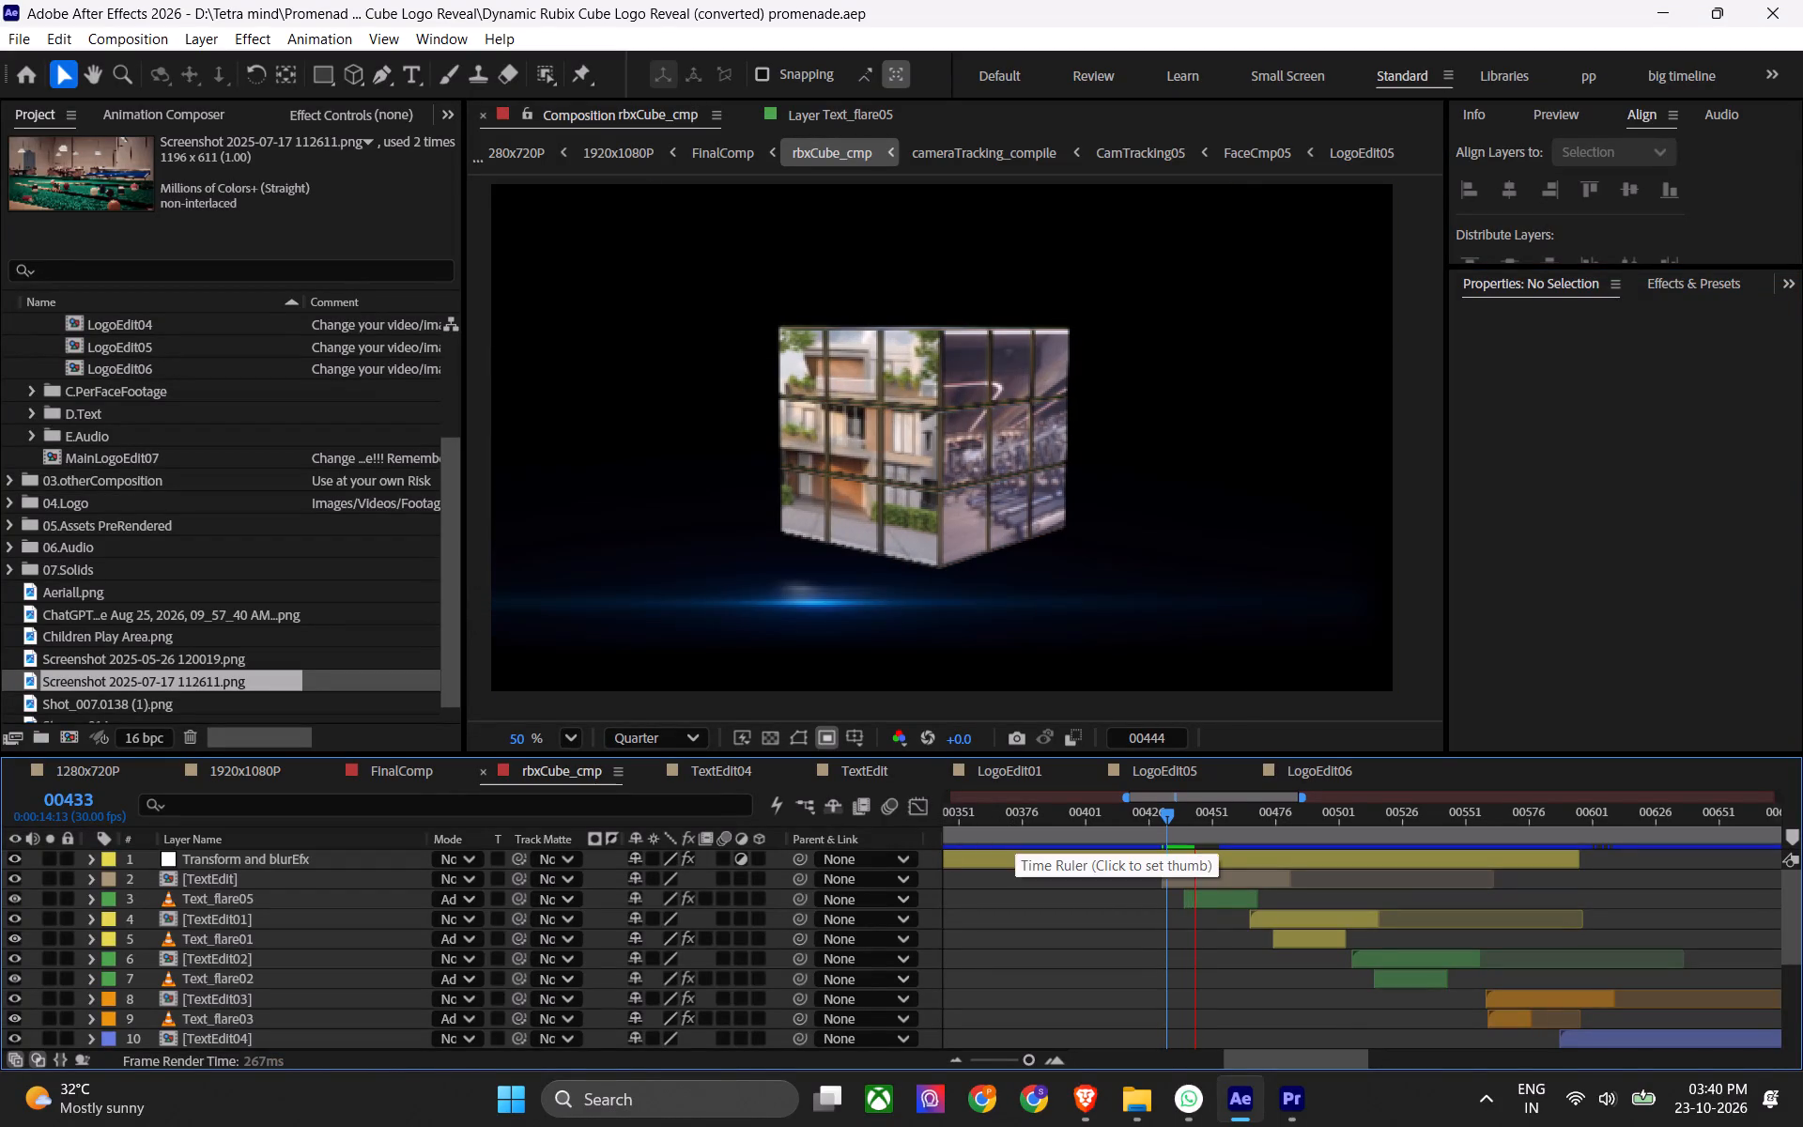
Stop playback around frame 448 in rbxCube_cmp and preview the cube animation from the beginning to check the faces.
{"action": "key", "text": "space"}
{"action": "scroll", "coordinate": [1208, 919], "scroll_direction": "up", "scroll_amount": 1, "text": "alt"}
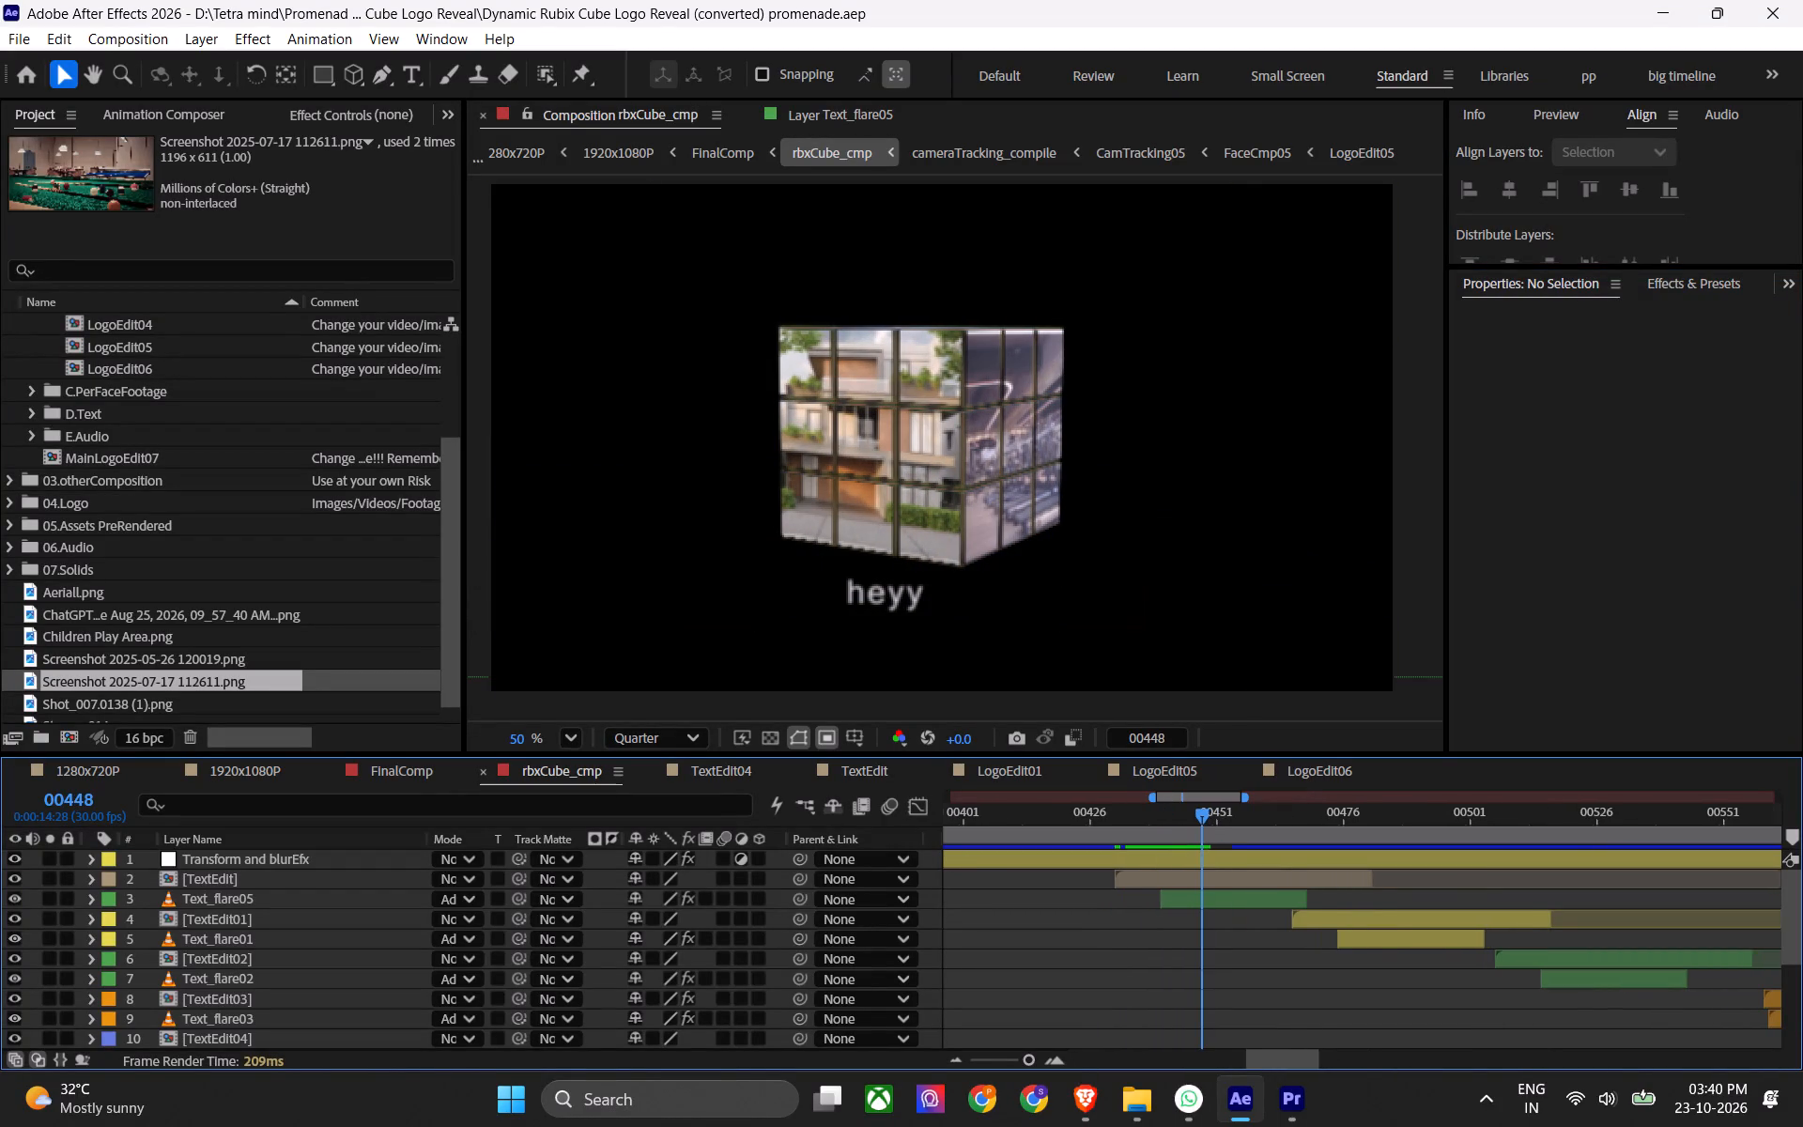
{"action": "scroll", "coordinate": [1209, 909], "scroll_direction": "down", "scroll_amount": 1, "text": "alt"}
{"action": "key", "text": "d"}
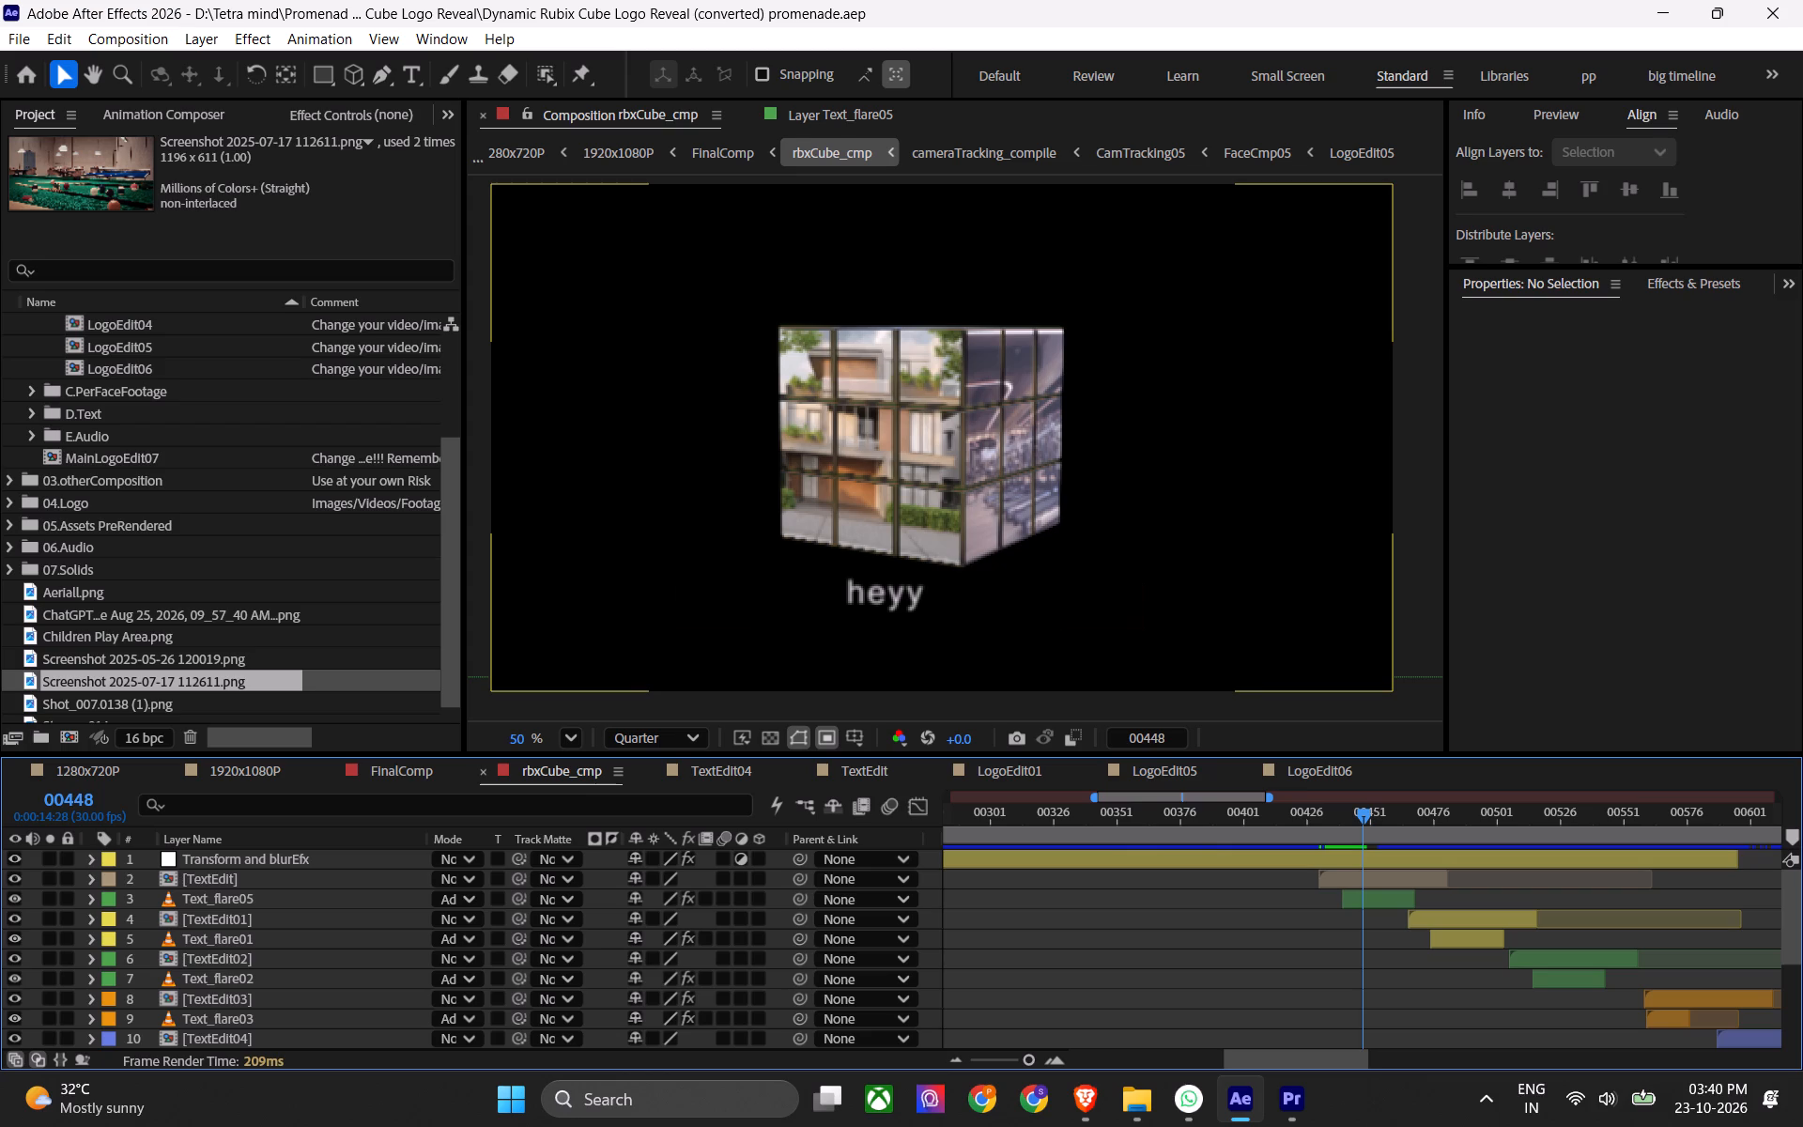
{"action": "left_click", "coordinate": [1246, 935]}
{"action": "key", "text": "0"}
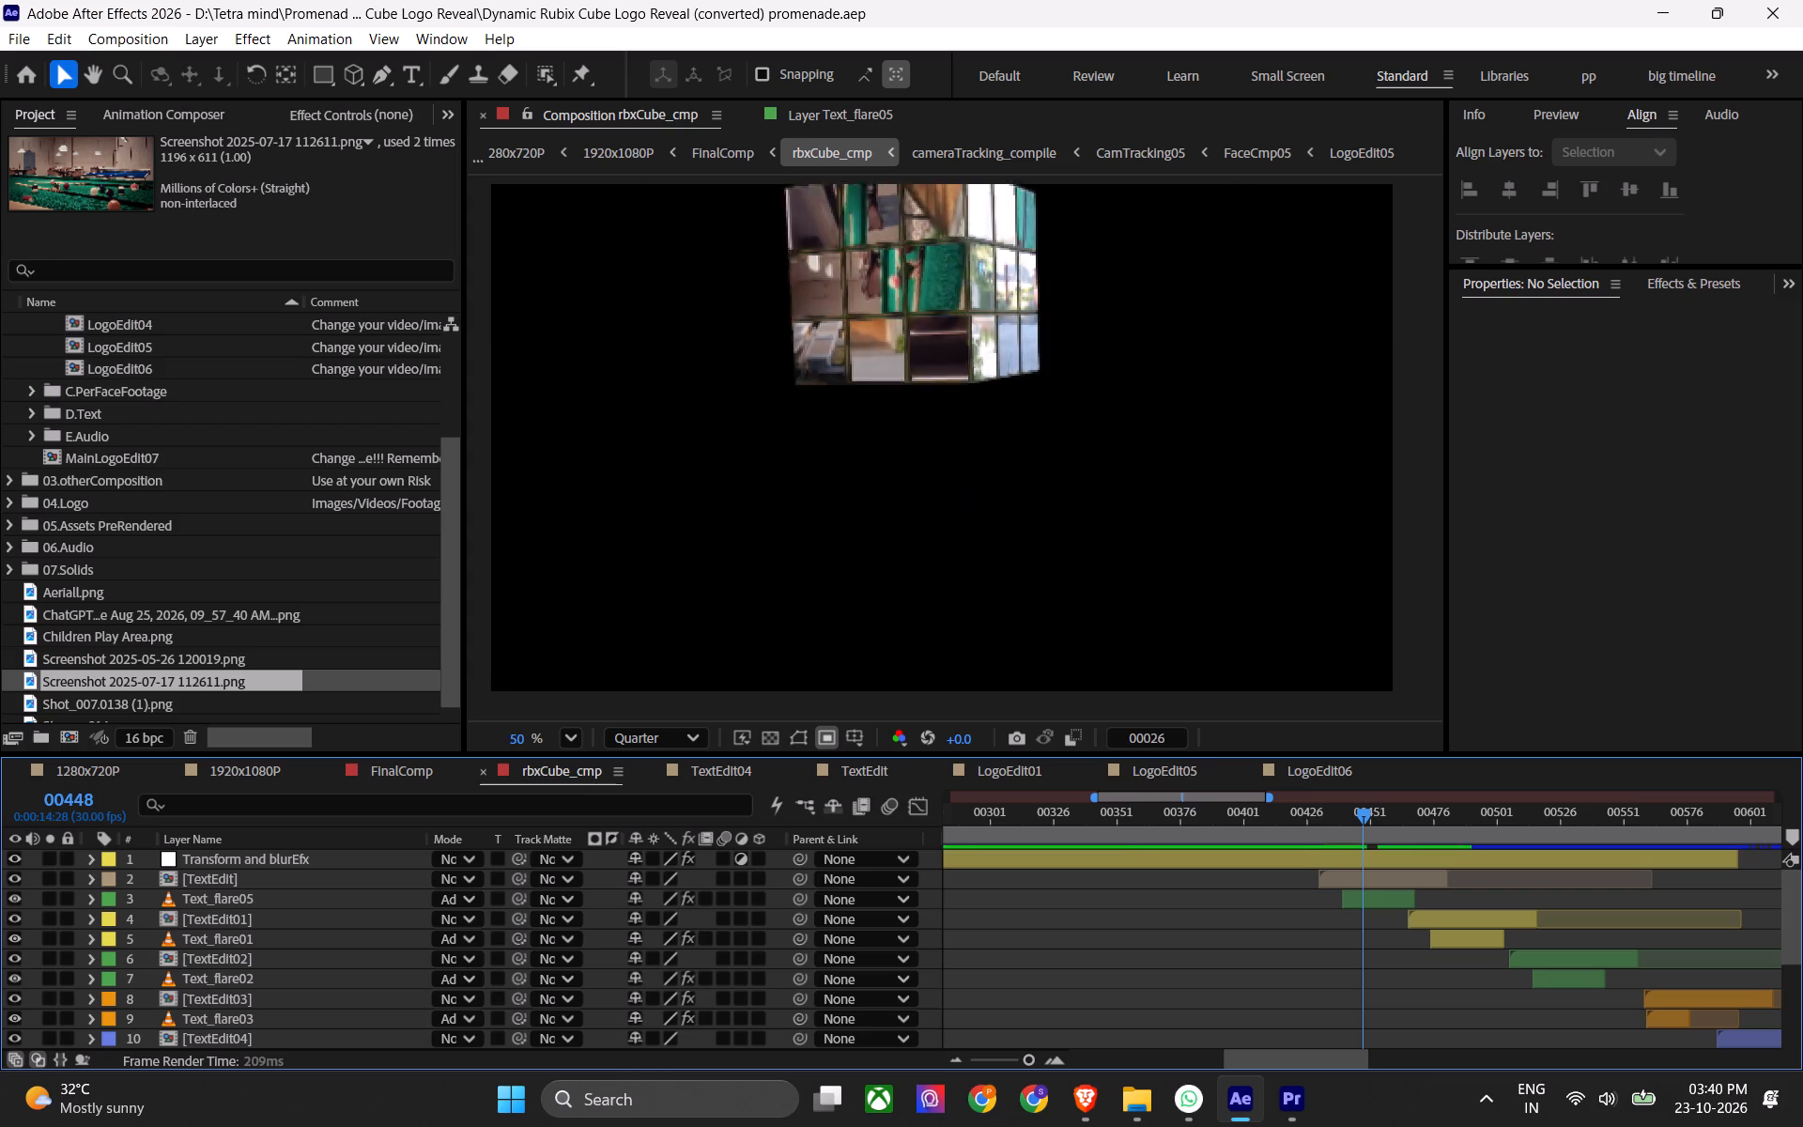
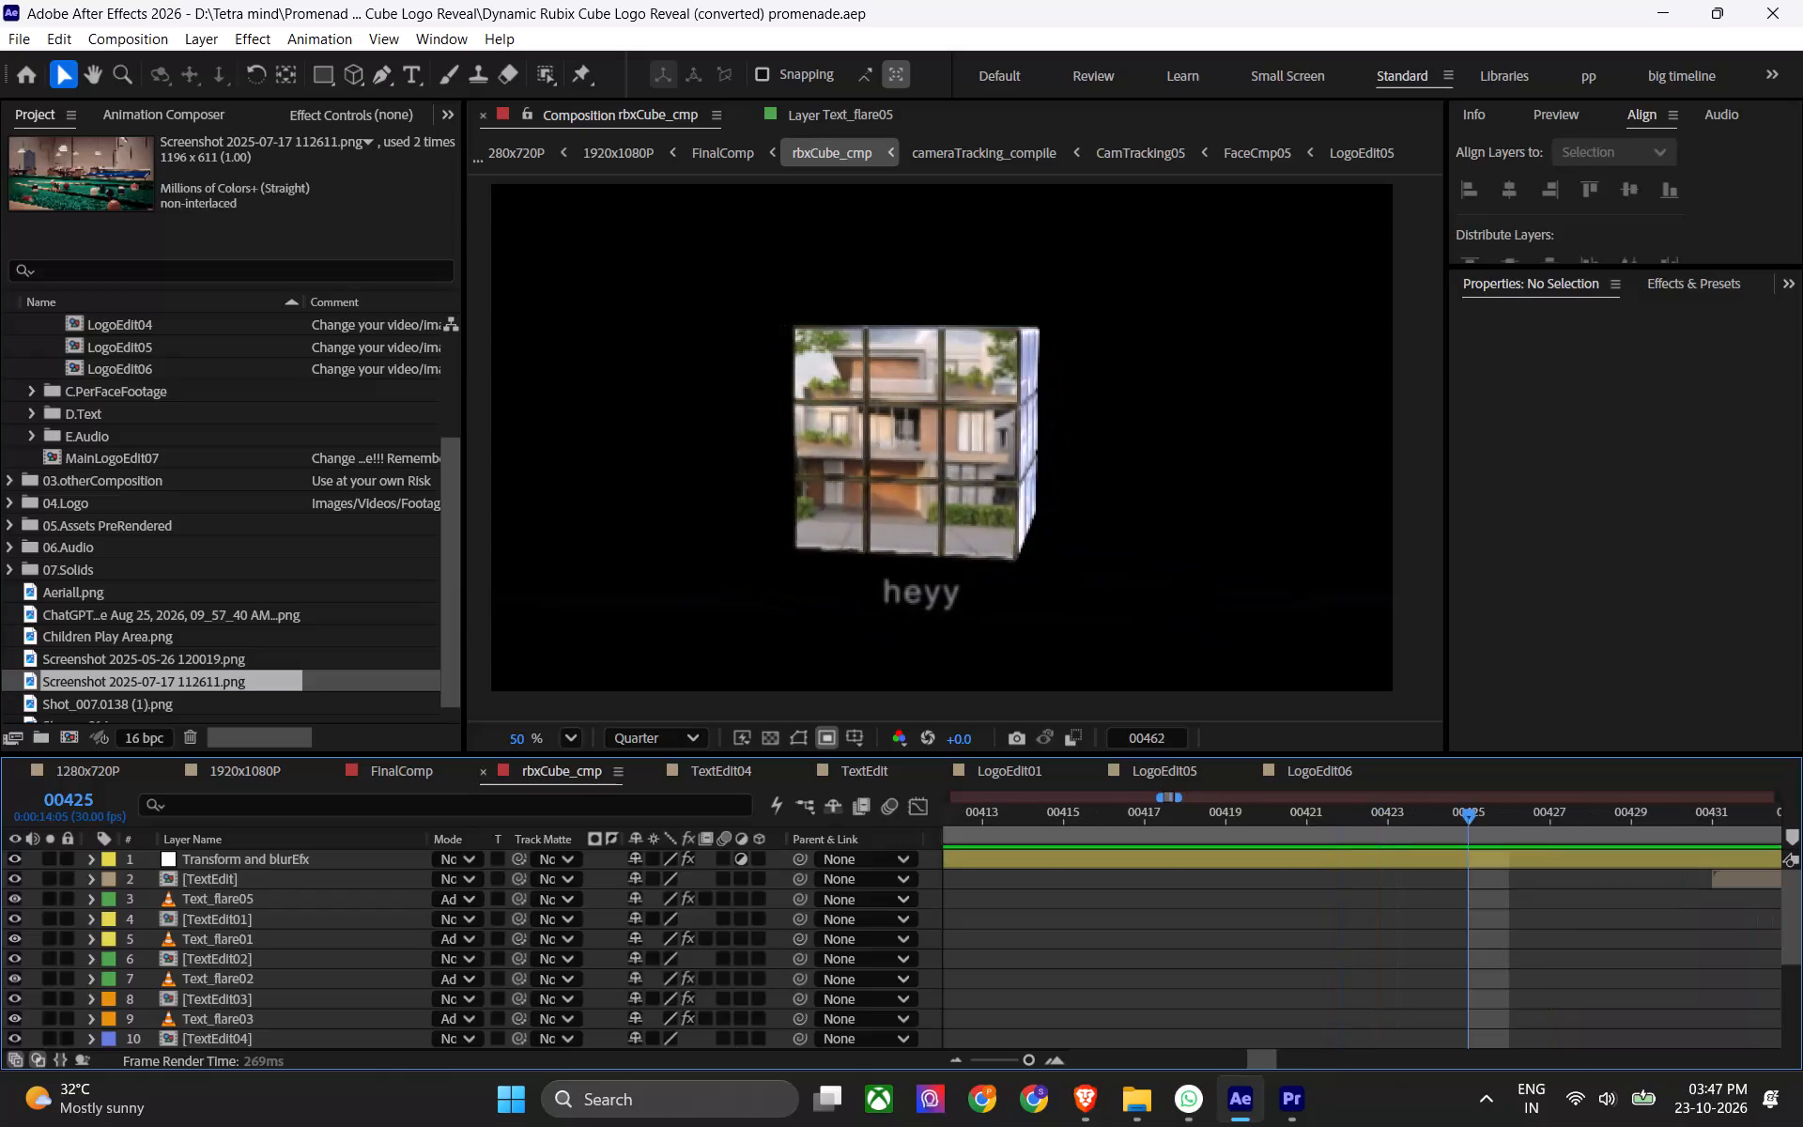
Stop playback, go to about frame 451, and inspect the text in the TextEdit composition around frames 11 to 21, closing it when done.
{"action": "key", "text": "space"}
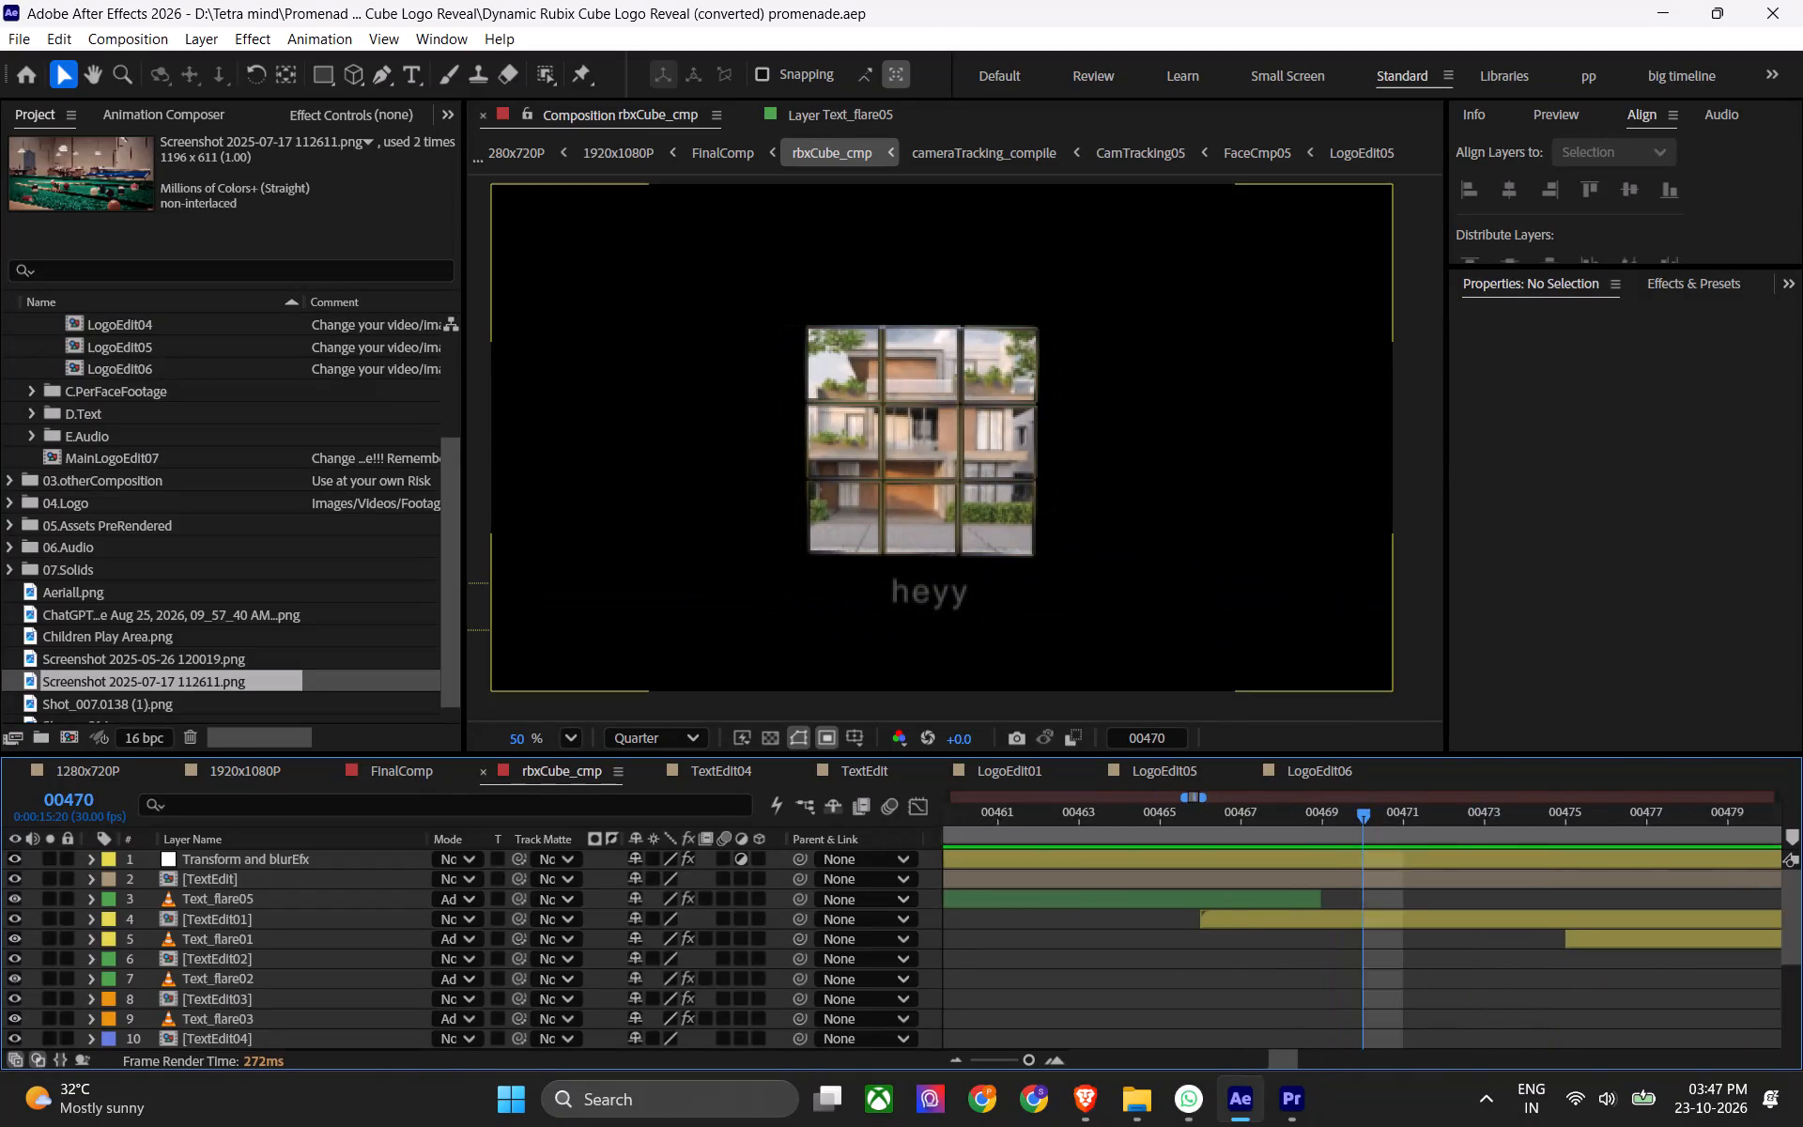
{"action": "scroll", "coordinate": [1269, 868], "scroll_direction": "down", "scroll_amount": 3, "text": "alt"}
{"action": "scroll", "coordinate": [1223, 892], "scroll_direction": "up", "scroll_amount": 1, "text": "alt"}
{"action": "left_click", "coordinate": [1141, 819]}
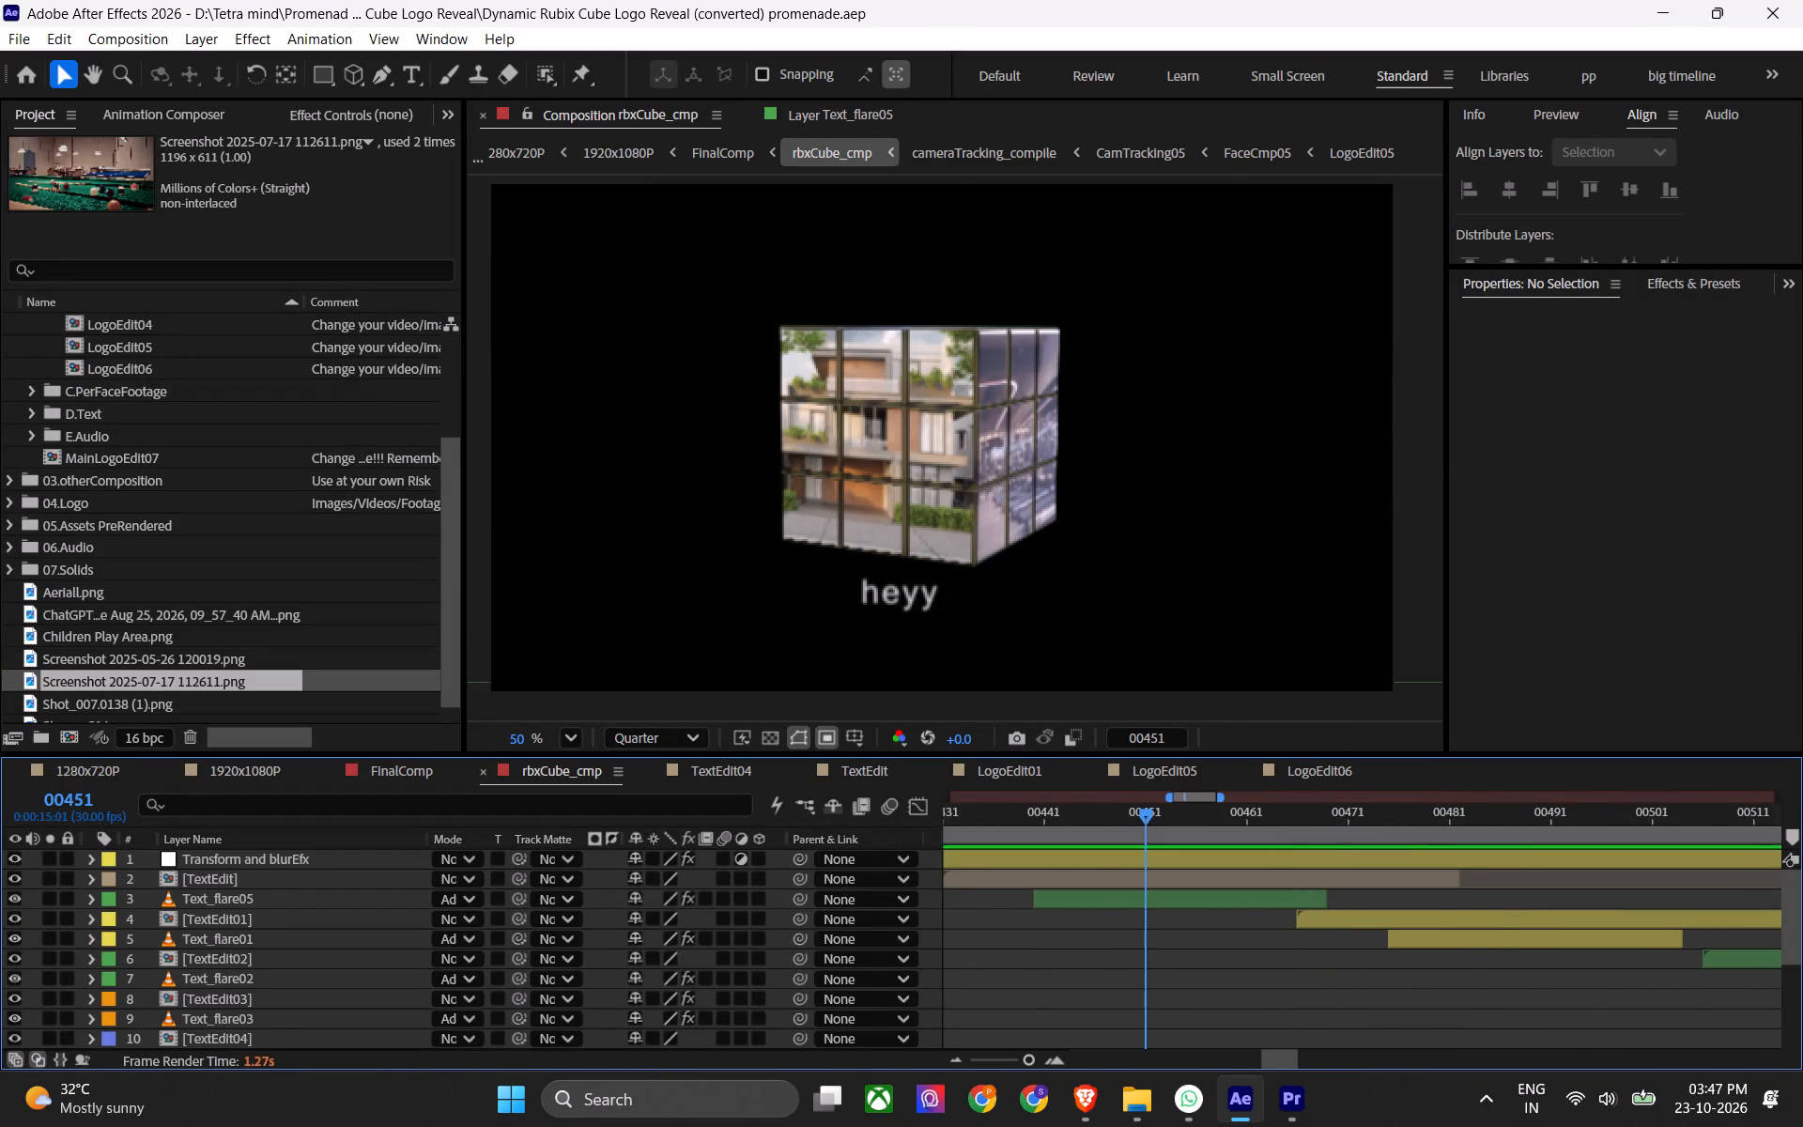
{"action": "left_click", "coordinate": [1167, 896]}
{"action": "left_click", "coordinate": [1171, 883]}
{"action": "double_click", "coordinate": [1171, 883]}
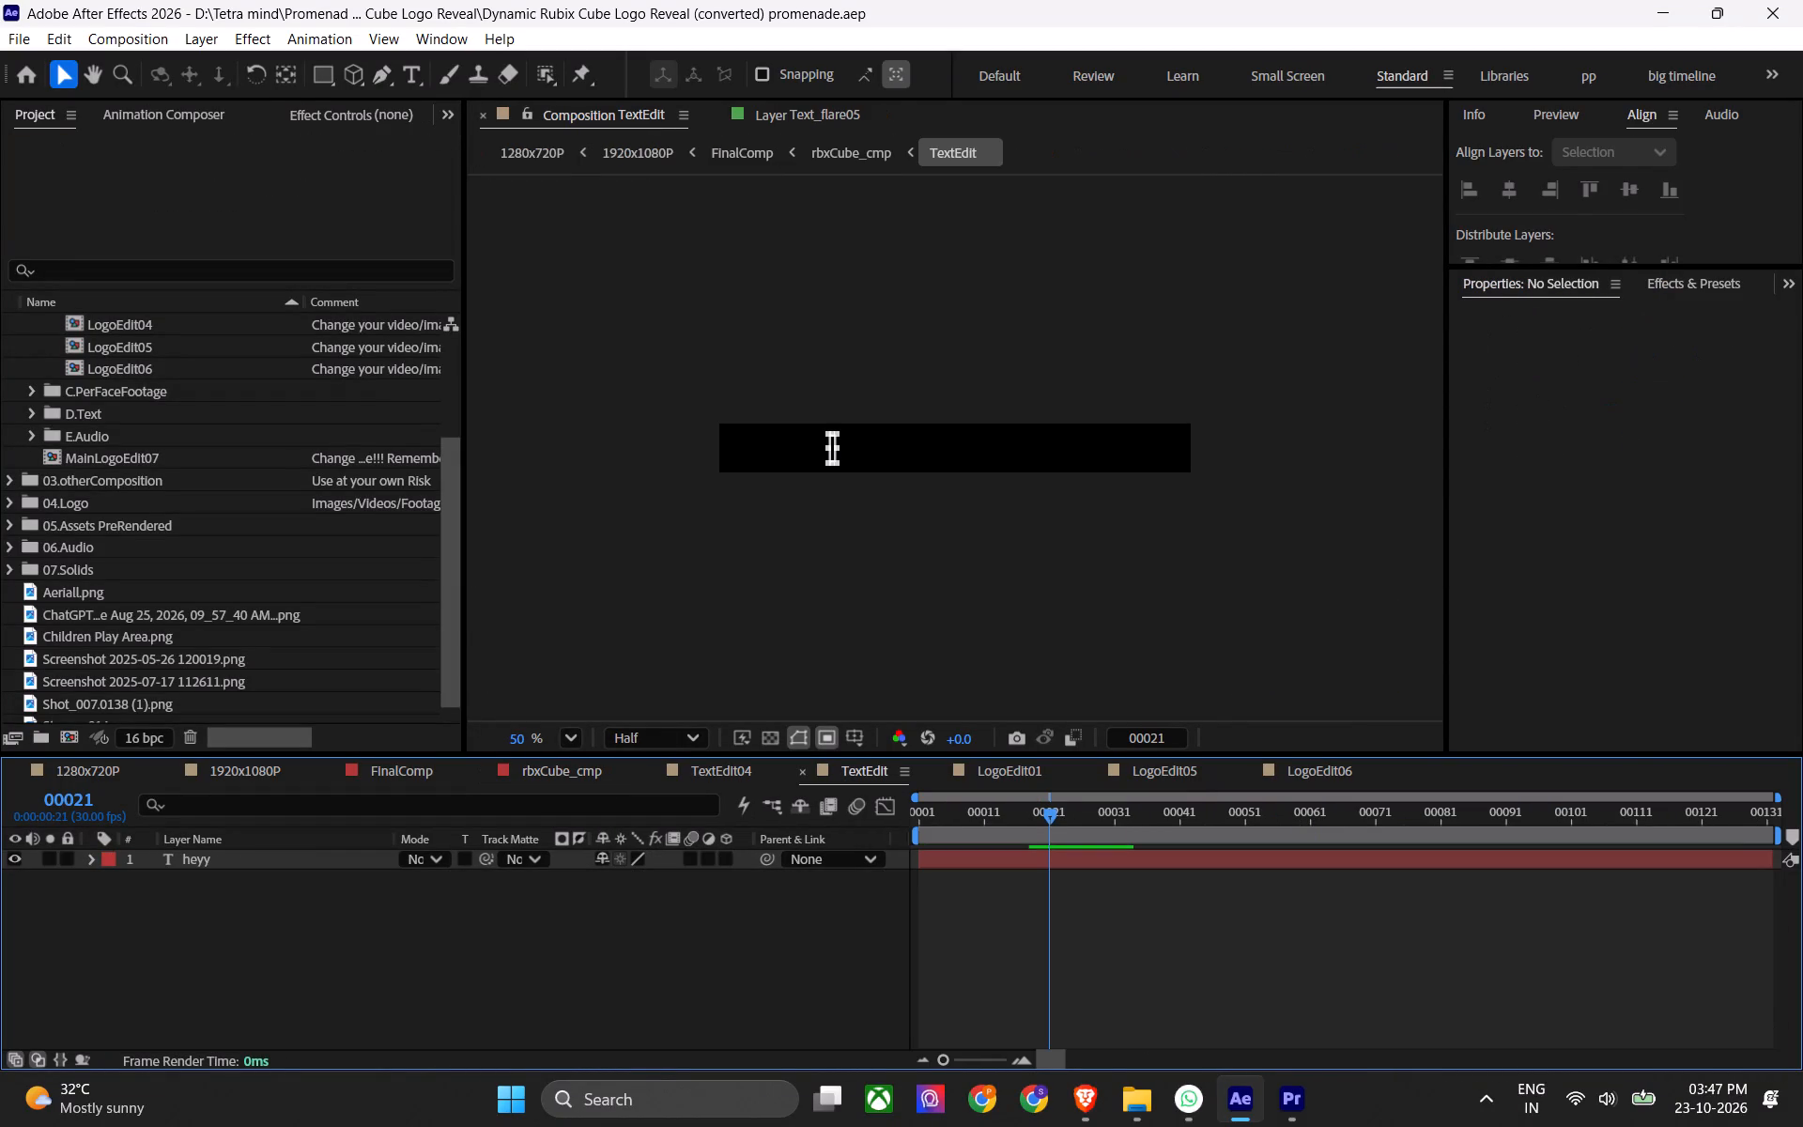
{"action": "left_click", "coordinate": [1102, 878]}
{"action": "left_click_drag", "start_coordinate": [1059, 818], "coordinate": [978, 829]}
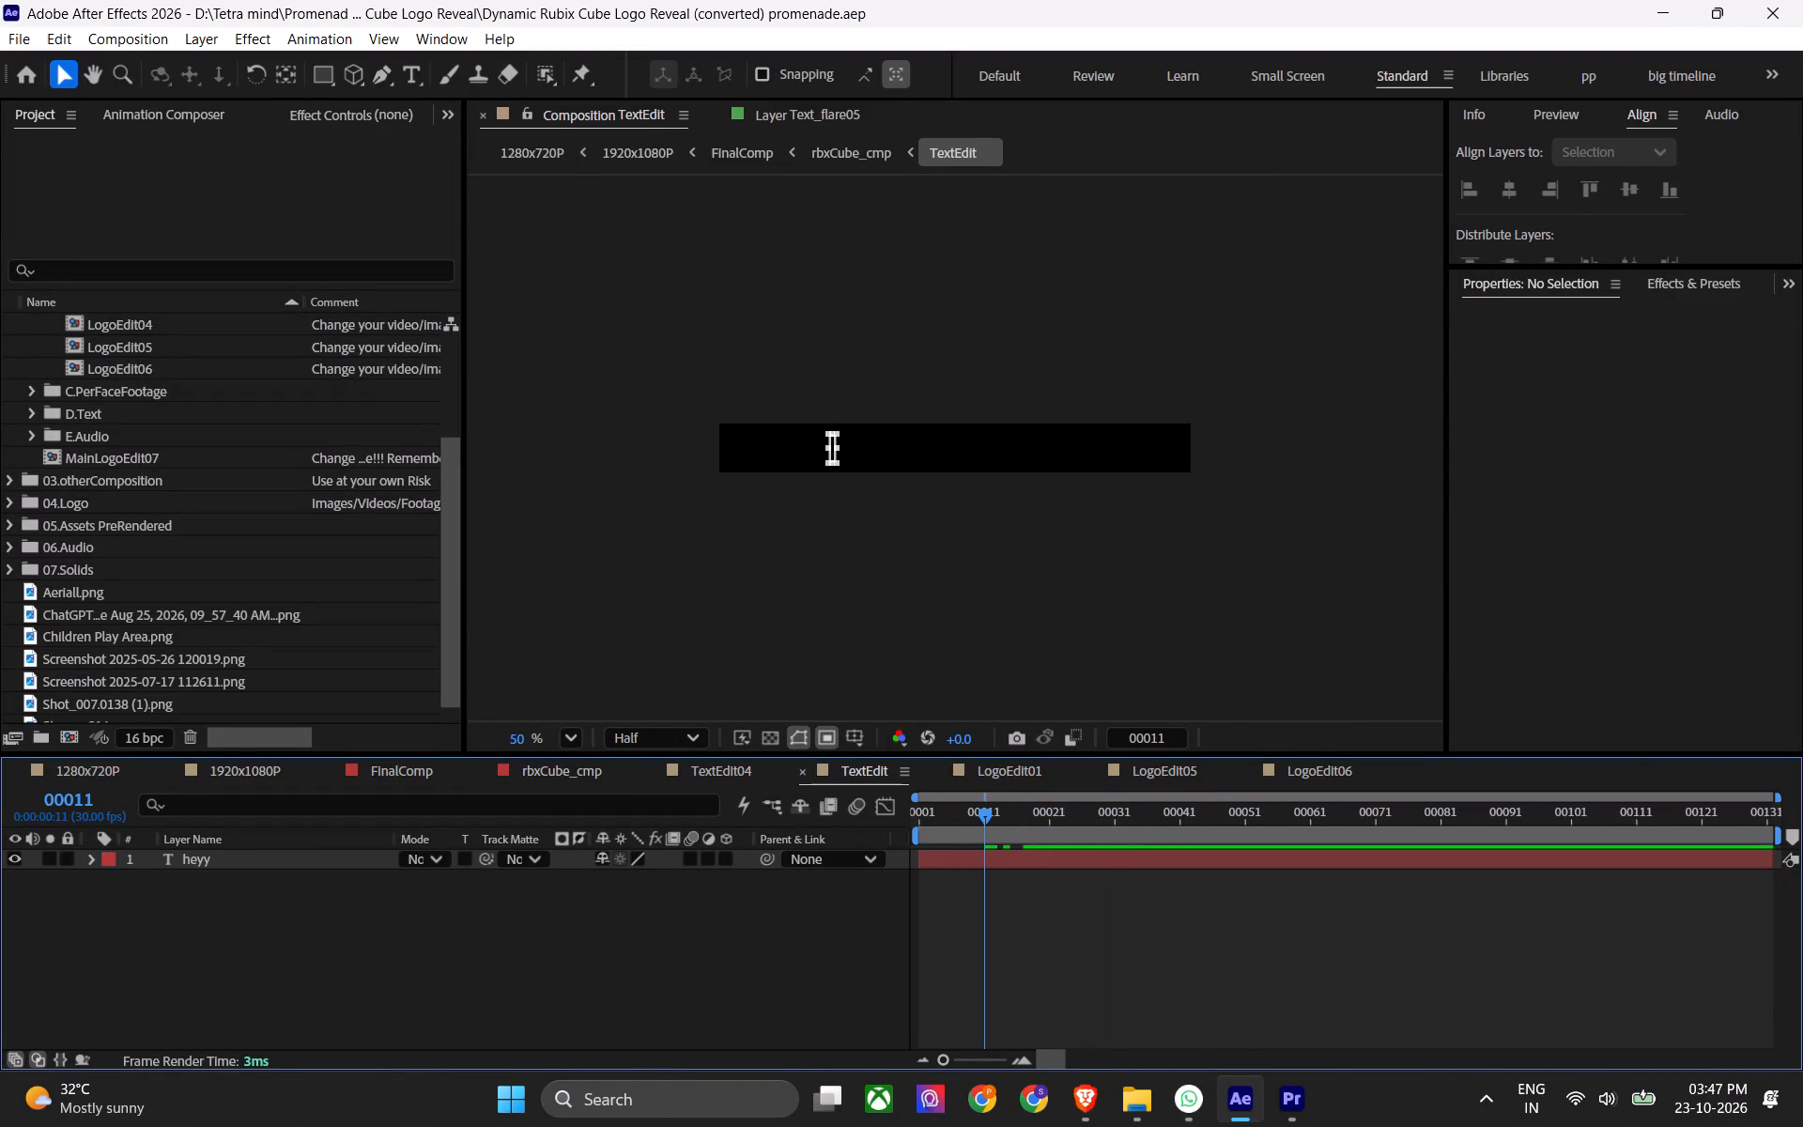
{"action": "left_click_drag", "start_coordinate": [978, 829], "coordinate": [1028, 872]}
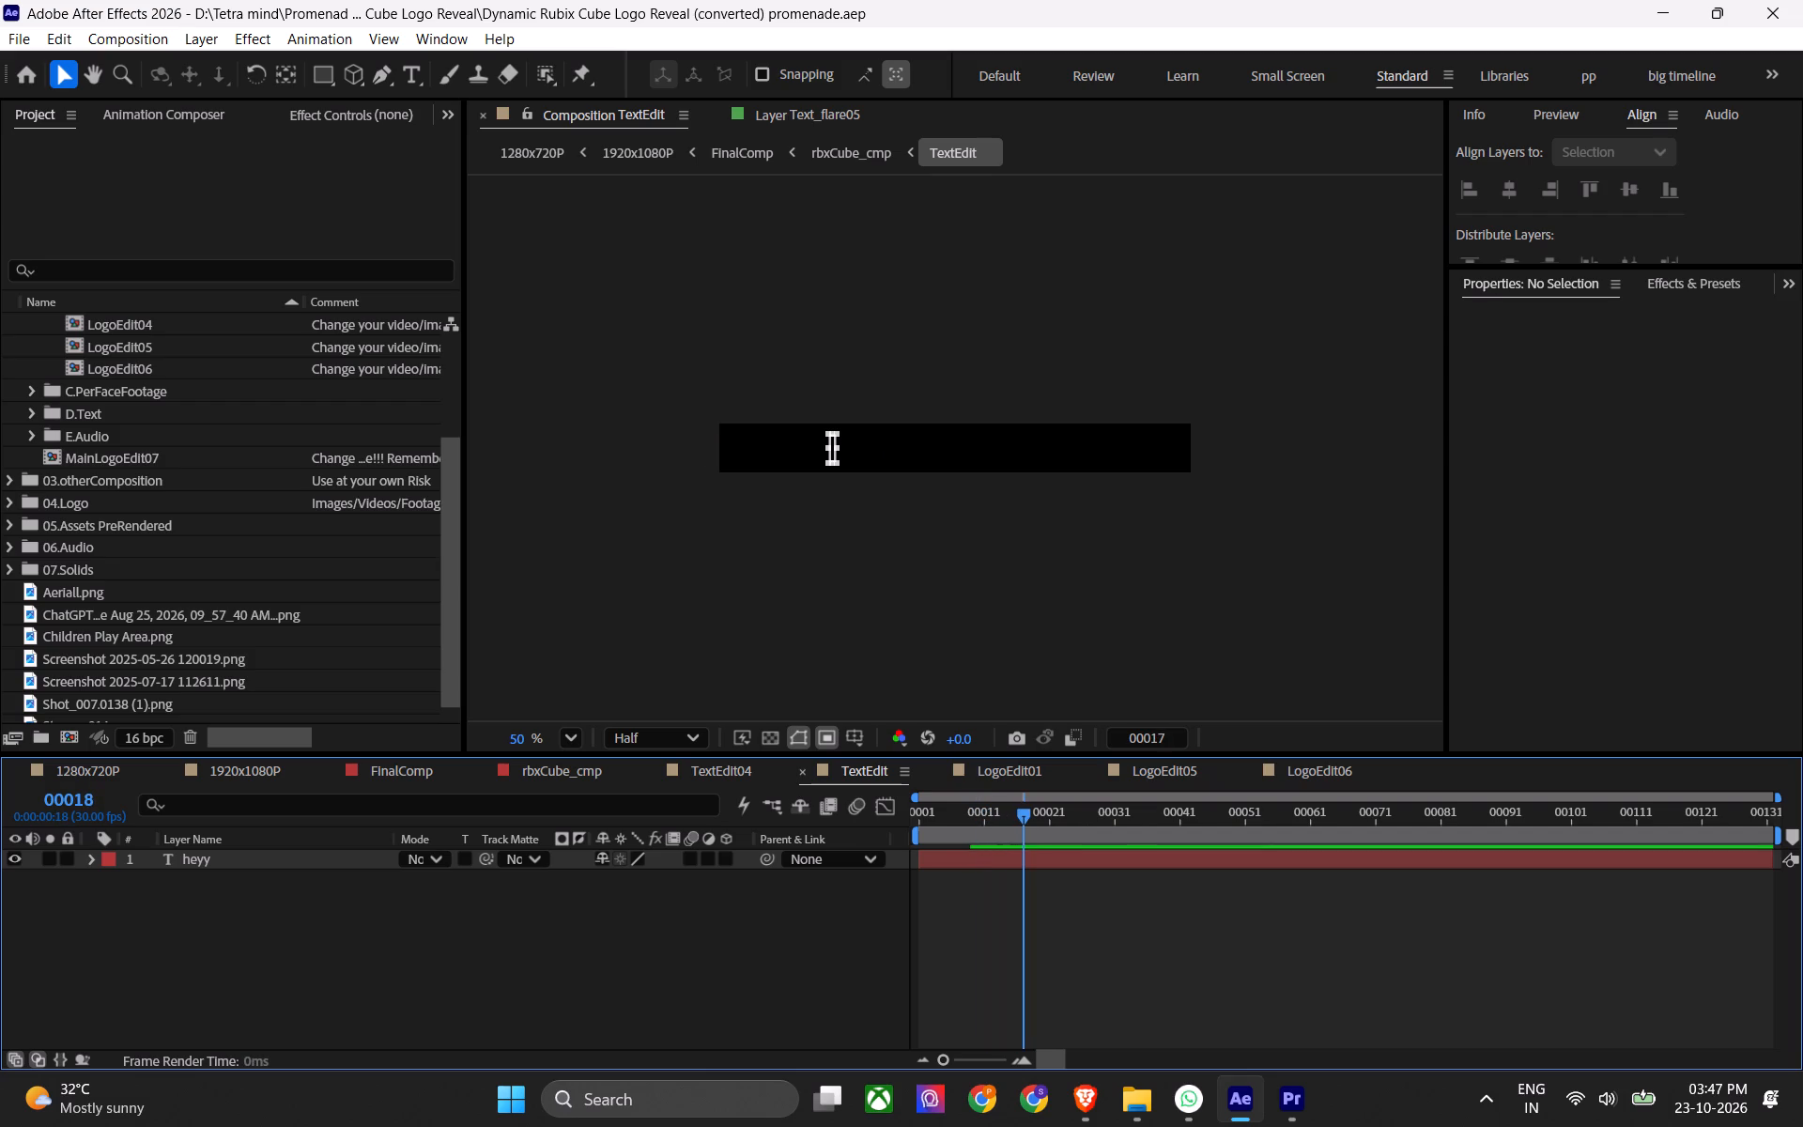
{"action": "left_click_drag", "start_coordinate": [1028, 872], "coordinate": [1003, 889]}
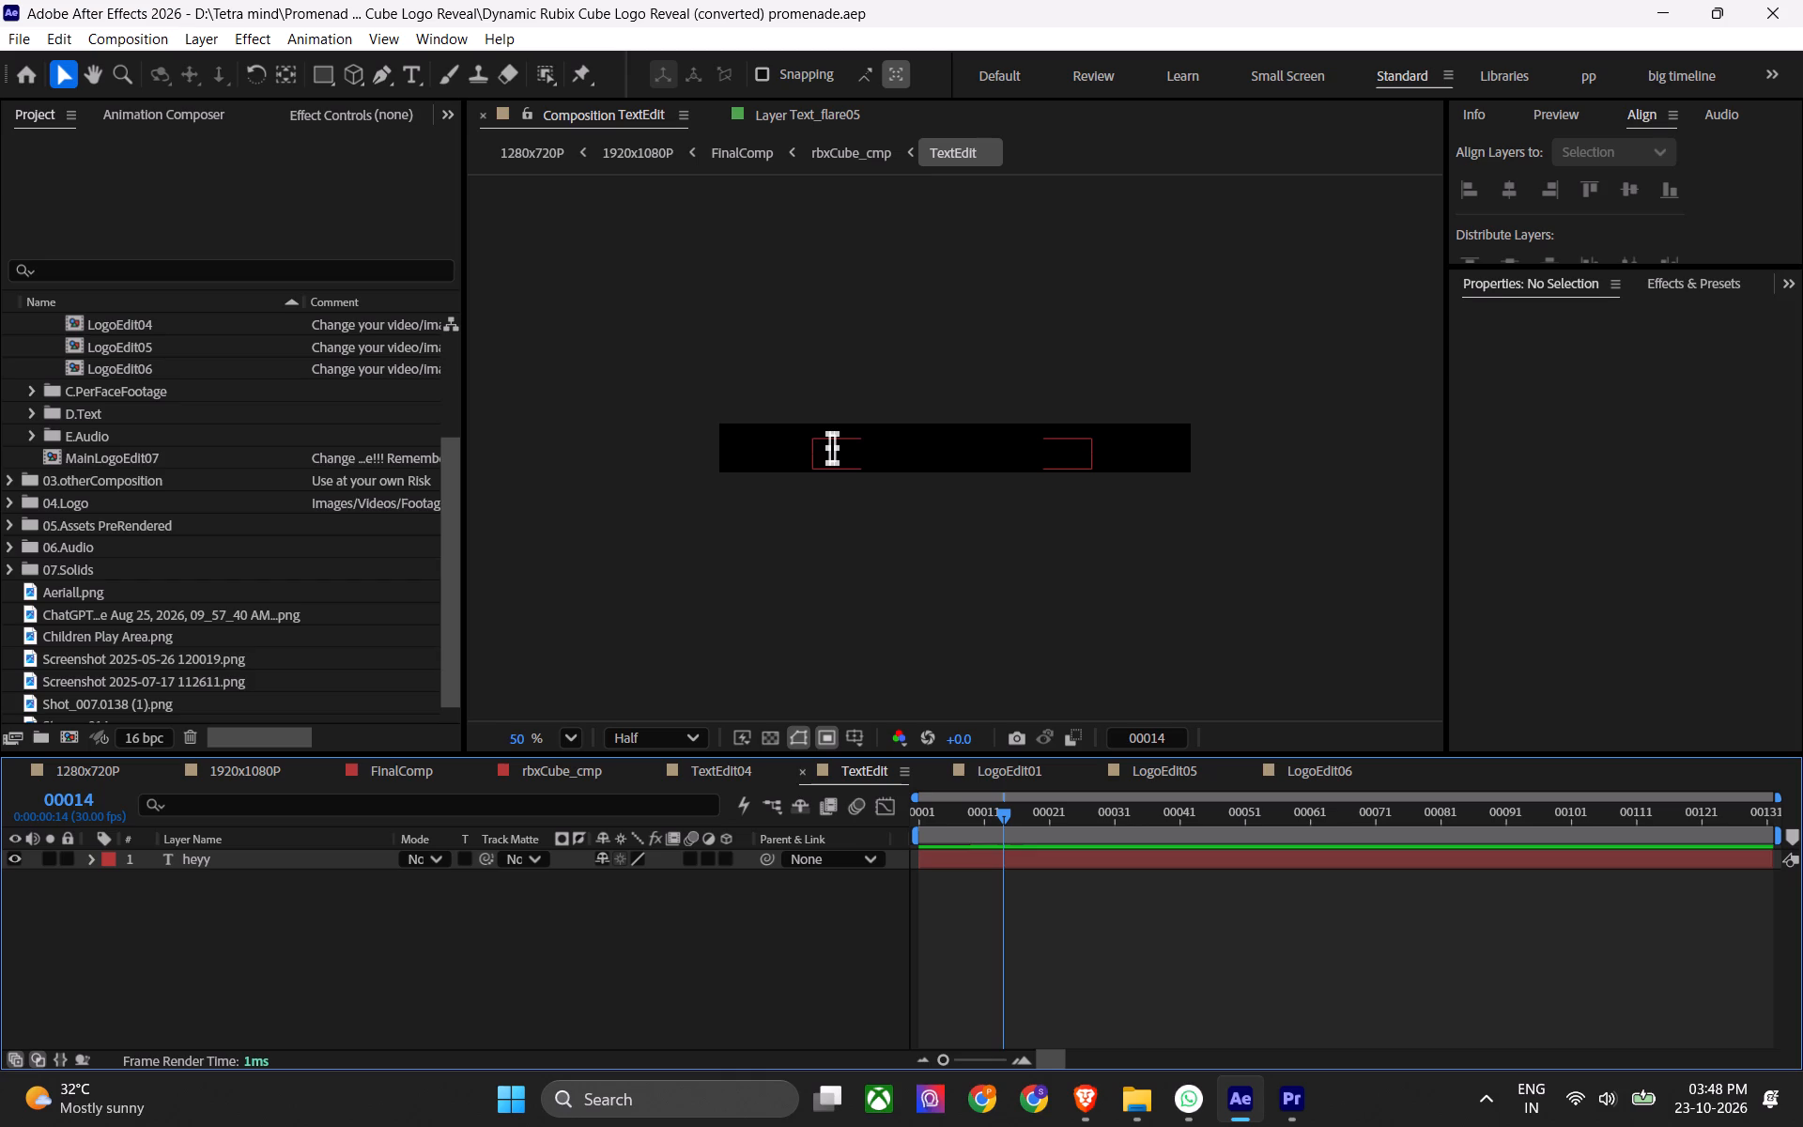
{"action": "left_click", "coordinate": [1009, 921]}
{"action": "left_click", "coordinate": [797, 768]}
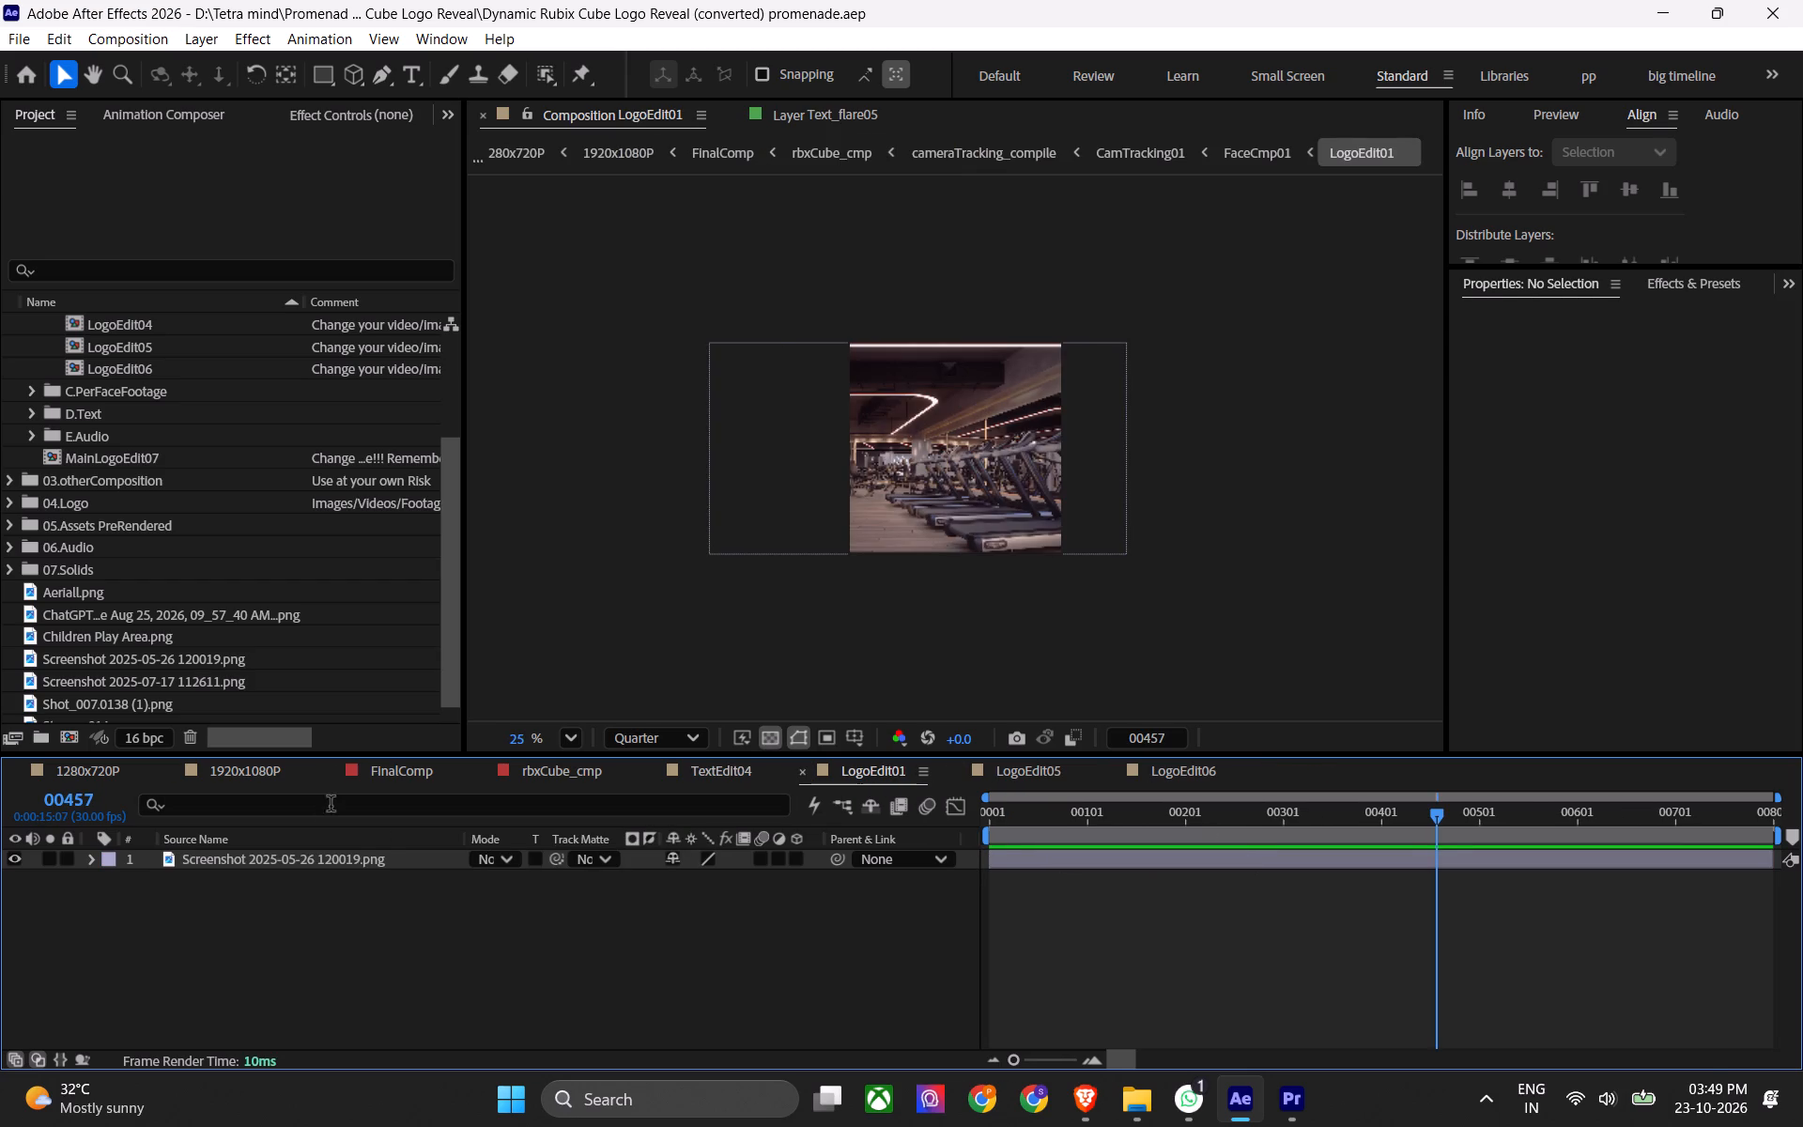
Scrub rbxCube_cmp between about frames 412 and 493 to check how the captions line up with the cube faces.
{"action": "left_click", "coordinate": [528, 769]}
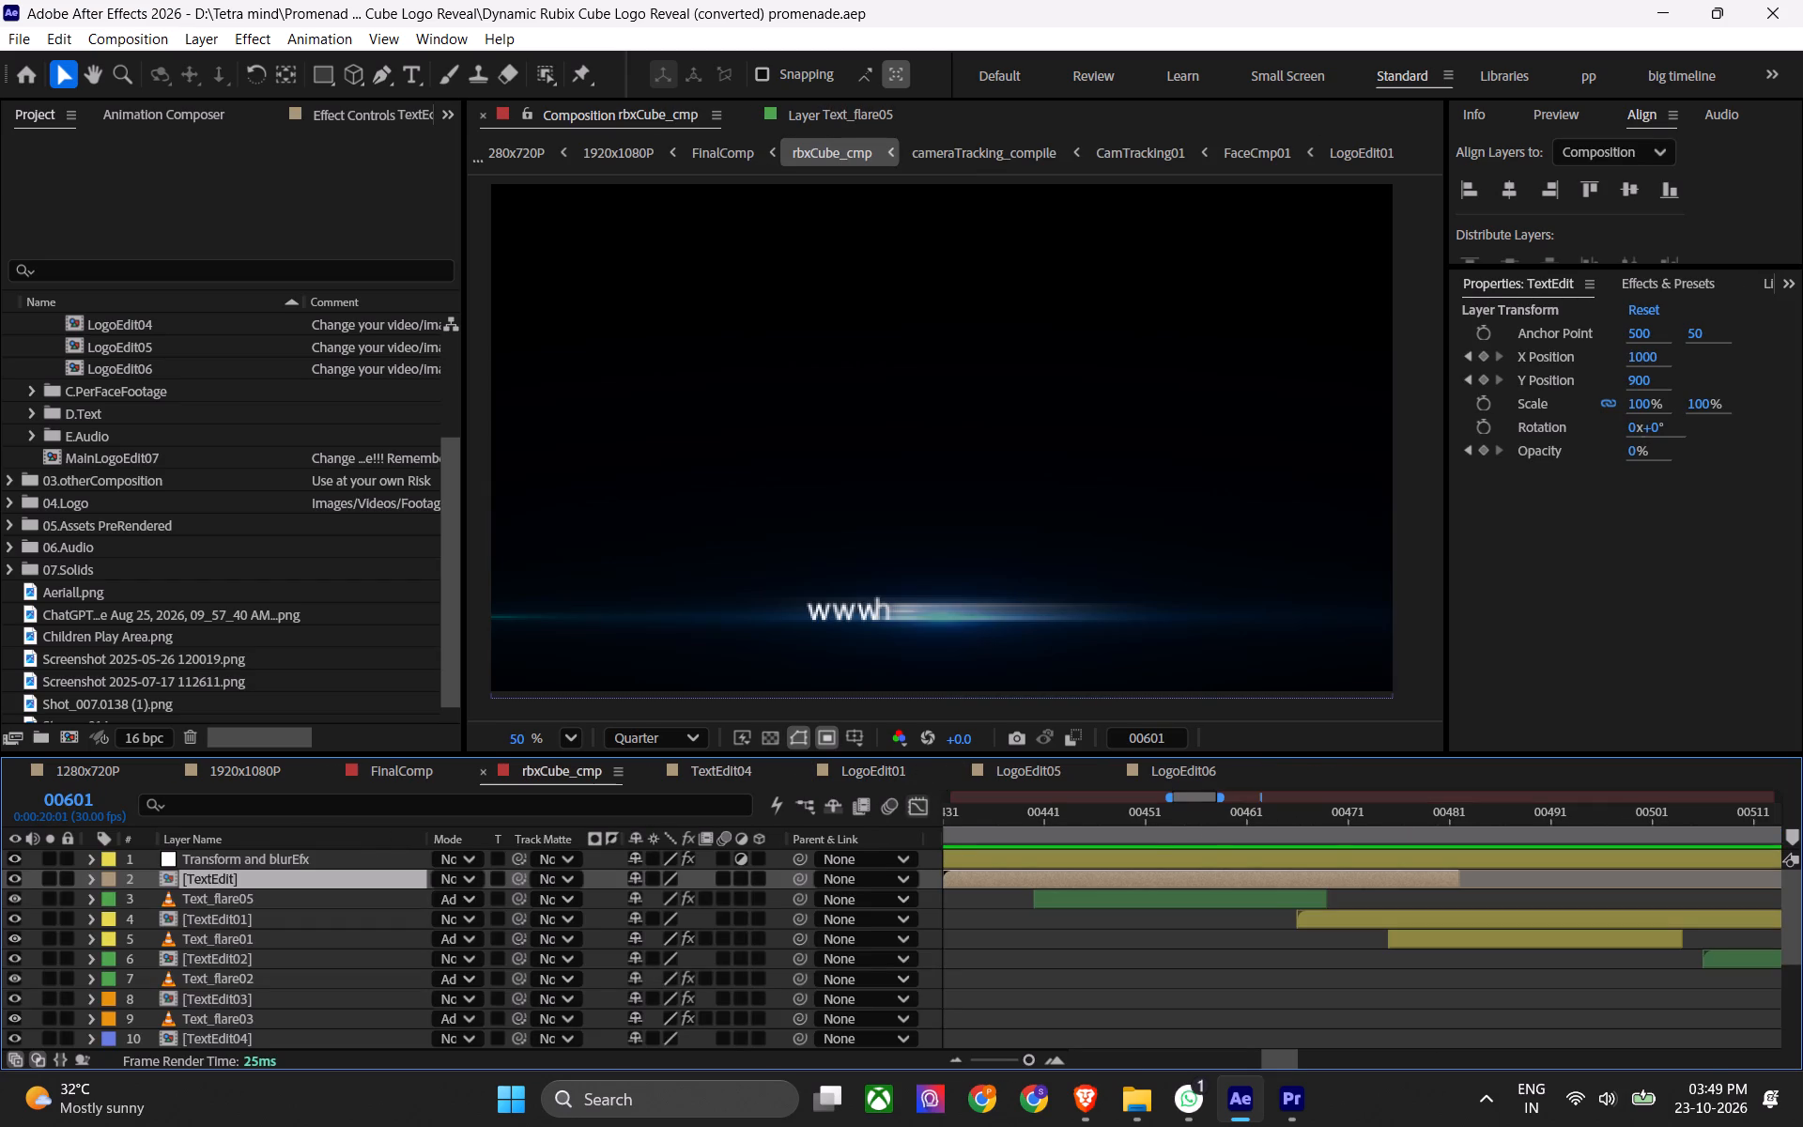
{"action": "type", "text": "--"}
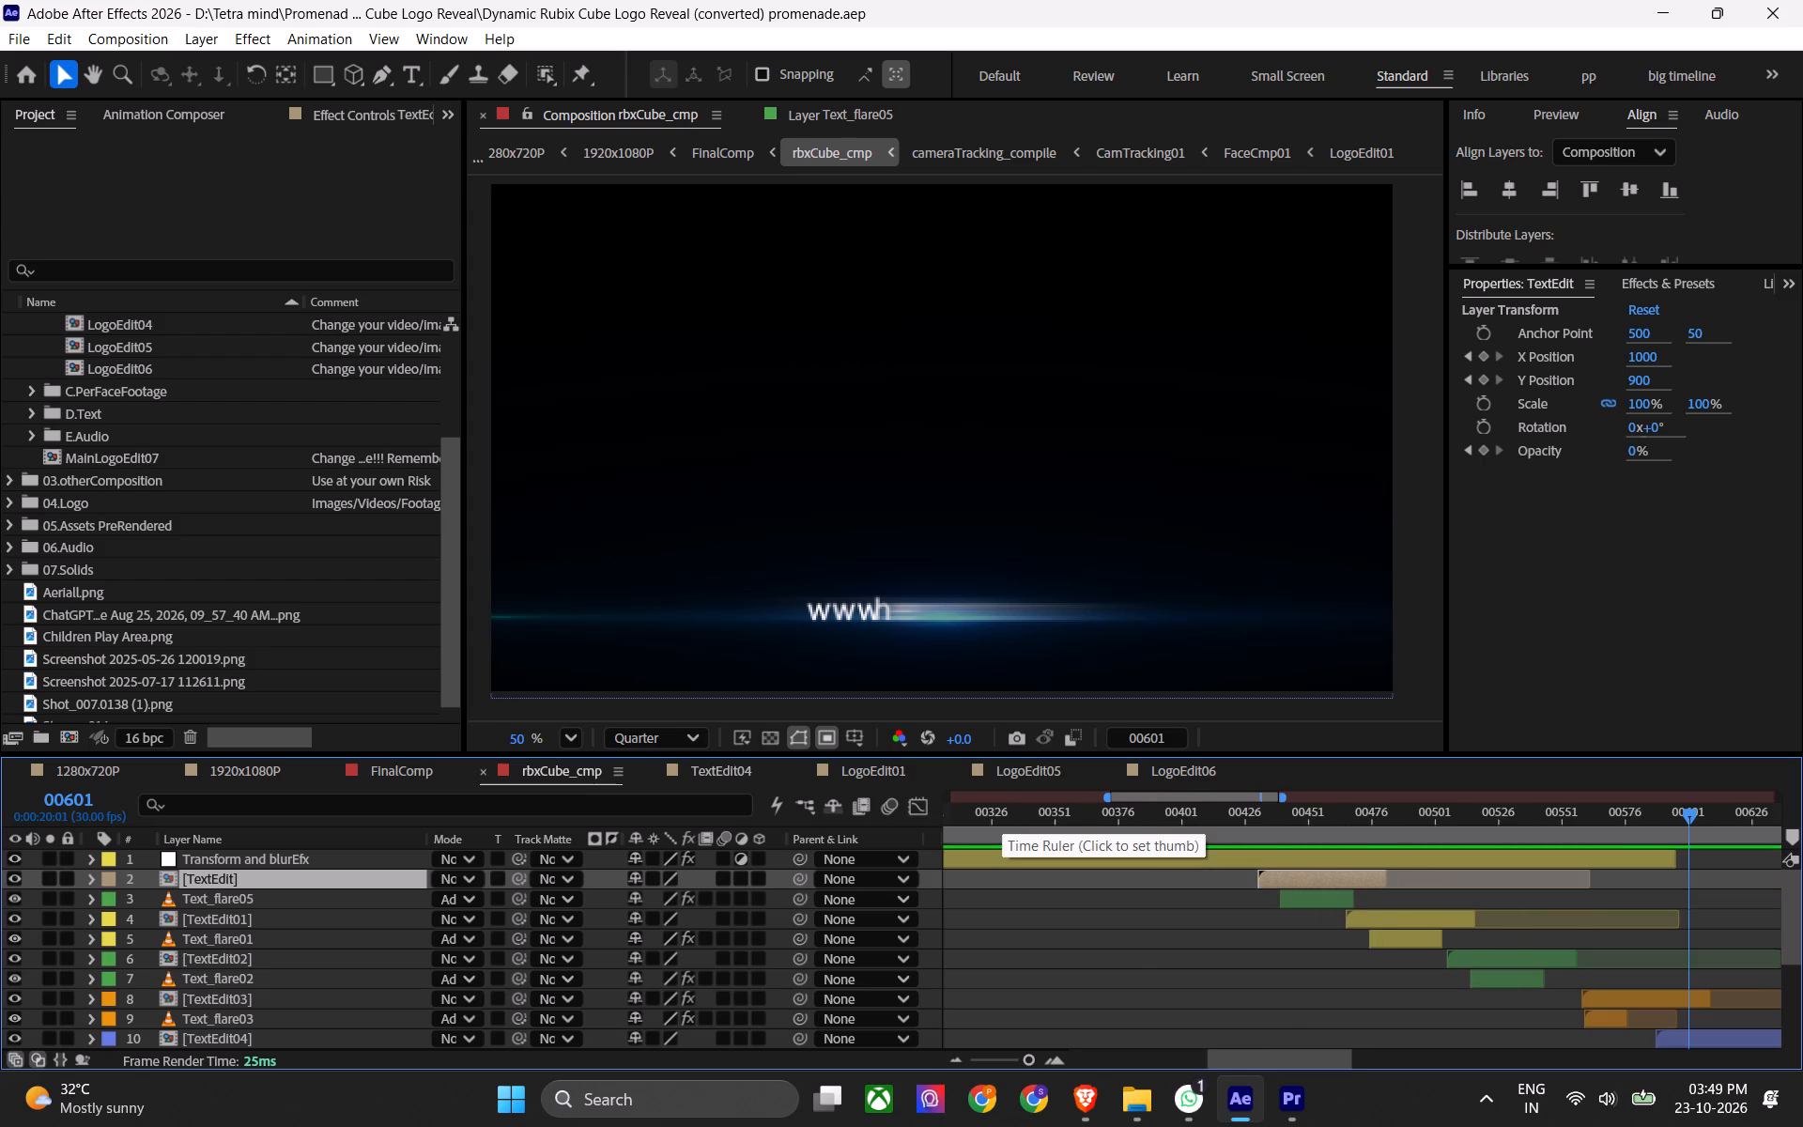
{"action": "left_click", "coordinate": [1207, 805]}
{"action": "left_click_drag", "start_coordinate": [1207, 805], "coordinate": [1218, 806]}
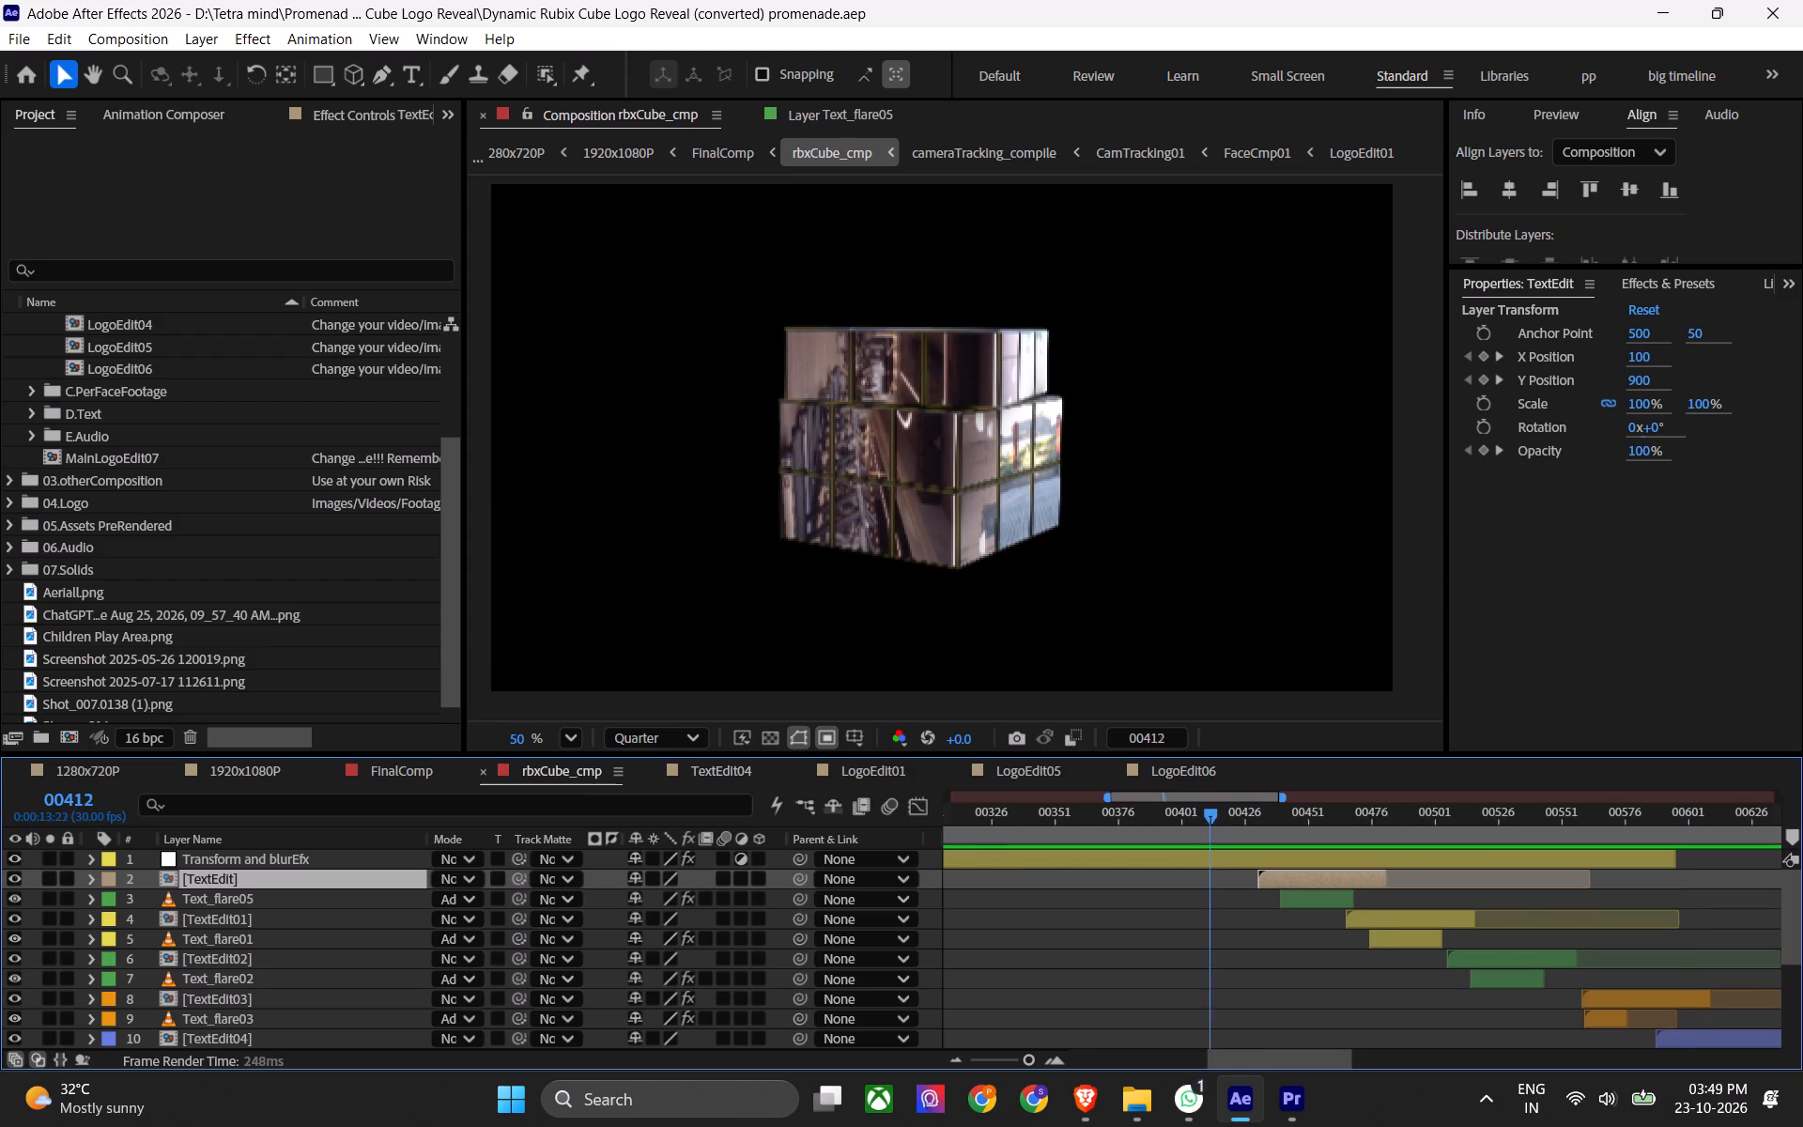
{"action": "left_click_drag", "start_coordinate": [1218, 806], "coordinate": [1295, 795]}
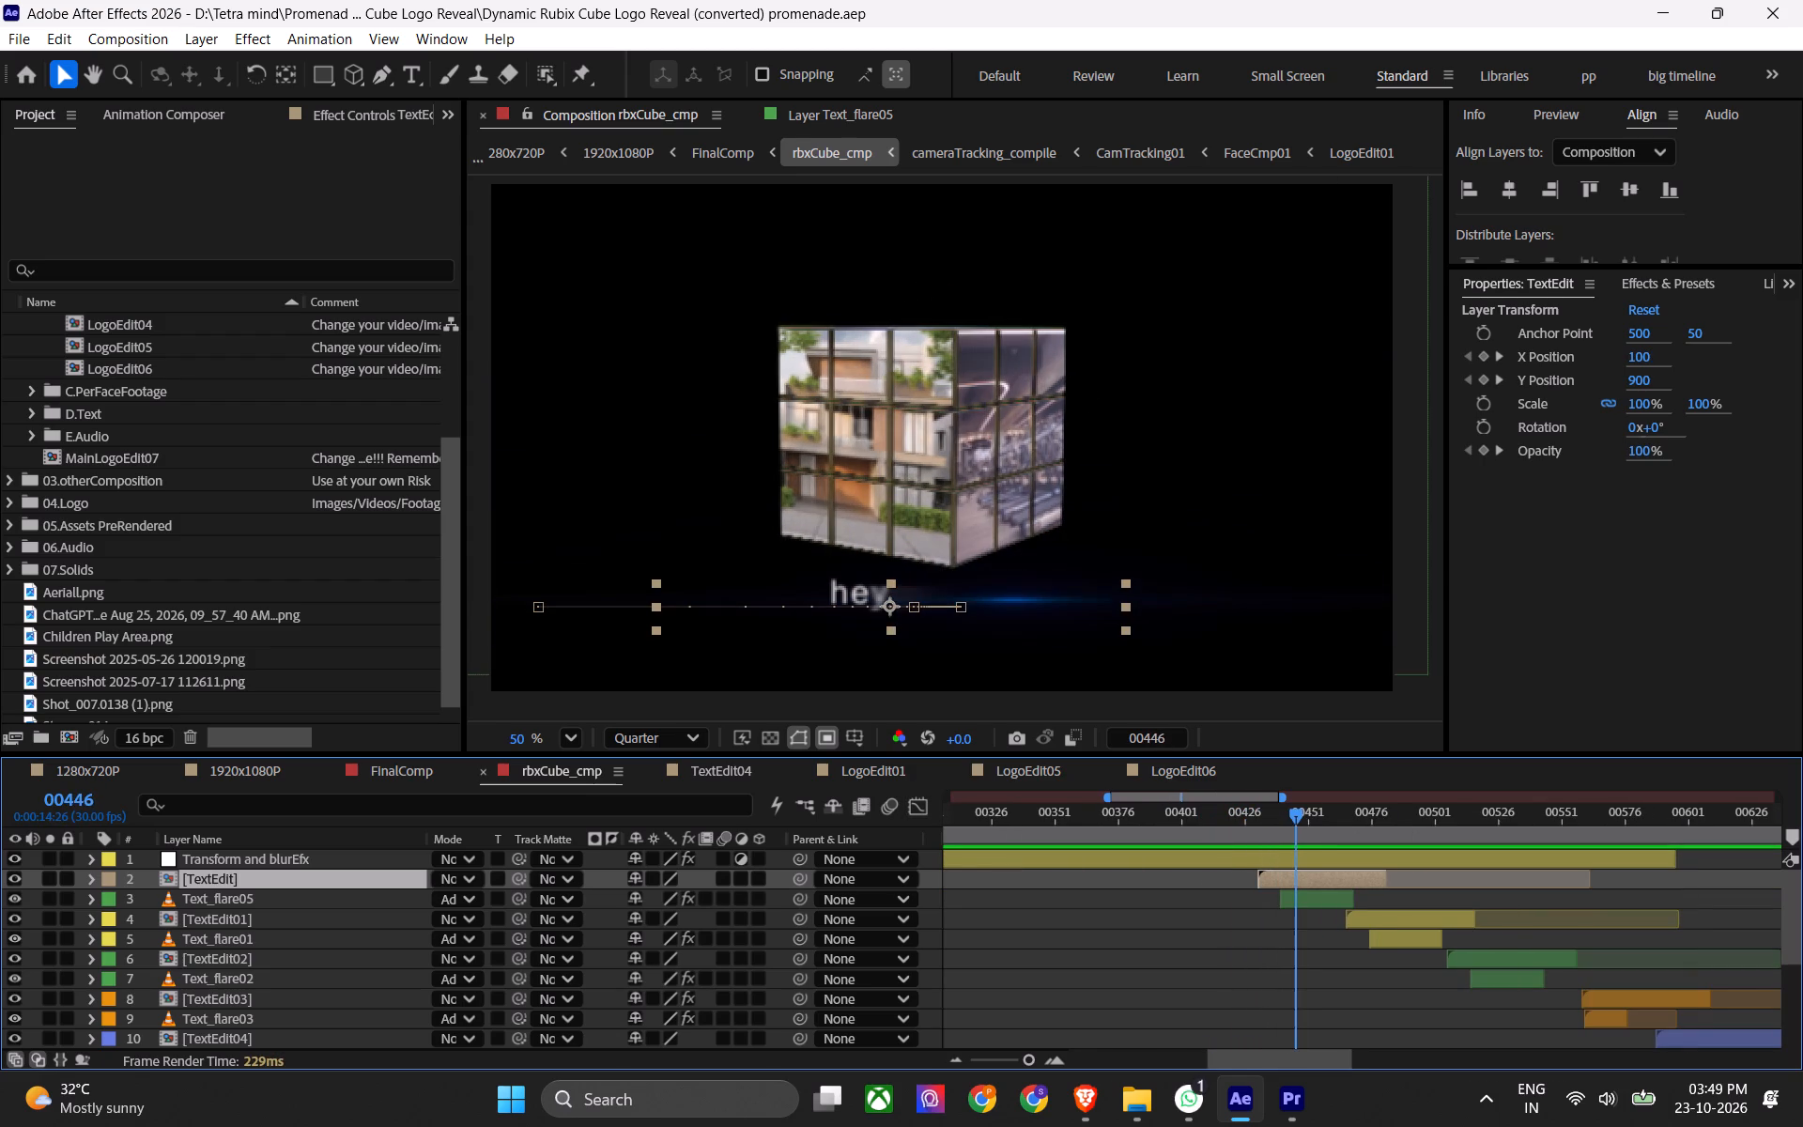
{"action": "left_click_drag", "start_coordinate": [1295, 795], "coordinate": [1422, 789]}
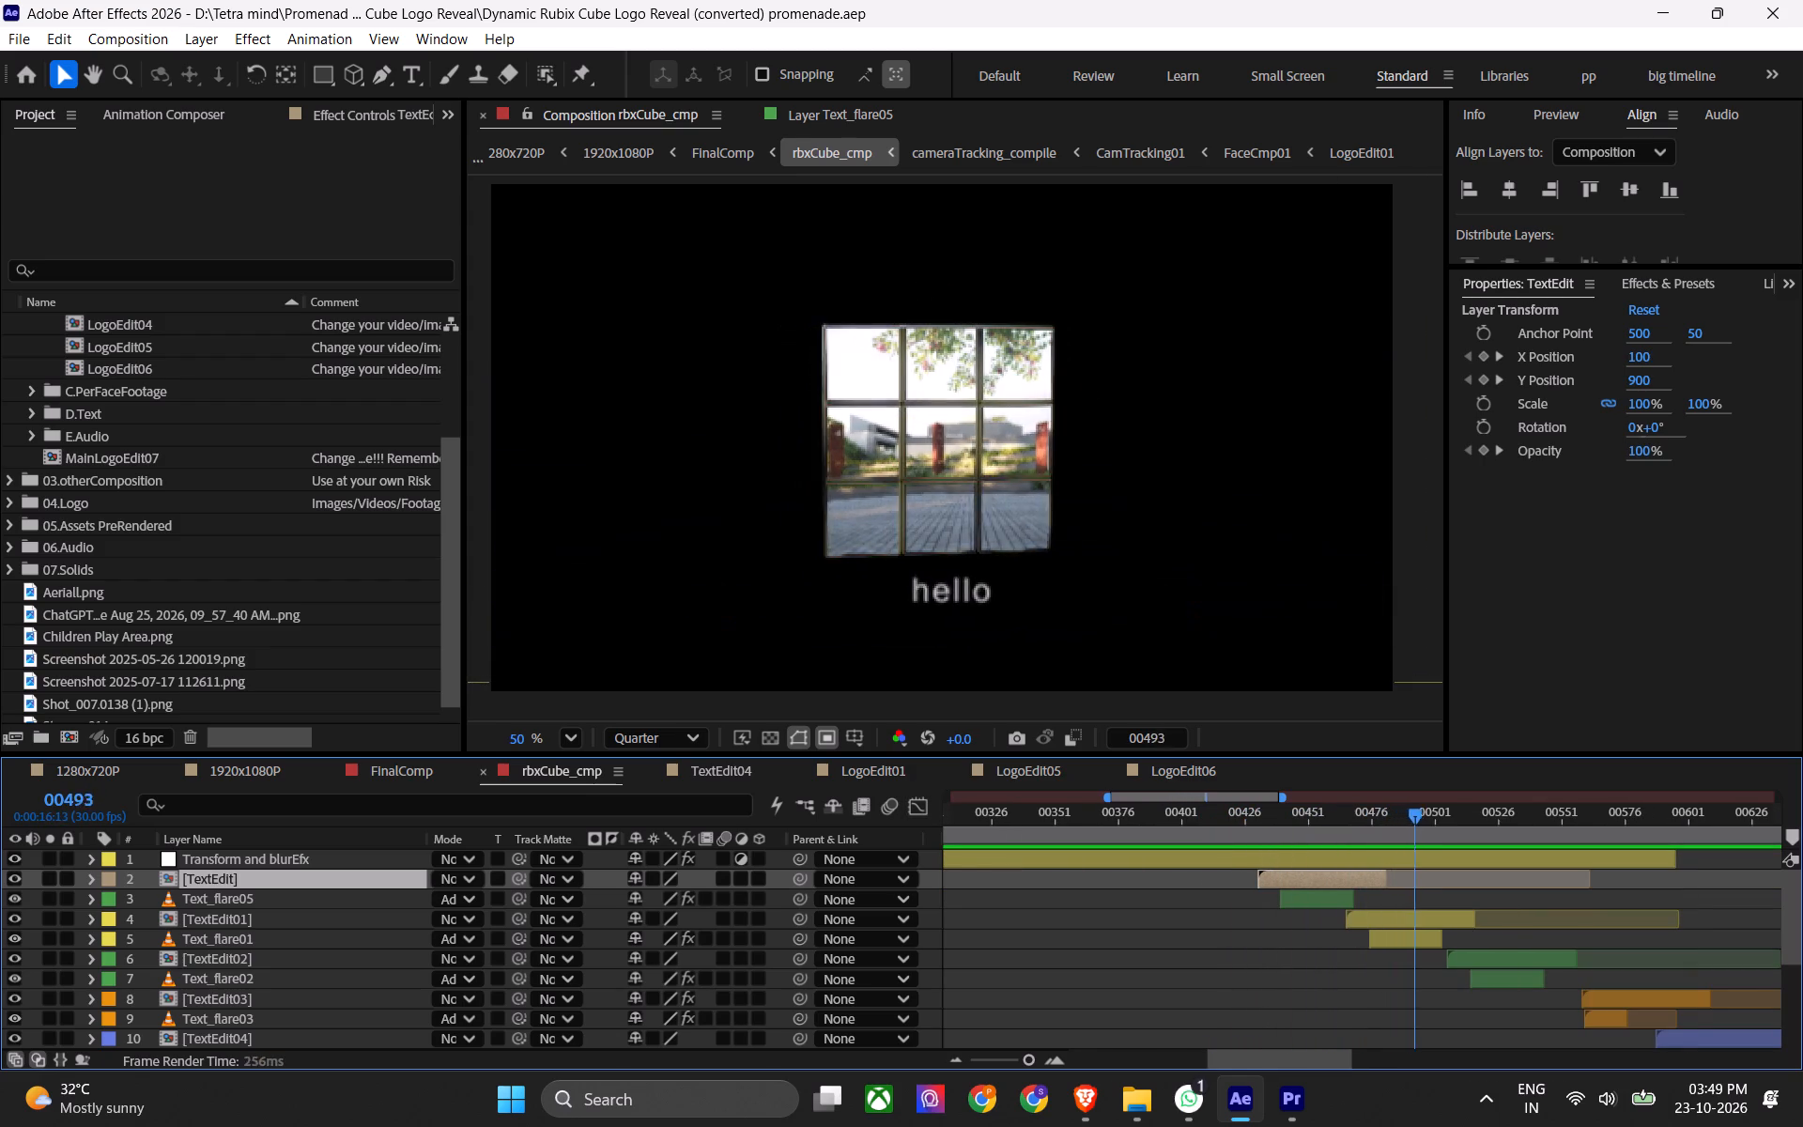
{"action": "left_click_drag", "start_coordinate": [1422, 789], "coordinate": [1391, 825]}
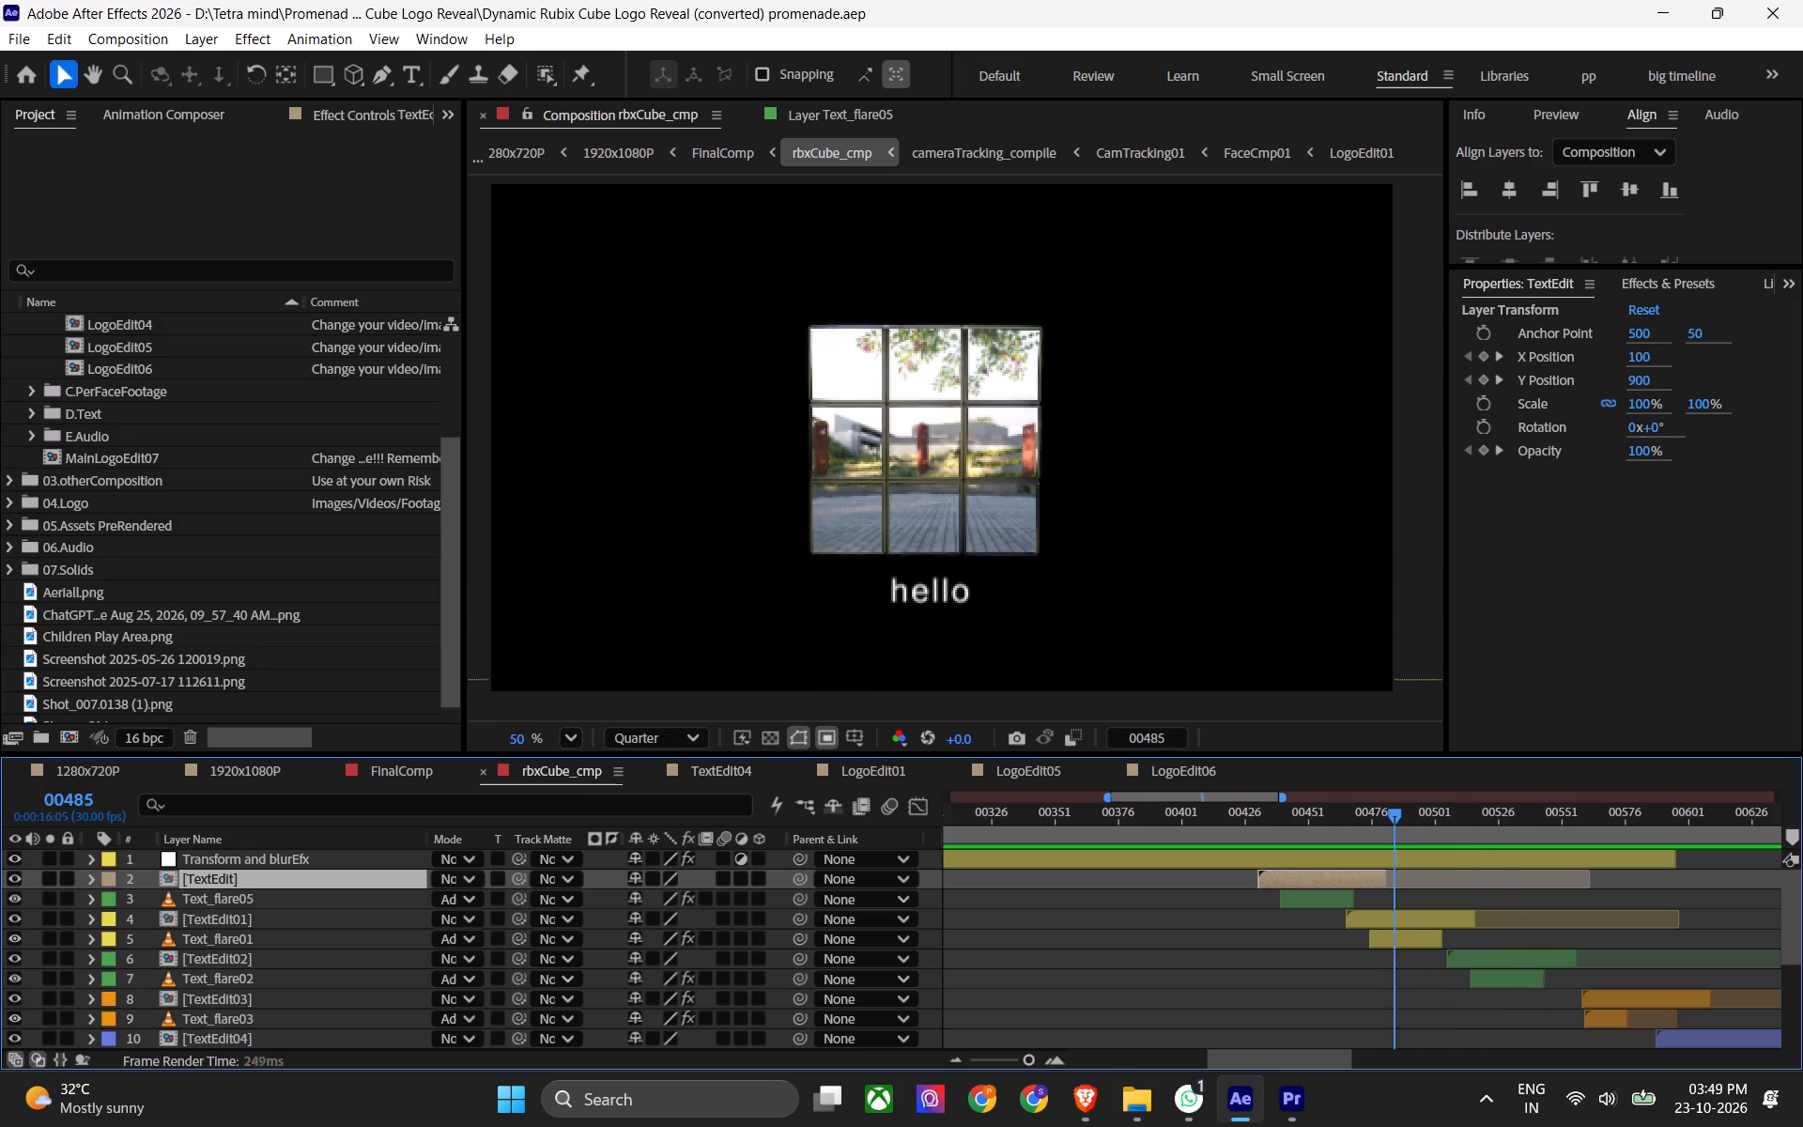
{"action": "left_click_drag", "start_coordinate": [1391, 825], "coordinate": [1389, 826]}
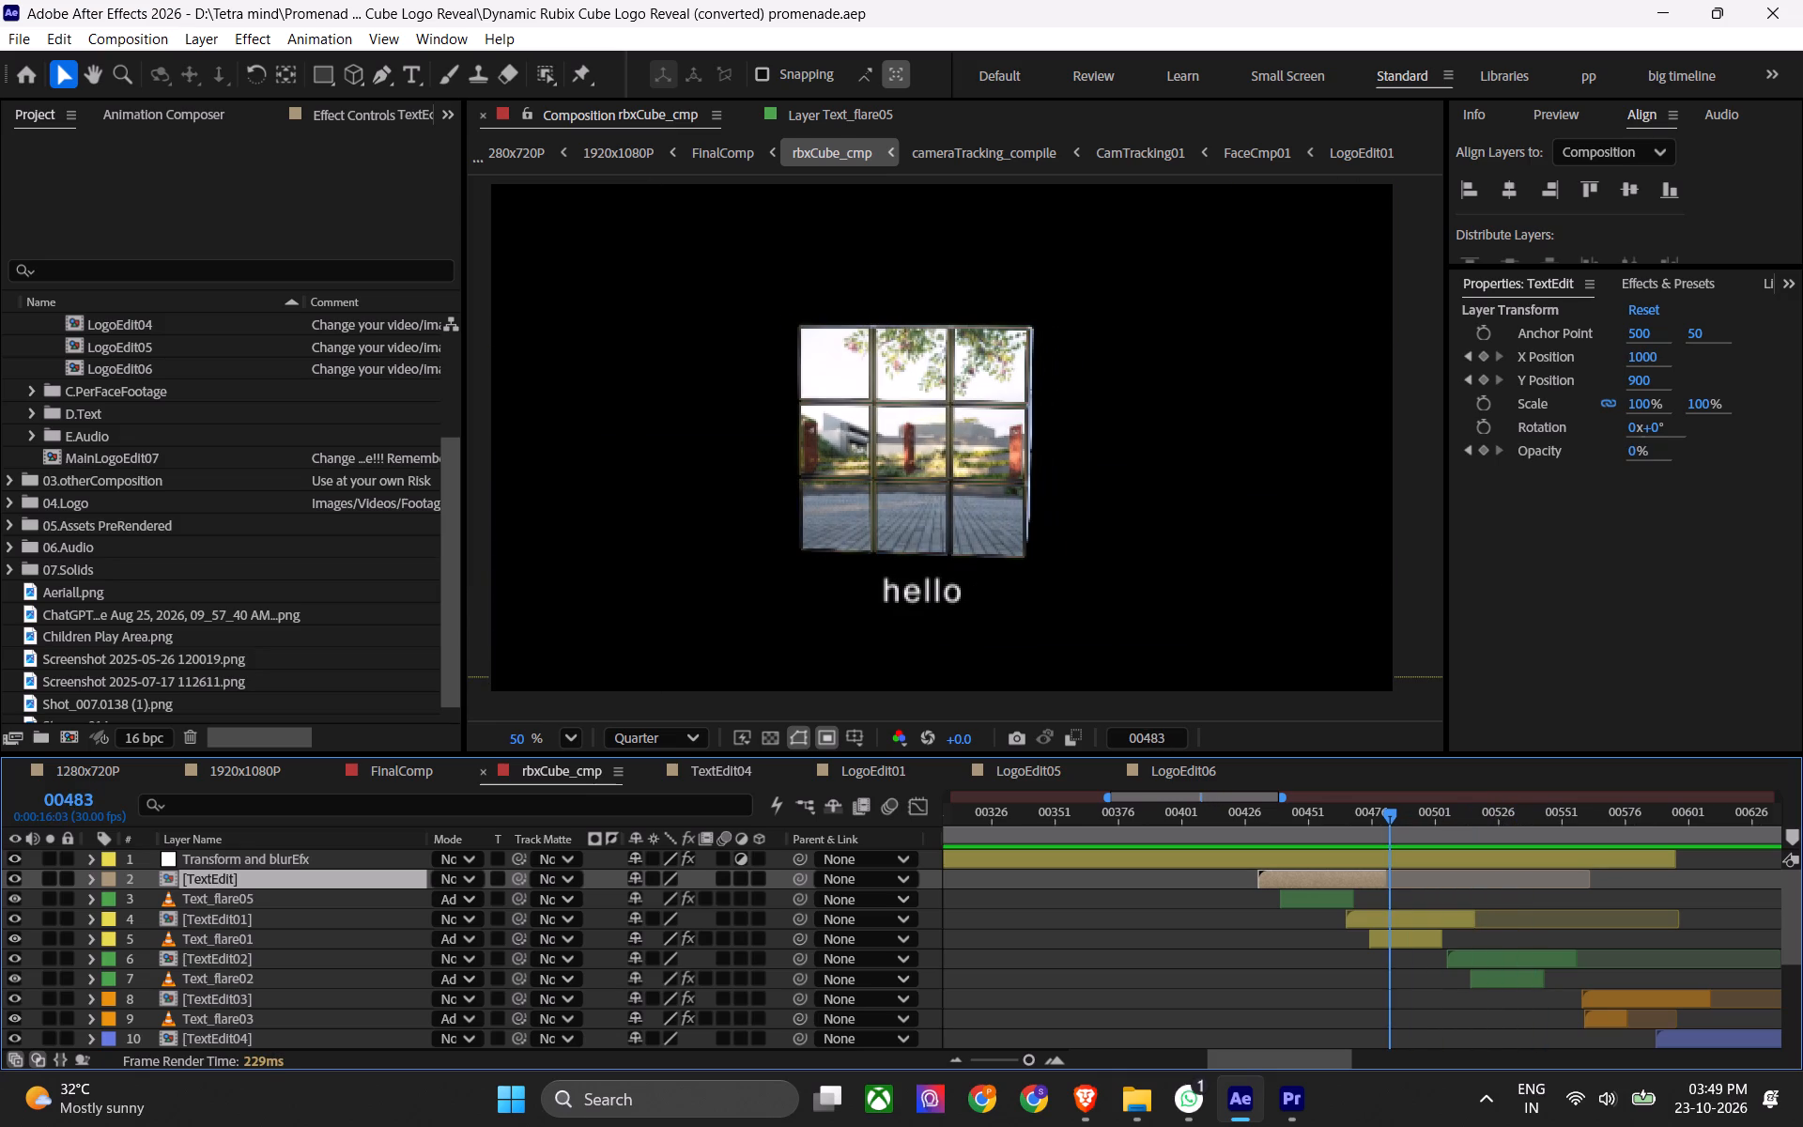
Open the TextEdit01 composition from its layer in rbxCube_cmp to check its text, and close it again.
{"action": "left_click", "coordinate": [1416, 930]}
{"action": "double_click", "coordinate": [1416, 930]}
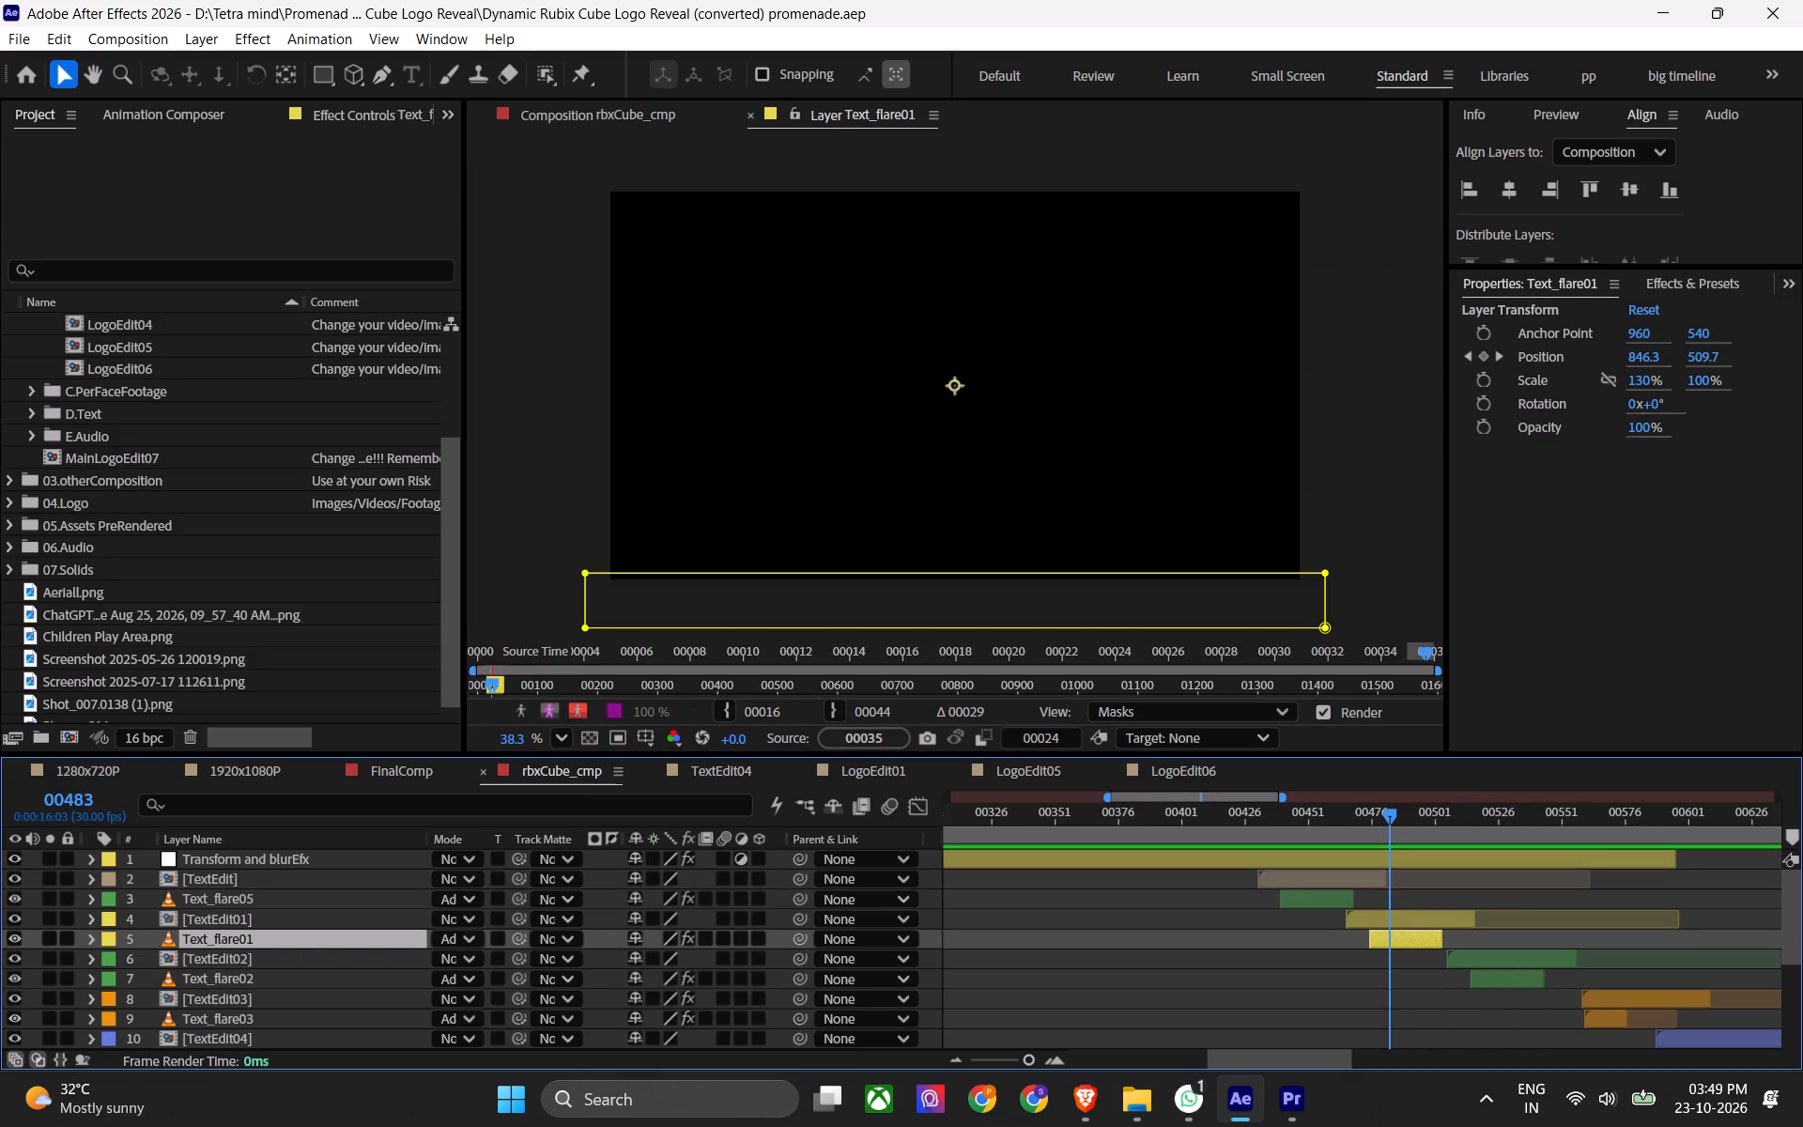
{"action": "double_click", "coordinate": [1400, 914]}
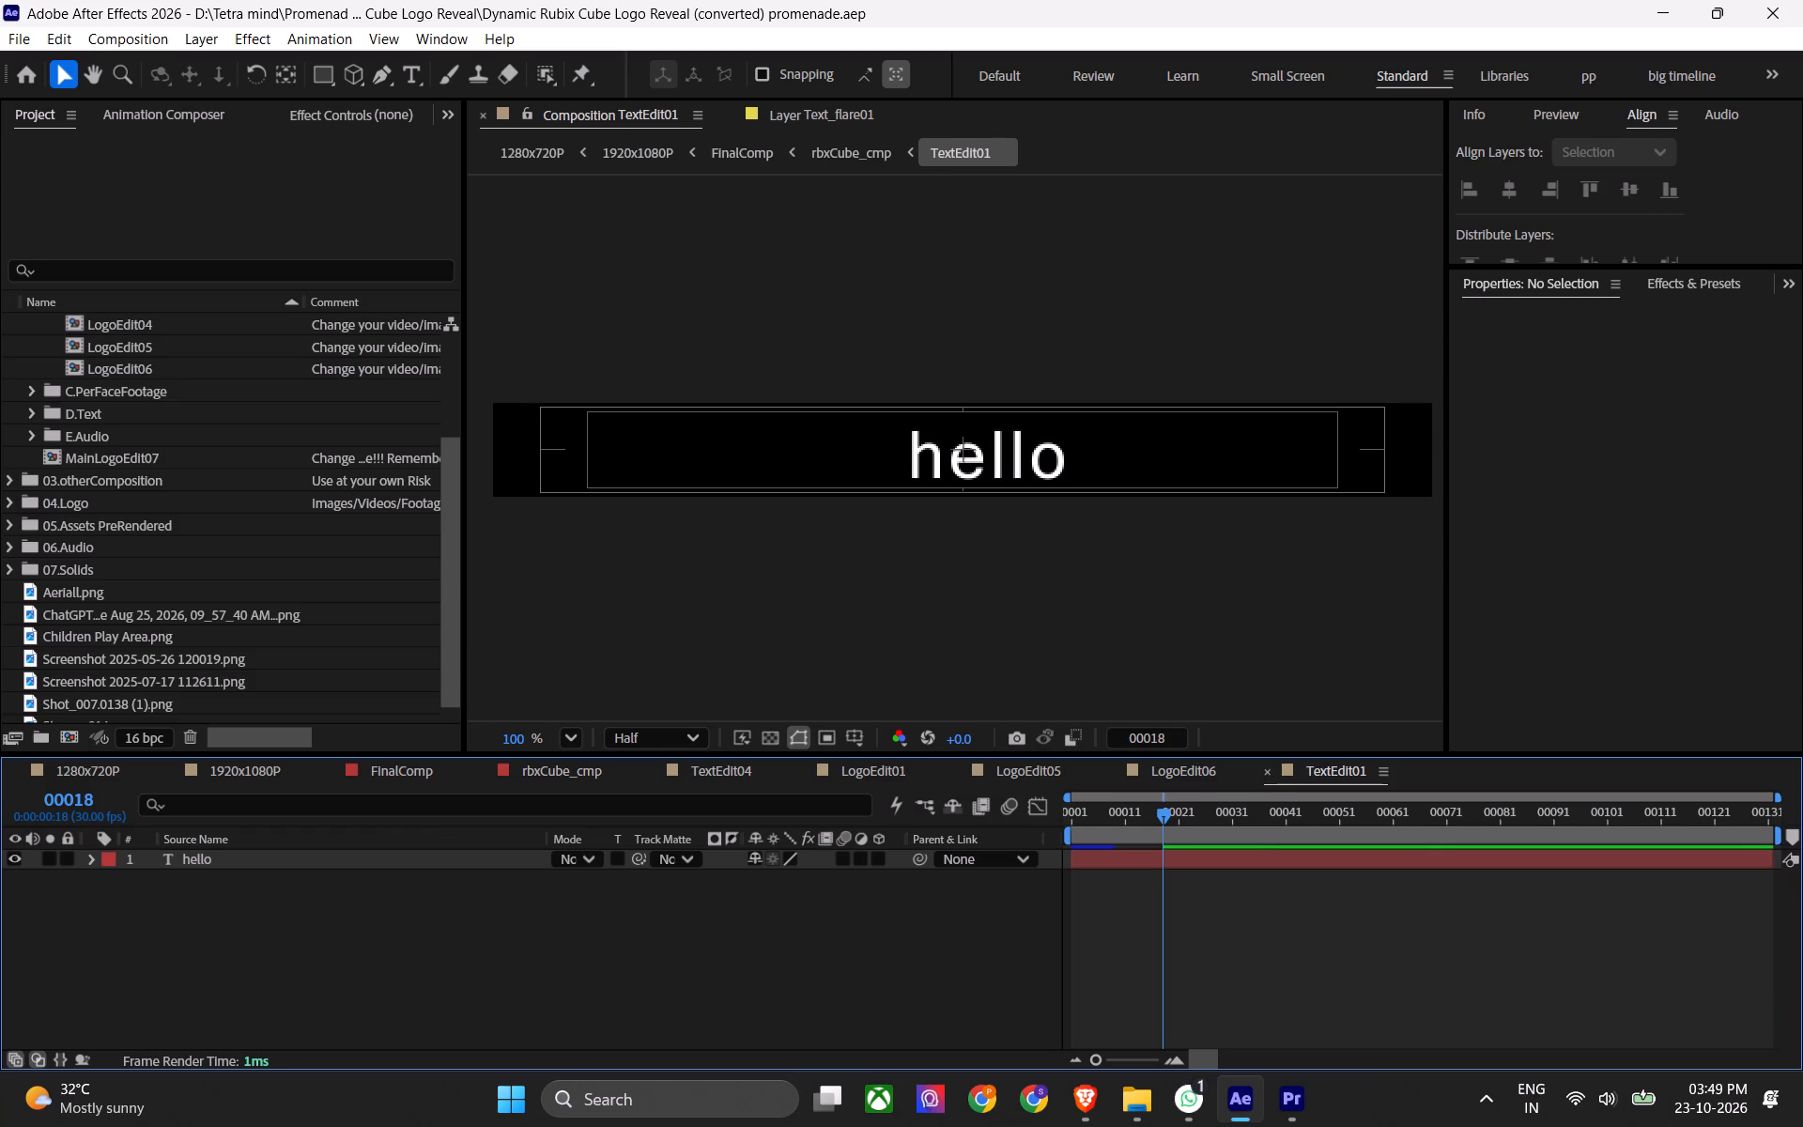
{"action": "left_click", "coordinate": [1261, 767]}
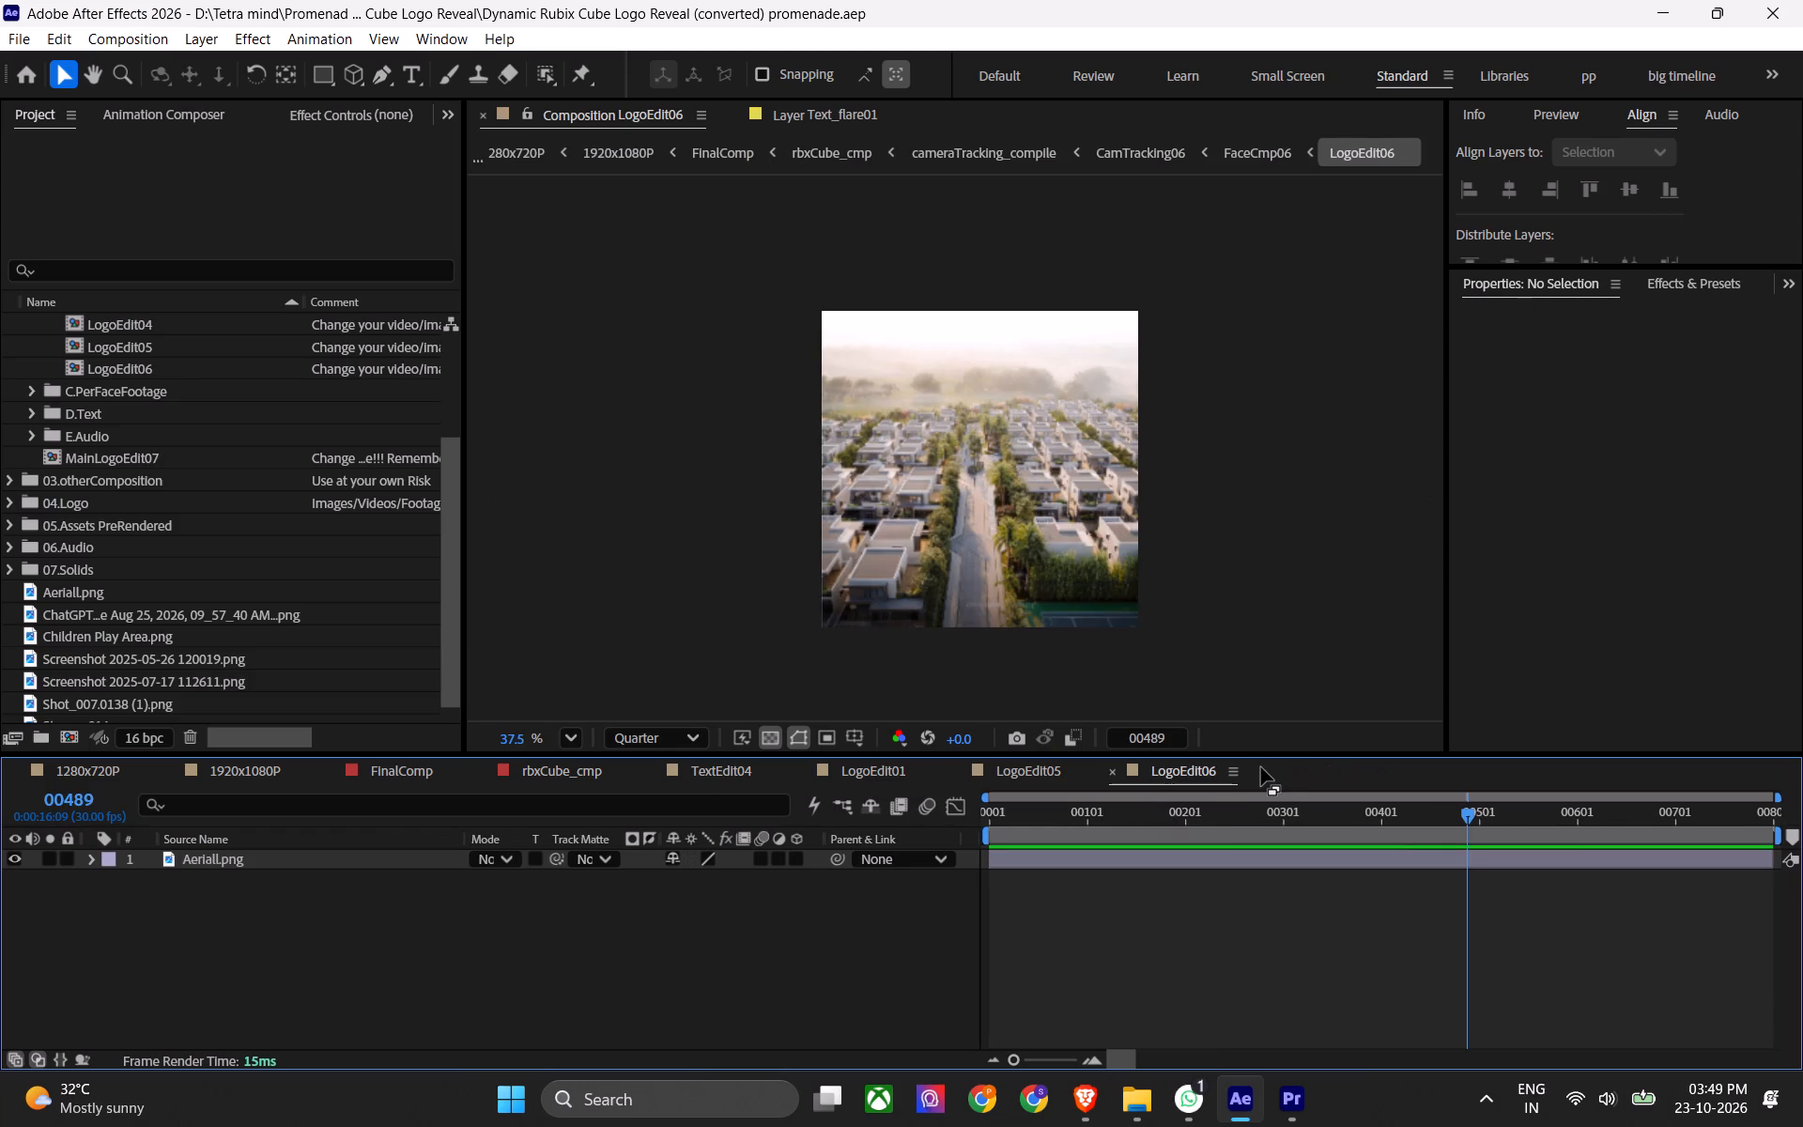
Scrub rbxCube_cmp between about frames 426 and 492 to compare the first two captions, ending around frame 455.
{"action": "left_click", "coordinate": [552, 782]}
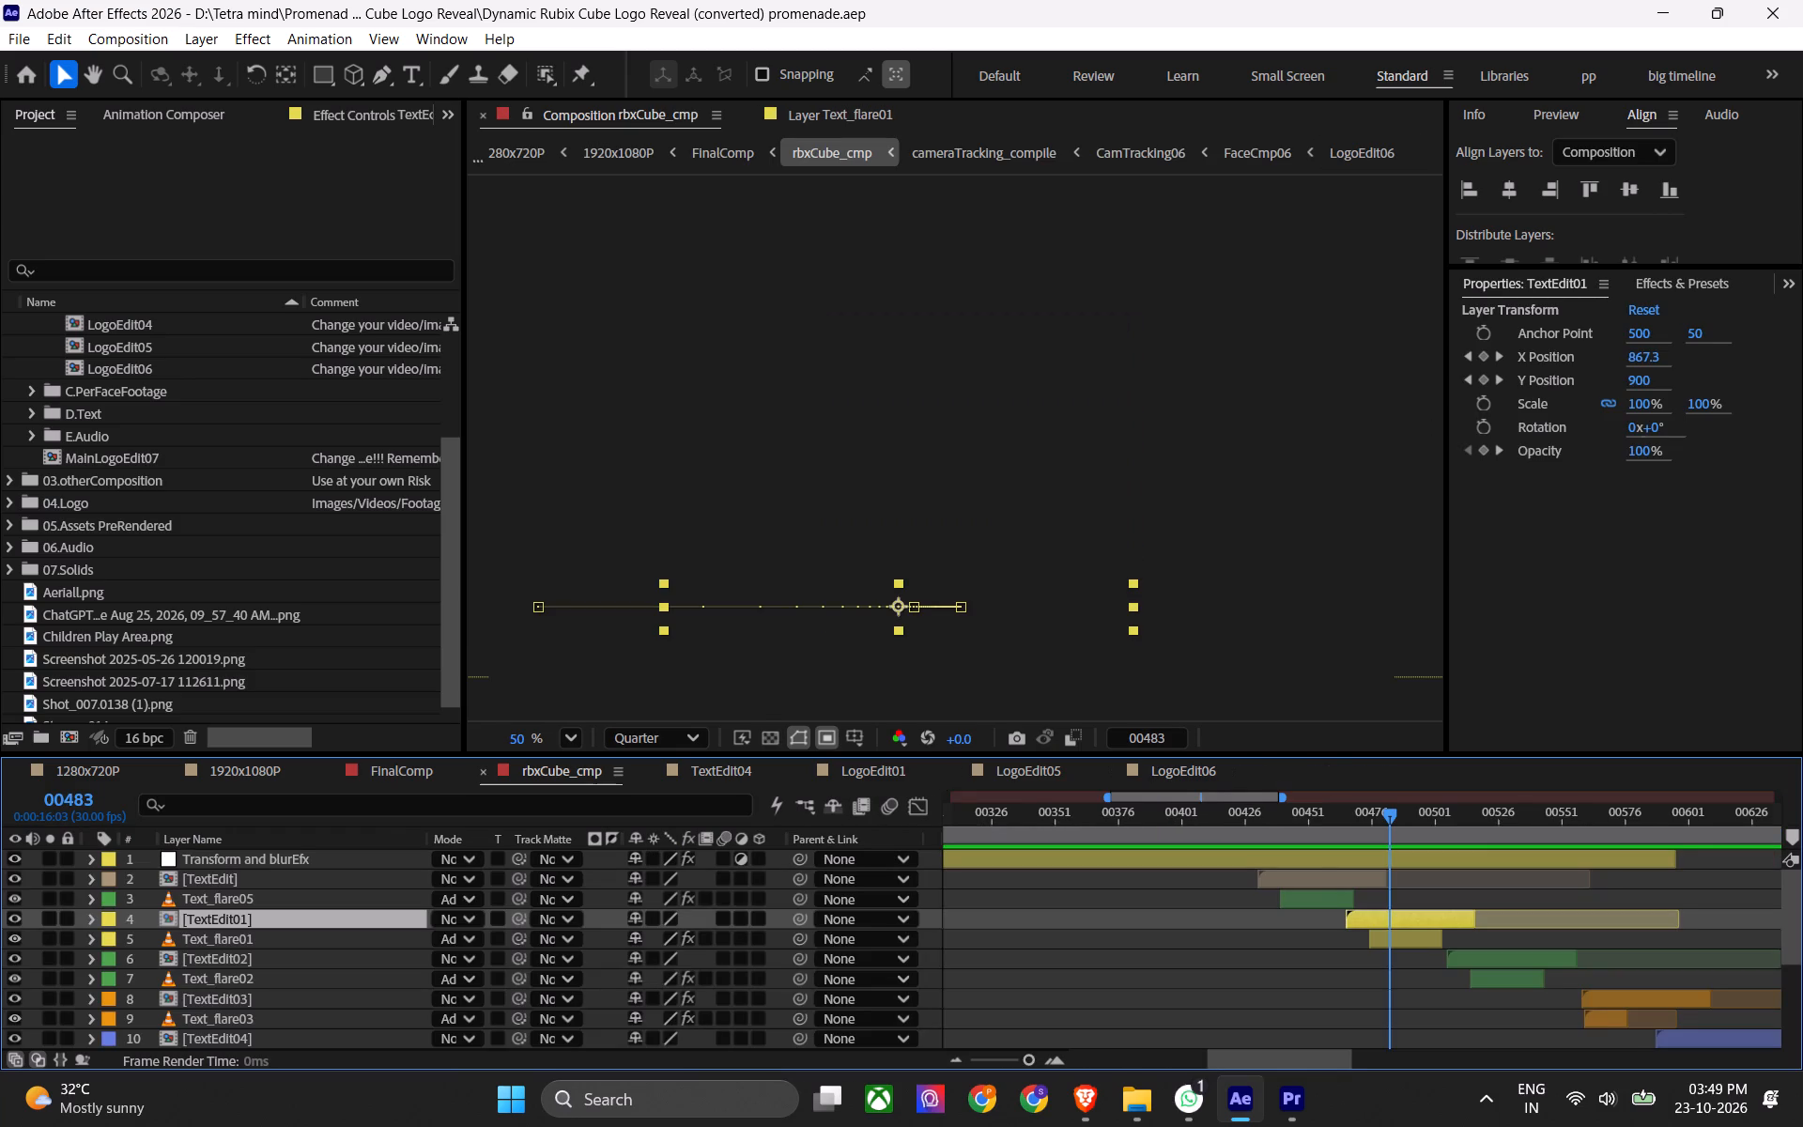
{"action": "key", "text": "minus"}
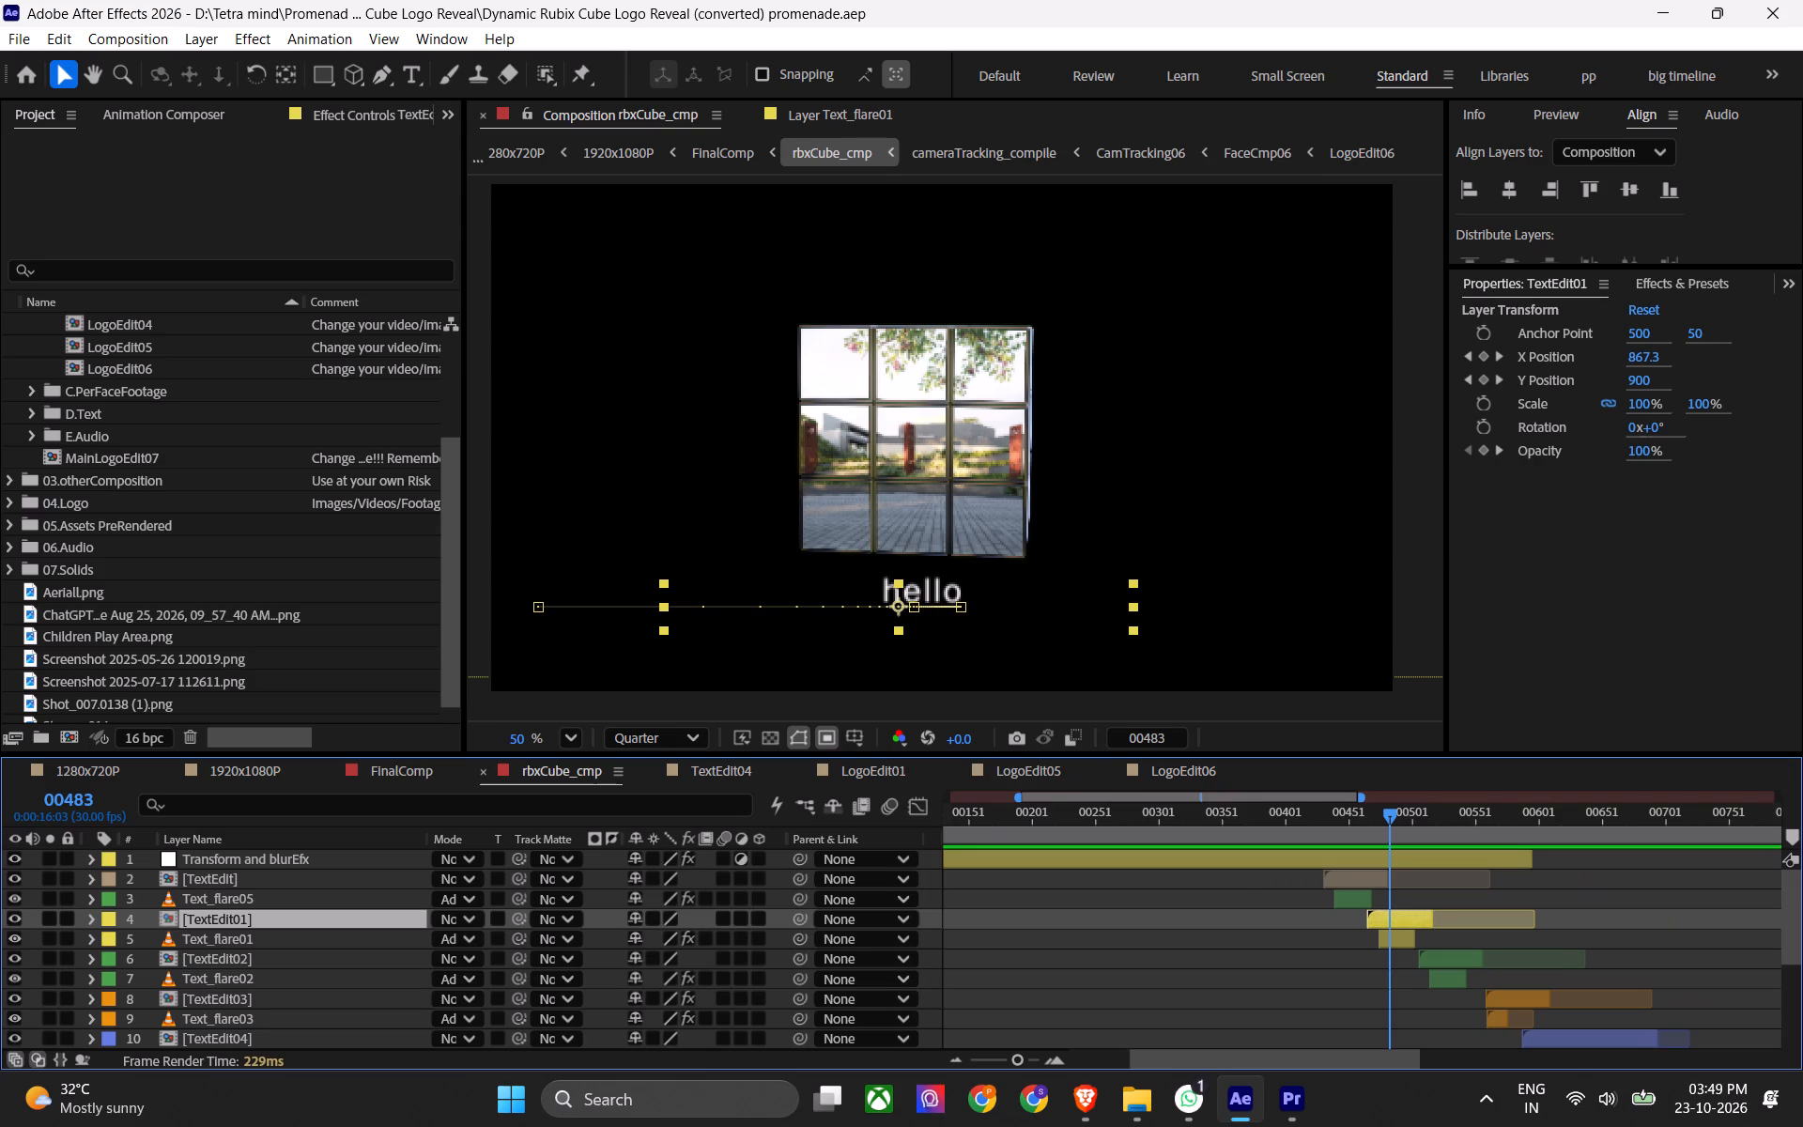
{"action": "left_click_drag", "start_coordinate": [1333, 811], "coordinate": [1319, 810]}
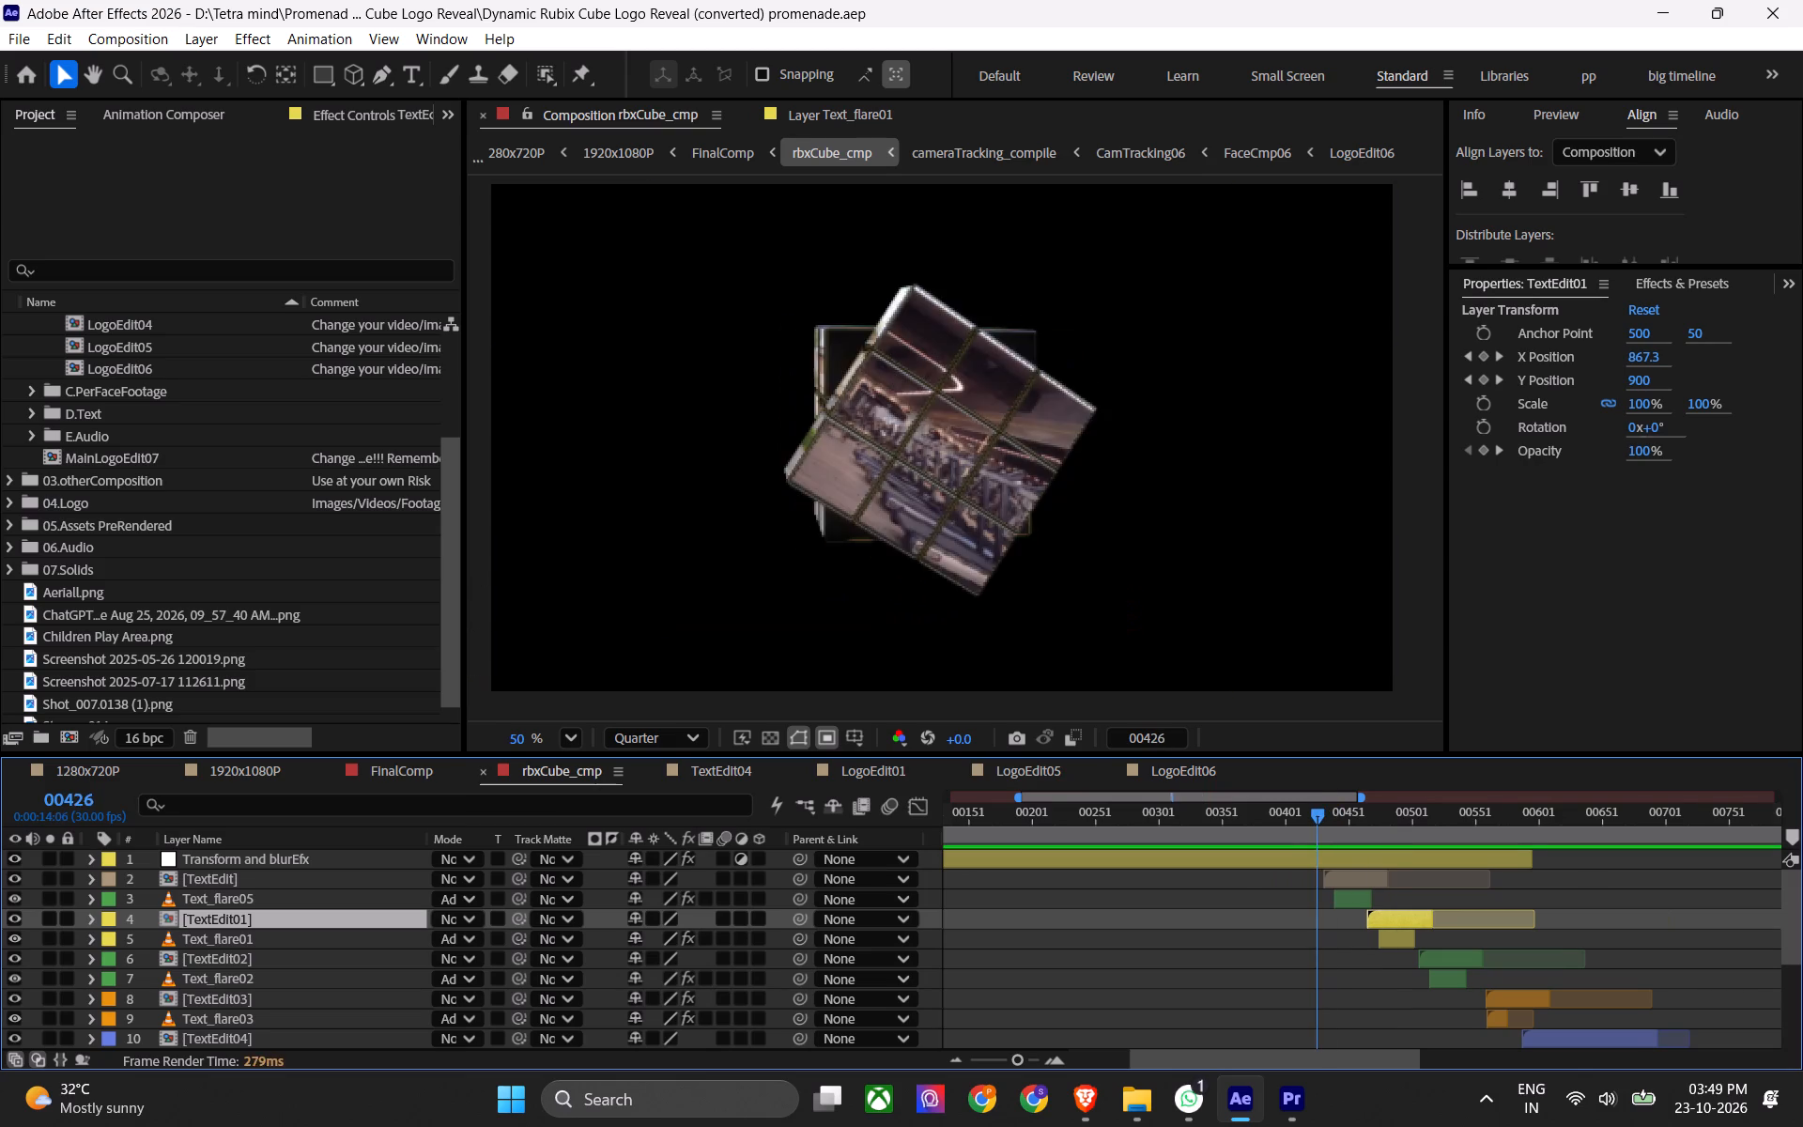
{"action": "left_click_drag", "start_coordinate": [1319, 810], "coordinate": [1361, 822]}
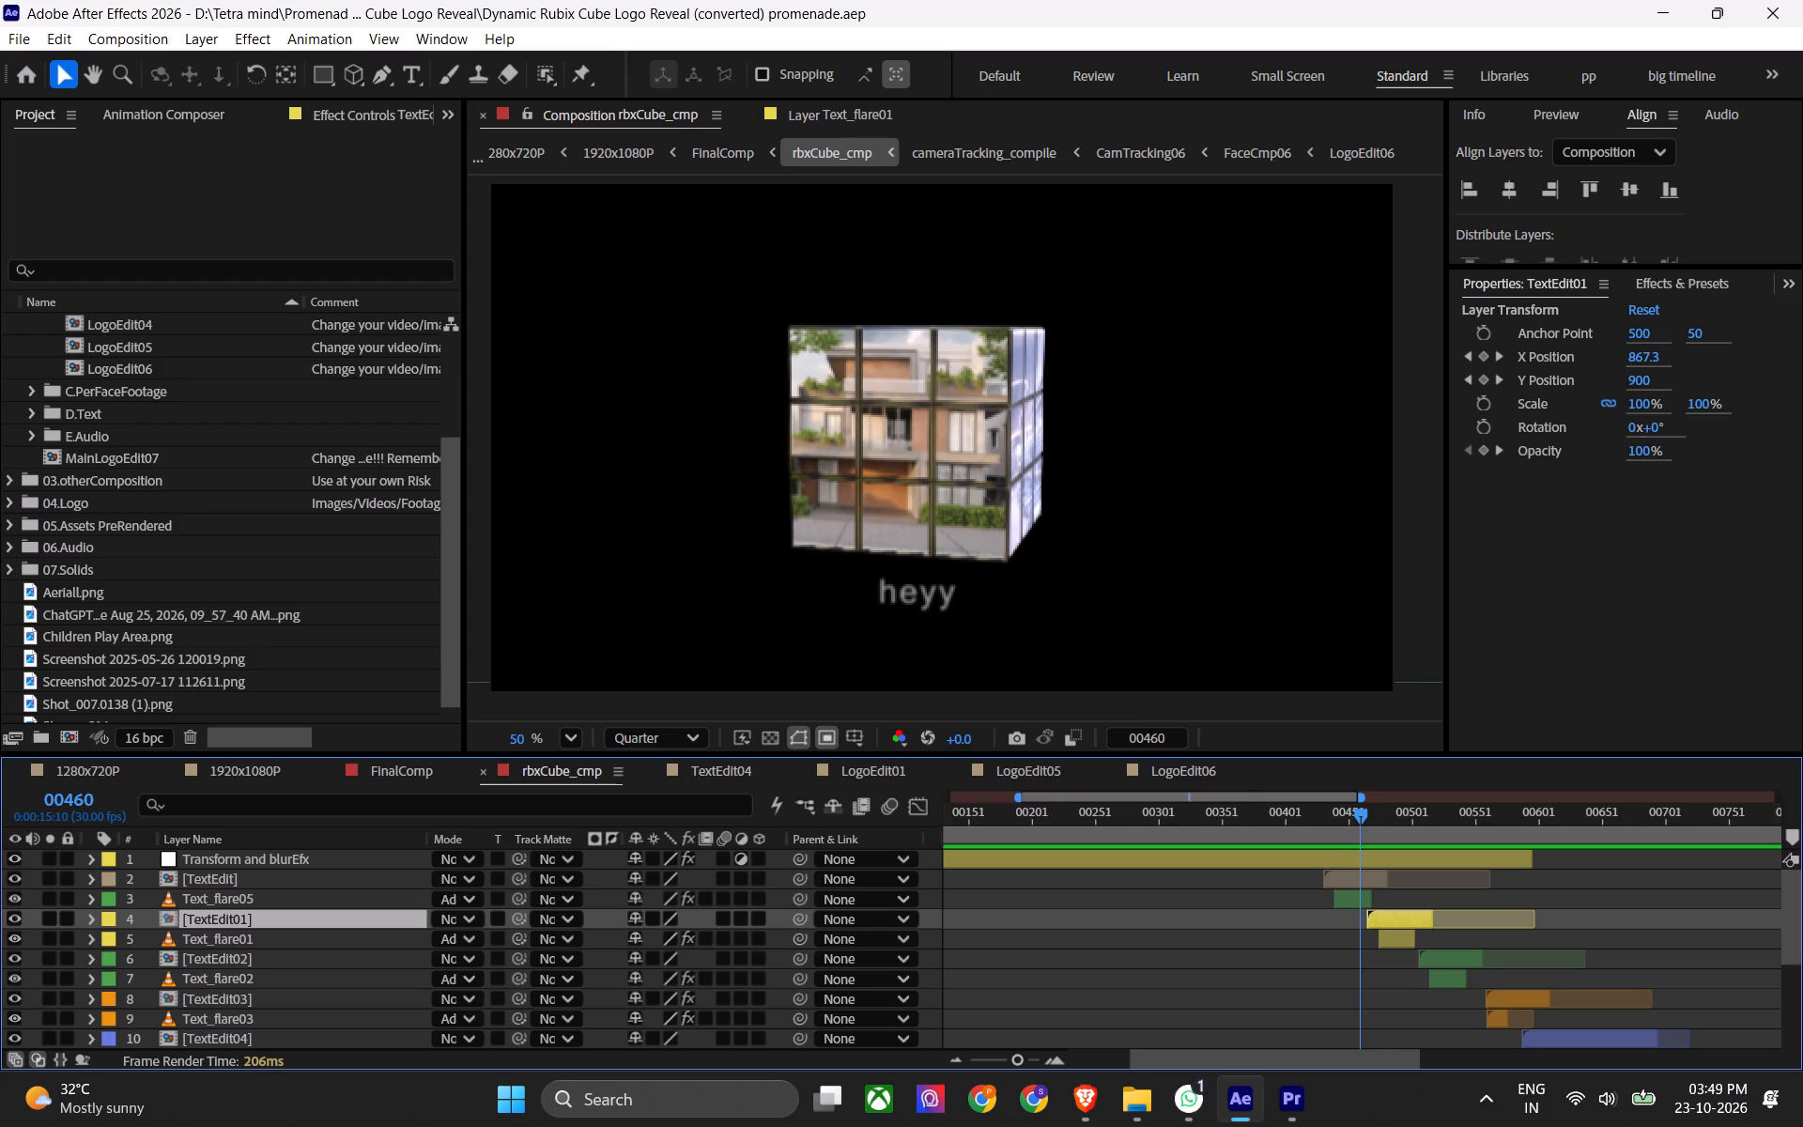
{"action": "left_click_drag", "start_coordinate": [1361, 822], "coordinate": [1375, 810]}
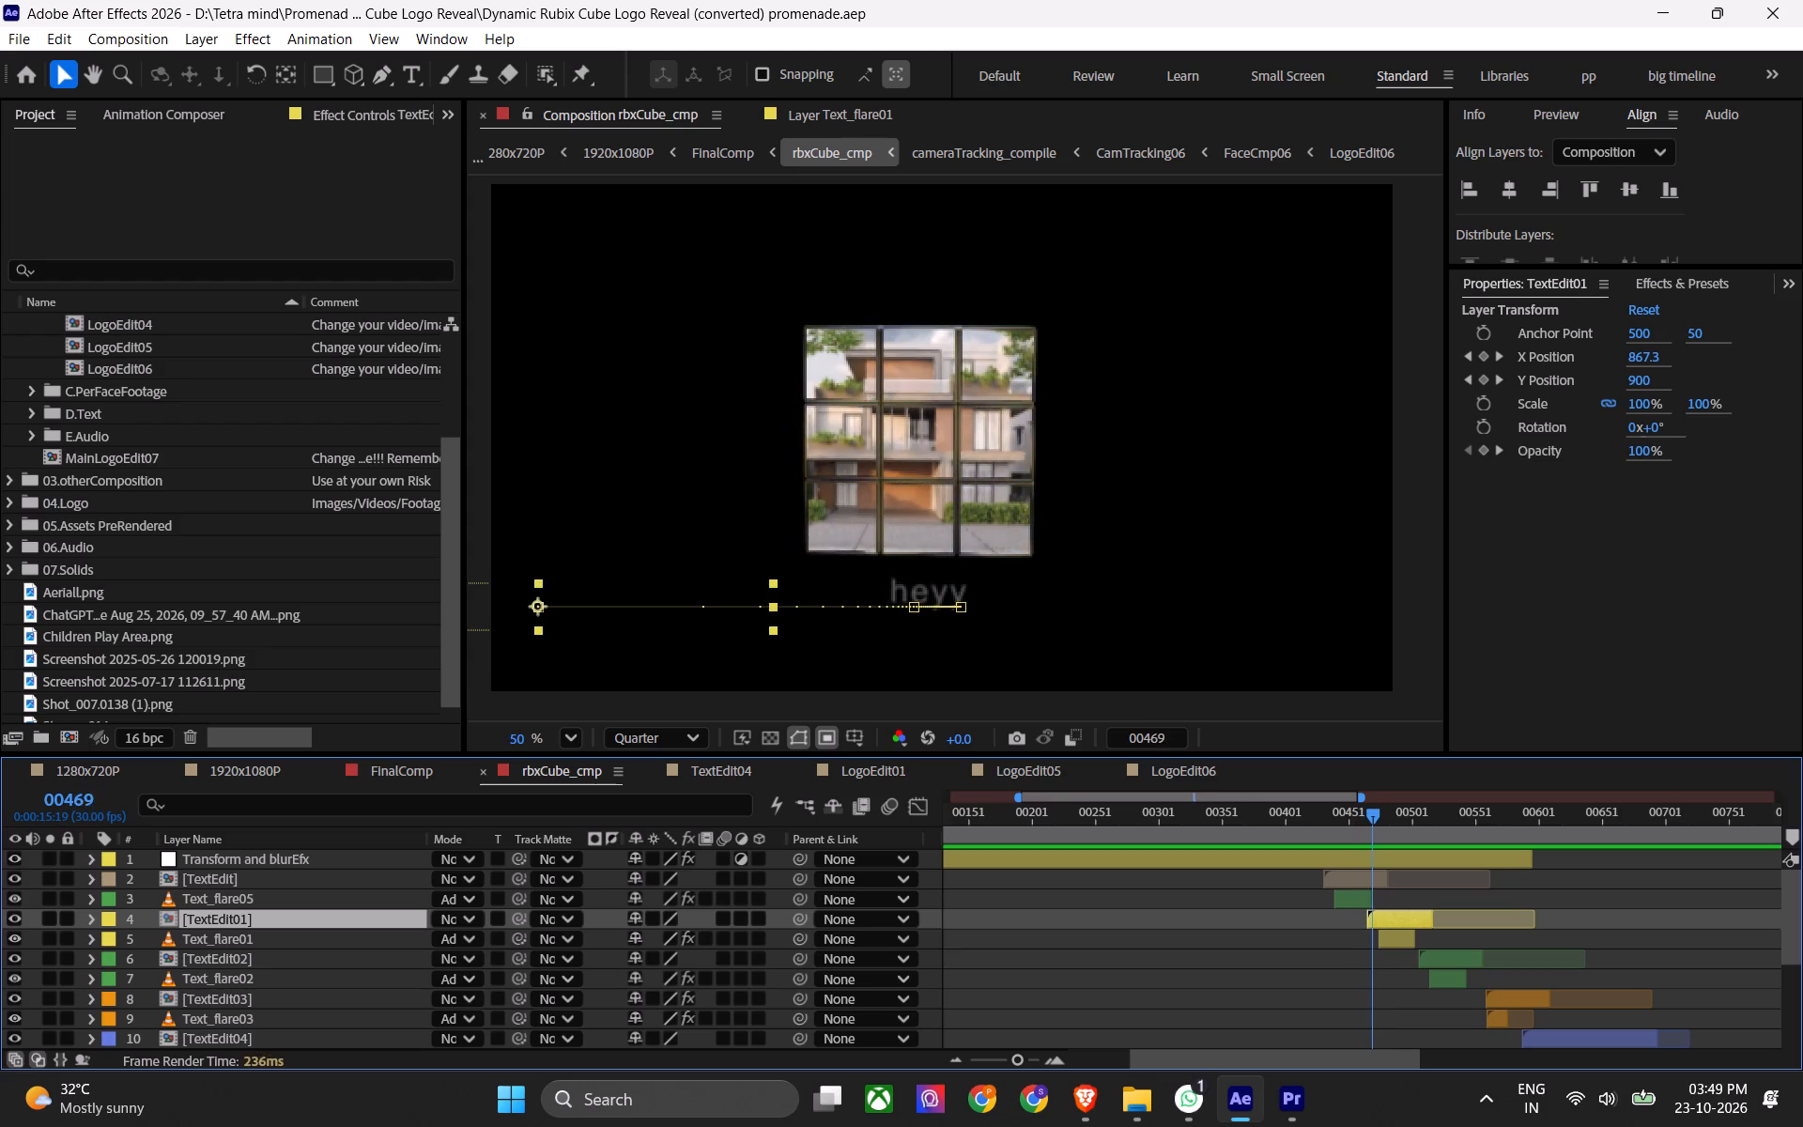
{"action": "left_click_drag", "start_coordinate": [1375, 810], "coordinate": [1401, 810]}
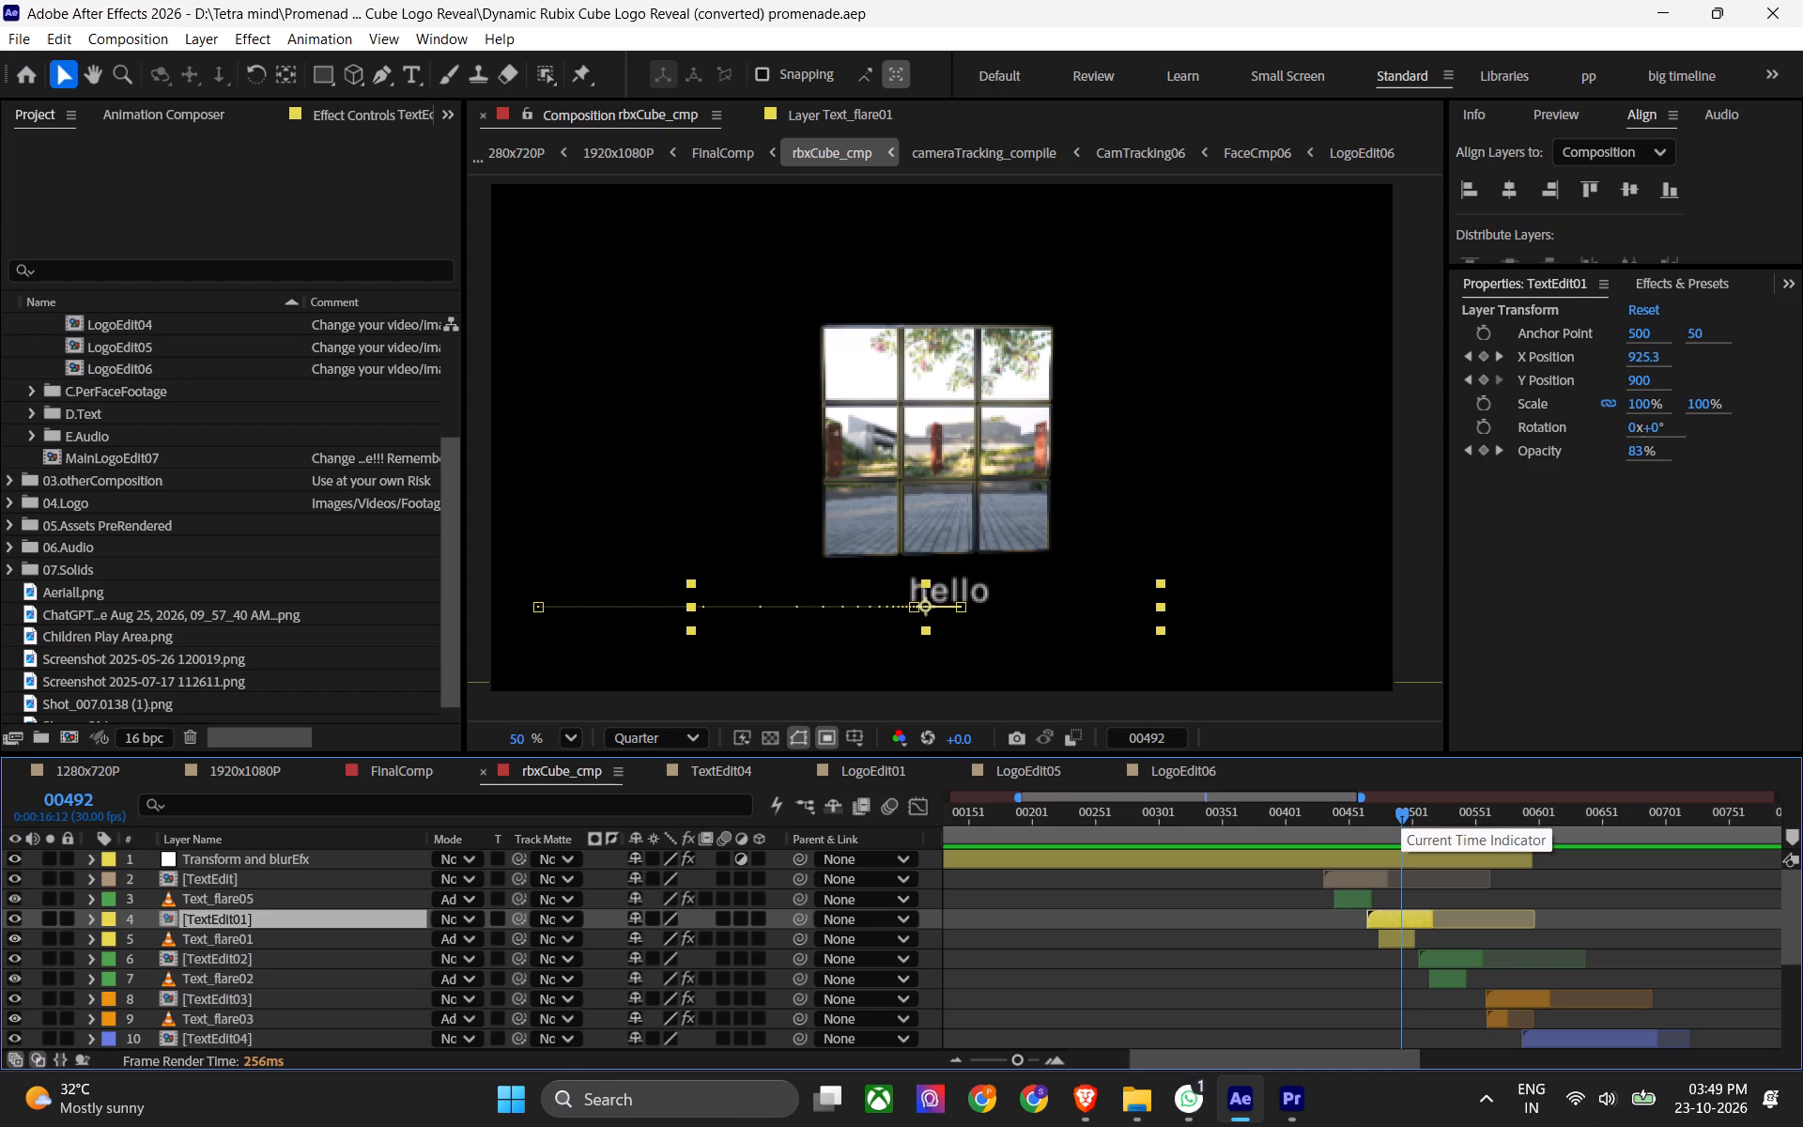
{"action": "left_click_drag", "start_coordinate": [1411, 816], "coordinate": [1379, 814]}
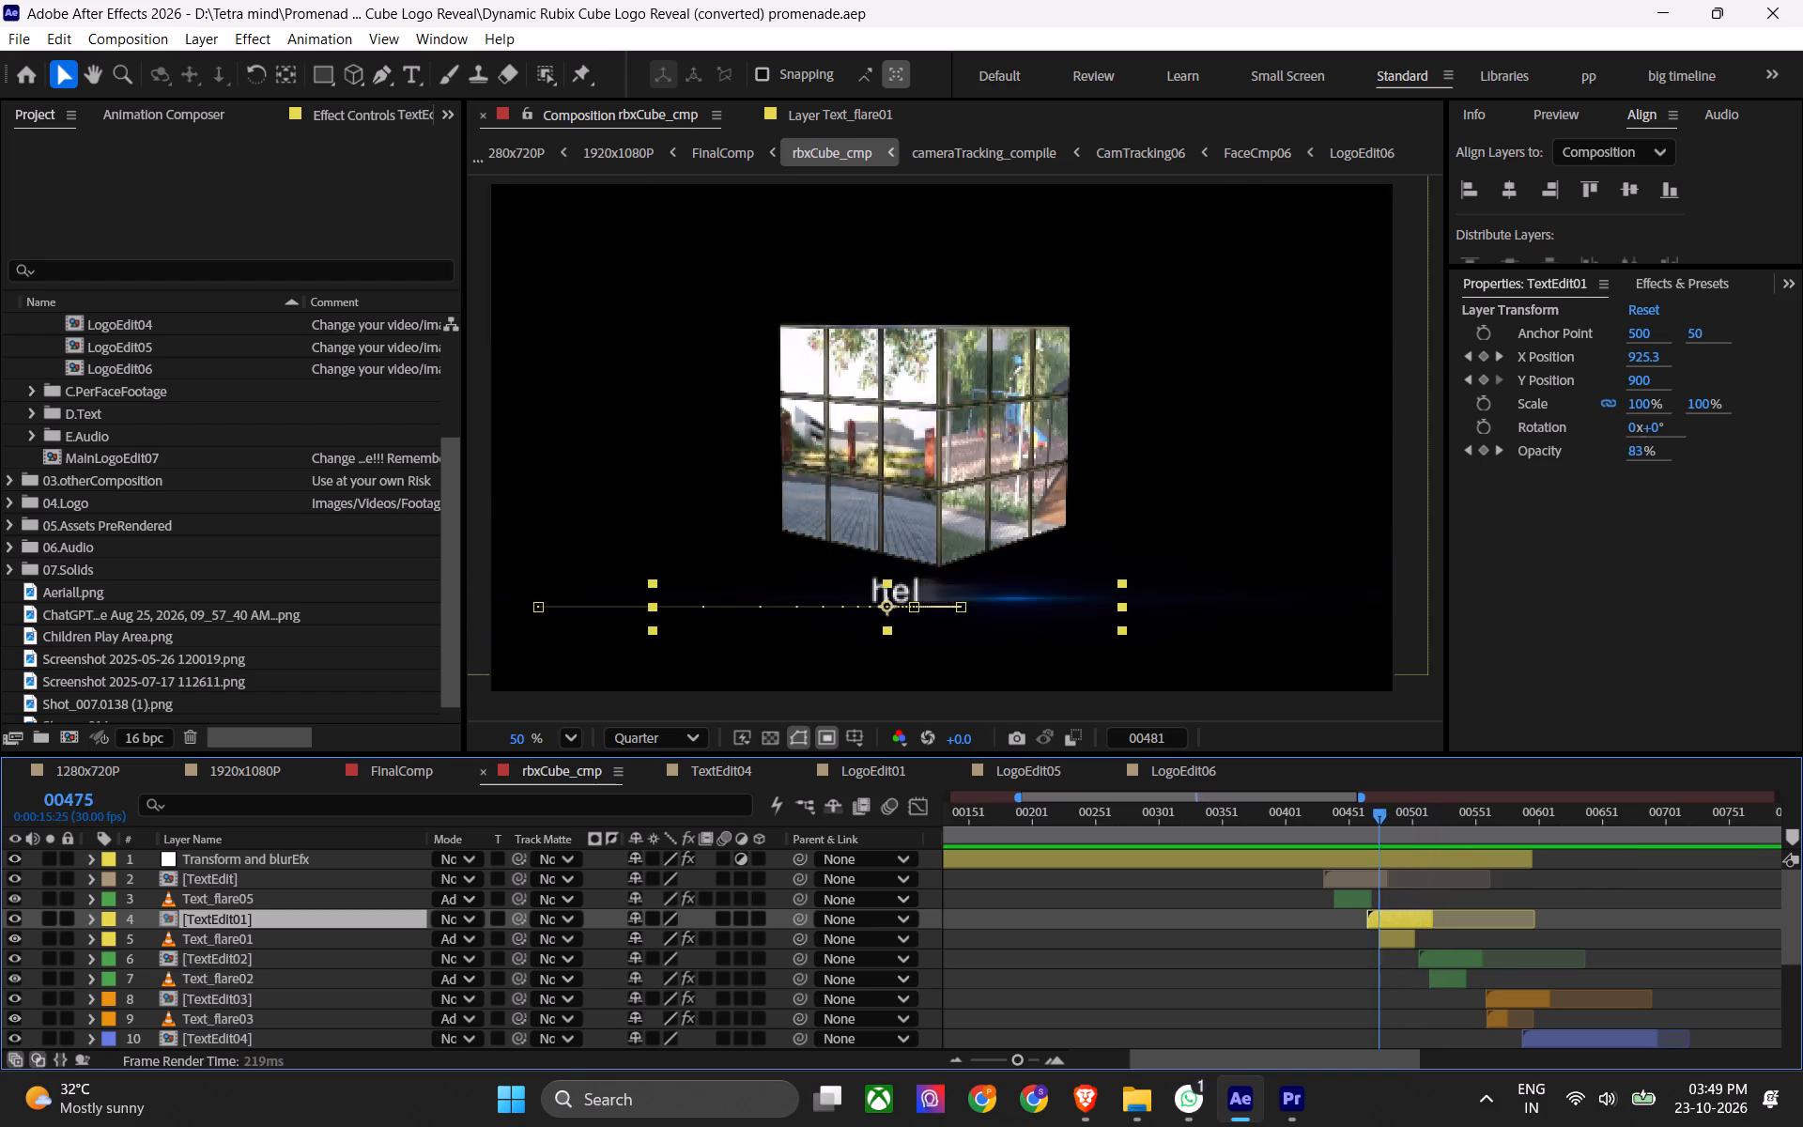
{"action": "left_click_drag", "start_coordinate": [1379, 814], "coordinate": [1354, 819]}
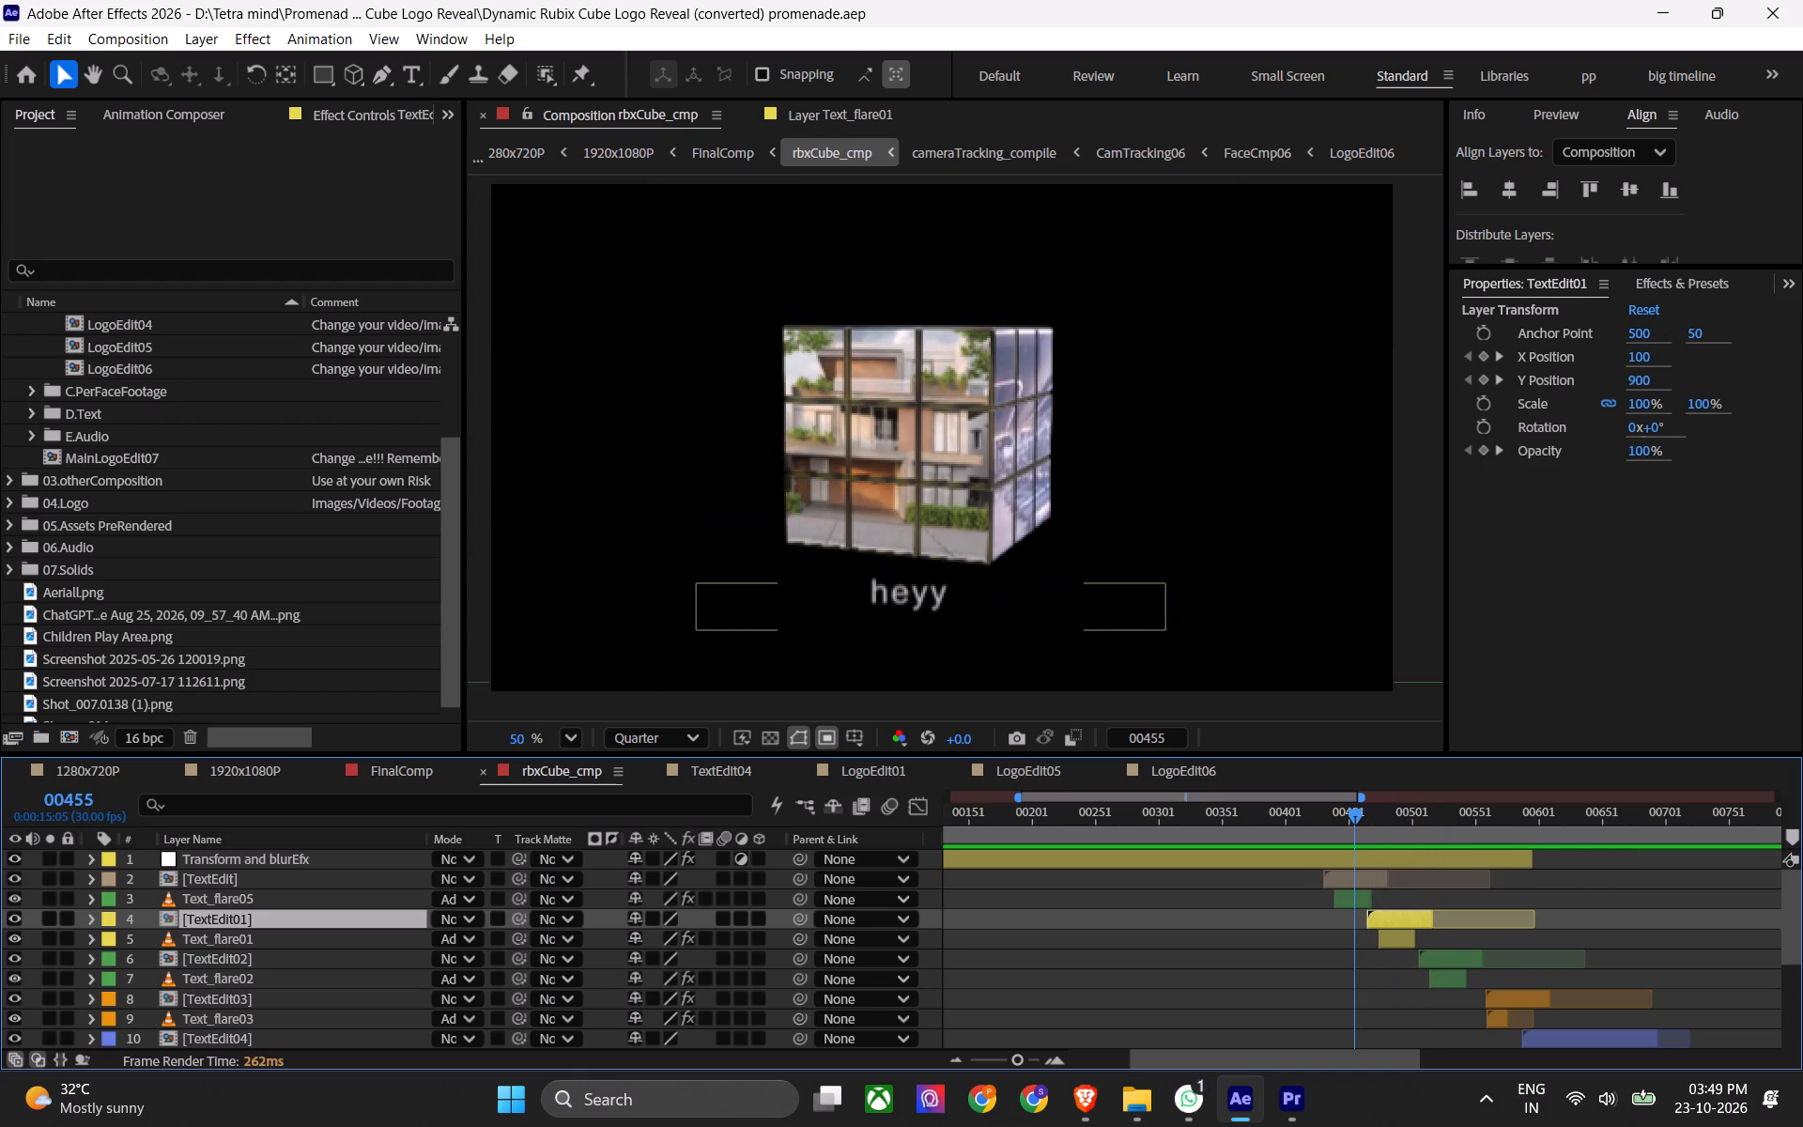
Open the TextEdit composition and scrub the heyy text layer between about frames 4 and 22 to examine its visibility.
{"action": "double_click", "coordinate": [1353, 883]}
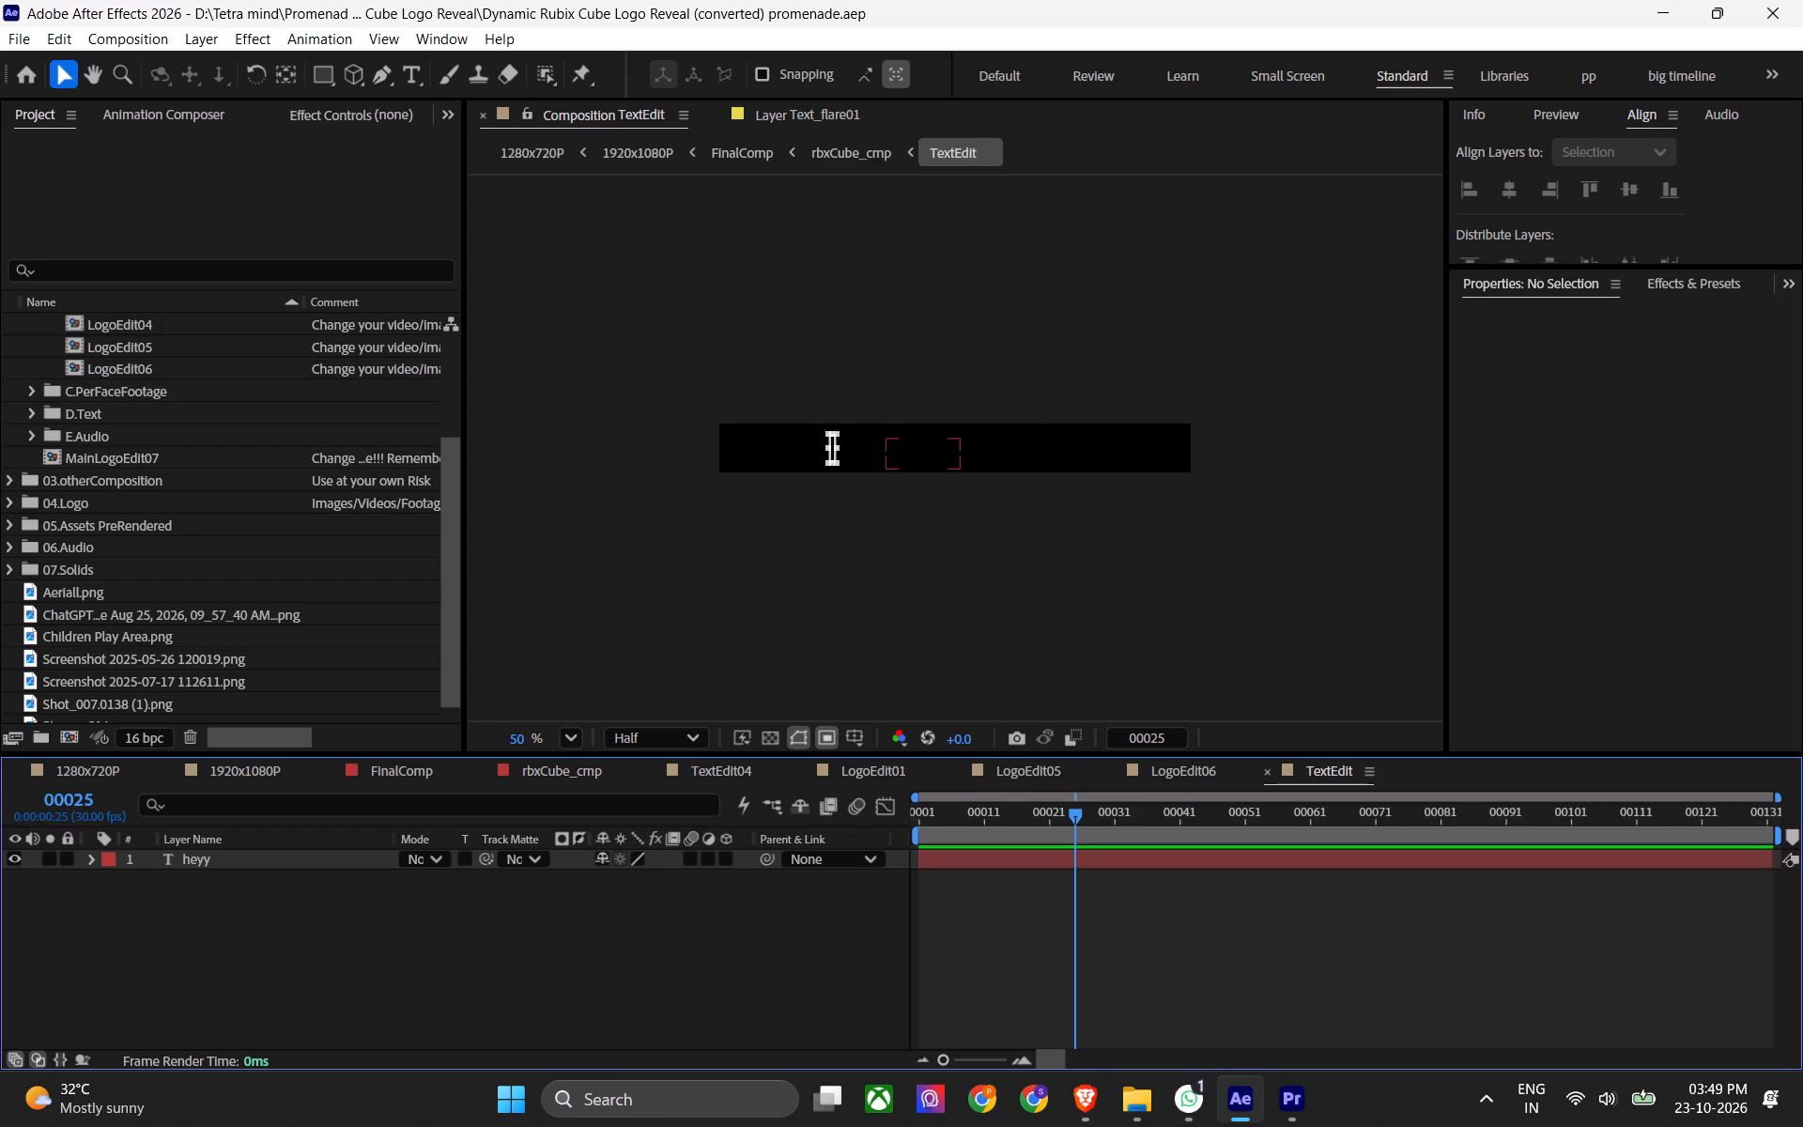
{"action": "double_click", "coordinate": [966, 847]}
{"action": "left_click_drag", "start_coordinate": [1058, 811], "coordinate": [938, 813]}
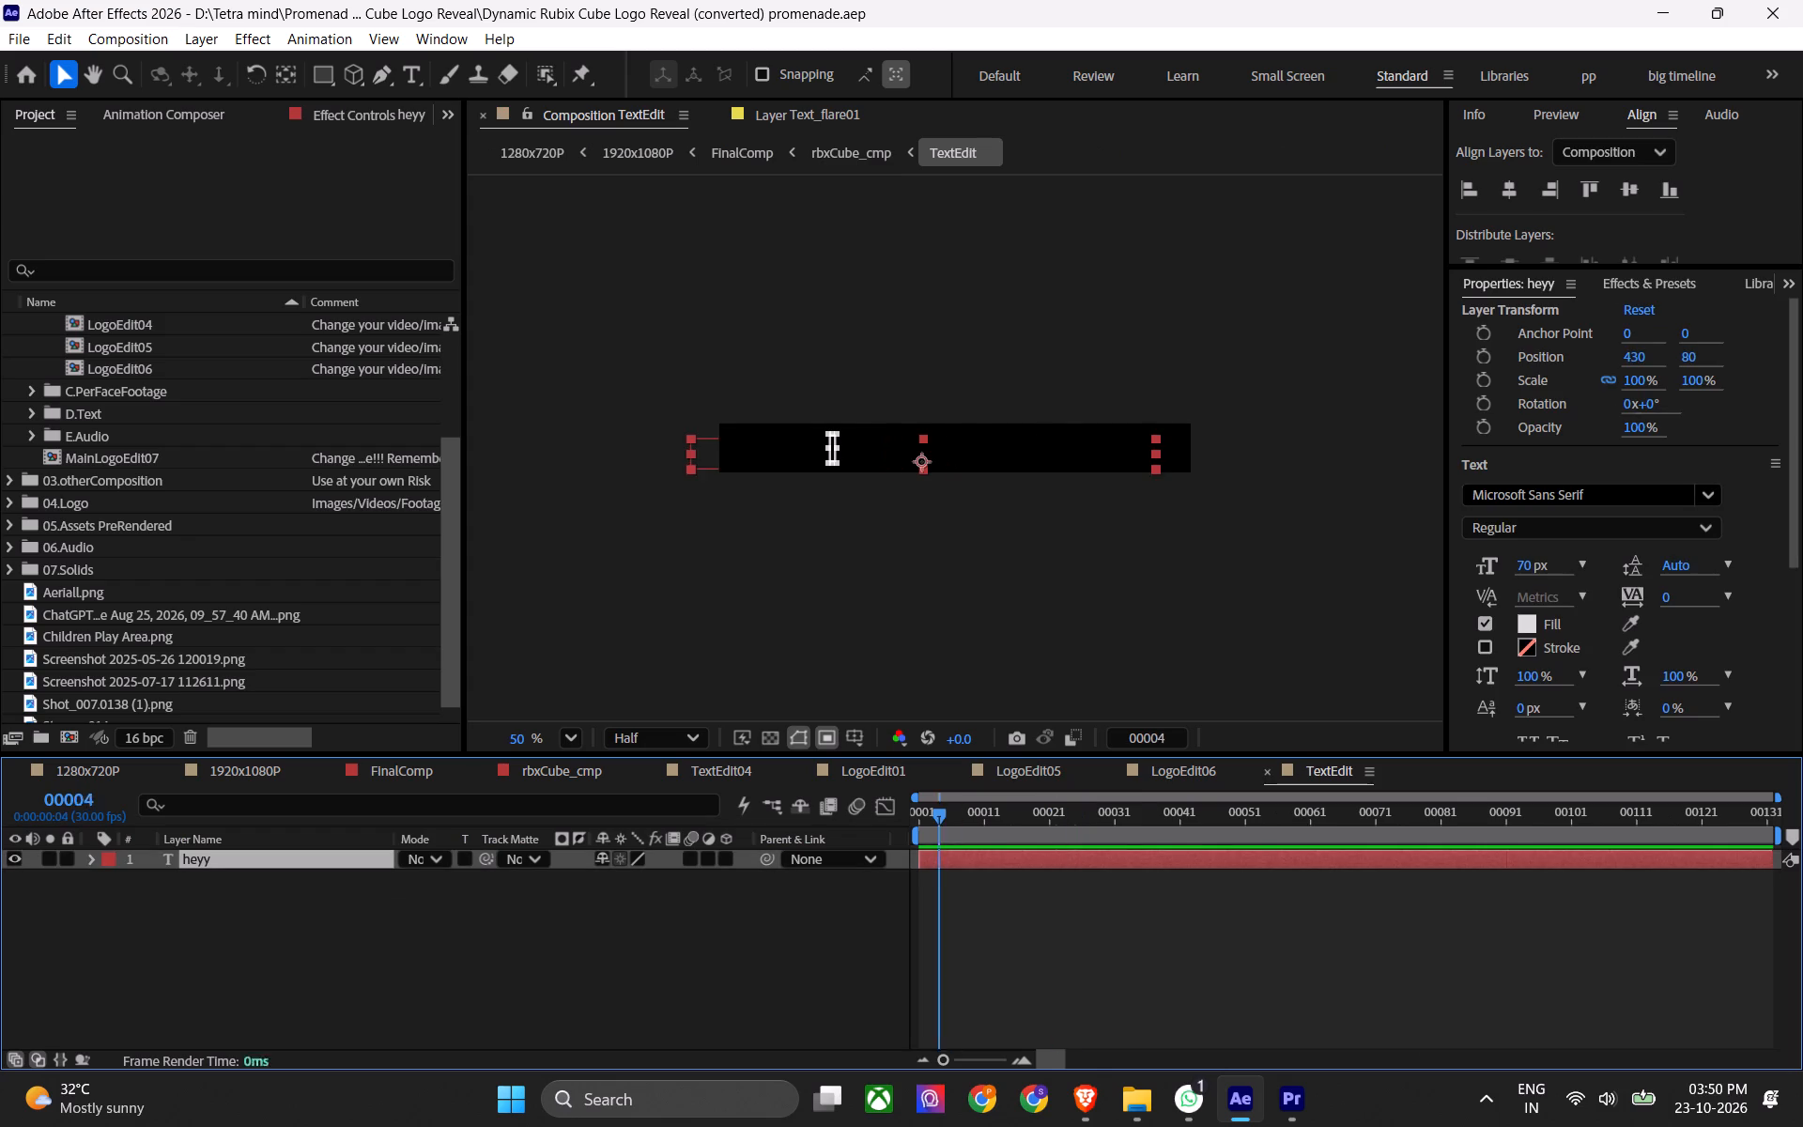
{"action": "left_click_drag", "start_coordinate": [938, 813], "coordinate": [1005, 826]}
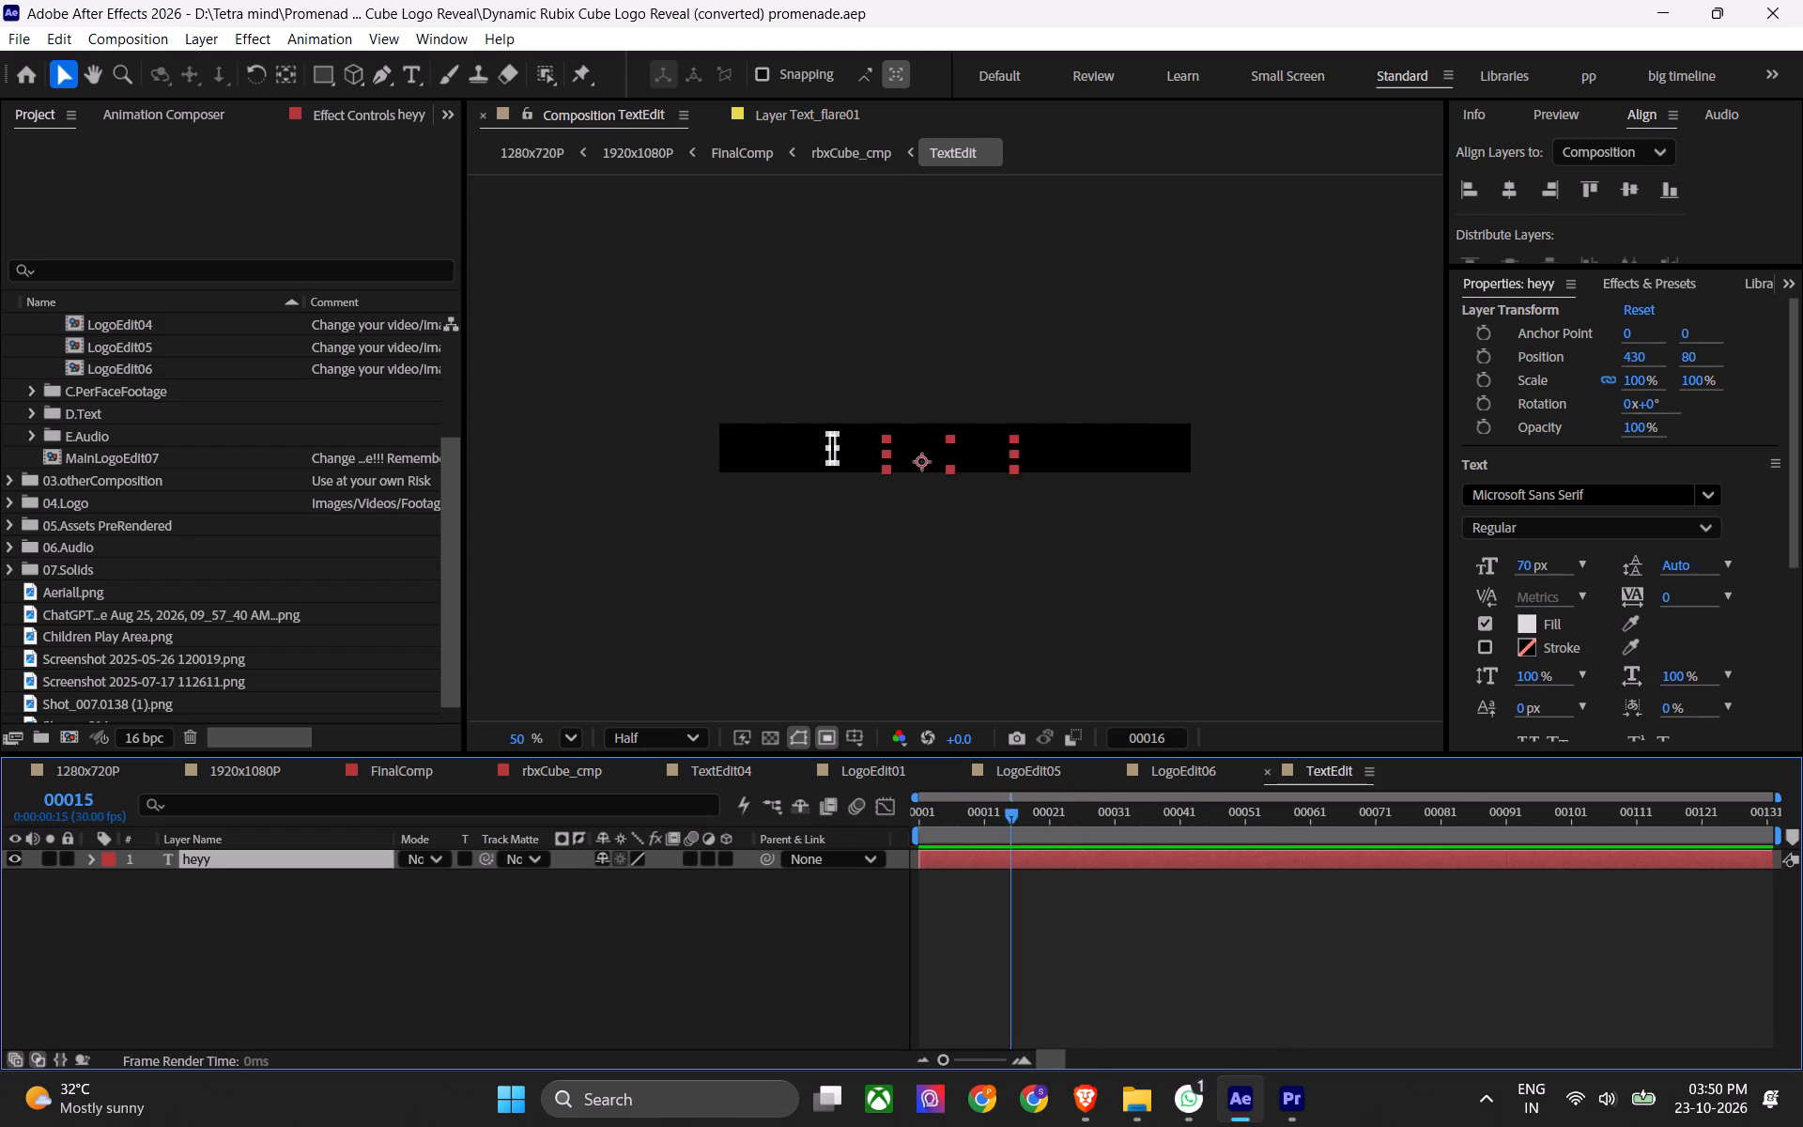
{"action": "left_click_drag", "start_coordinate": [1005, 826], "coordinate": [1058, 841]}
Check the fill colour of the heyy text layer and keep it at DBDBDB.
{"action": "left_click", "coordinate": [1530, 623]}
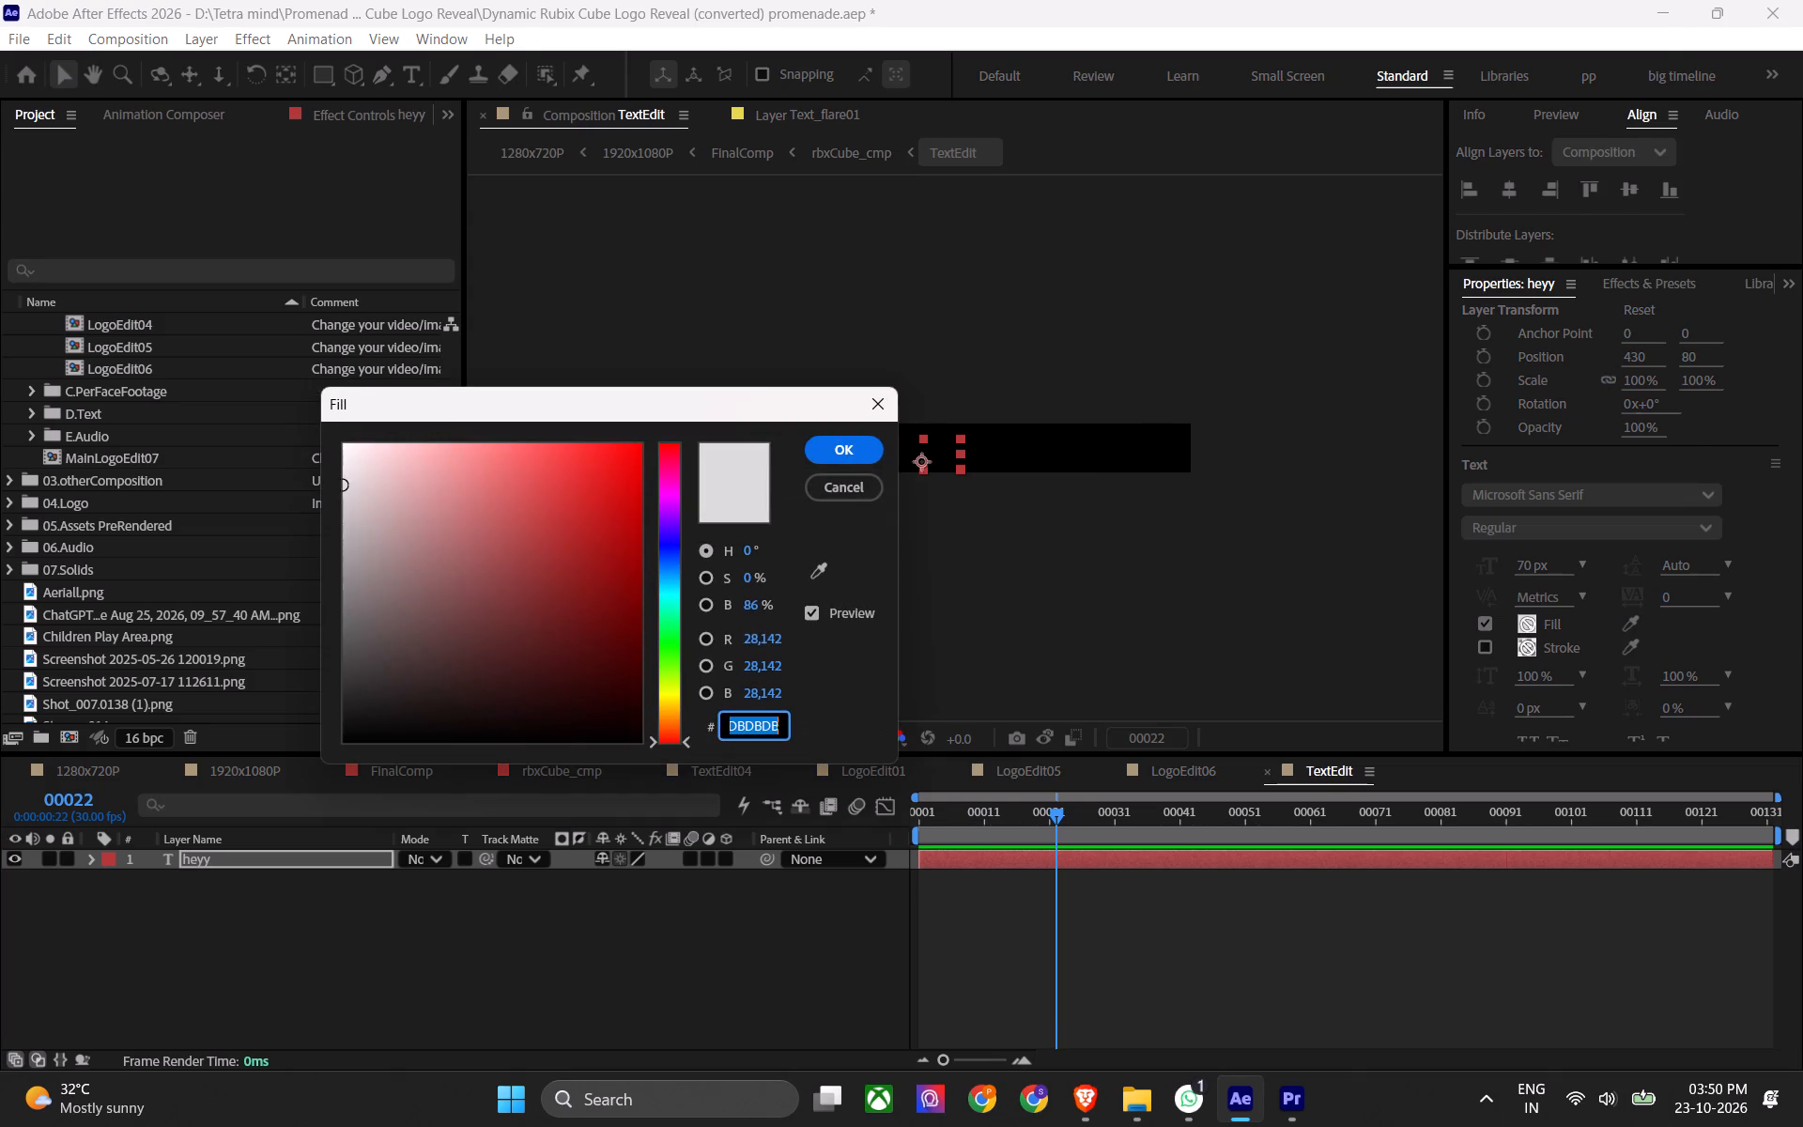
{"action": "left_click", "coordinate": [863, 455]}
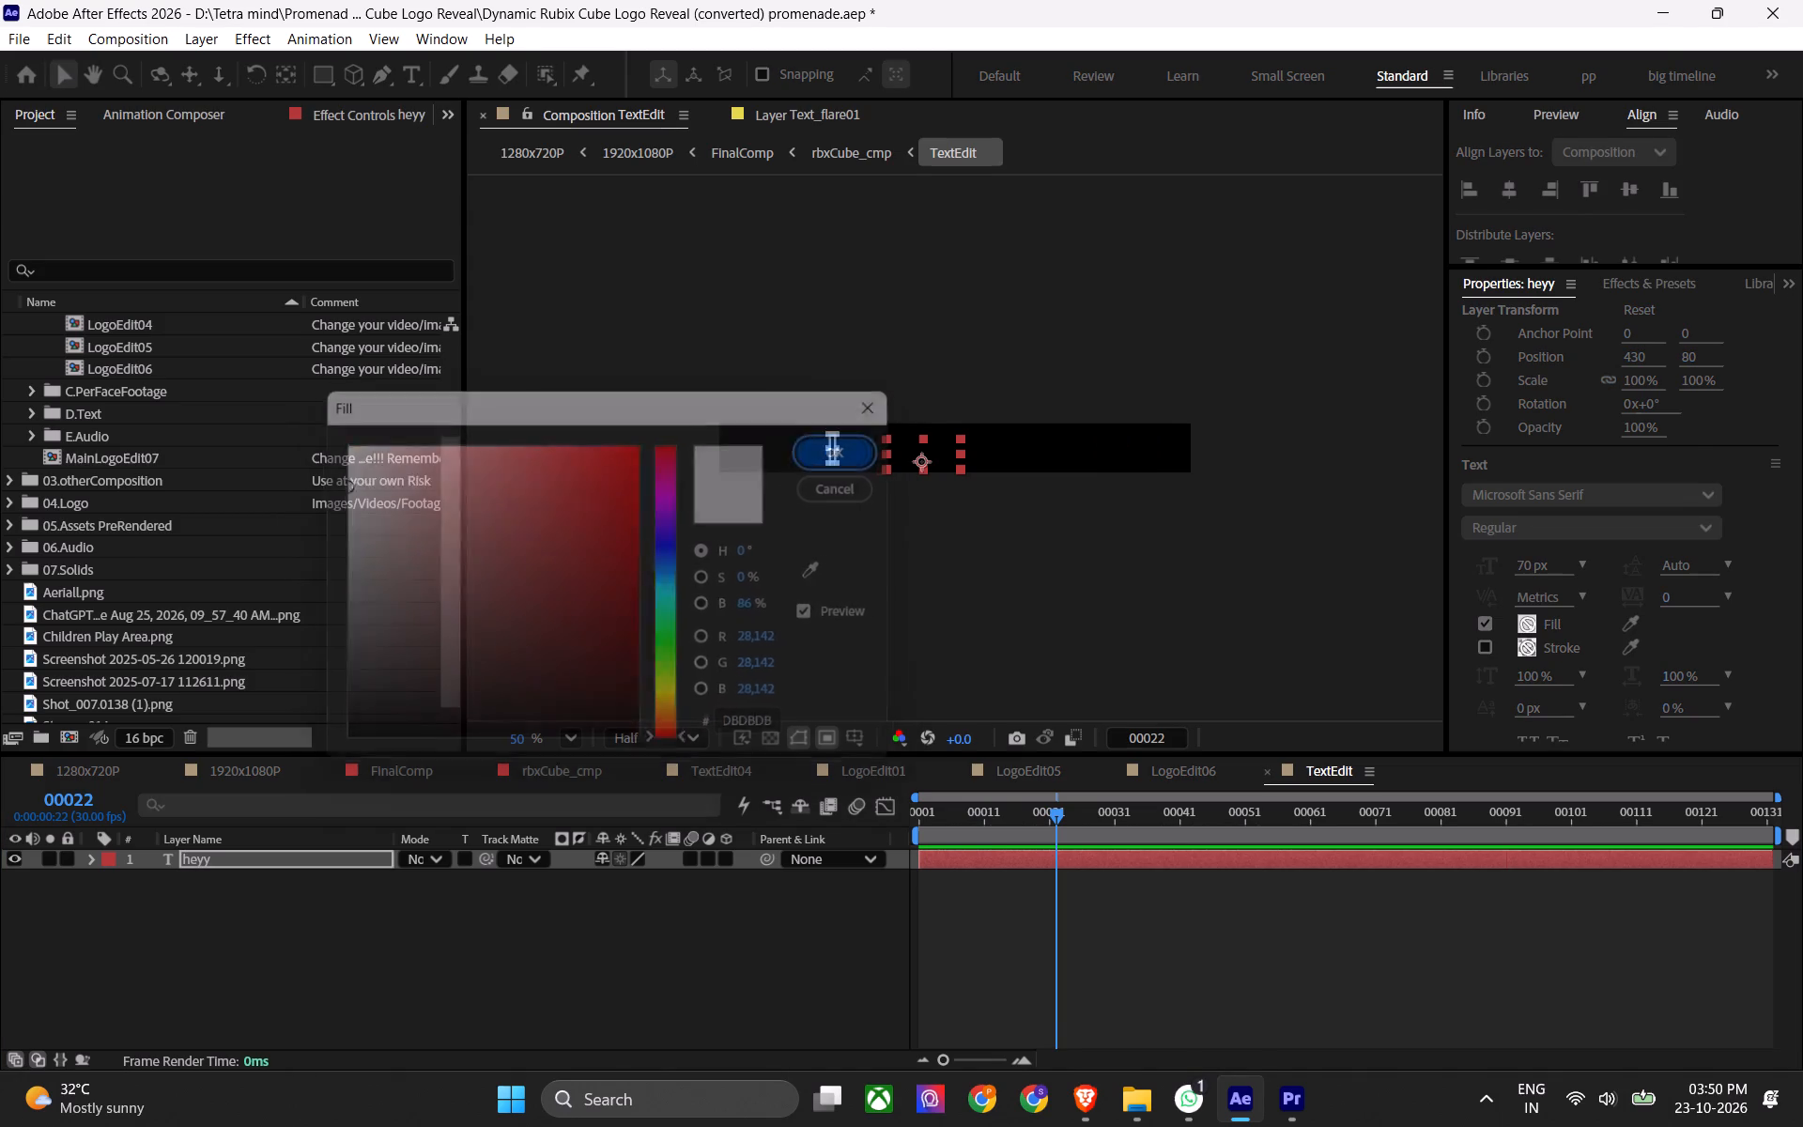
{"action": "left_click", "coordinate": [961, 898]}
{"action": "left_click", "coordinate": [1034, 848]}
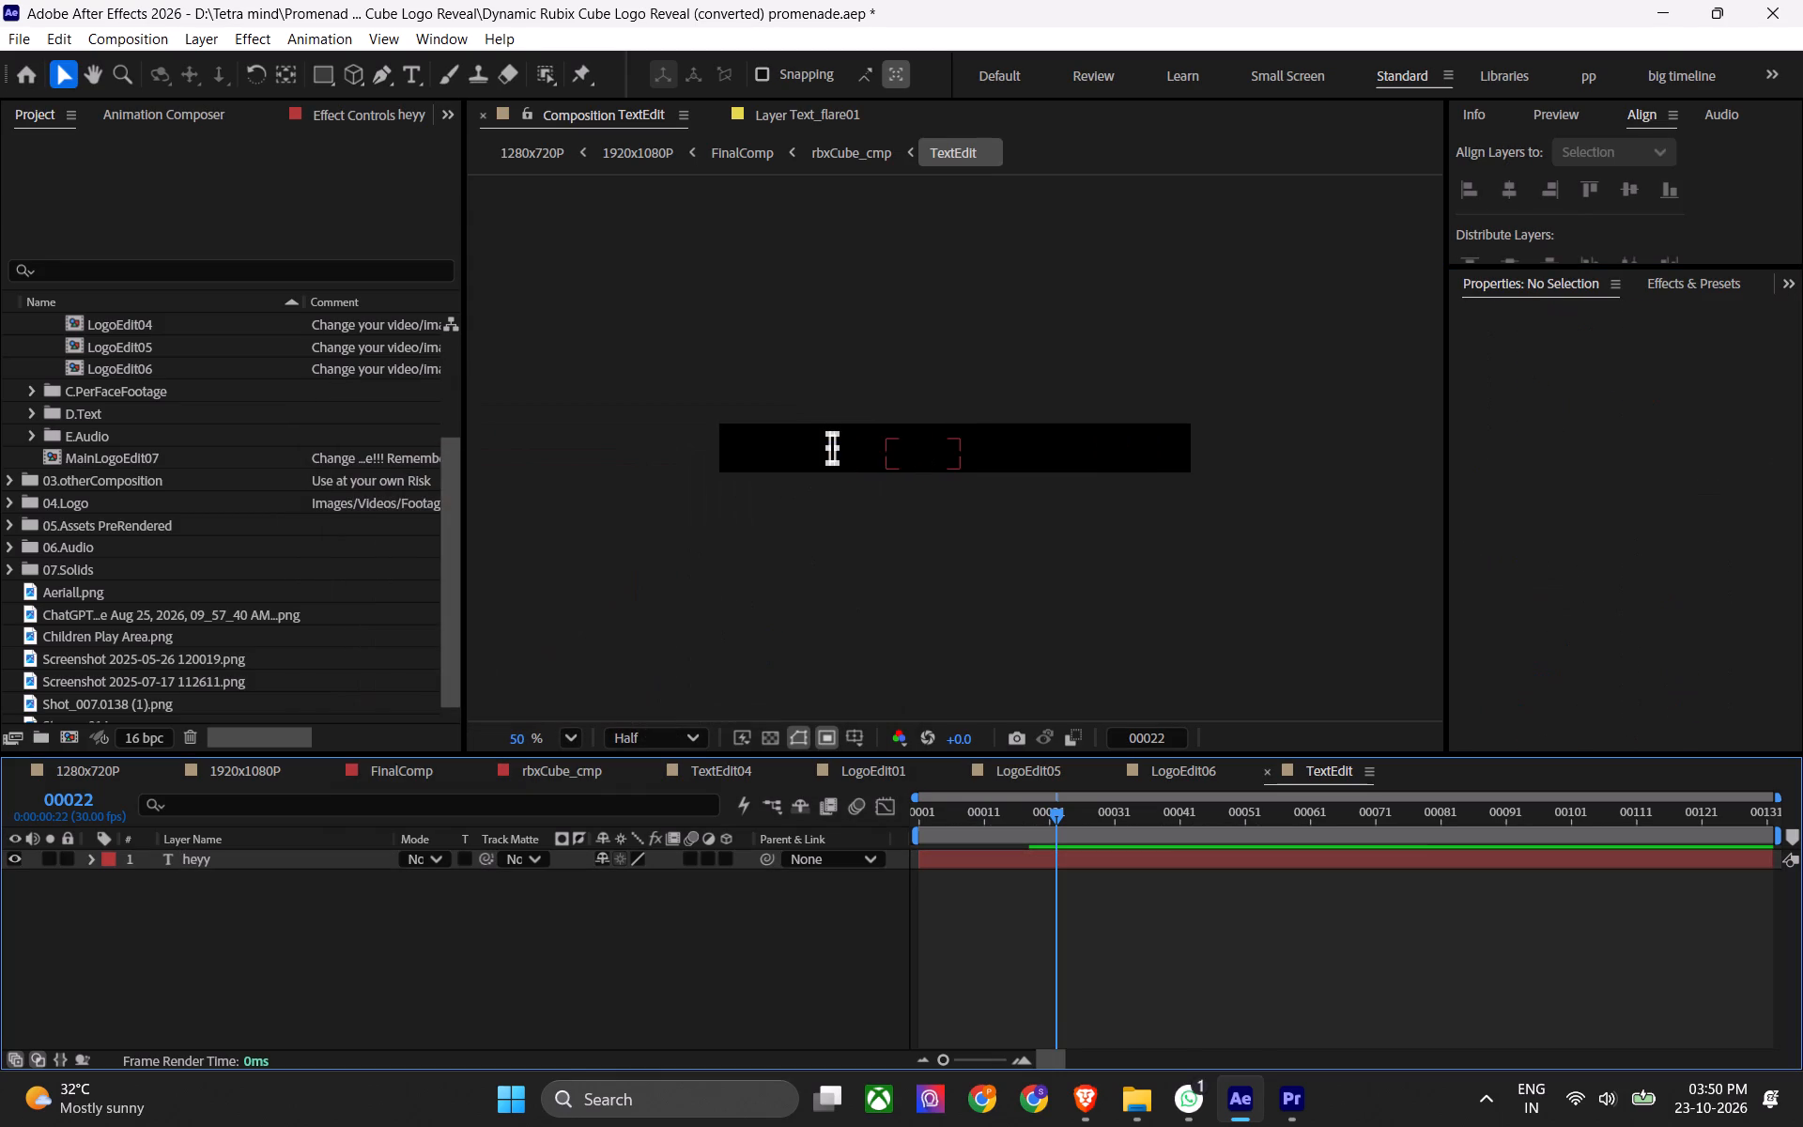
Inspect the heyy text layer's effect controls for any applied effects.
{"action": "left_click", "coordinate": [1026, 864]}
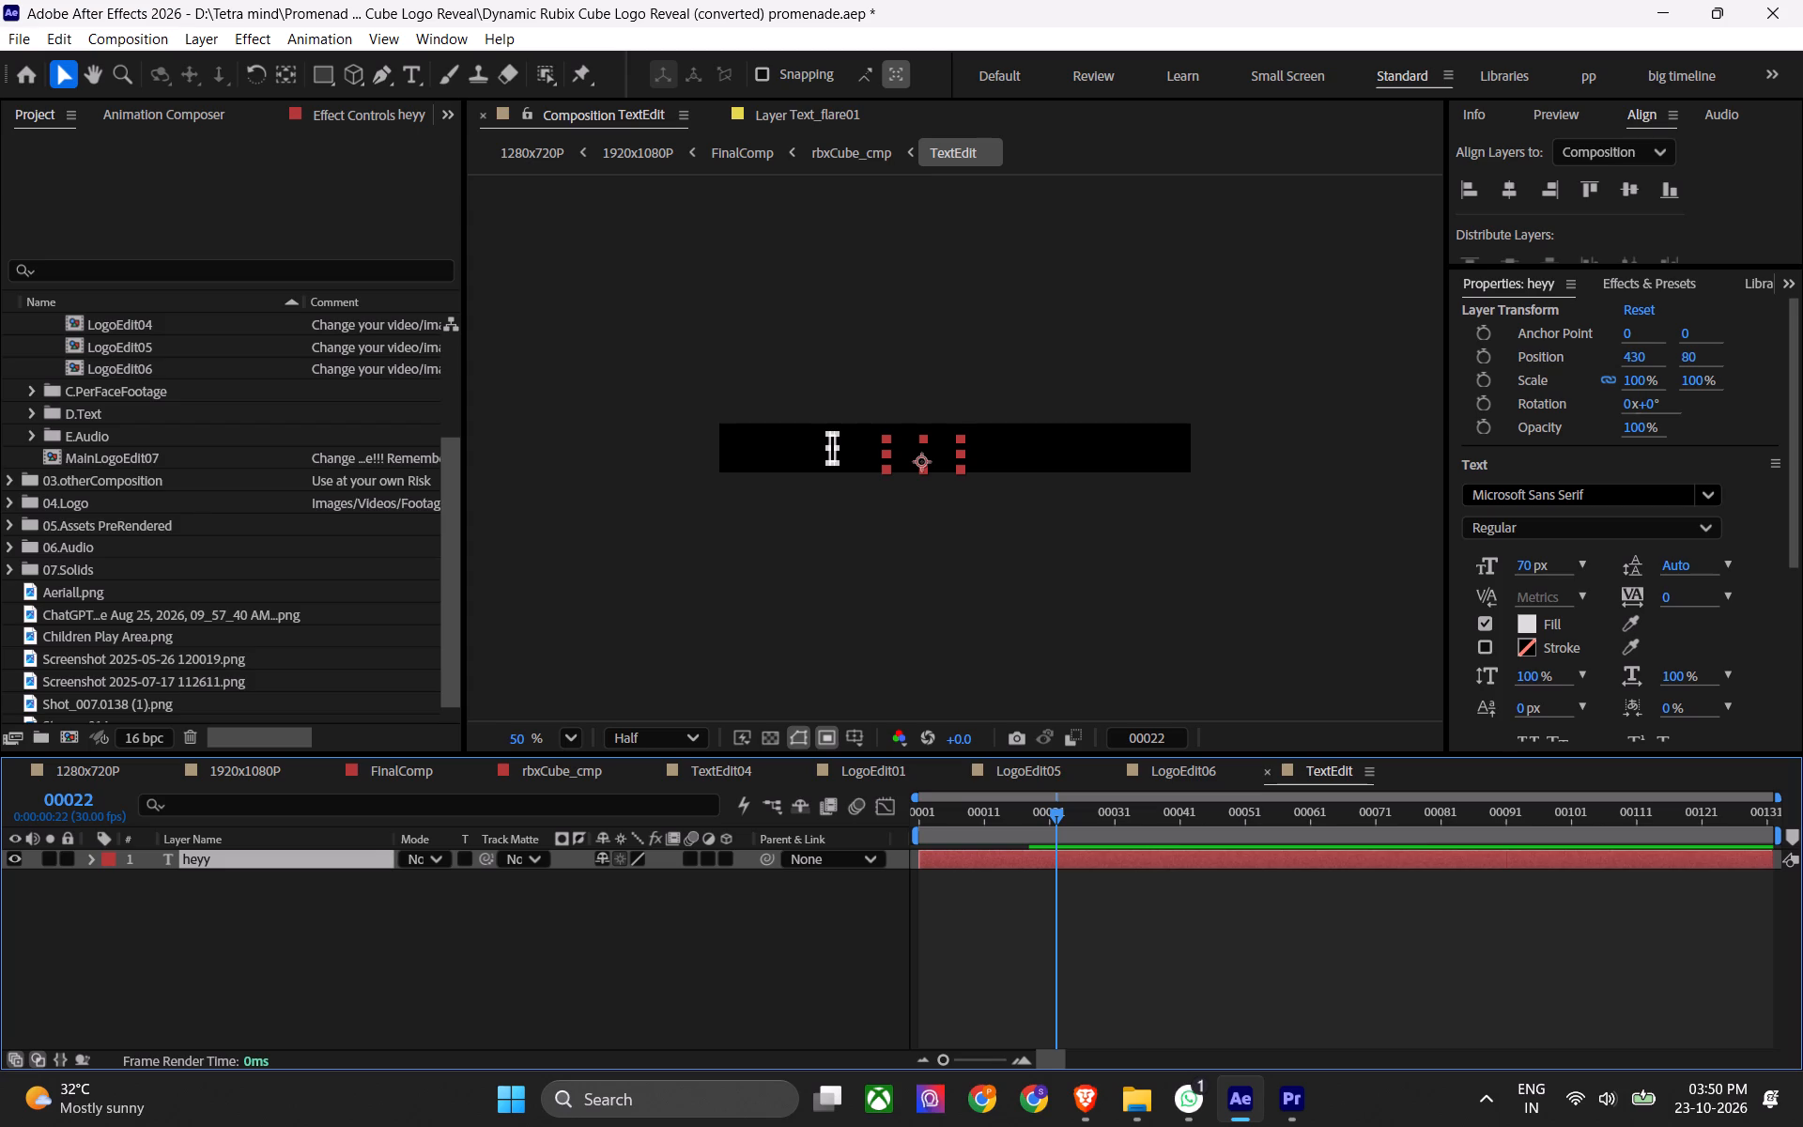
{"action": "left_click", "coordinate": [159, 112]}
{"action": "left_click", "coordinate": [338, 123]}
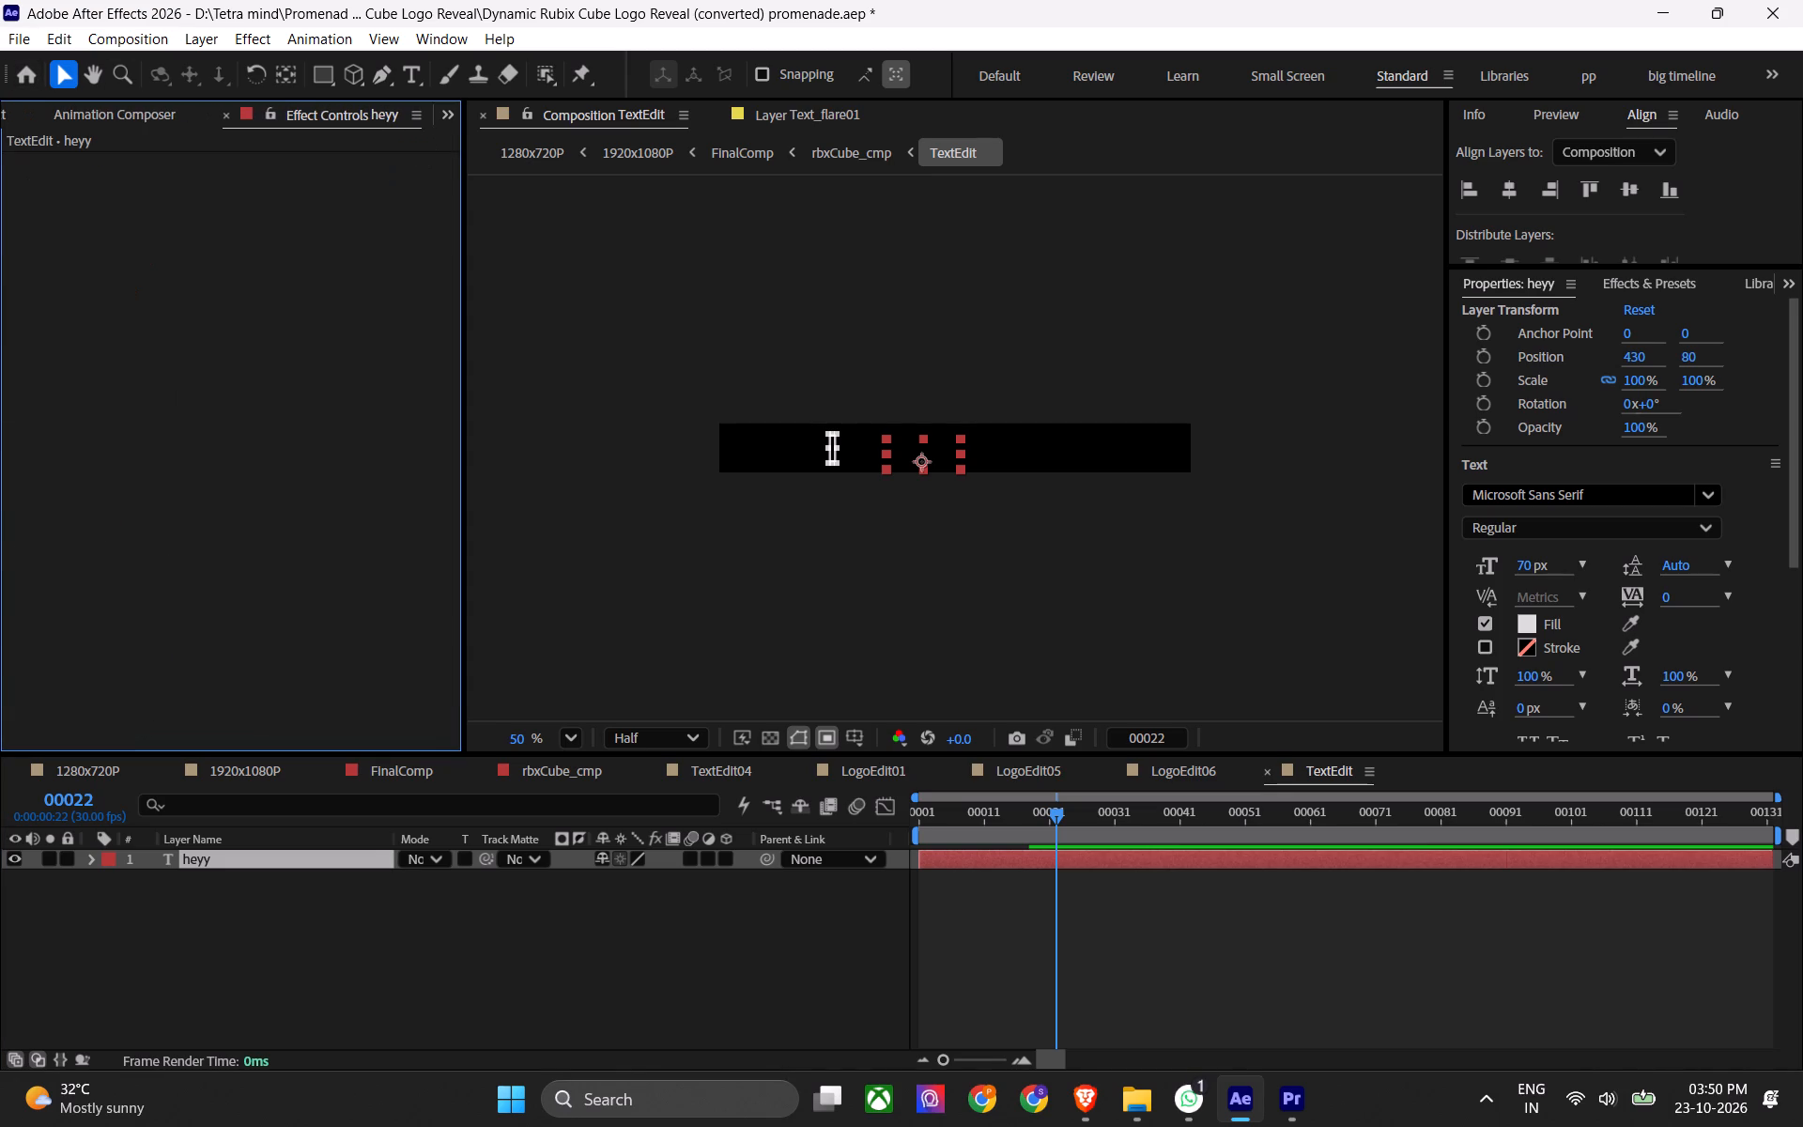
{"action": "scroll", "coordinate": [181, 119], "scroll_direction": "down", "scroll_amount": 2}
{"action": "scroll", "coordinate": [381, 117], "scroll_direction": "down", "scroll_amount": 6}
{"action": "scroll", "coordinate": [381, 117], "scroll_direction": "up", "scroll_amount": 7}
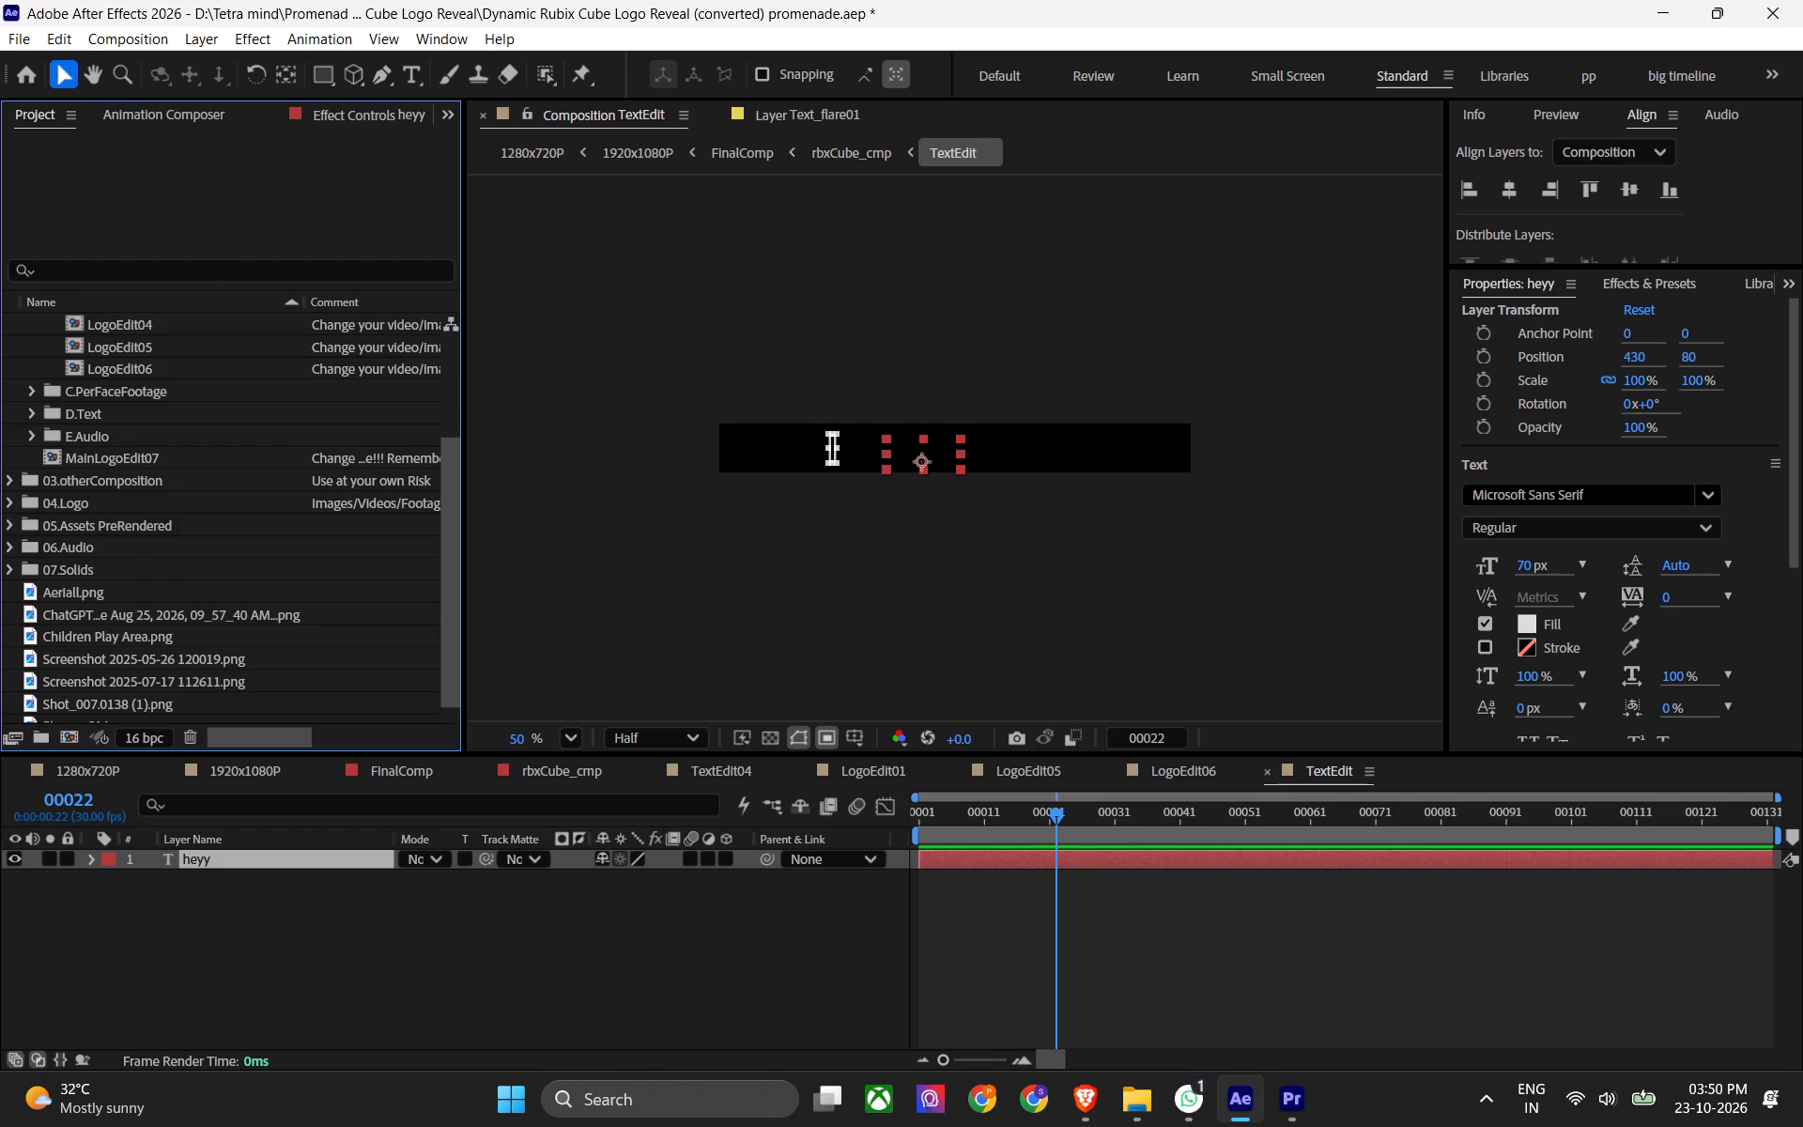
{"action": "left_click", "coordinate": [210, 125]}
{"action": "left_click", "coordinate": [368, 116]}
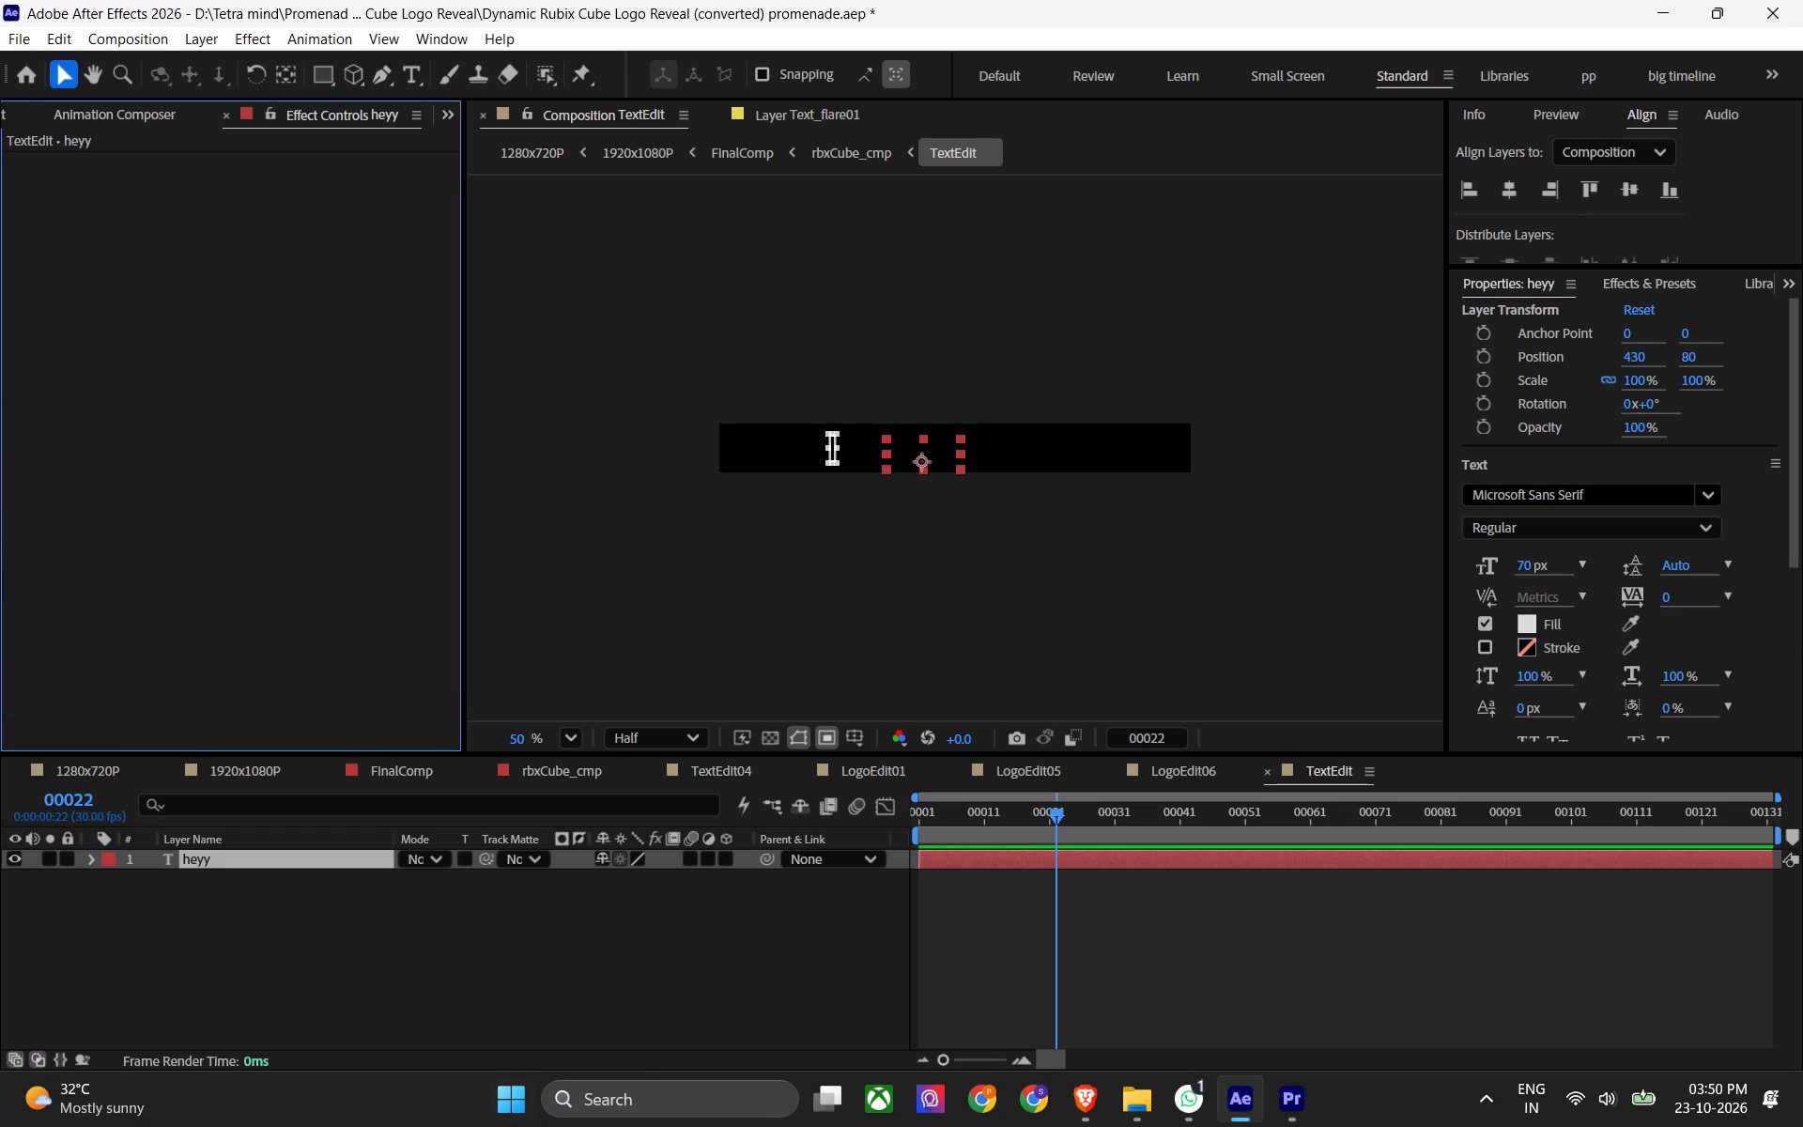
Open the heyy text for editing in the TextEdit composition.
{"action": "left_click", "coordinate": [303, 996]}
{"action": "left_click", "coordinate": [298, 861]}
{"action": "left_click", "coordinate": [298, 861]}
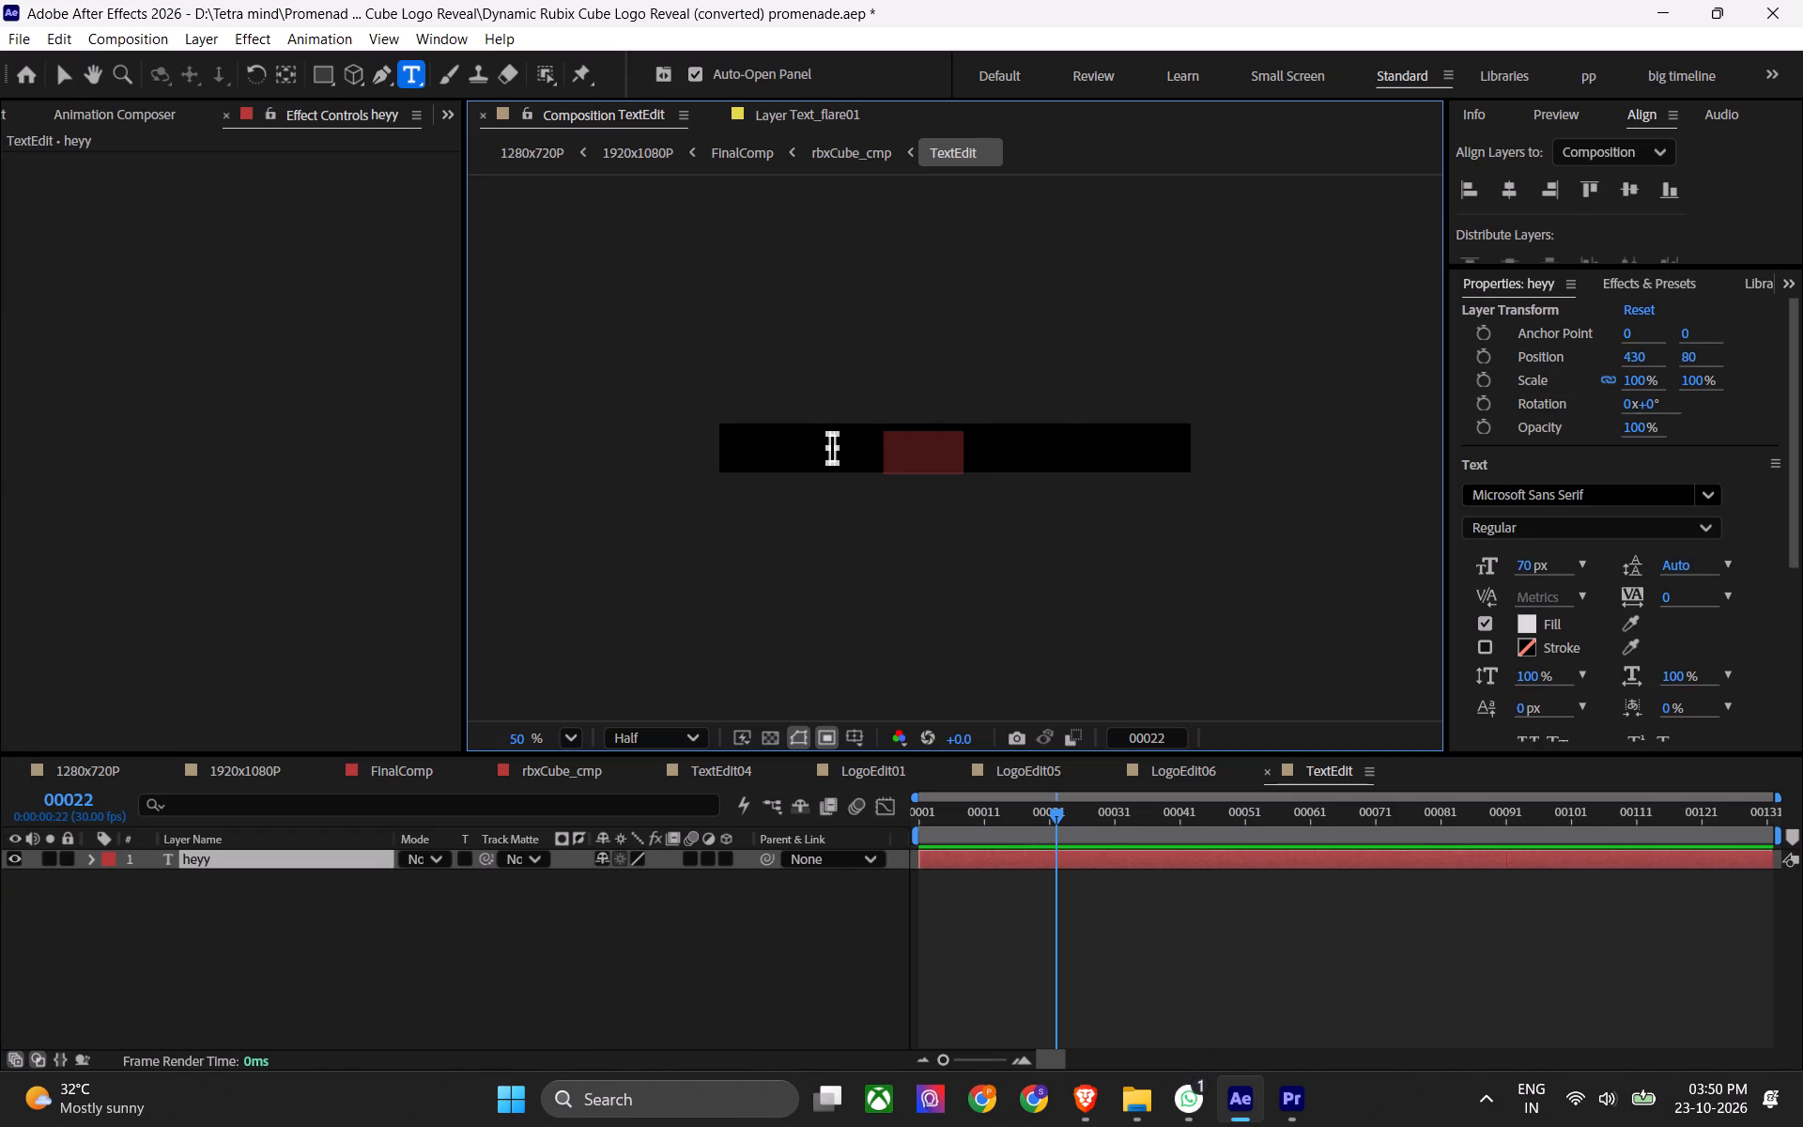
{"action": "left_click", "coordinate": [904, 439]}
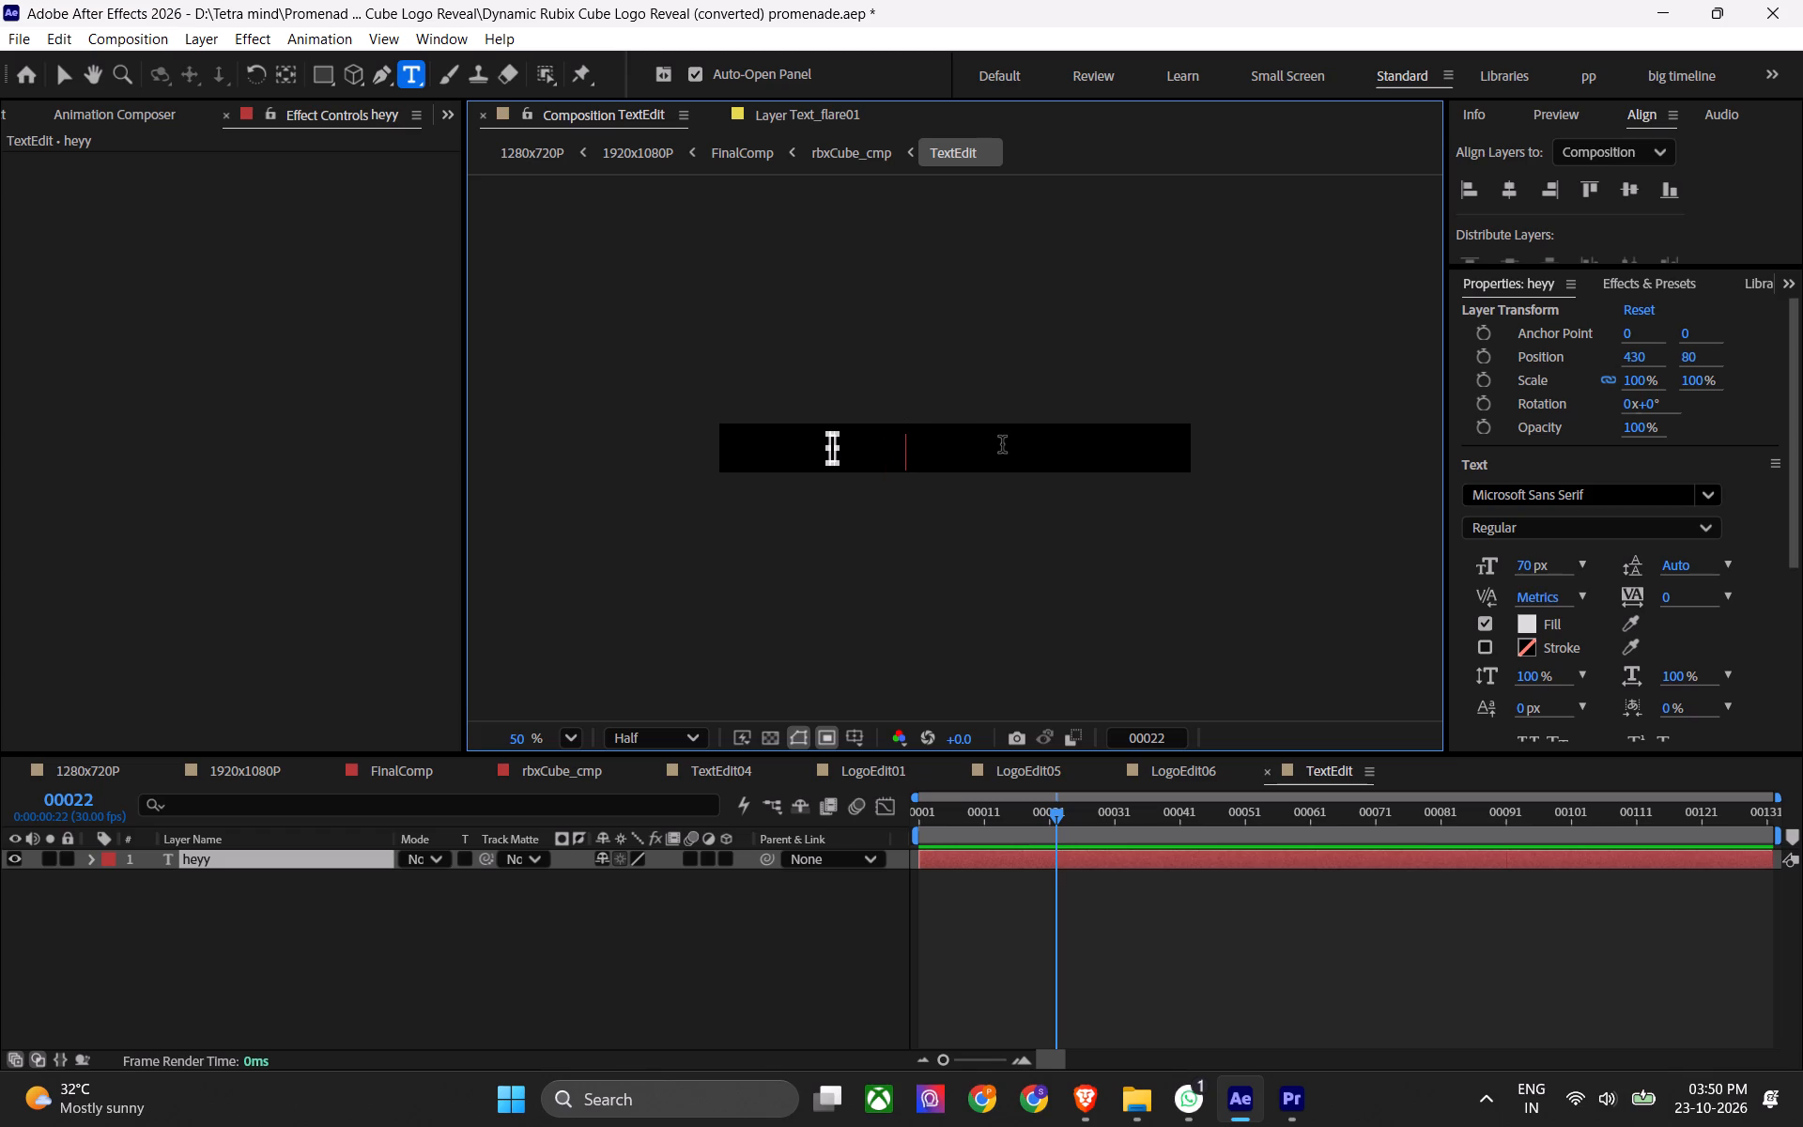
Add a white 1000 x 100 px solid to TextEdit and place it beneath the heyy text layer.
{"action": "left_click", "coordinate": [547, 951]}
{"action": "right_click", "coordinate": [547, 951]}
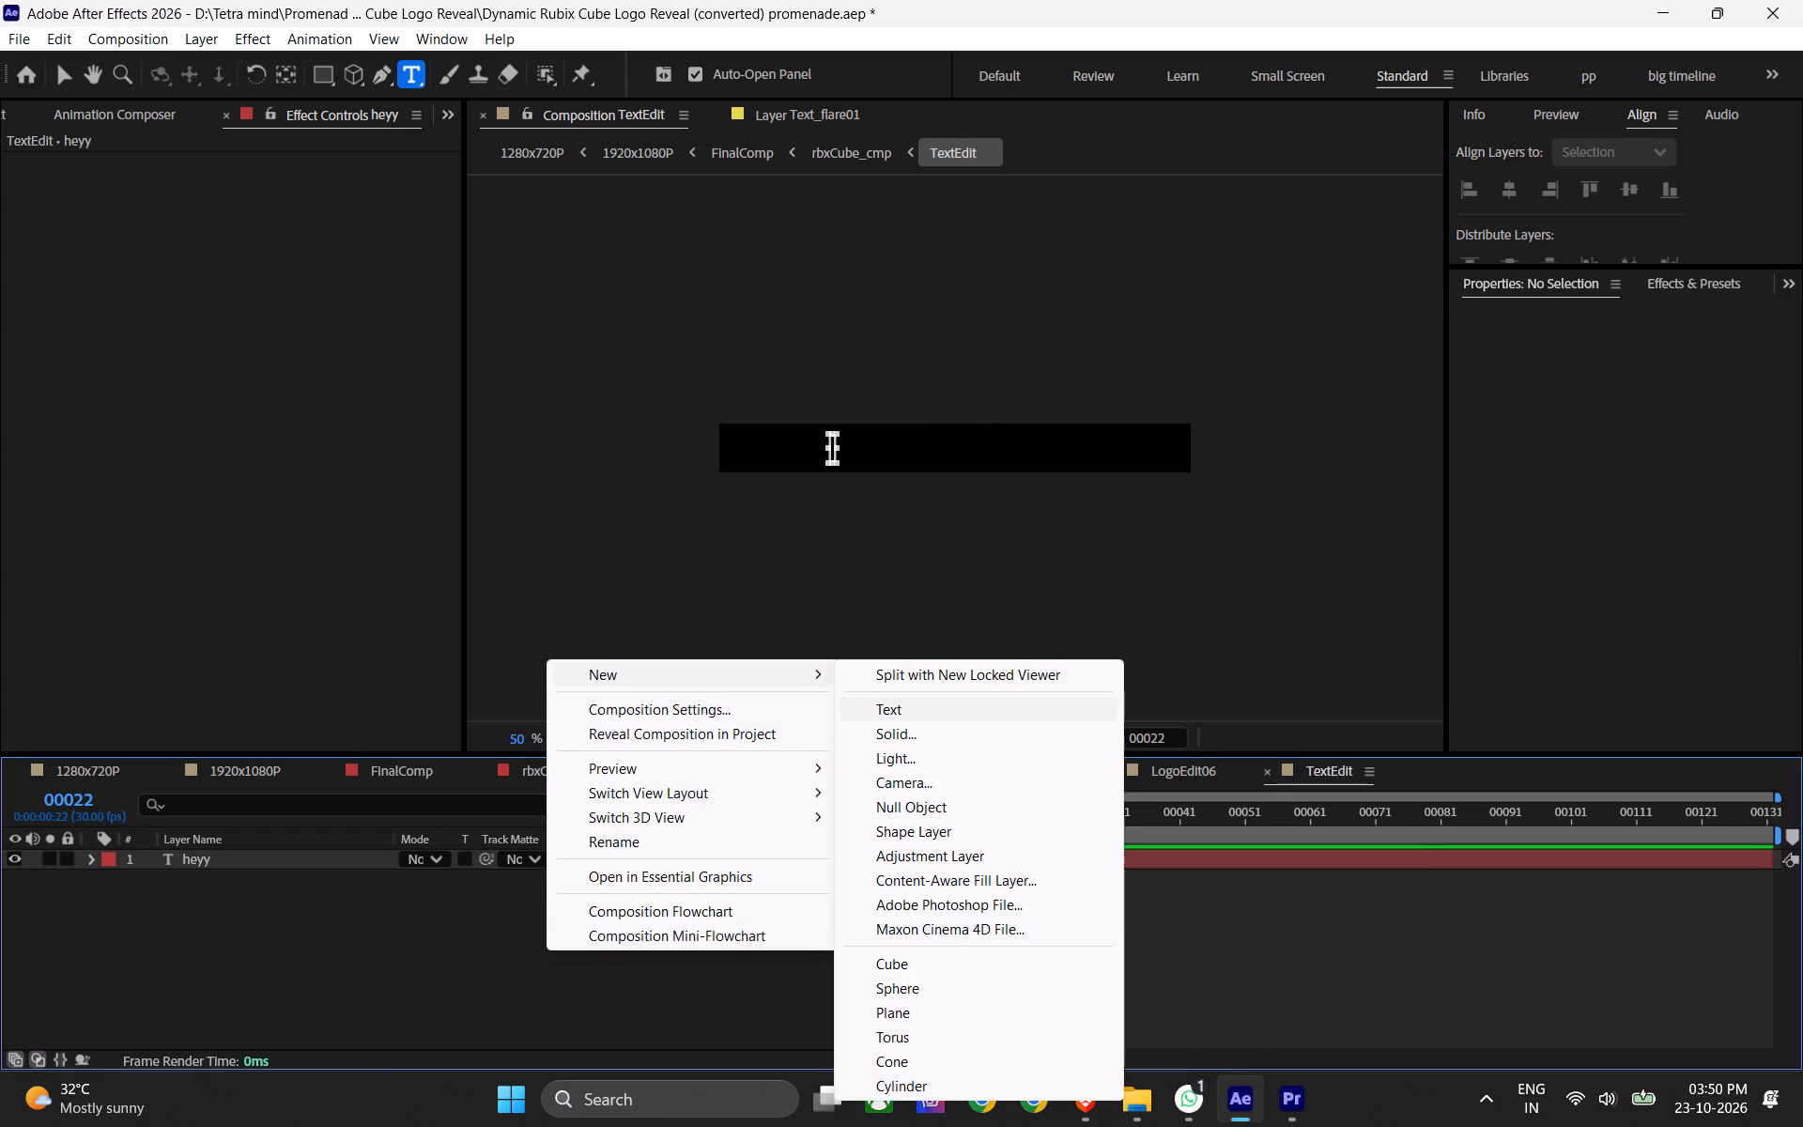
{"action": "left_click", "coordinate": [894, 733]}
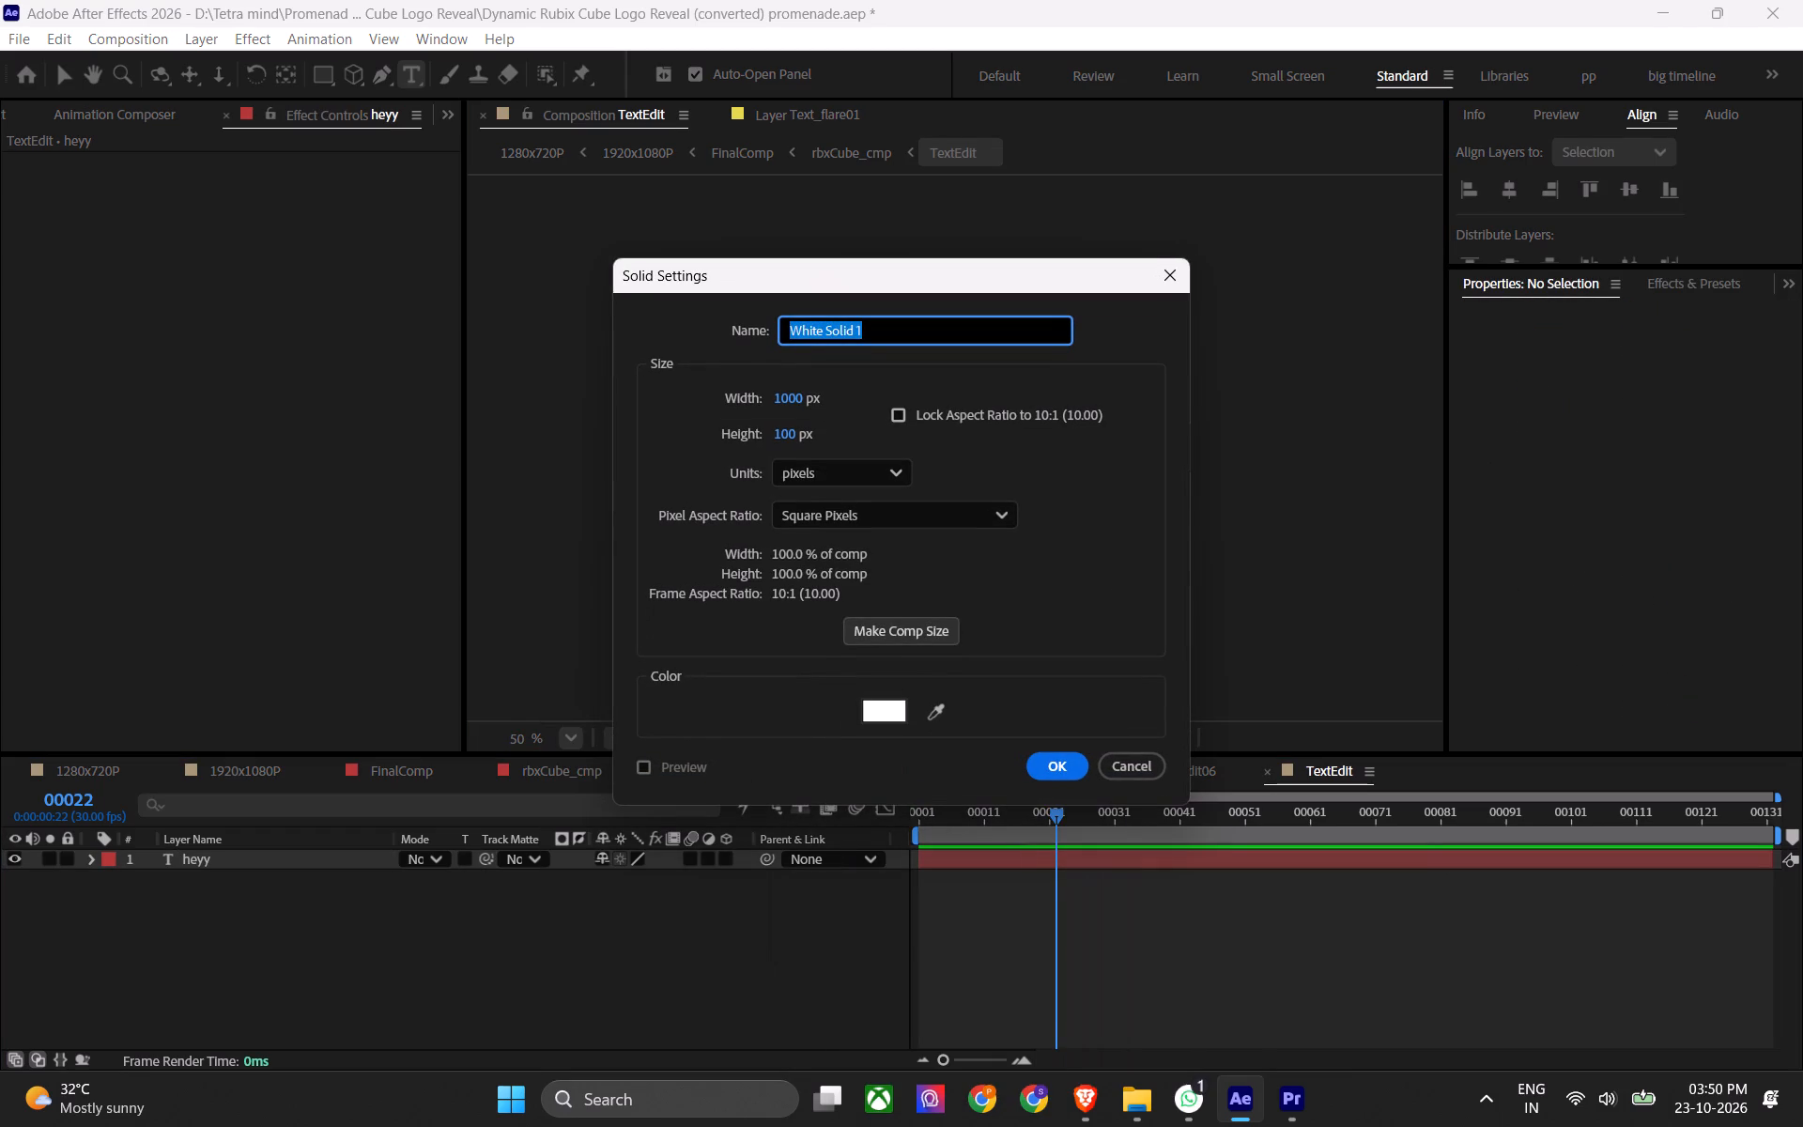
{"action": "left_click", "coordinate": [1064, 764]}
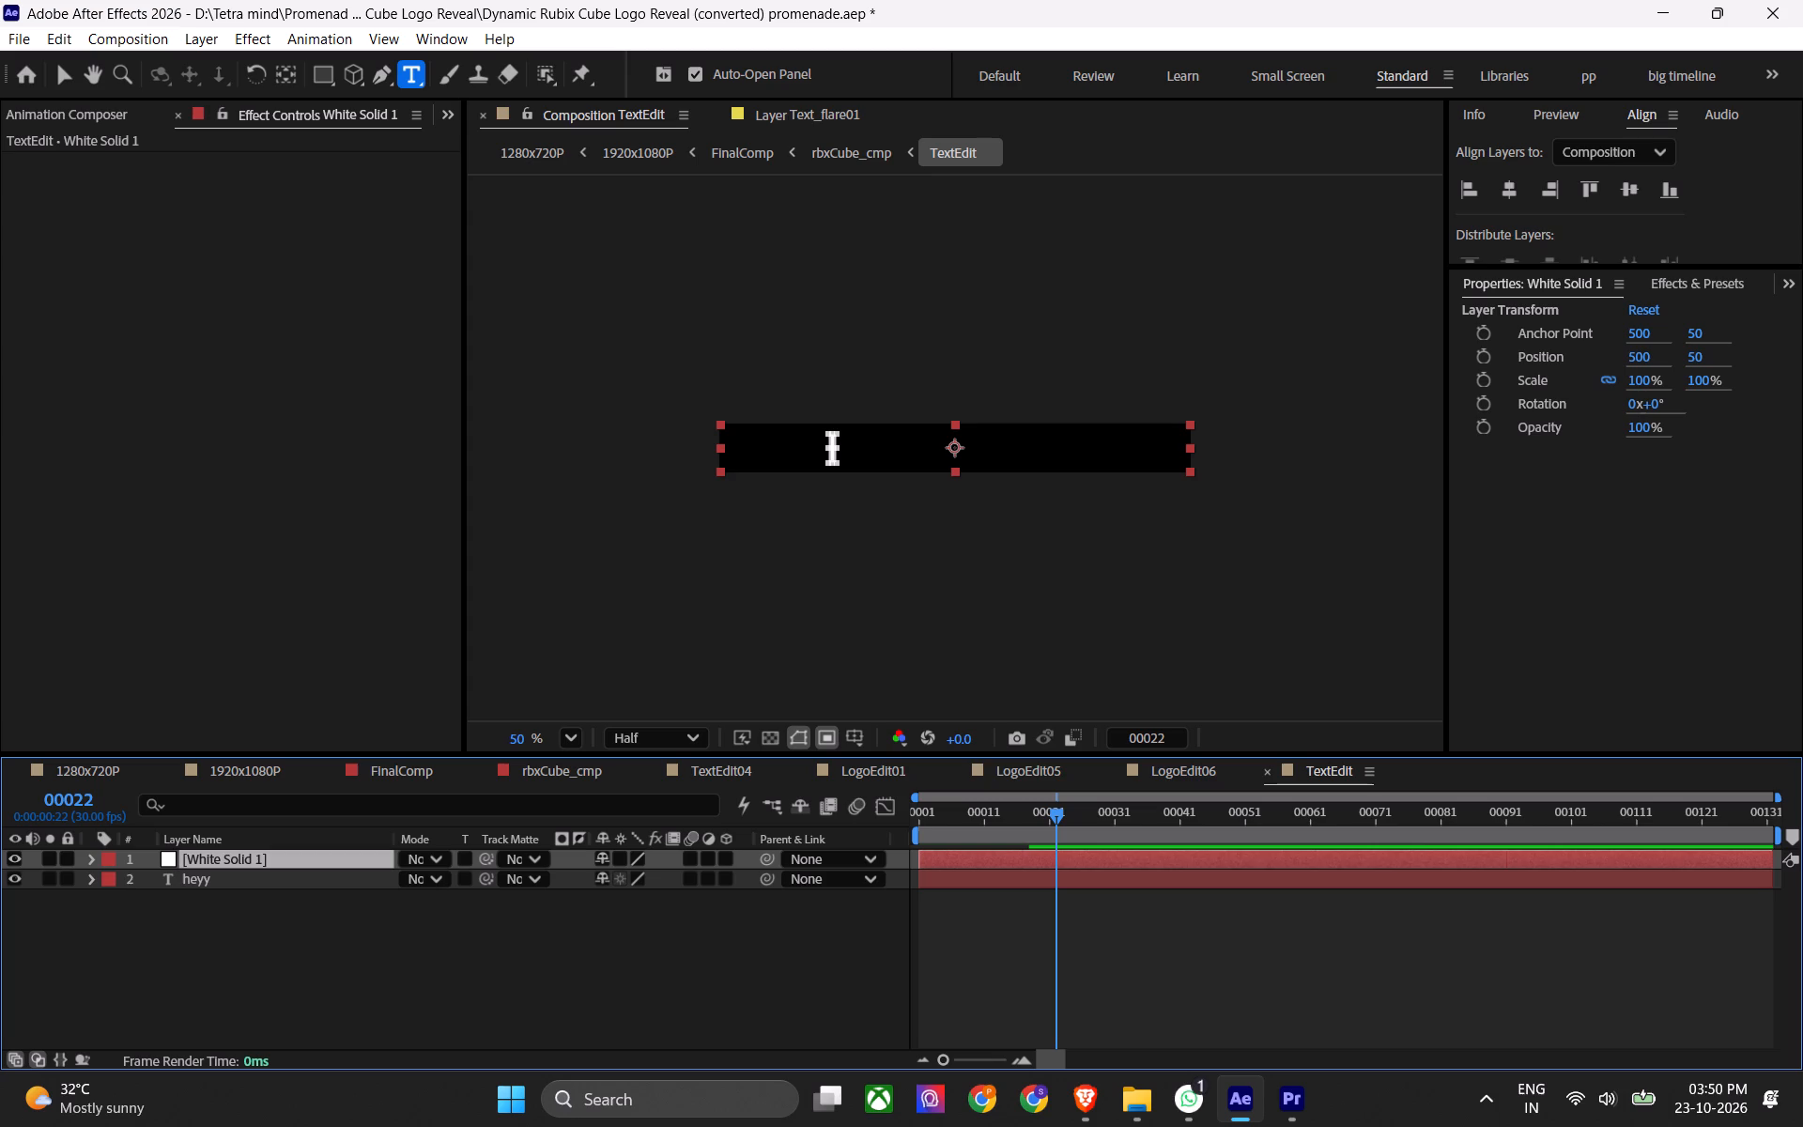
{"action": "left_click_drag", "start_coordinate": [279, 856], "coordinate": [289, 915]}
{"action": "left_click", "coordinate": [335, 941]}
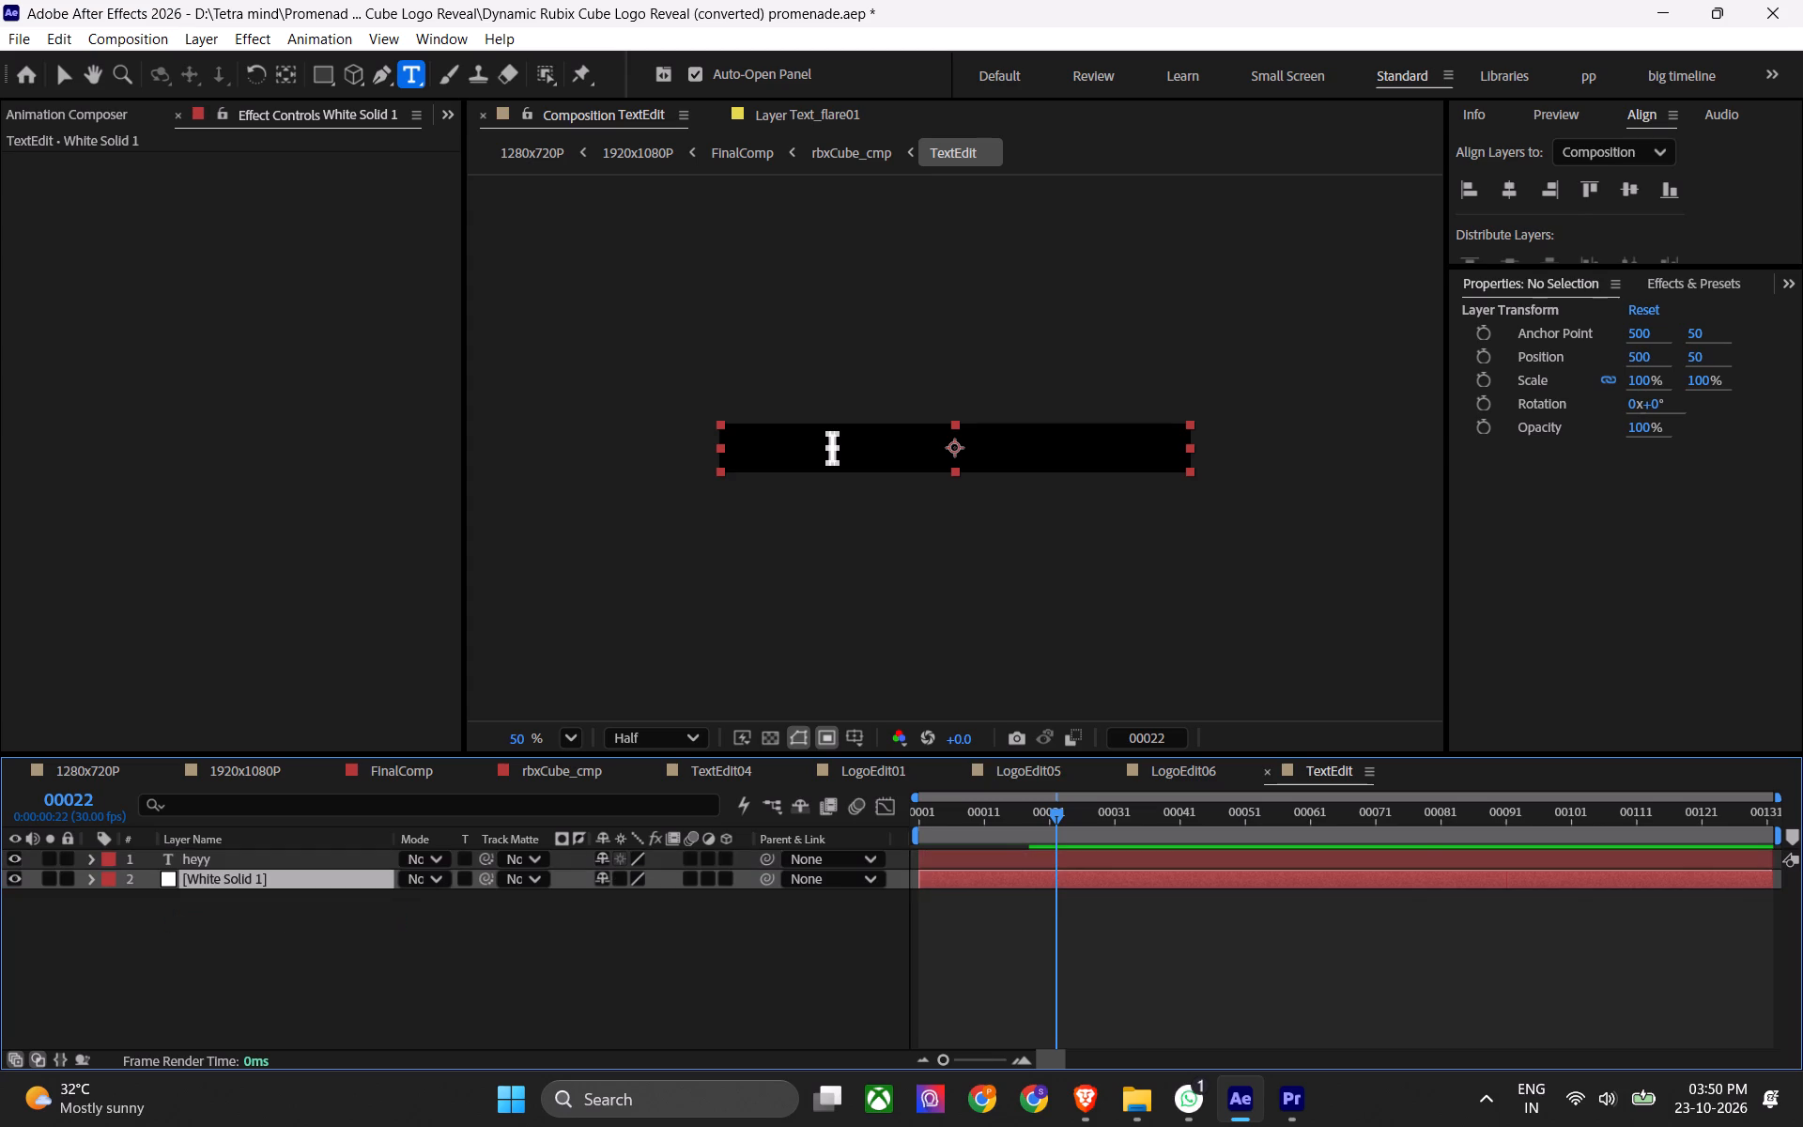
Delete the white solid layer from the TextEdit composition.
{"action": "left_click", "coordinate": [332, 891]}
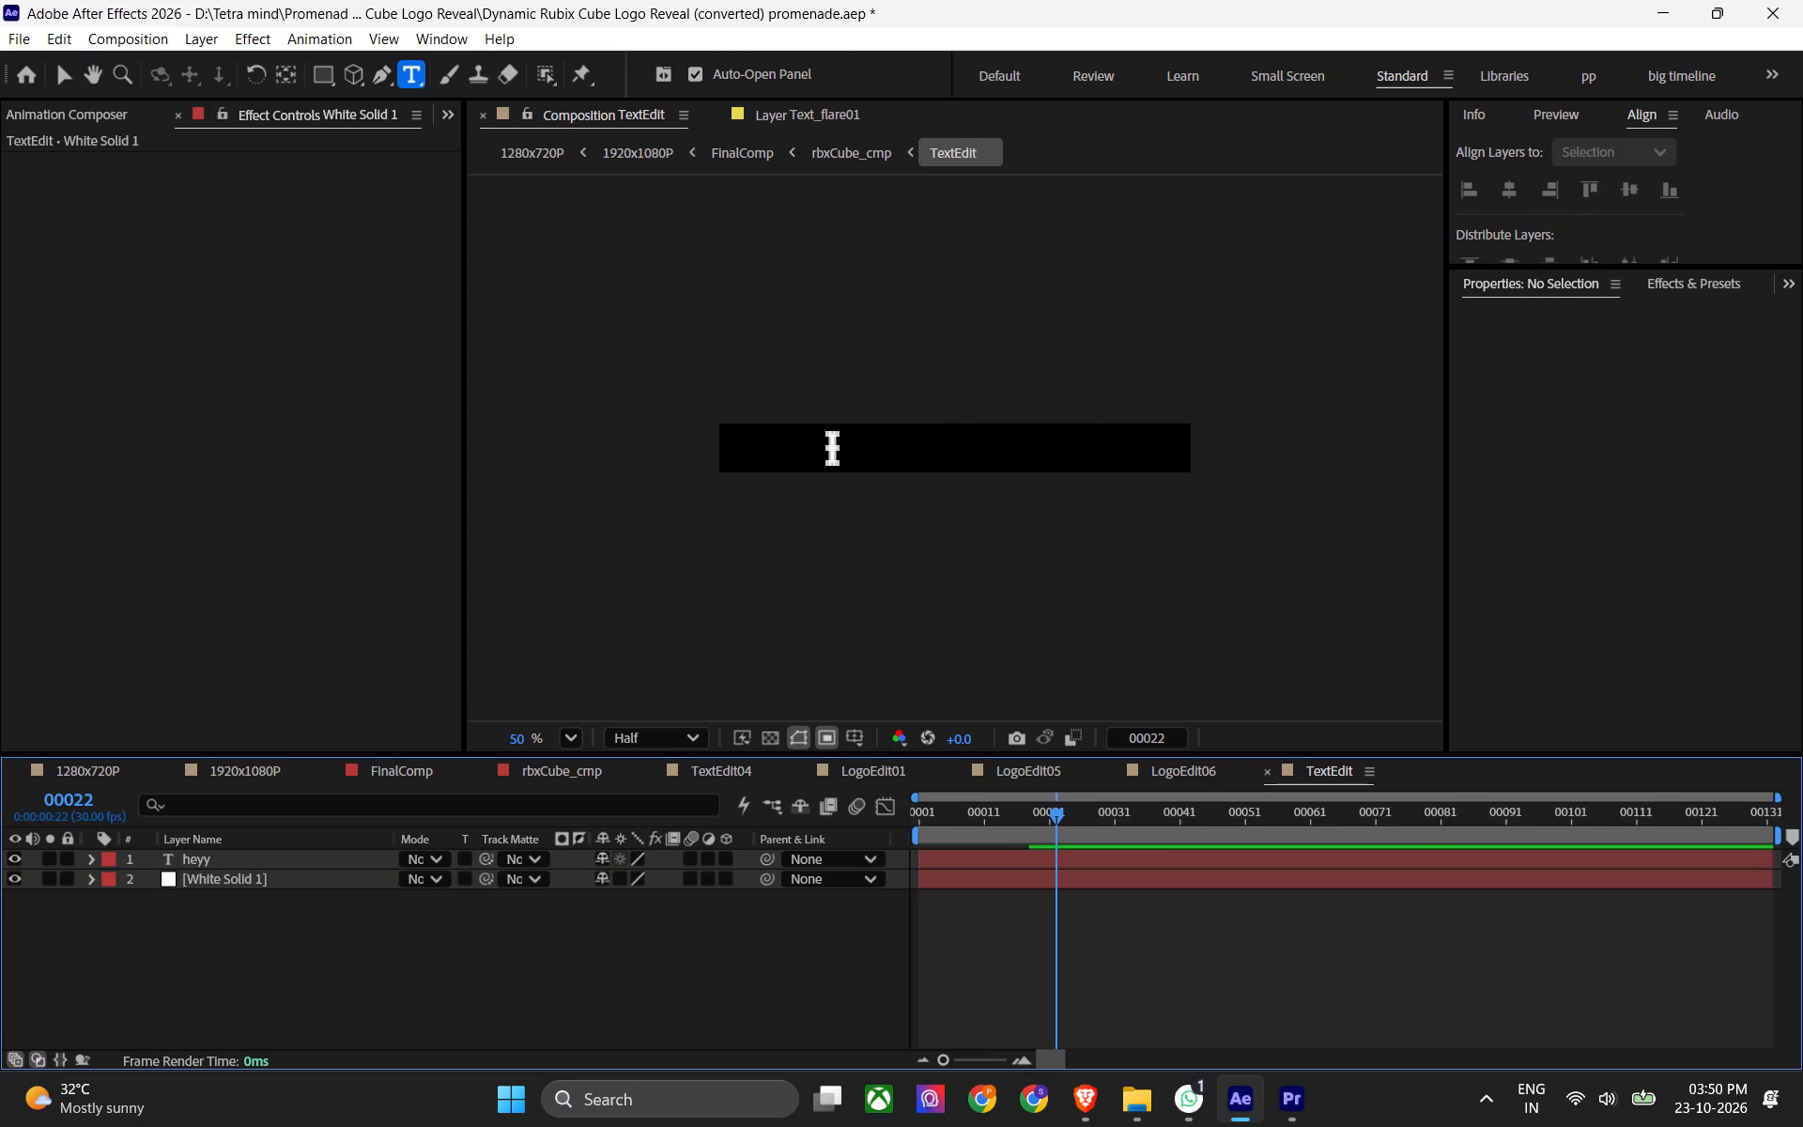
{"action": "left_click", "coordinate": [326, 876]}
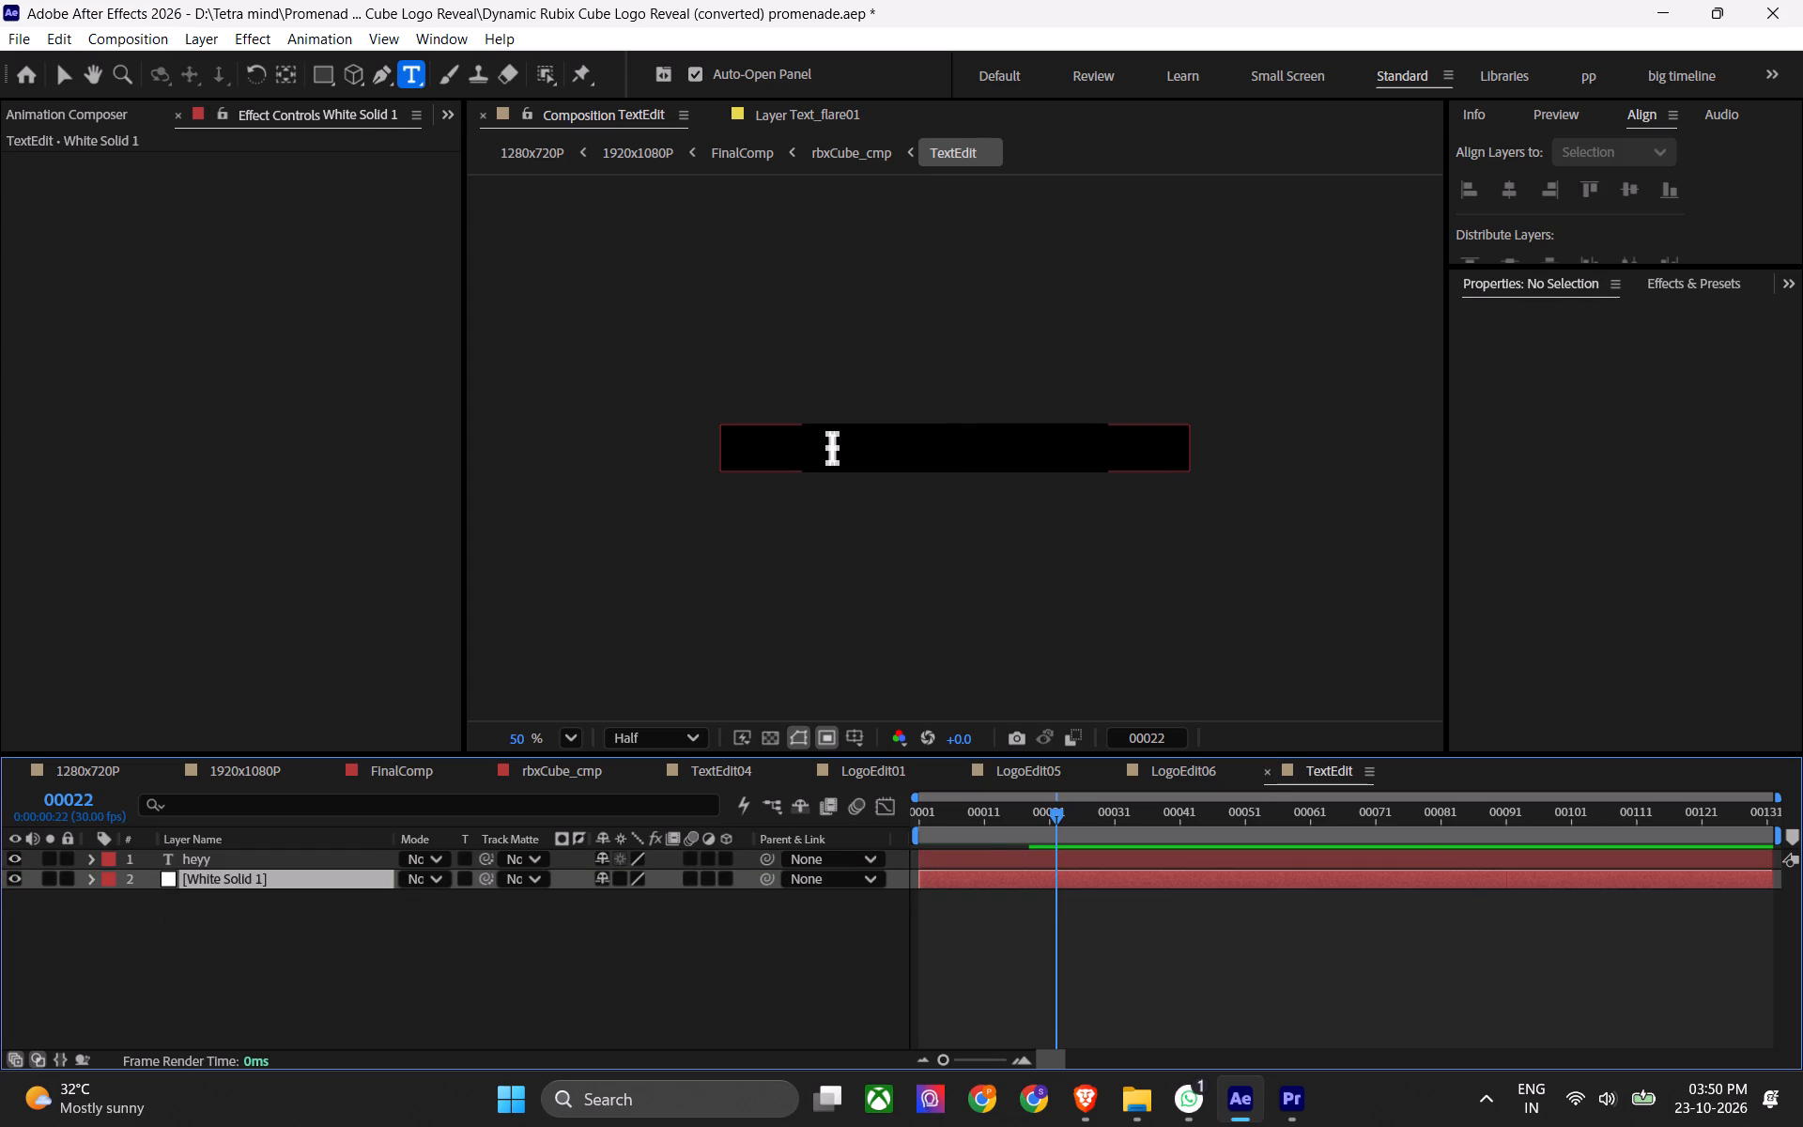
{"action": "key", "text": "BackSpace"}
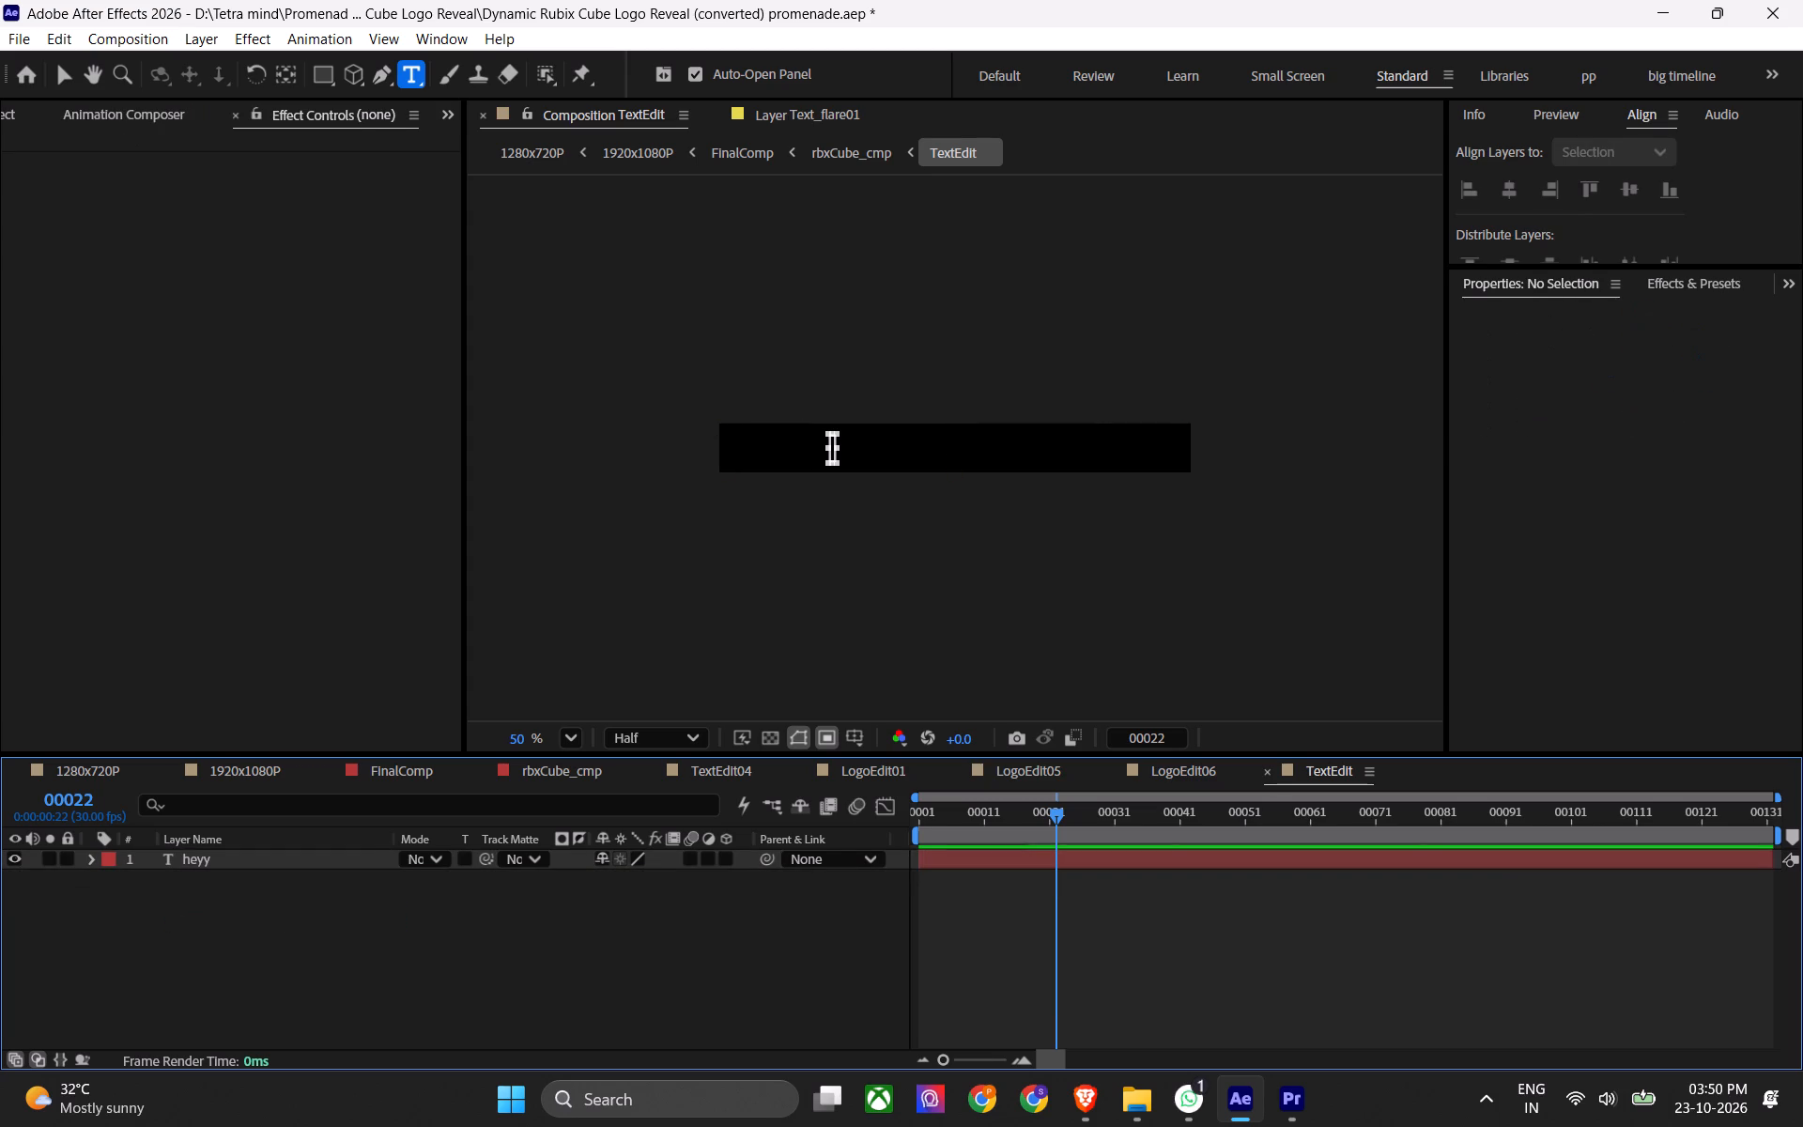
Go to frame 1 and toggle the transparency grid on and off to examine the heyy text against the background.
{"action": "left_click", "coordinate": [353, 854]}
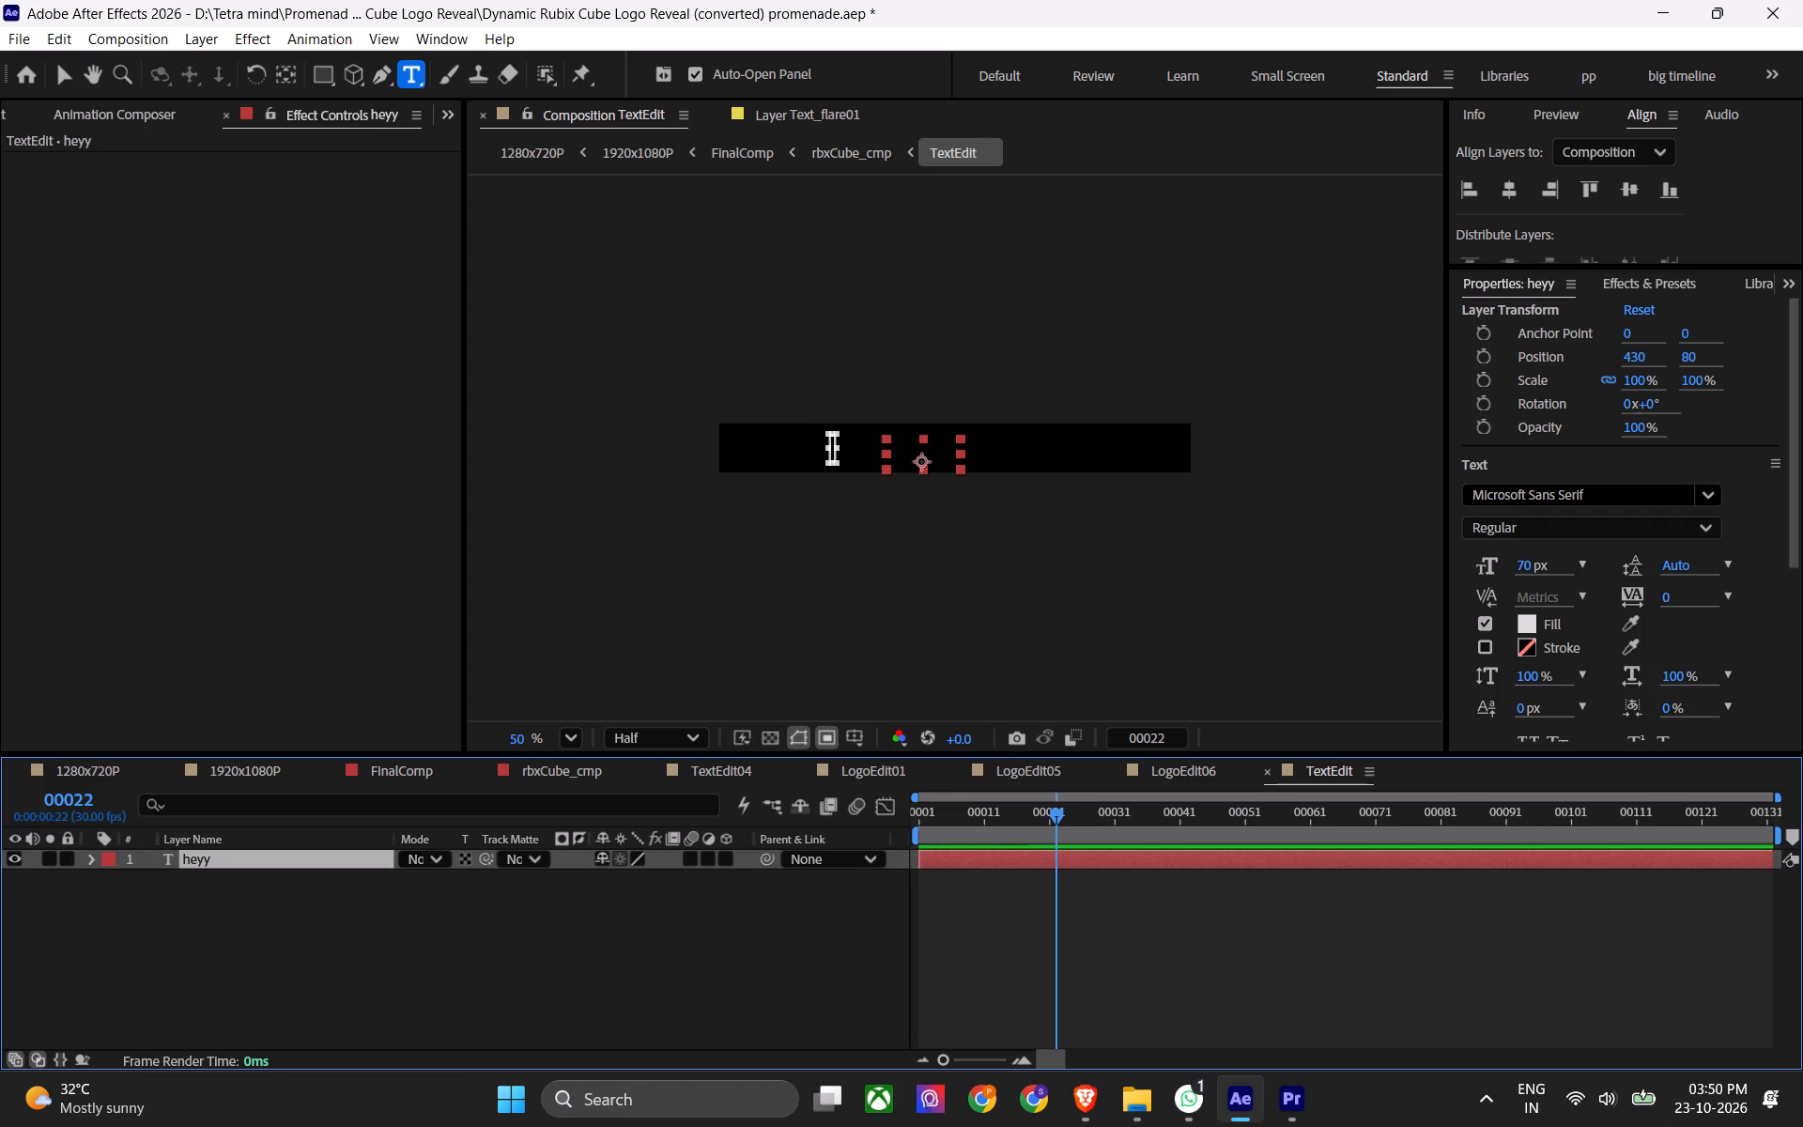
{"action": "left_click", "coordinate": [473, 863]}
{"action": "left_click", "coordinate": [473, 863]}
{"action": "left_click_drag", "start_coordinate": [1060, 817], "coordinate": [840, 855]}
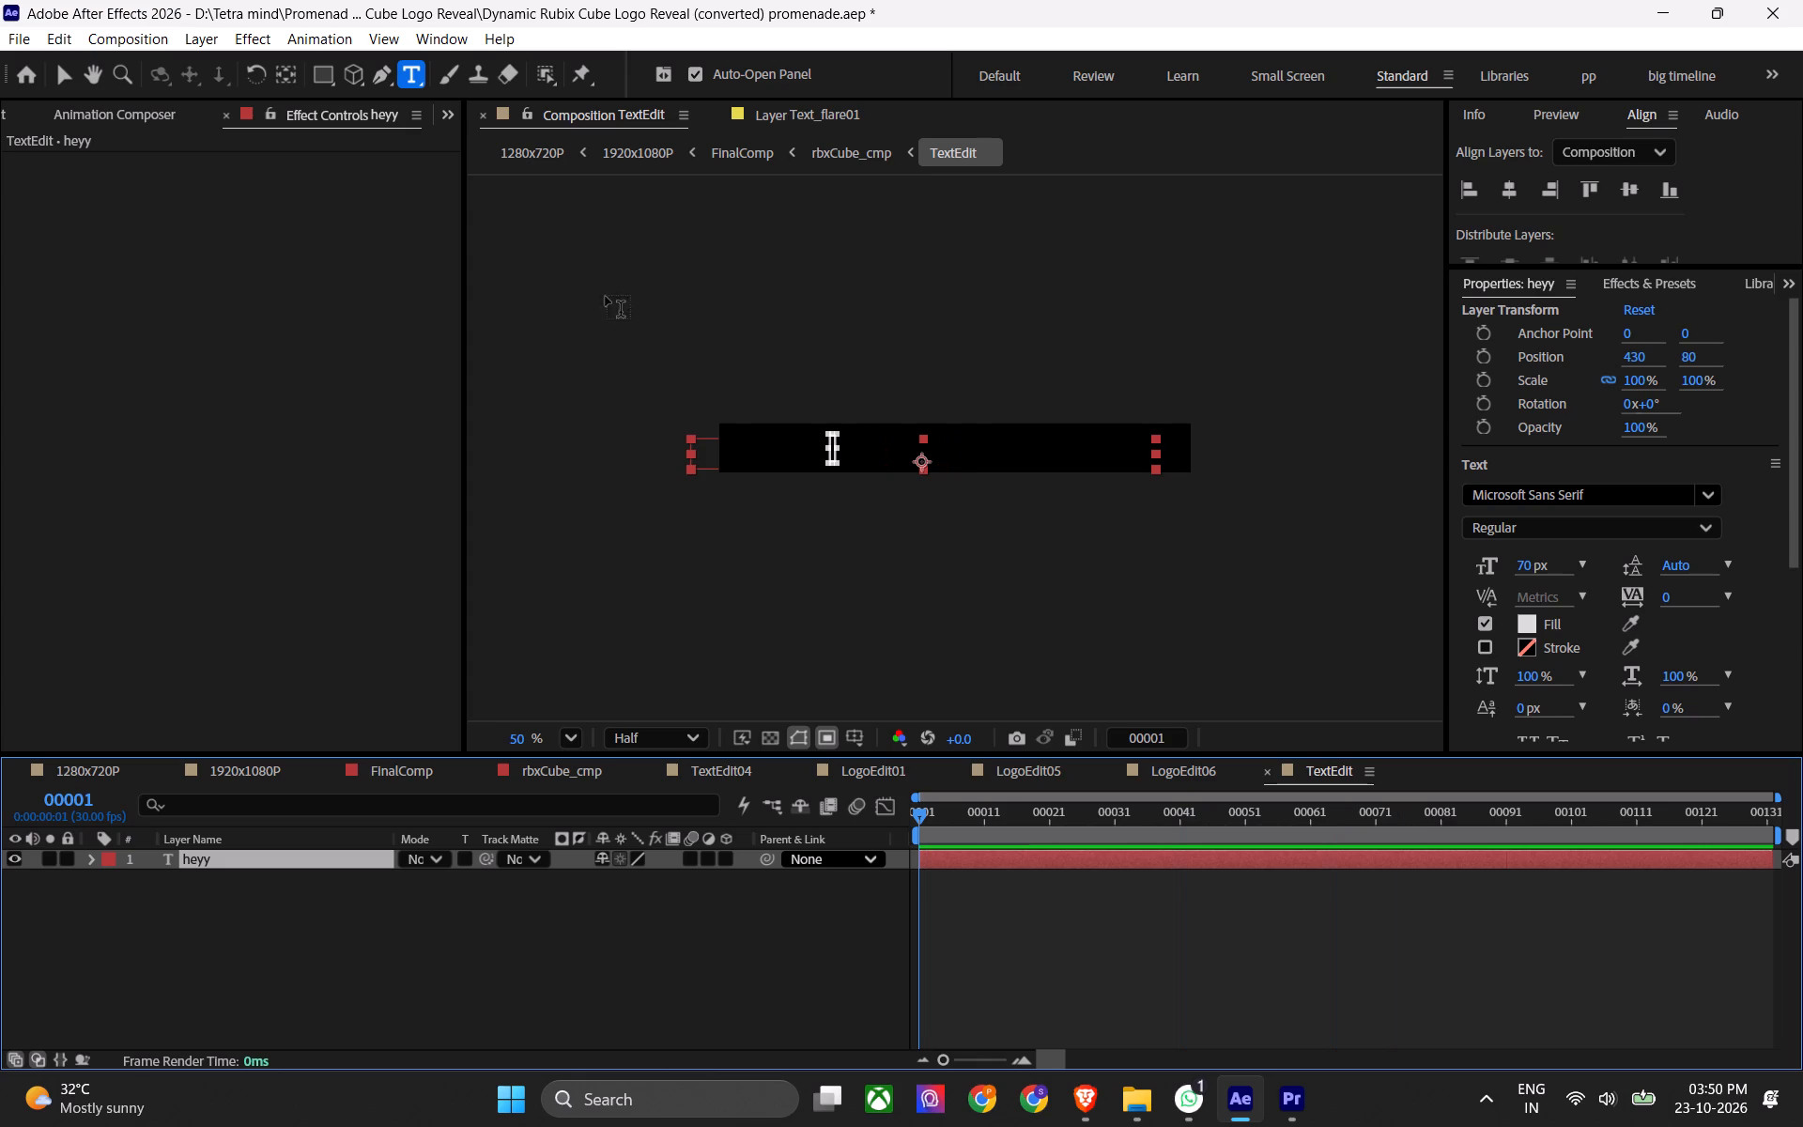
{"action": "left_click", "coordinate": [772, 741]}
{"action": "left_click", "coordinate": [447, 998]}
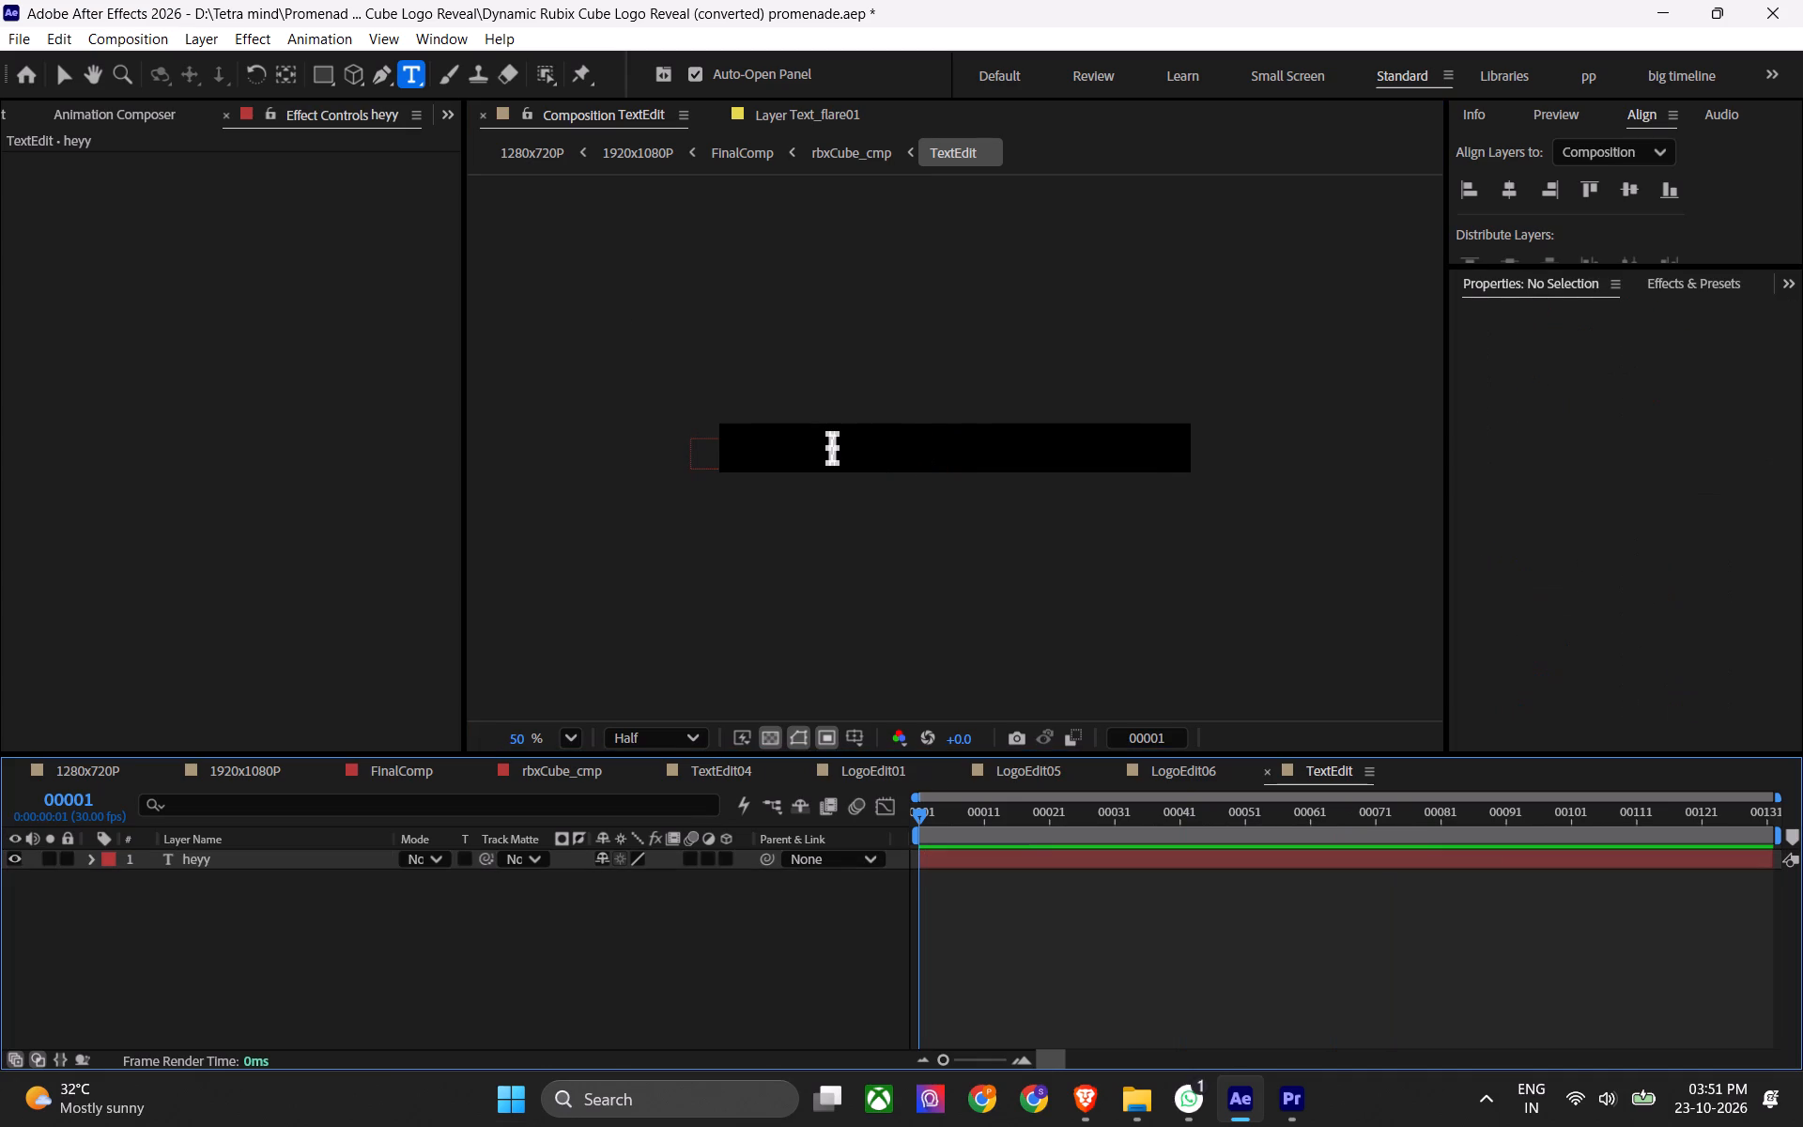
{"action": "left_click", "coordinate": [775, 737]}
{"action": "left_click", "coordinate": [775, 737]}
{"action": "left_click", "coordinate": [775, 737]}
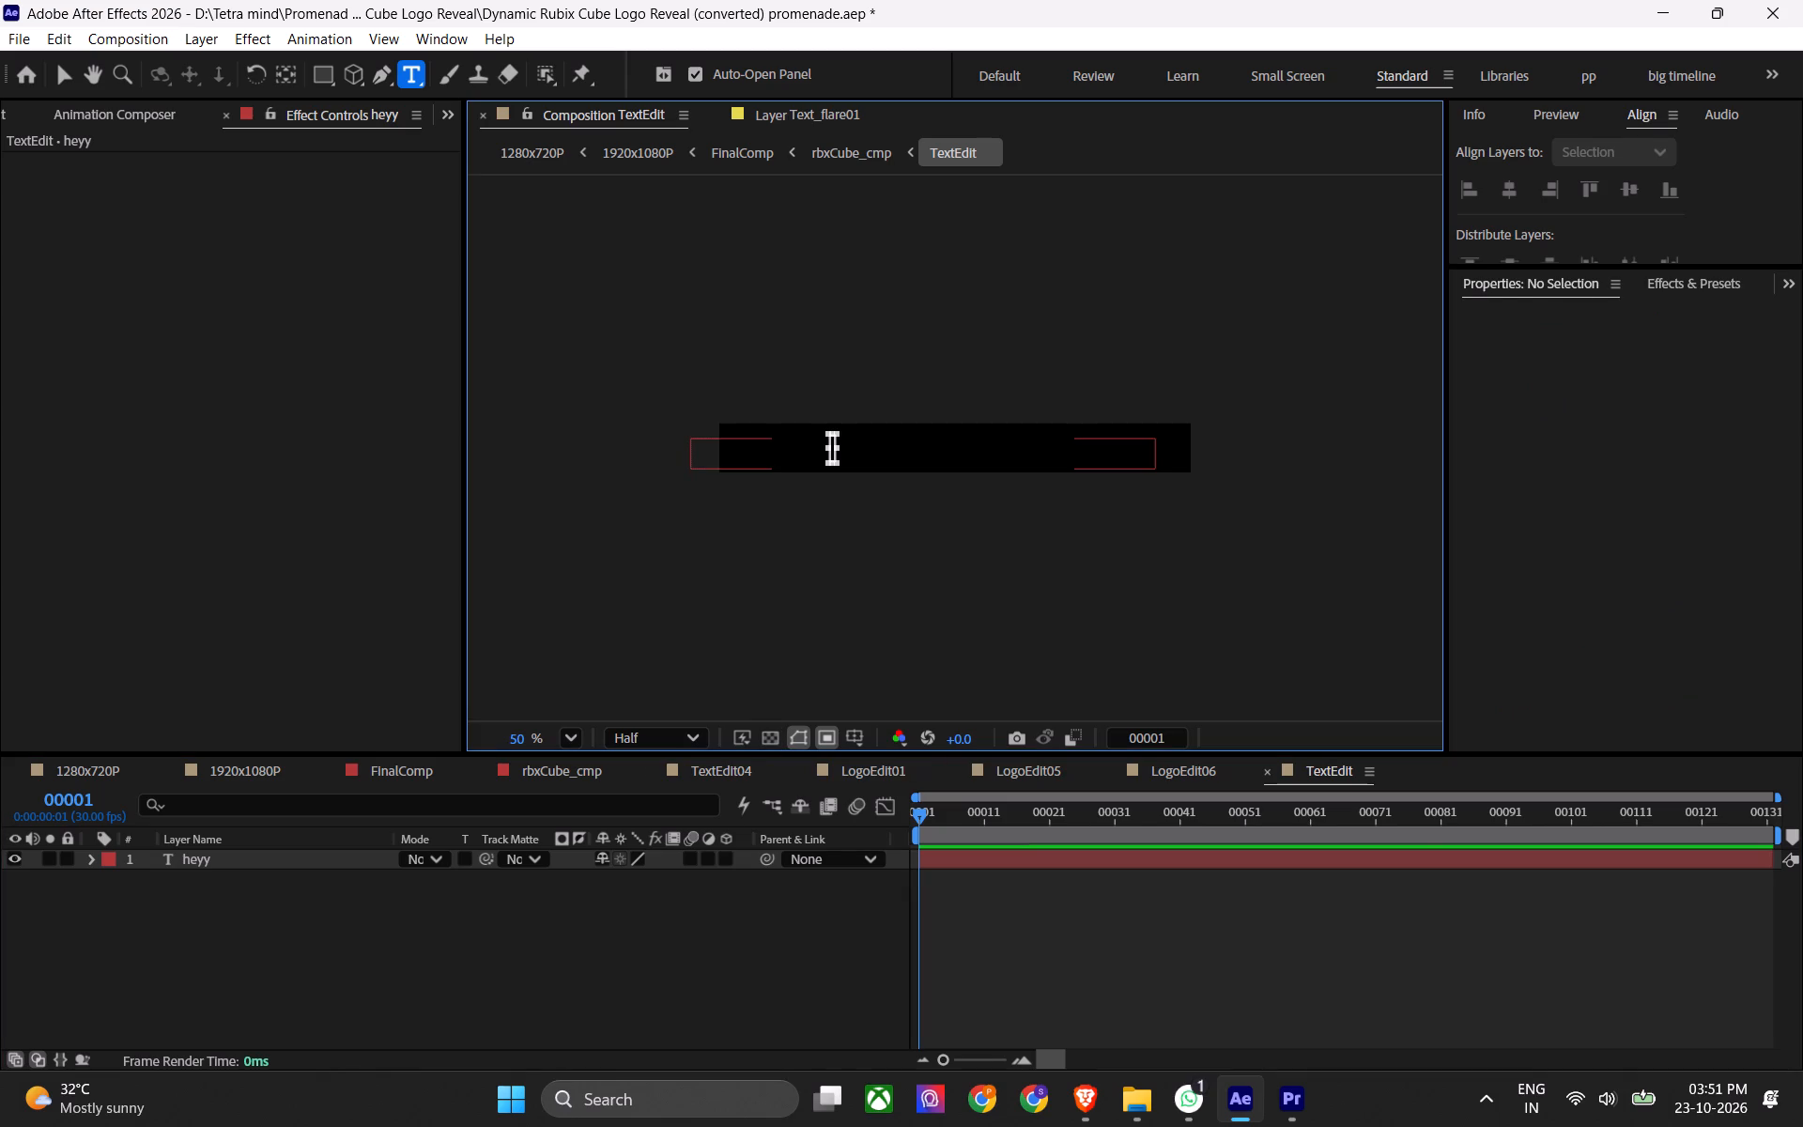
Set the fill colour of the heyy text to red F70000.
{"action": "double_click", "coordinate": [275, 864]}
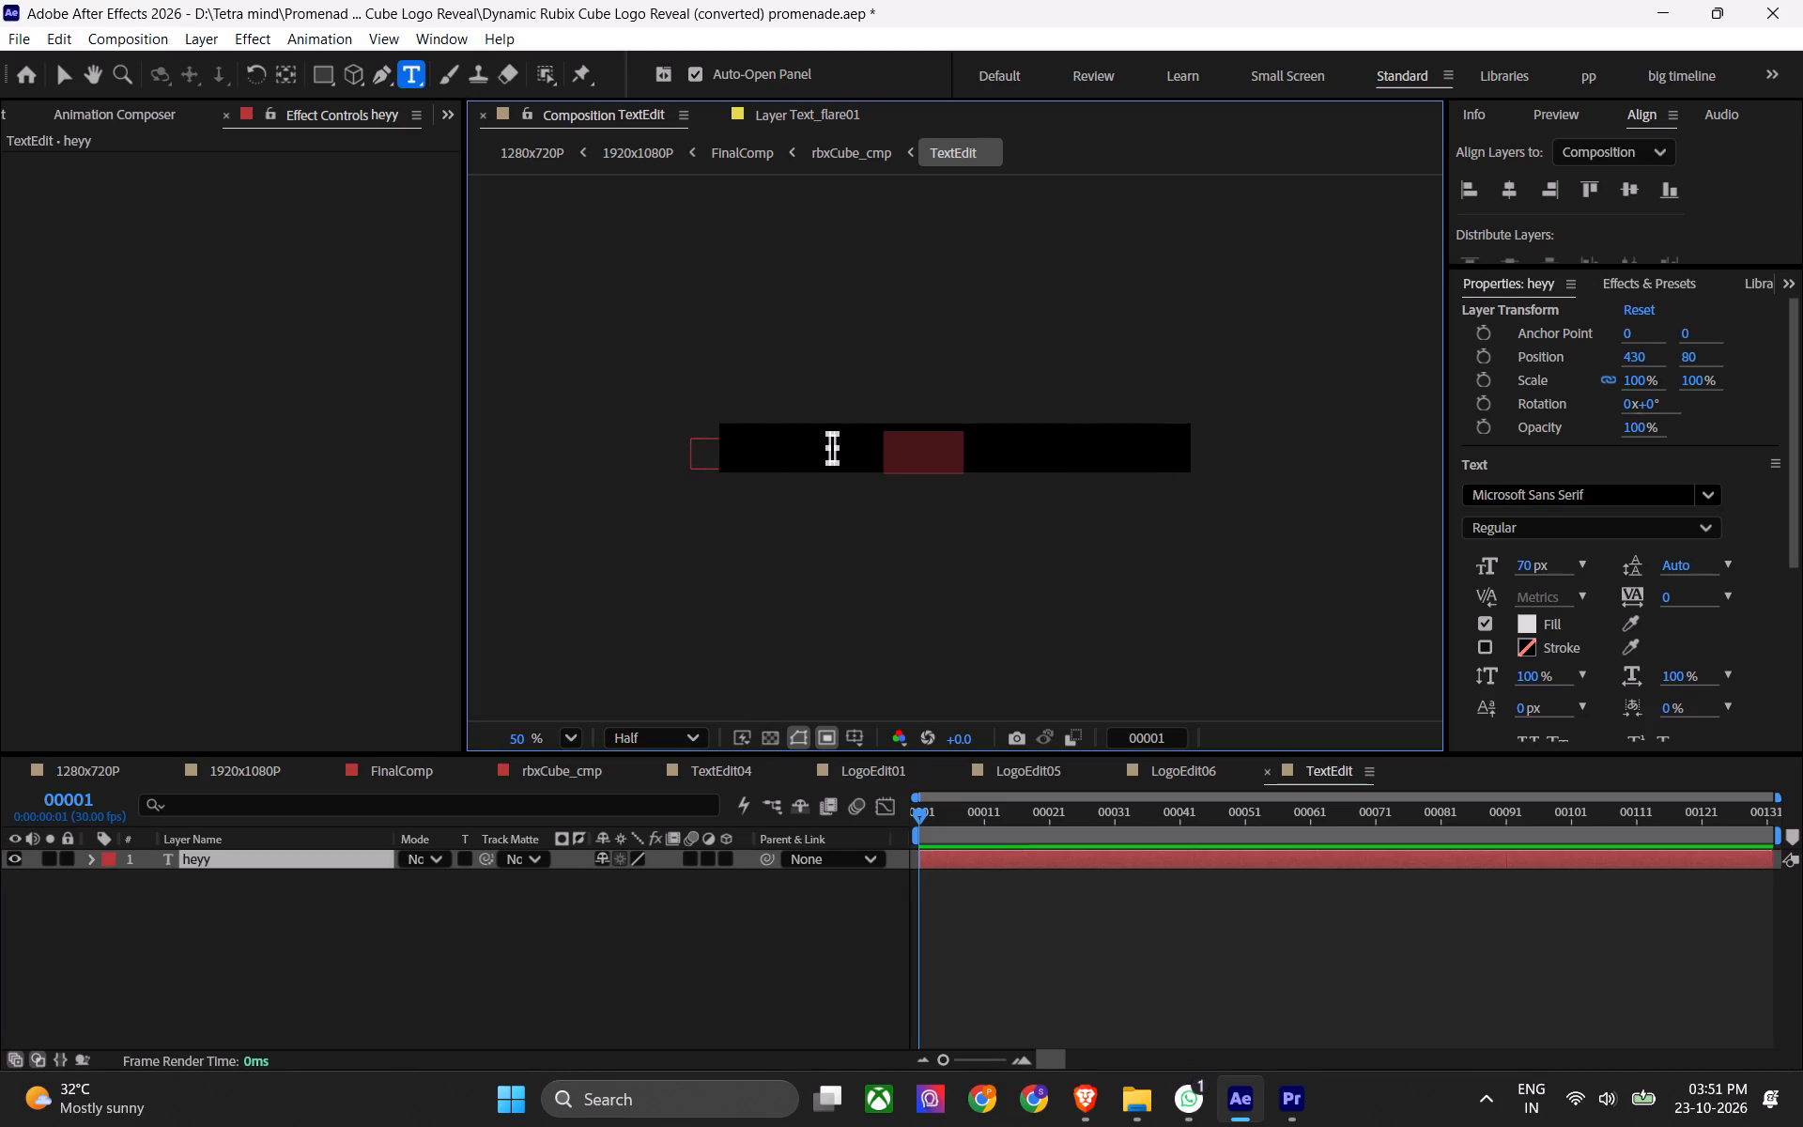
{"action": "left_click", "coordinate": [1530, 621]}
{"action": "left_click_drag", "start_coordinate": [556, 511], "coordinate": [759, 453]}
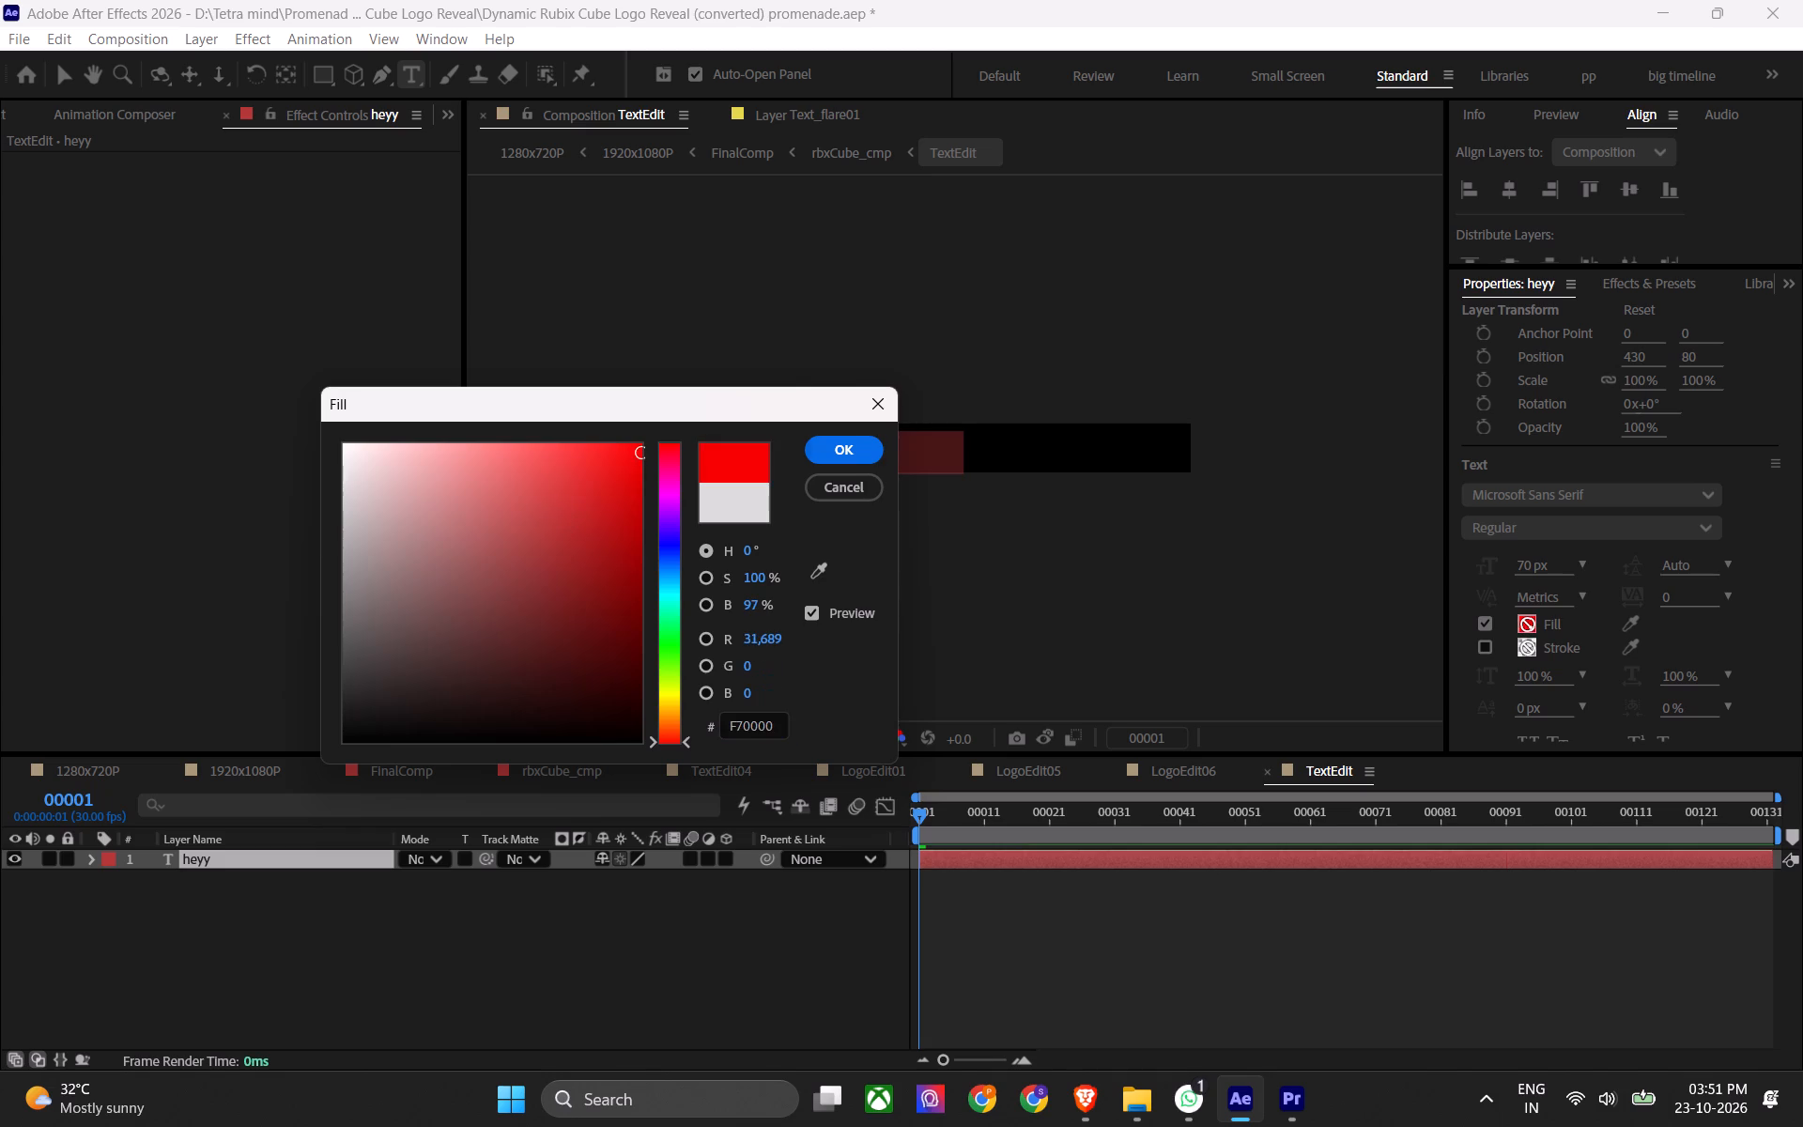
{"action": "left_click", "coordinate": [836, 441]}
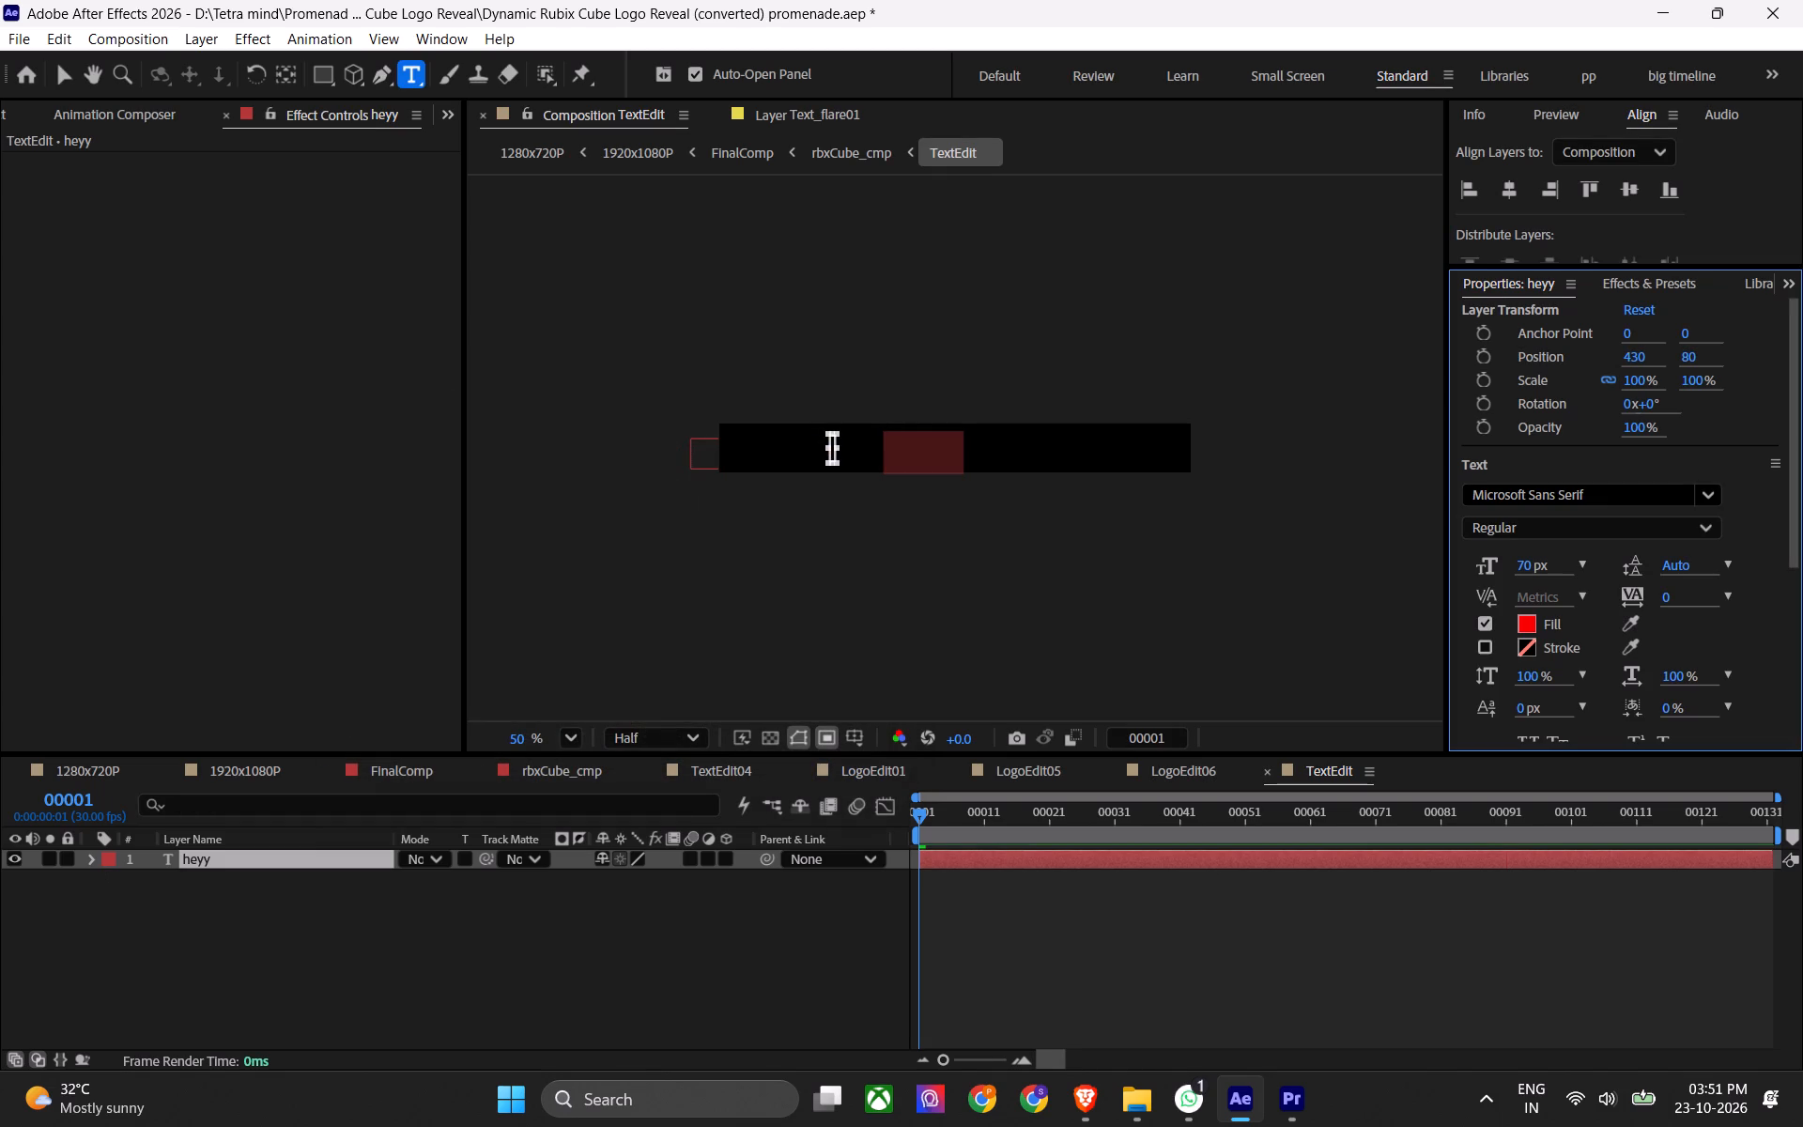
Expand the heyy layer's Text properties and More Options to examine its Fill & Stroke setting.
{"action": "left_click", "coordinate": [94, 857]}
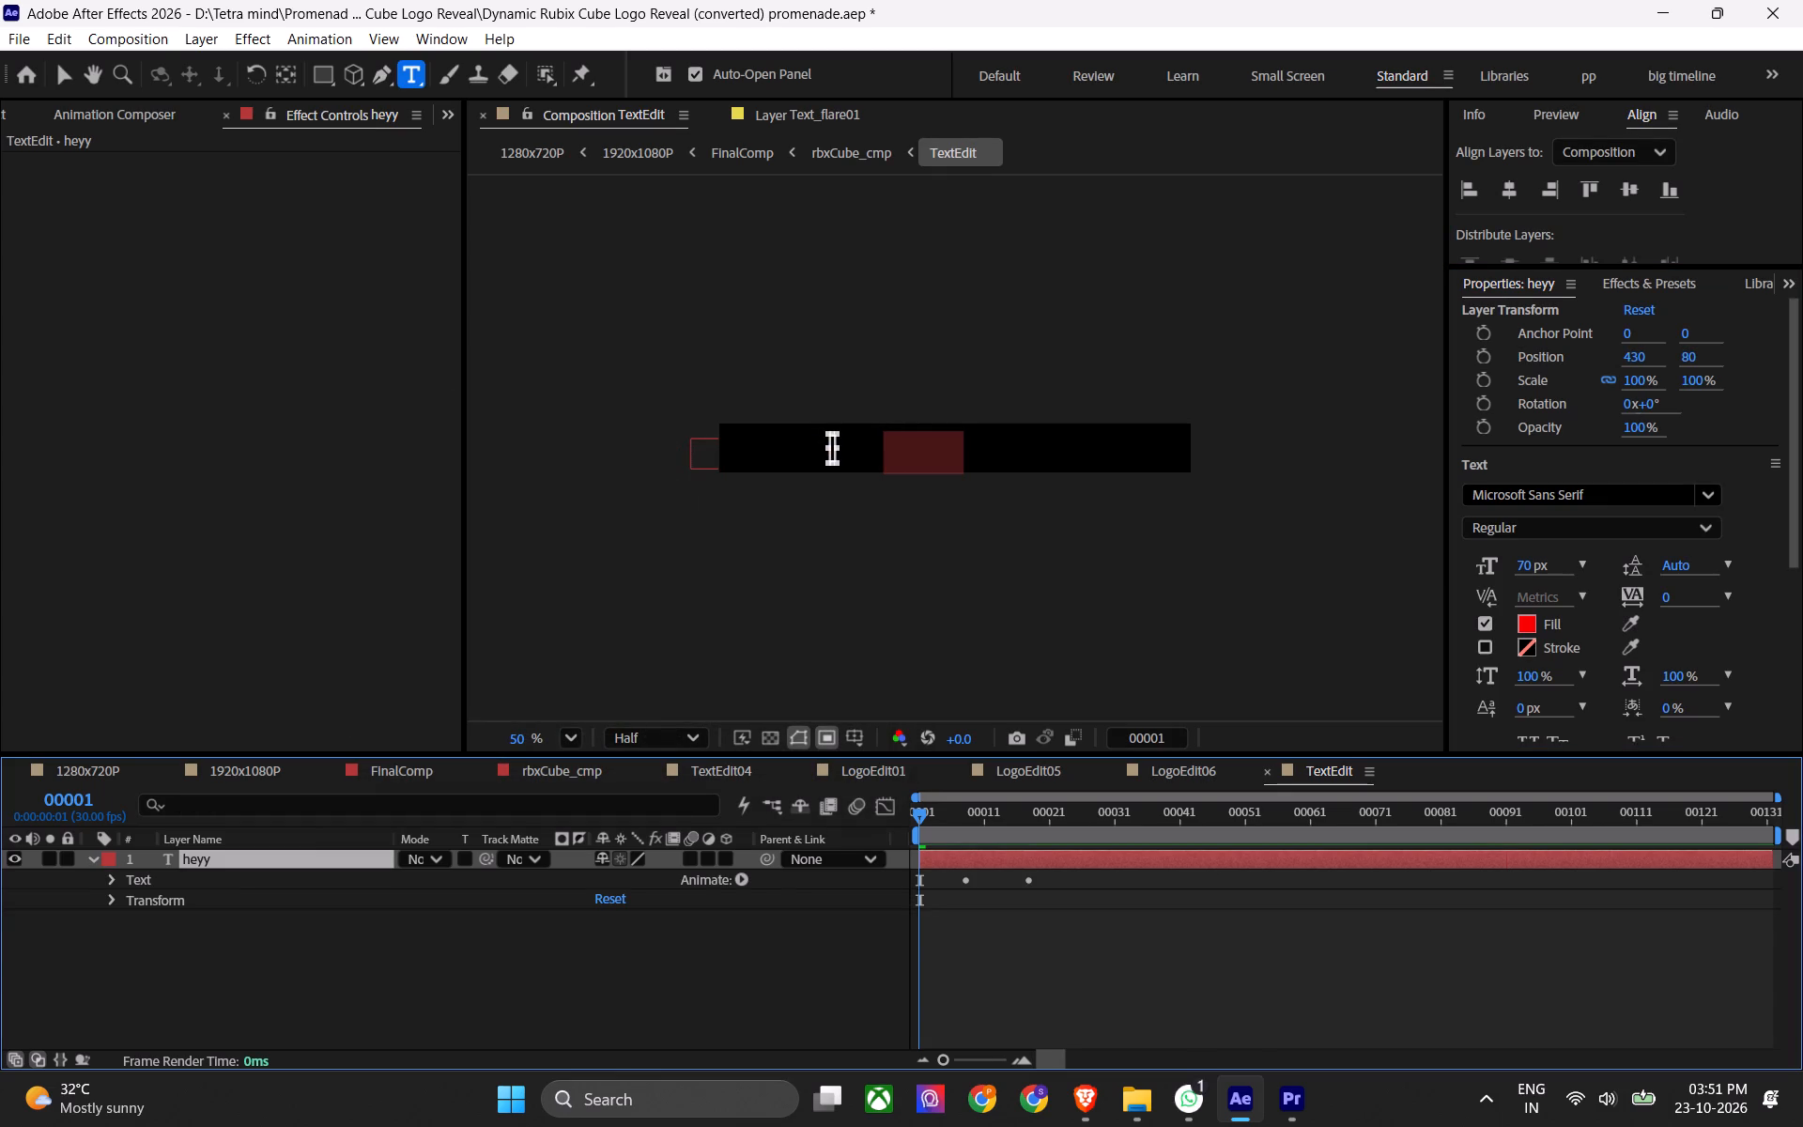
{"action": "left_click", "coordinate": [115, 886]}
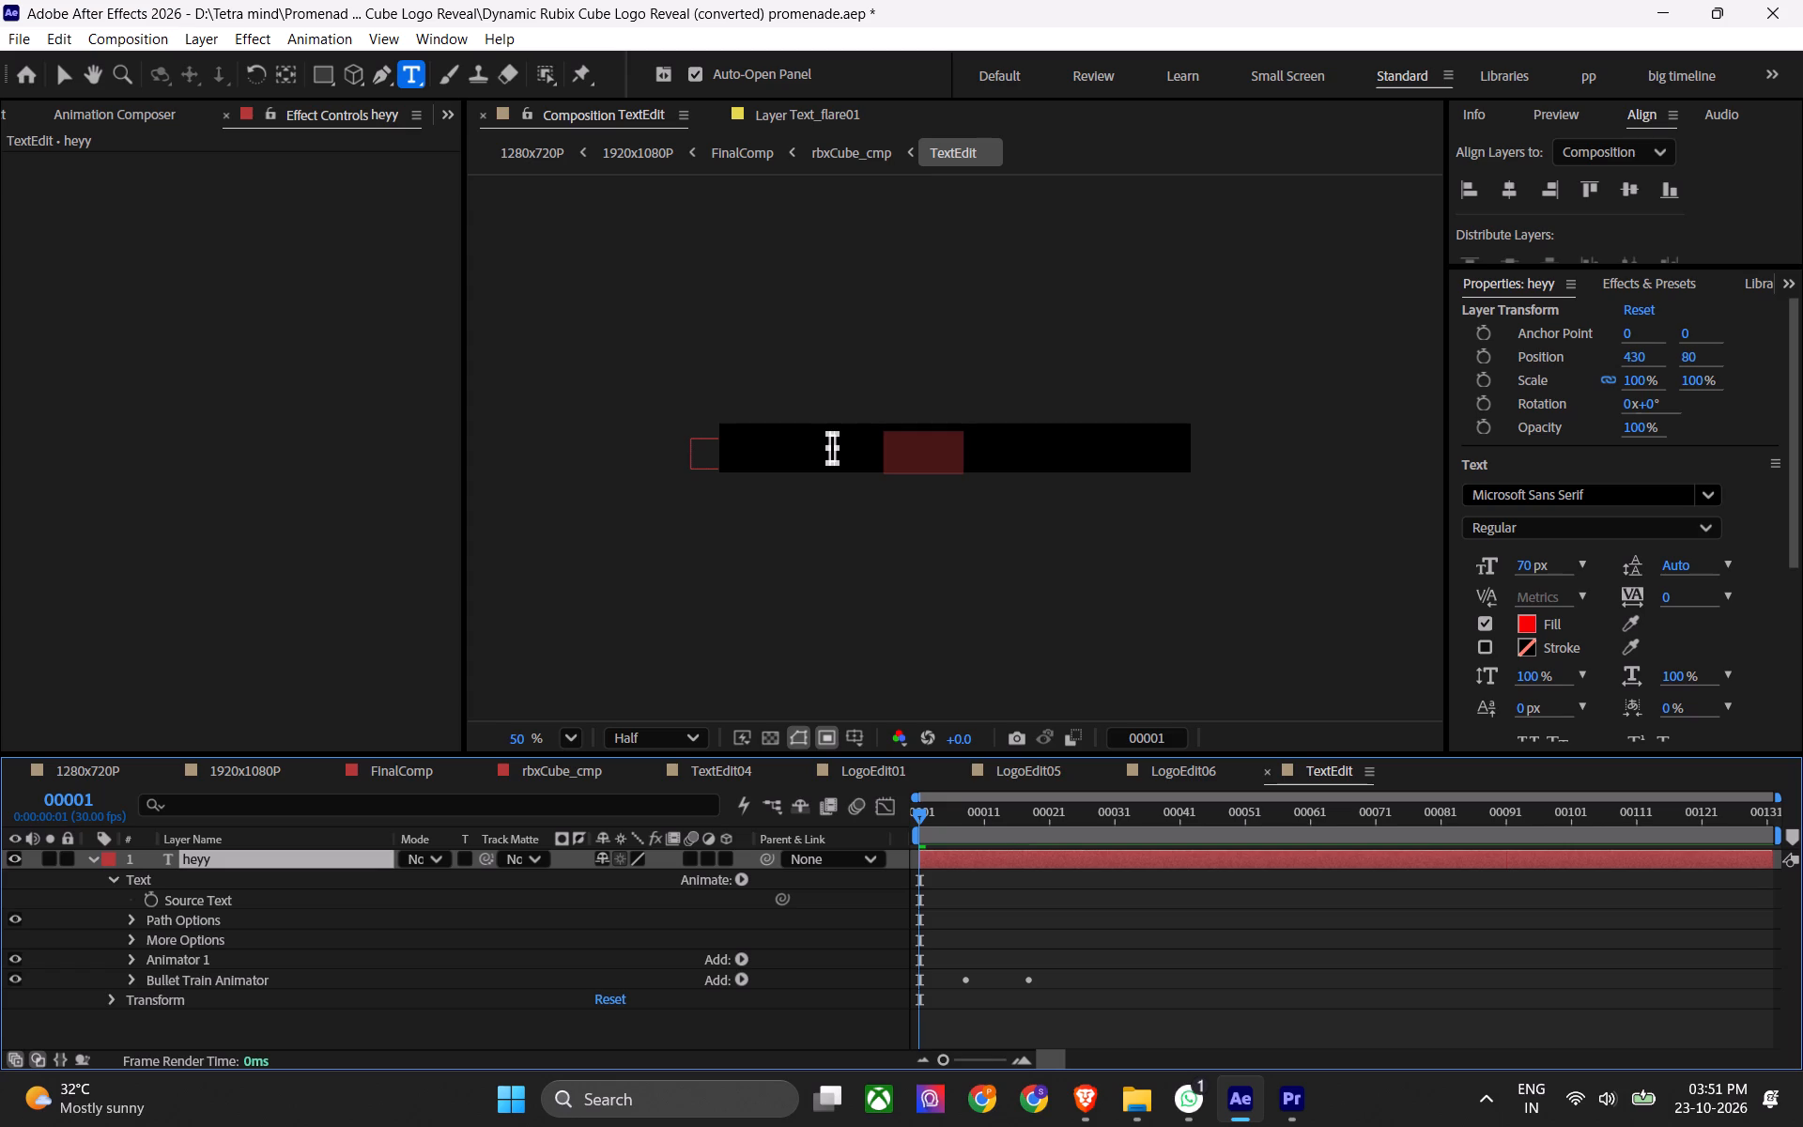
{"action": "scroll", "coordinate": [136, 982], "scroll_direction": "down", "scroll_amount": 2}
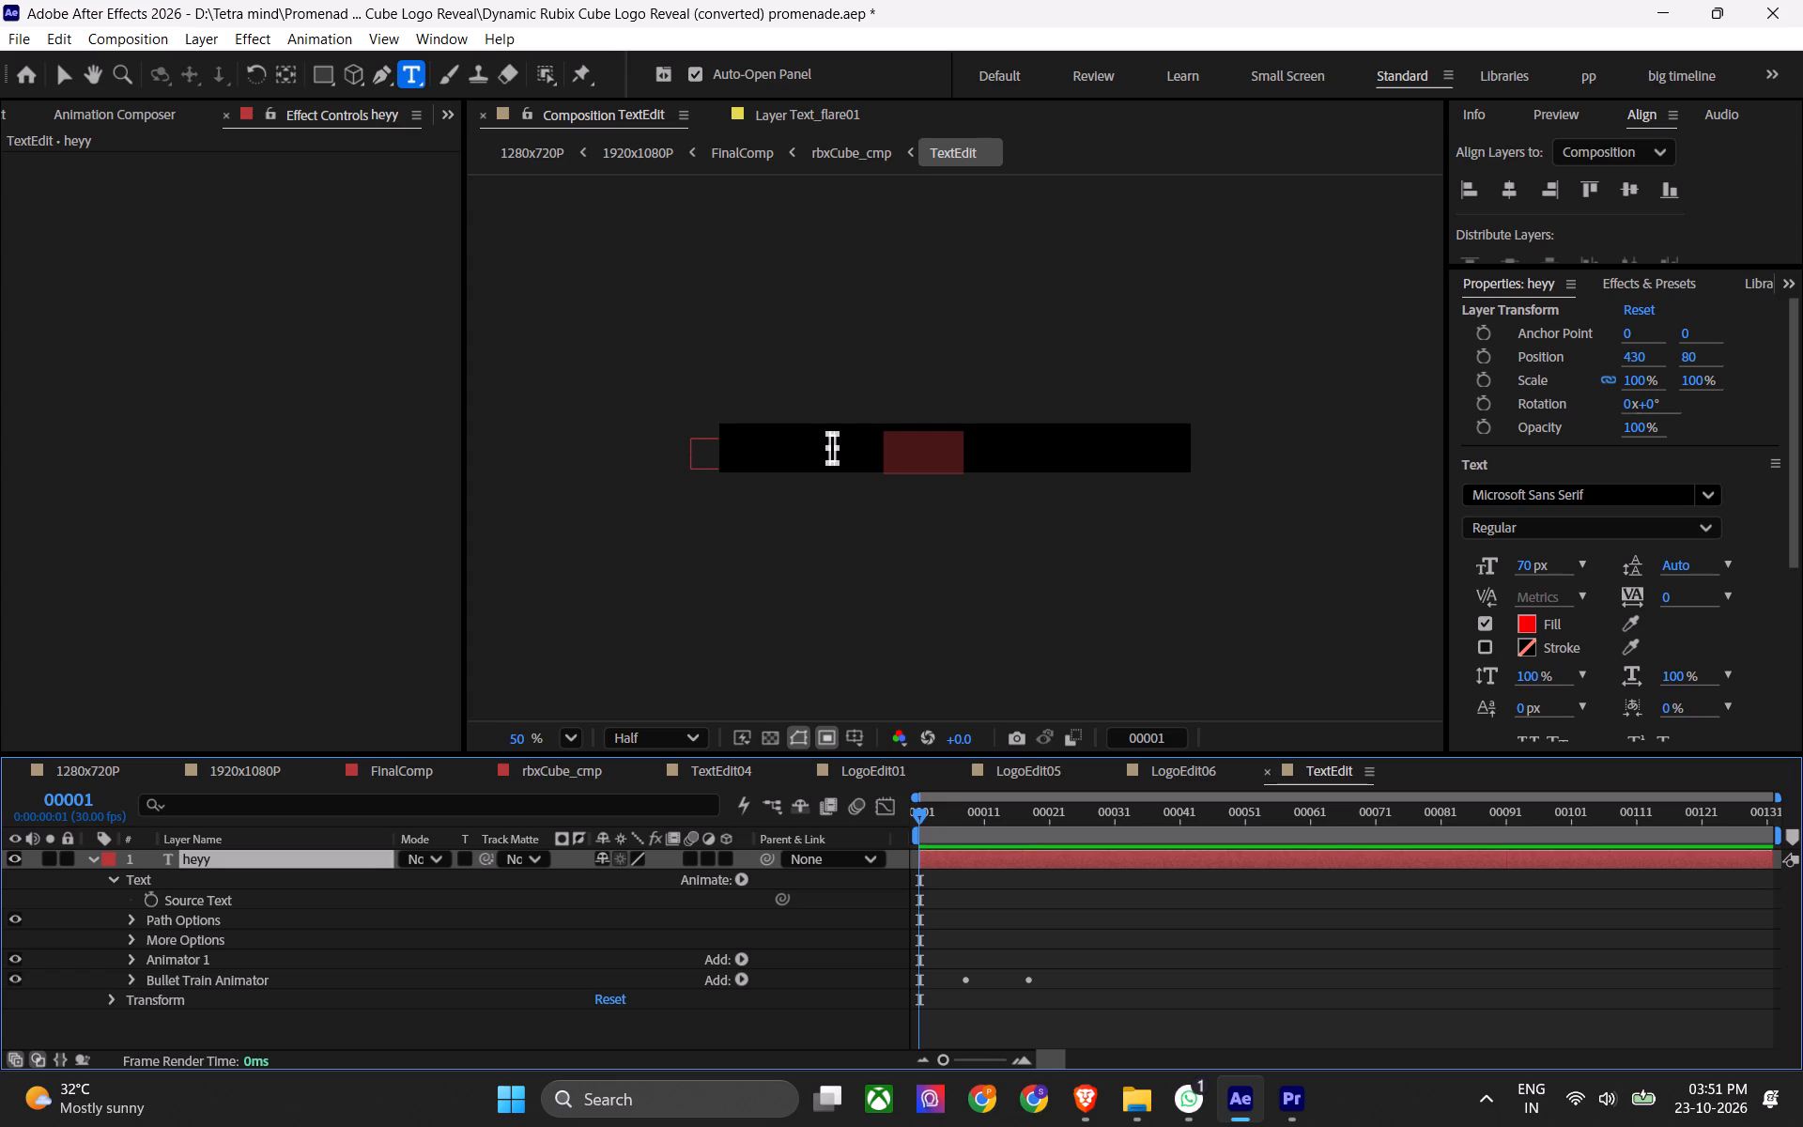
{"action": "left_click", "coordinate": [133, 946]}
{"action": "scroll", "coordinate": [133, 946], "scroll_direction": "down", "scroll_amount": 1}
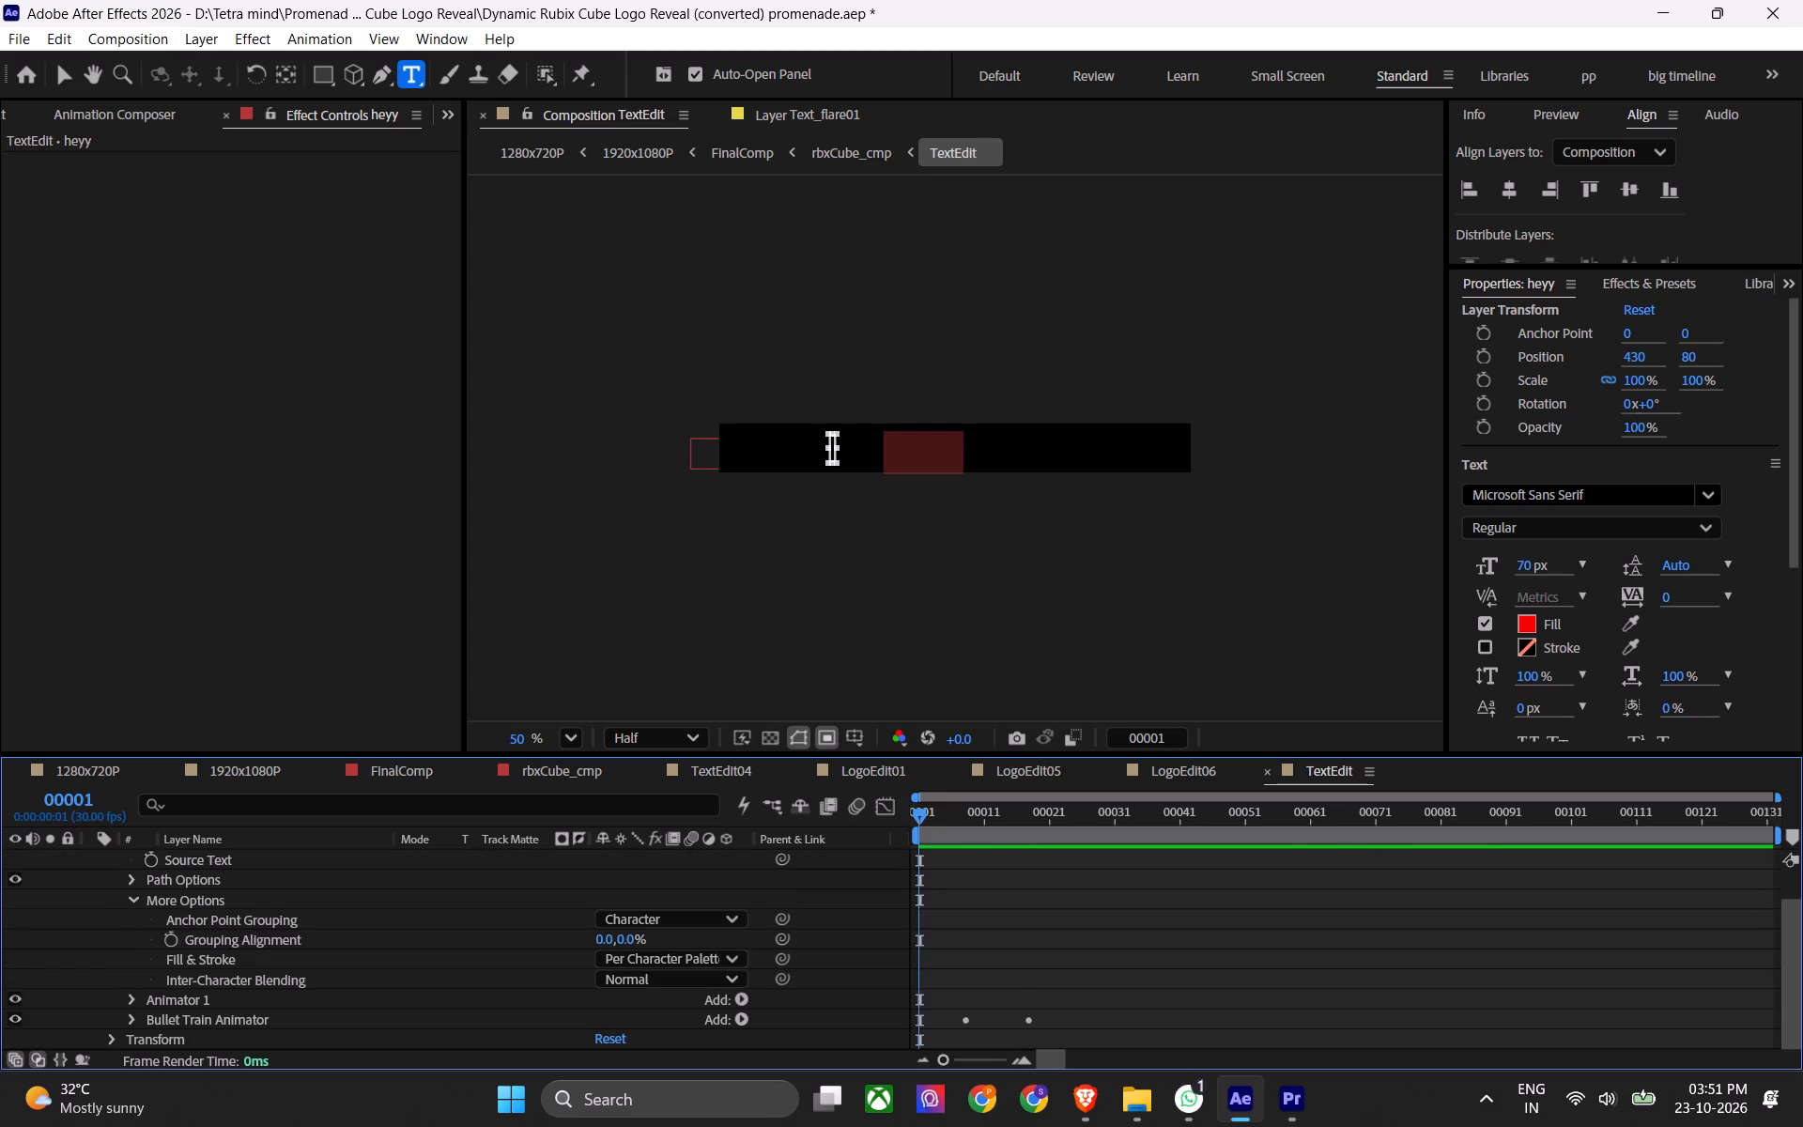
{"action": "scroll", "coordinate": [155, 969], "scroll_direction": "down", "scroll_amount": 1}
{"action": "left_click", "coordinate": [209, 968]}
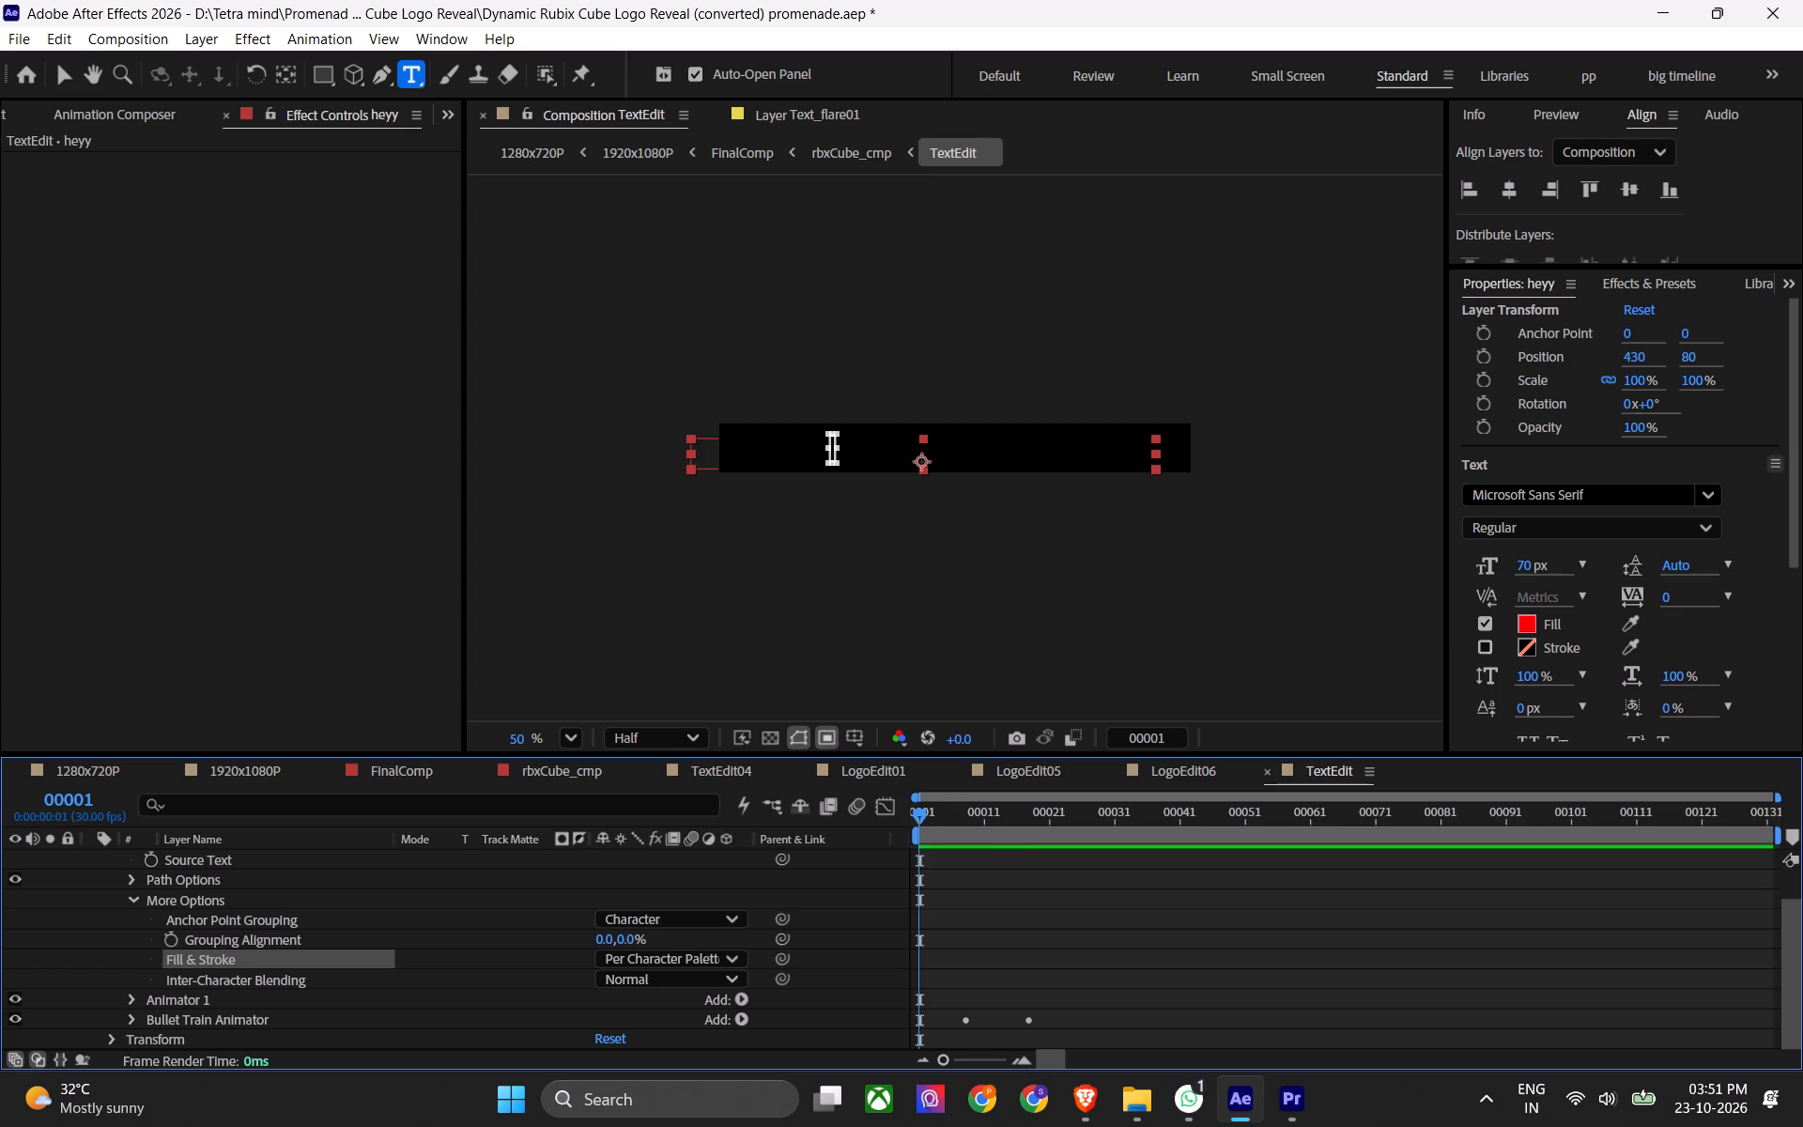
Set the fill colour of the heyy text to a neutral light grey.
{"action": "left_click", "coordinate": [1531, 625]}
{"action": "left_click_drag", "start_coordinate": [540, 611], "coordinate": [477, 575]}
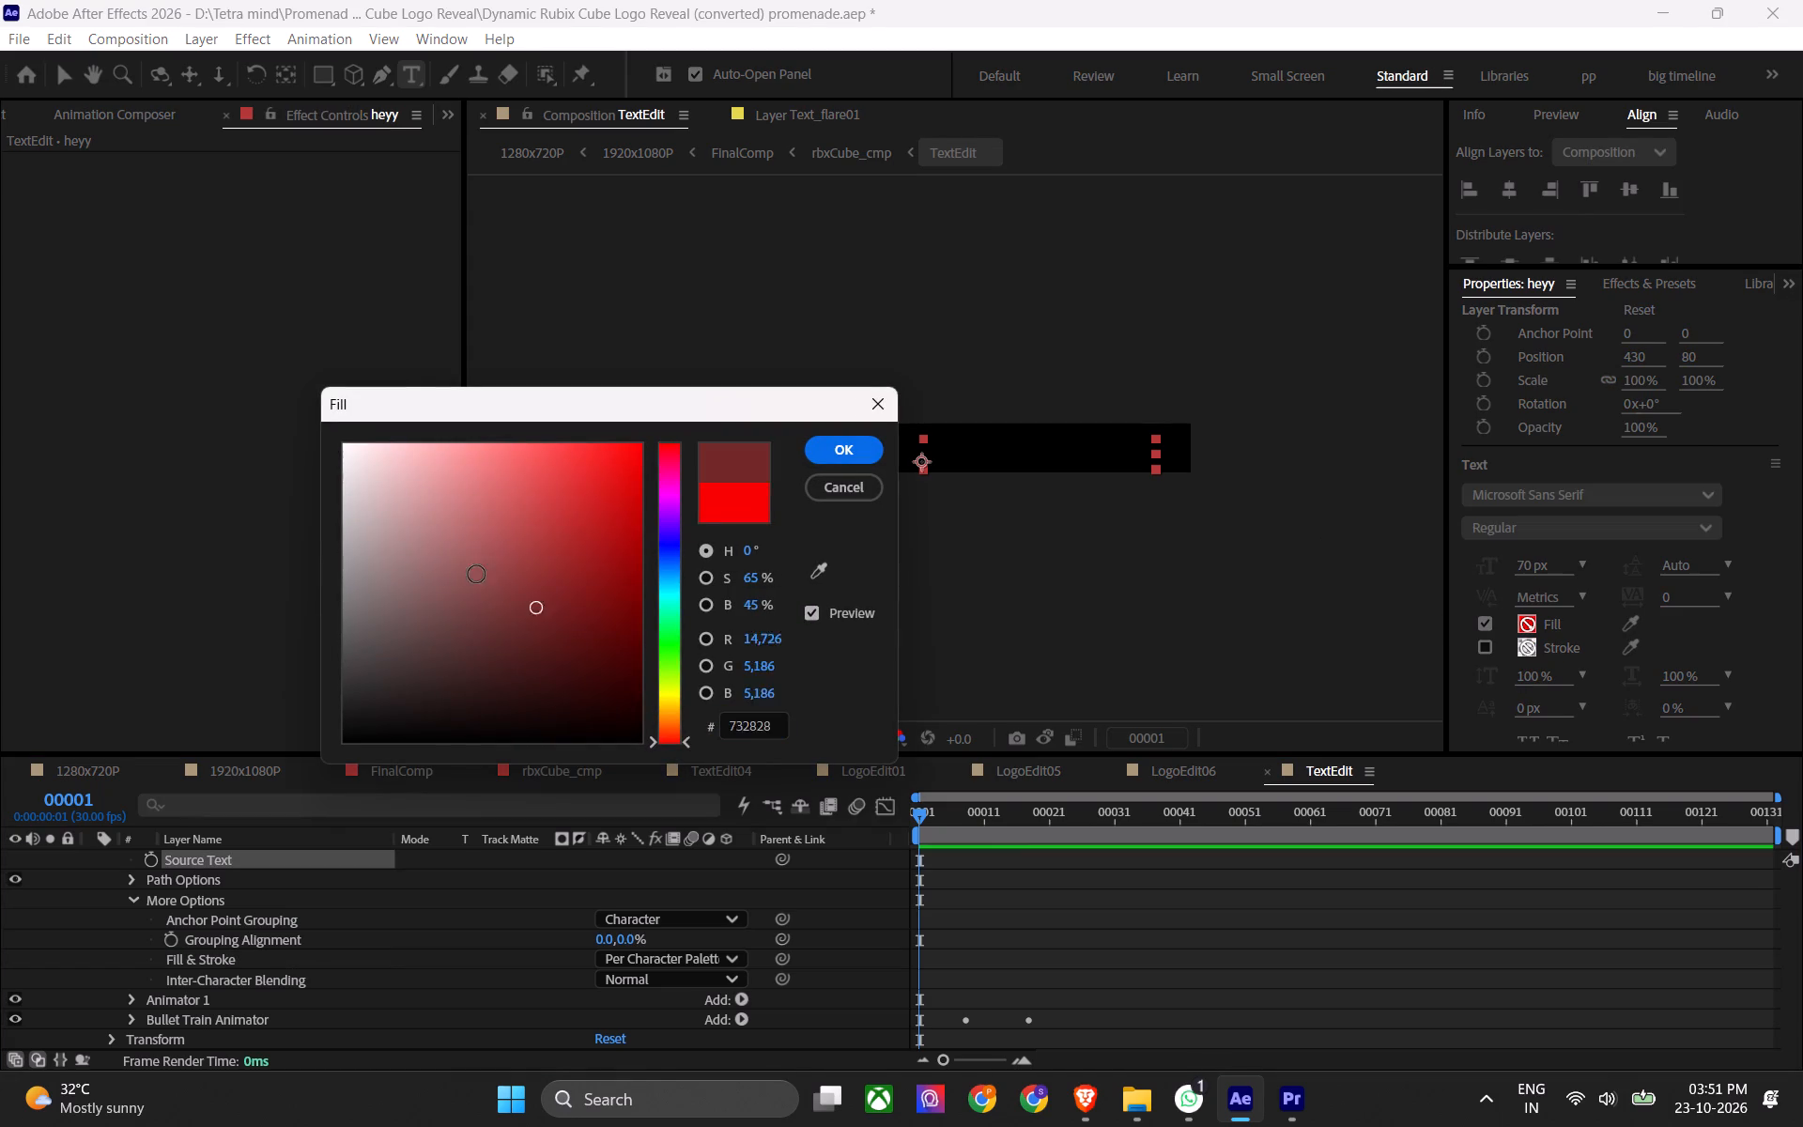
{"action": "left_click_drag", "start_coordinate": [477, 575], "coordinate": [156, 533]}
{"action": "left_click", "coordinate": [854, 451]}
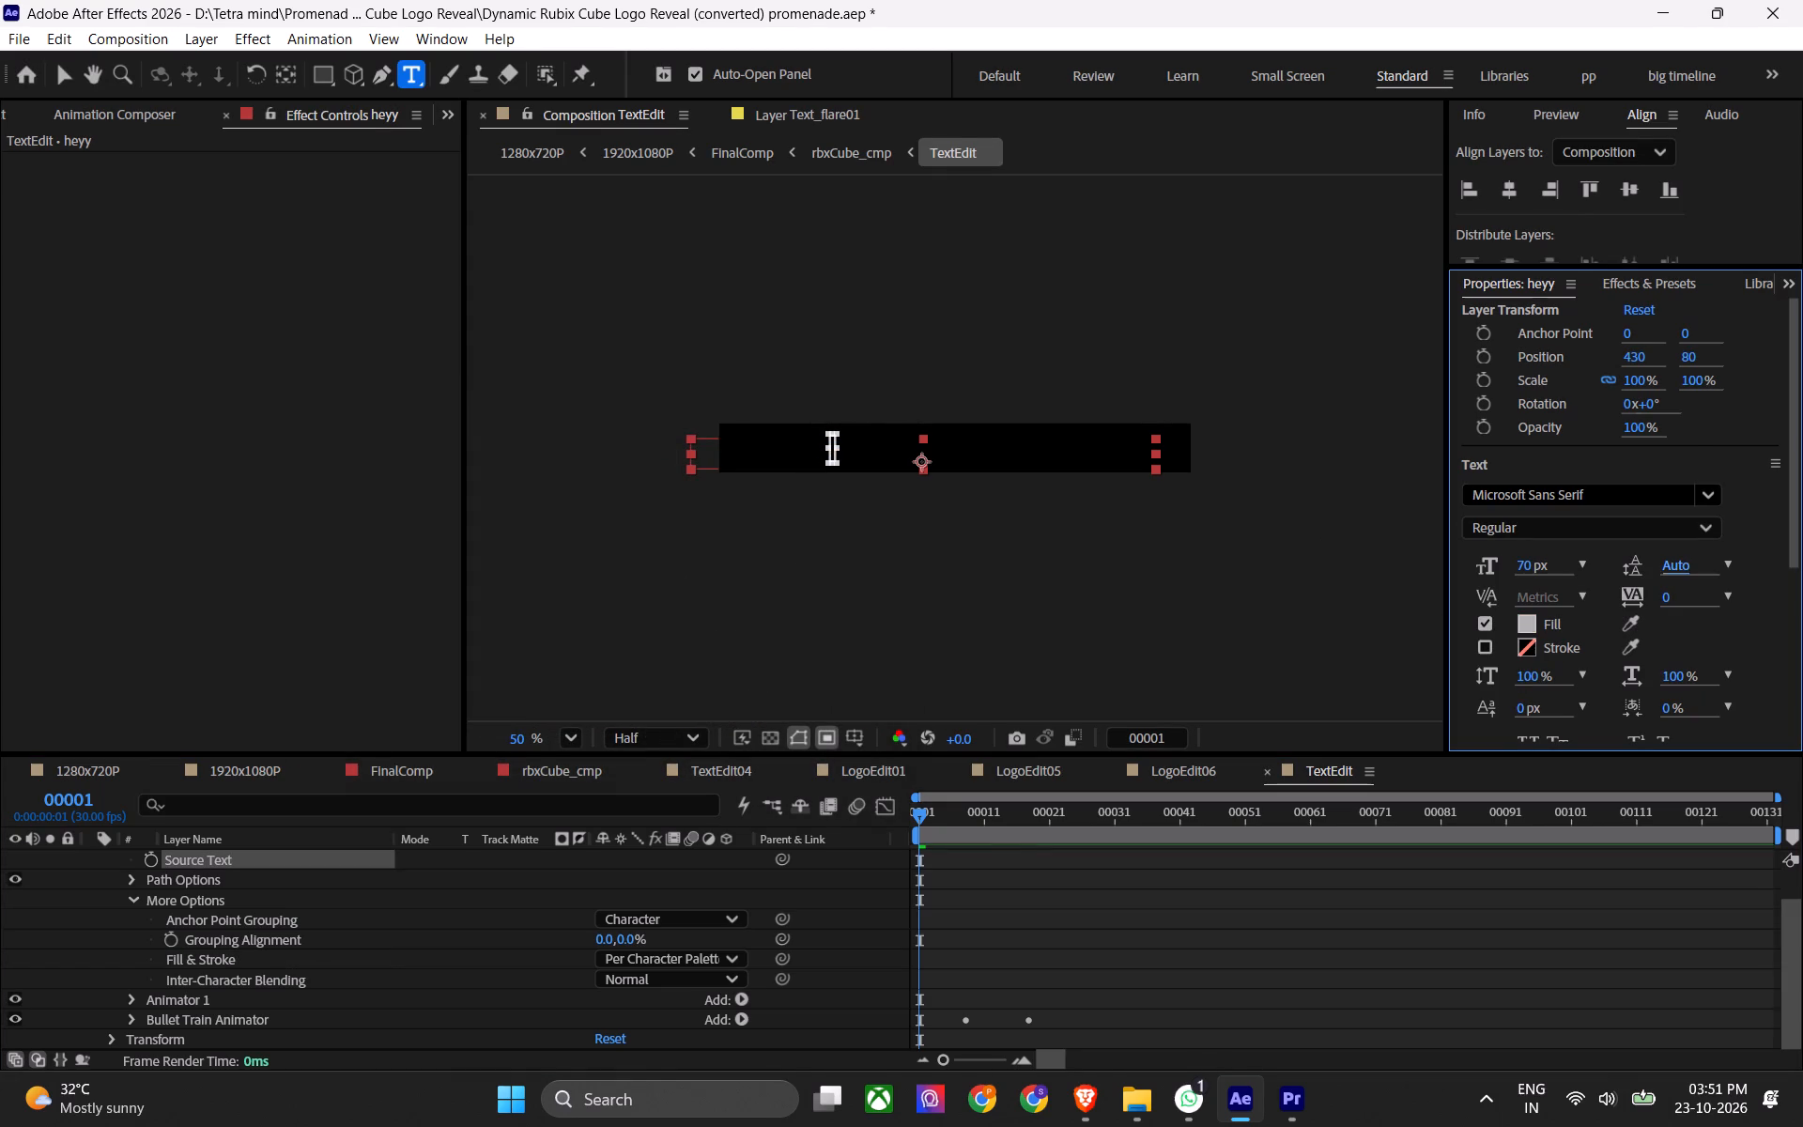
Set the fill colour of the heyy text to bright red.
{"action": "left_click", "coordinate": [1534, 625]}
{"action": "left_click_drag", "start_coordinate": [560, 629], "coordinate": [697, 445]}
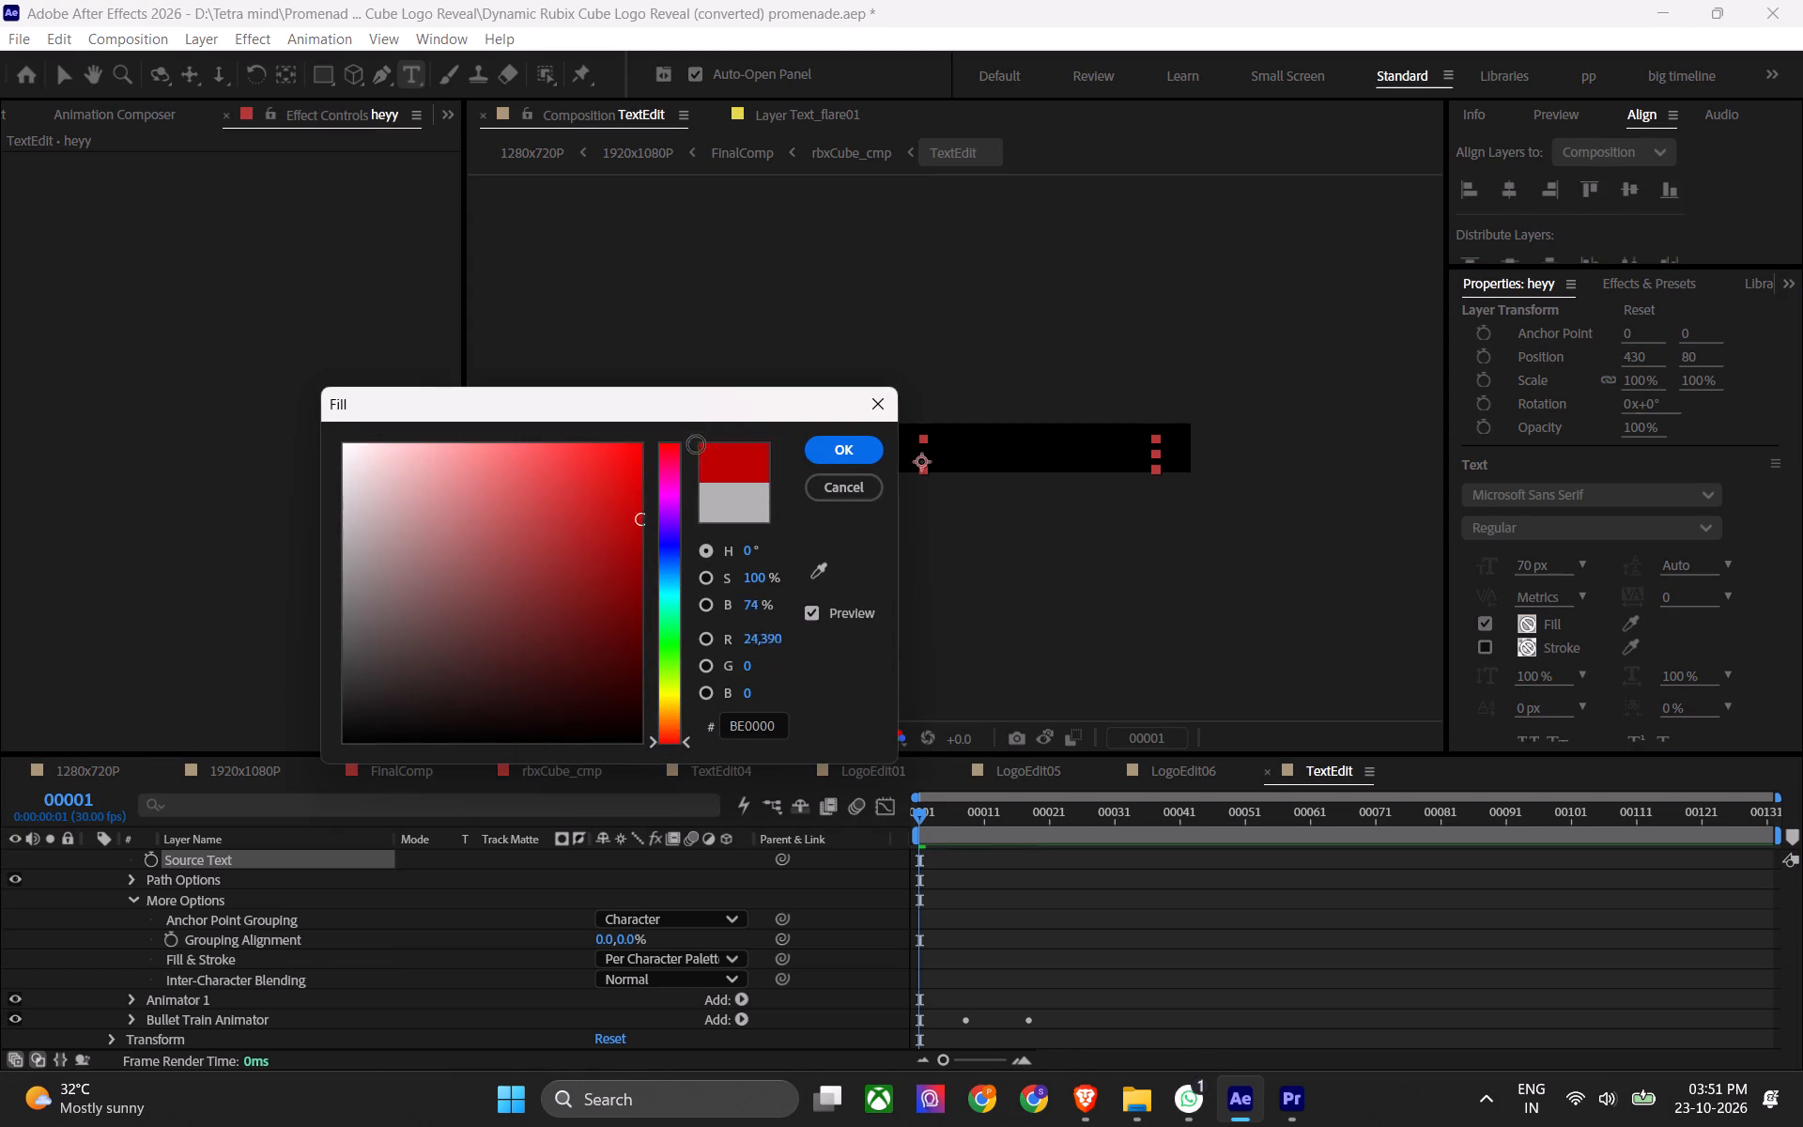
{"action": "left_click_drag", "start_coordinate": [697, 445], "coordinate": [807, 310]}
{"action": "left_click", "coordinate": [844, 454]}
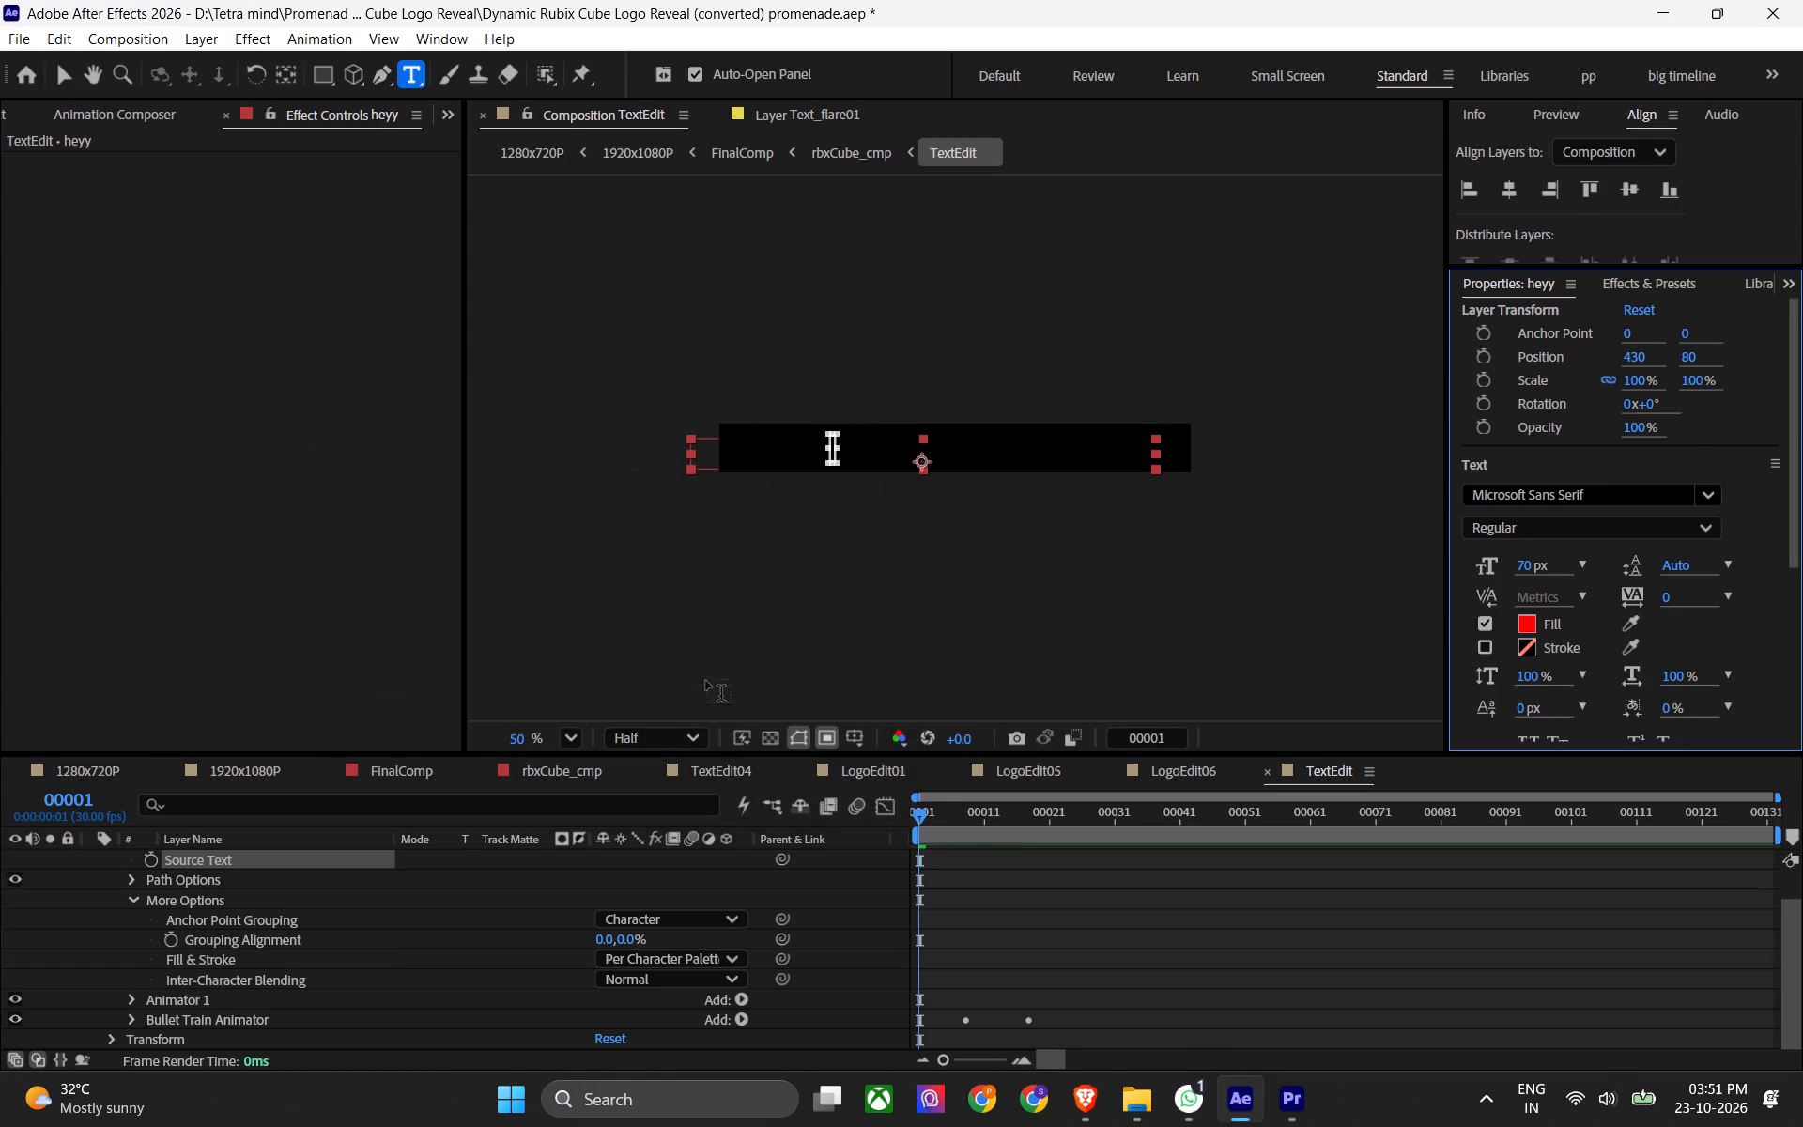
Examine the heyy layer's Animator 1, Bullet Train Animator and Path Options settings for anything affecting the text's visibility.
{"action": "scroll", "coordinate": [374, 978], "scroll_direction": "down", "scroll_amount": 2}
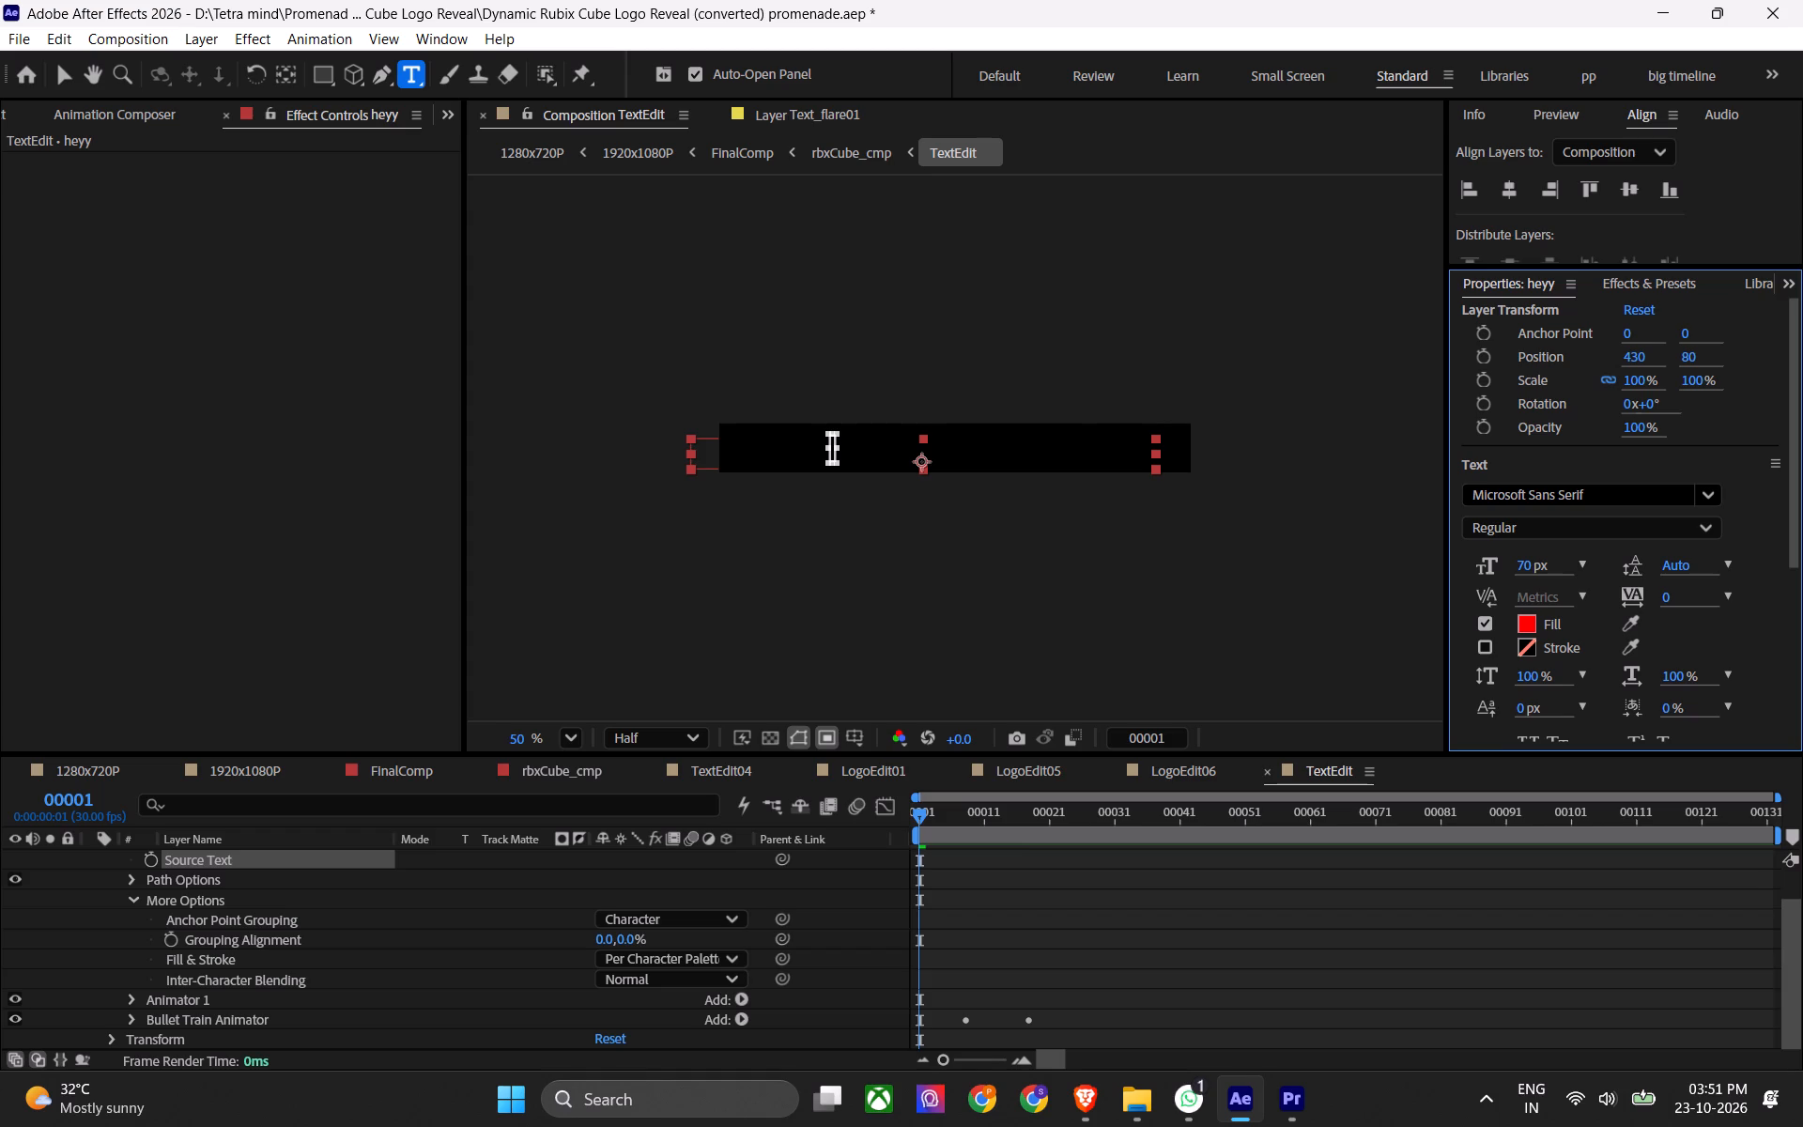
{"action": "left_click", "coordinate": [139, 1001]}
{"action": "left_click", "coordinate": [138, 1005]}
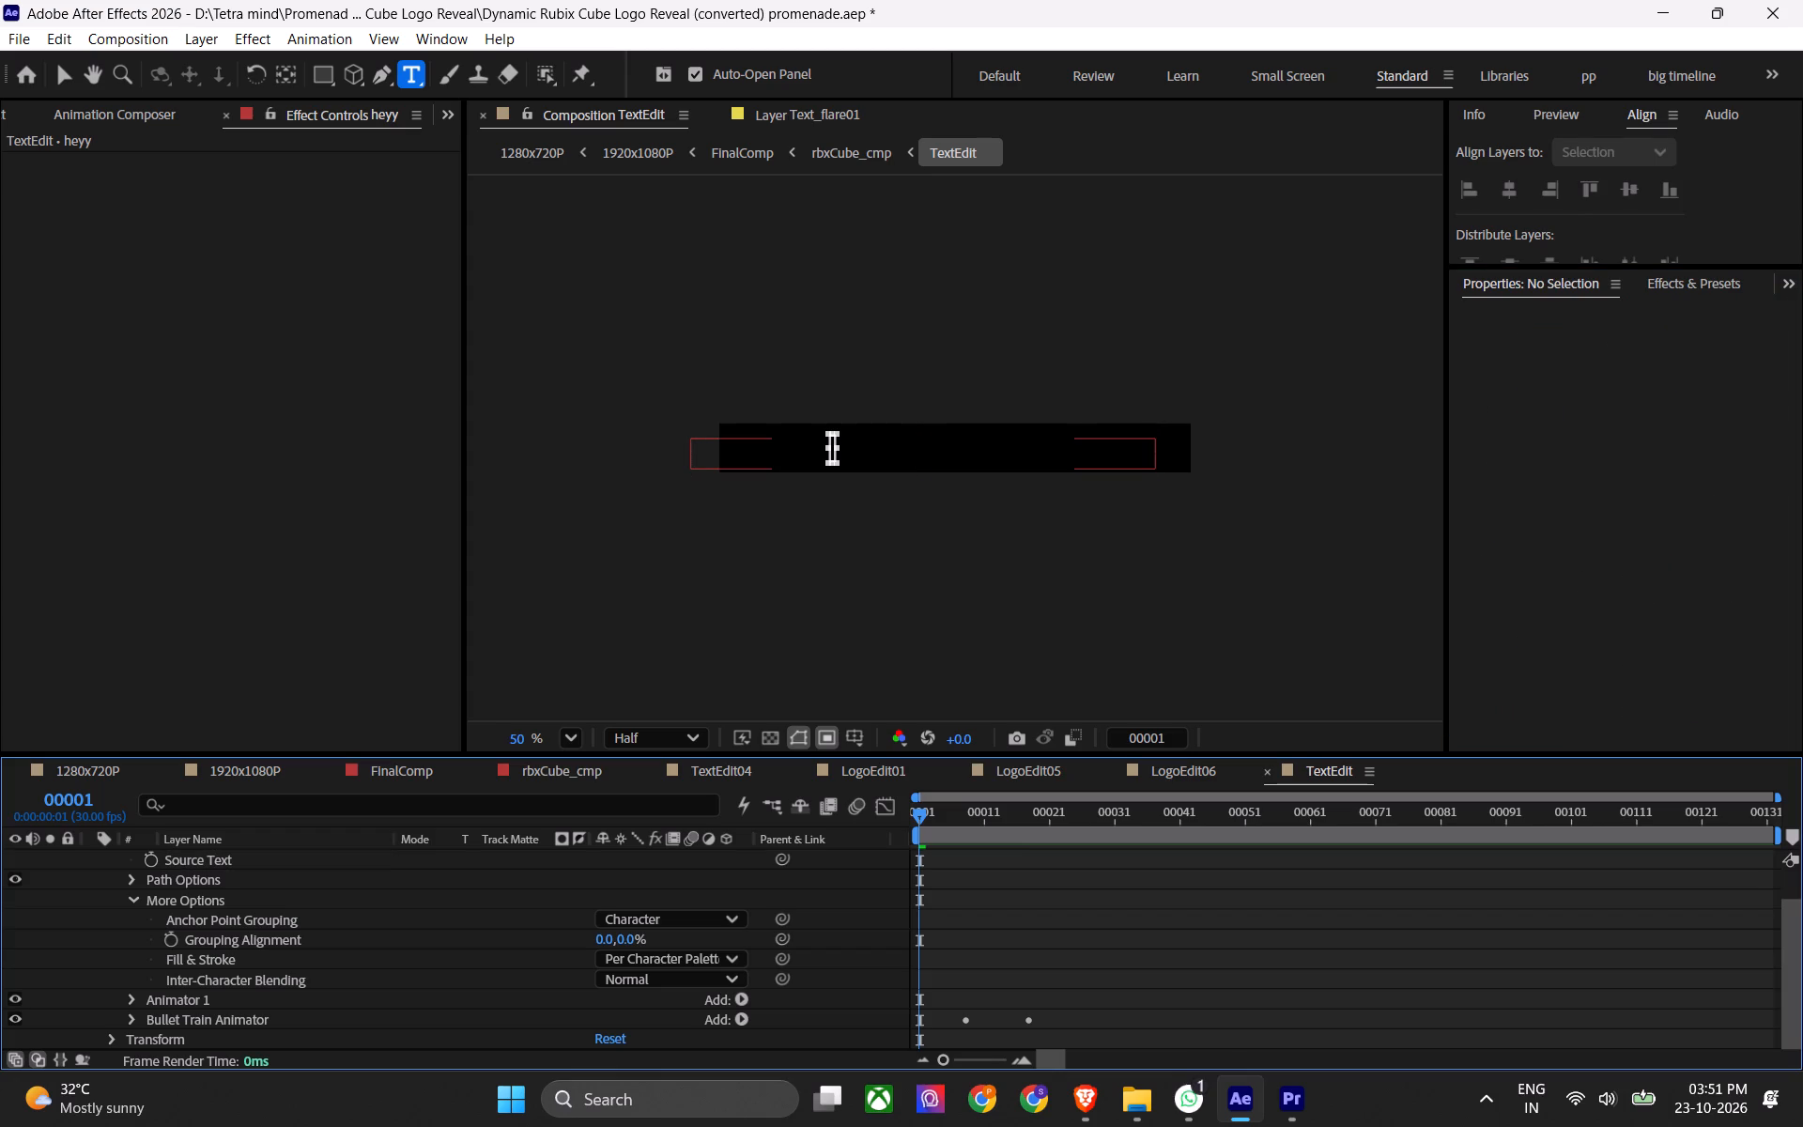
{"action": "left_click", "coordinate": [135, 1000]}
{"action": "scroll", "coordinate": [146, 972], "scroll_direction": "down", "scroll_amount": 5}
{"action": "scroll", "coordinate": [438, 943], "scroll_direction": "down", "scroll_amount": 2}
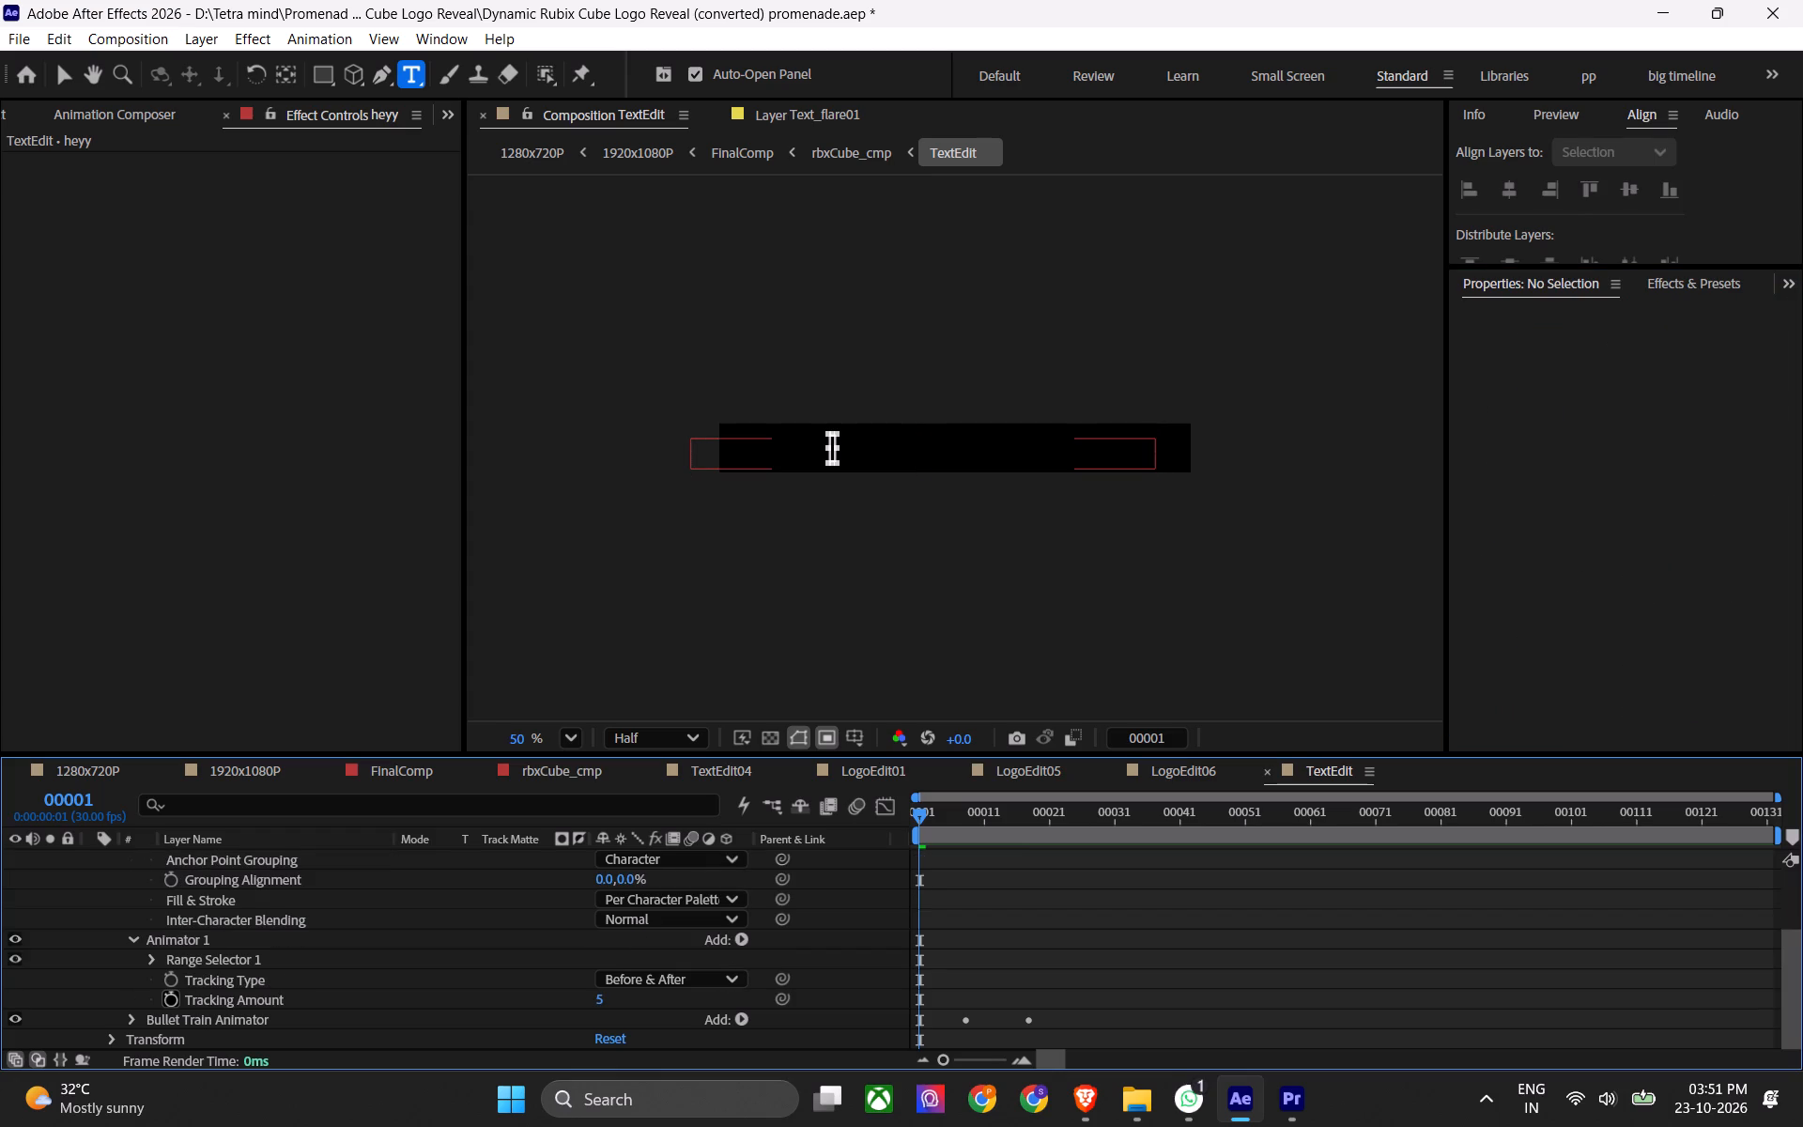
{"action": "left_click", "coordinate": [137, 1020]}
{"action": "scroll", "coordinate": [145, 1012], "scroll_direction": "down", "scroll_amount": 4}
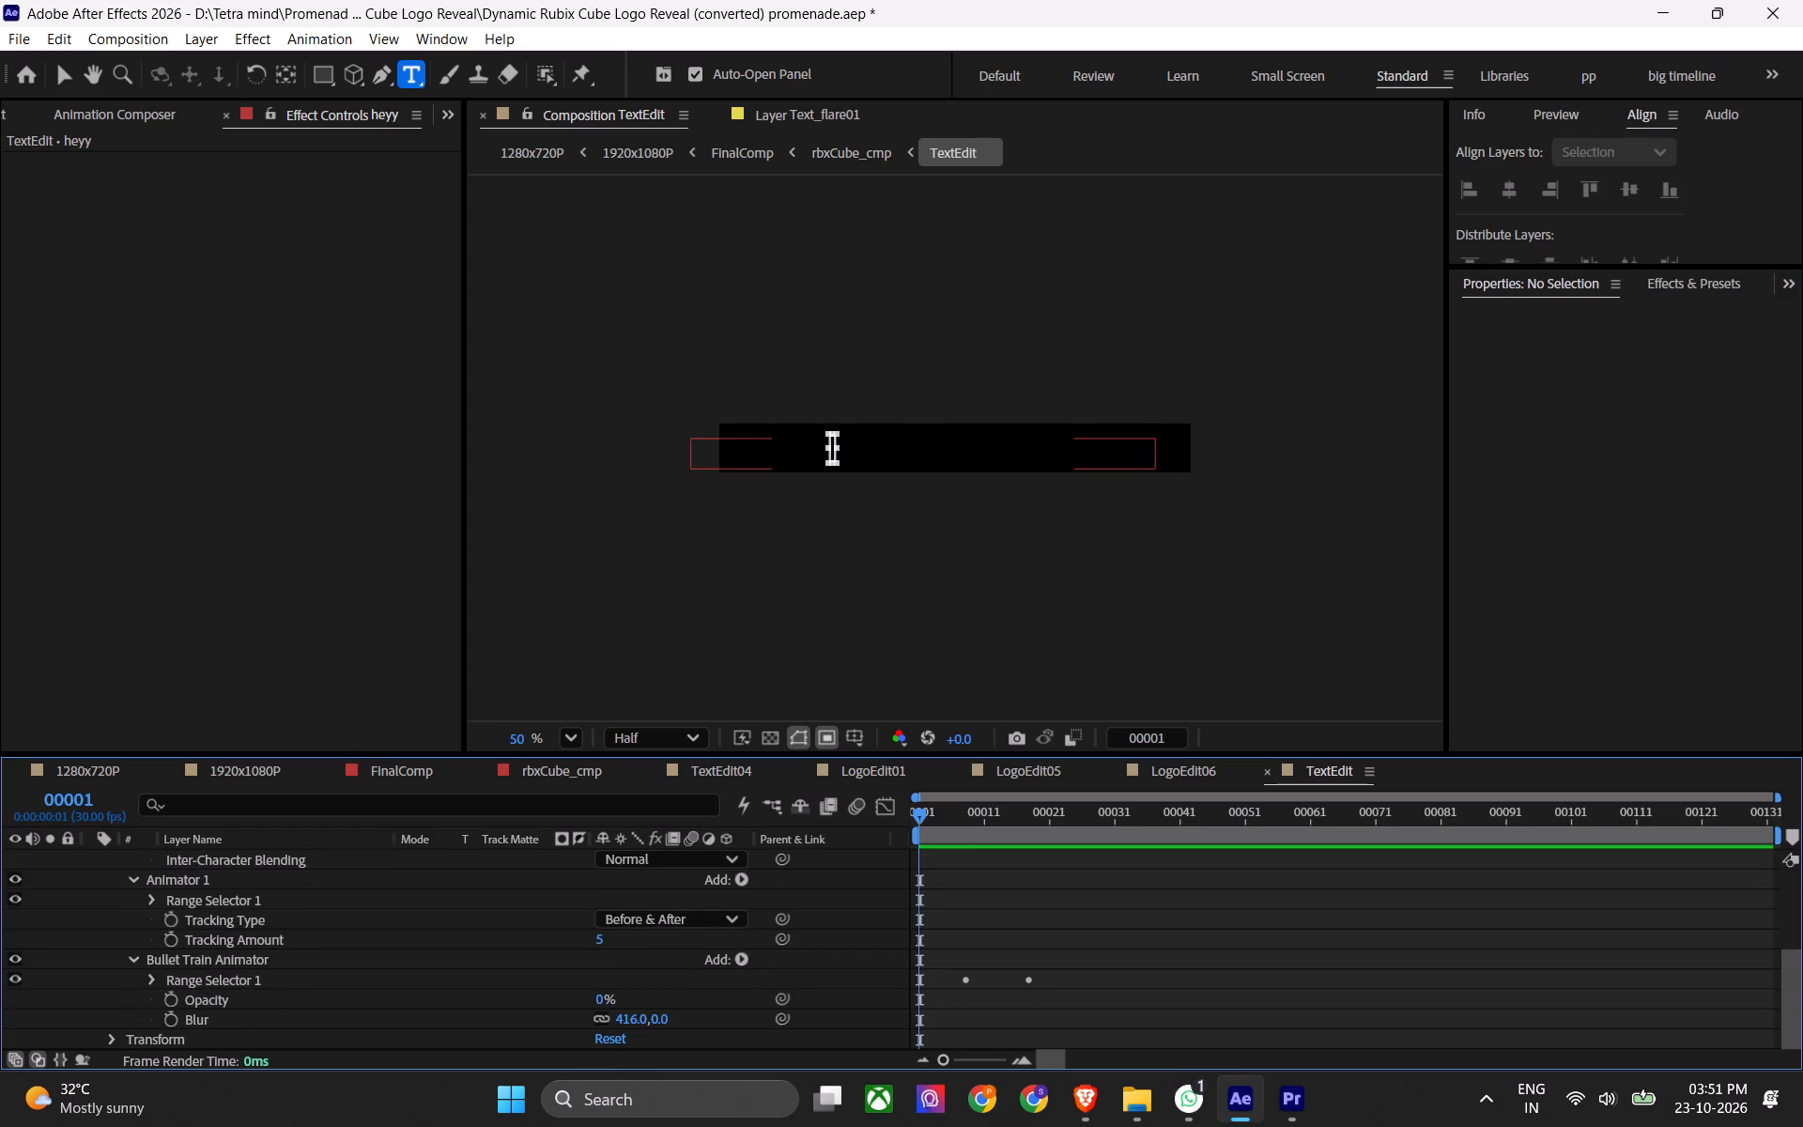
{"action": "scroll", "coordinate": [157, 1025], "scroll_direction": "up", "scroll_amount": 9}
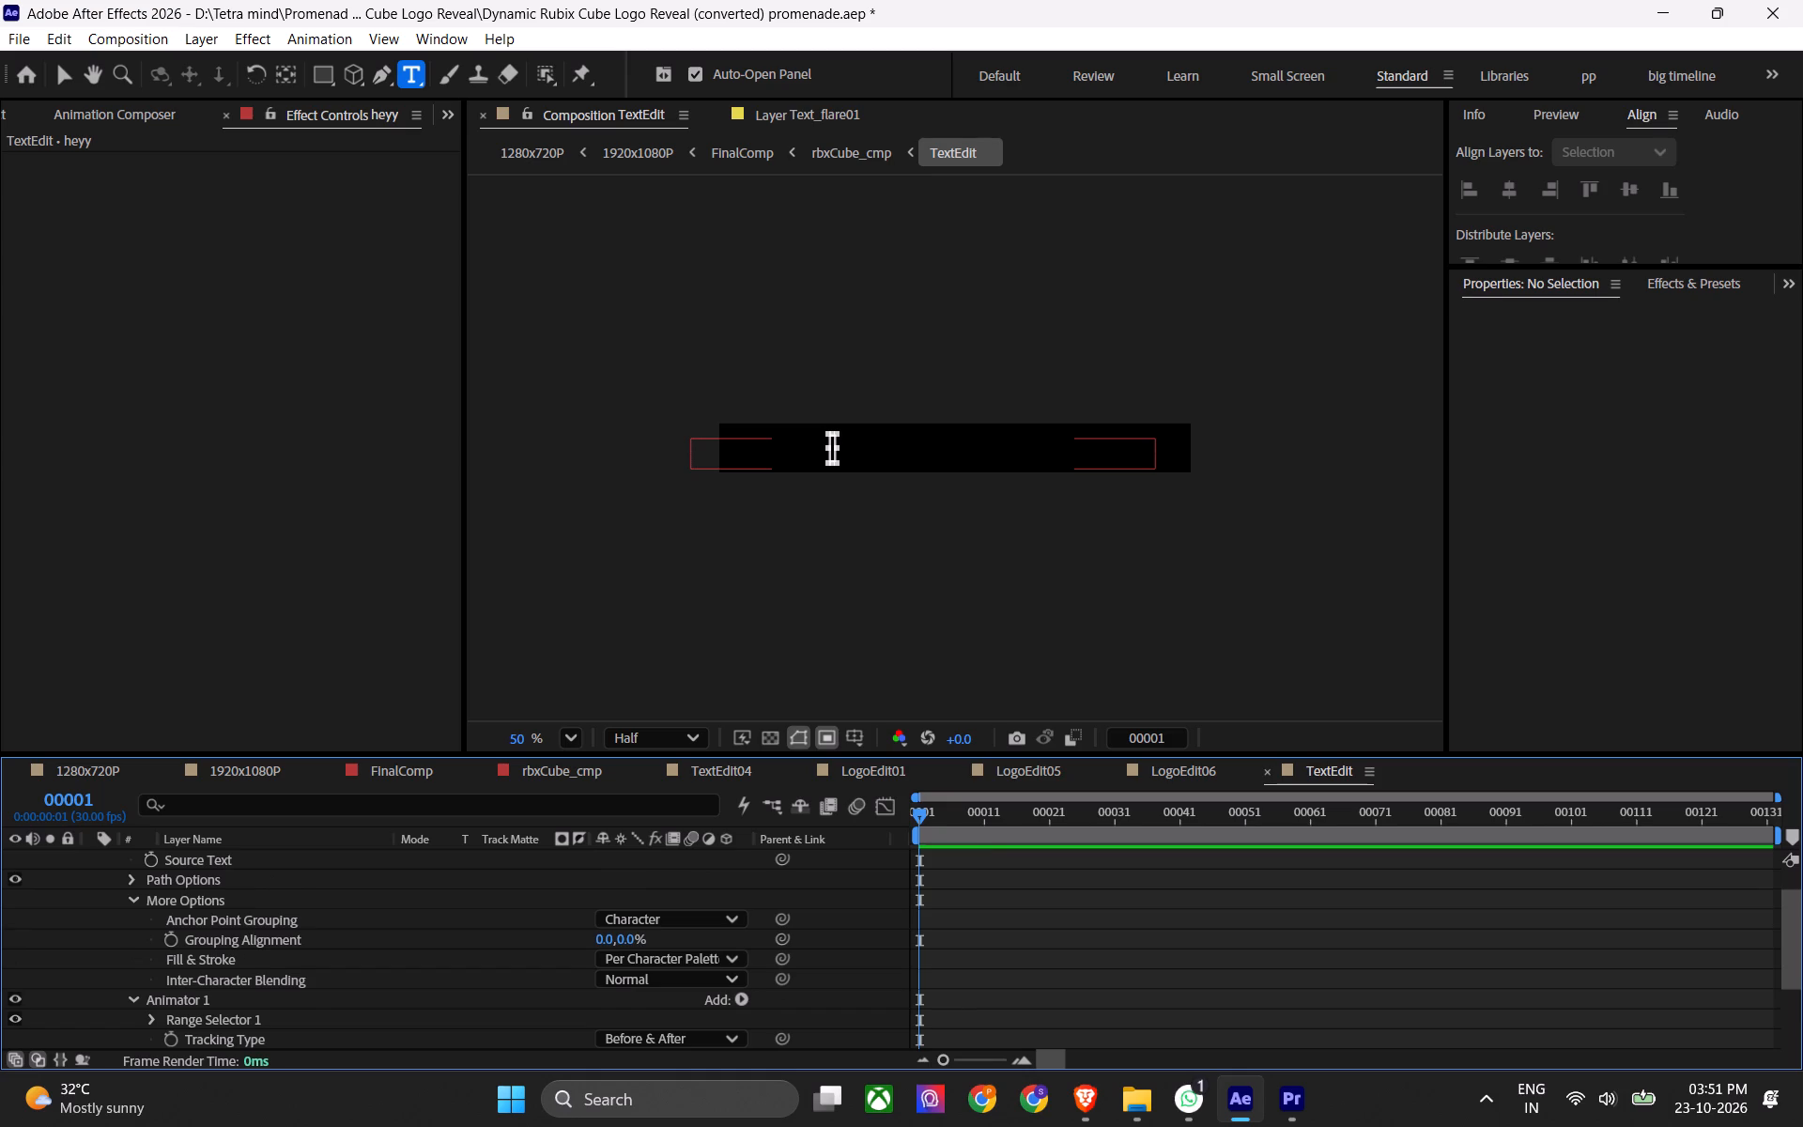
{"action": "left_click", "coordinate": [135, 924]}
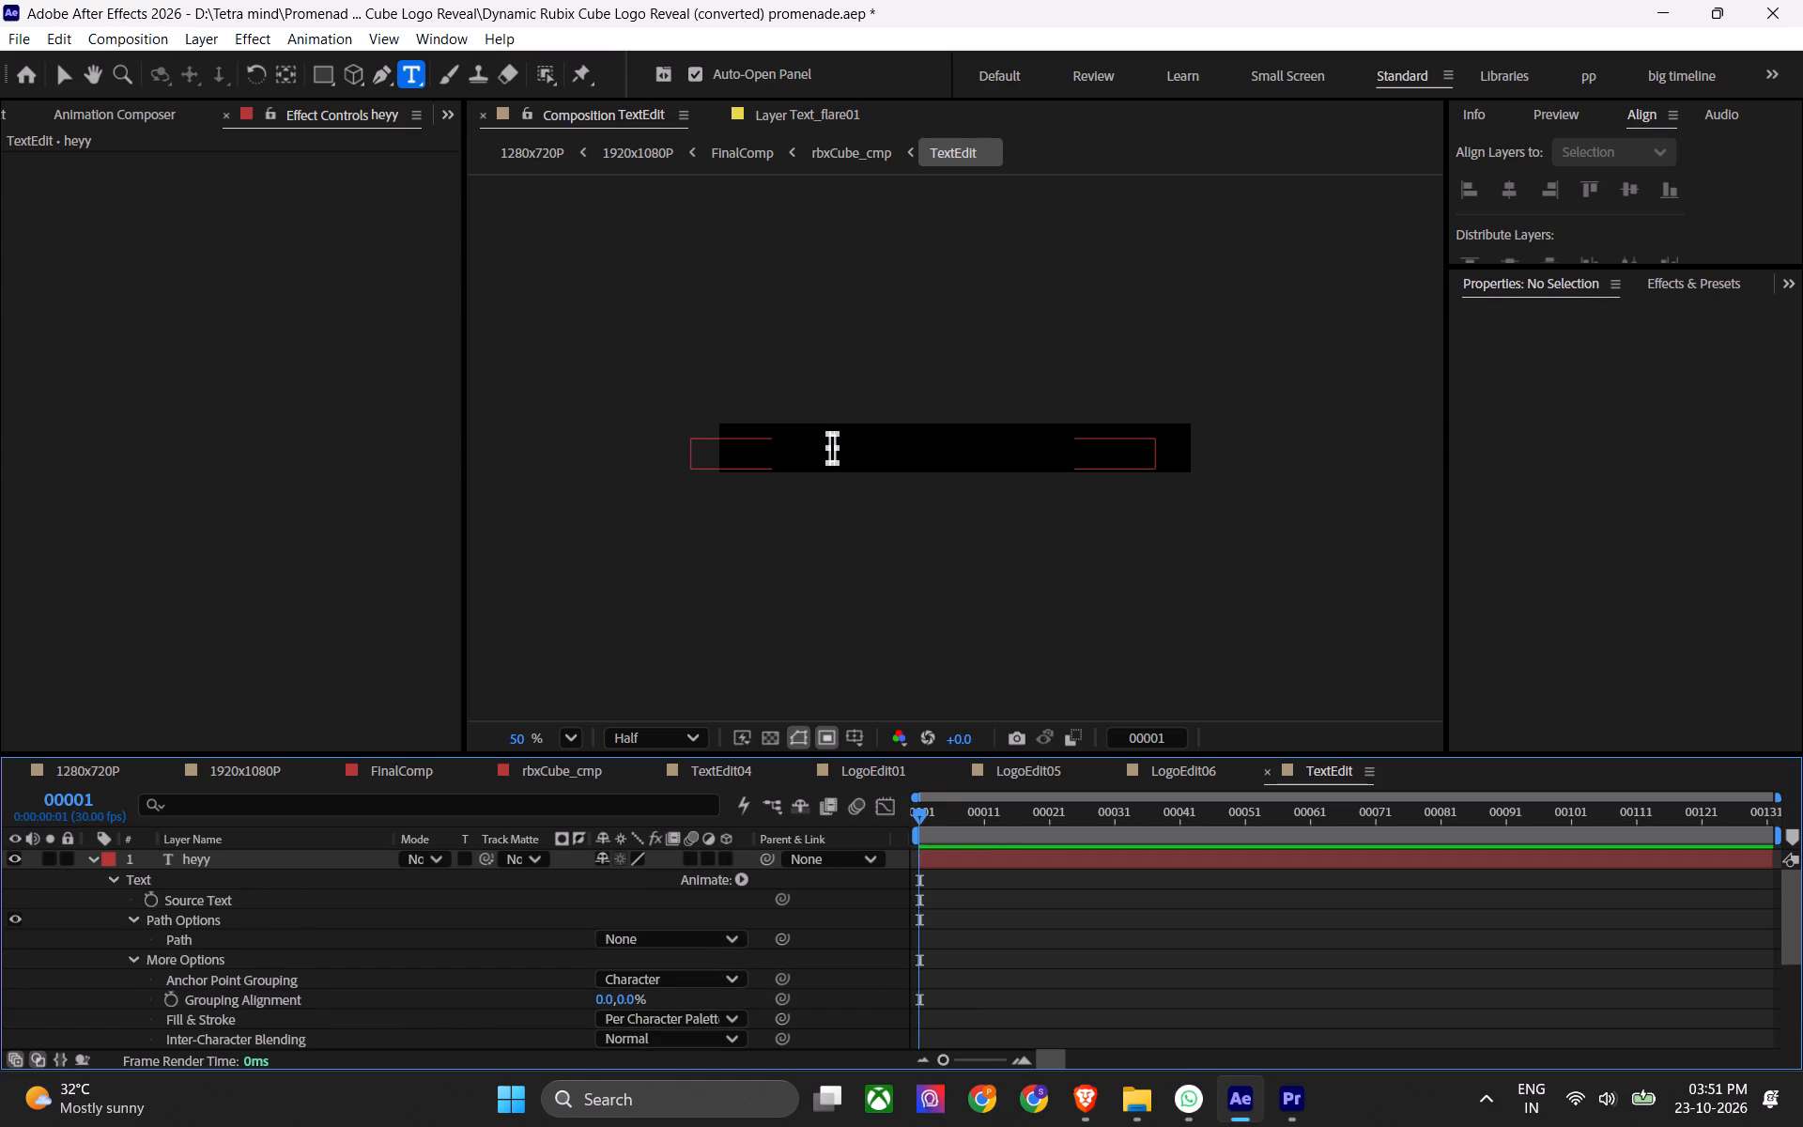
{"action": "left_click", "coordinate": [135, 967]}
{"action": "scroll", "coordinate": [143, 957], "scroll_direction": "up", "scroll_amount": 4}
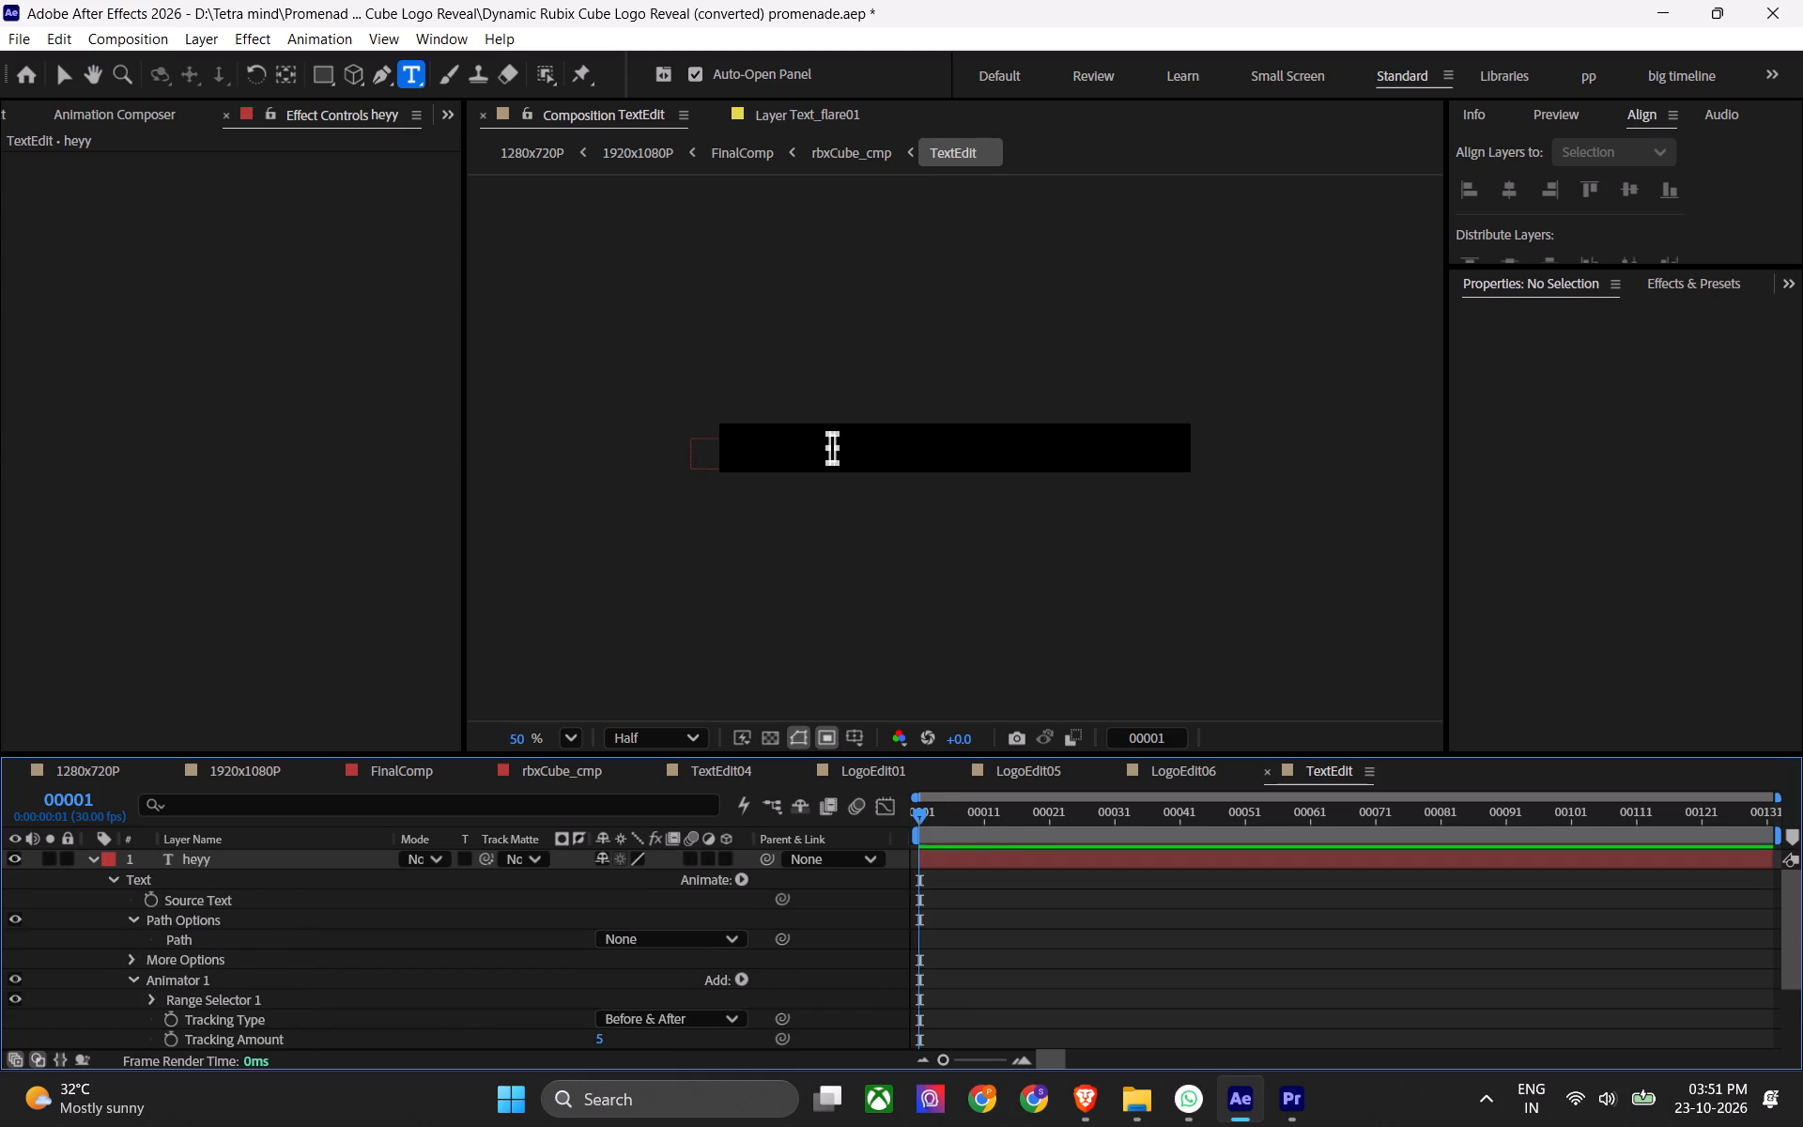
Inspect the heyy layer at frame 00082, checking its effects, its visibility, and the composition against the transparency grid.
{"action": "left_click", "coordinate": [97, 860]}
{"action": "left_click", "coordinate": [328, 116]}
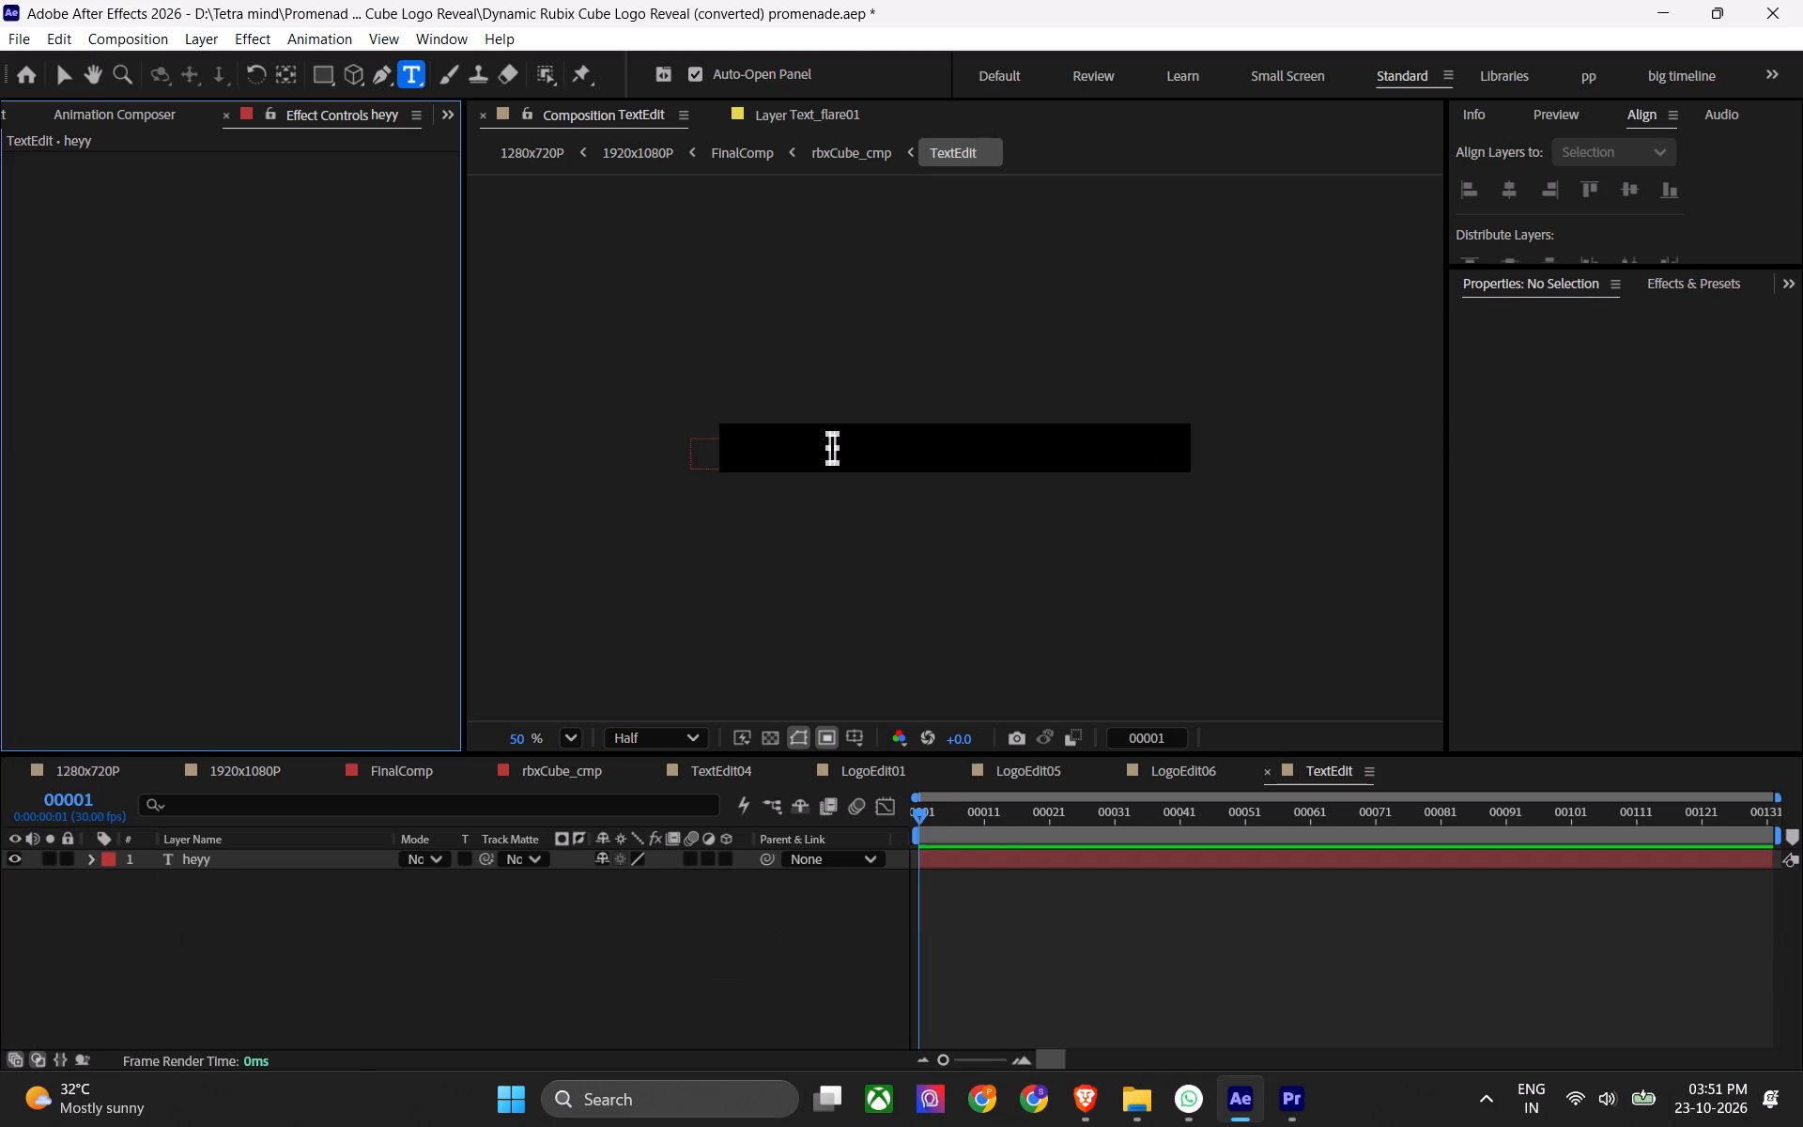
{"action": "left_click", "coordinate": [230, 863]}
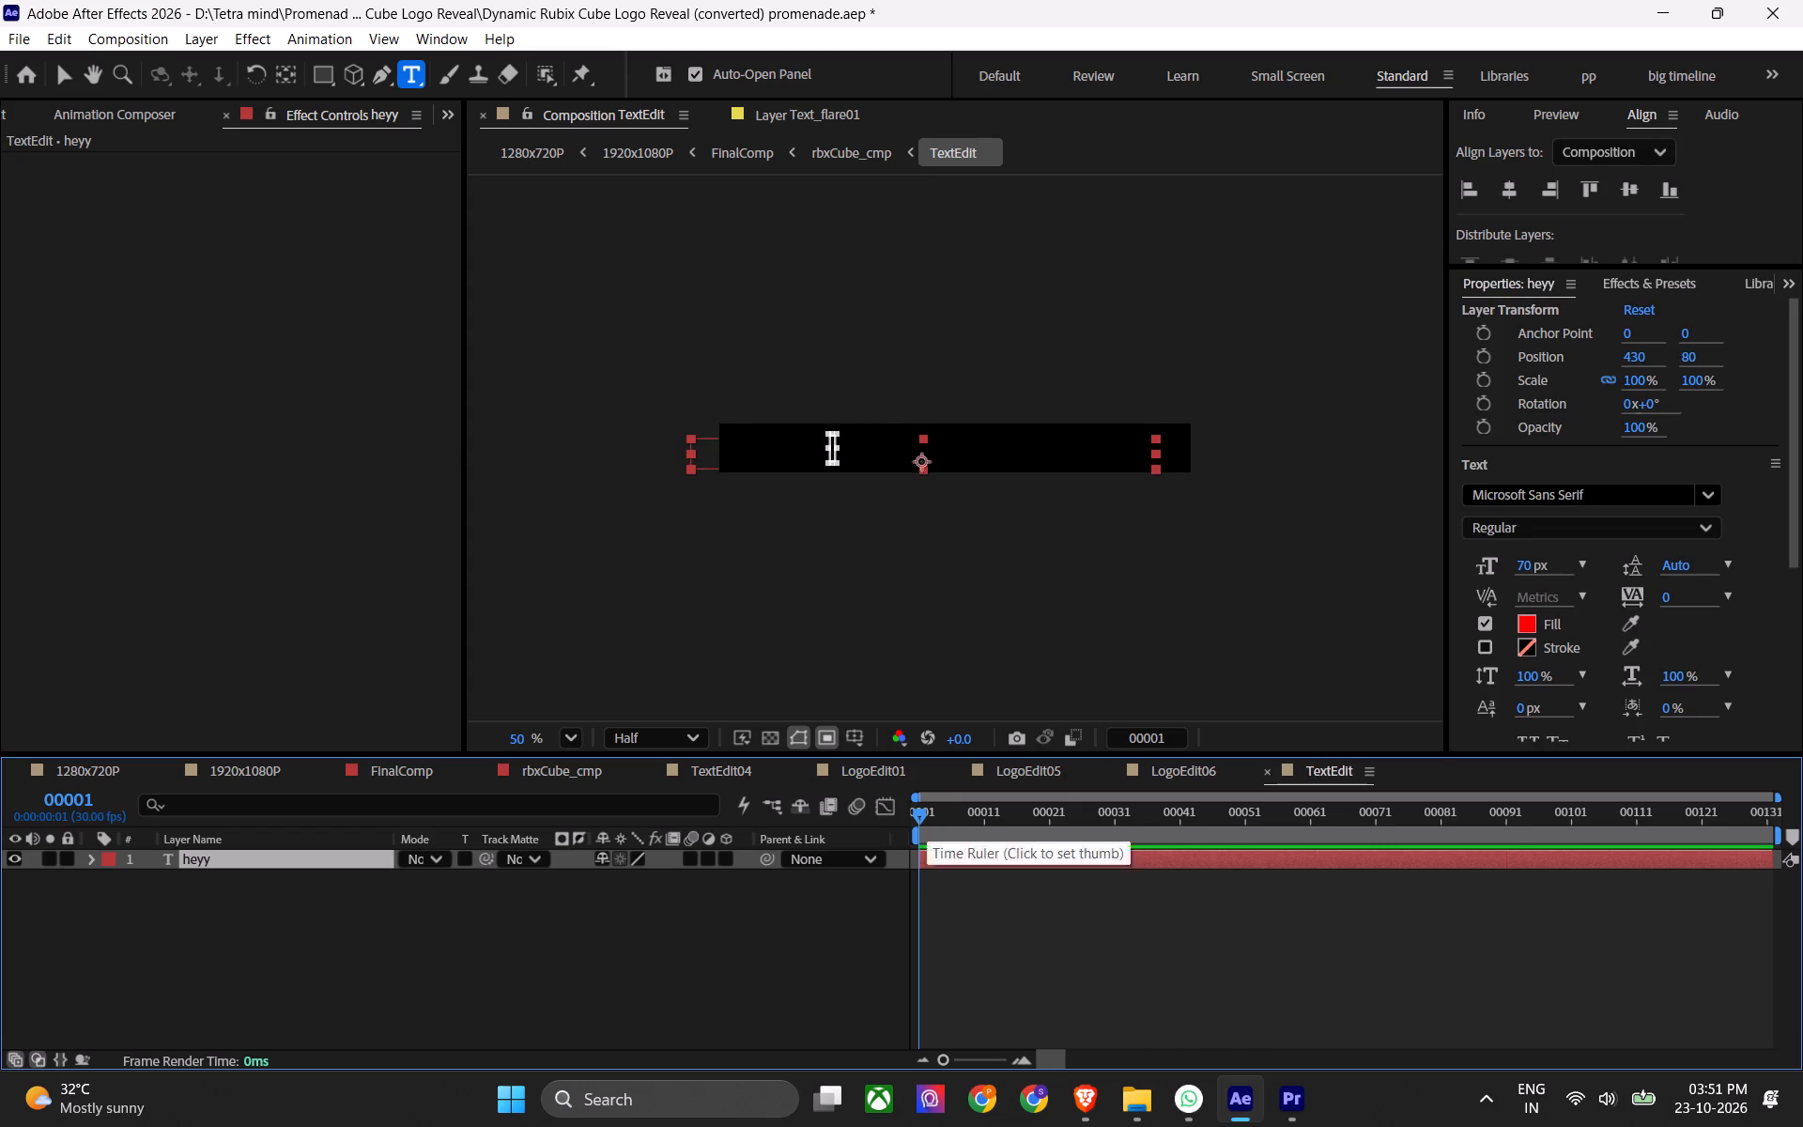
{"action": "left_click_drag", "start_coordinate": [924, 820], "coordinate": [1453, 825]}
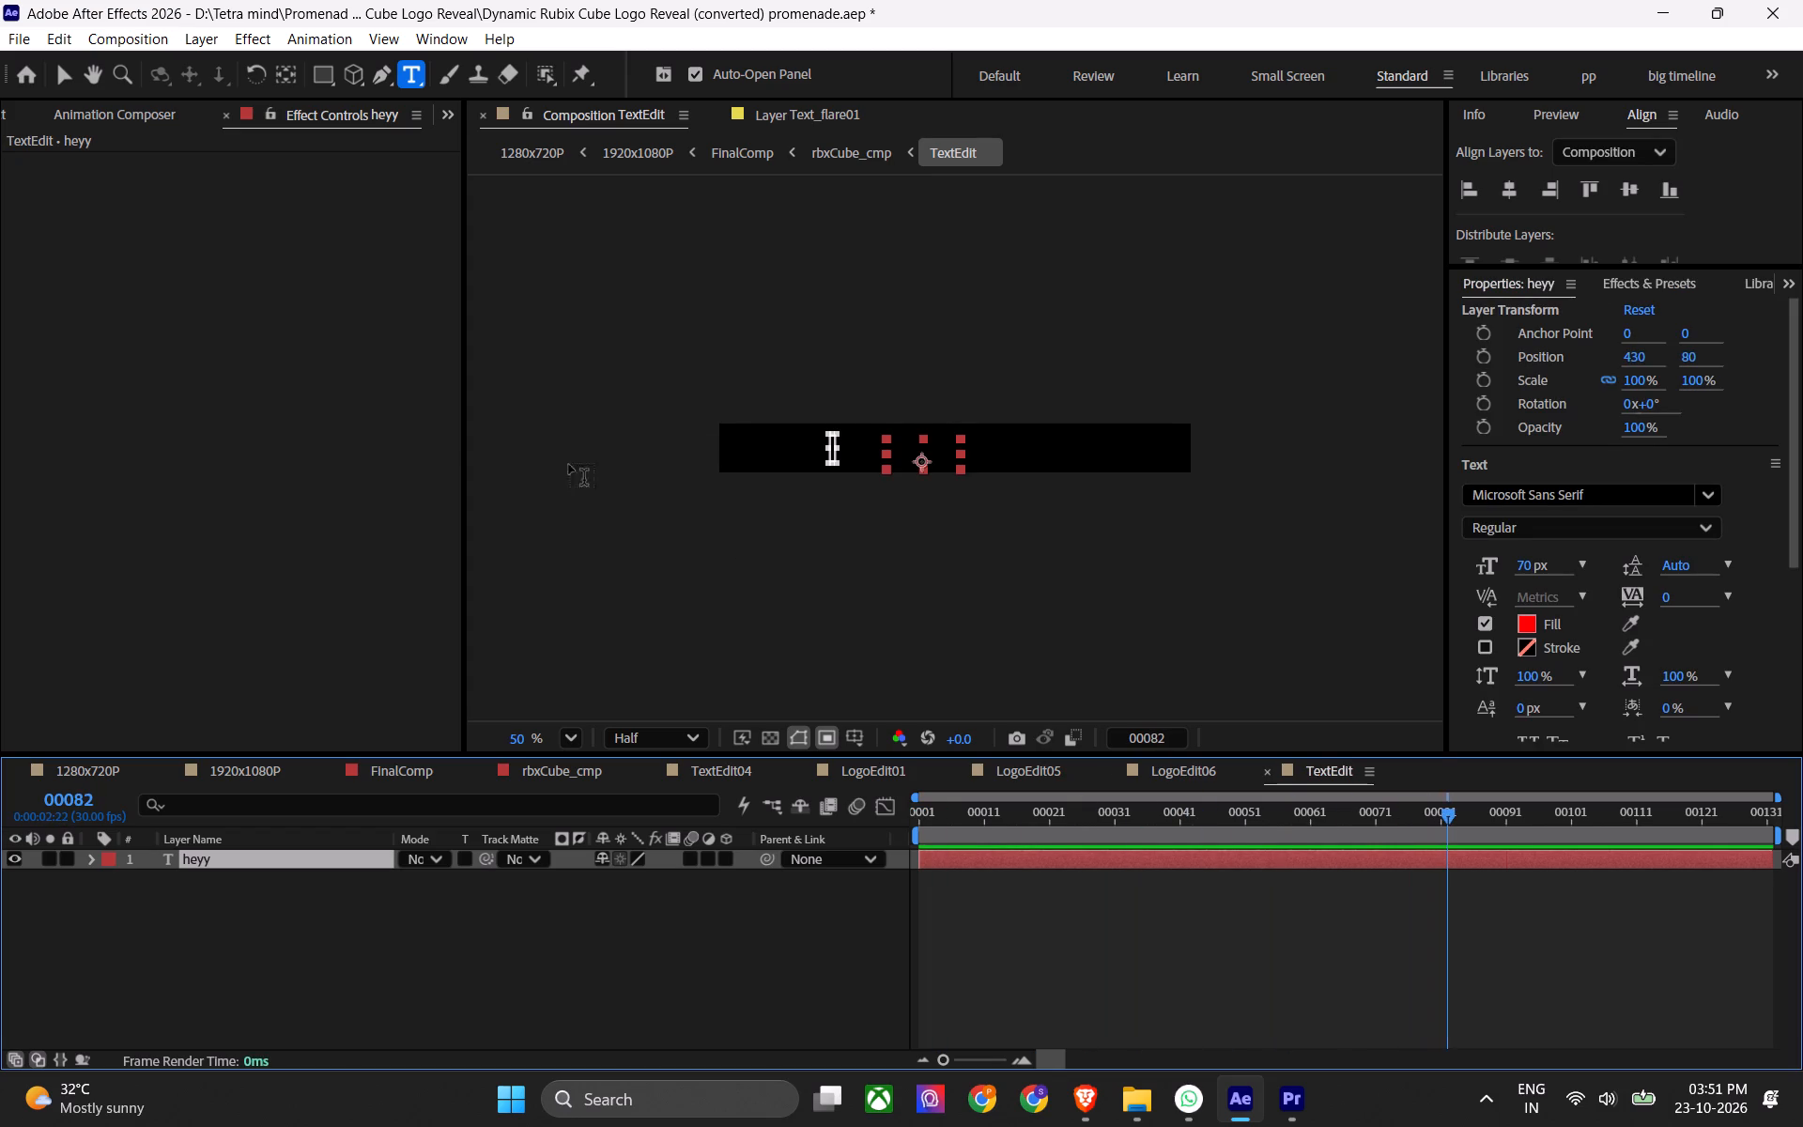
{"action": "left_click", "coordinate": [349, 118]}
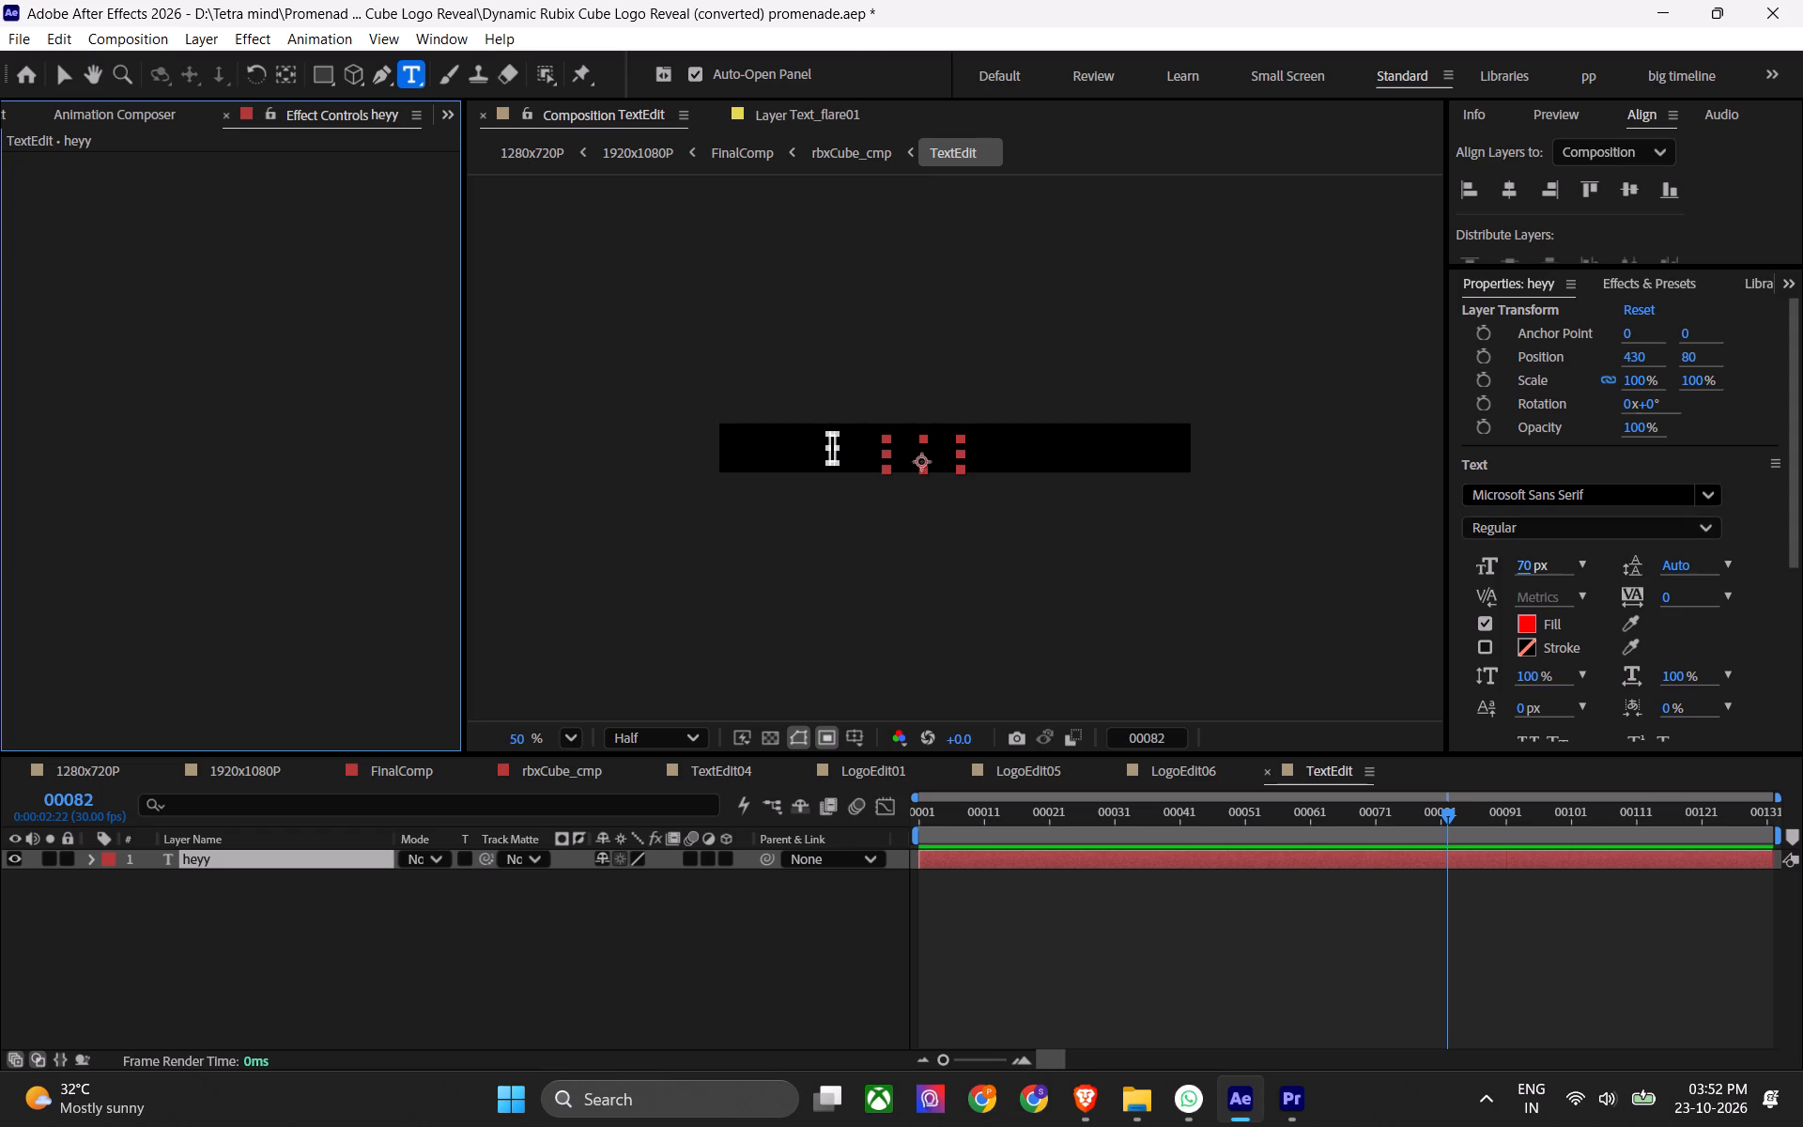
{"action": "left_click", "coordinate": [25, 860]}
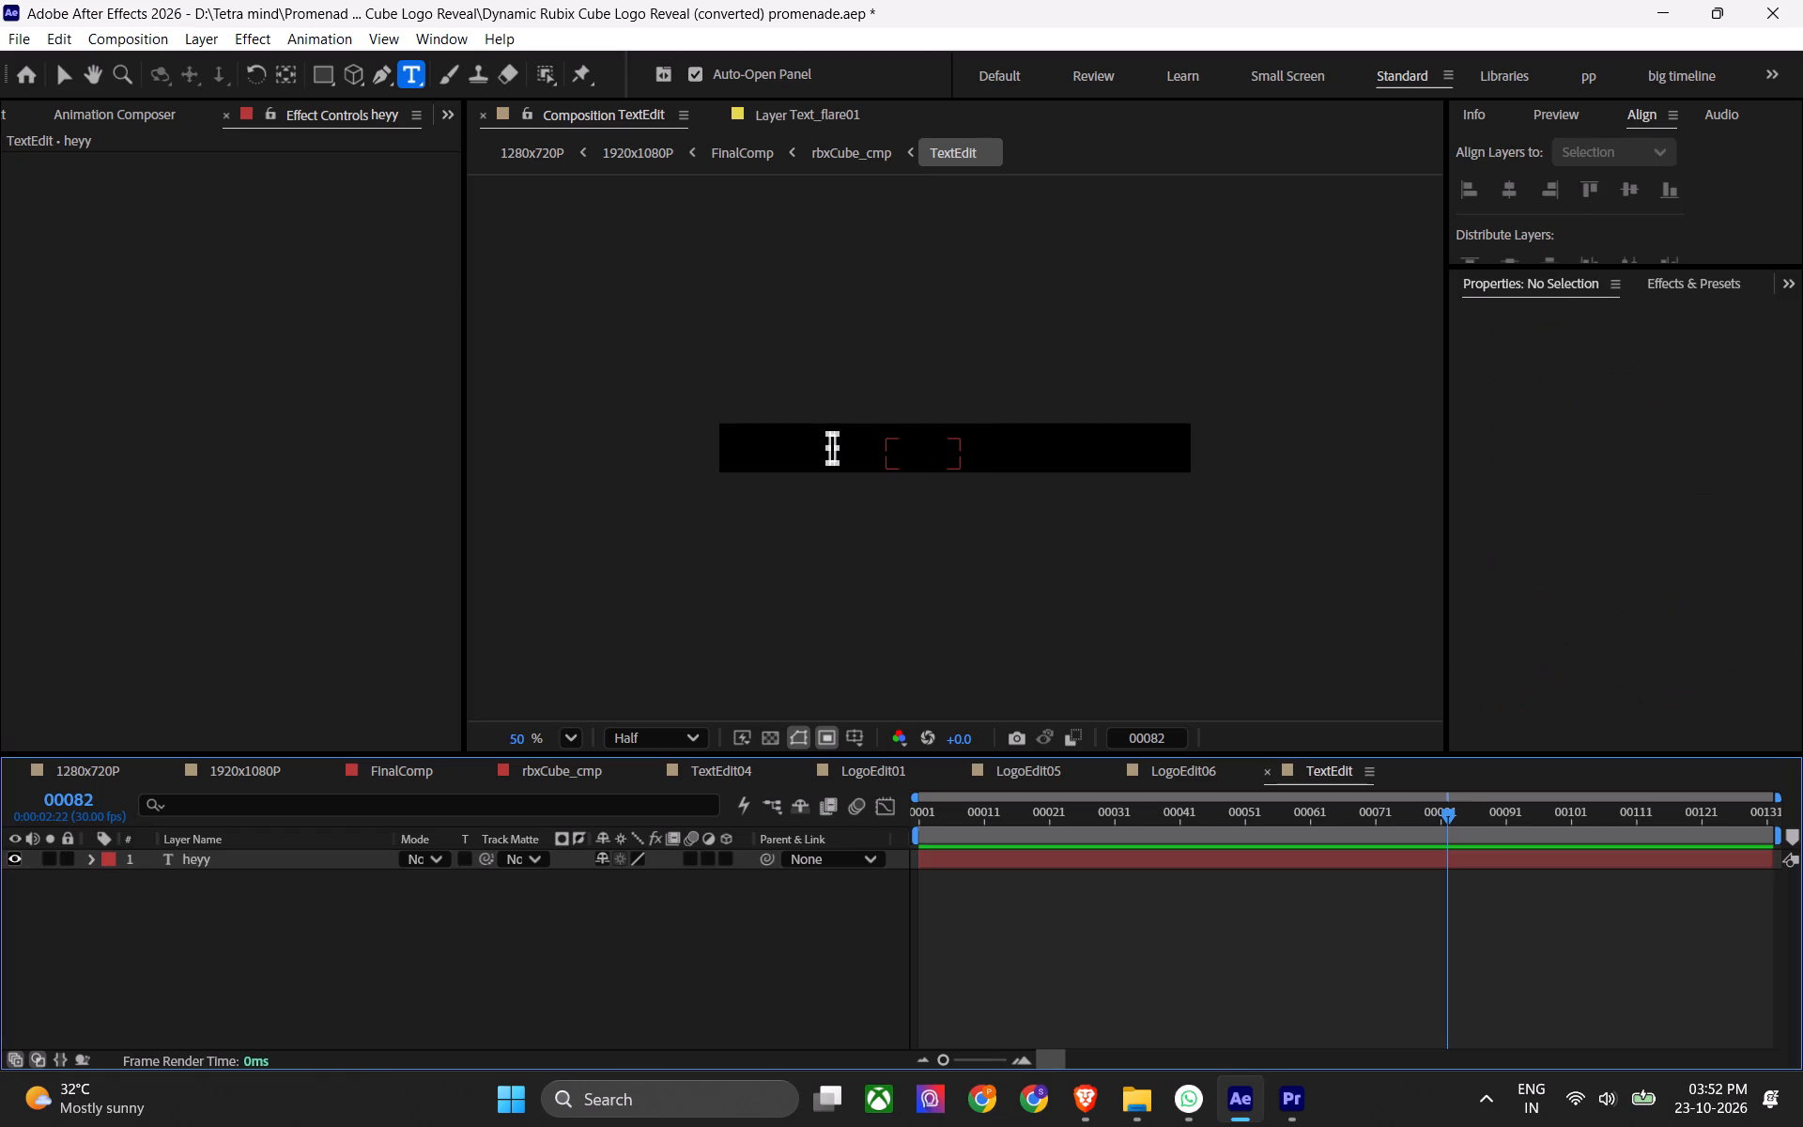
{"action": "left_click", "coordinate": [14, 863]}
{"action": "left_click", "coordinate": [14, 863]}
{"action": "left_click", "coordinate": [778, 738]}
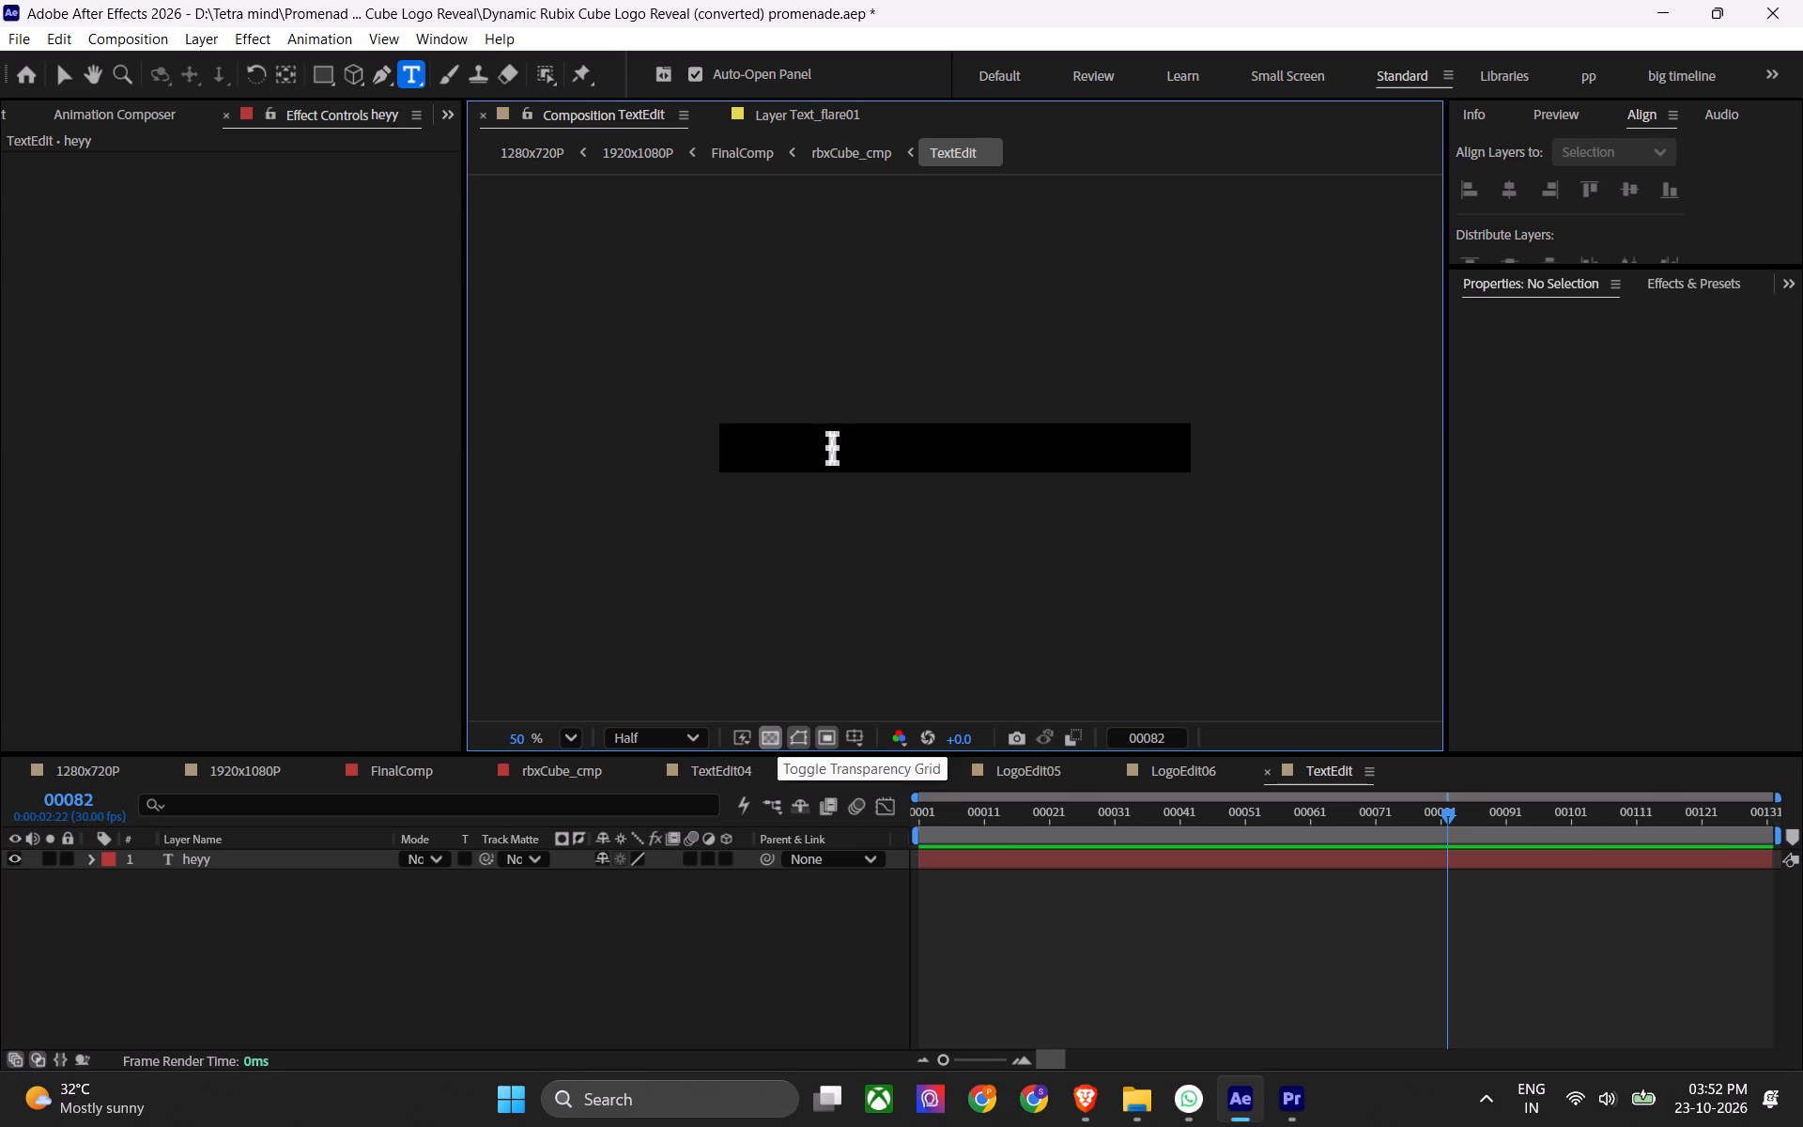
{"action": "left_click", "coordinate": [778, 738]}
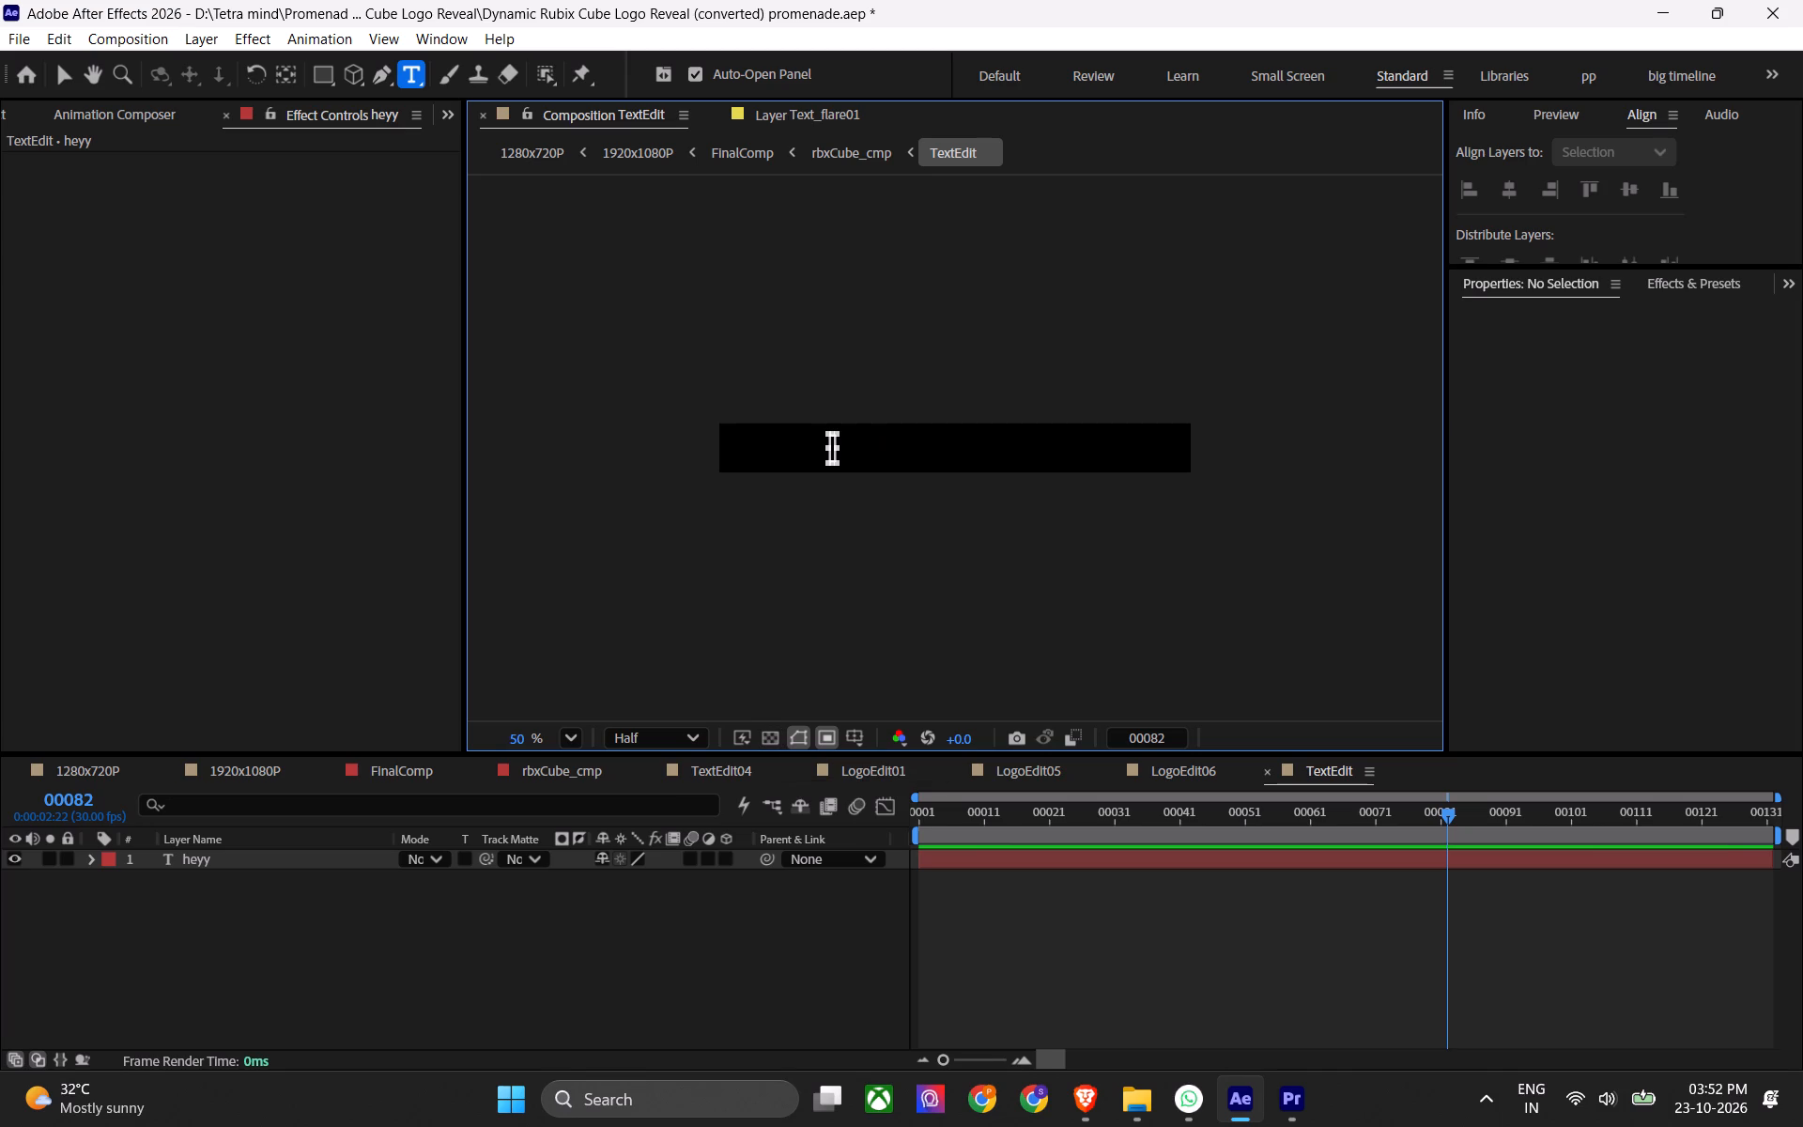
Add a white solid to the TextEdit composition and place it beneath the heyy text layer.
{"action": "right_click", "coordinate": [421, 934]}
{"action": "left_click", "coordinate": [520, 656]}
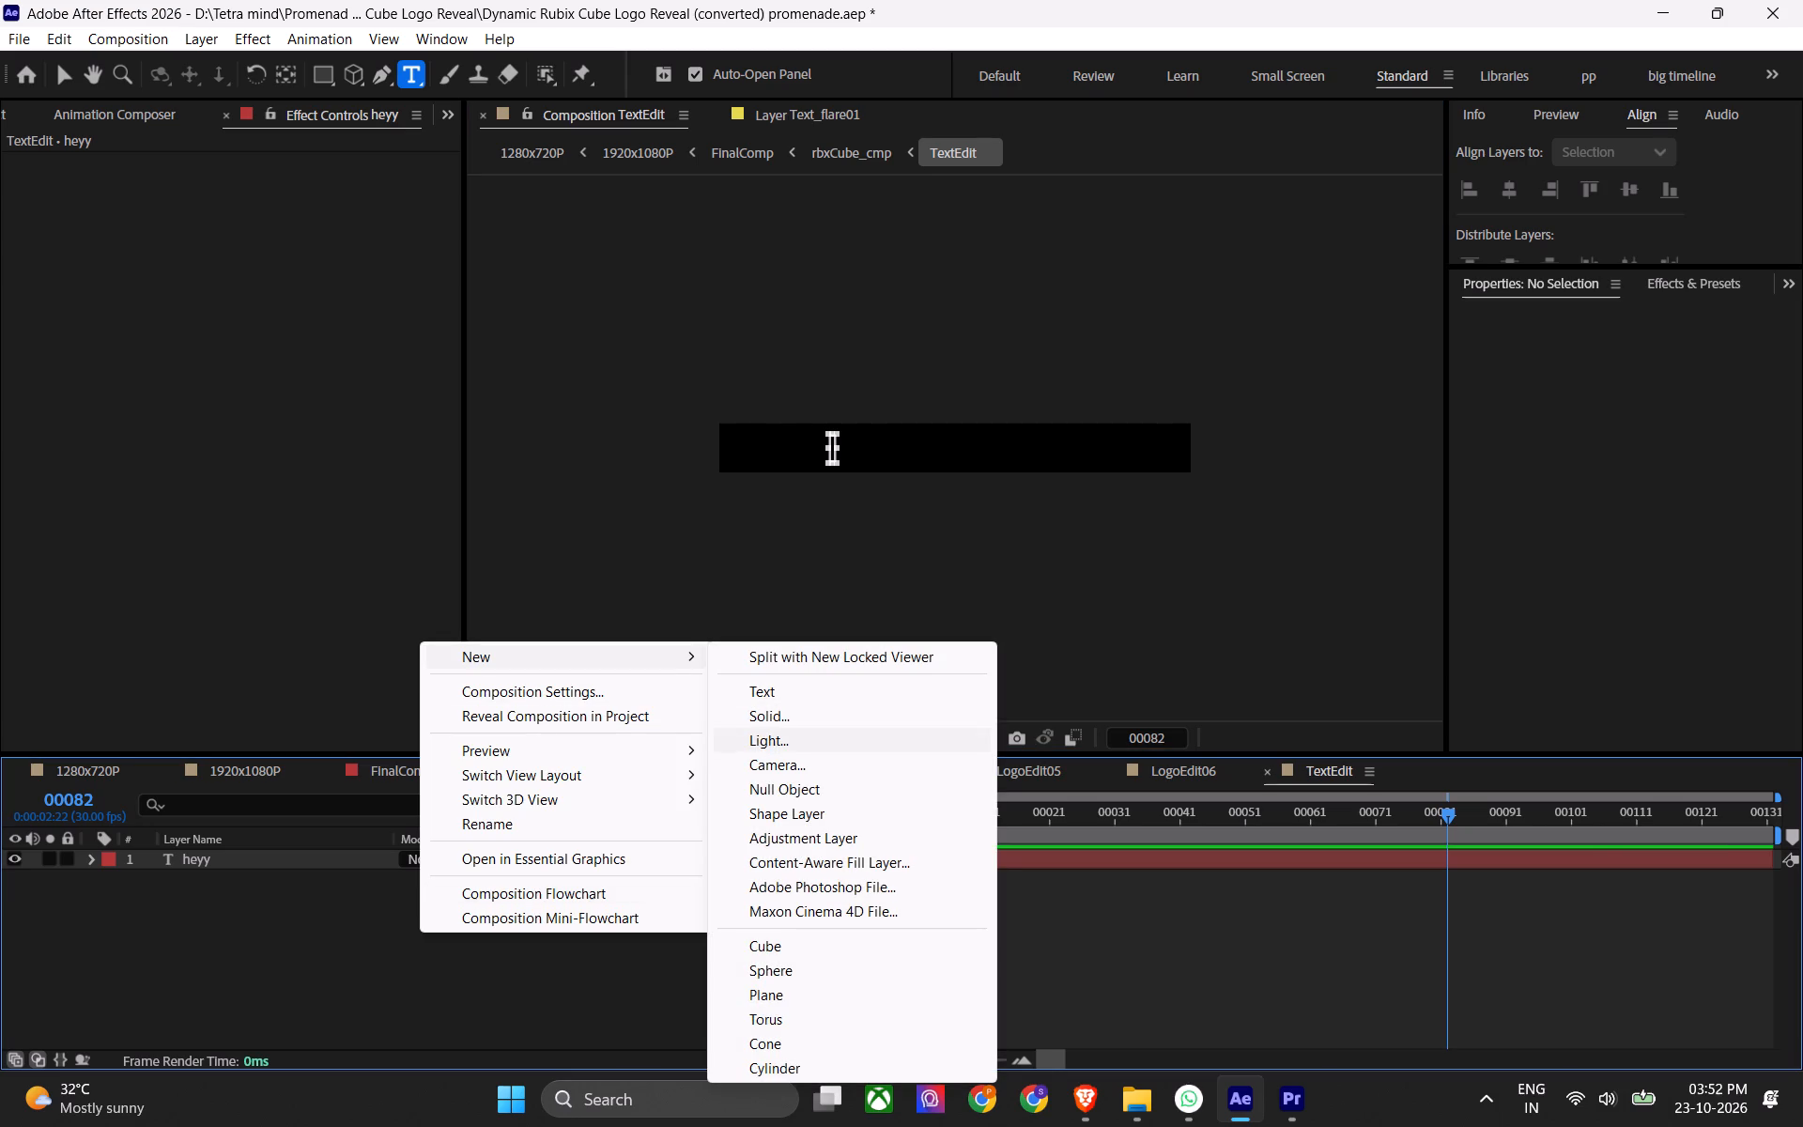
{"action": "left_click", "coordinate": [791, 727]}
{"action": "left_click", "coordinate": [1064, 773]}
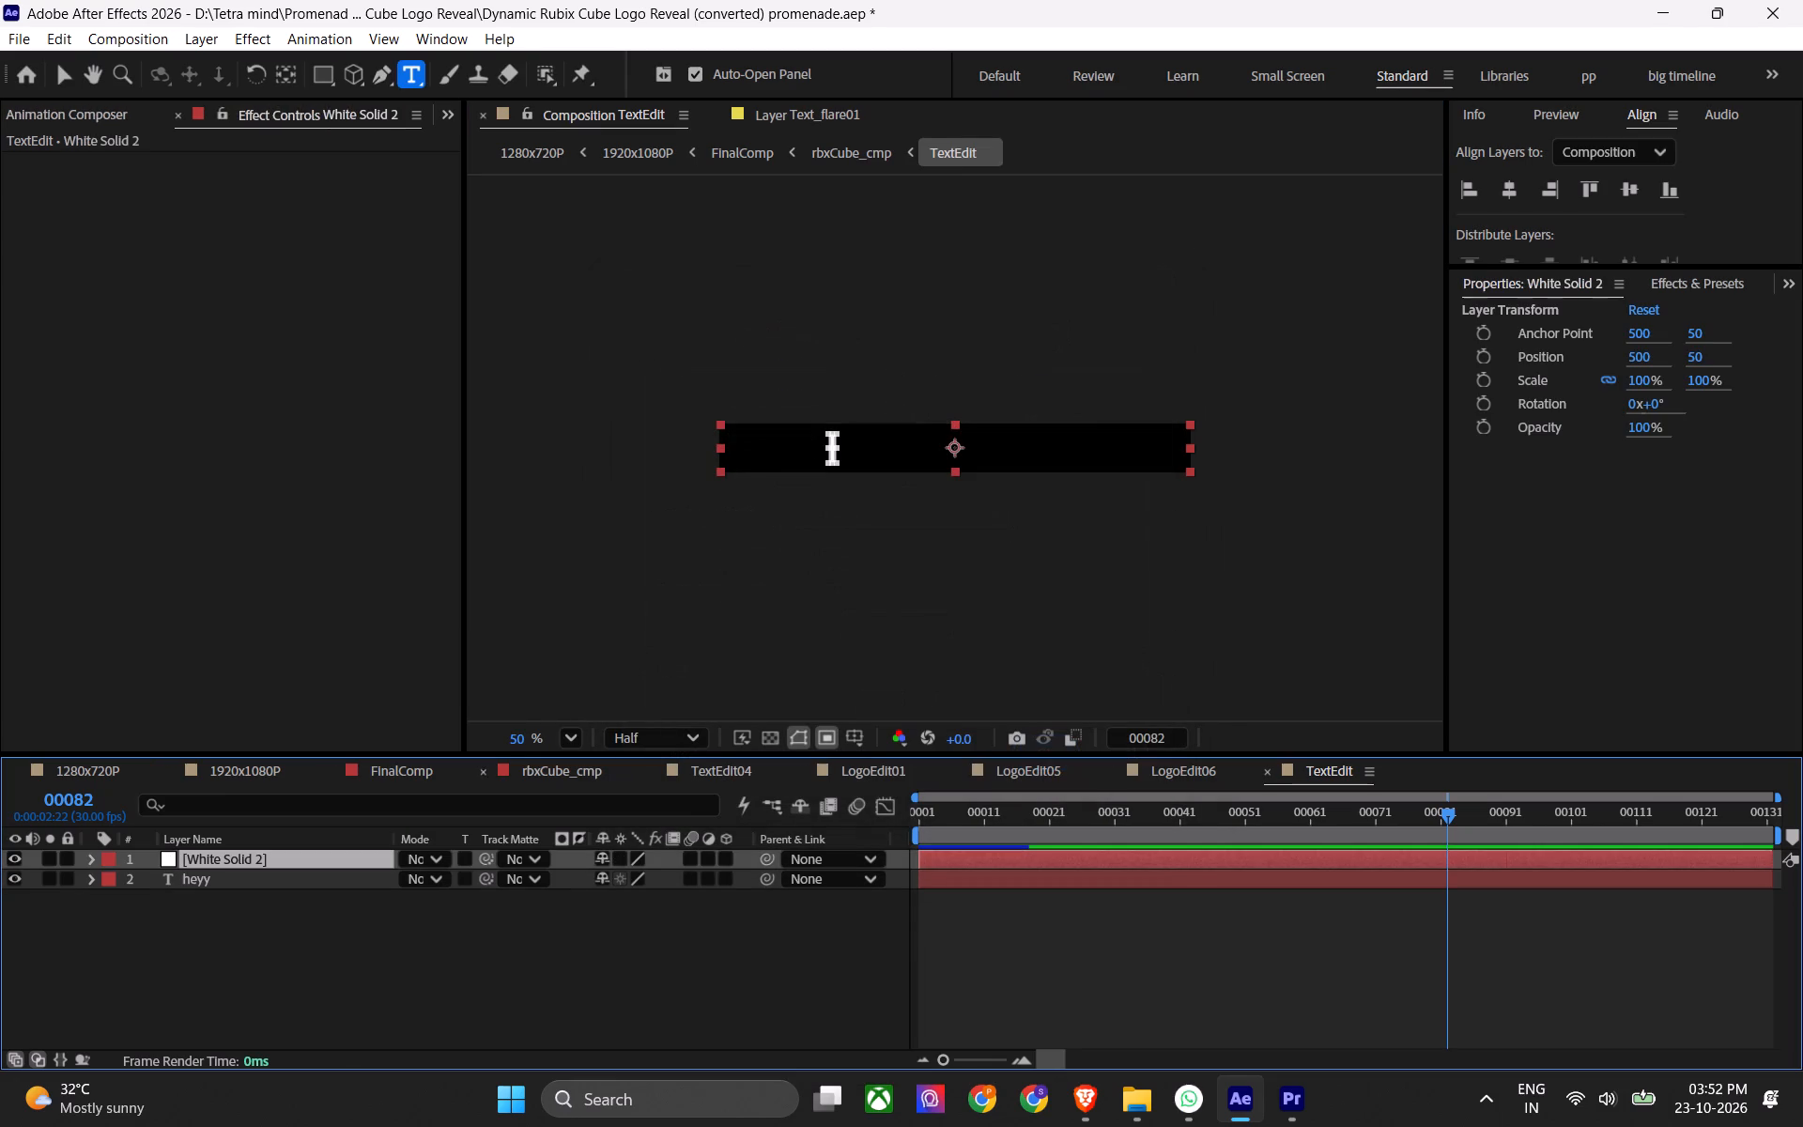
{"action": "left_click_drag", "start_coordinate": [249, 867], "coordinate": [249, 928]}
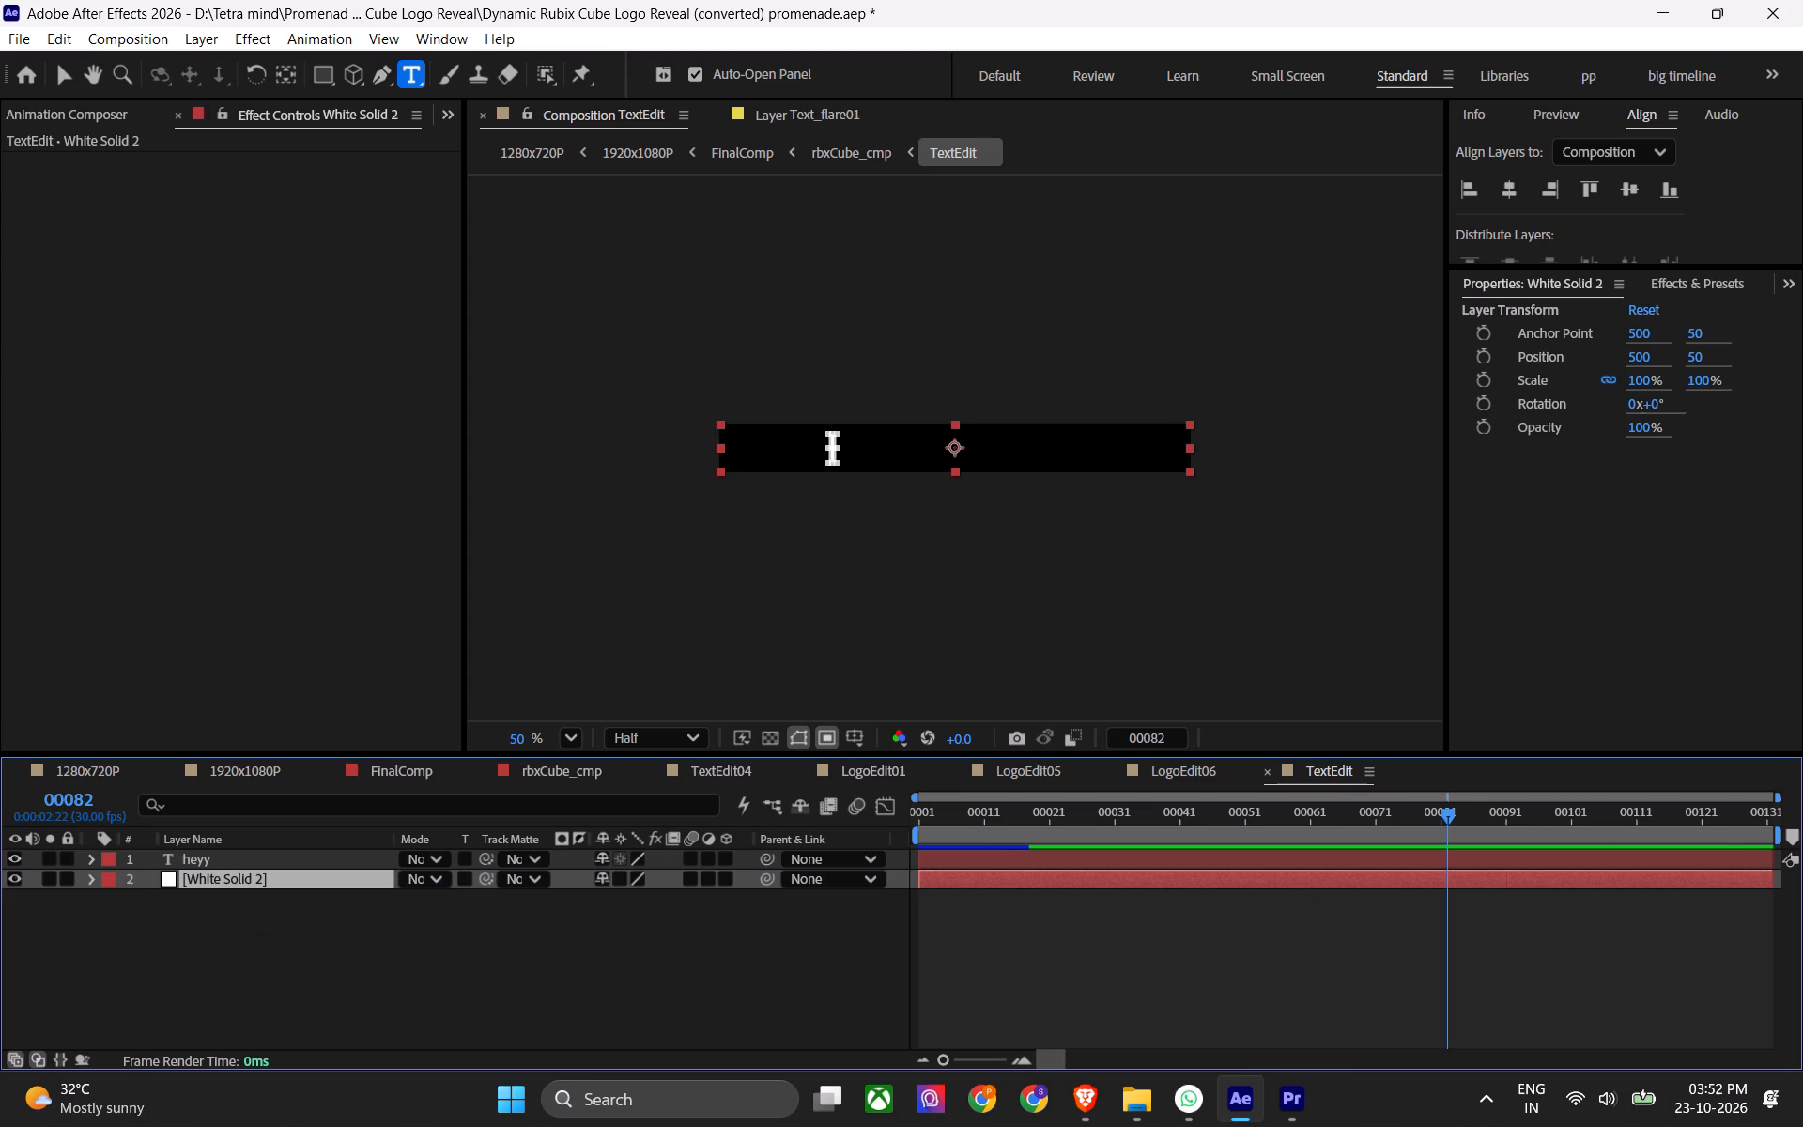
Make both the heyy text layer and the white solid 3D layers.
{"action": "left_click", "coordinate": [722, 861]}
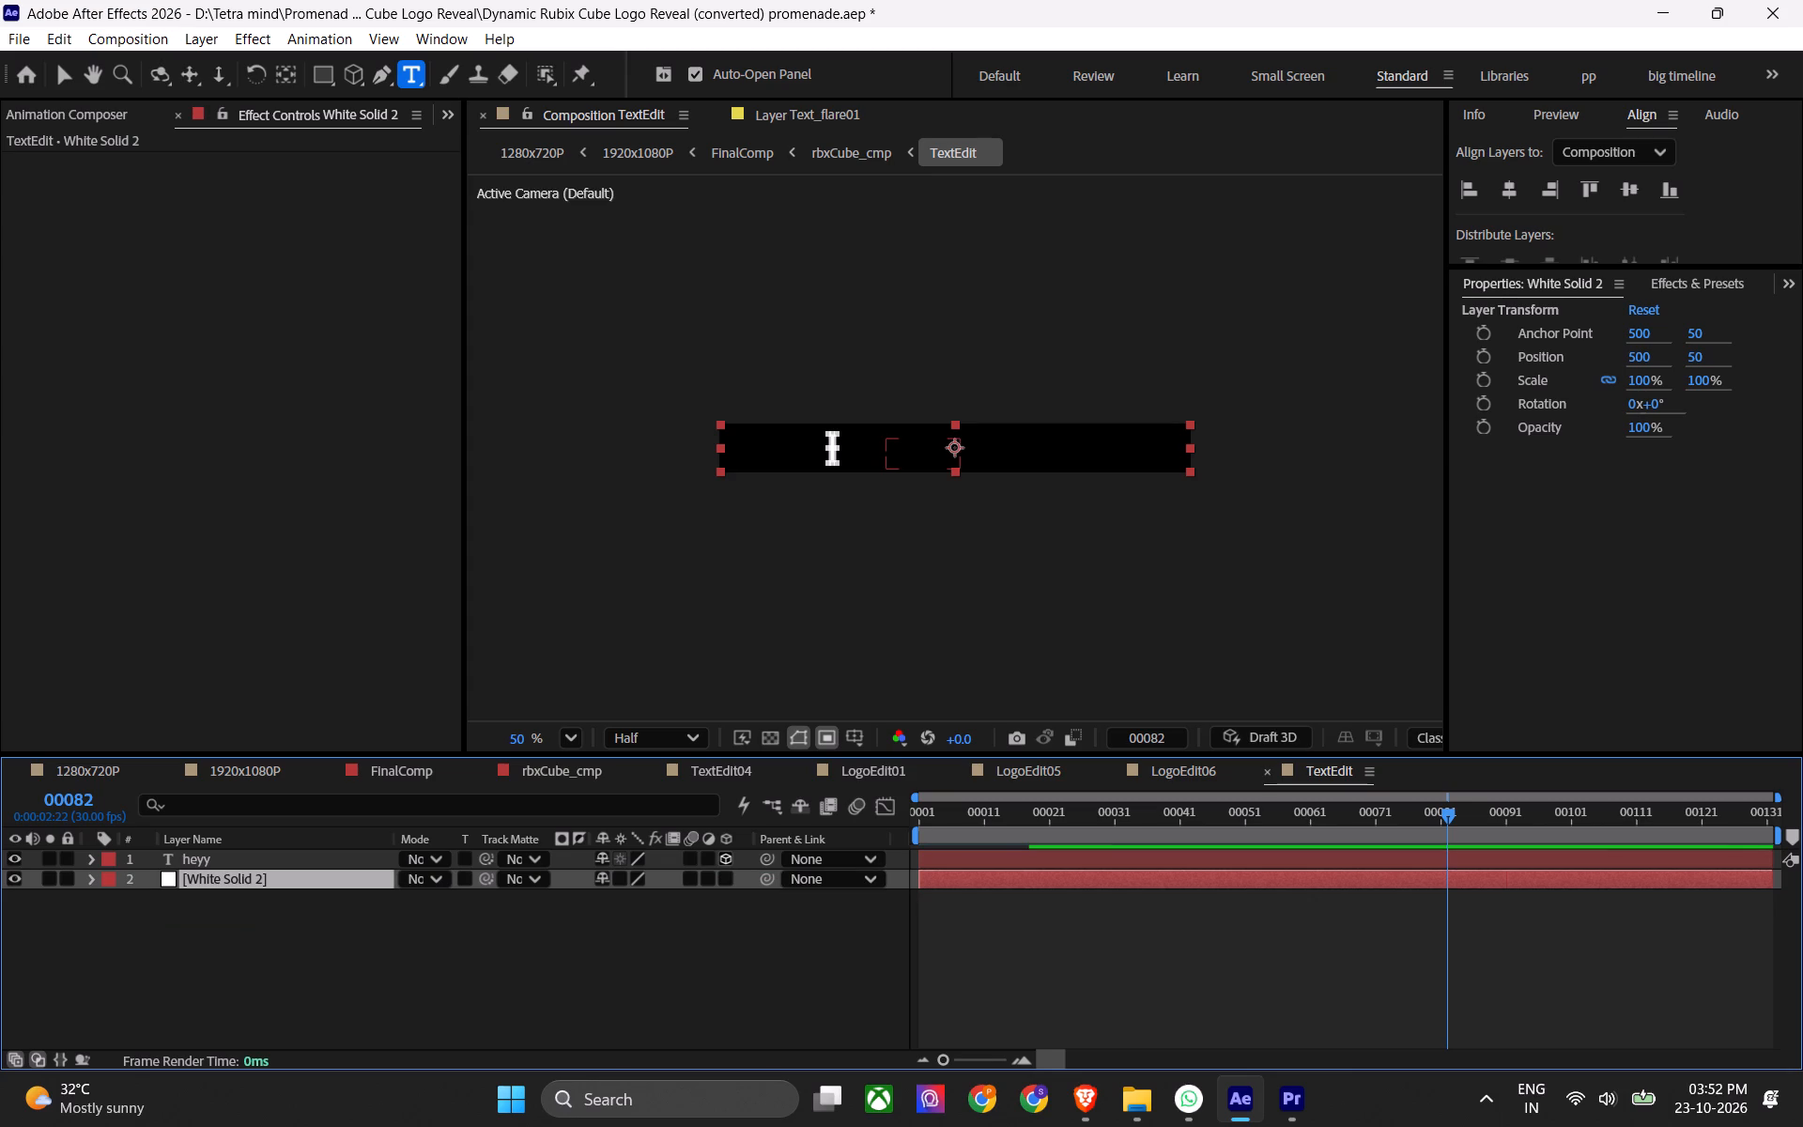
{"action": "left_click", "coordinate": [733, 880]}
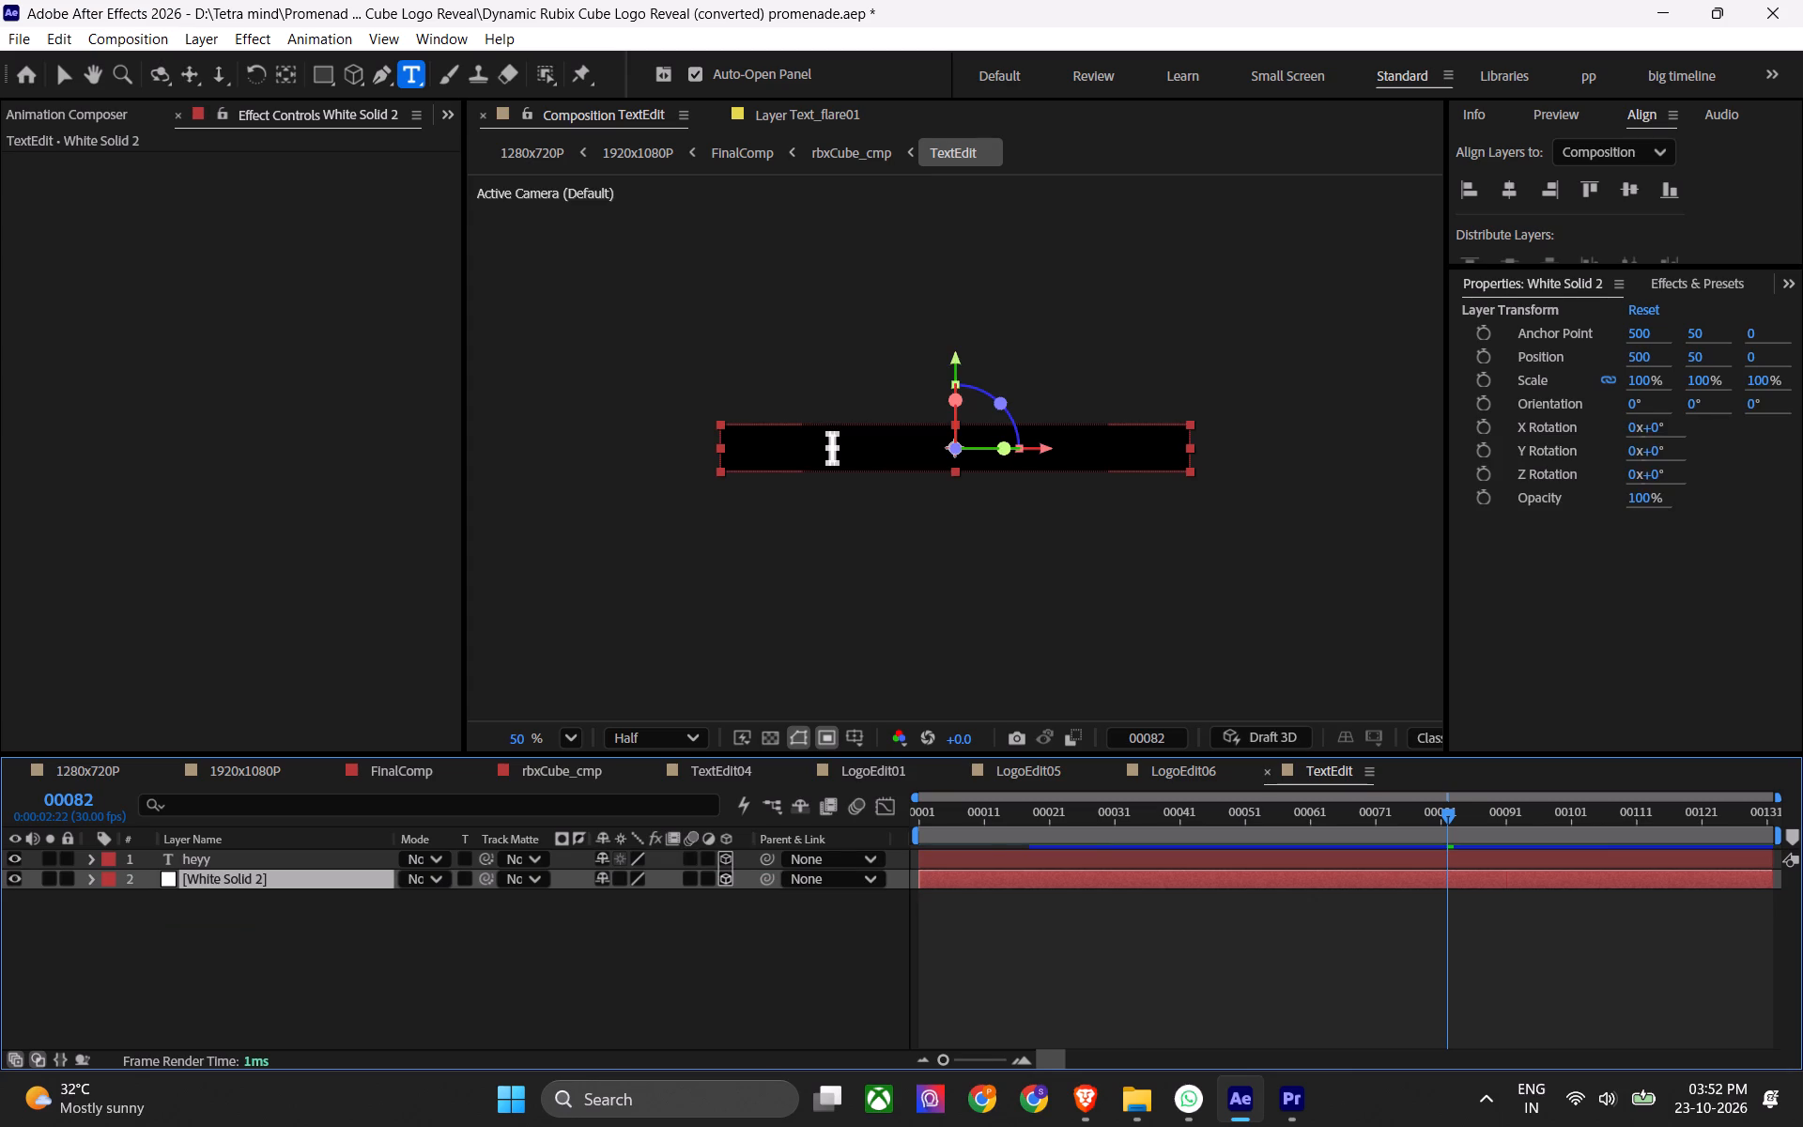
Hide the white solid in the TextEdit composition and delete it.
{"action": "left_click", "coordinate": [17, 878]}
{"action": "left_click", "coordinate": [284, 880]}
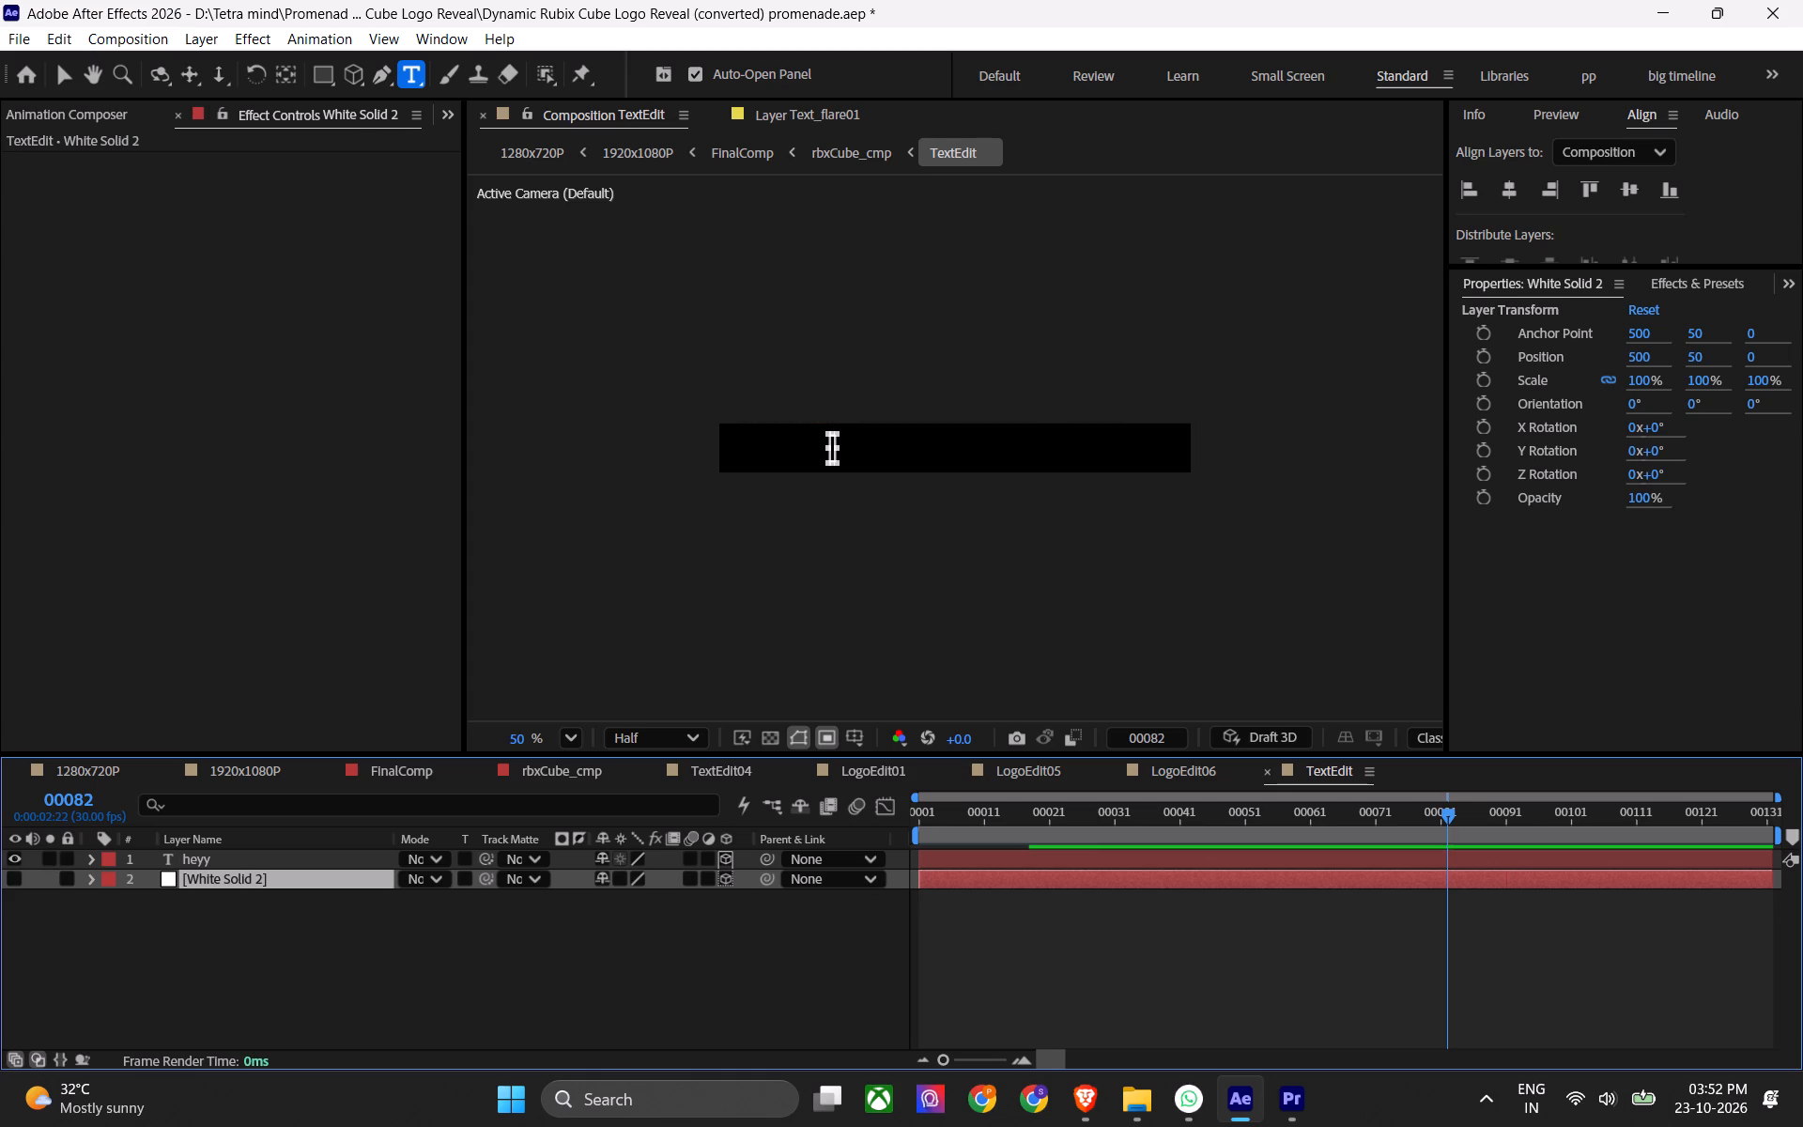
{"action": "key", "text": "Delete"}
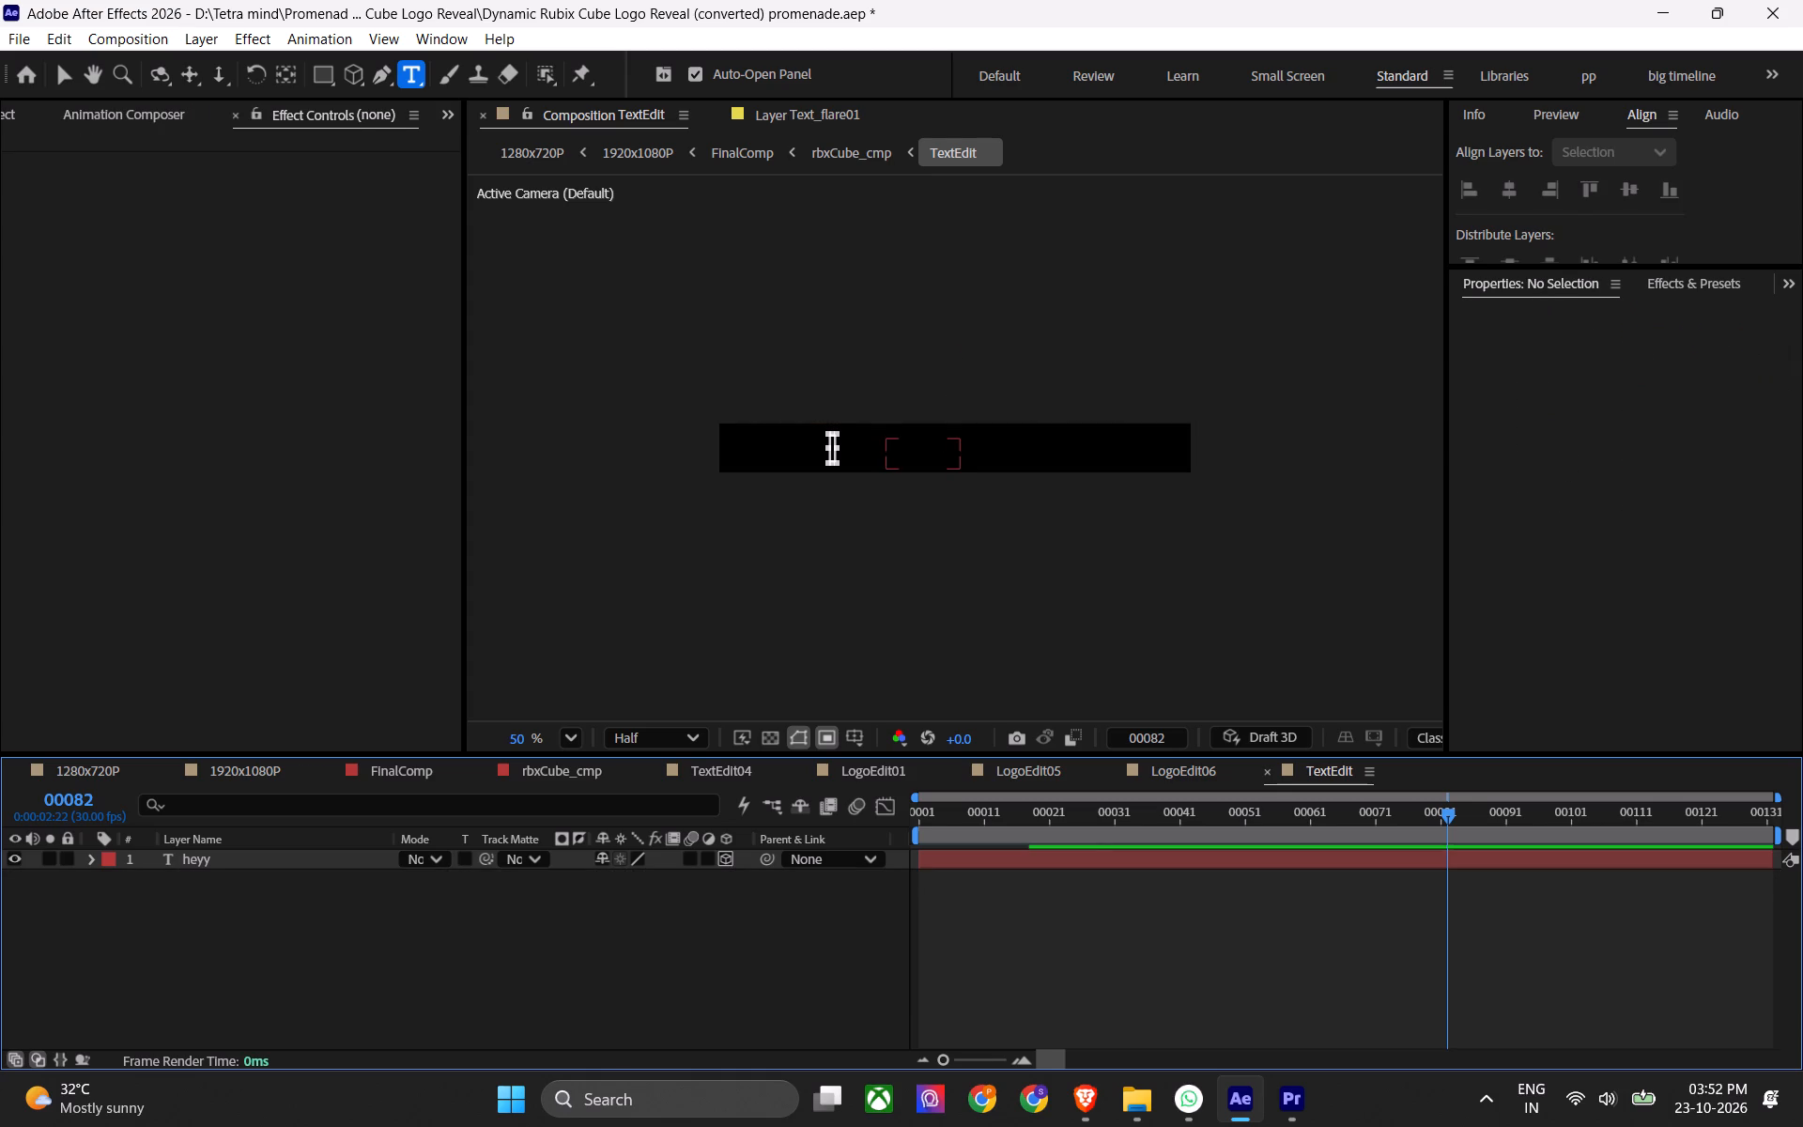
Examine TextEdit's mini-flowchart, shy-layer state and the heyy layer's effects, and view the Text_flare01 layer for causes of the missing text.
{"action": "left_click", "coordinate": [772, 815]}
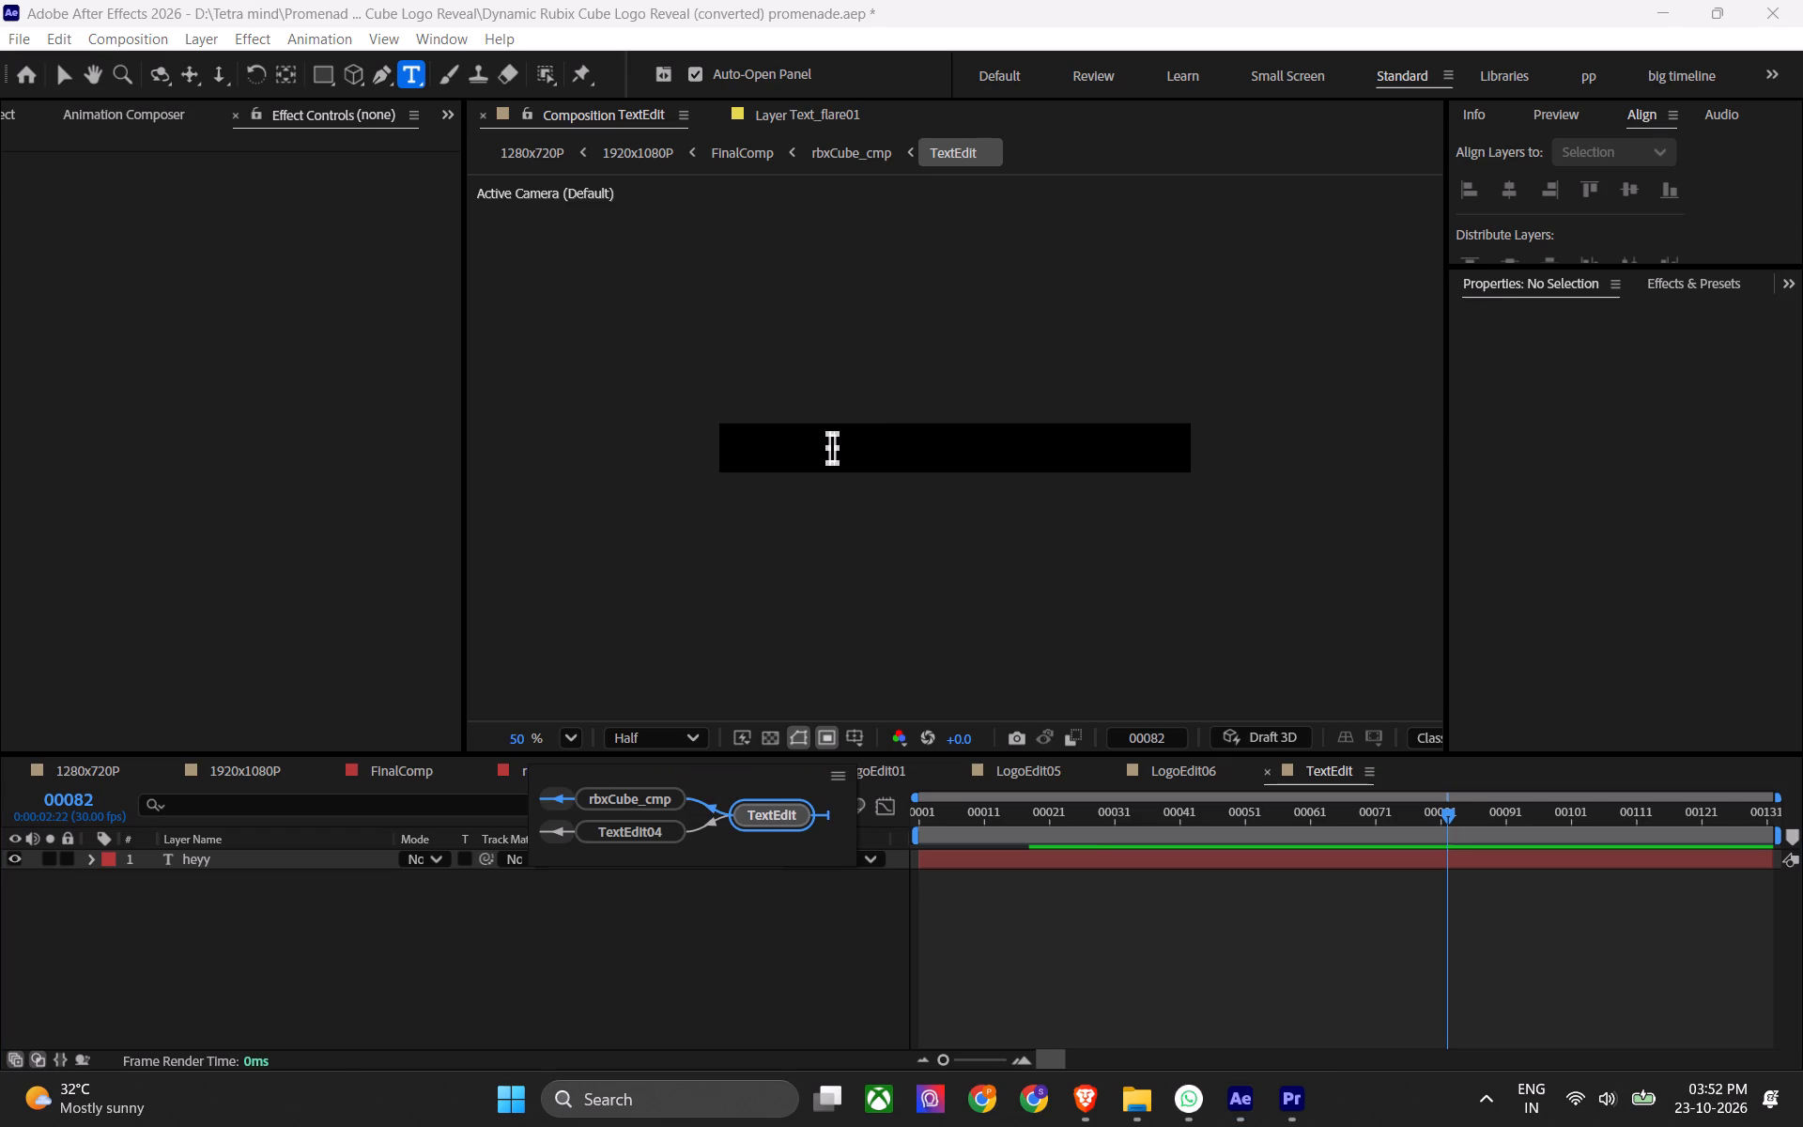
{"action": "left_click", "coordinate": [785, 940]}
{"action": "left_click", "coordinate": [803, 807]}
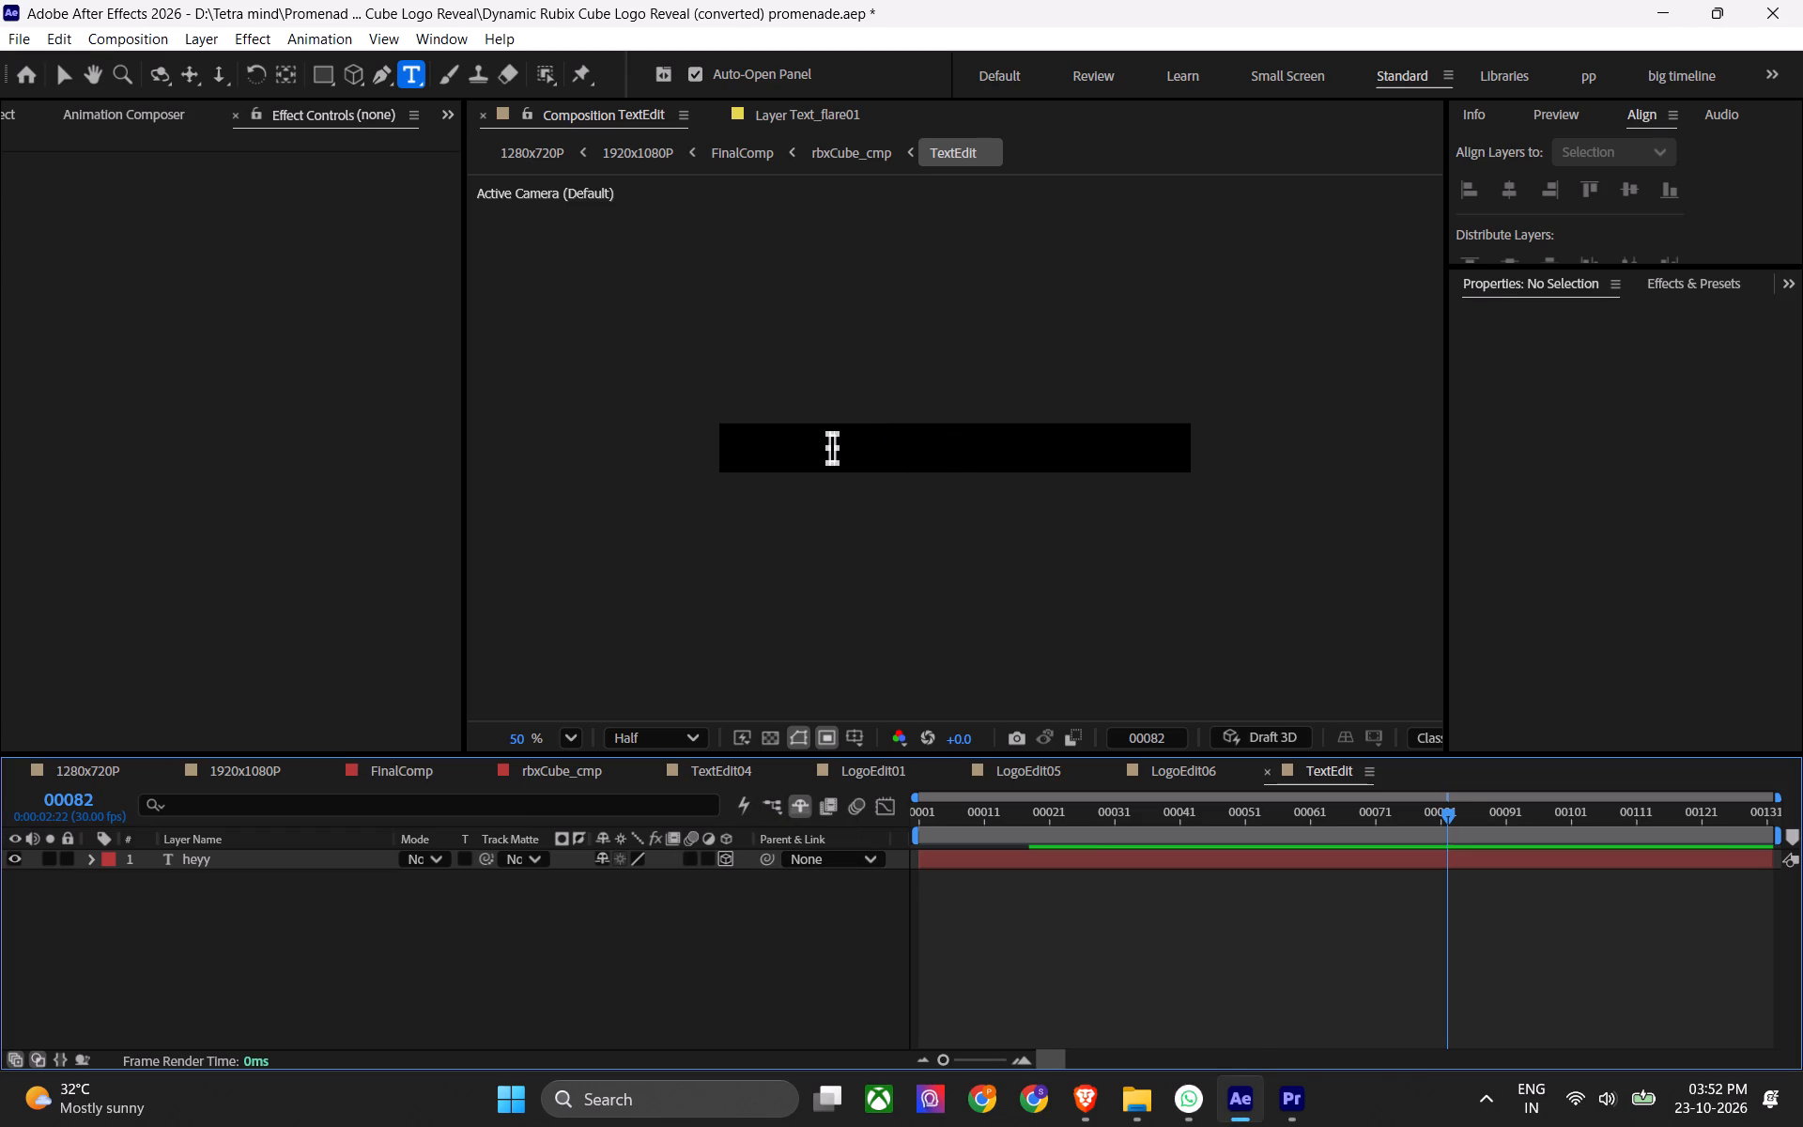
{"action": "left_click", "coordinate": [804, 811]}
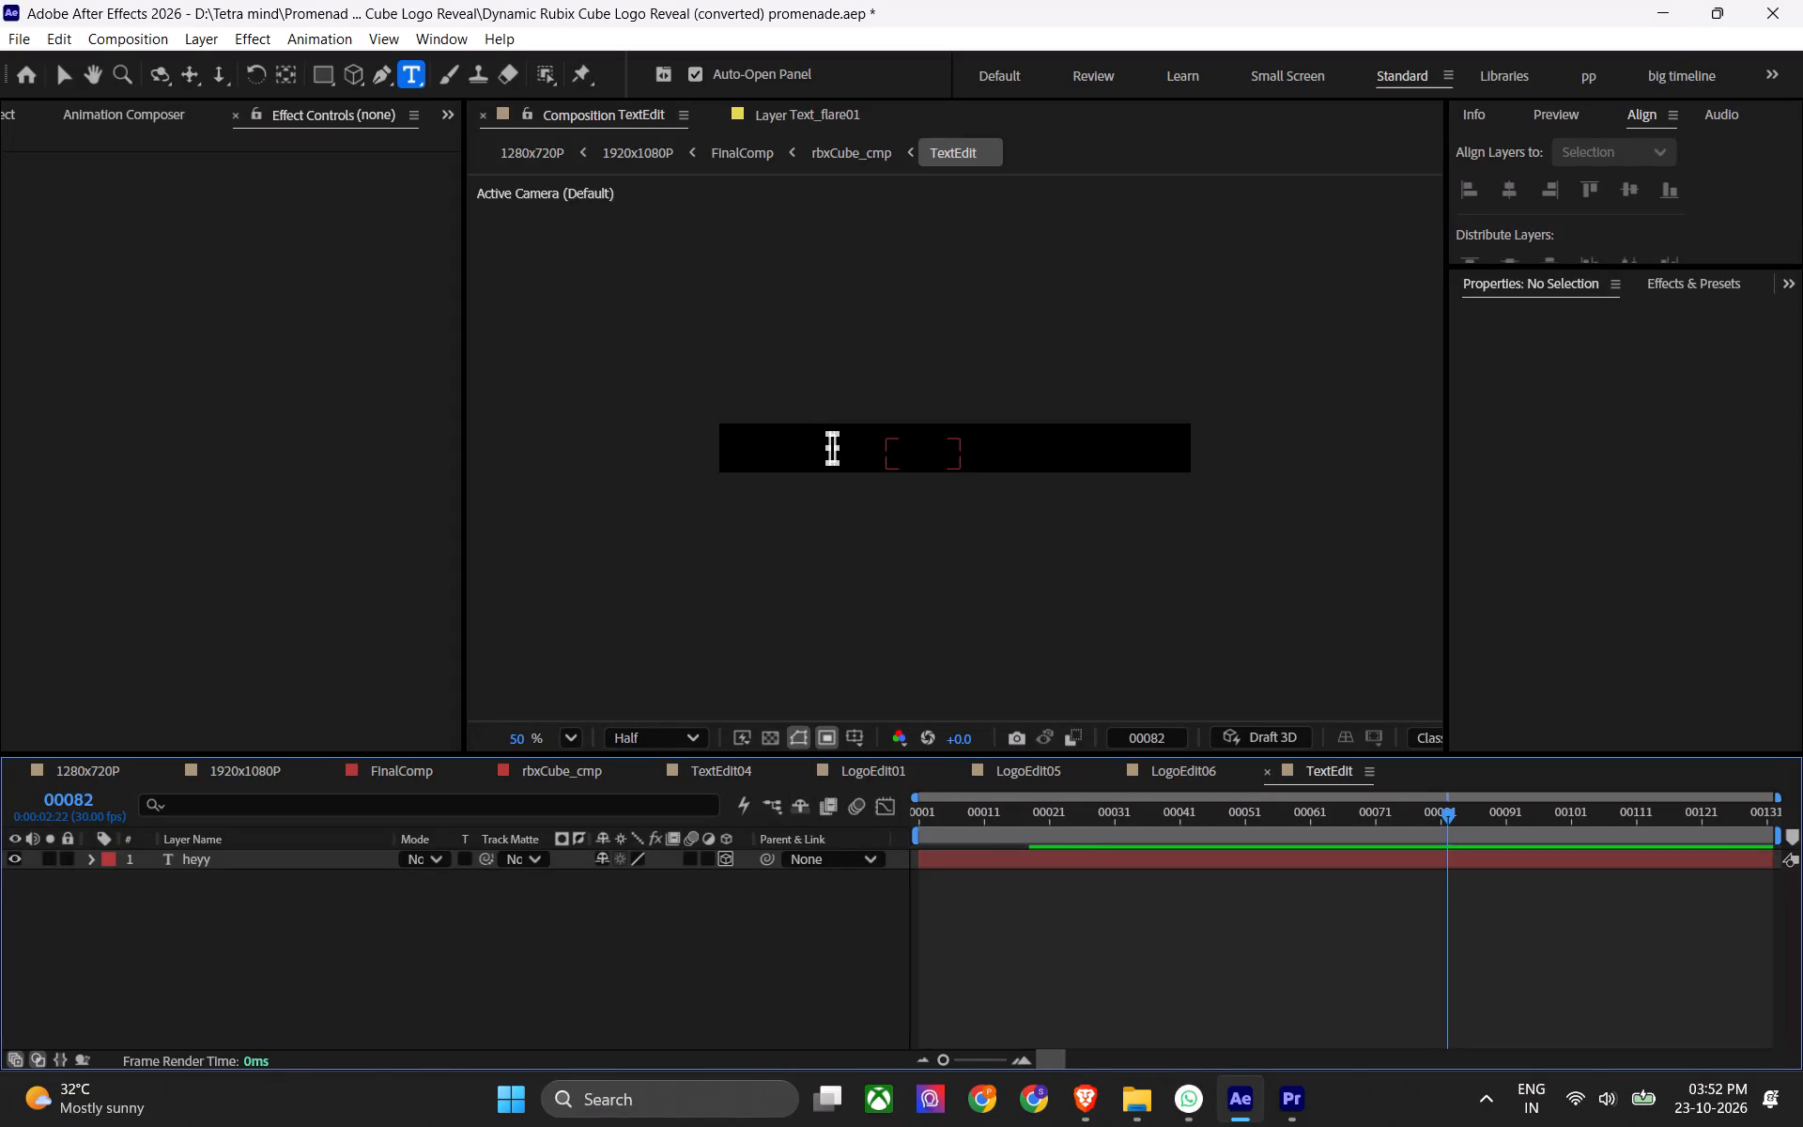
{"action": "double_click", "coordinate": [211, 865]}
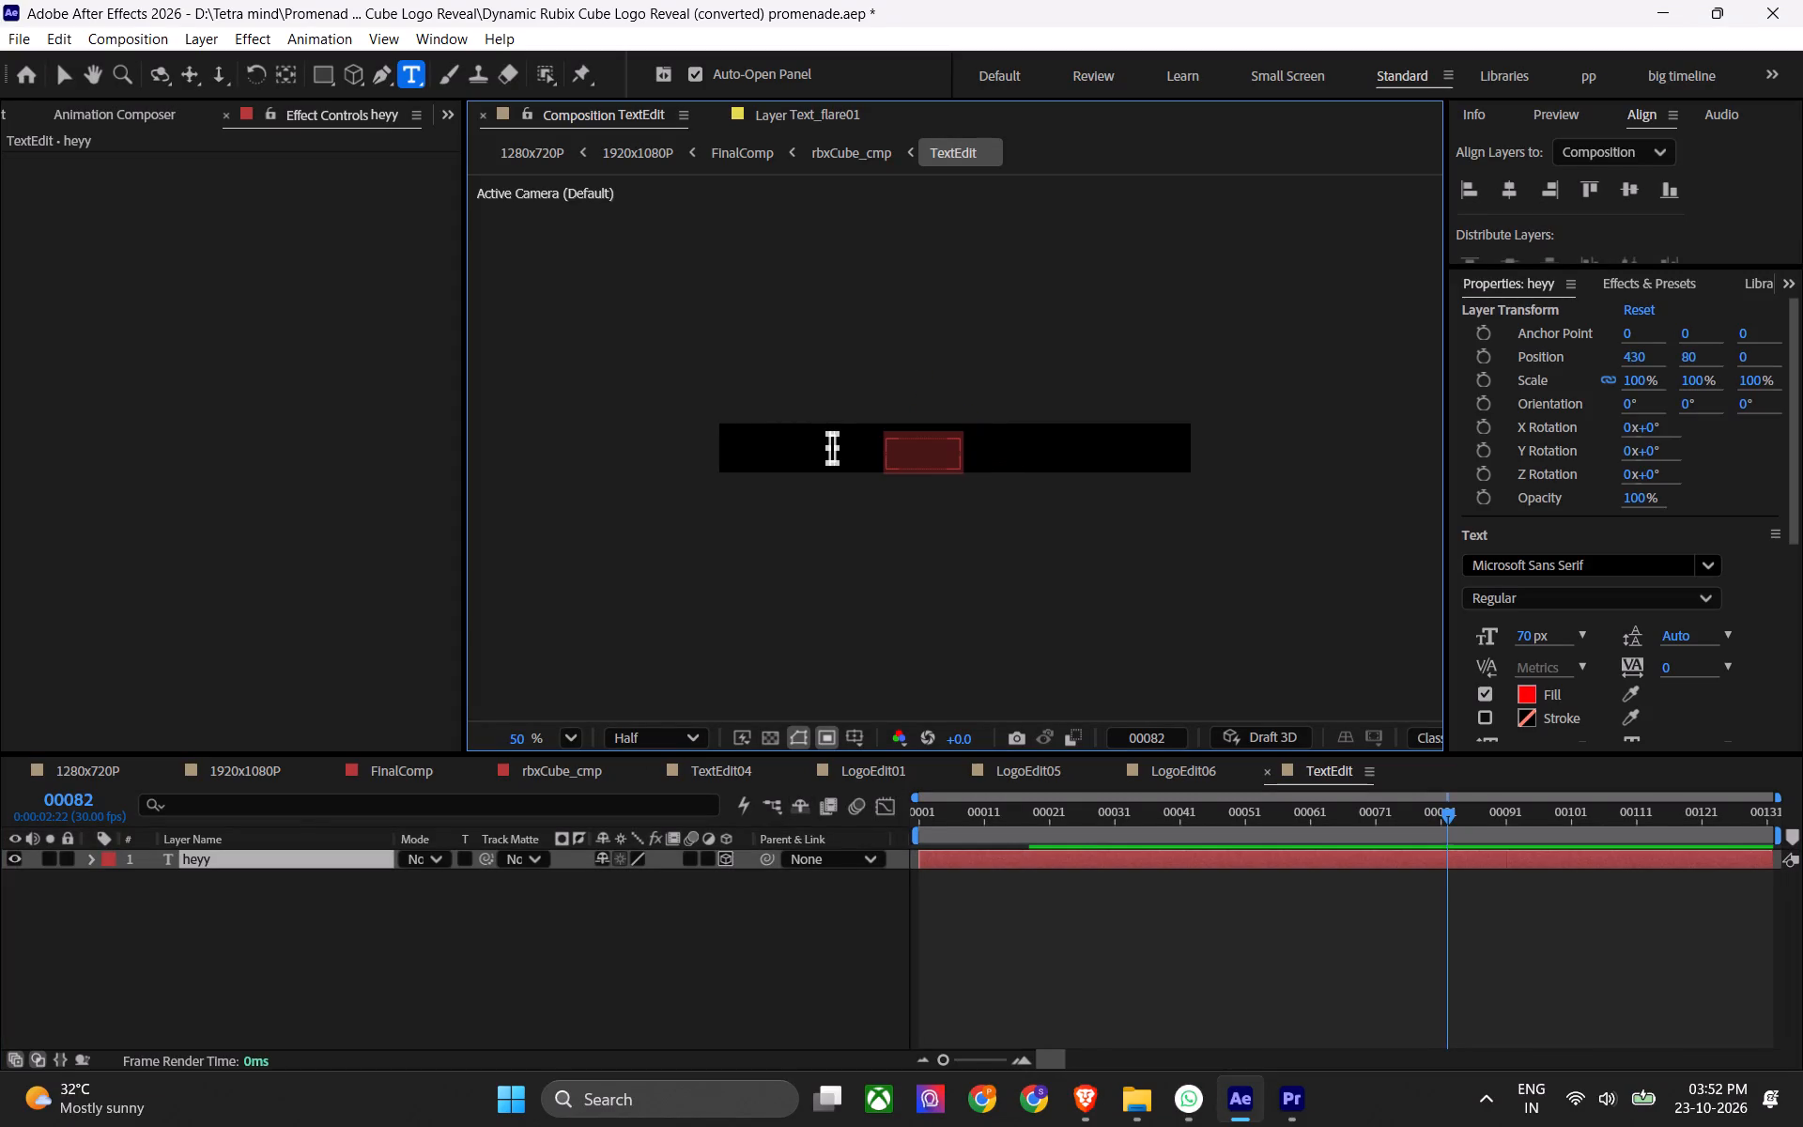
{"action": "left_click", "coordinate": [122, 119]}
{"action": "left_click", "coordinate": [333, 123]}
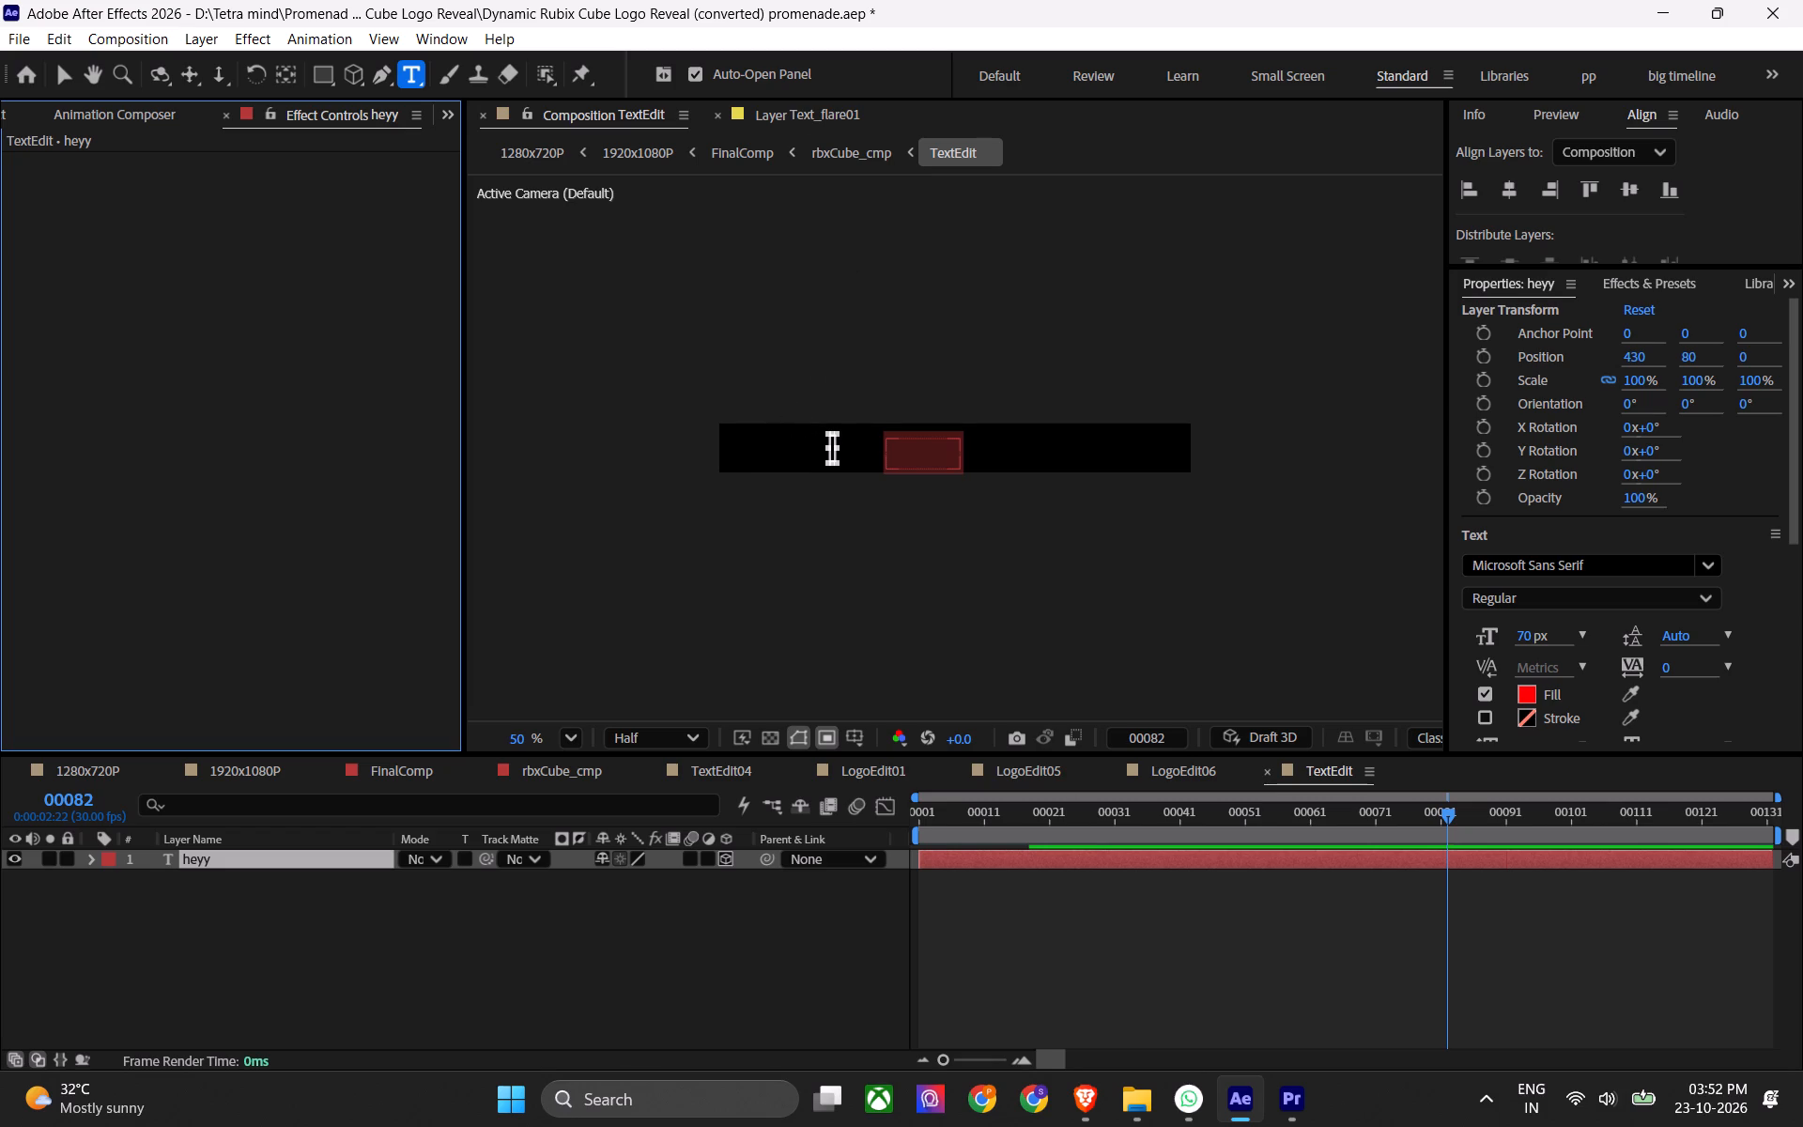
{"action": "left_click", "coordinate": [605, 122]}
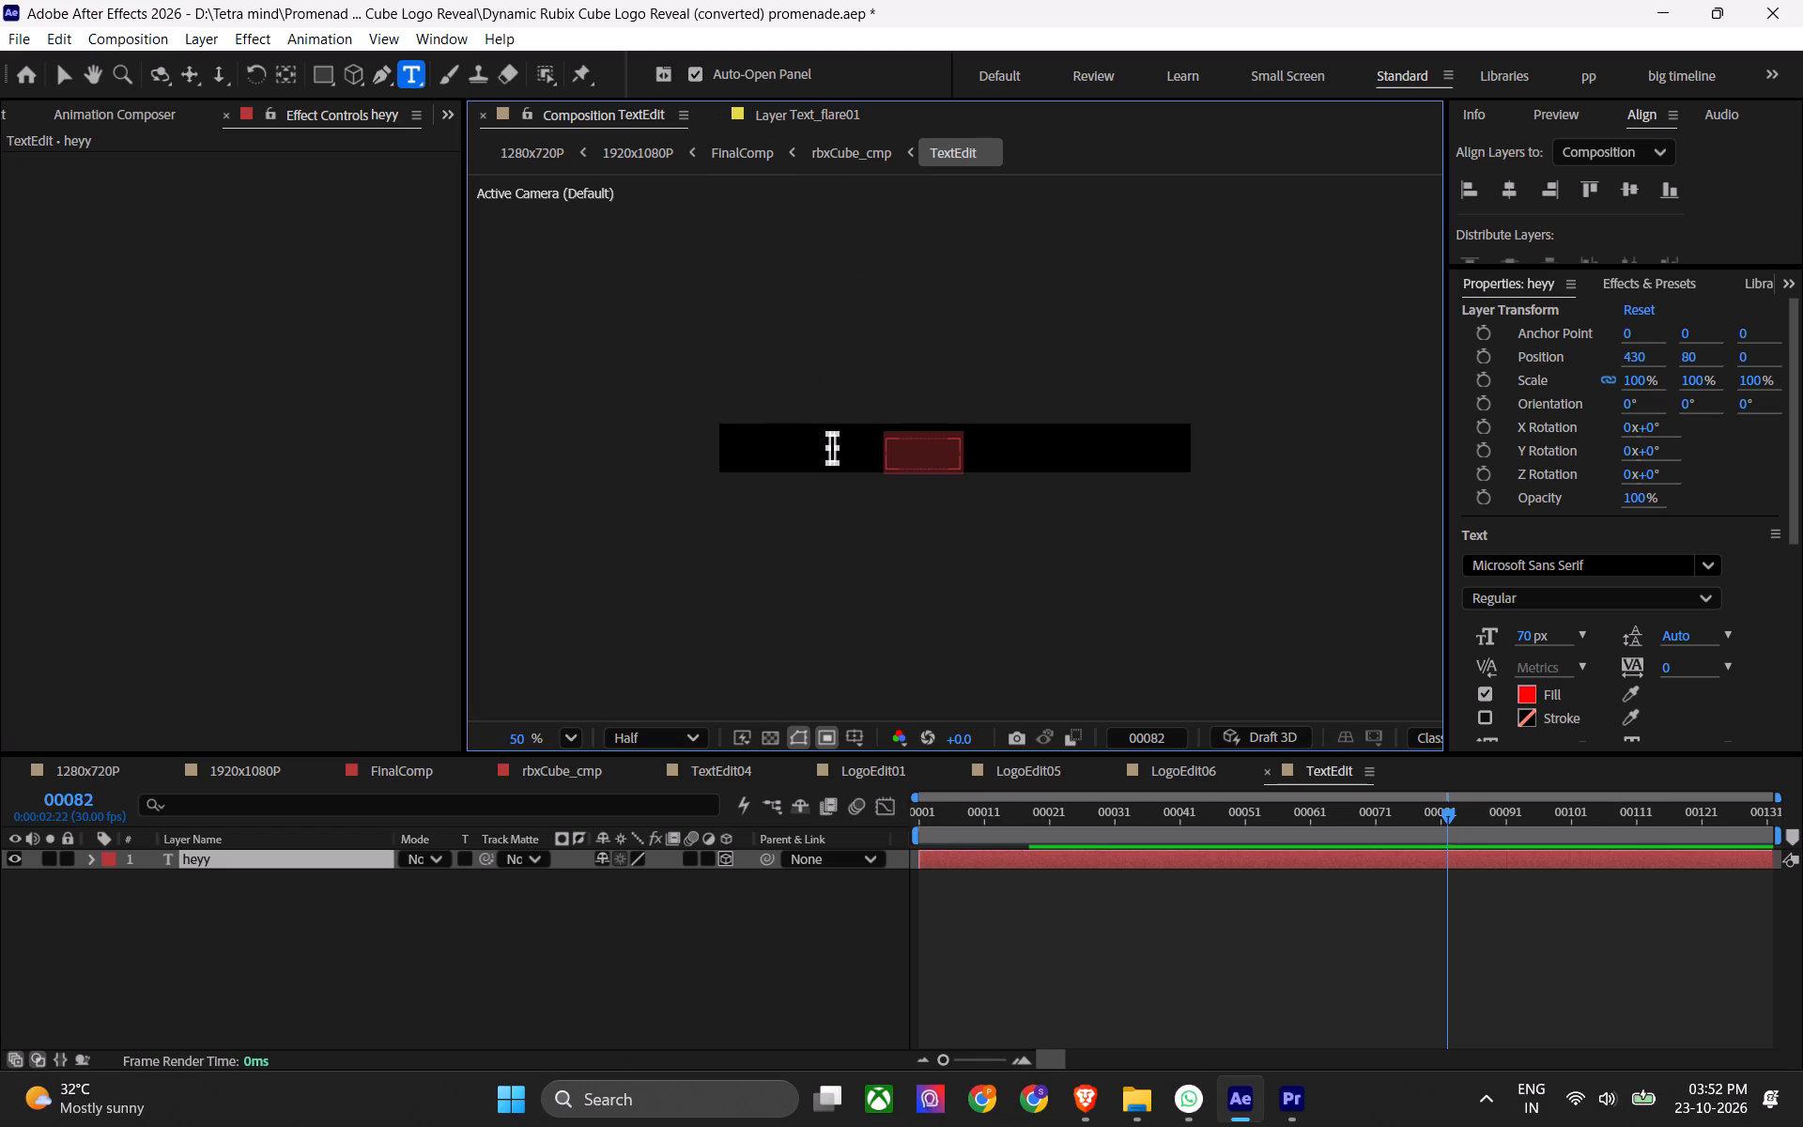
{"action": "left_click", "coordinate": [790, 124]}
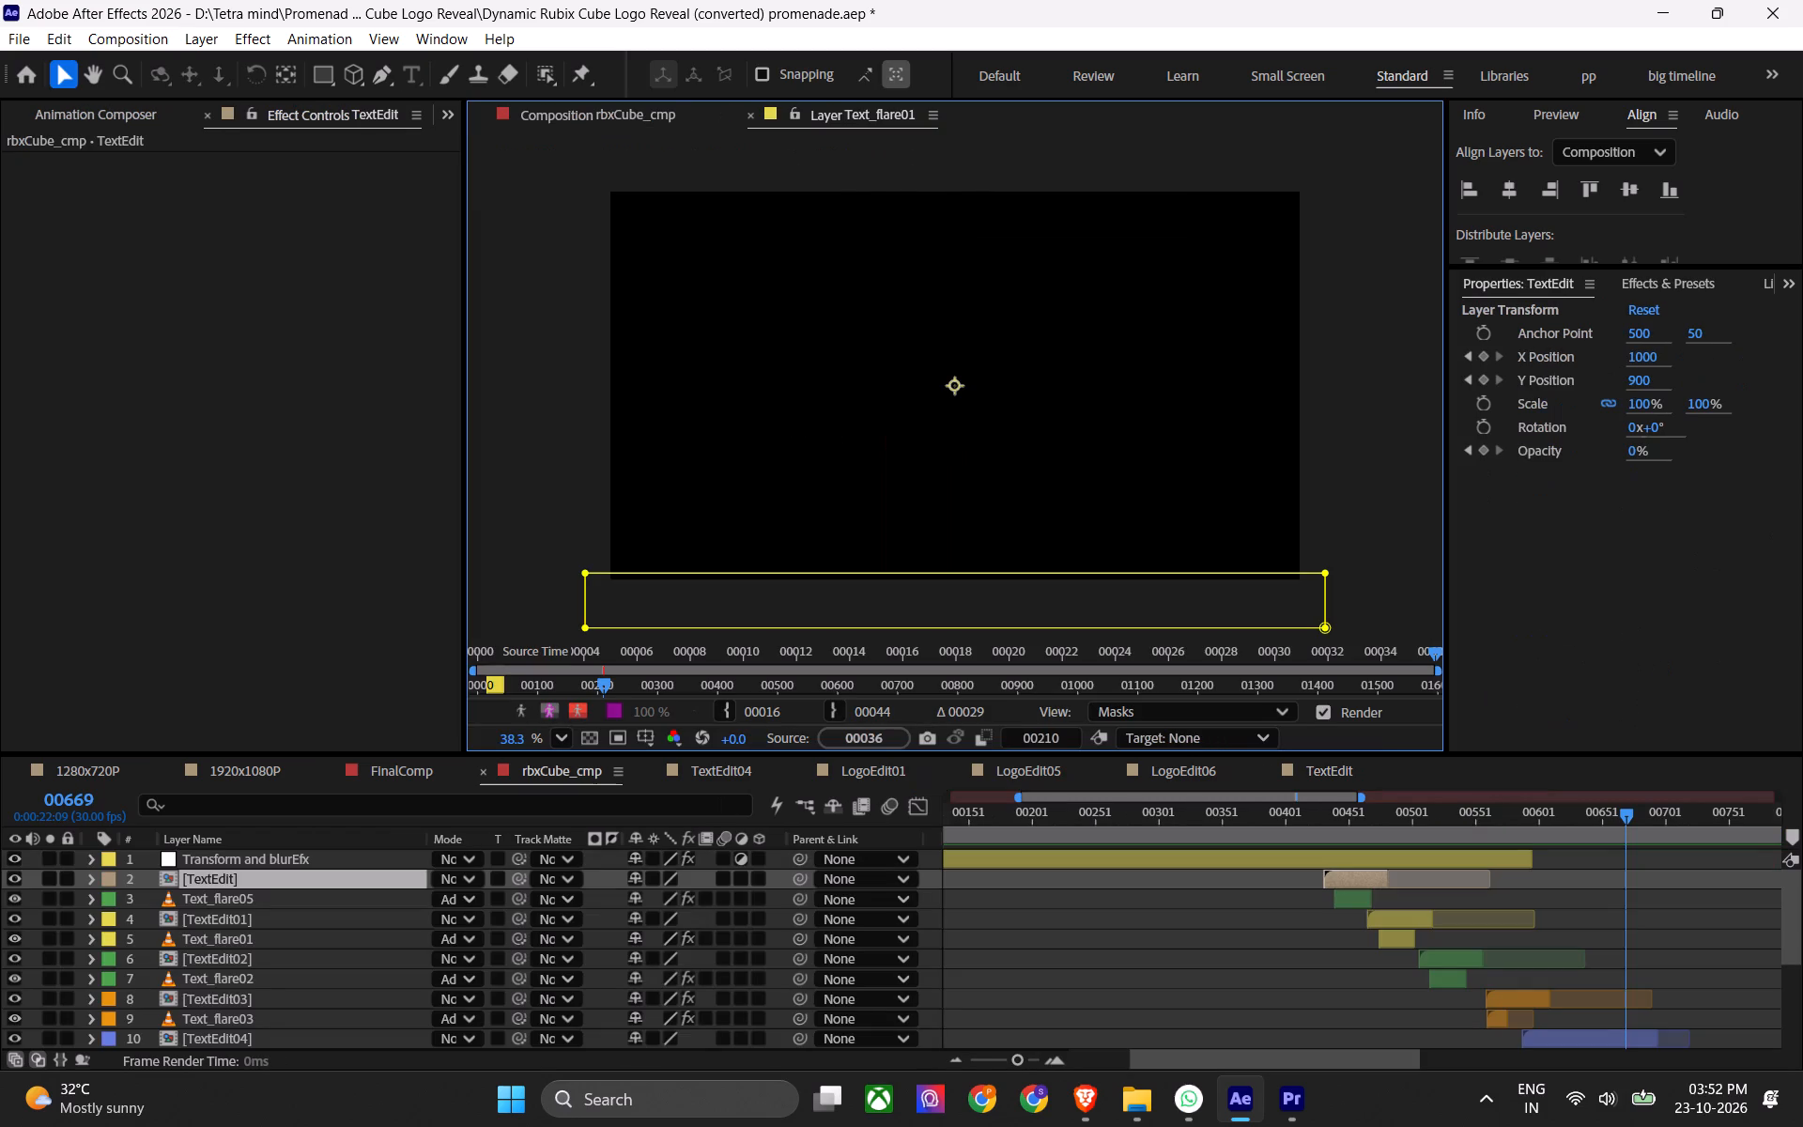
Reopen the TextEdit composition from rbxCube_cmp and replace the heyy text with "pranjal" followed by a line break.
{"action": "double_click", "coordinate": [224, 878]}
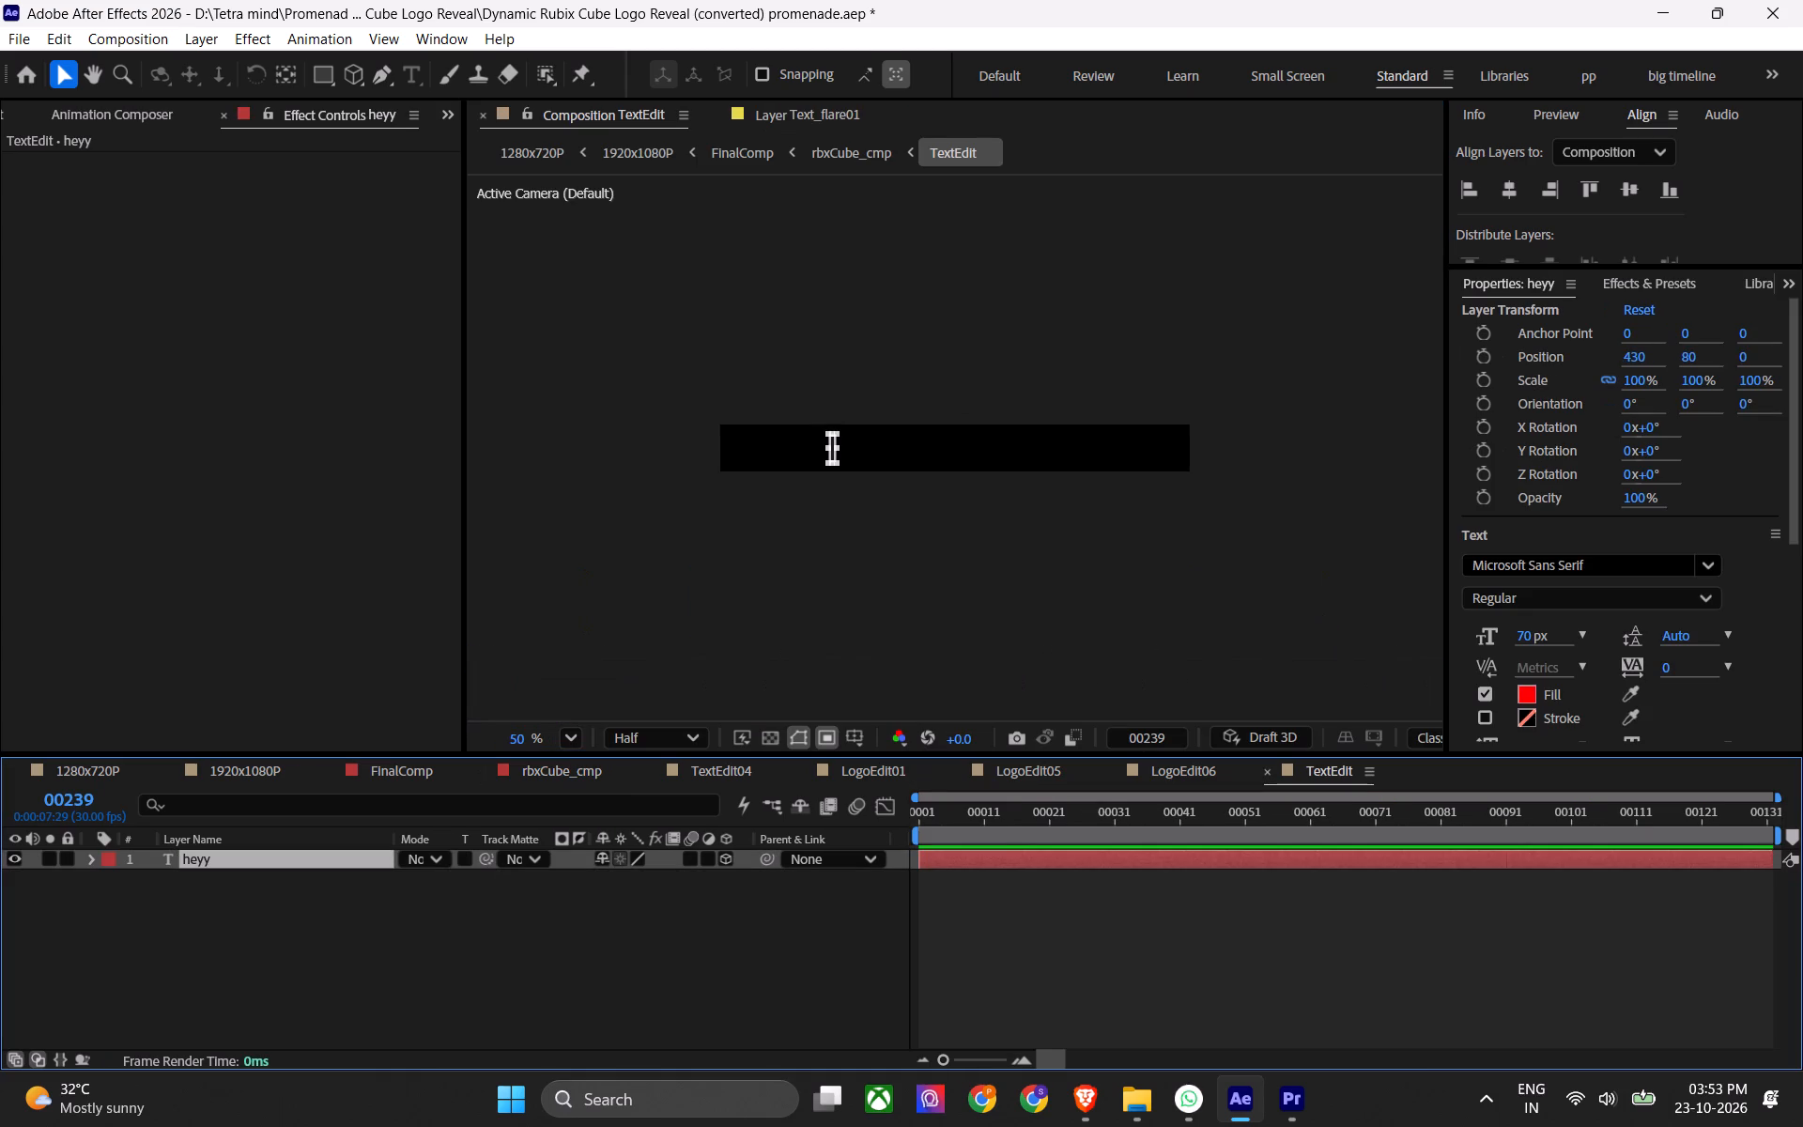
{"action": "double_click", "coordinate": [234, 864]}
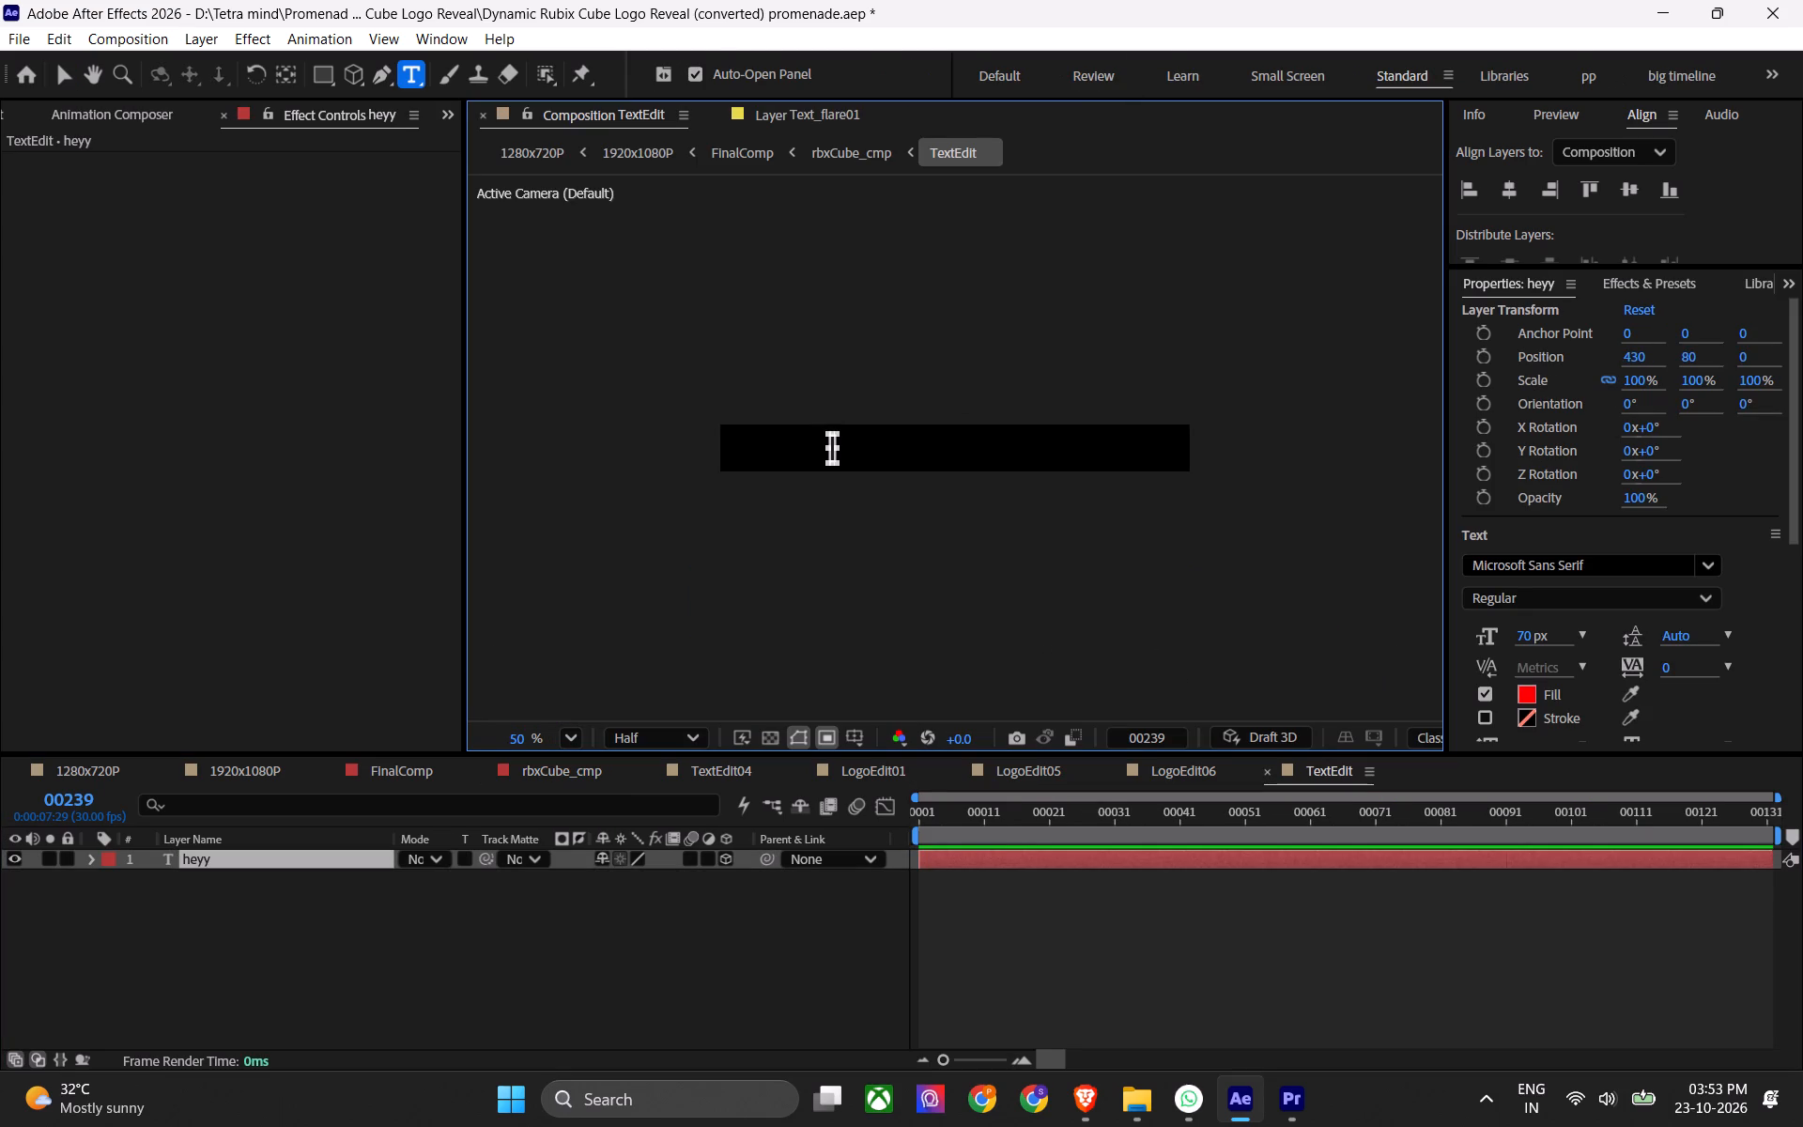
{"action": "key", "text": "BackSpace"}
{"action": "key", "text": "BackSpace"}
{"action": "key", "text": "BackSpace"}
{"action": "key", "text": "BackSpace"}
{"action": "key", "text": "BackSpace"}
{"action": "key", "text": "BackSpace"}
{"action": "key", "text": "BackSpace"}
{"action": "key", "text": "BackSpace"}
{"action": "key", "text": "BackSpace"}
{"action": "key", "text": "BackSpace"}
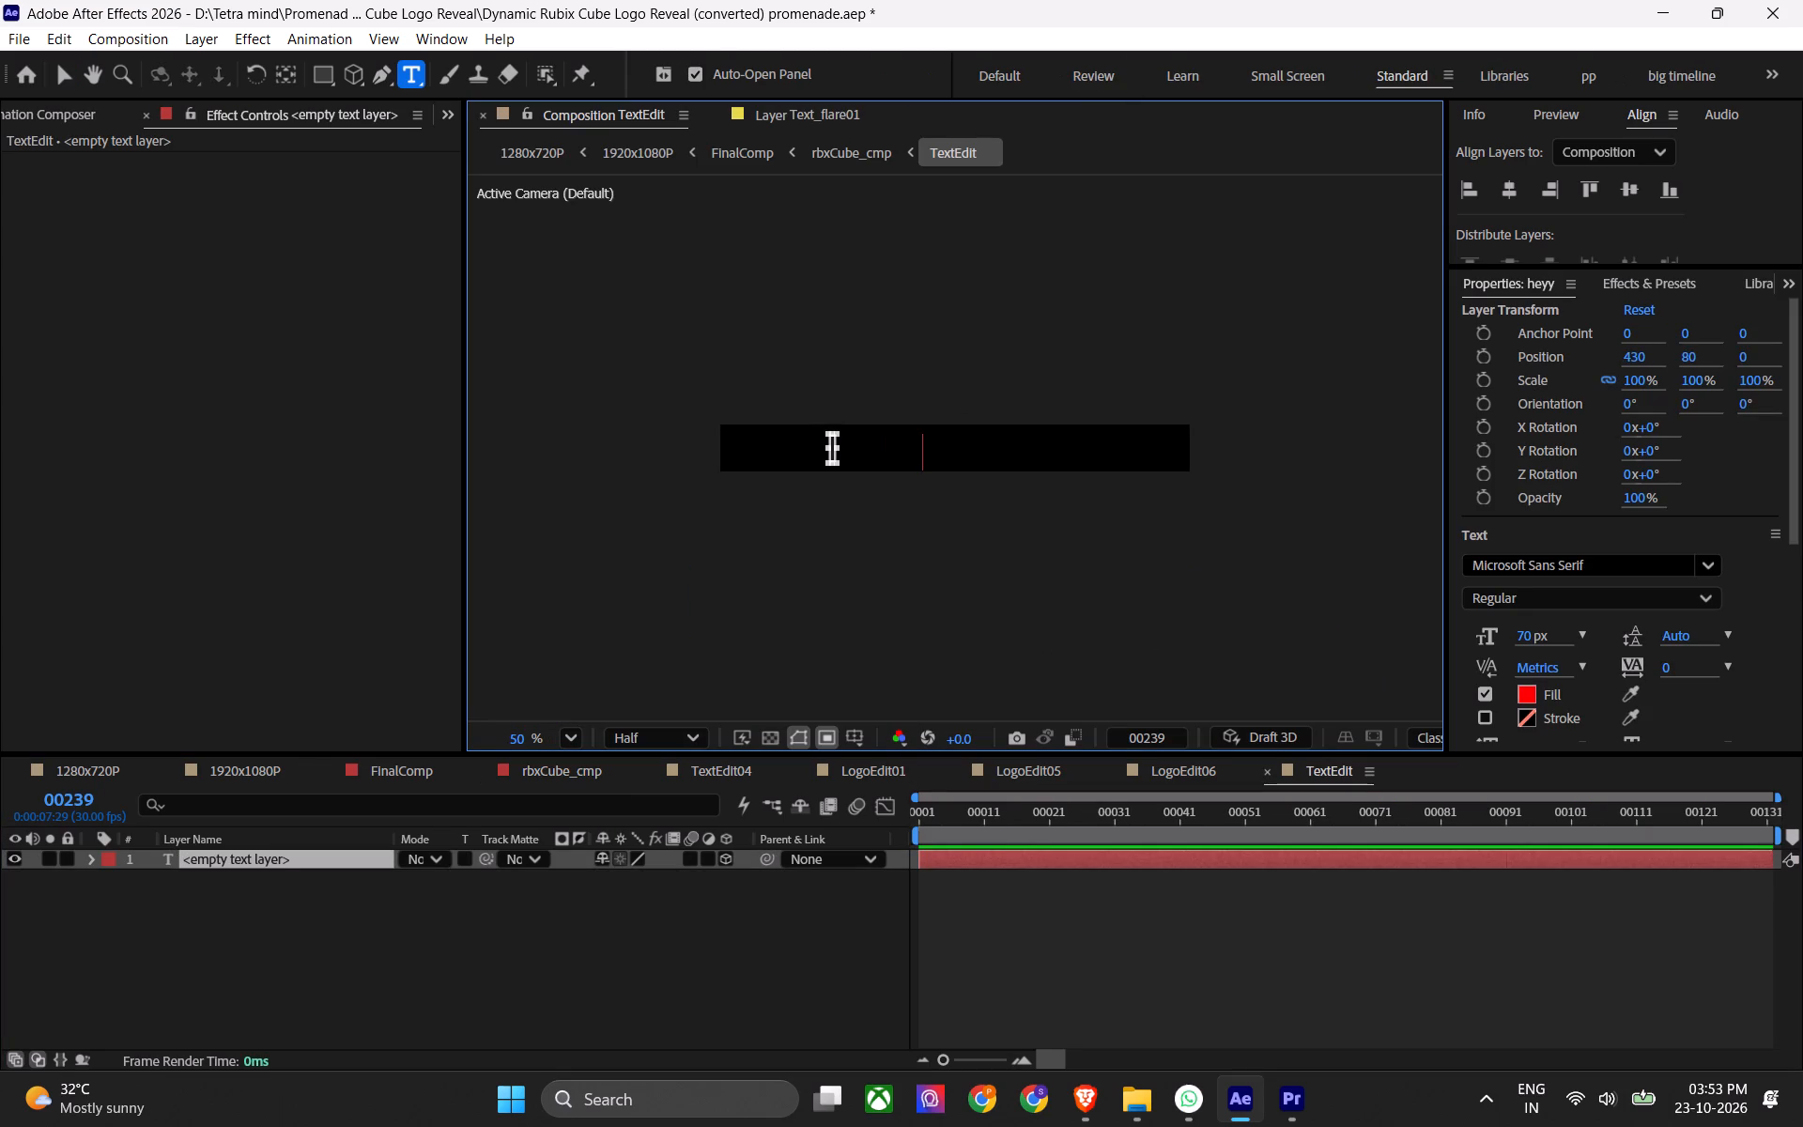
{"action": "type", "text": "pranjal"}
{"action": "key", "text": "Return"}
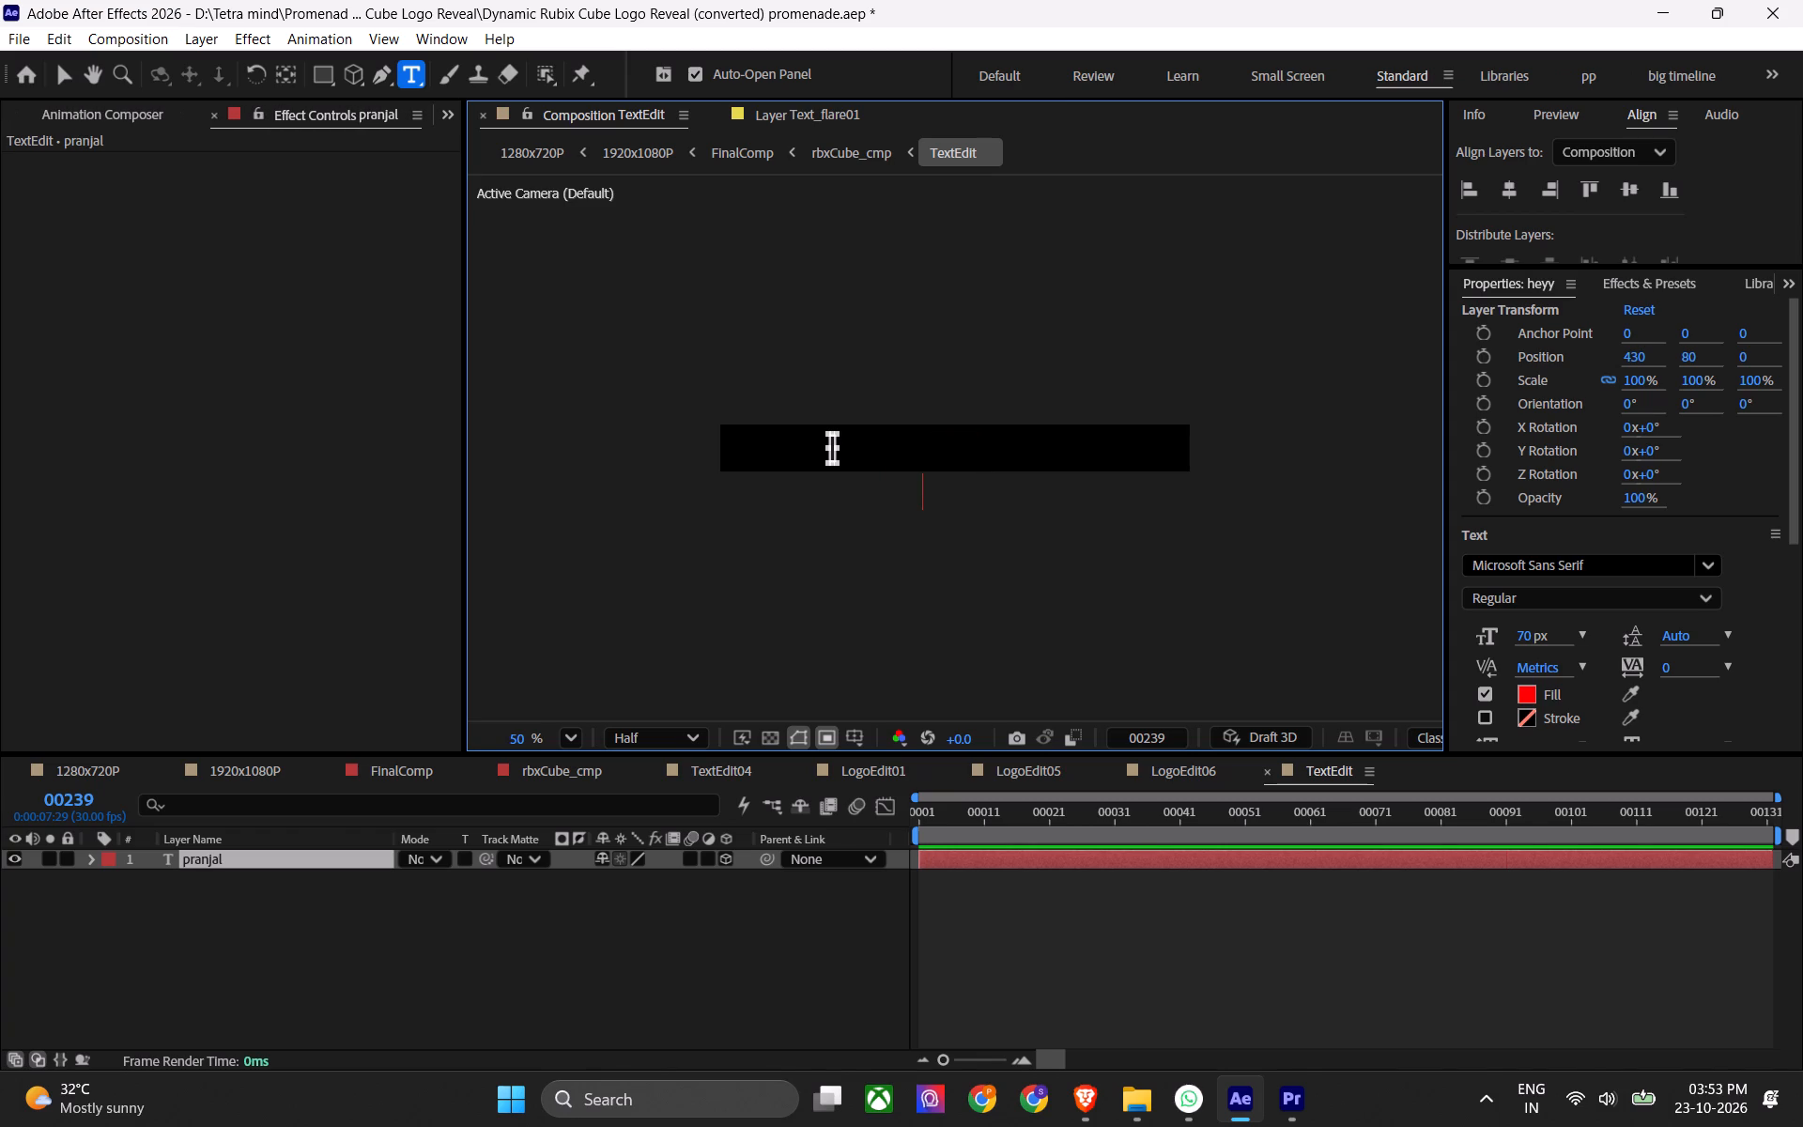
Shift the pranjal text layer in time so that it starts at the current frame, 00239.
{"action": "left_click", "coordinate": [578, 735]}
{"action": "left_click", "coordinate": [627, 278]}
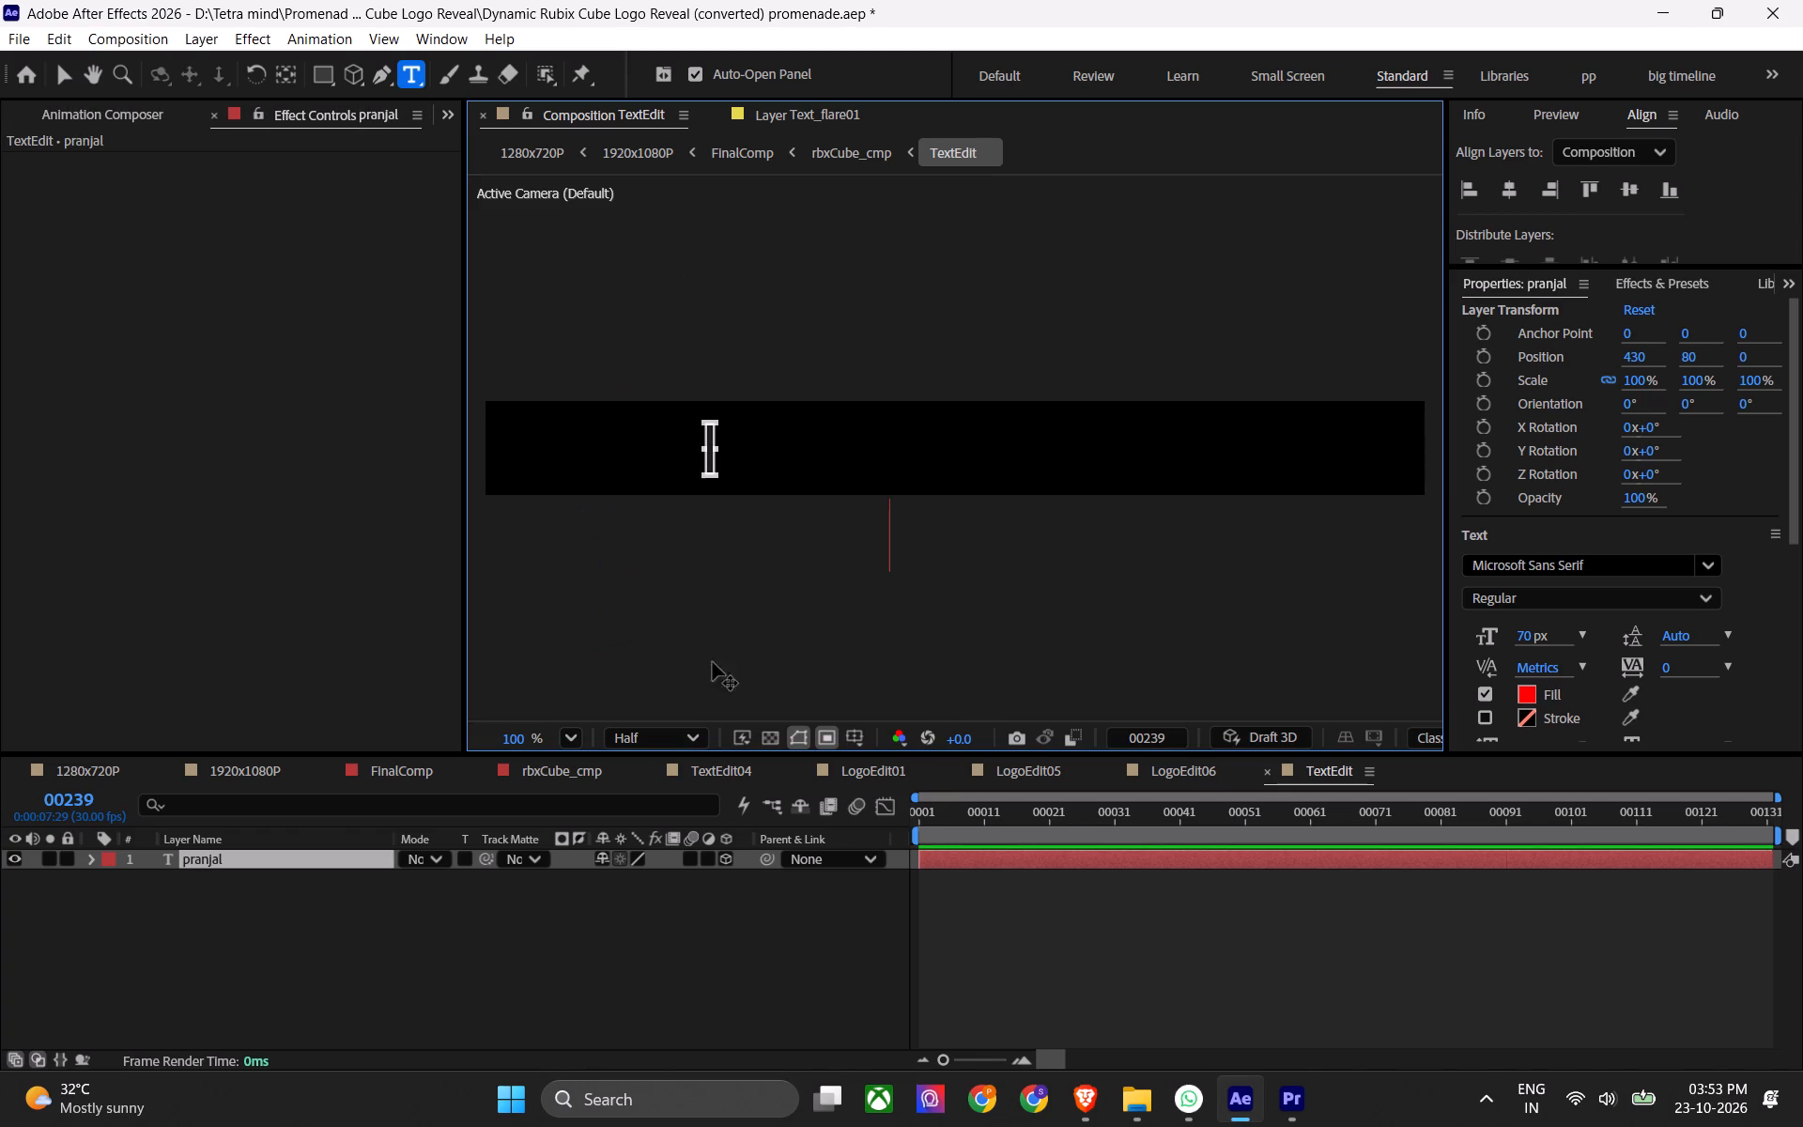
{"action": "left_click", "coordinate": [696, 741]}
{"action": "left_click", "coordinate": [516, 487]}
{"action": "left_click", "coordinate": [323, 860]}
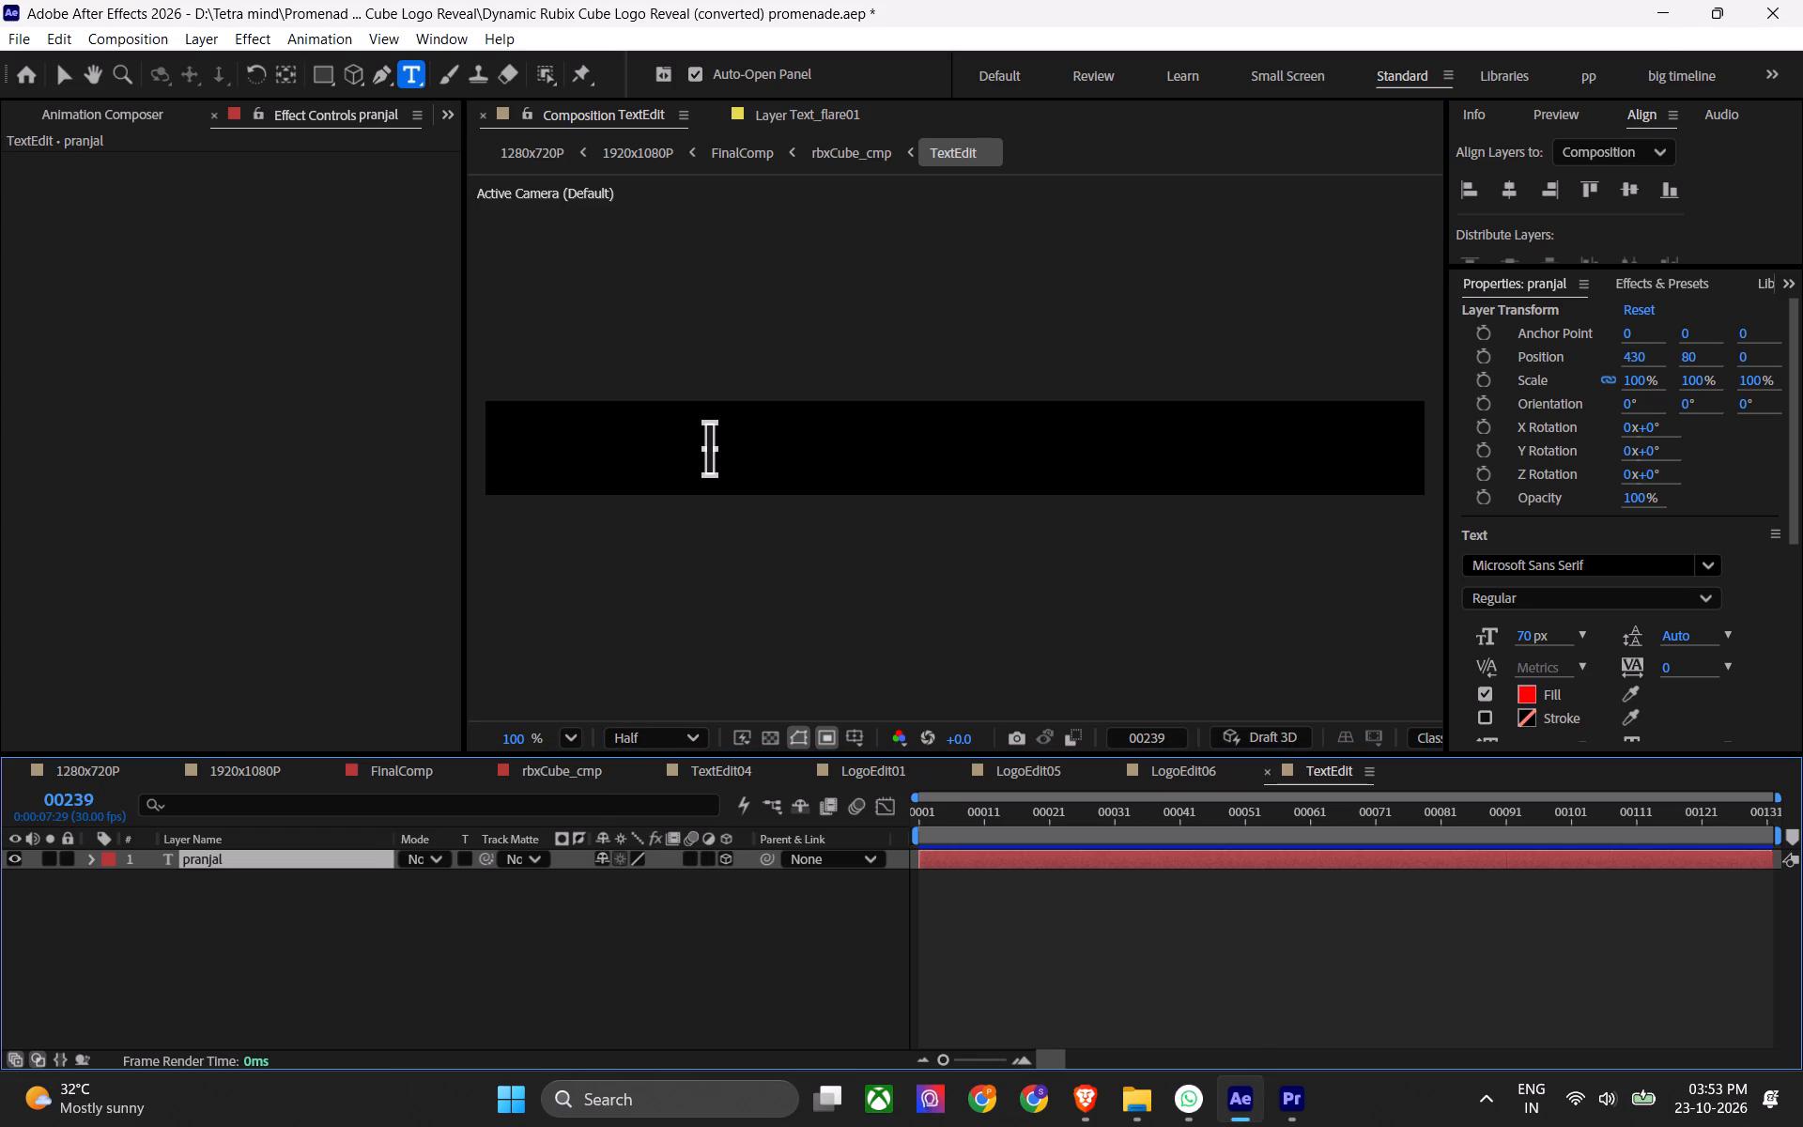
{"action": "key", "text": "bracketleft"}
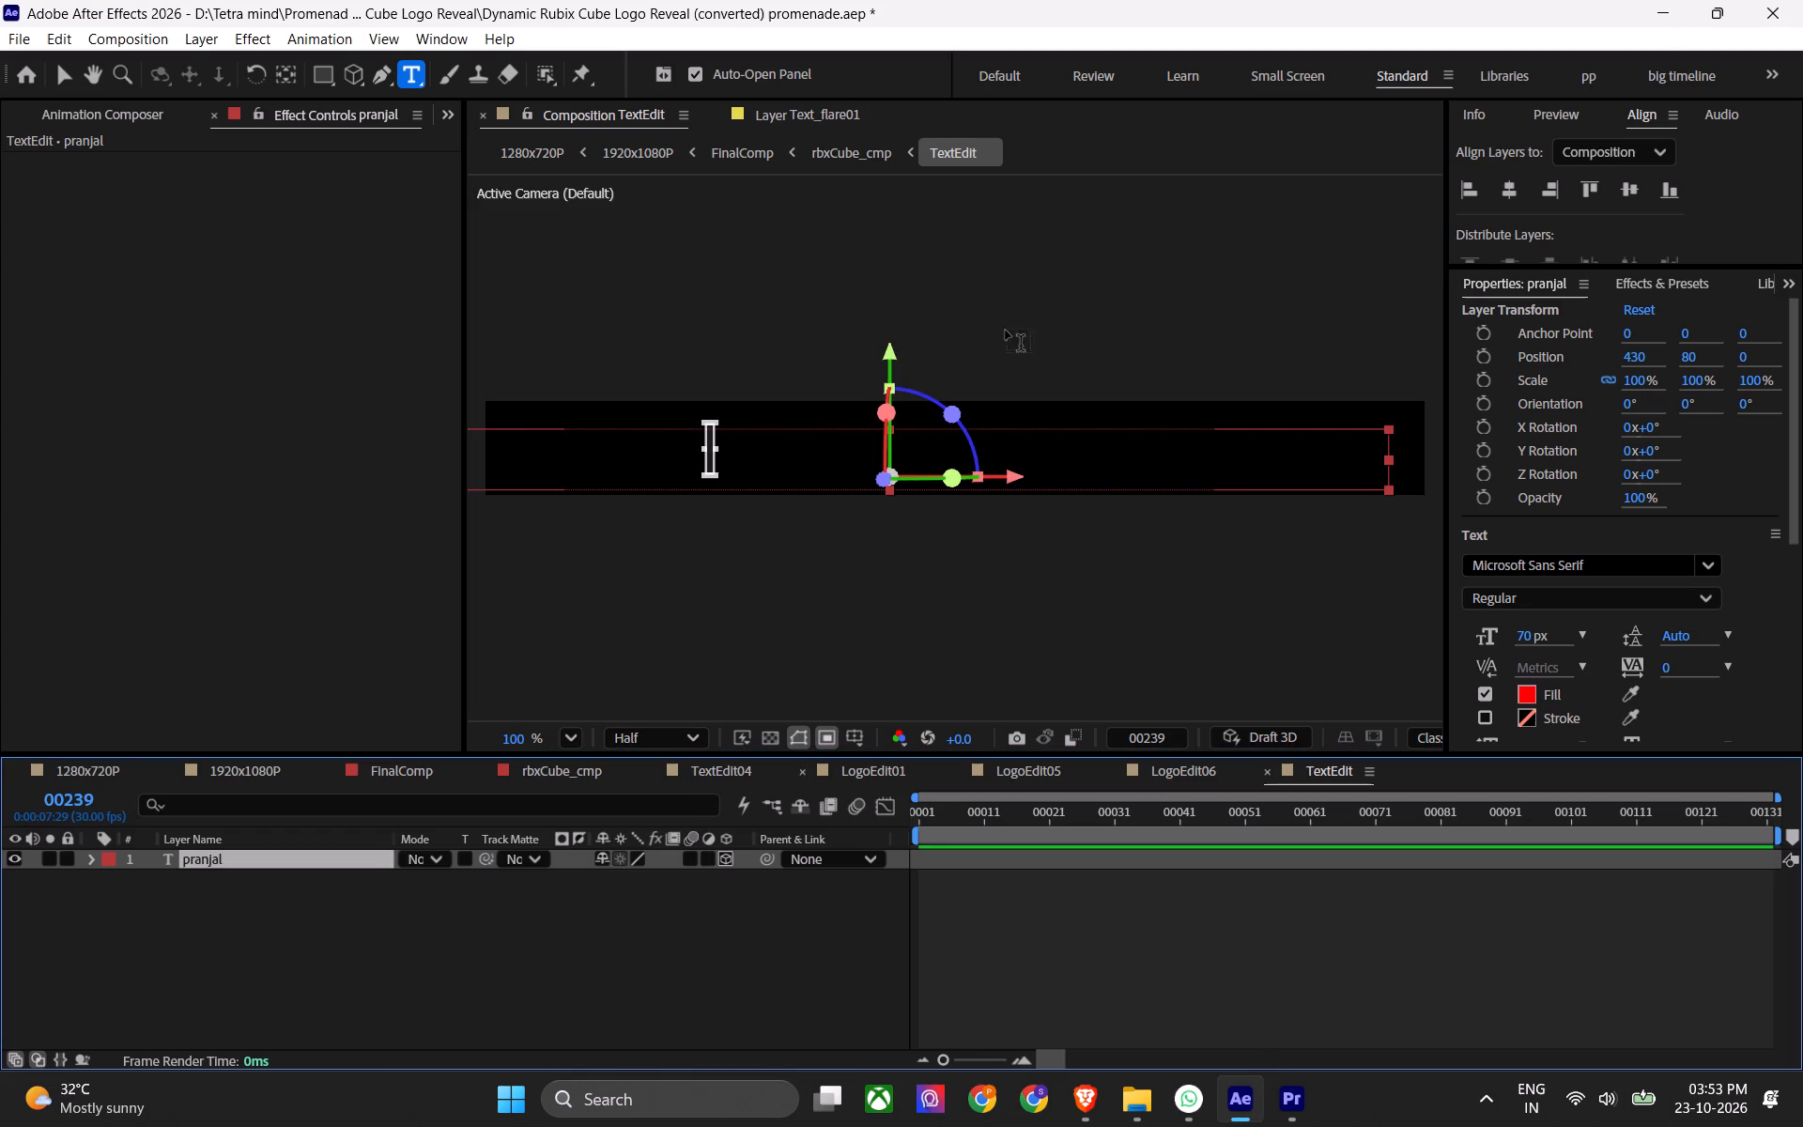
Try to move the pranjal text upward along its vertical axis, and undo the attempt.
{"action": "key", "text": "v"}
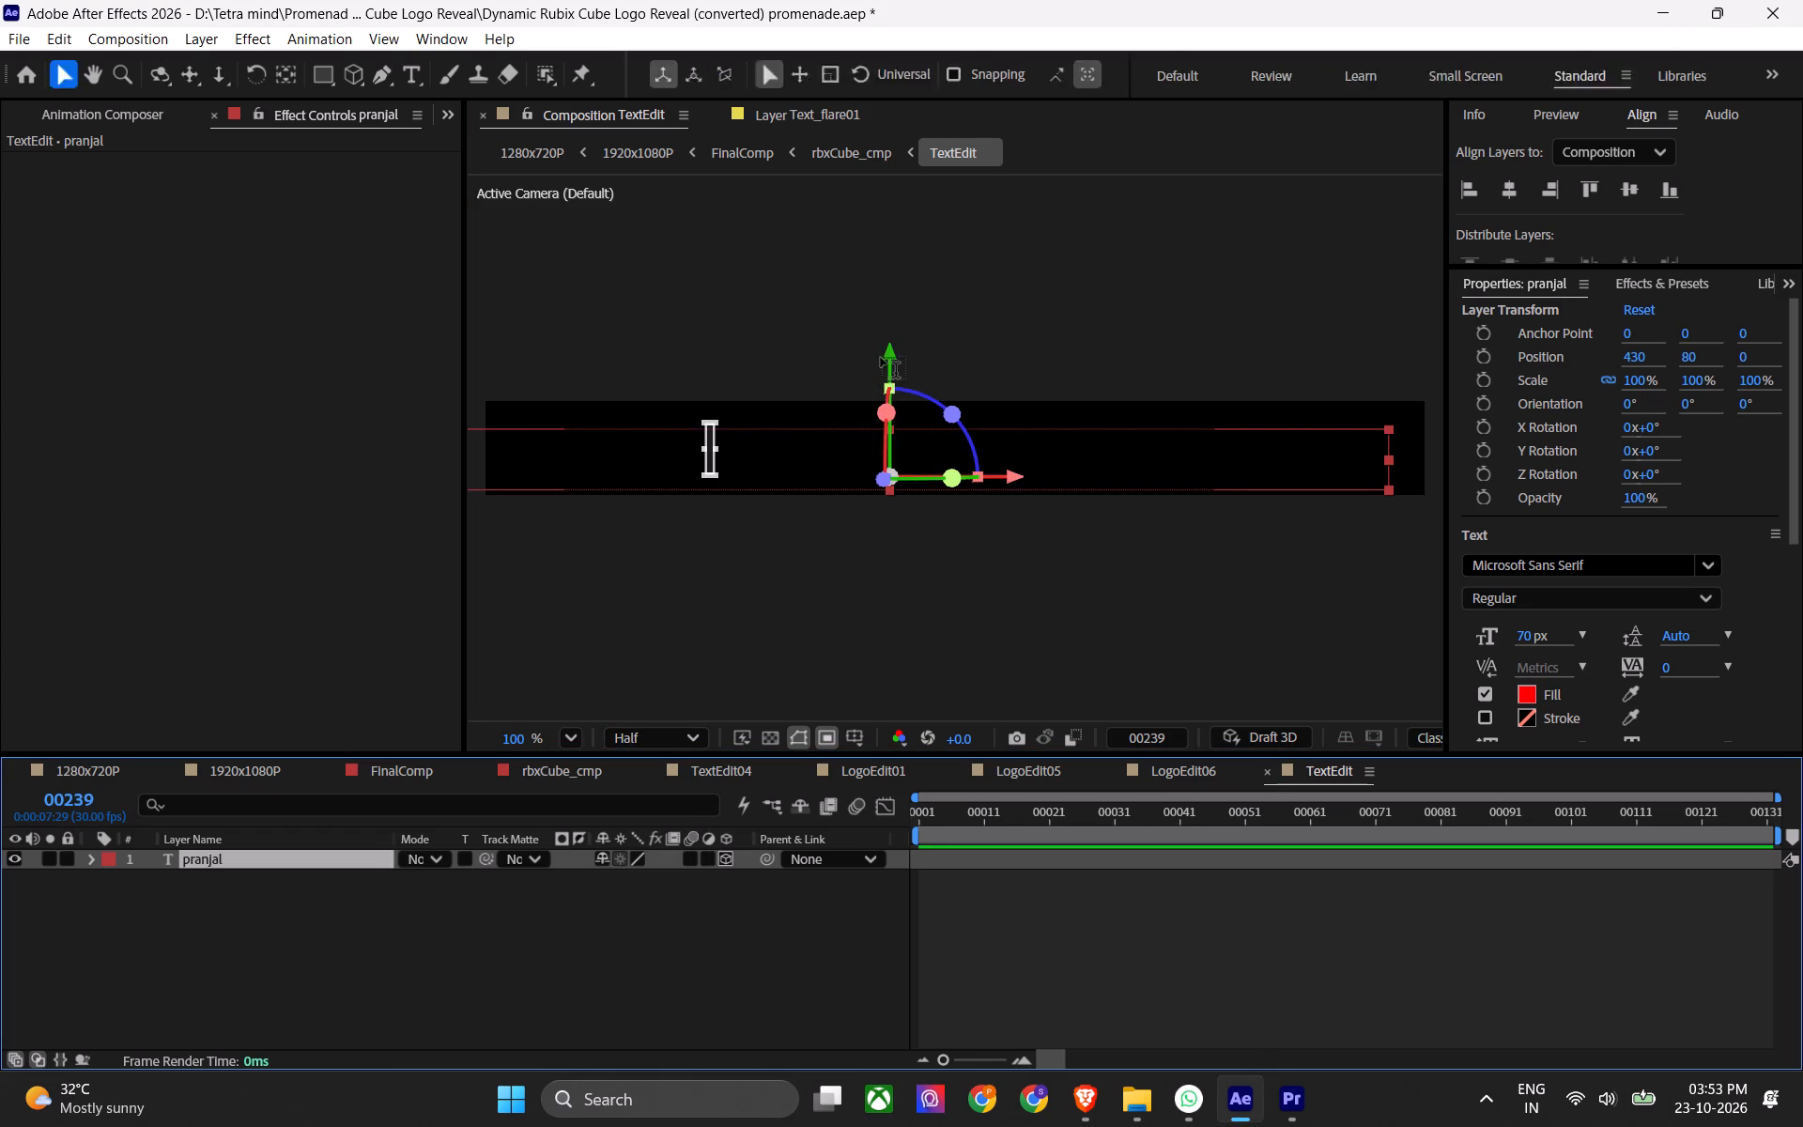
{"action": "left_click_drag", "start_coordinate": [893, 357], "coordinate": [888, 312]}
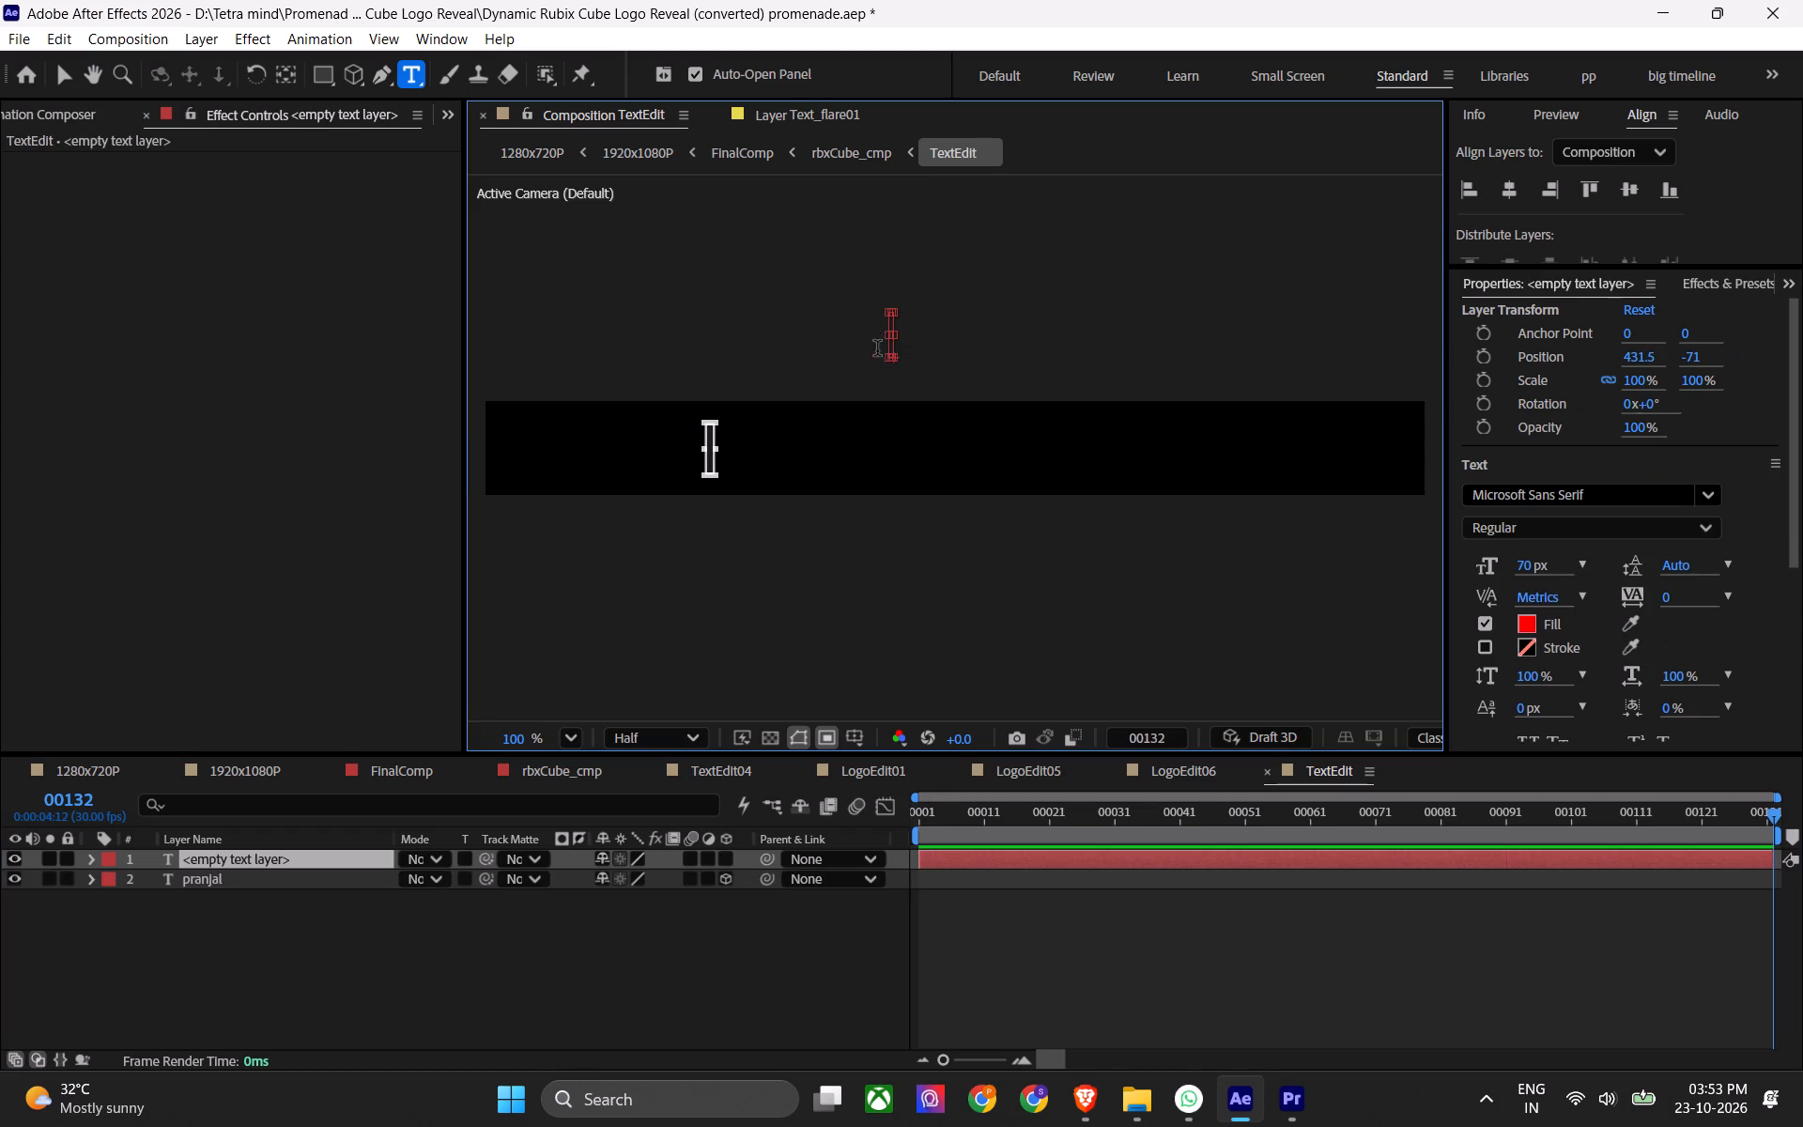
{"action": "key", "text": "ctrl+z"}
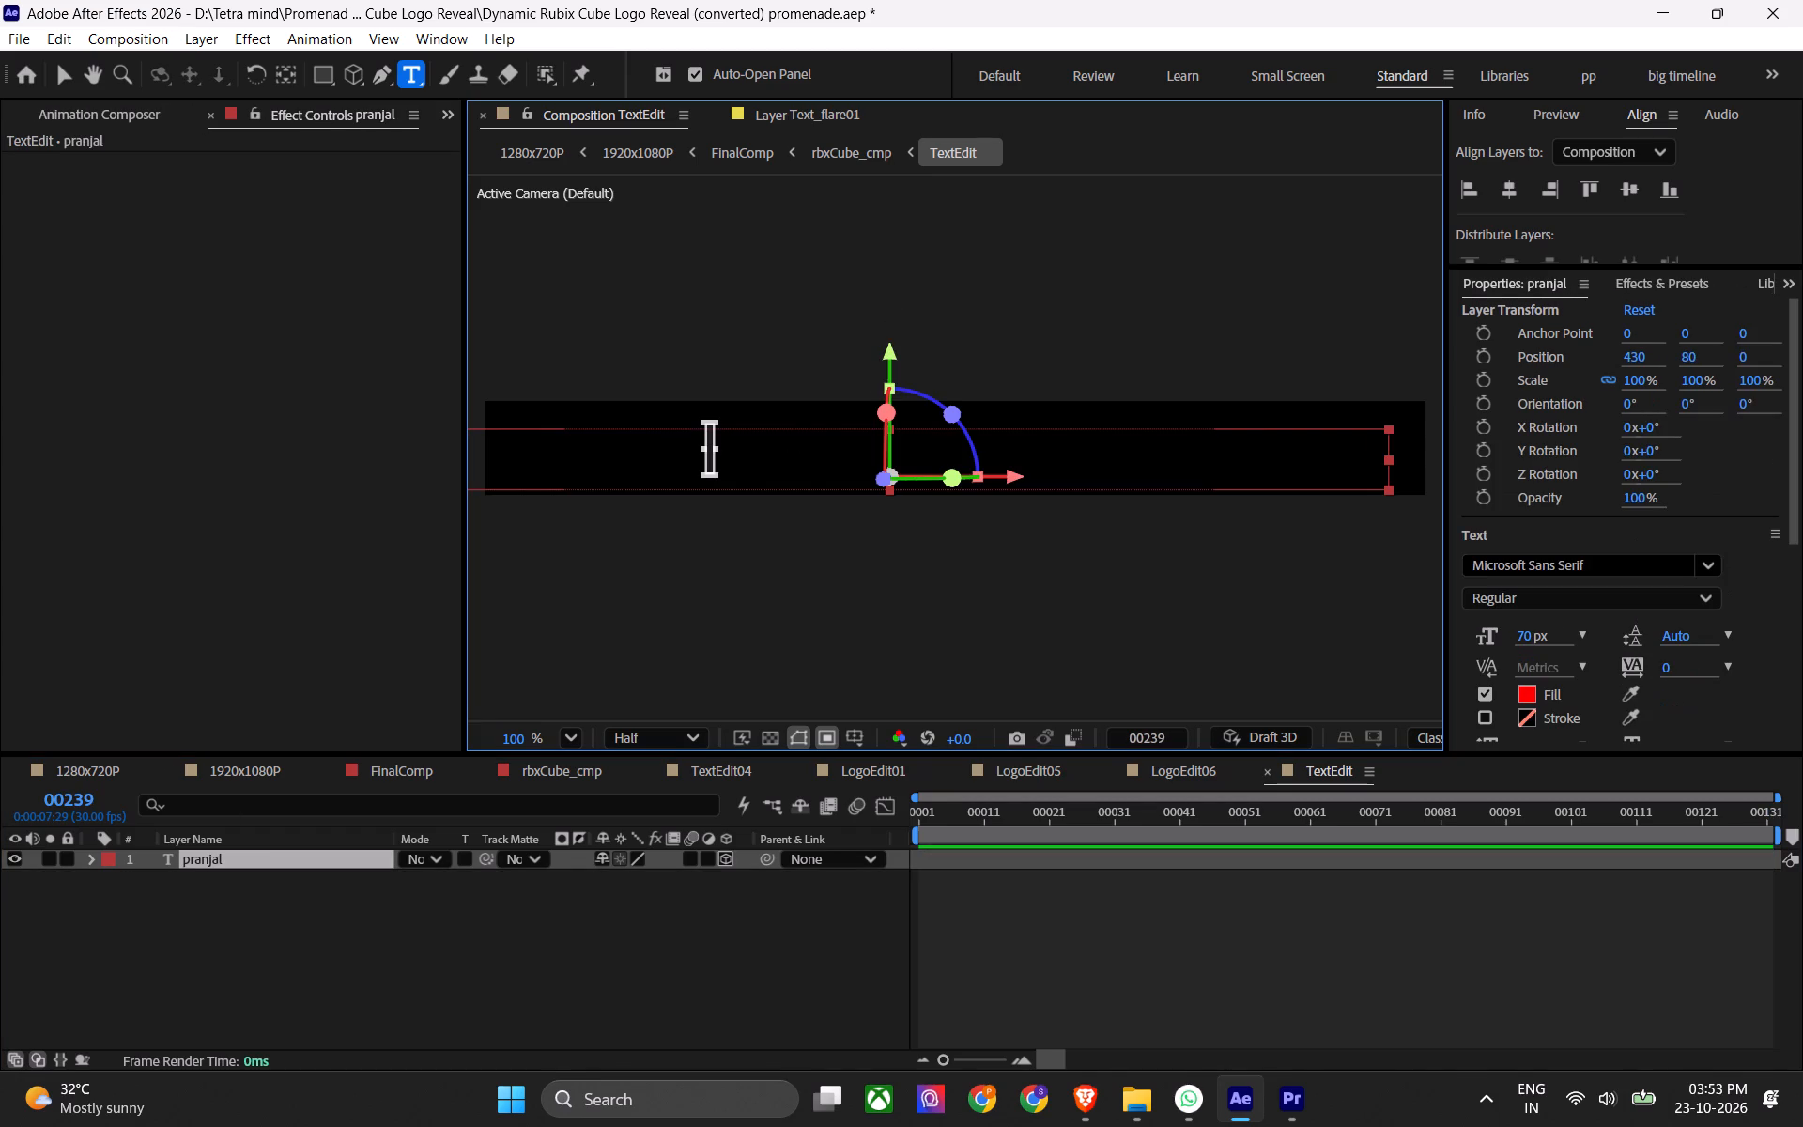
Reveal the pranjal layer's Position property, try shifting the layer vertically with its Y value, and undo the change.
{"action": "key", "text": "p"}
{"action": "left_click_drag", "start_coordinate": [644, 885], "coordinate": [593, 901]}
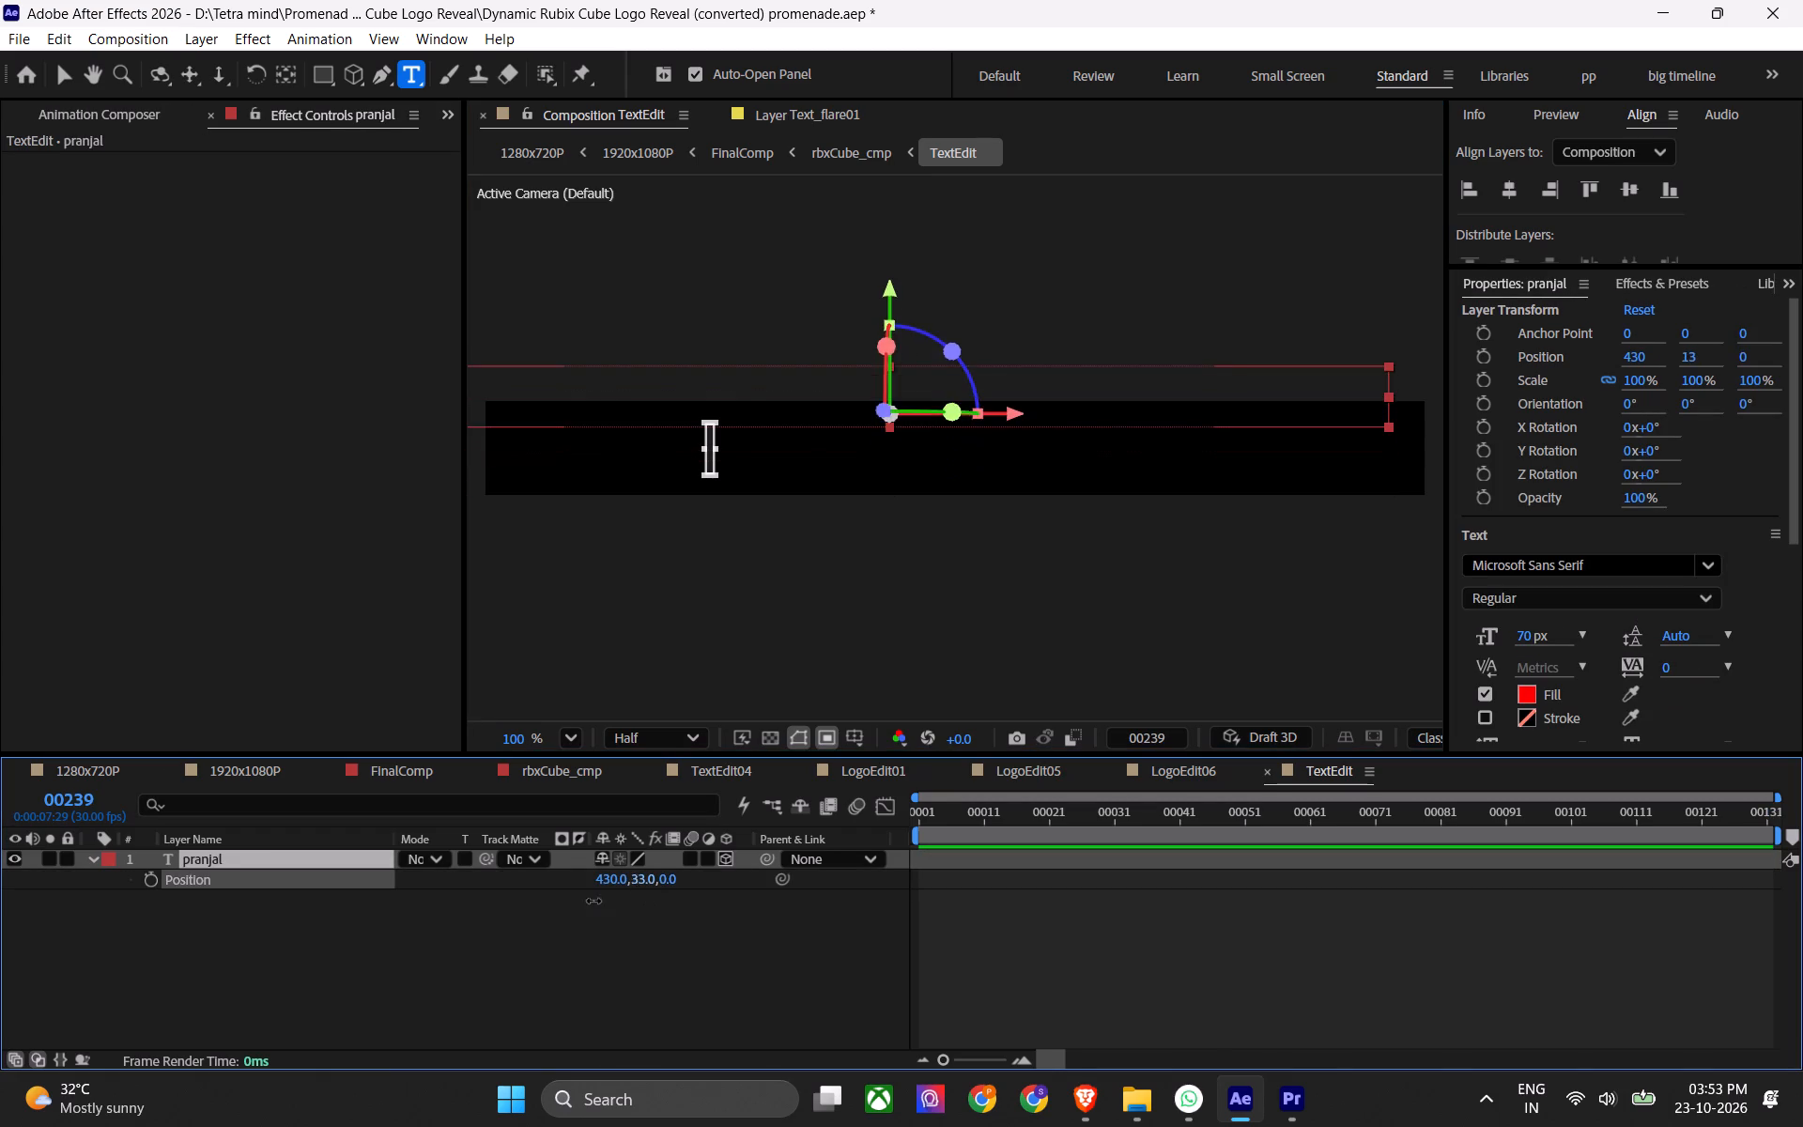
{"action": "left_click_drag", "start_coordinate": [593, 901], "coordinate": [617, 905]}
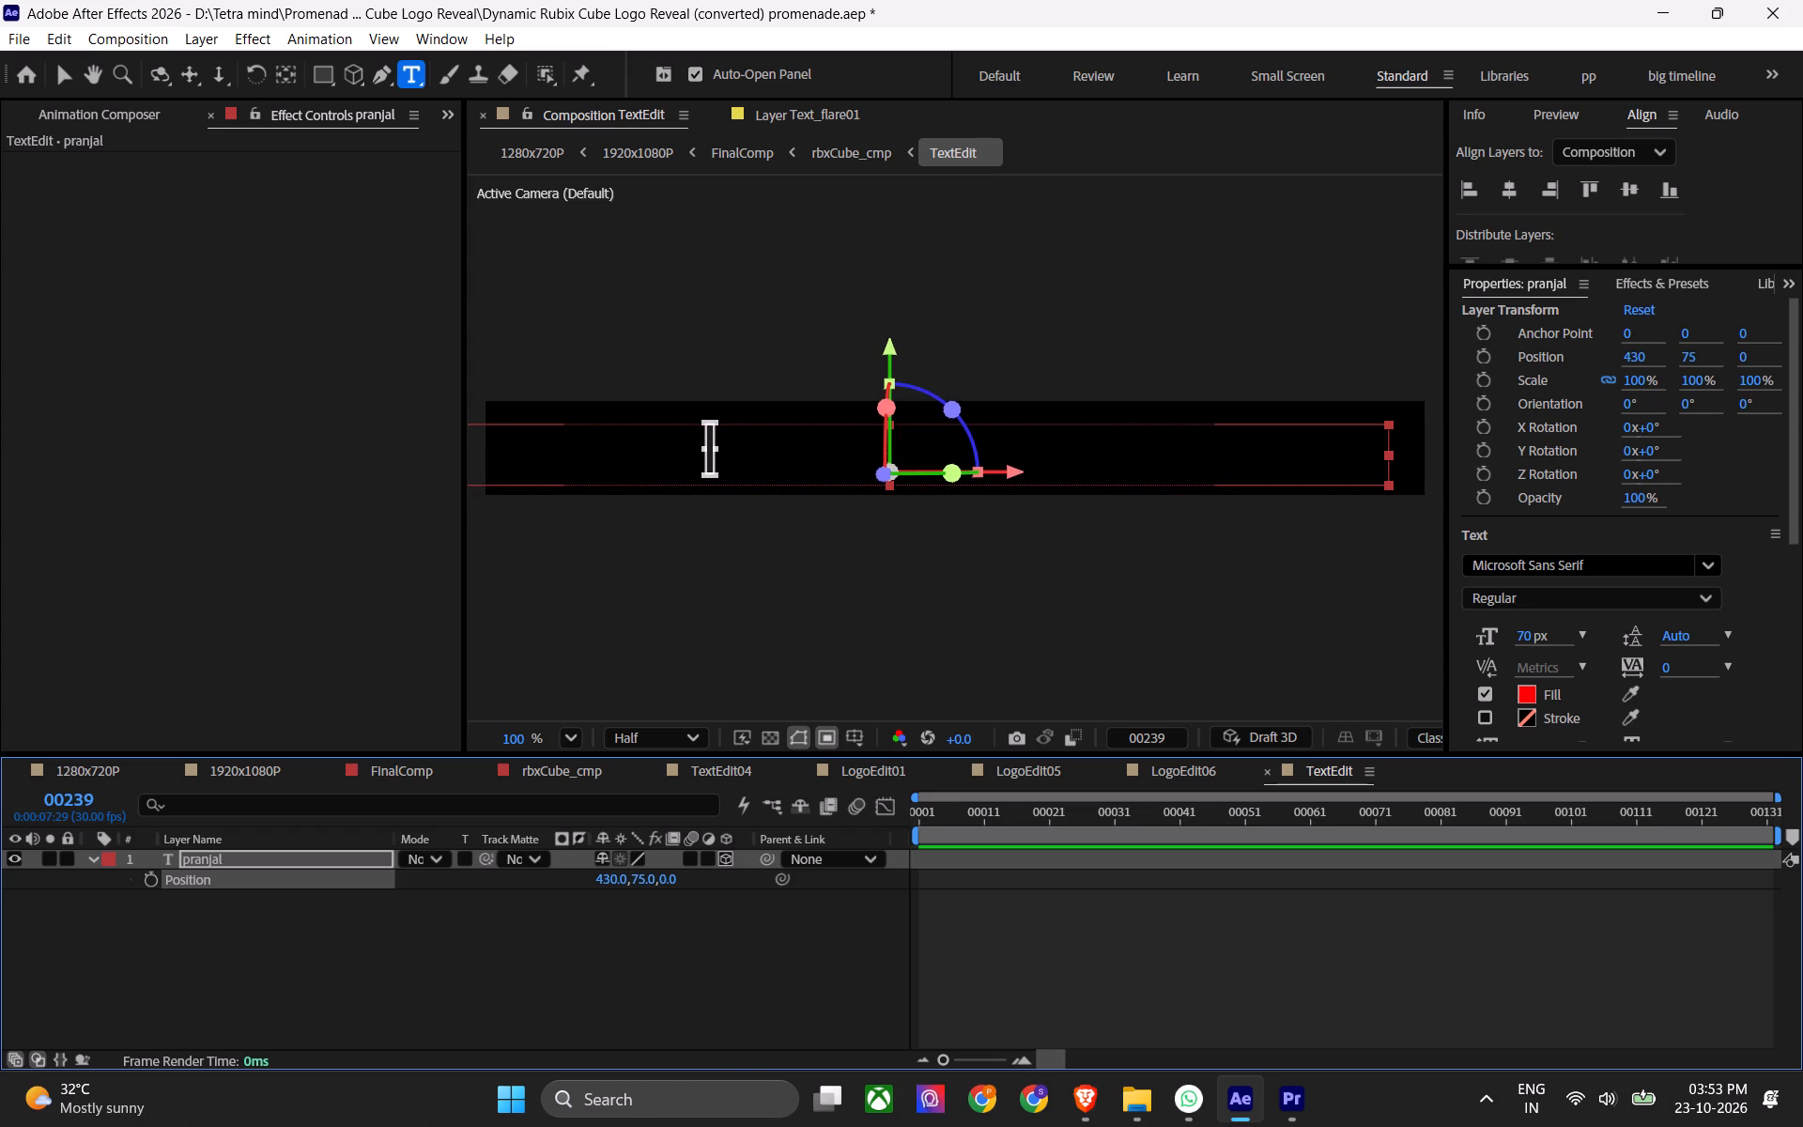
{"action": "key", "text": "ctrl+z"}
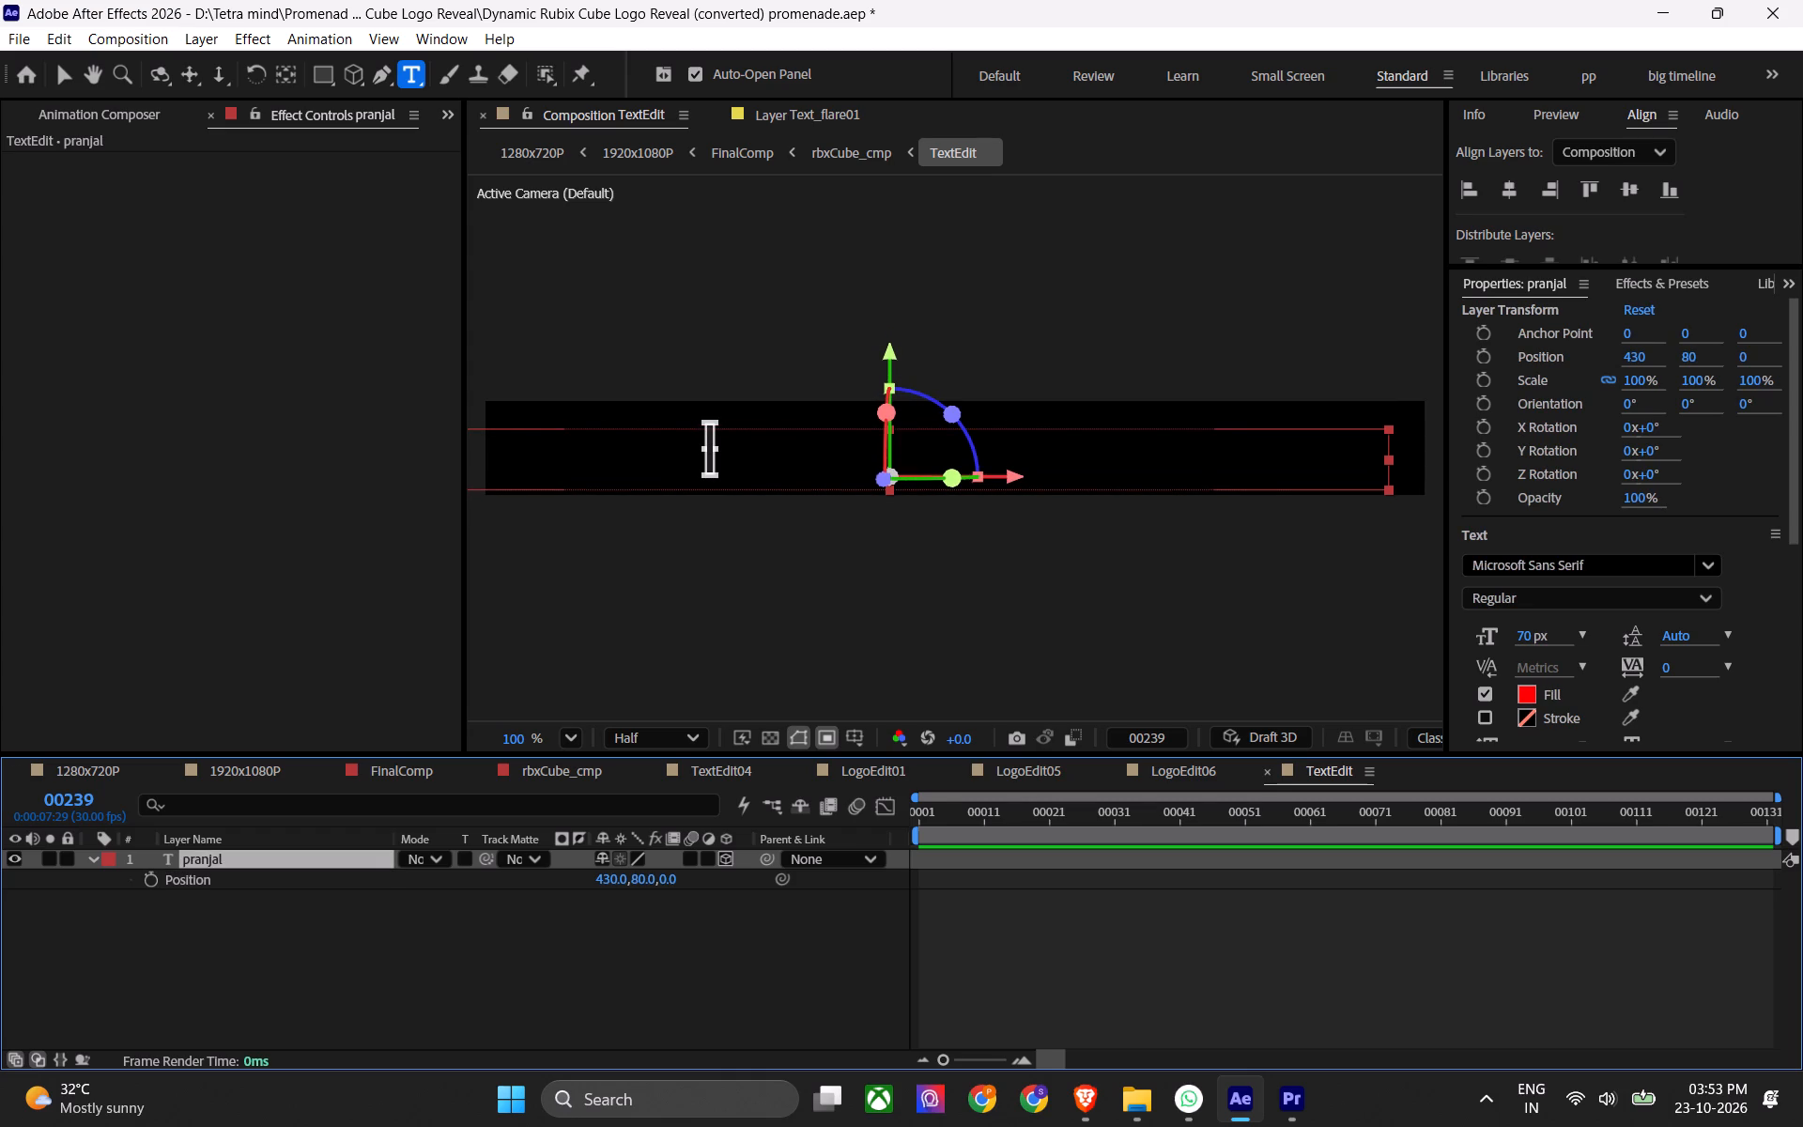
Convert the pranjal text layer in TextEdit from a 3D layer into a 2D layer.
{"action": "double_click", "coordinate": [219, 864]}
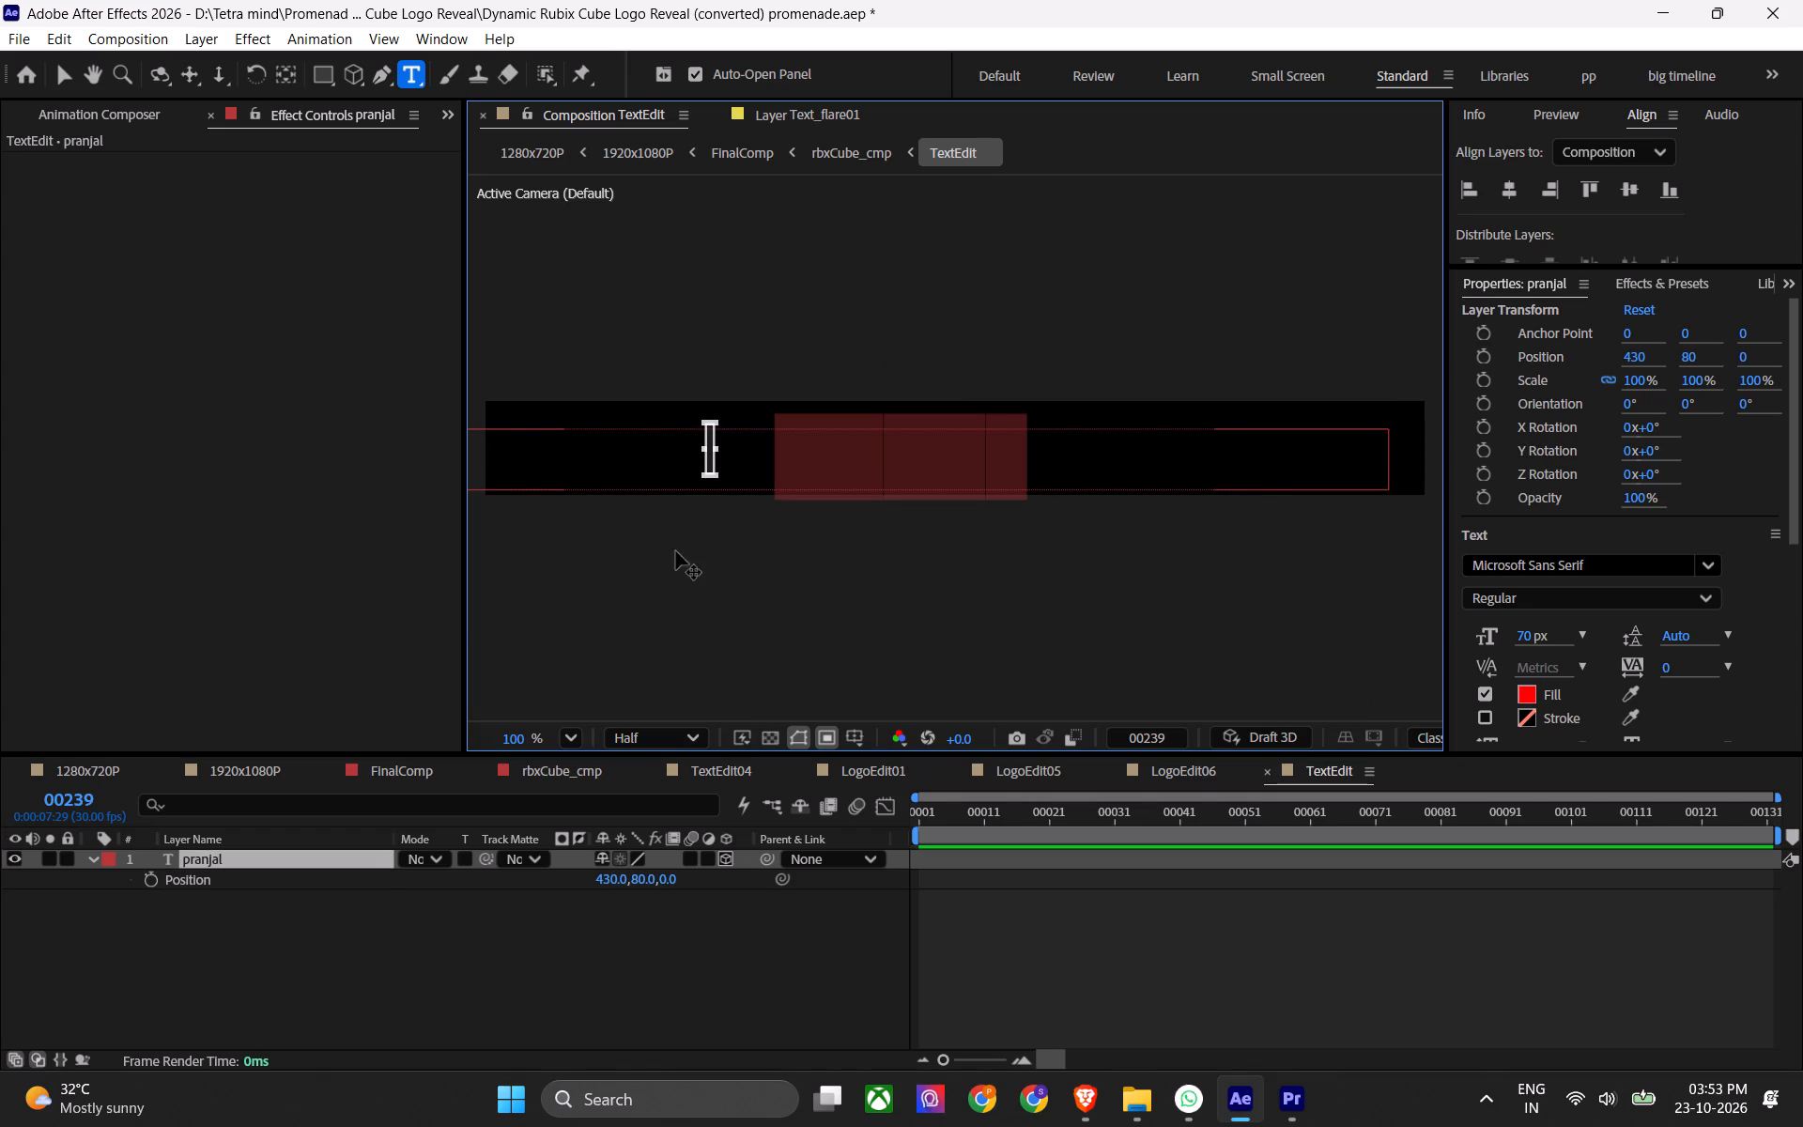
{"action": "left_click", "coordinate": [729, 870]}
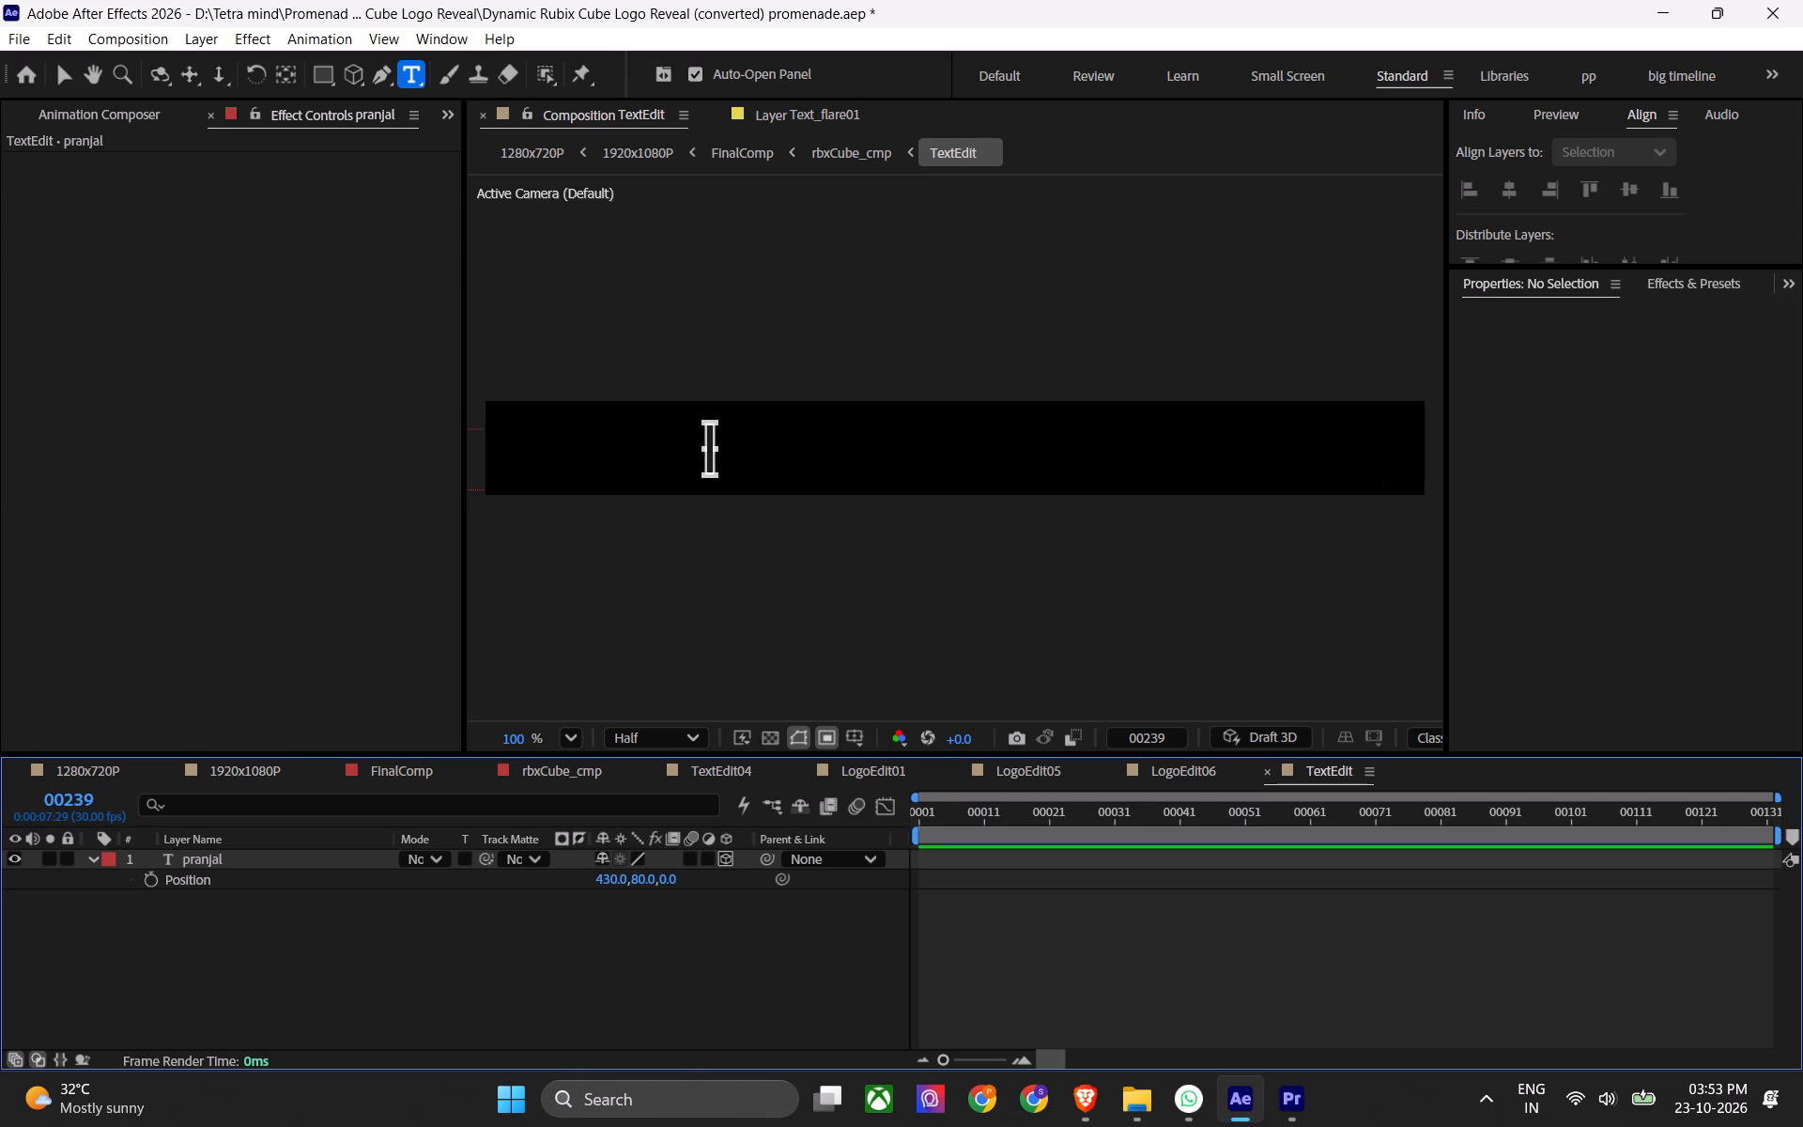
{"action": "left_click_drag", "start_coordinate": [668, 883], "coordinate": [673, 892]}
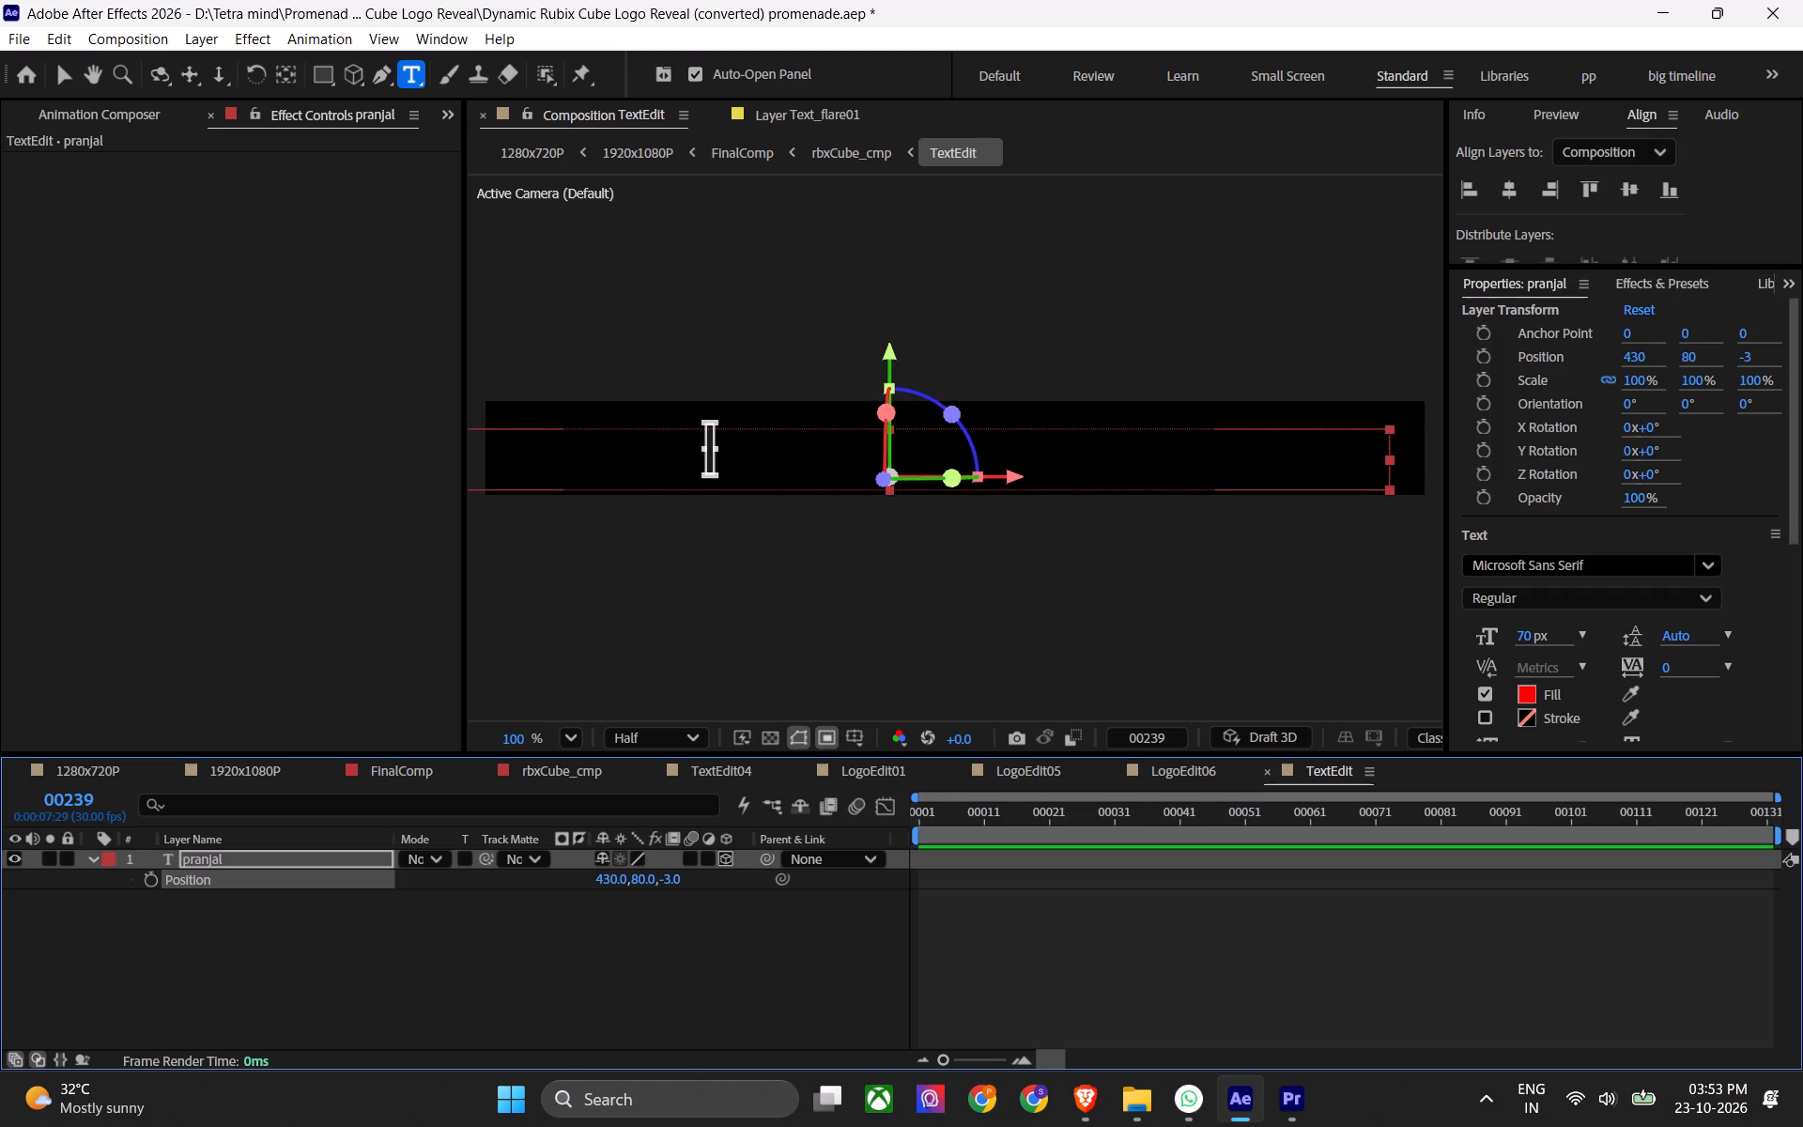
{"action": "left_click", "coordinate": [727, 865]}
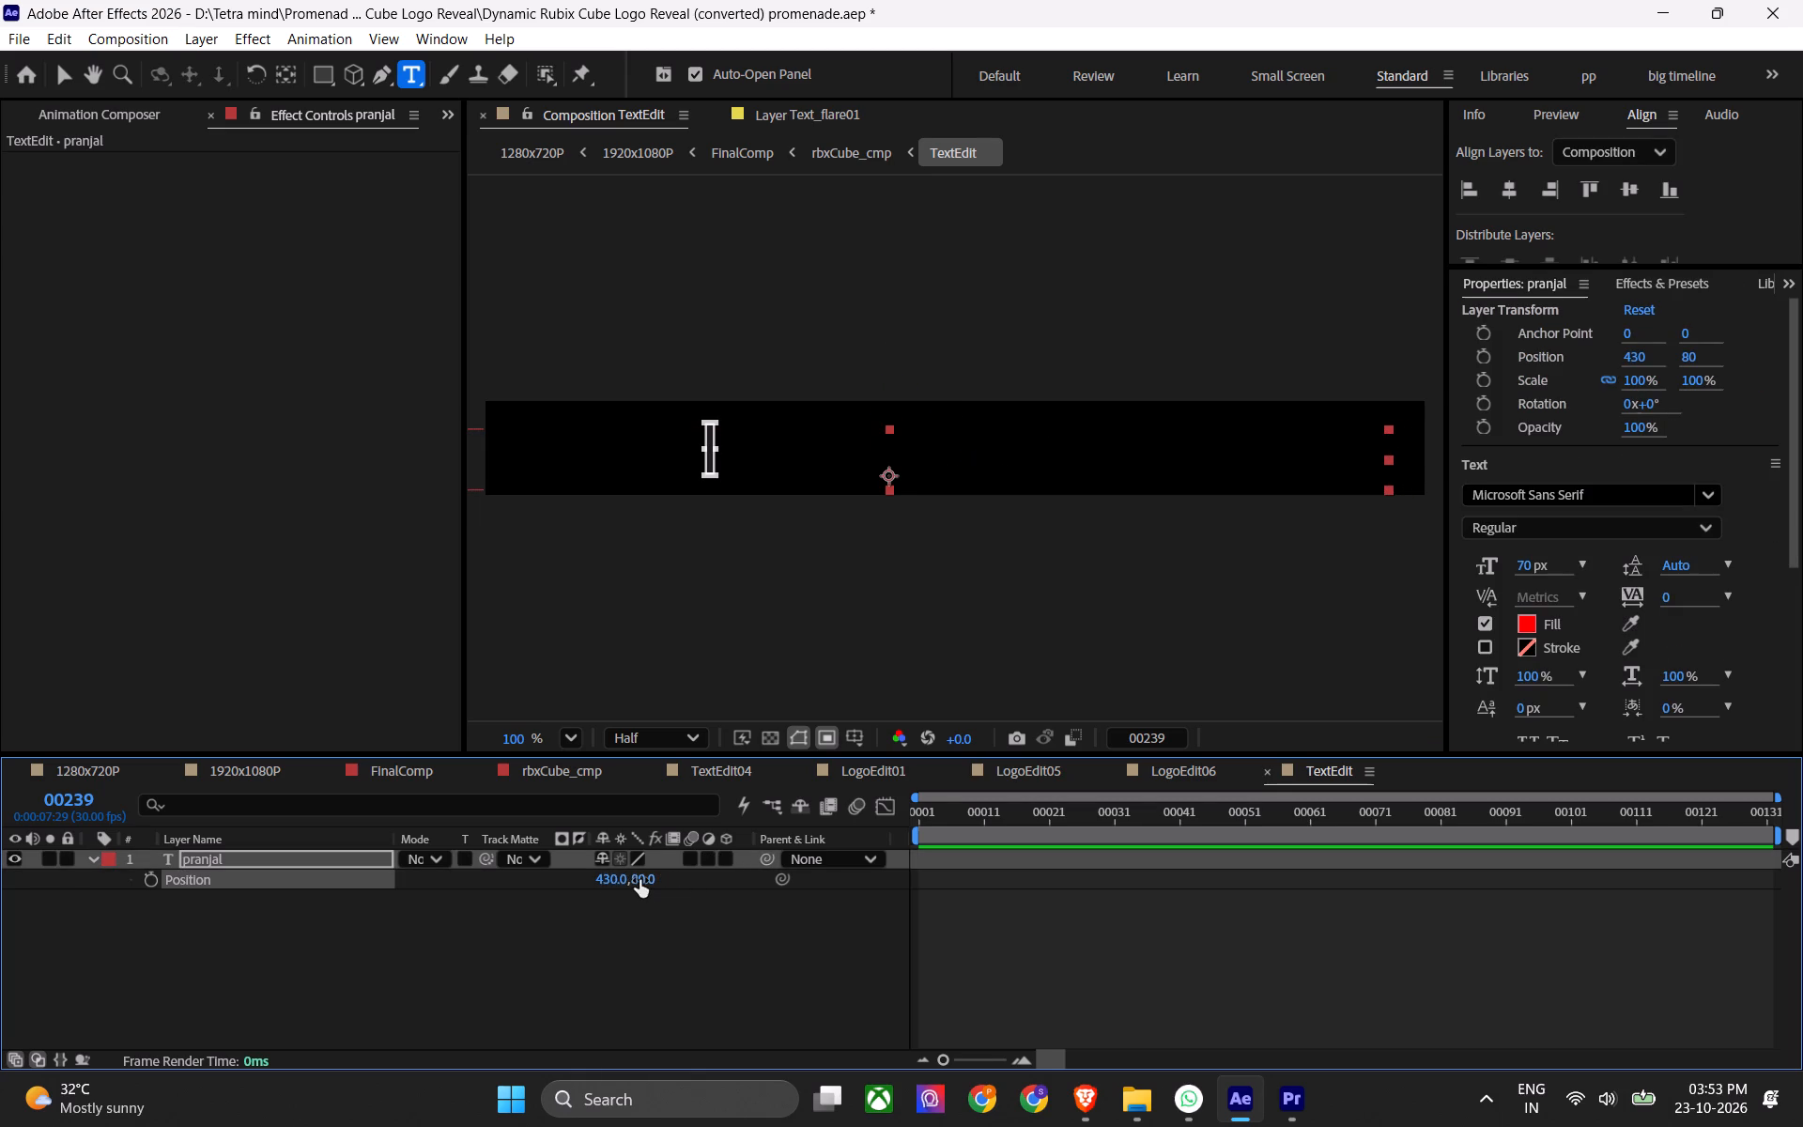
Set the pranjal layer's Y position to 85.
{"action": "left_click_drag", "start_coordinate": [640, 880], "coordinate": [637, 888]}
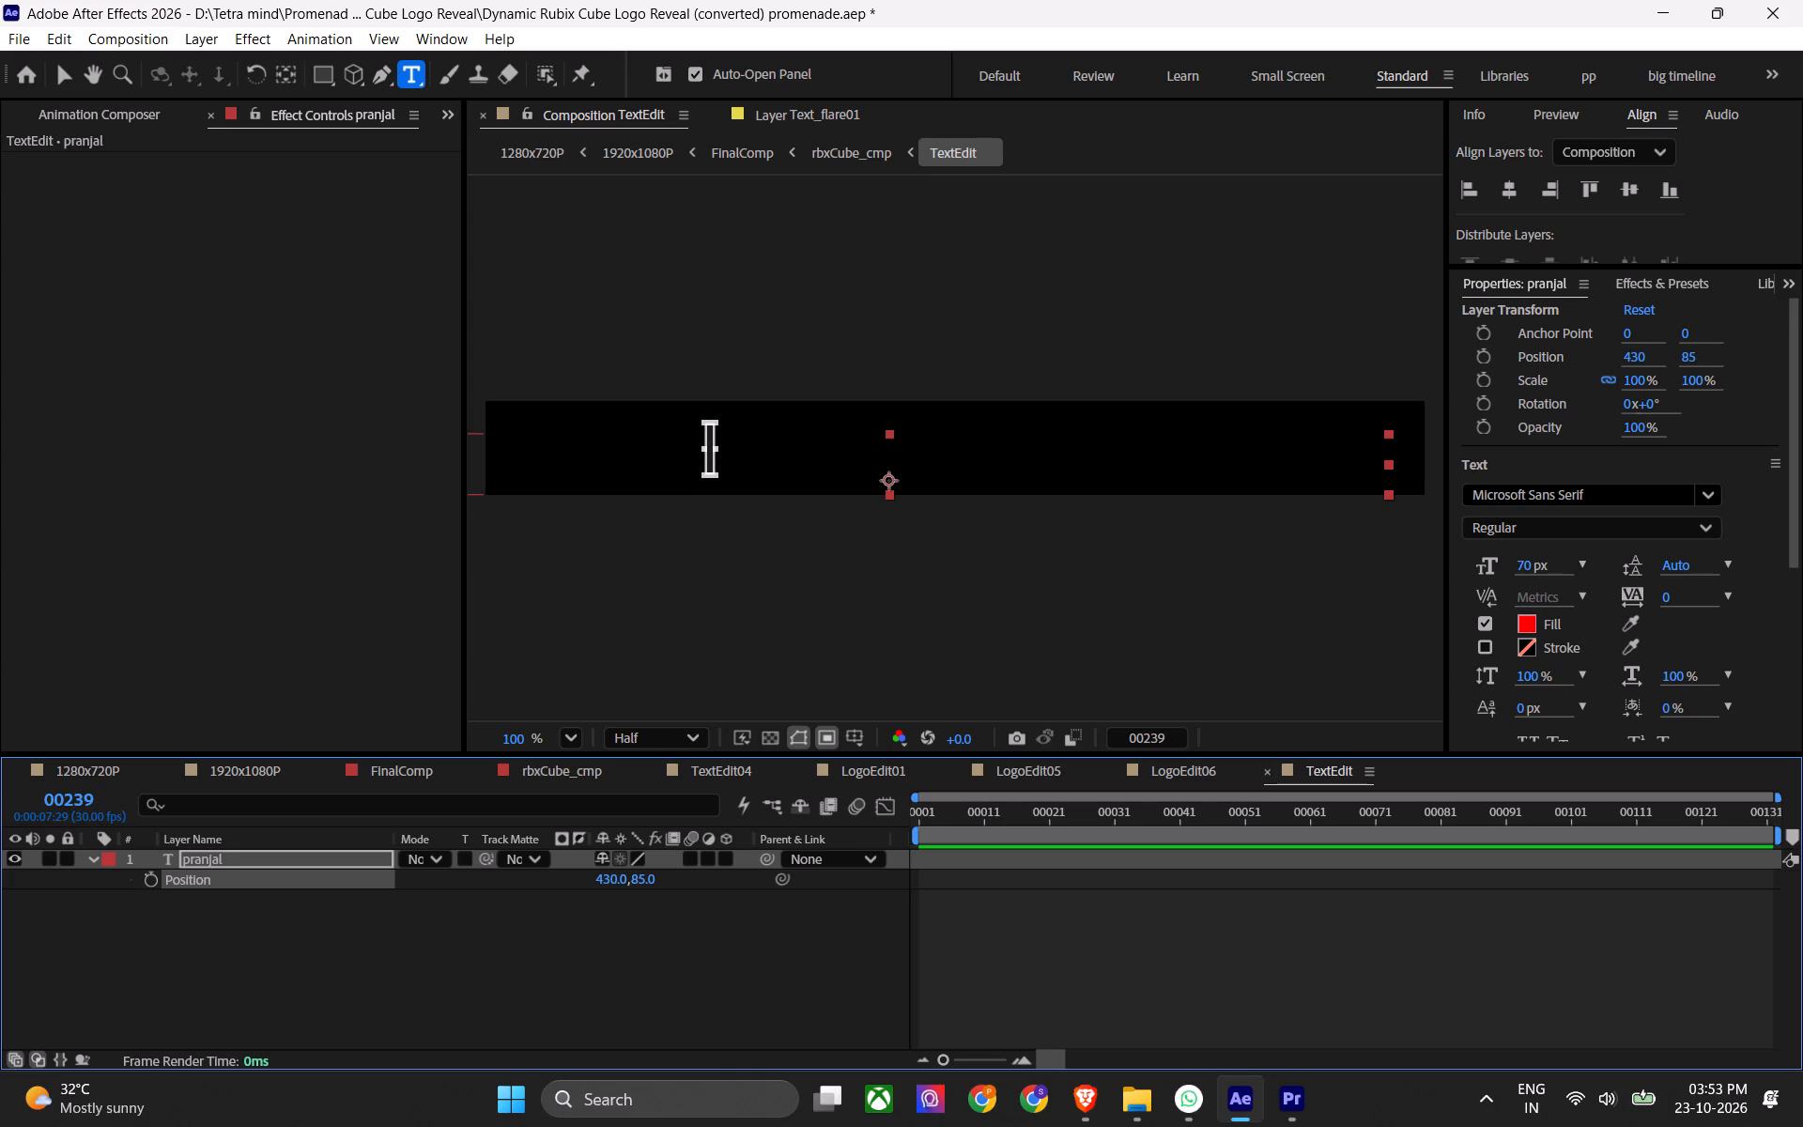
Set the pranjal text's font size to 78 px.
{"action": "left_click_drag", "start_coordinate": [1531, 572], "coordinate": [1634, 568]}
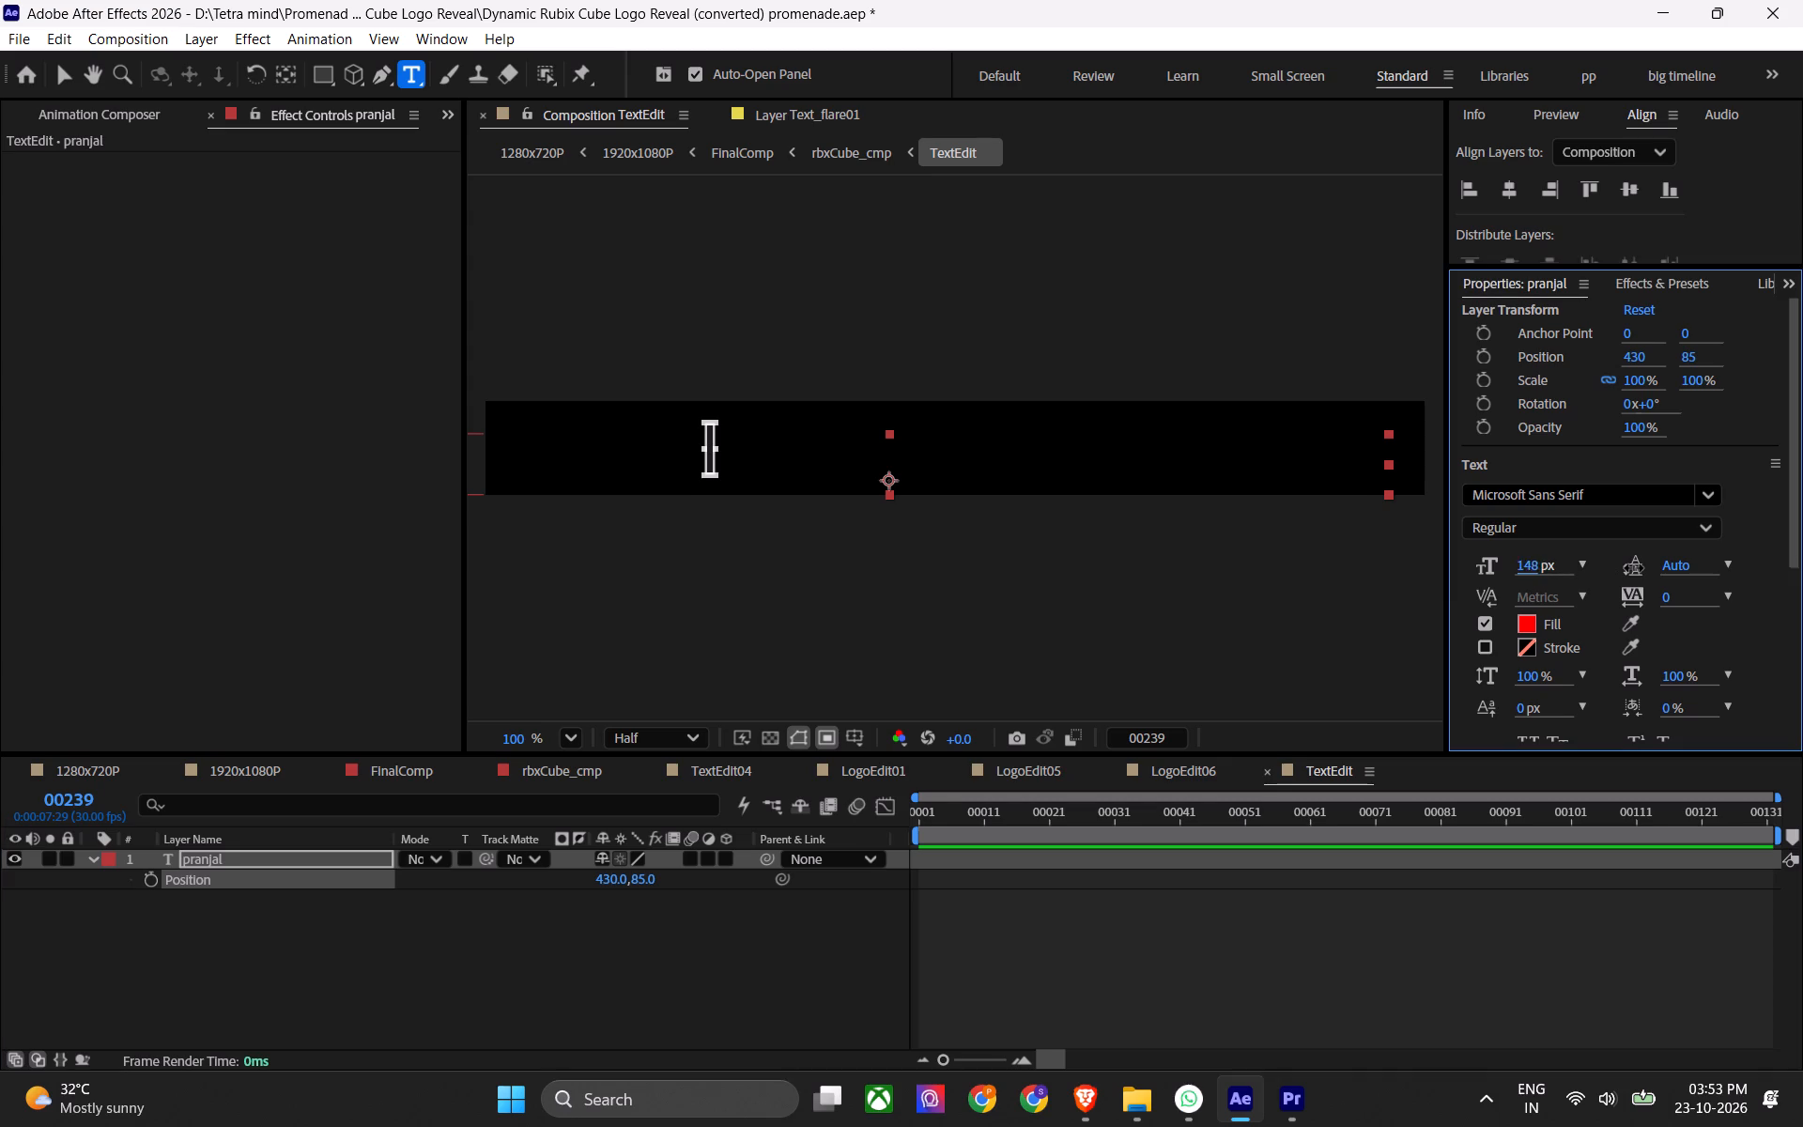
{"action": "left_click_drag", "start_coordinate": [1634, 568], "coordinate": [1614, 594]}
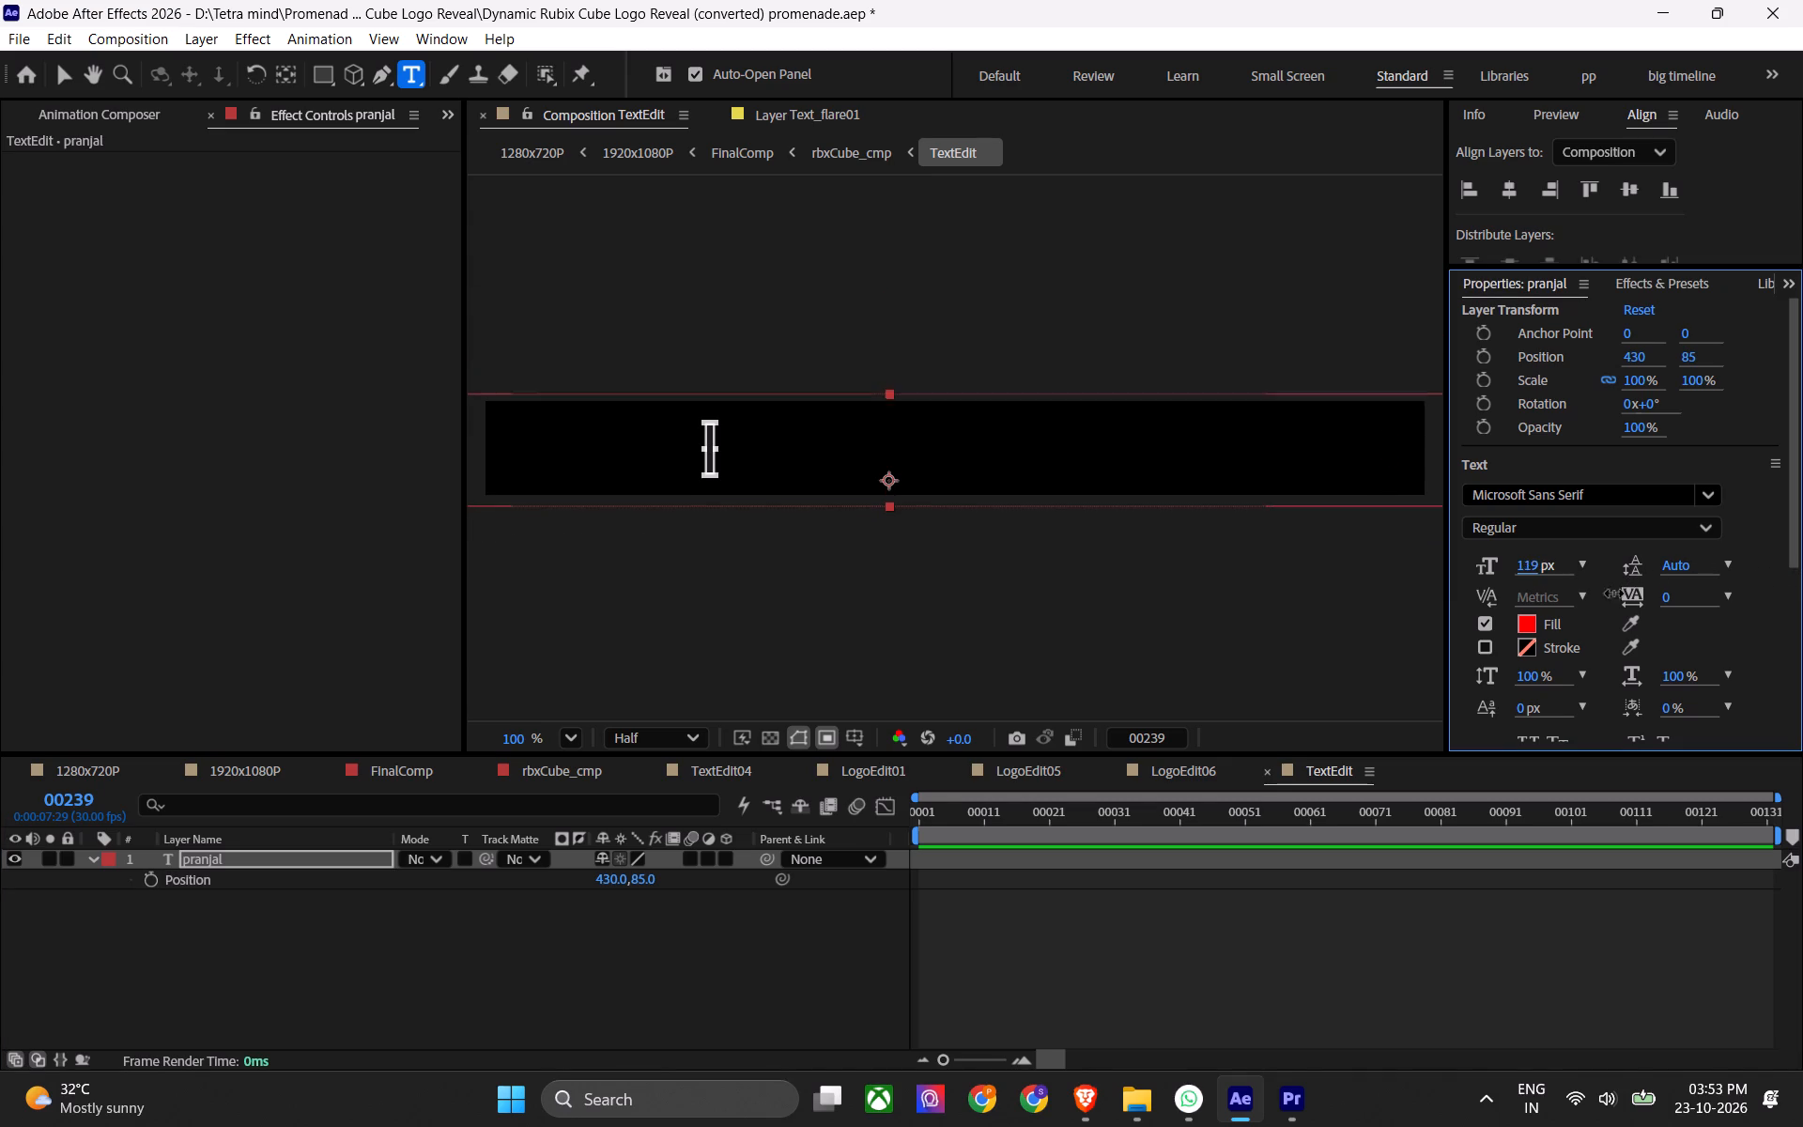
{"action": "left_click_drag", "start_coordinate": [1614, 594], "coordinate": [1583, 610]}
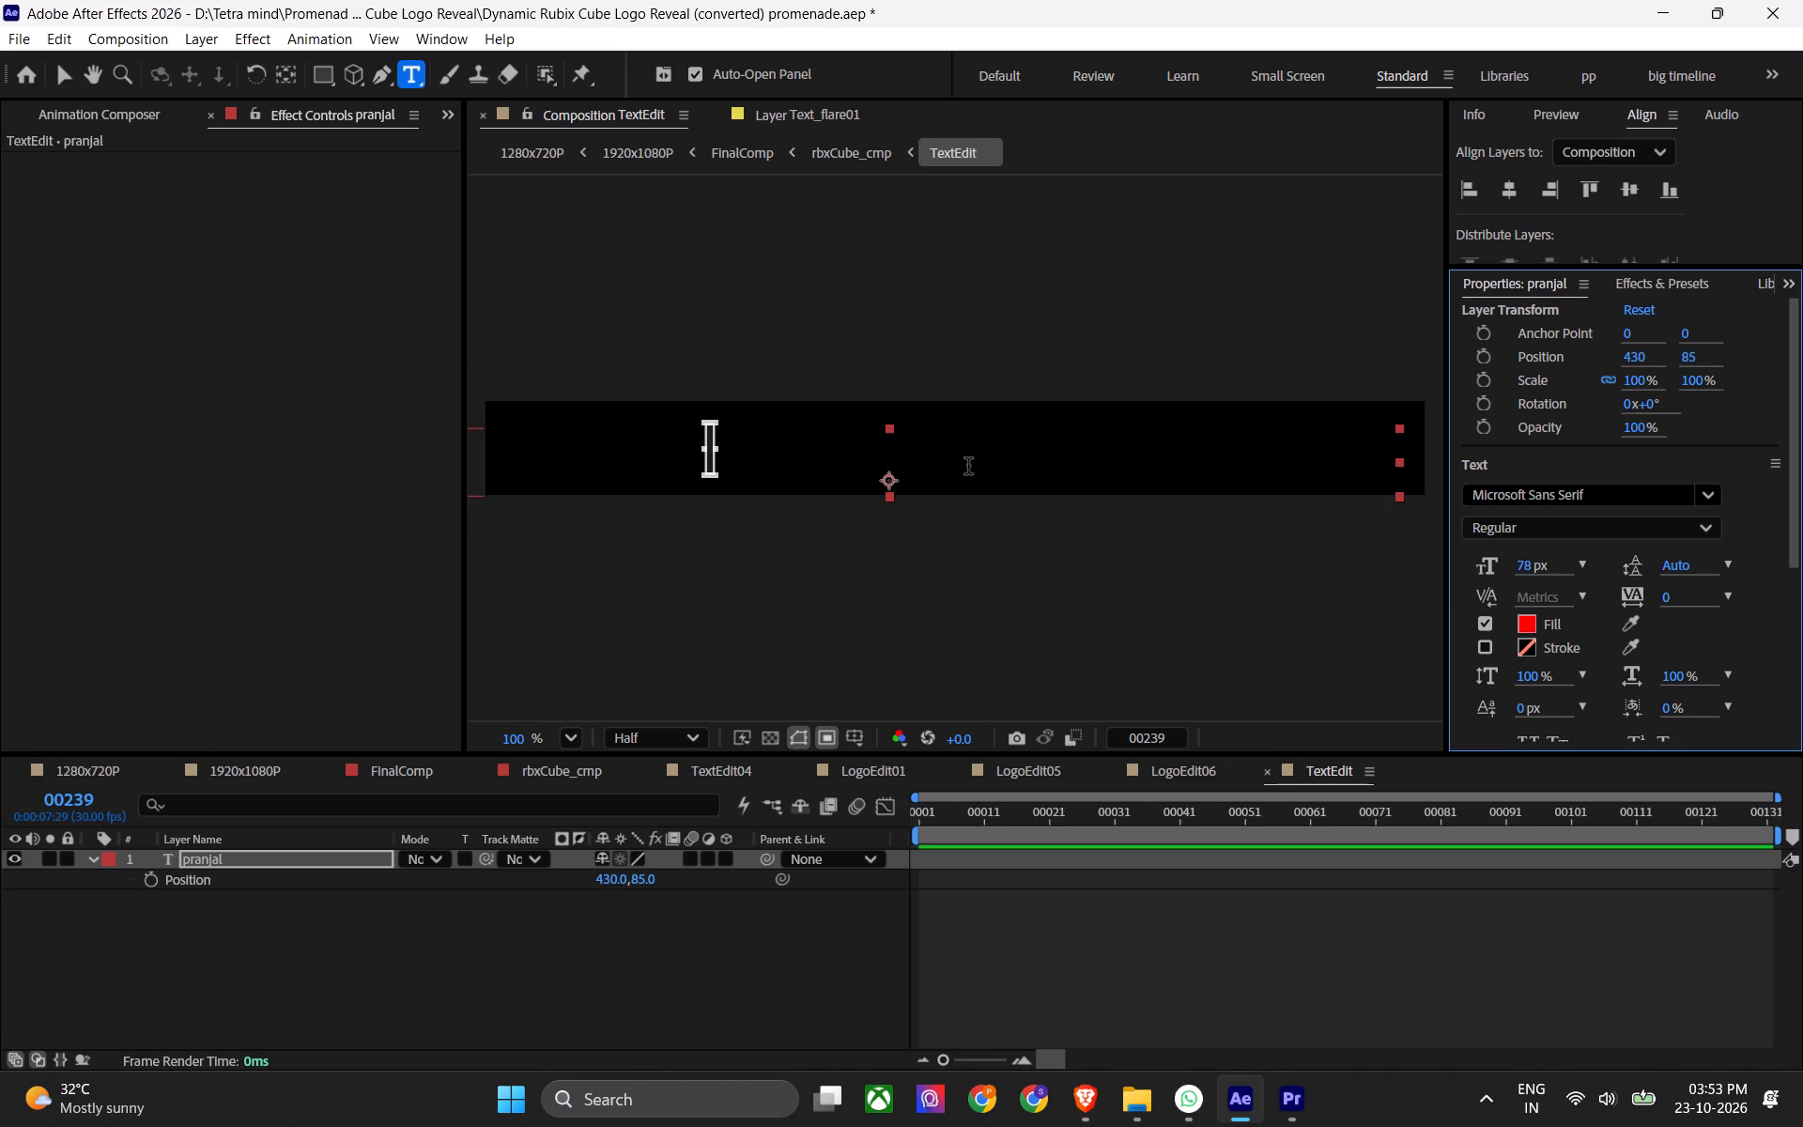
Reposition the pranjal text layer freehand within the TextEdit frame, to about 493, 69.
{"action": "key", "text": "v"}
{"action": "left_click_drag", "start_coordinate": [959, 468], "coordinate": [928, 451]}
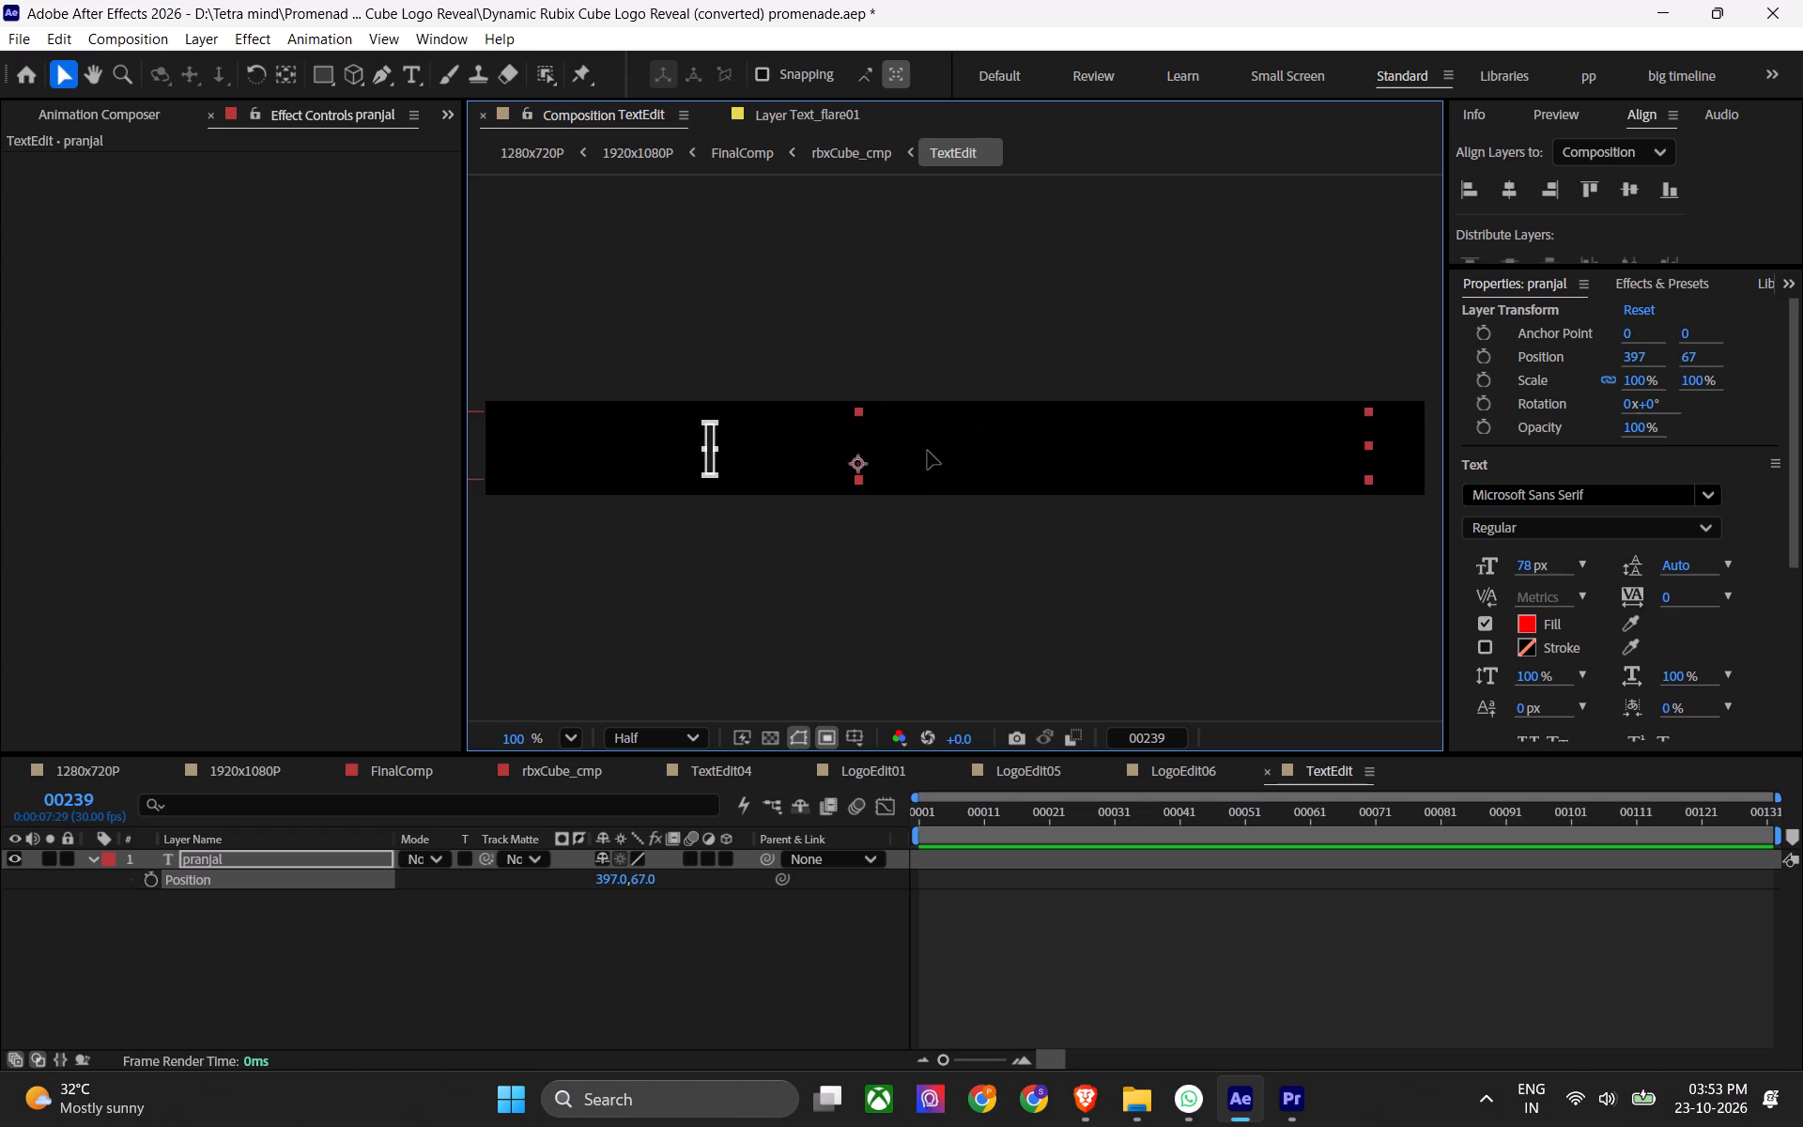
{"action": "left_click_drag", "start_coordinate": [928, 451], "coordinate": [1018, 453]}
Inspect the narrow white region-of-interest rectangle up close, checking the timeline between frames 00001 and 00094, and test whether the rectangle can be adjusted.
{"action": "left_click", "coordinate": [715, 443]}
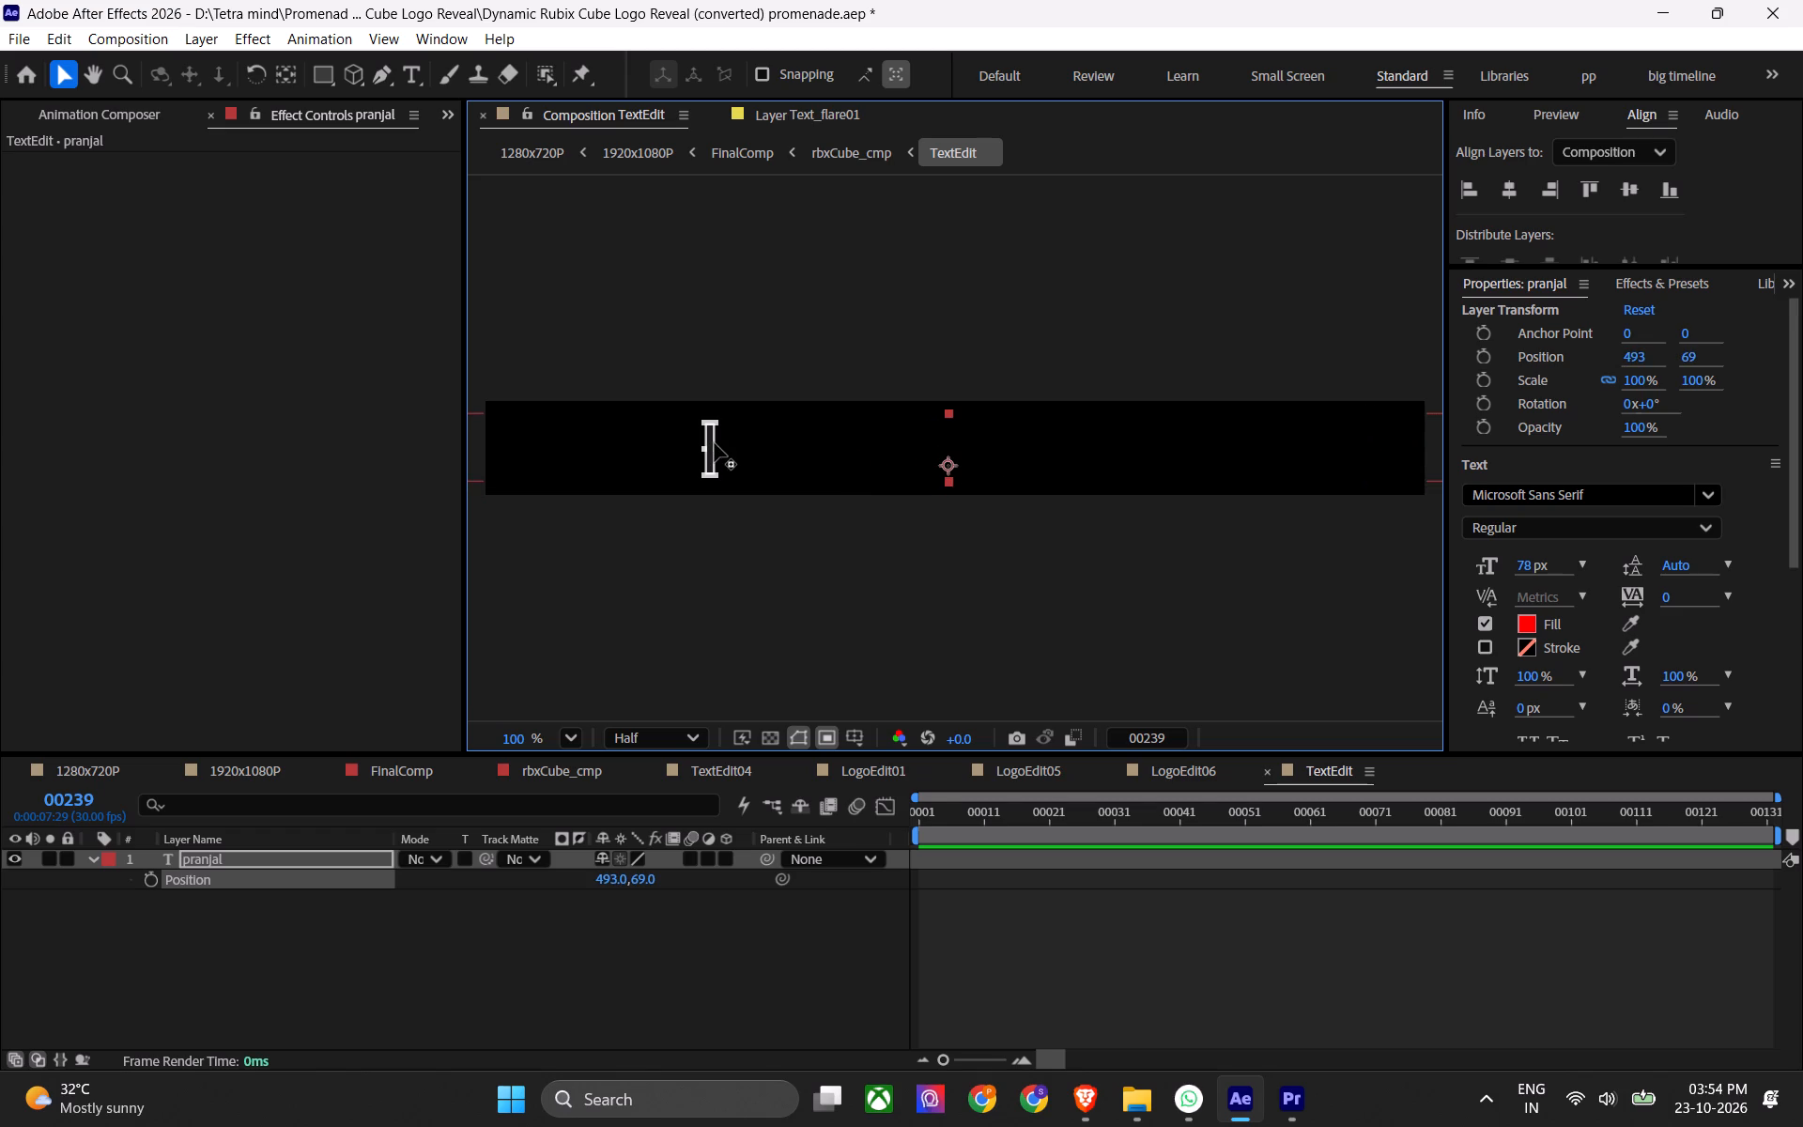
{"action": "scroll", "coordinate": [710, 426], "scroll_direction": "up", "scroll_amount": 17}
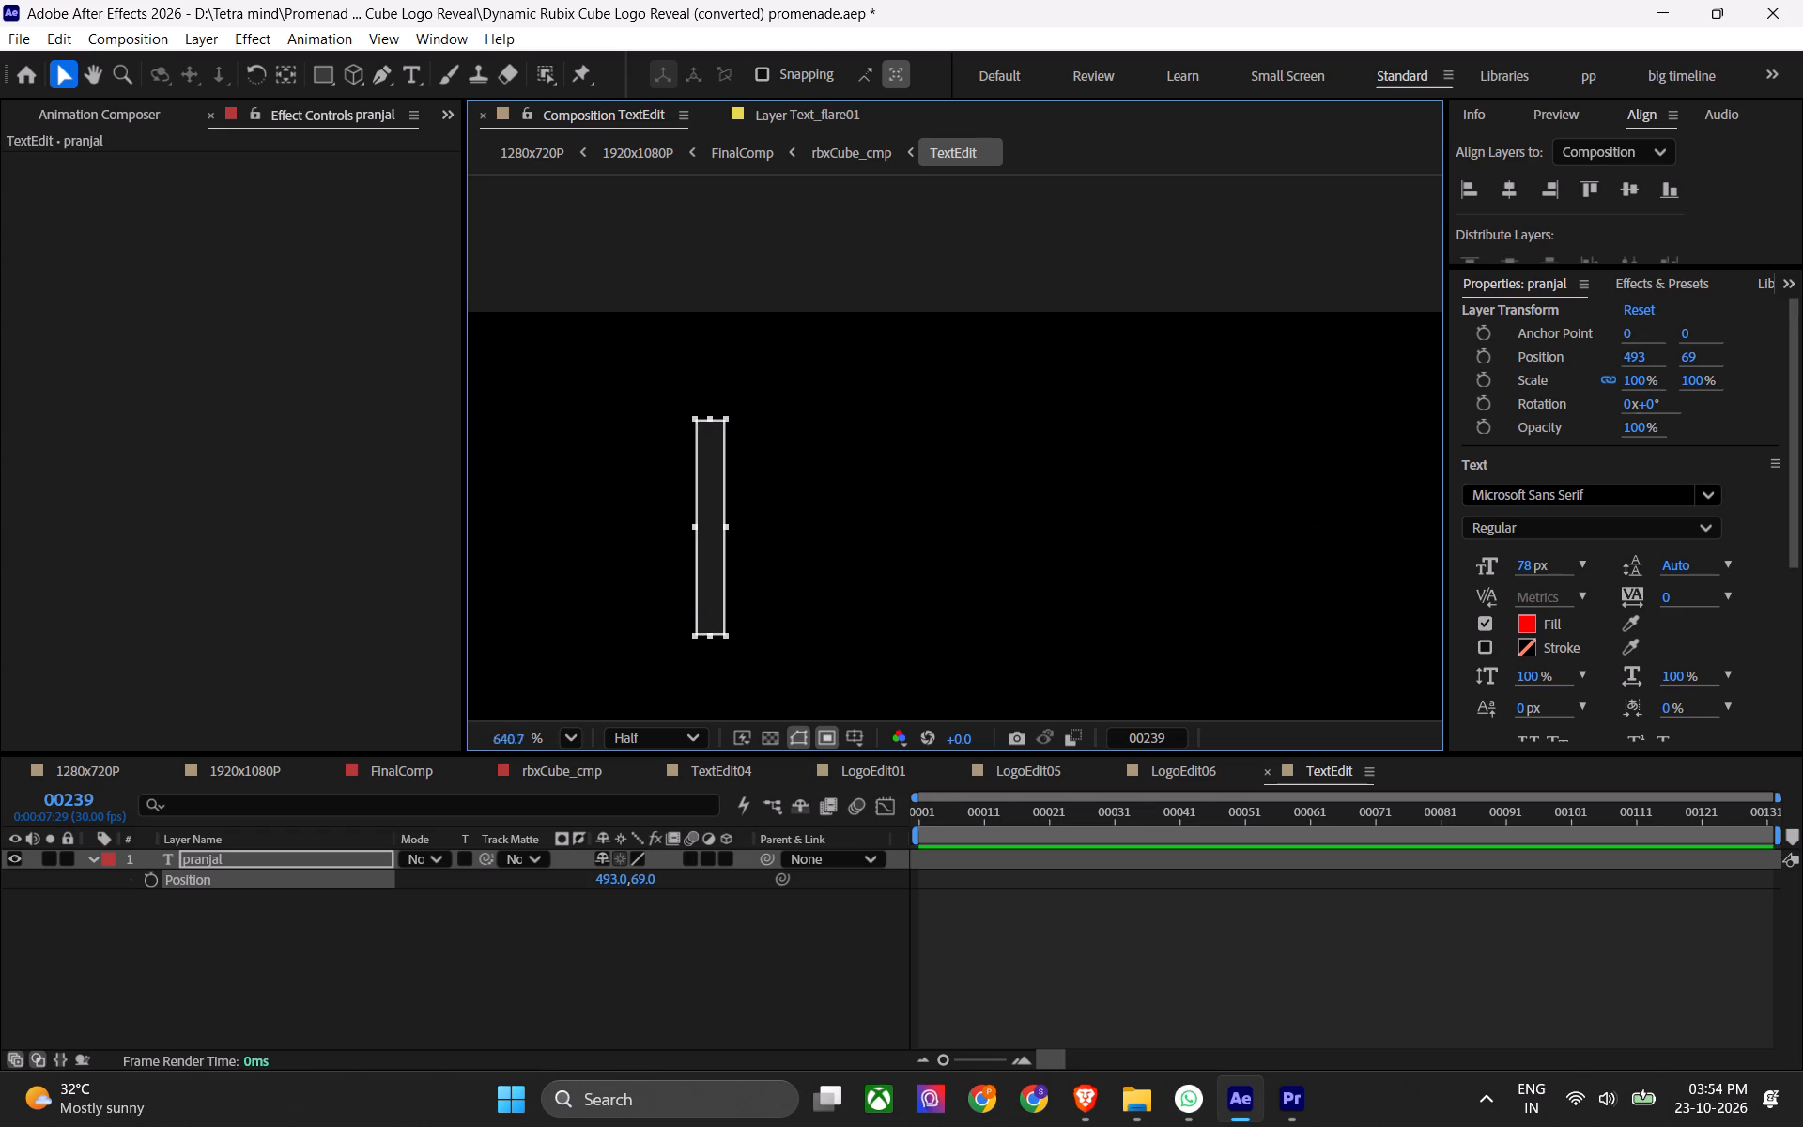
{"action": "scroll", "coordinate": [710, 426], "scroll_direction": "up", "scroll_amount": 1}
{"action": "left_click", "coordinate": [711, 417]}
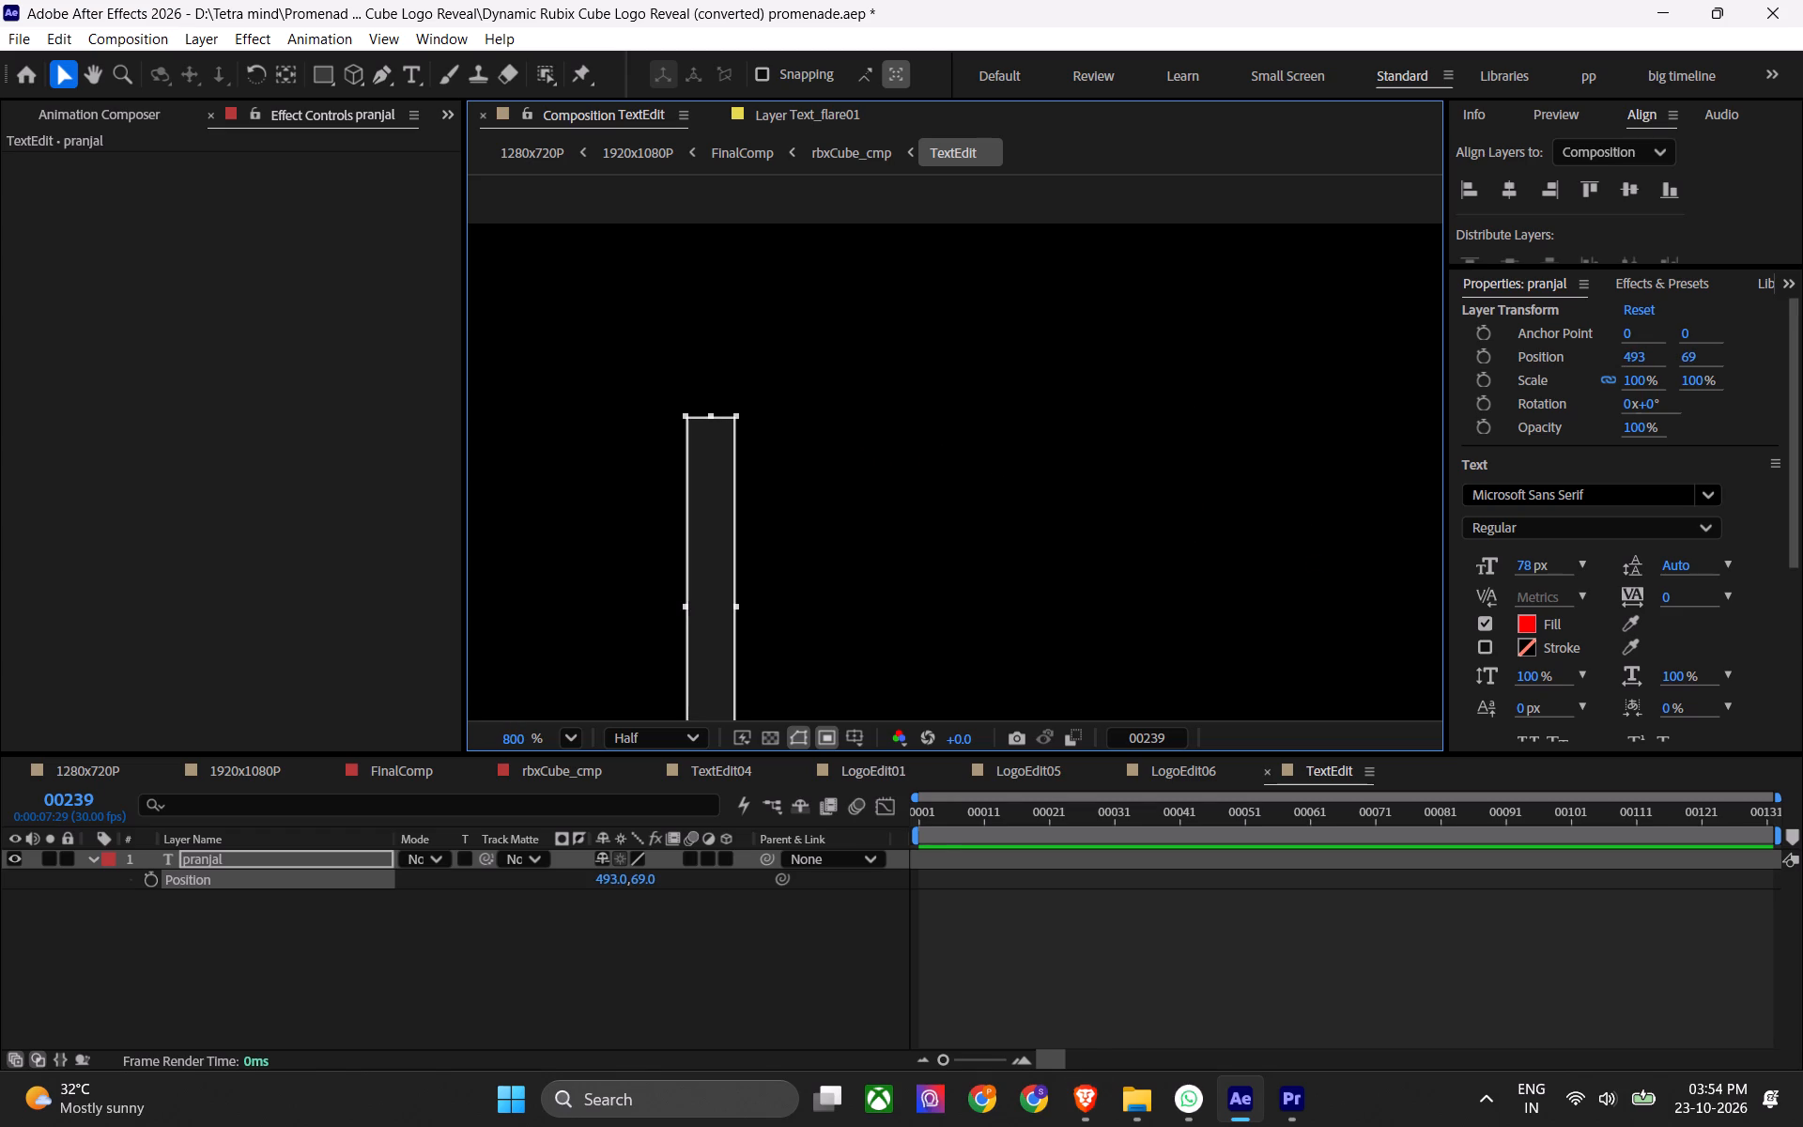
{"action": "left_click_drag", "start_coordinate": [955, 819], "coordinate": [1537, 867]}
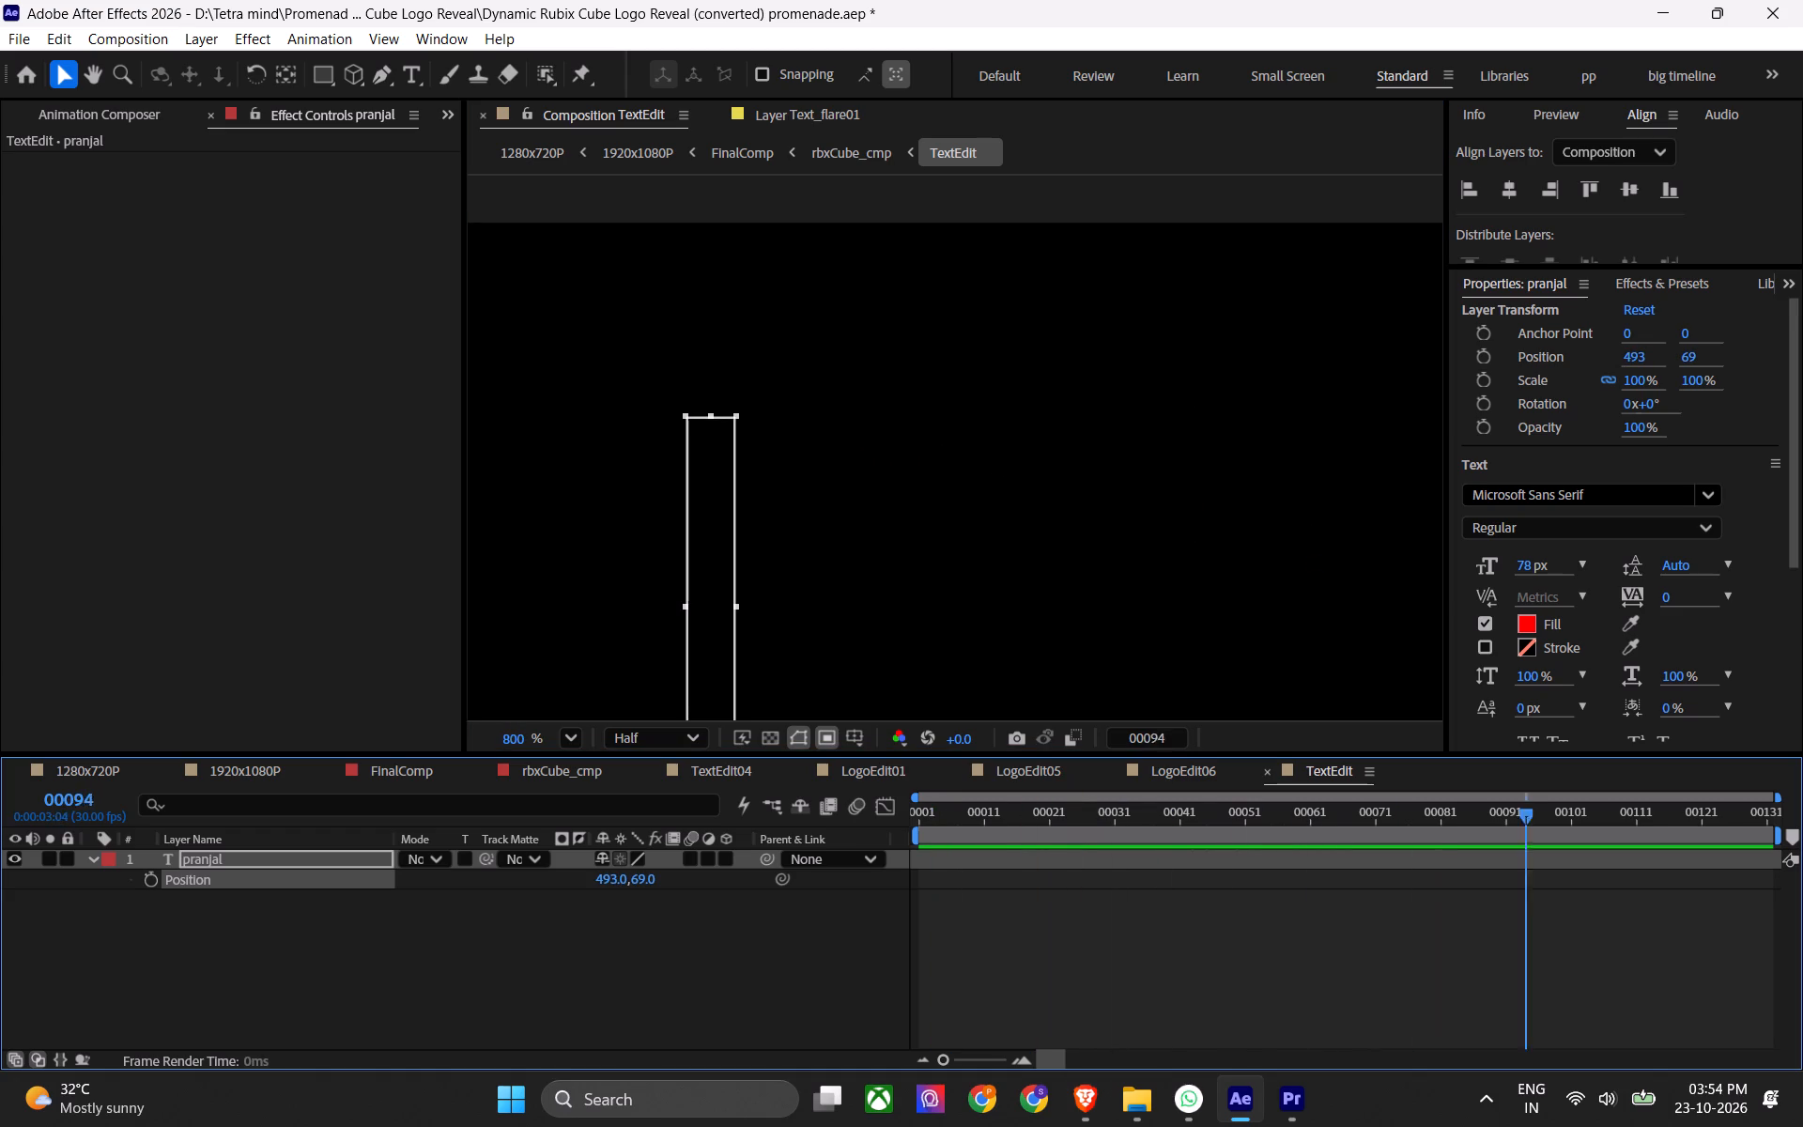
{"action": "left_click_drag", "start_coordinate": [1537, 867], "coordinate": [850, 831]}
{"action": "left_click_drag", "start_coordinate": [698, 608], "coordinate": [782, 619]}
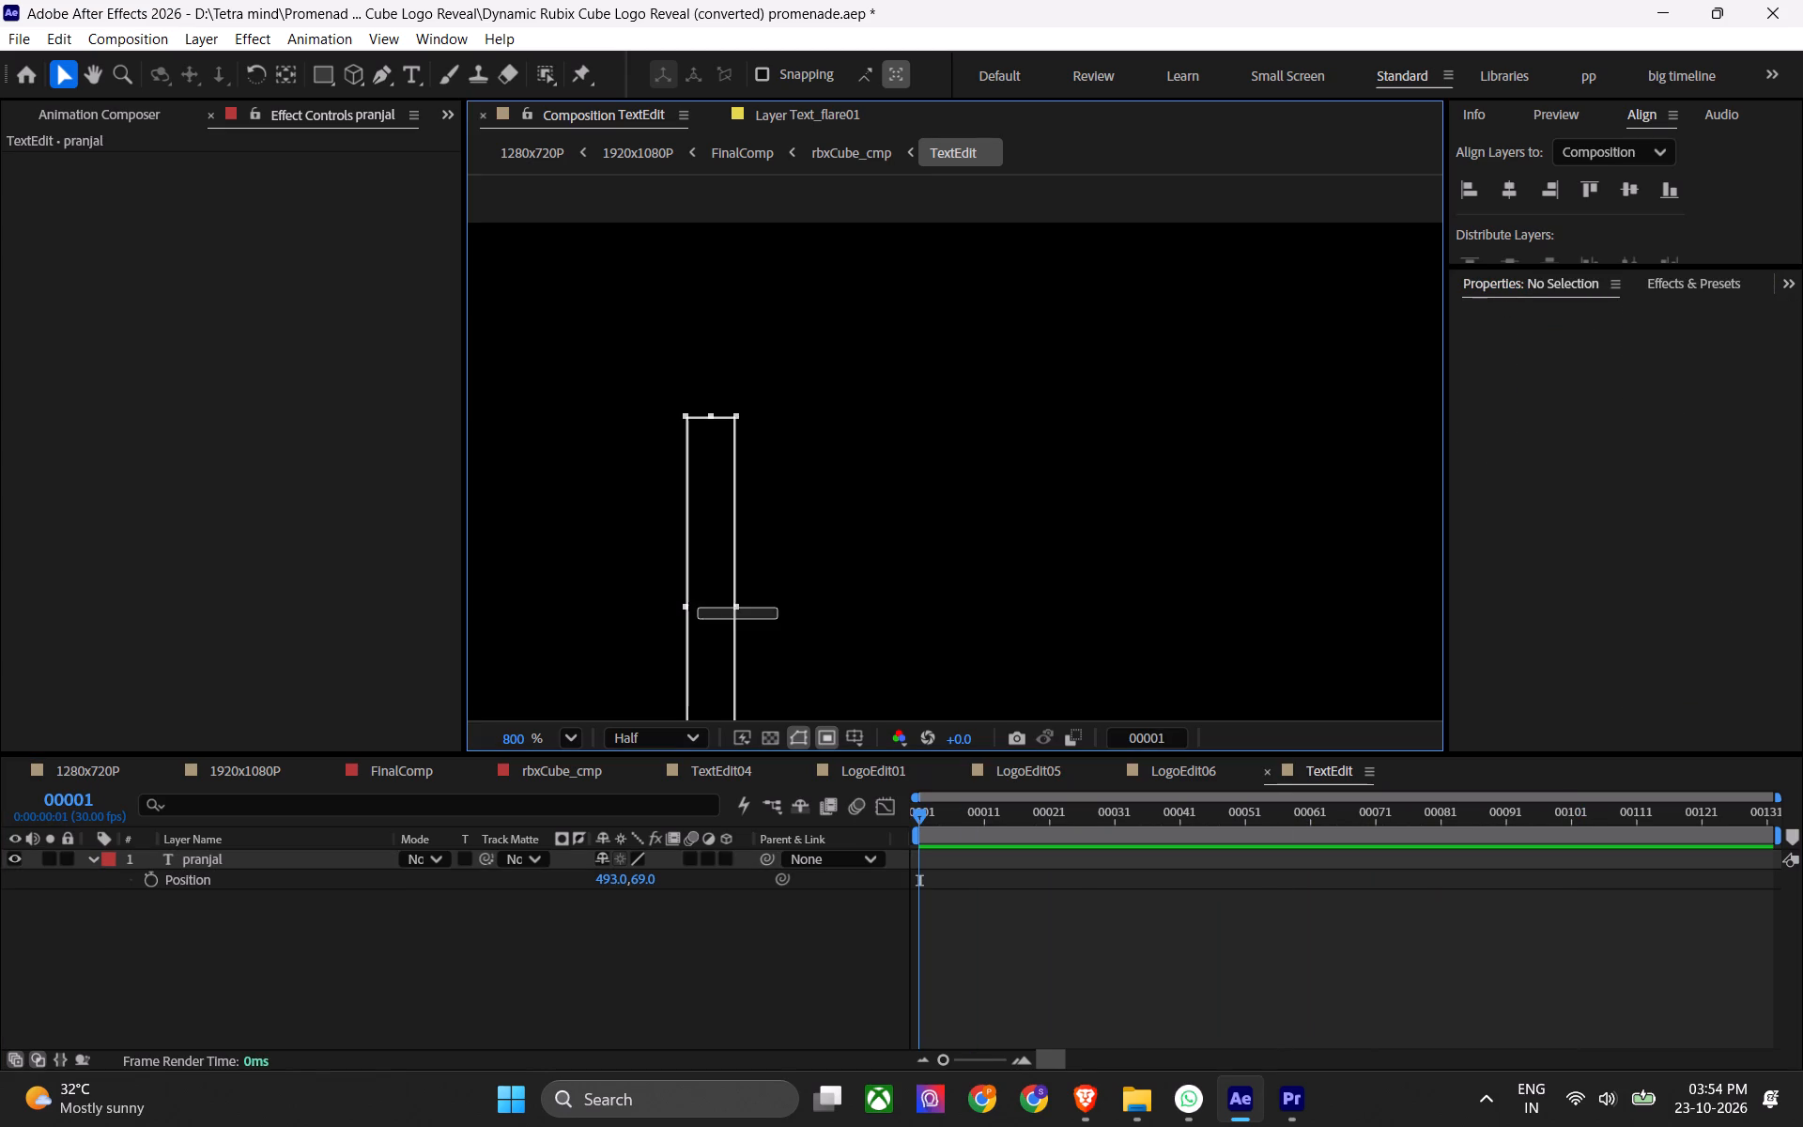
{"action": "left_click_drag", "start_coordinate": [782, 619], "coordinate": [817, 624]}
{"action": "left_click", "coordinate": [719, 599]}
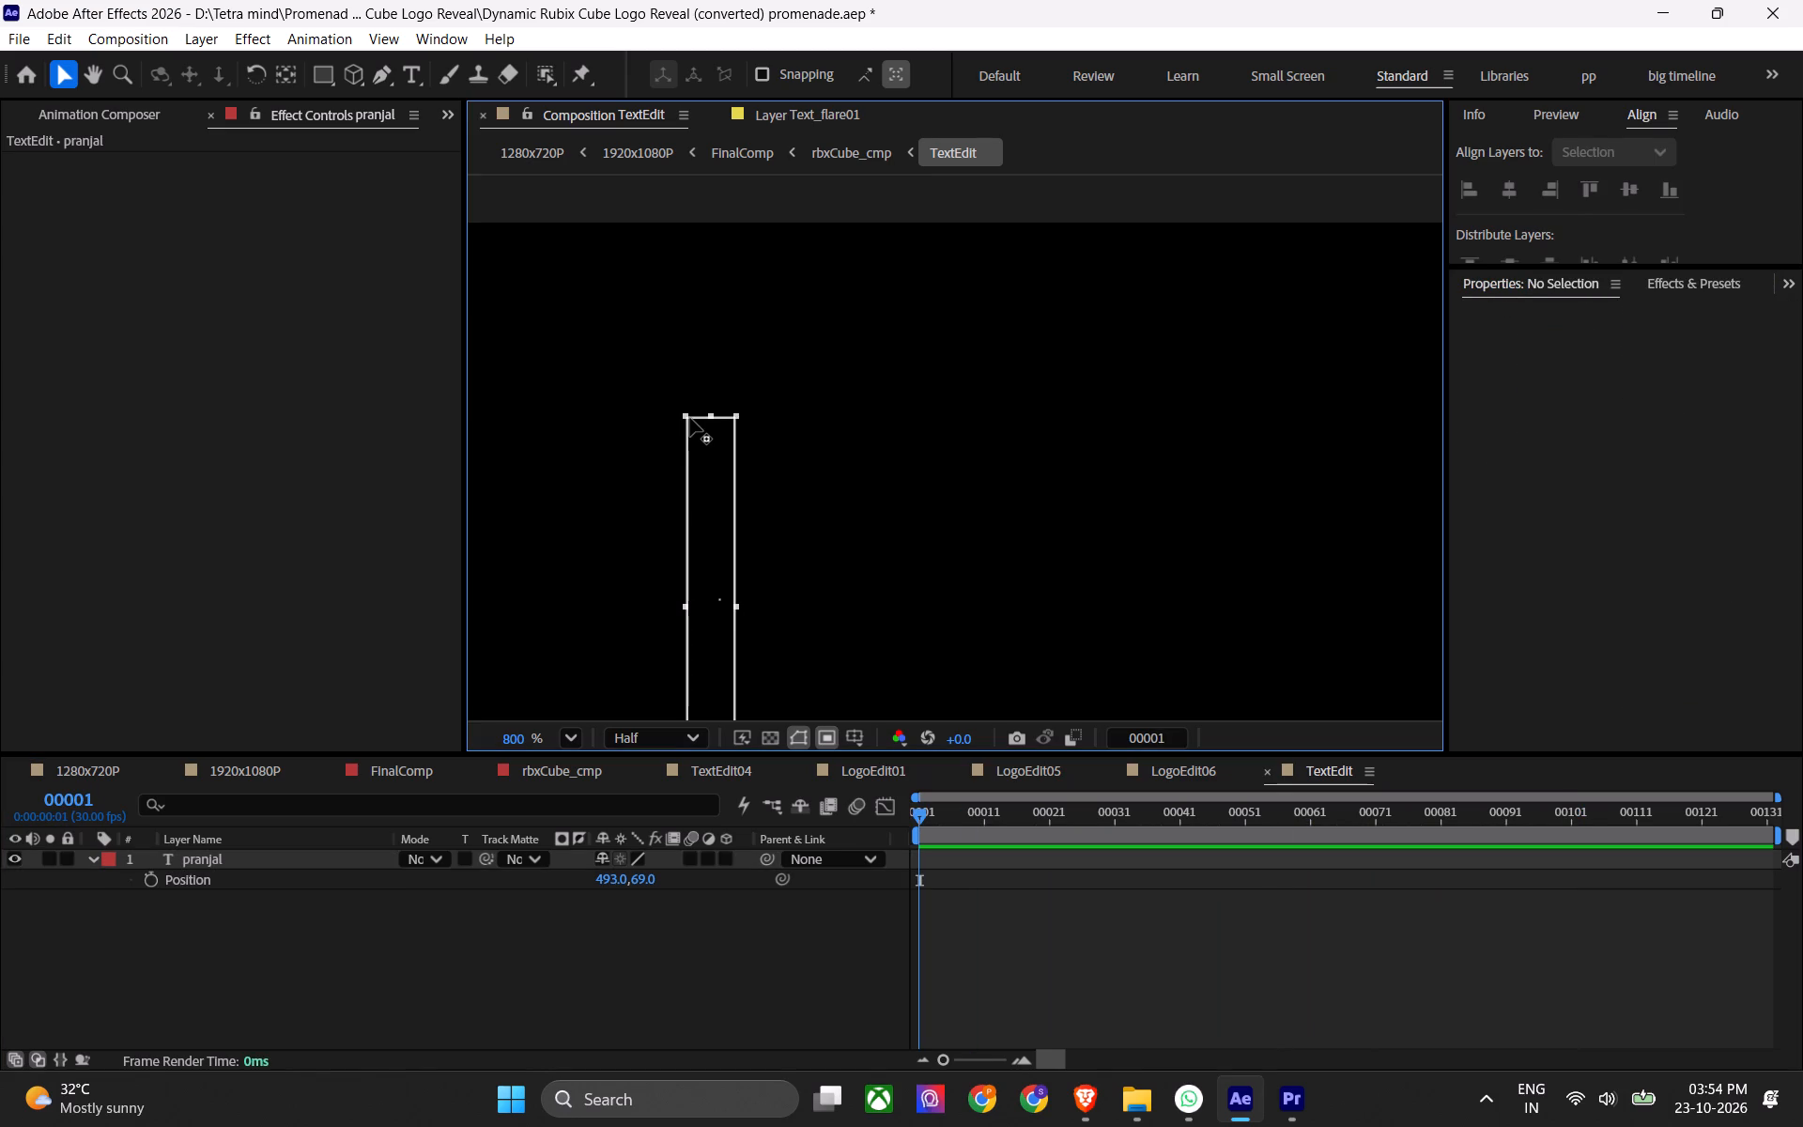
{"action": "left_click", "coordinate": [690, 418]}
{"action": "double_click", "coordinate": [694, 419]}
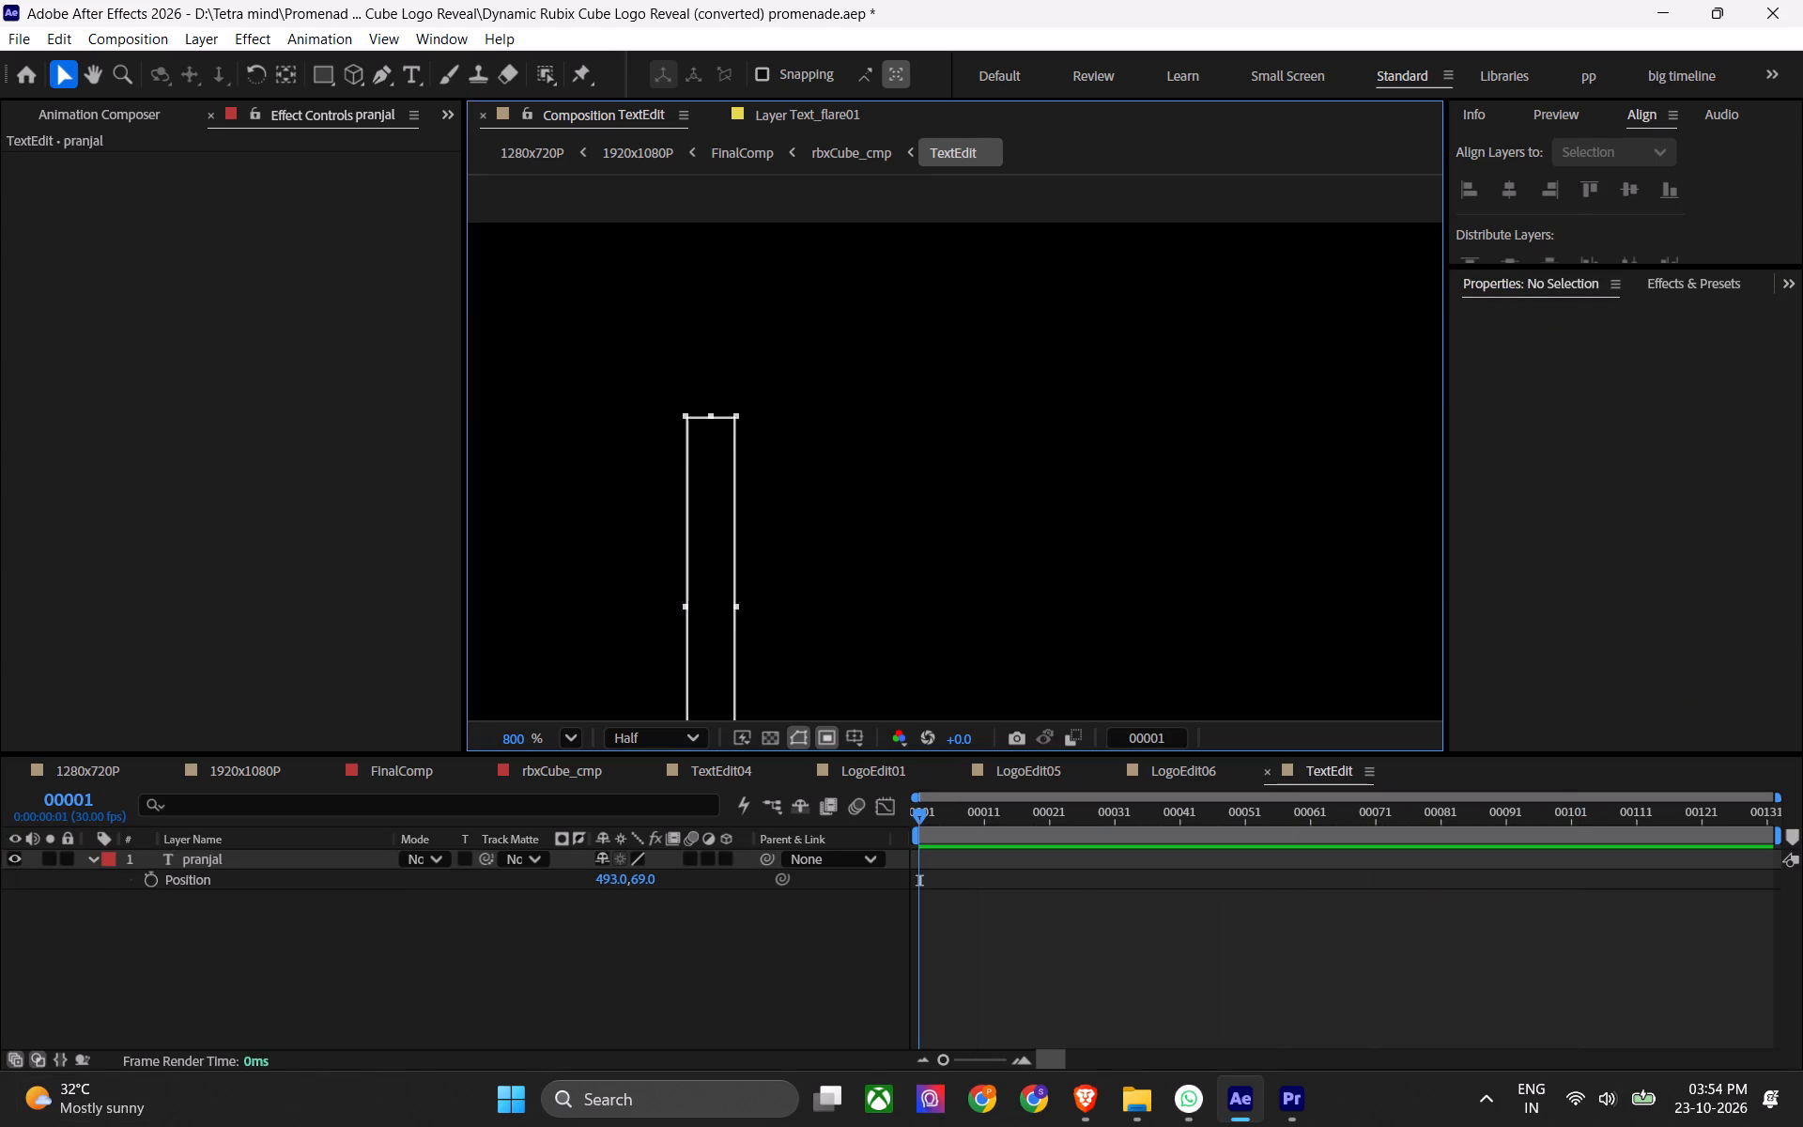
Widen the narrow region of interest across most of the TextEdit frame and shift it slightly left.
{"action": "left_click", "coordinate": [287, 850]}
{"action": "double_click", "coordinate": [290, 860]}
{"action": "scroll", "coordinate": [769, 594], "scroll_direction": "down", "scroll_amount": 3}
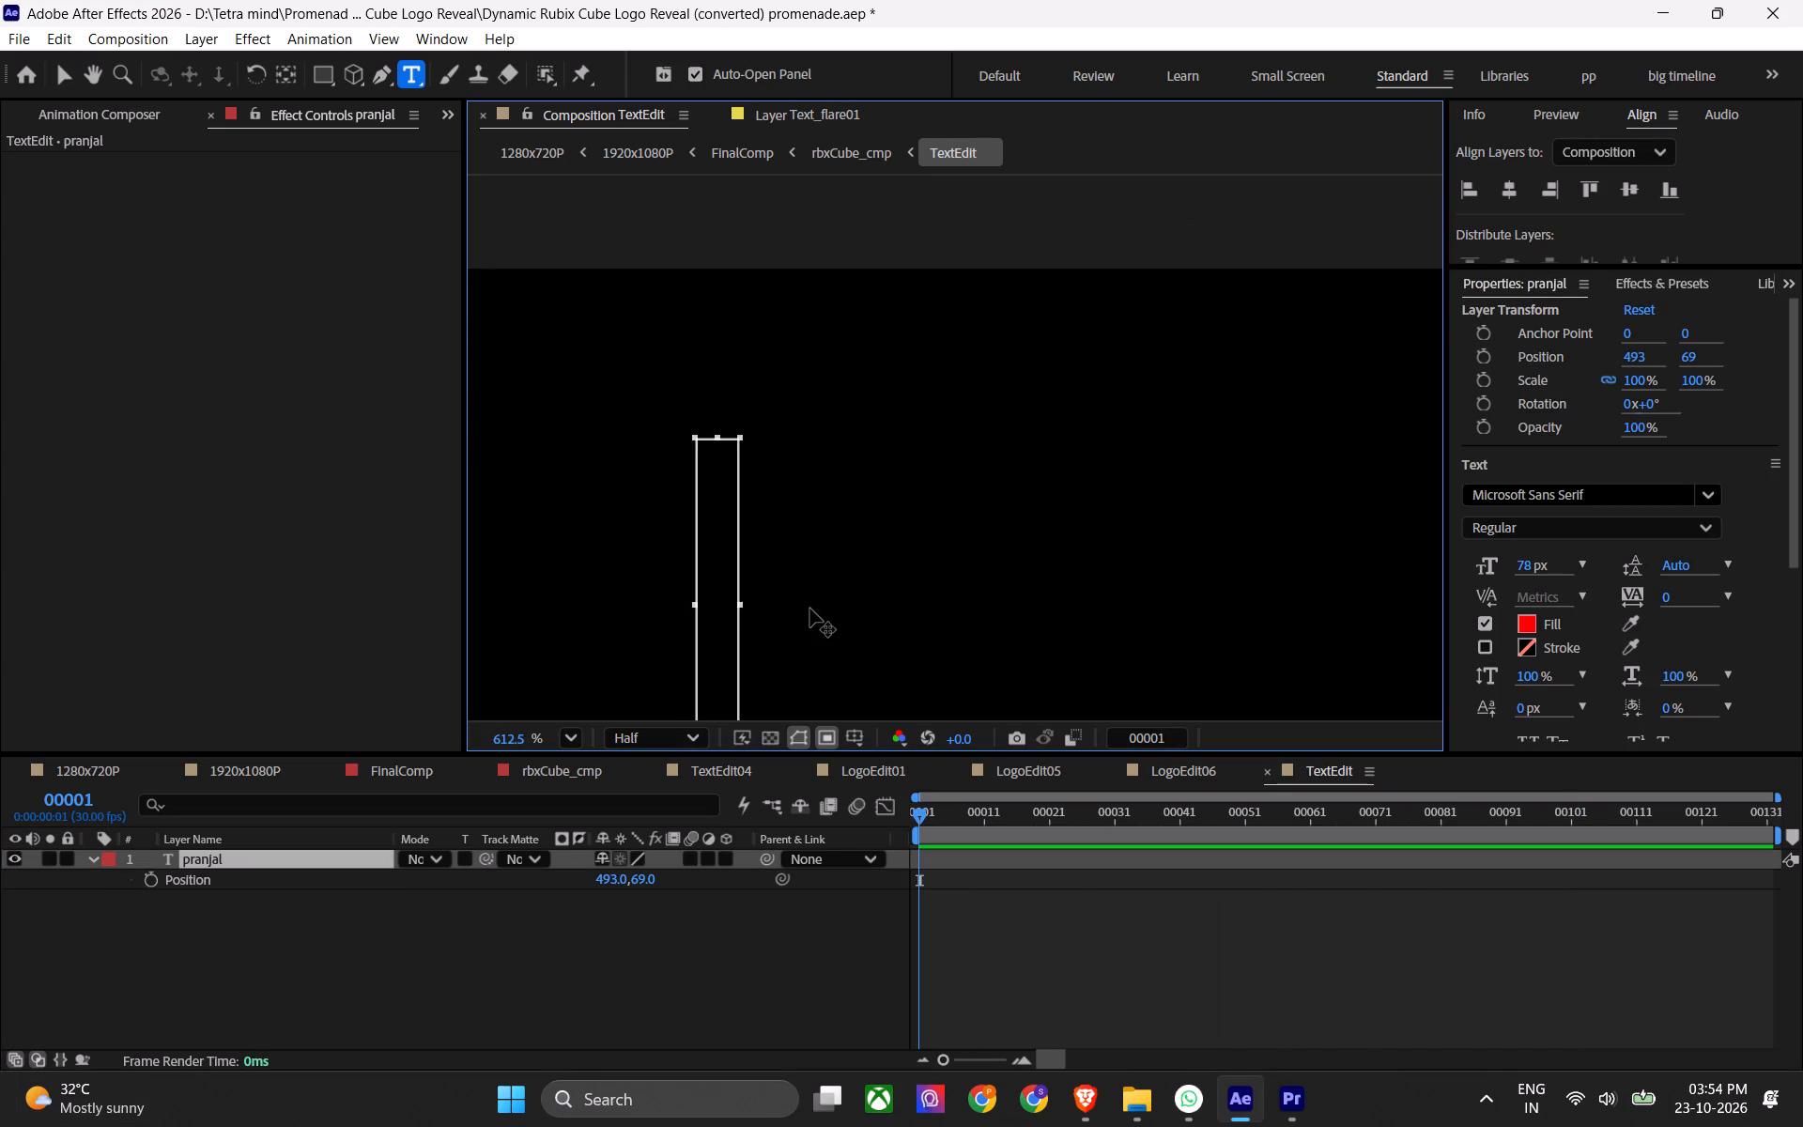
{"action": "scroll", "coordinate": [810, 609], "scroll_direction": "down", "scroll_amount": 1}
{"action": "middle_click_drag", "start_coordinate": [836, 456], "coordinate": [868, 159]}
{"action": "scroll", "coordinate": [871, 339], "scroll_direction": "down", "scroll_amount": 3}
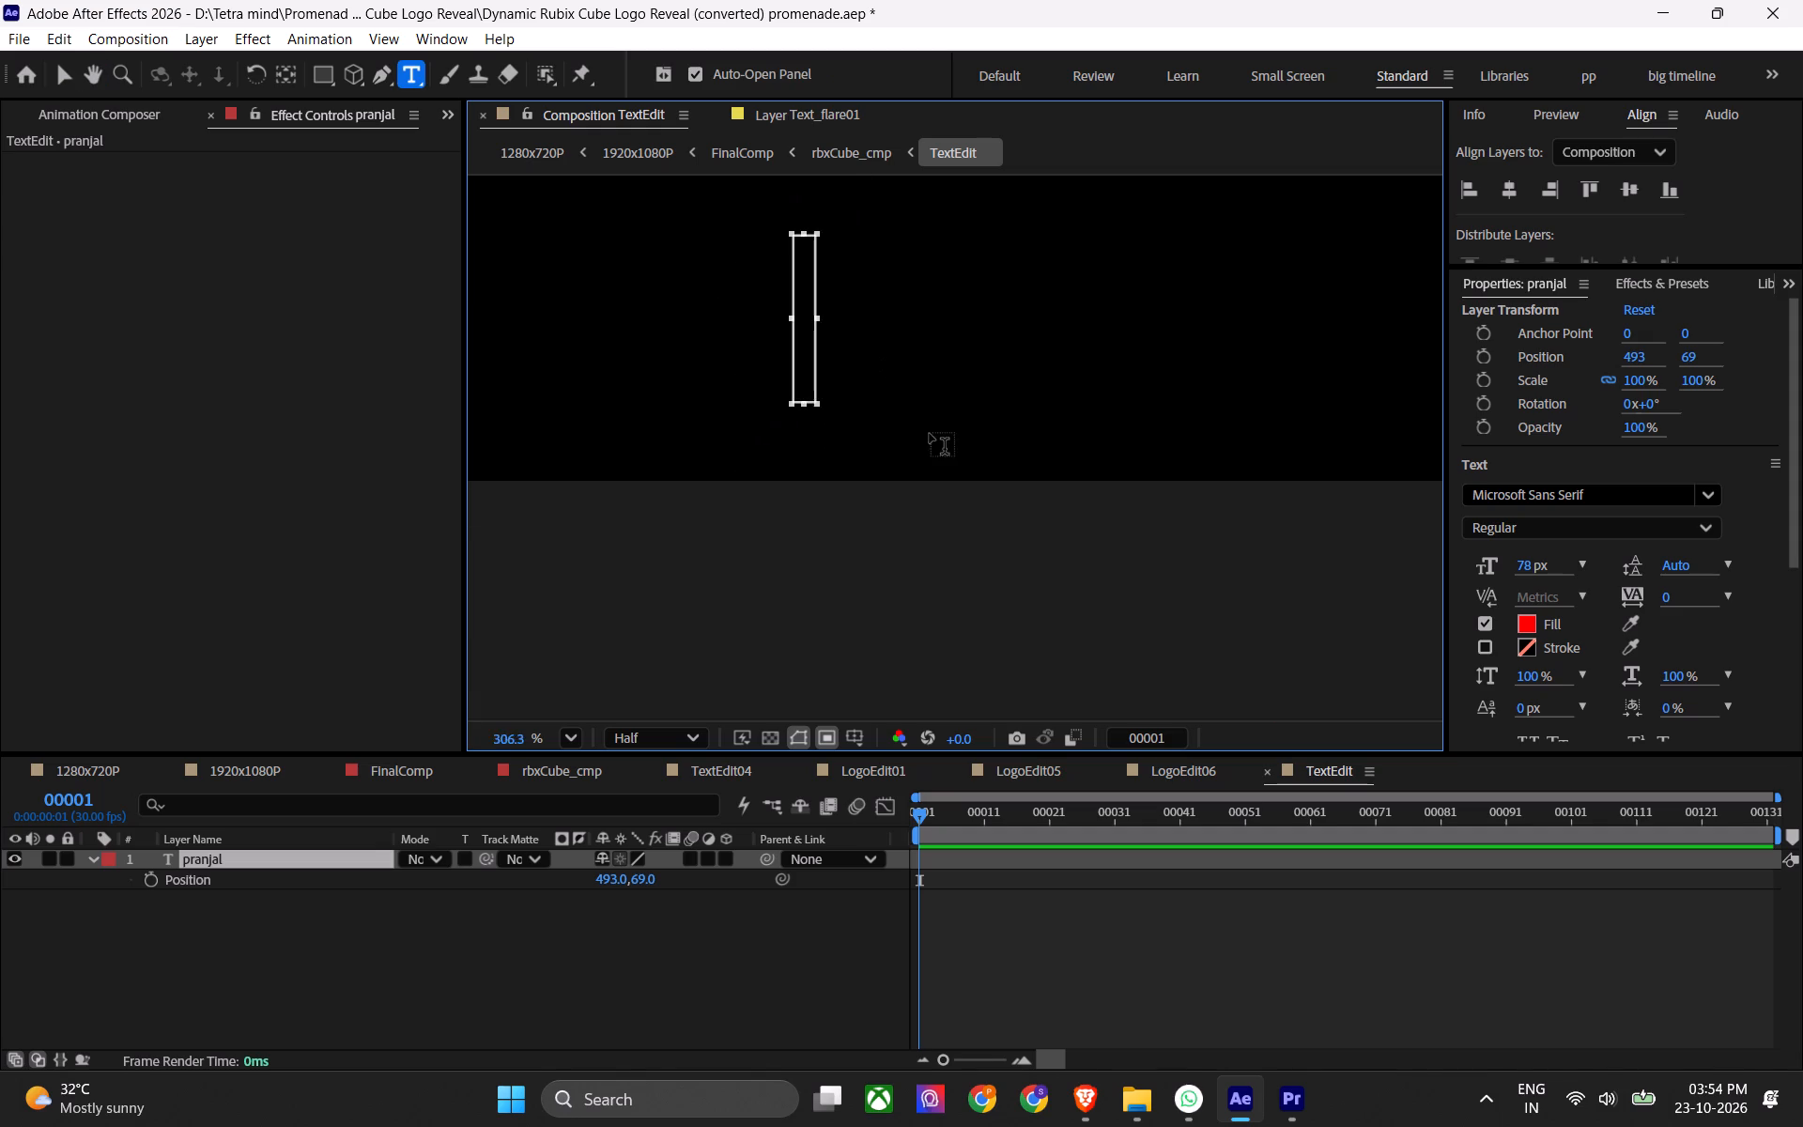
{"action": "scroll", "coordinate": [937, 443], "scroll_direction": "down", "scroll_amount": 6}
{"action": "middle_click_drag", "start_coordinate": [992, 585], "coordinate": [622, 583]}
{"action": "scroll", "coordinate": [622, 583], "scroll_direction": "down", "scroll_amount": 4}
{"action": "middle_click_drag", "start_coordinate": [603, 577], "coordinate": [885, 571]}
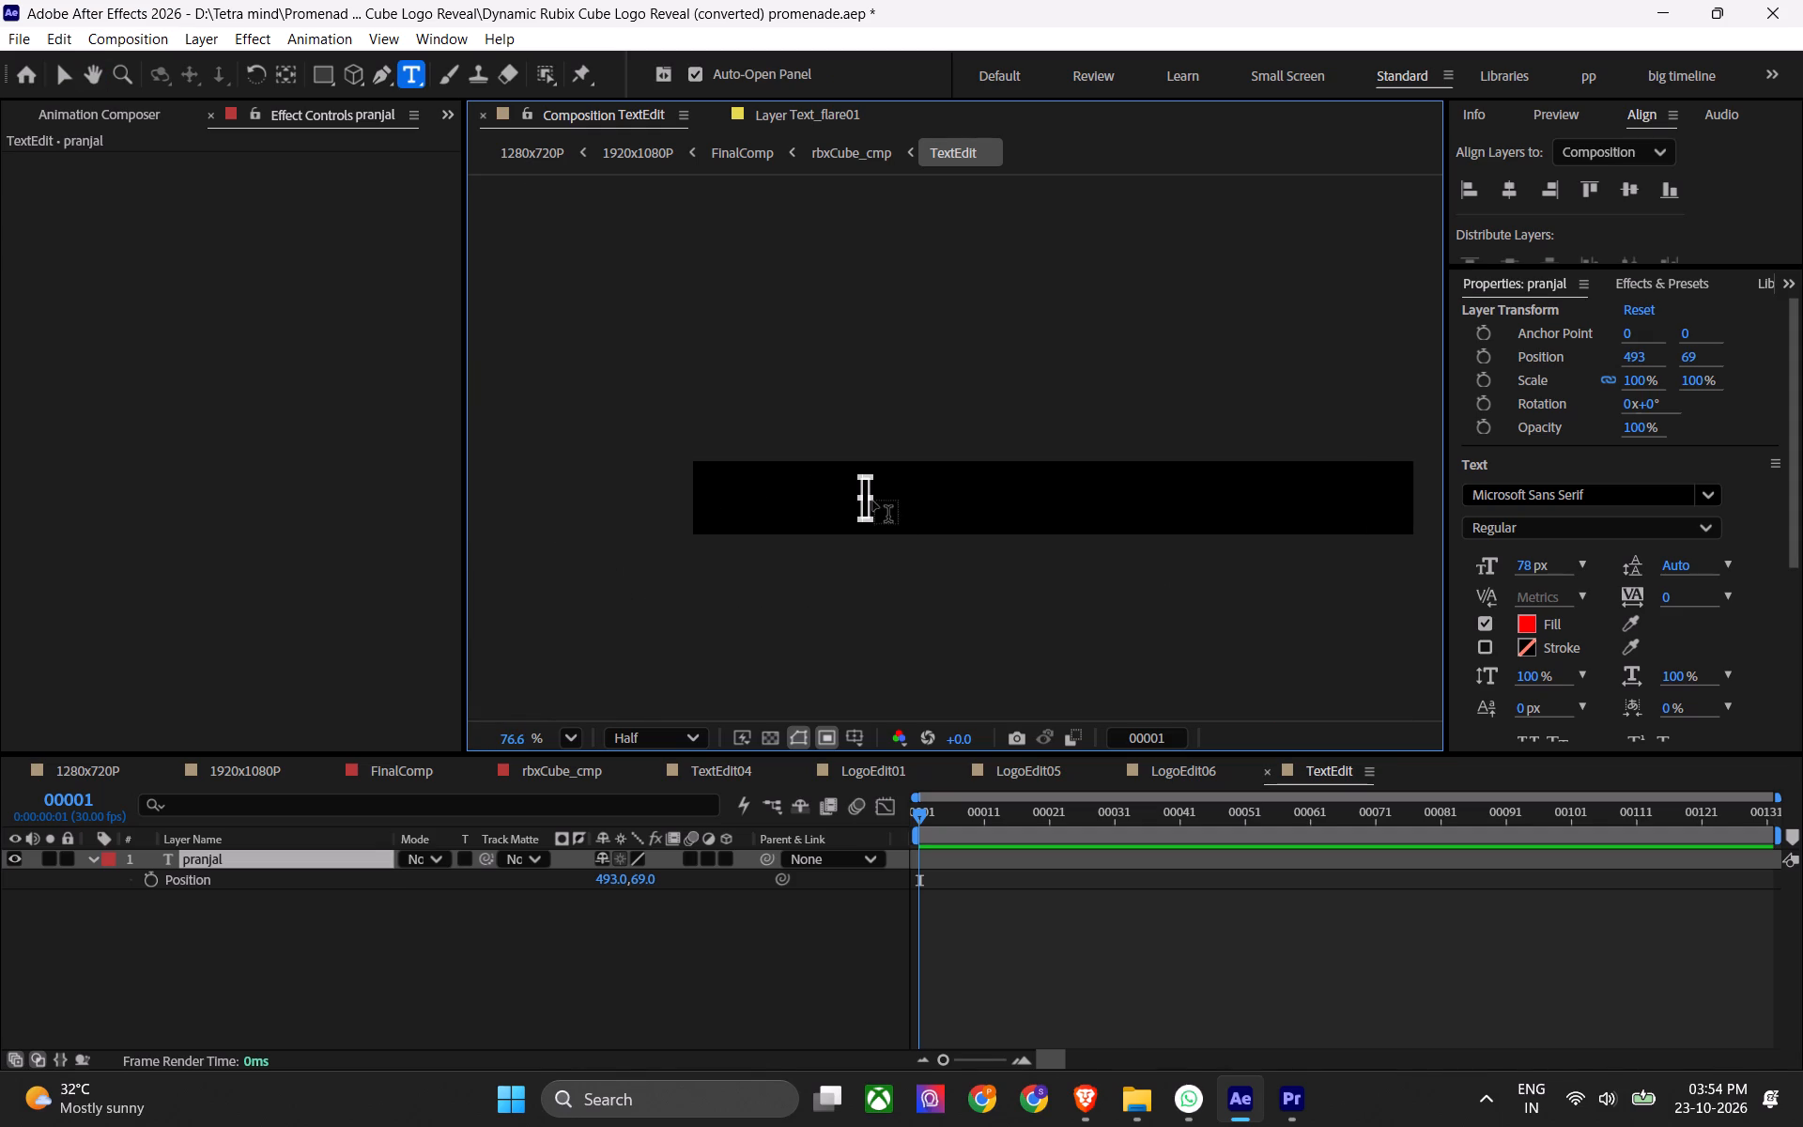
{"action": "key", "text": "v"}
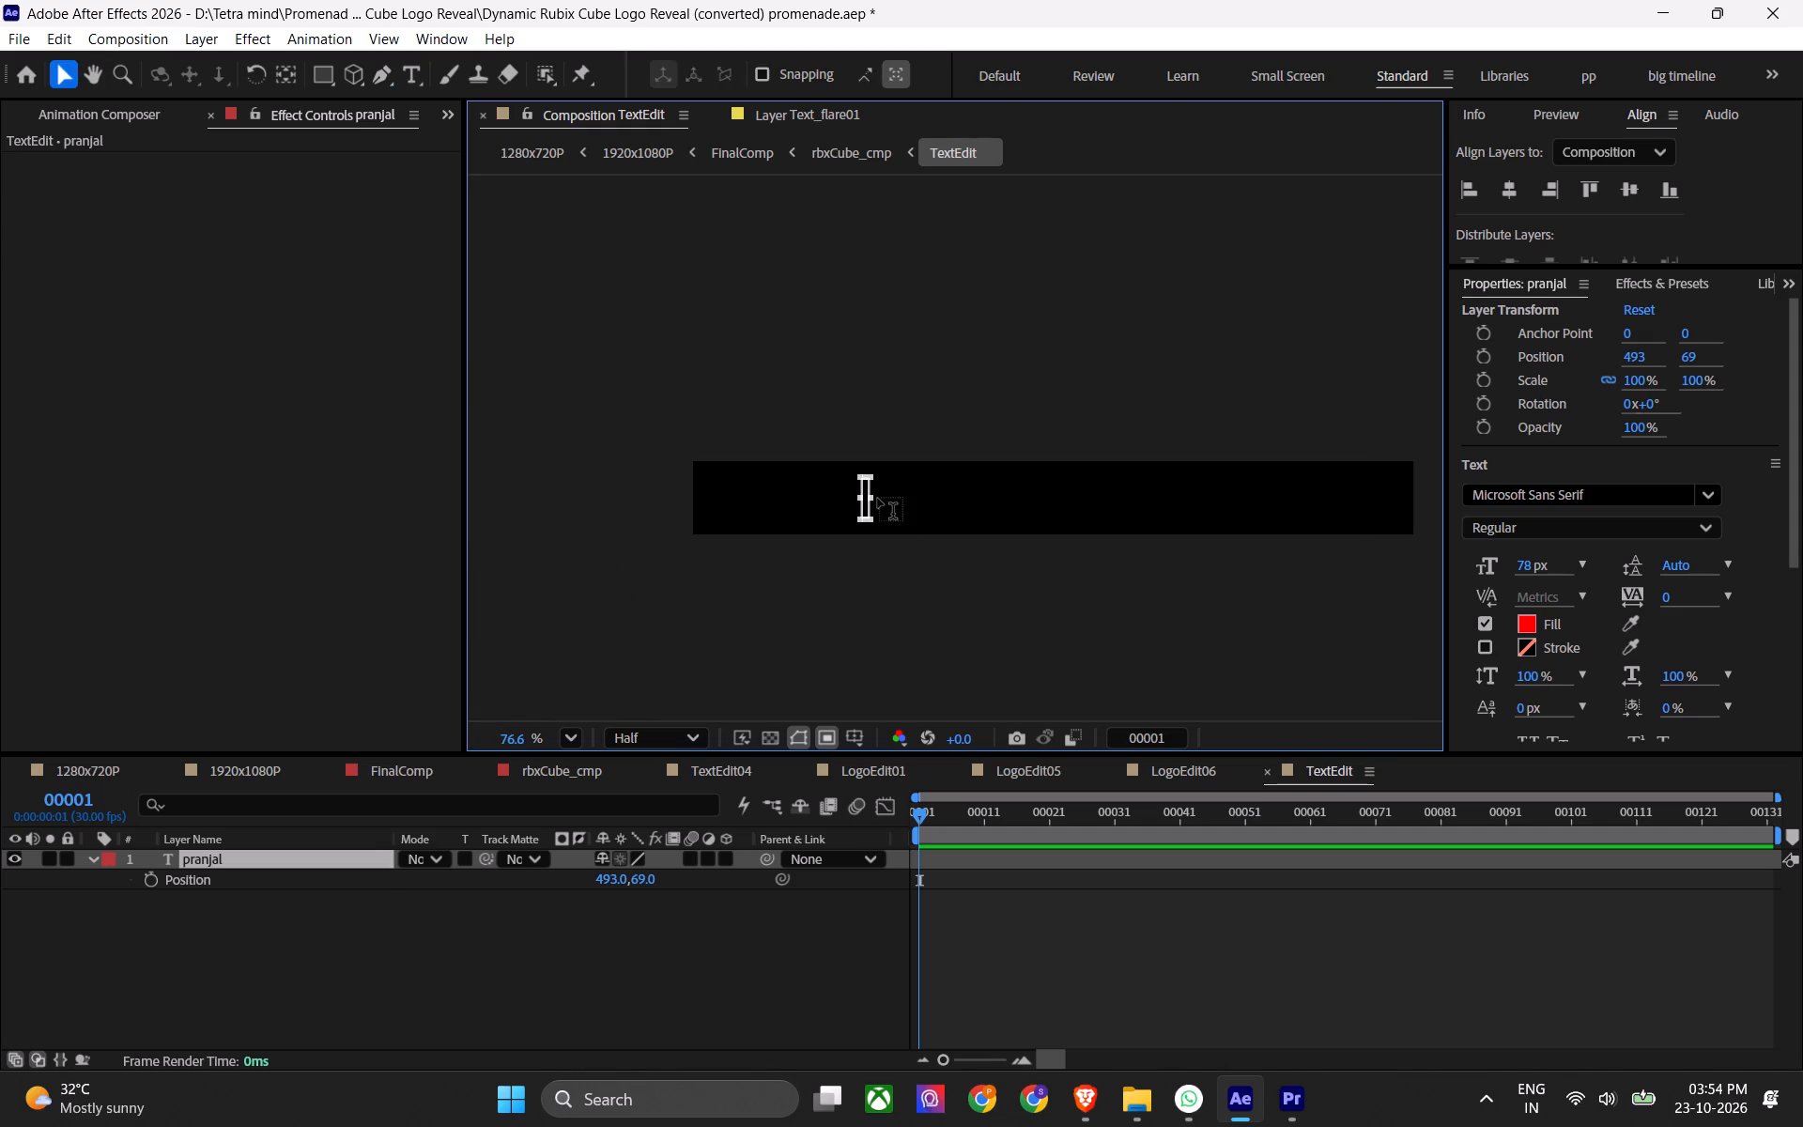
{"action": "key", "text": "v"}
{"action": "left_click_drag", "start_coordinate": [872, 500], "coordinate": [907, 507]}
{"action": "left_click_drag", "start_coordinate": [907, 507], "coordinate": [1323, 548]}
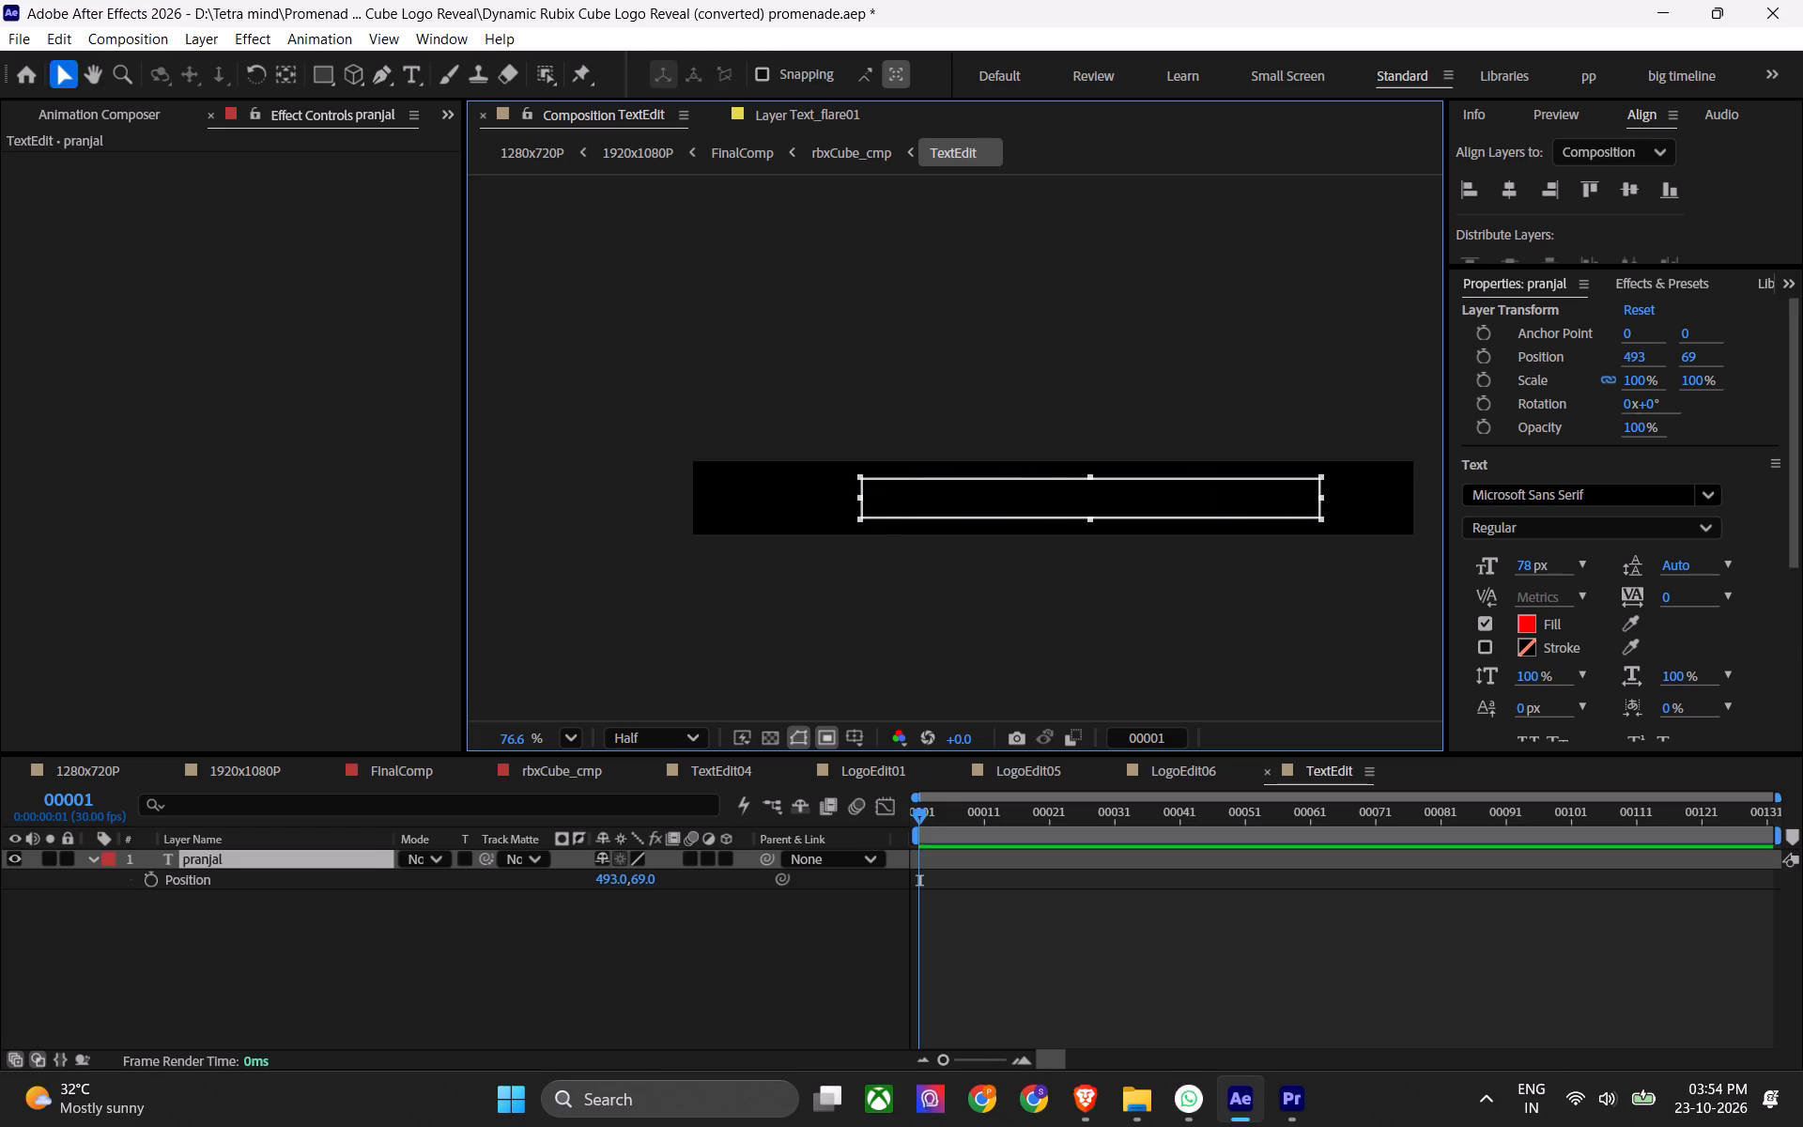
{"action": "left_click_drag", "start_coordinate": [864, 504], "coordinate": [811, 505]}
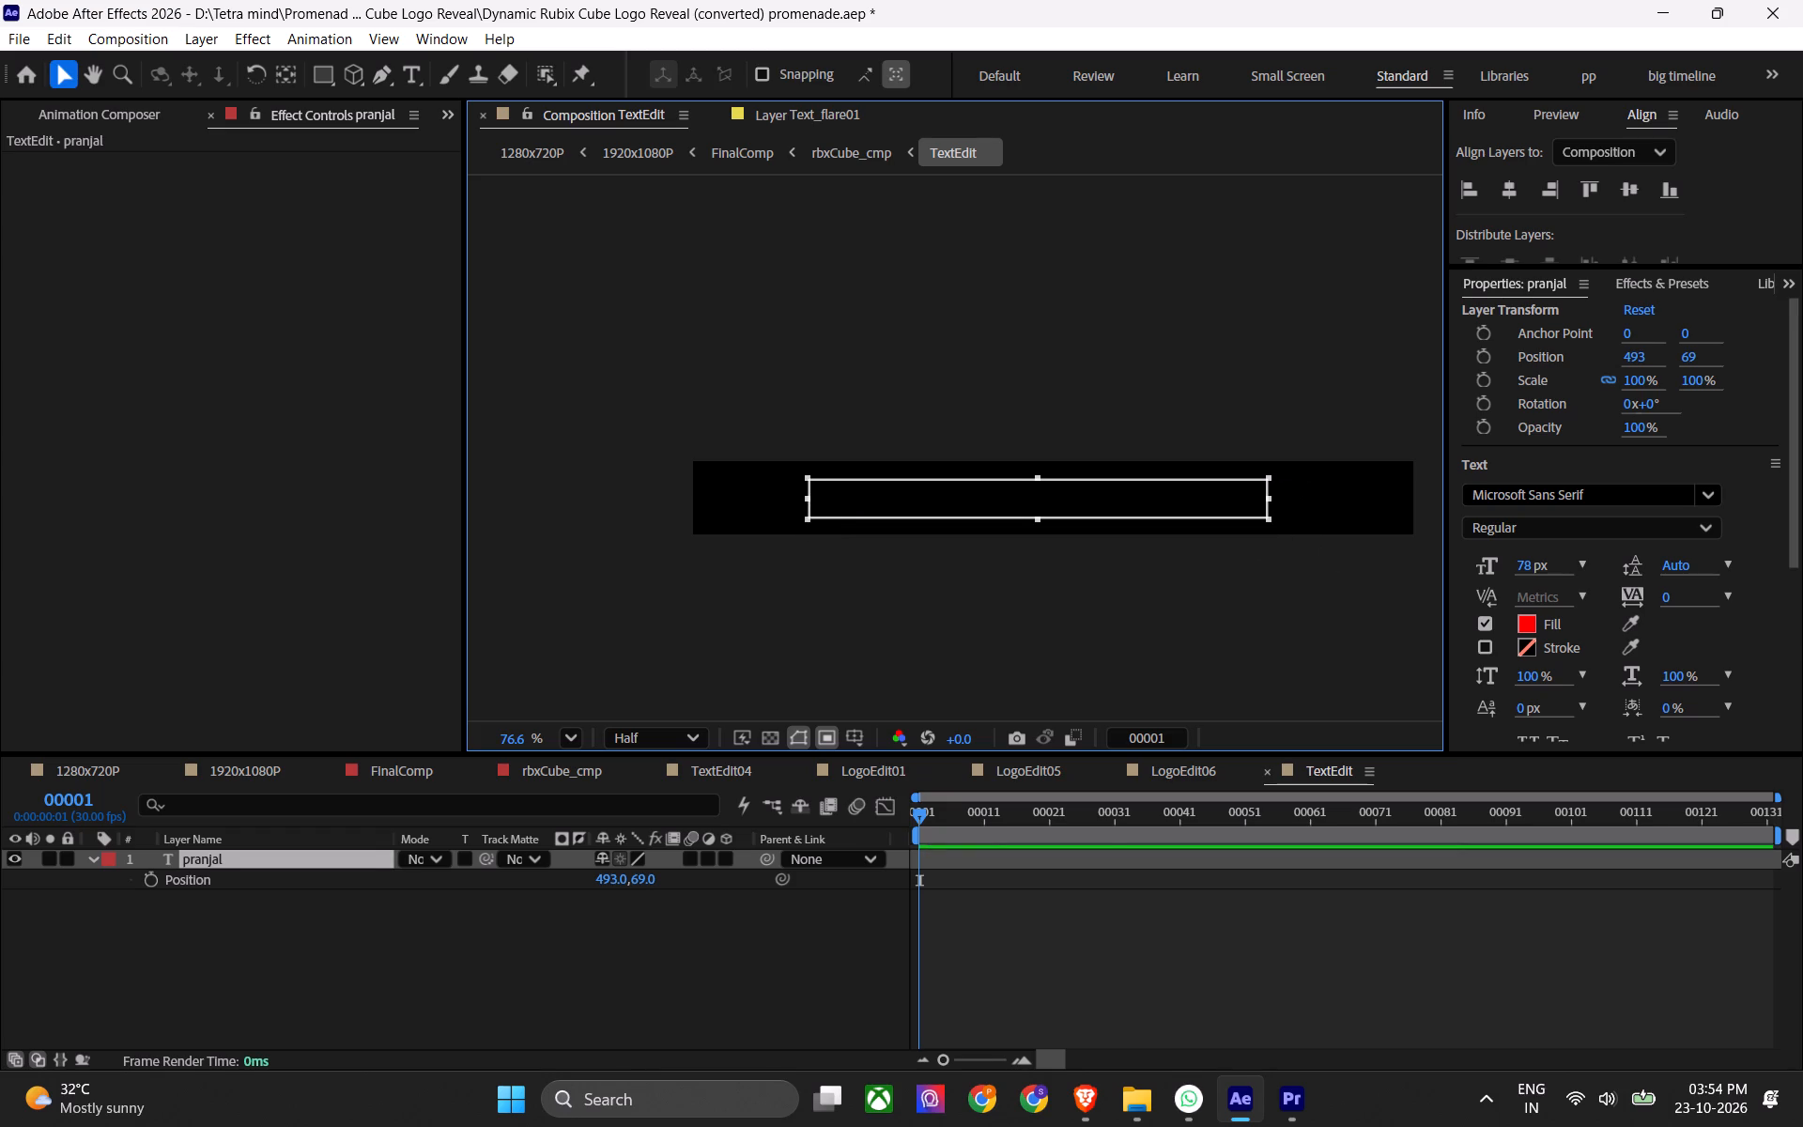
Go to frame 00068 and check the pranjal text's extent against the region of interest.
{"action": "left_click_drag", "start_coordinate": [916, 814], "coordinate": [1350, 841]}
{"action": "double_click", "coordinate": [1109, 854]}
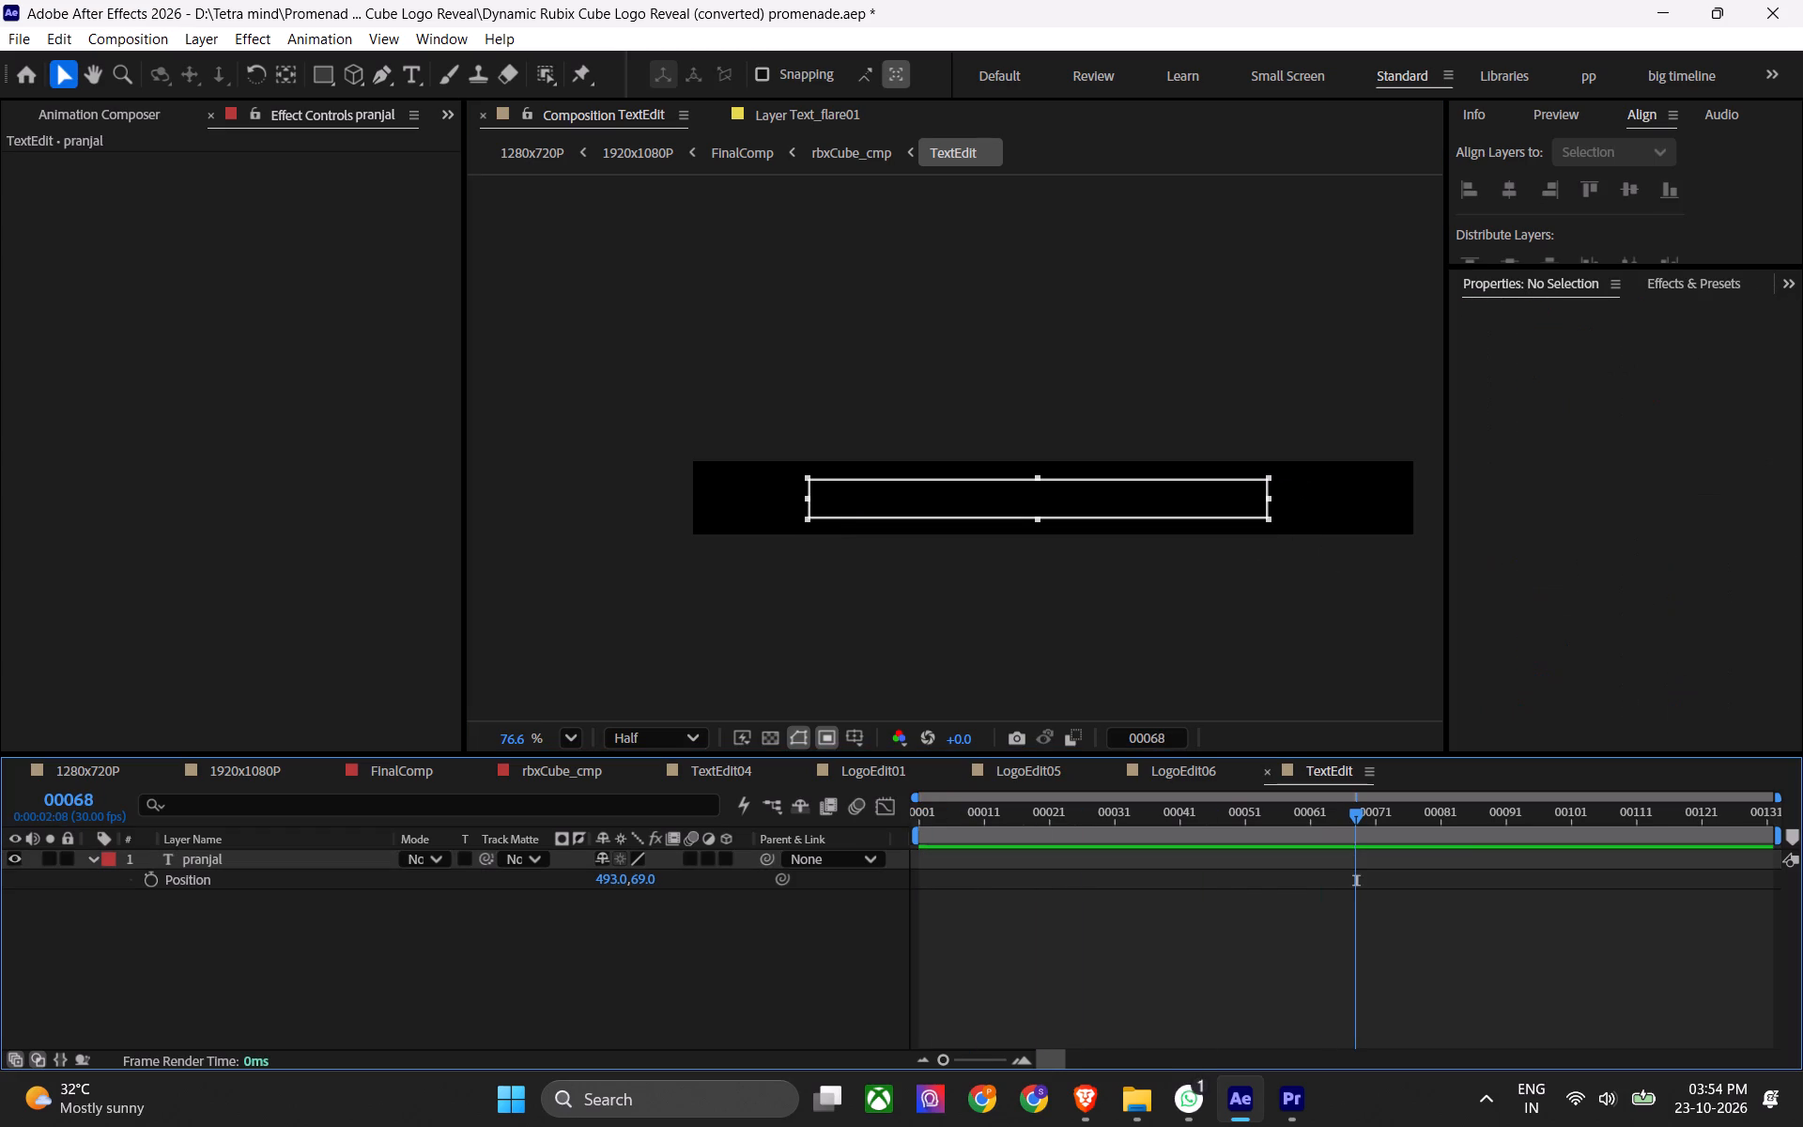
{"action": "left_click", "coordinate": [1104, 869]}
{"action": "double_click", "coordinate": [308, 861]}
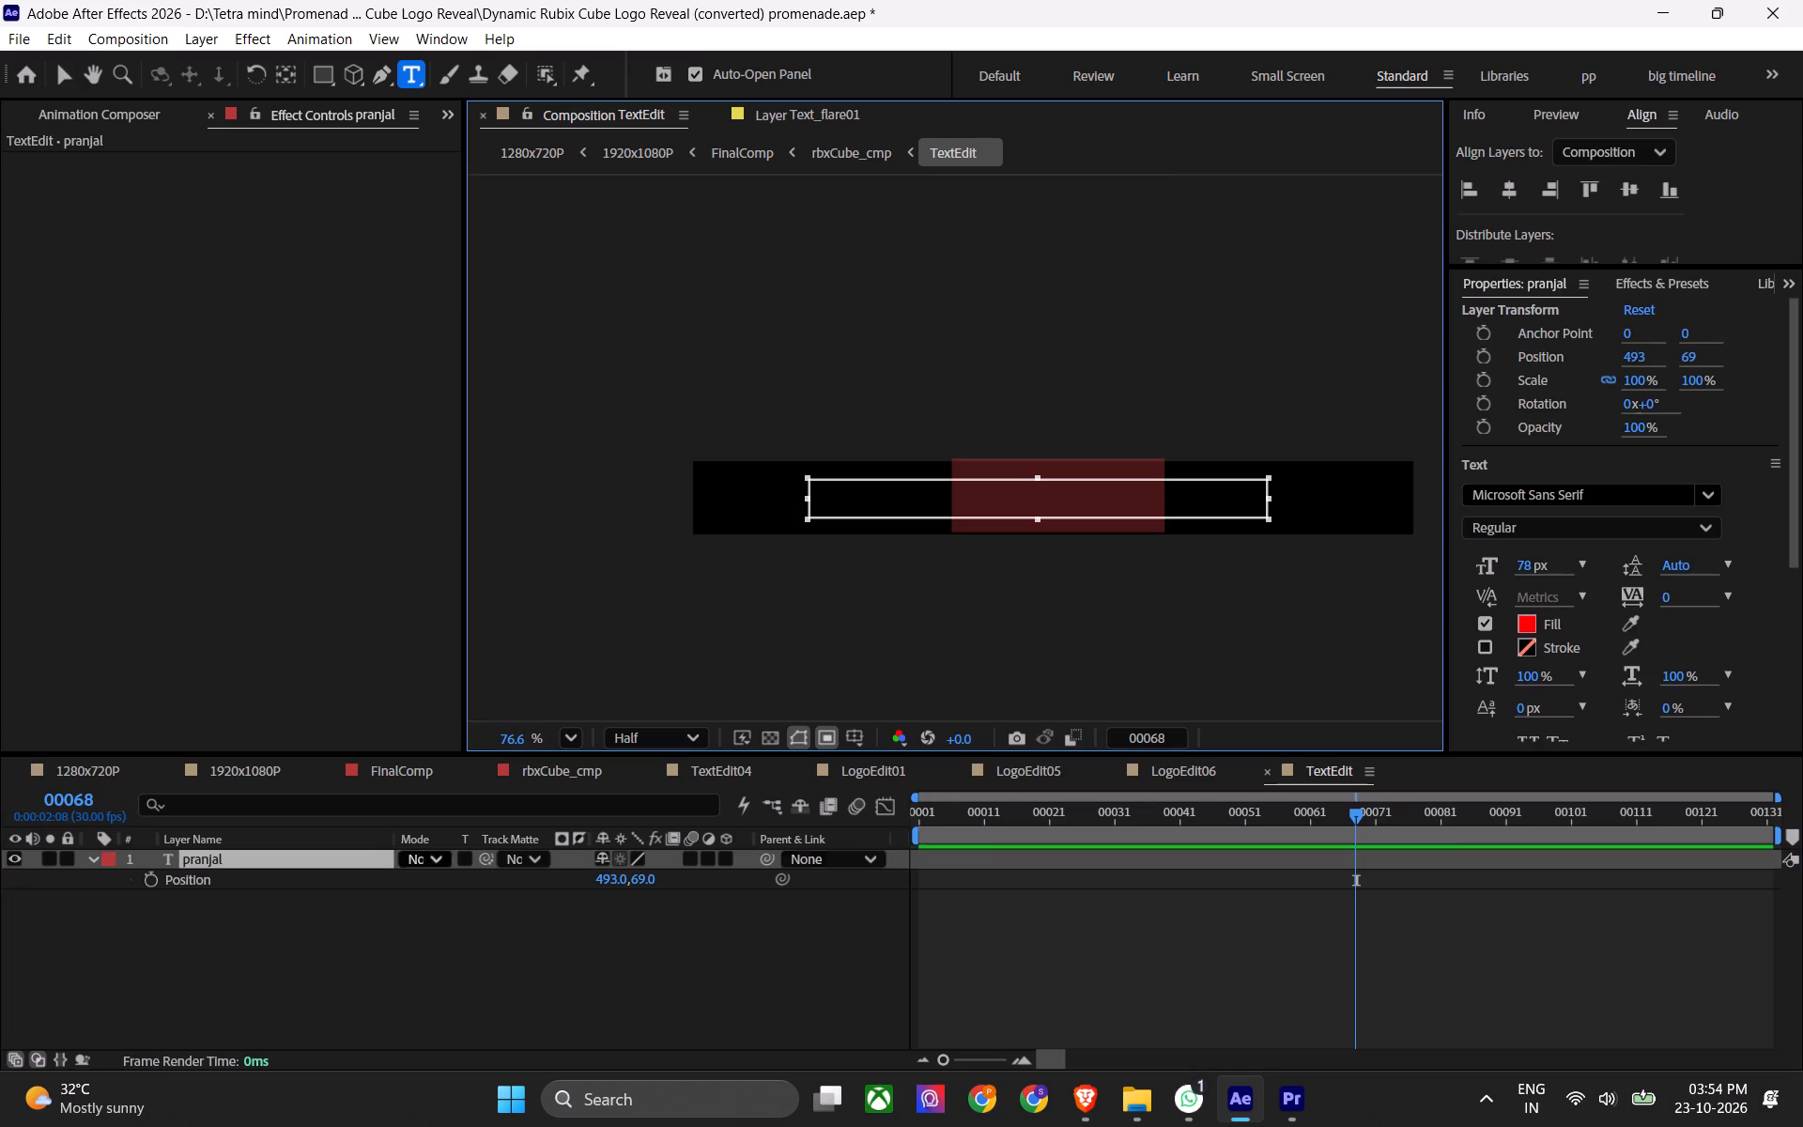
Stretch the region of interest upward and downward to cover the full height of the TextEdit frame.
{"action": "left_click_drag", "start_coordinate": [1038, 479], "coordinate": [1038, 462]}
{"action": "key", "text": "ctrl+z"}
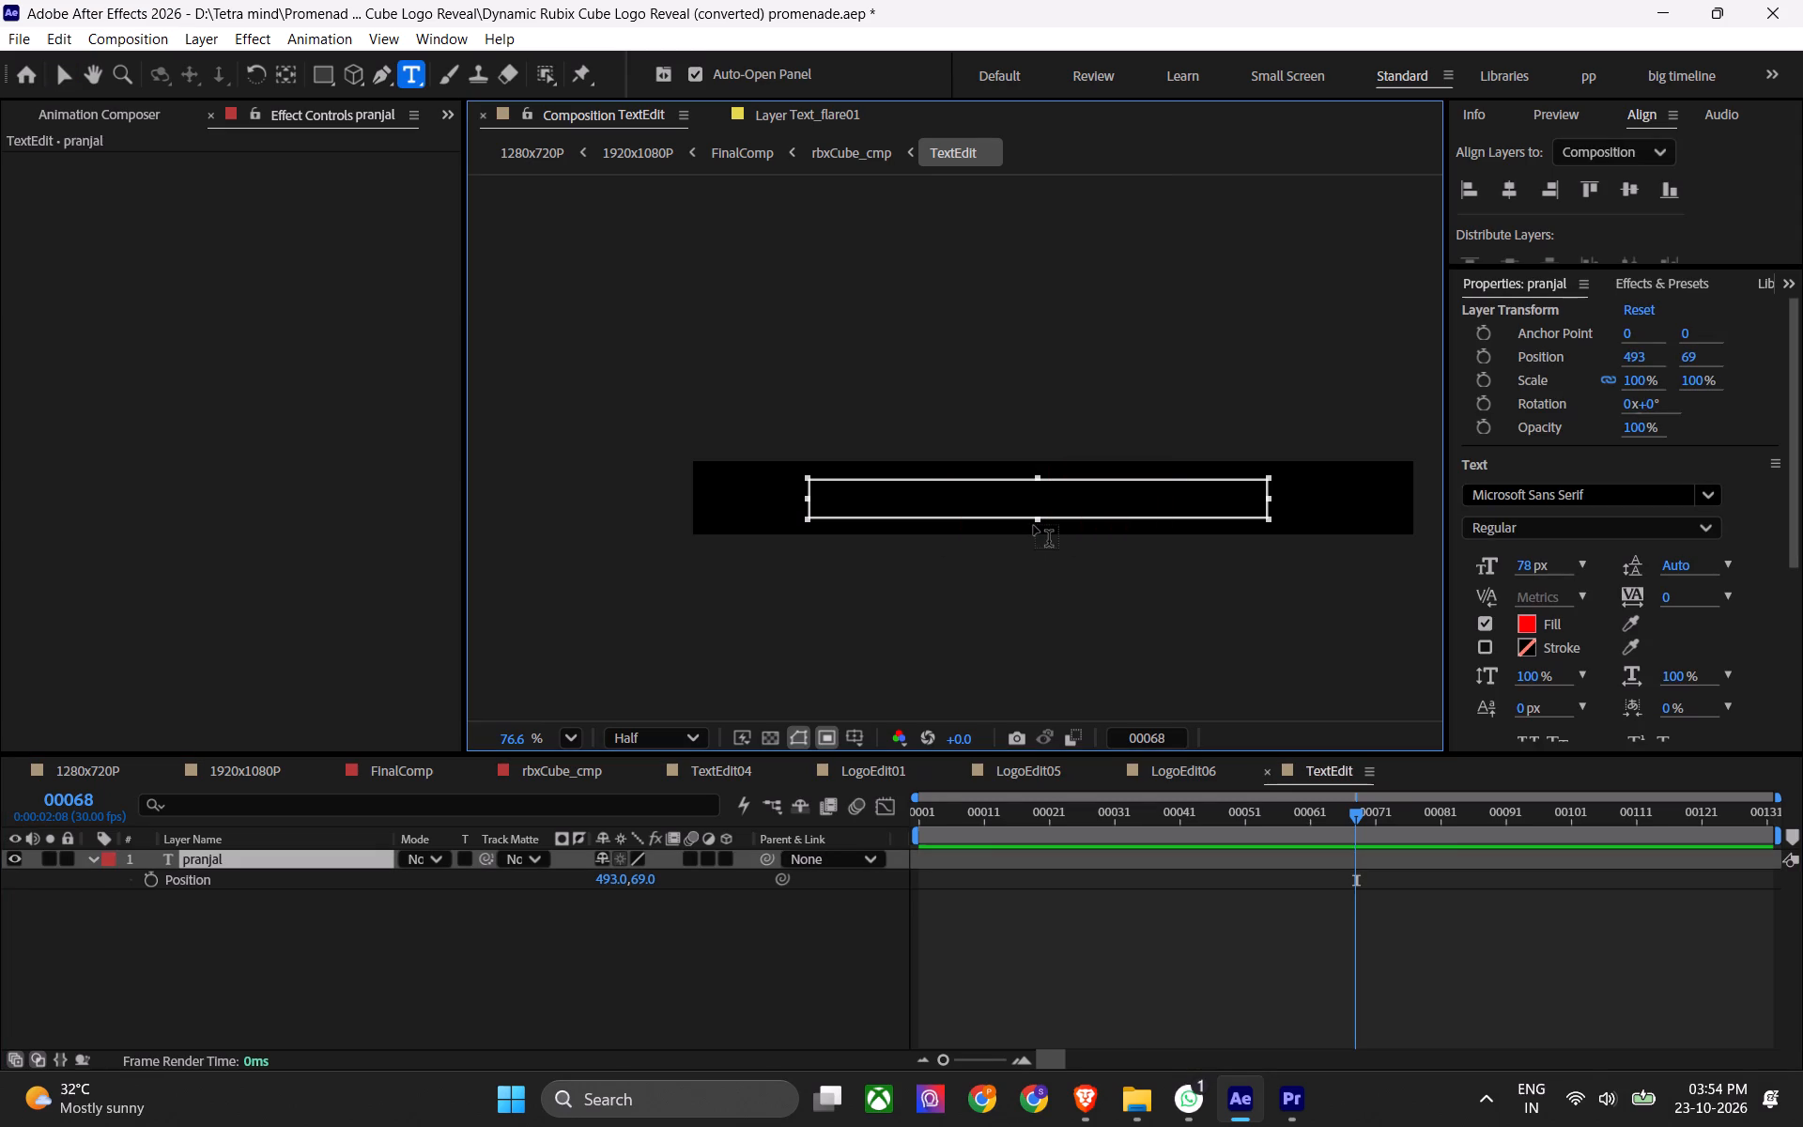
{"action": "key", "text": "v"}
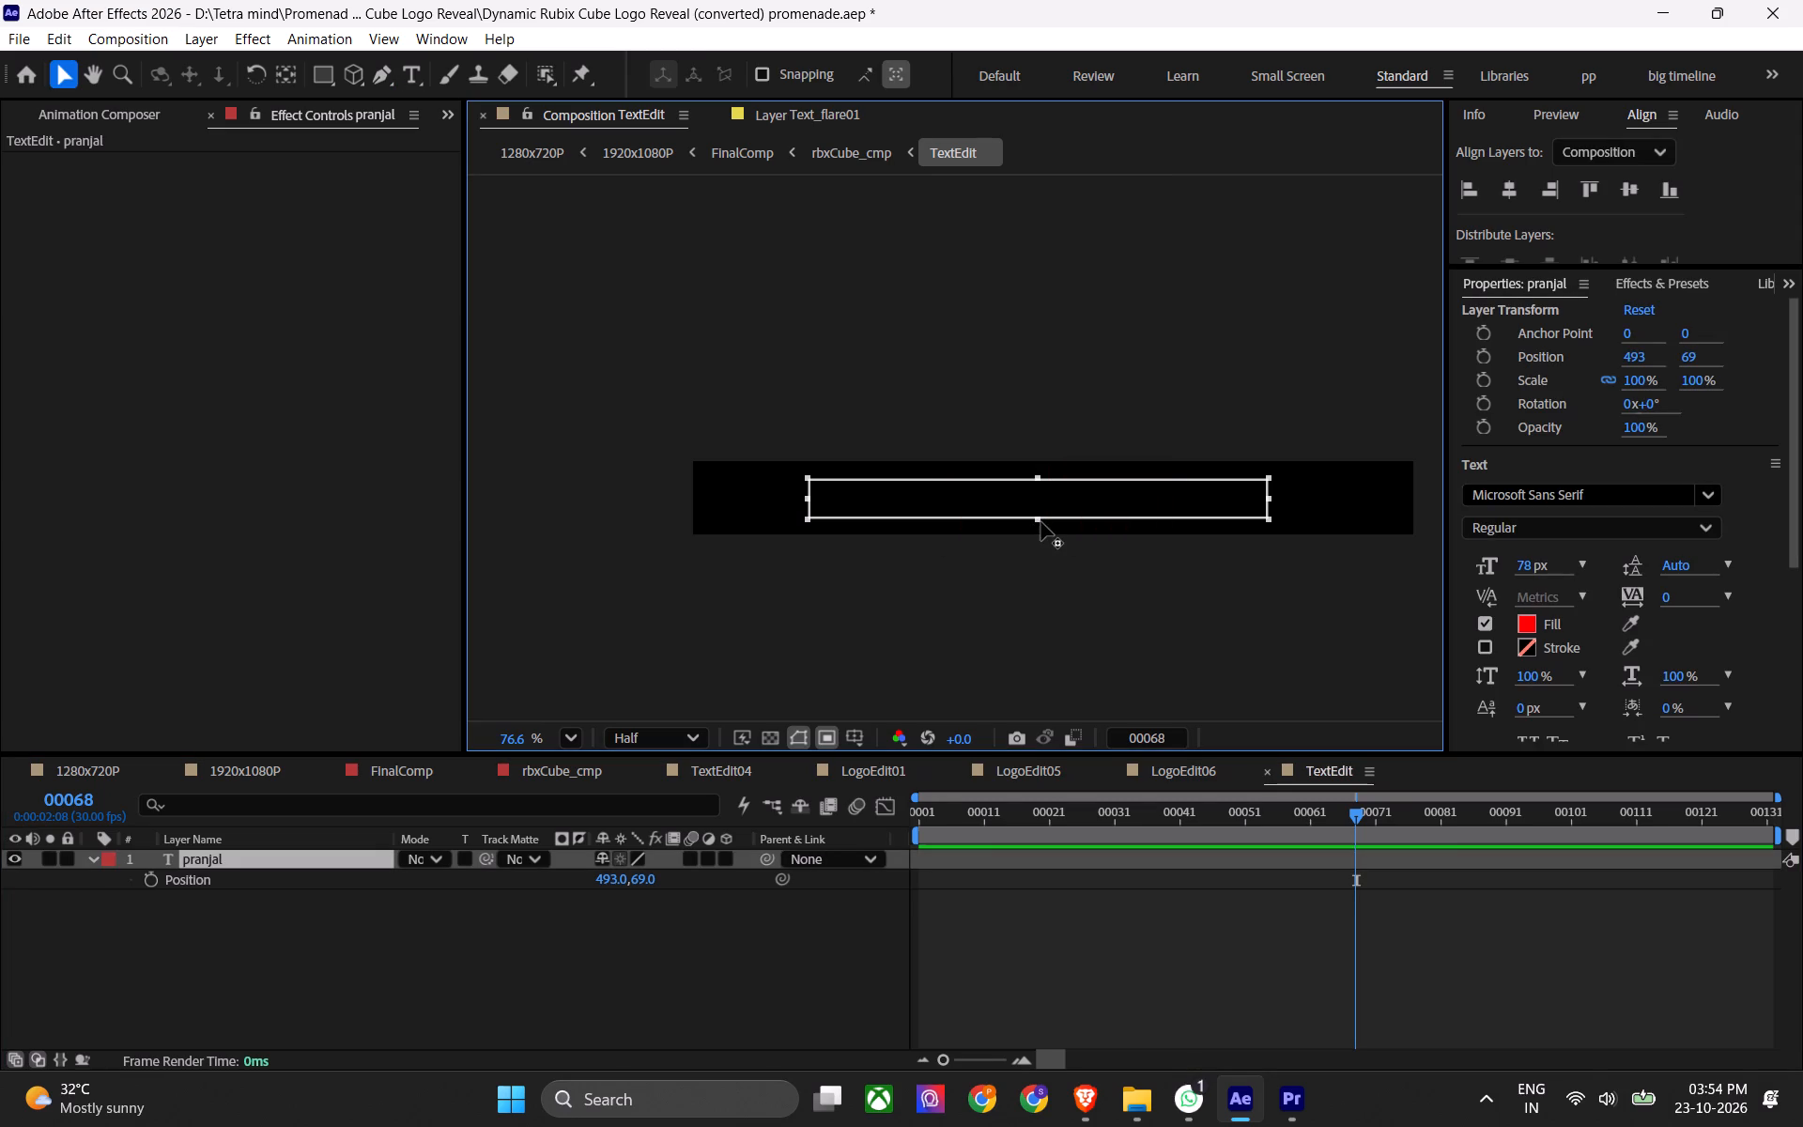
{"action": "left_click_drag", "start_coordinate": [1041, 522], "coordinate": [1043, 599]}
{"action": "left_click_drag", "start_coordinate": [1035, 483], "coordinate": [1037, 443]}
{"action": "left_click_drag", "start_coordinate": [1040, 476], "coordinate": [1054, 388]}
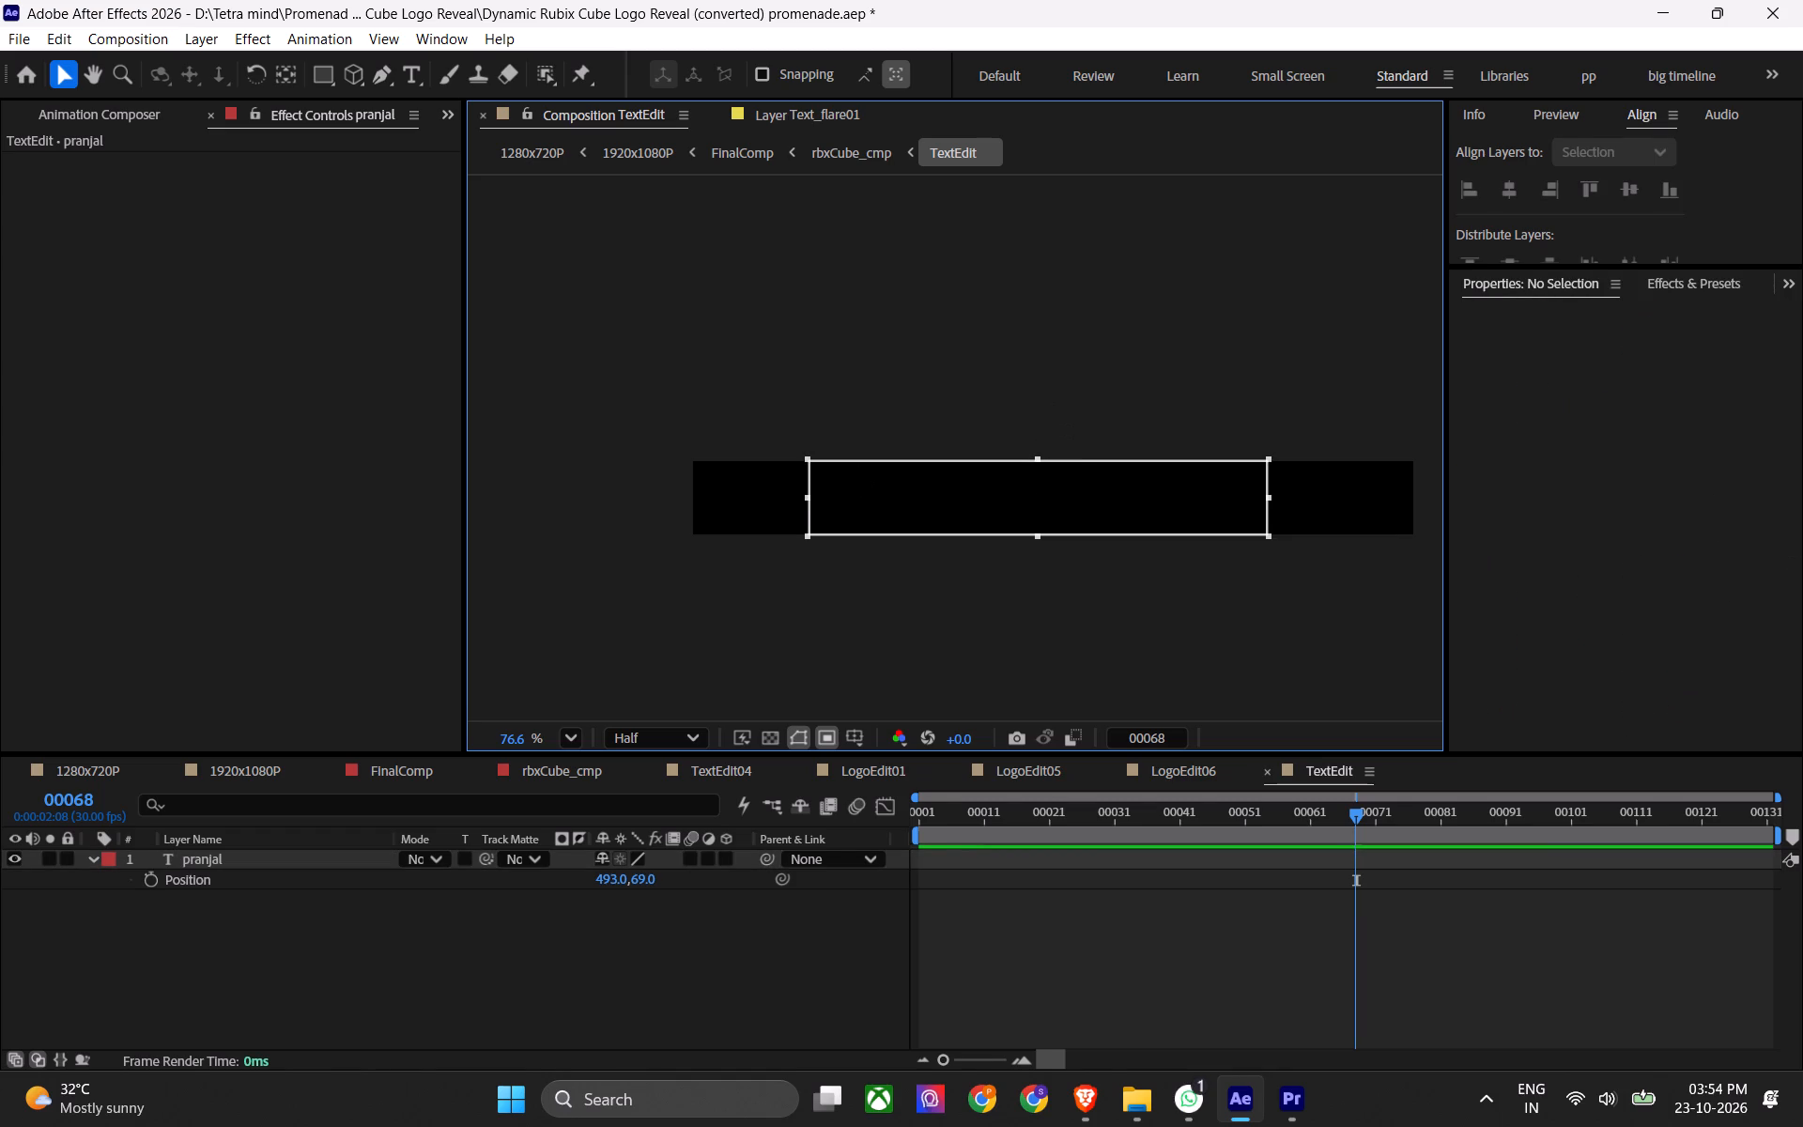
{"action": "left_click_drag", "start_coordinate": [812, 500], "coordinate": [900, 503]}
{"action": "left_click", "coordinate": [809, 493]}
Check the pranjal layer's effect controls and select the layer.
{"action": "left_click", "coordinate": [325, 118]}
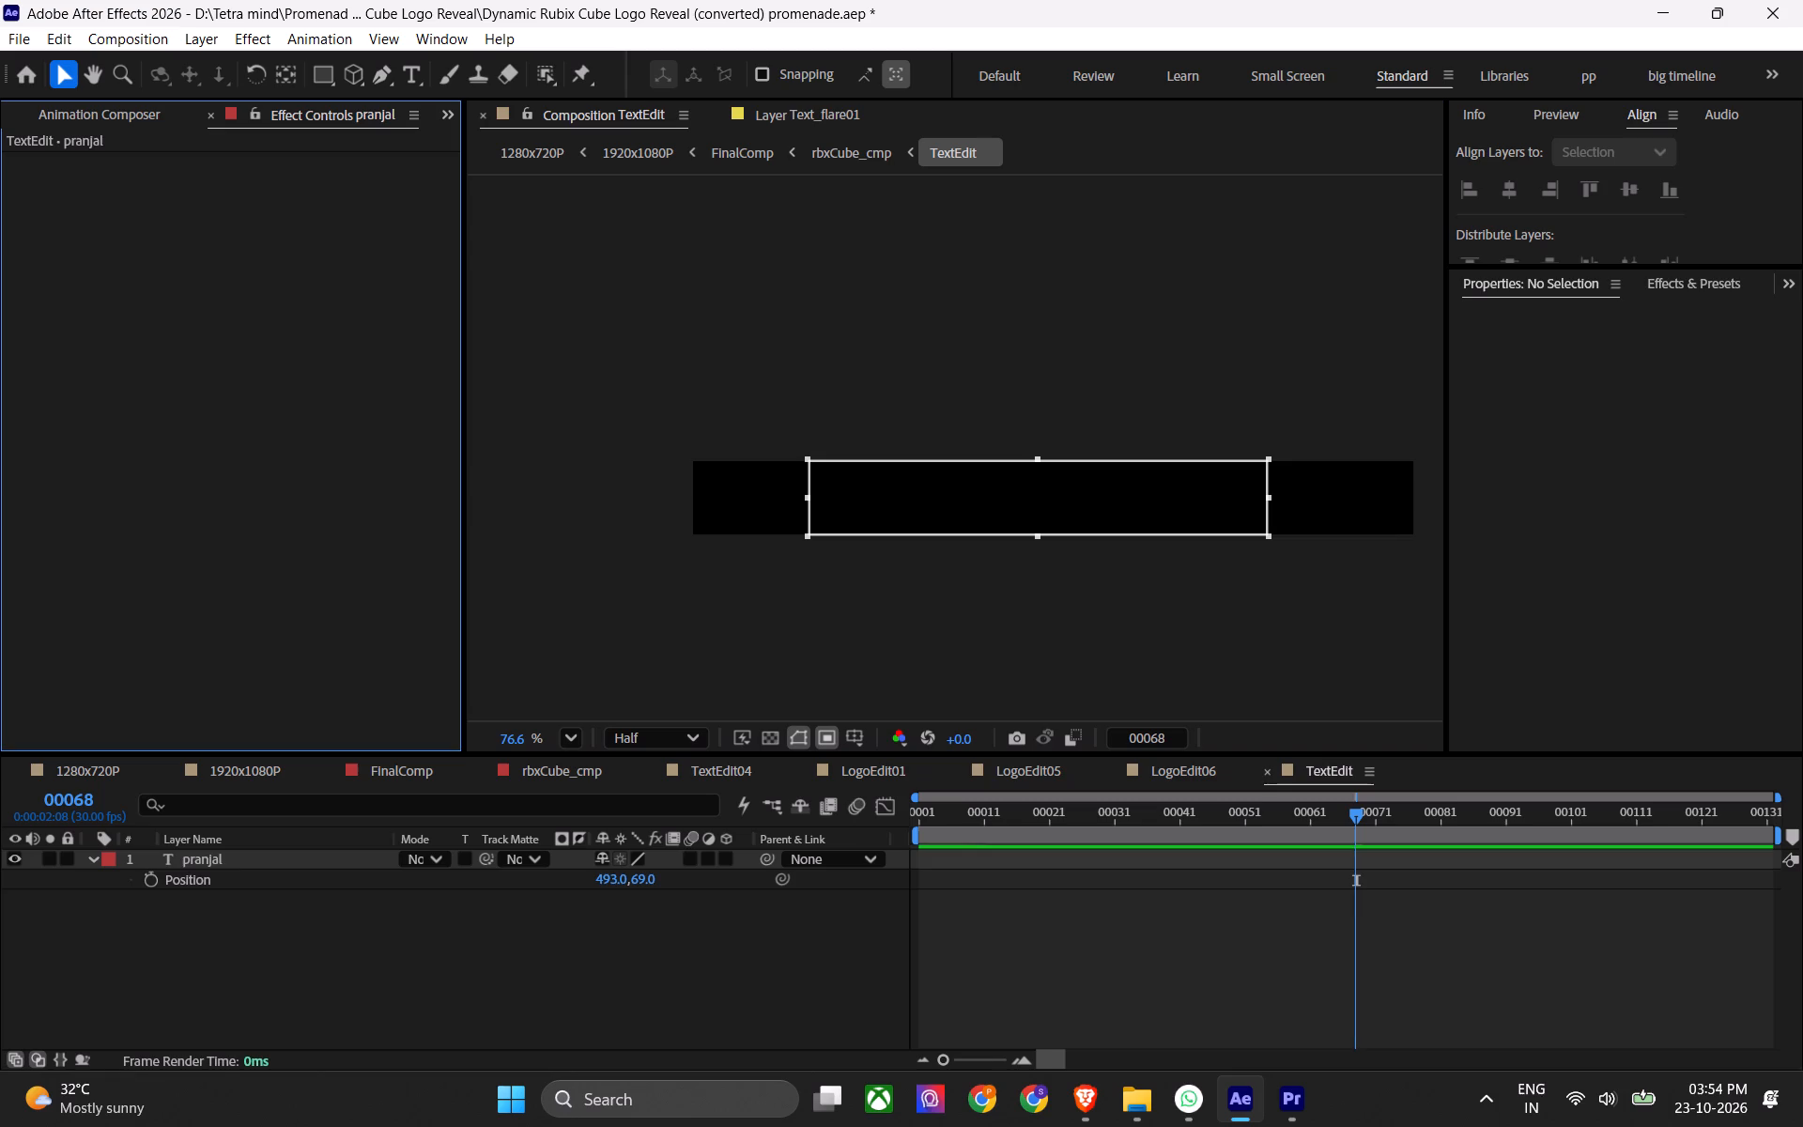
{"action": "left_click", "coordinate": [247, 862]}
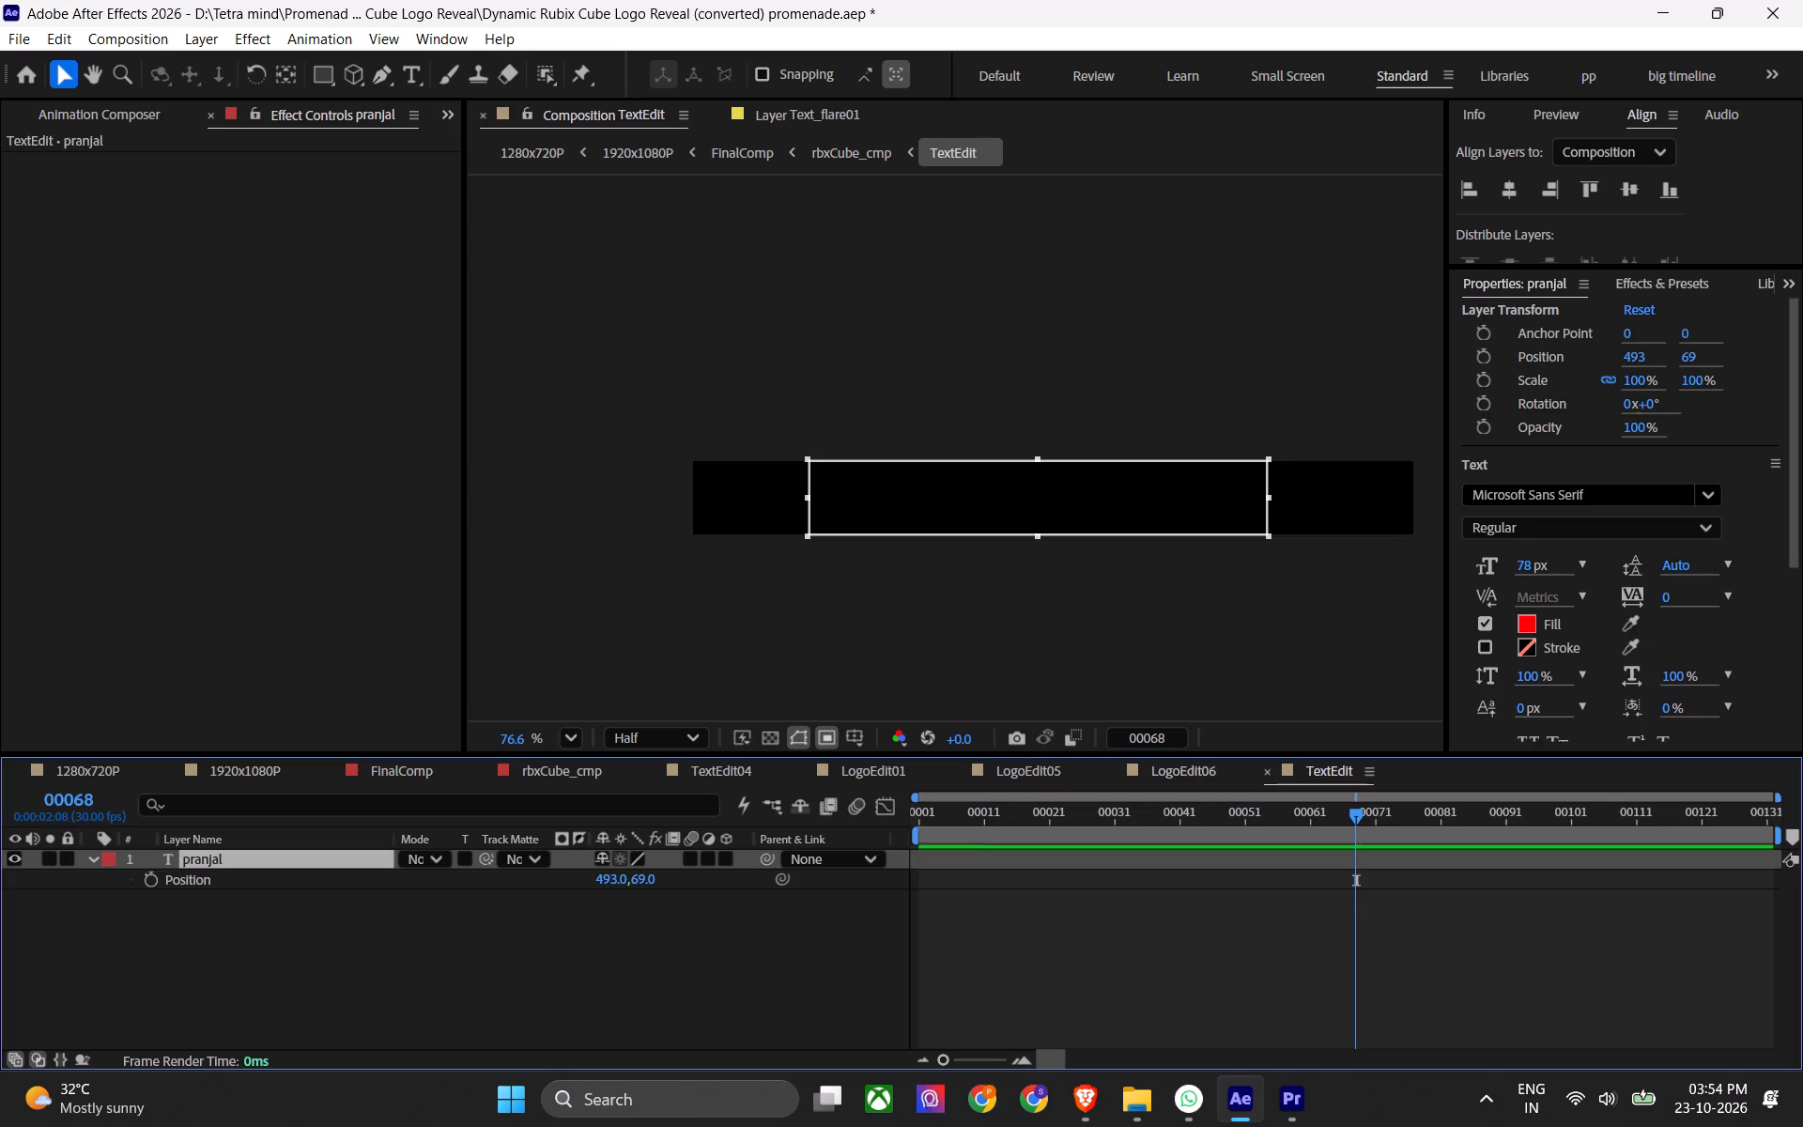
Look through the pranjal layer's text and paragraph properties, the effects and presets list, and its effect controls.
{"action": "scroll", "coordinate": [1764, 616], "scroll_direction": "down", "scroll_amount": 4}
{"action": "scroll", "coordinate": [1766, 624], "scroll_direction": "down", "scroll_amount": 18}
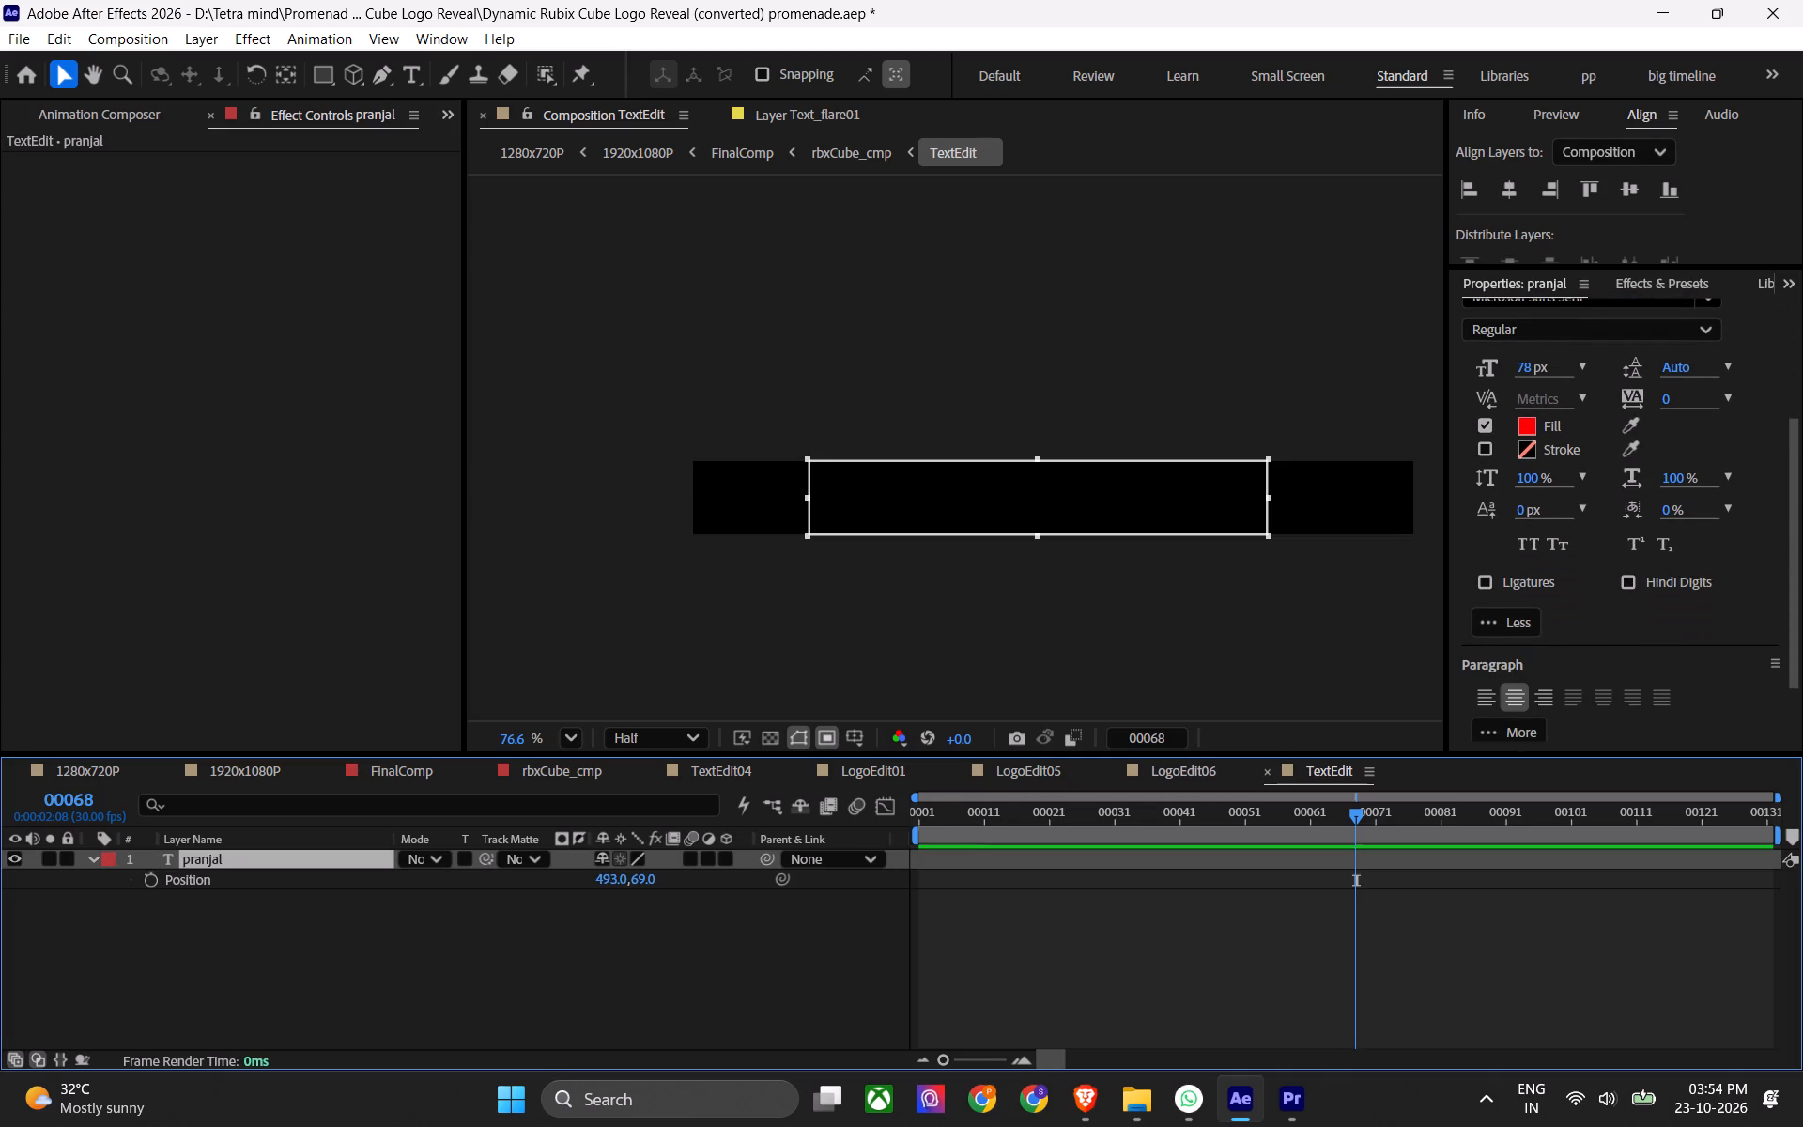
{"action": "scroll", "coordinate": [1802, 579], "scroll_direction": "down", "scroll_amount": 14}
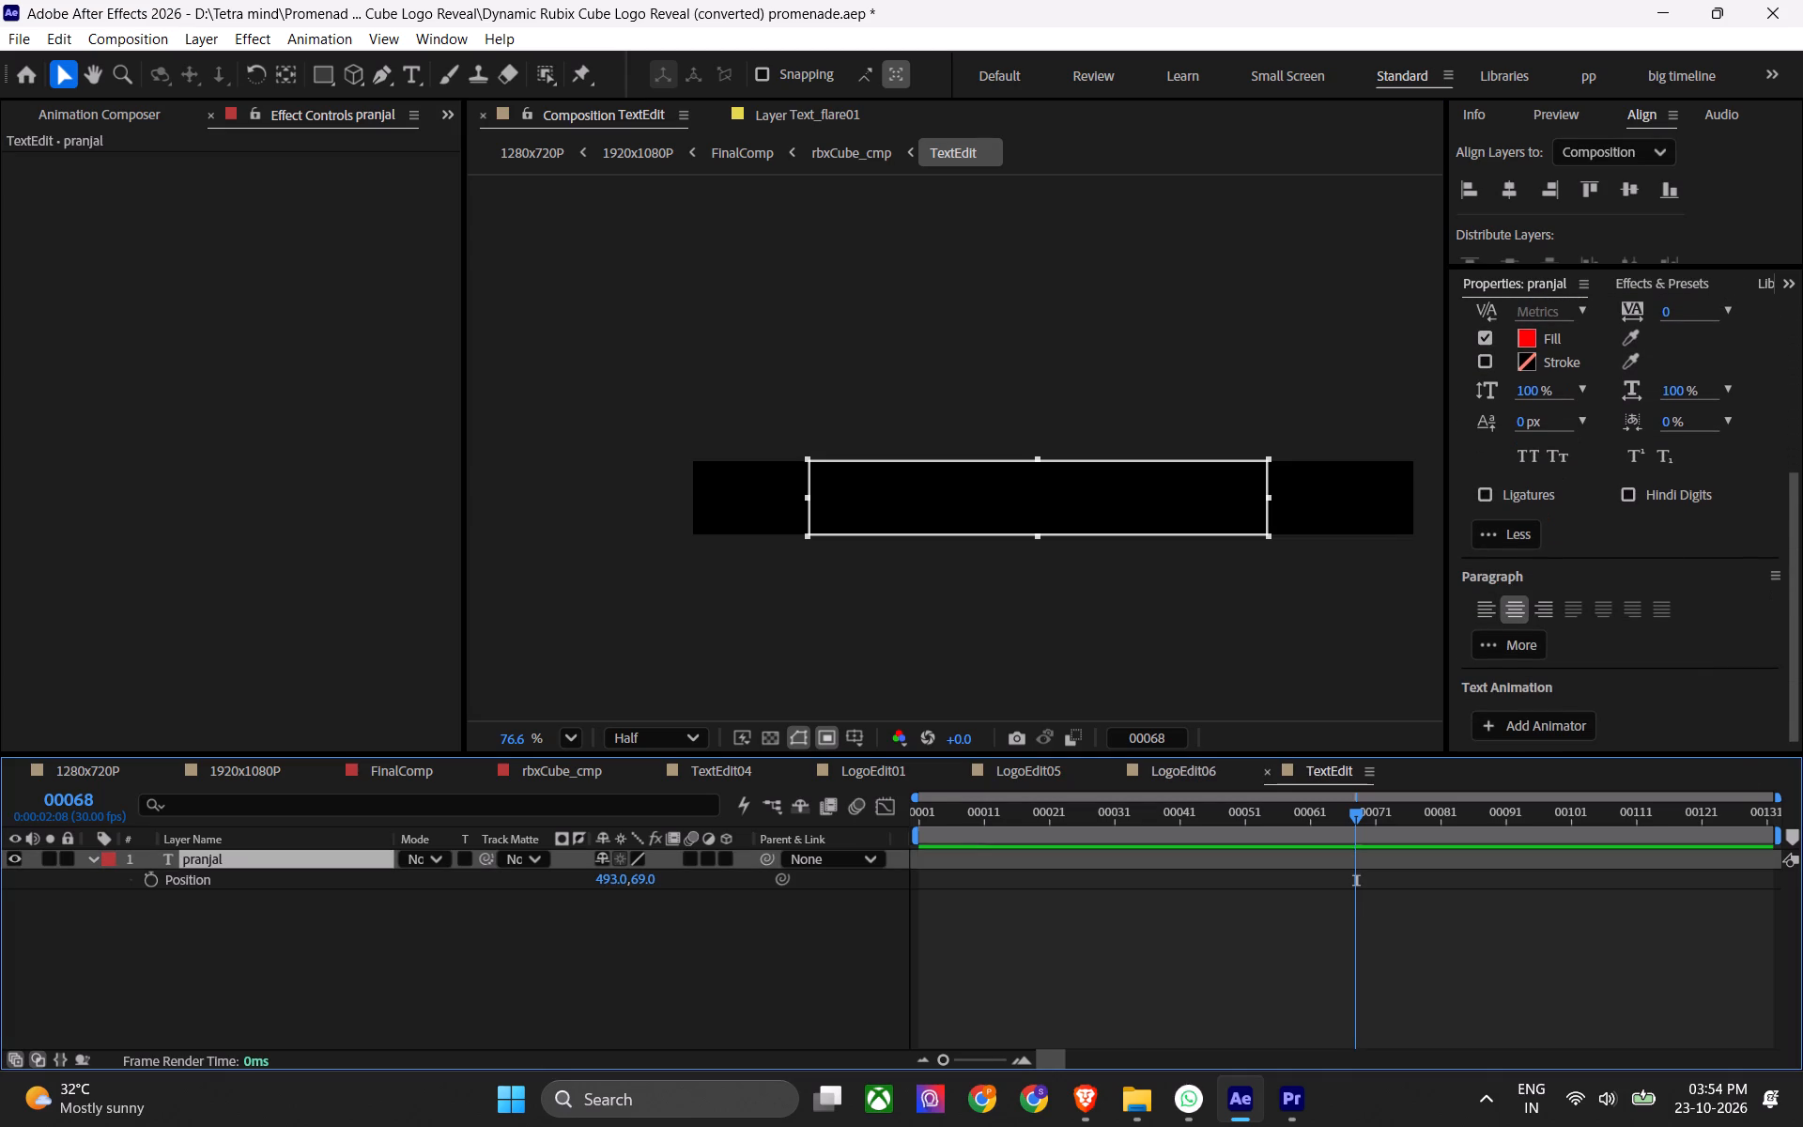
{"action": "left_click", "coordinate": [1493, 655]}
{"action": "scroll", "coordinate": [1799, 561], "scroll_direction": "down", "scroll_amount": 6}
{"action": "scroll", "coordinate": [1725, 548], "scroll_direction": "down", "scroll_amount": 11}
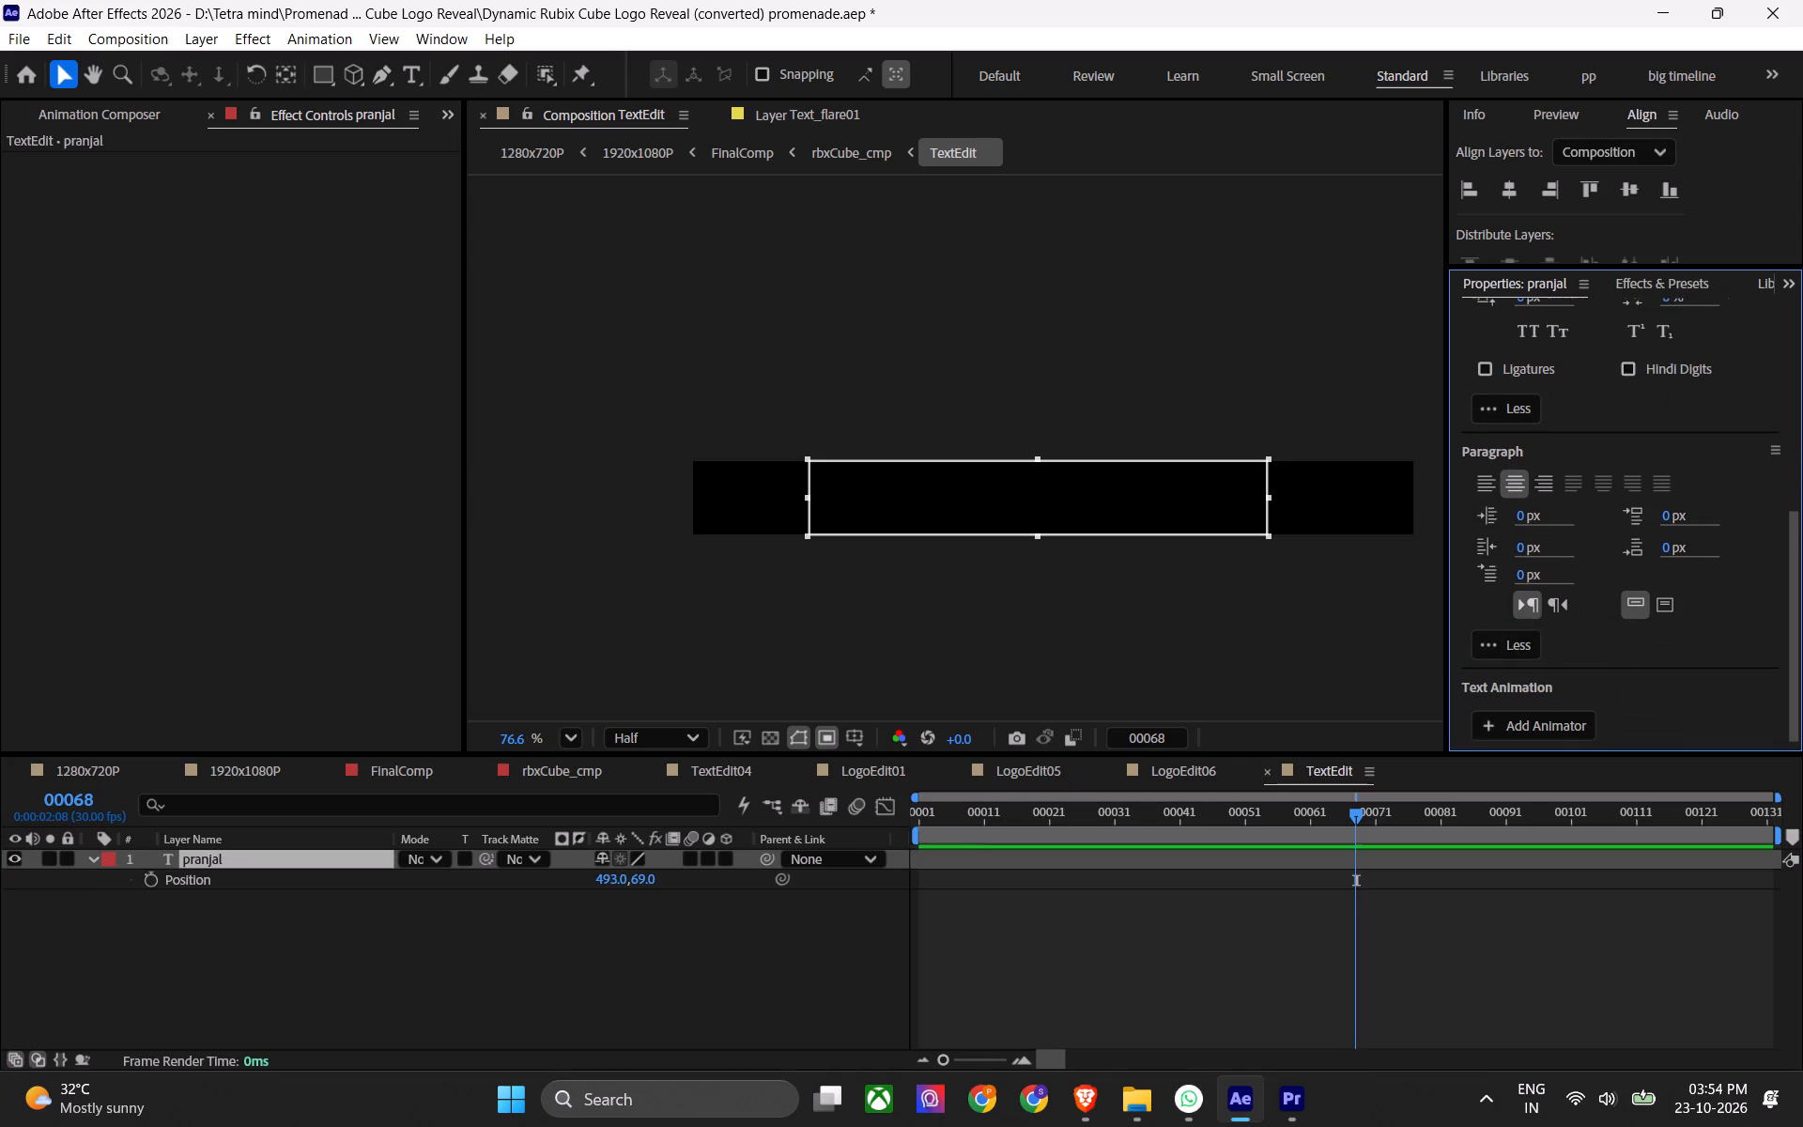
{"action": "scroll", "coordinate": [1731, 570], "scroll_direction": "down", "scroll_amount": 11}
{"action": "scroll", "coordinate": [1775, 637], "scroll_direction": "up", "scroll_amount": 20}
{"action": "scroll", "coordinate": [1775, 637], "scroll_direction": "up", "scroll_amount": 8}
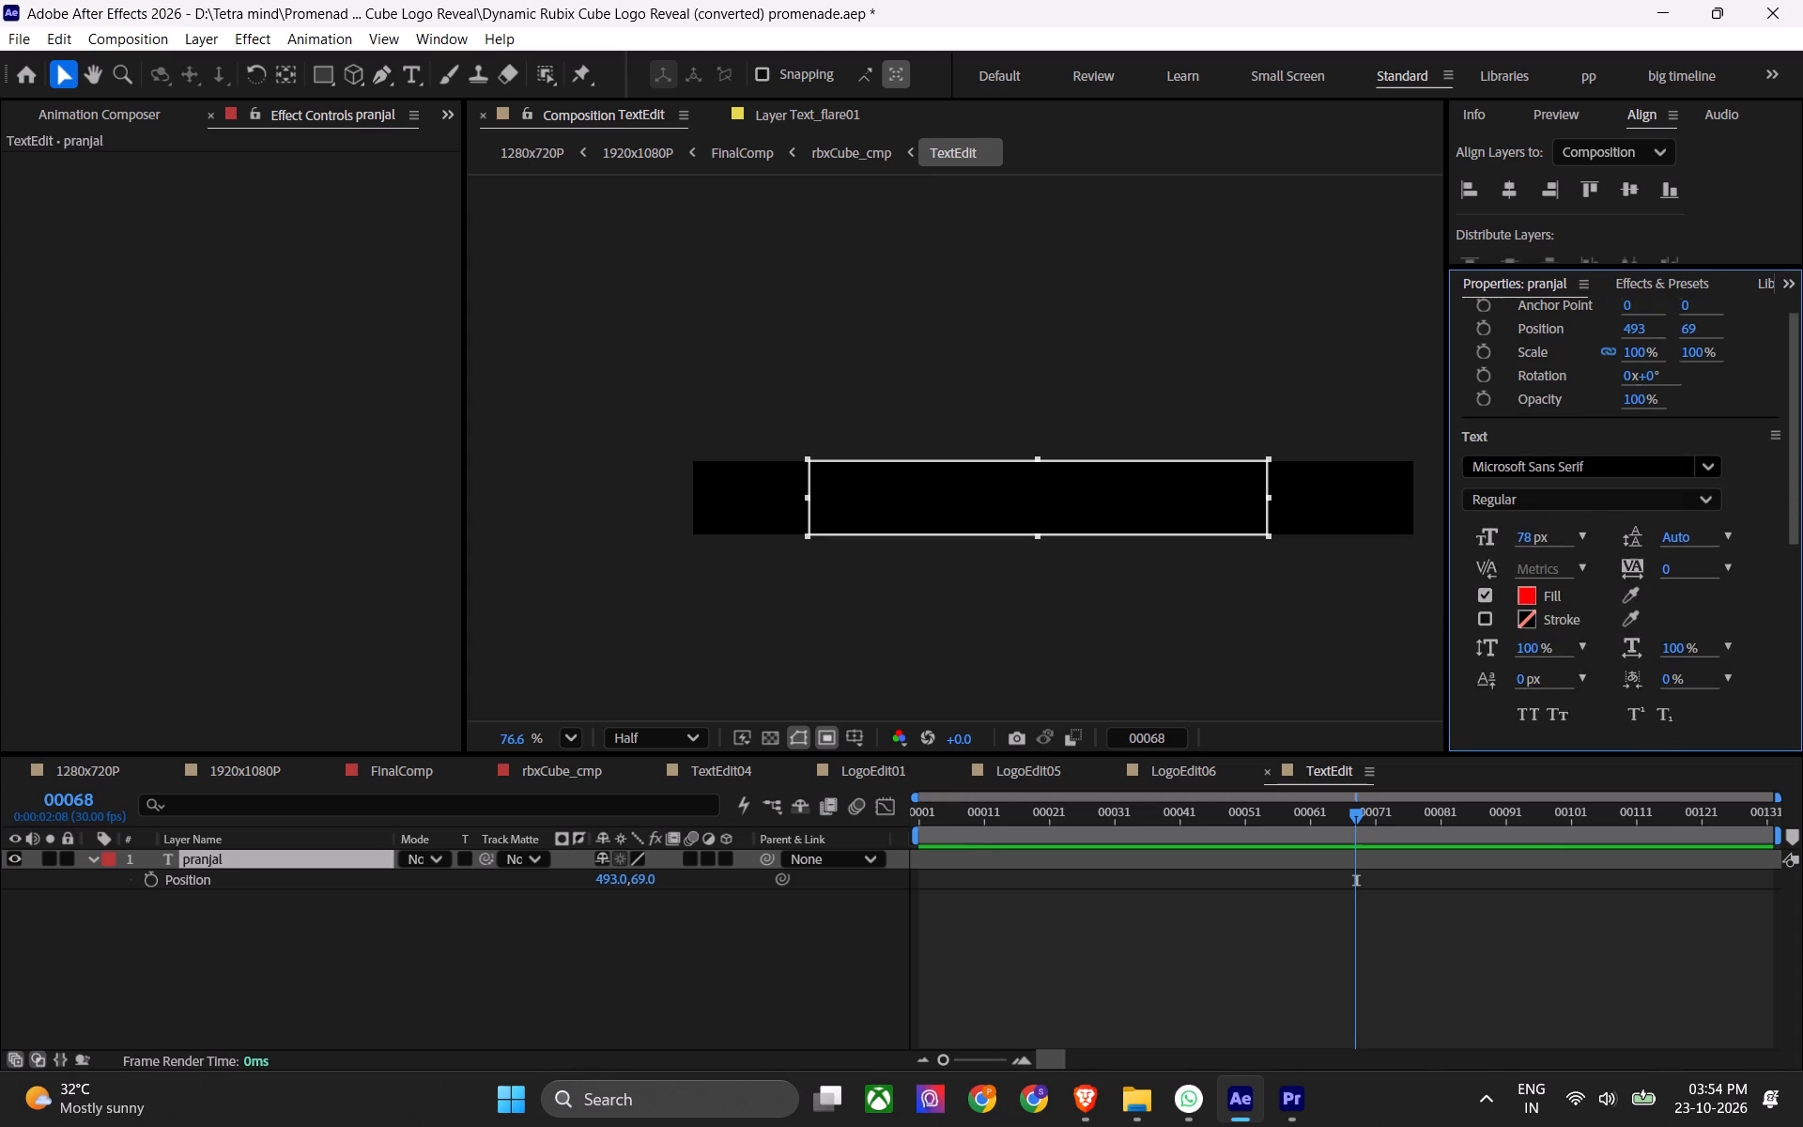
{"action": "scroll", "coordinate": [1775, 637], "scroll_direction": "up", "scroll_amount": 13}
{"action": "left_click", "coordinate": [1687, 291]}
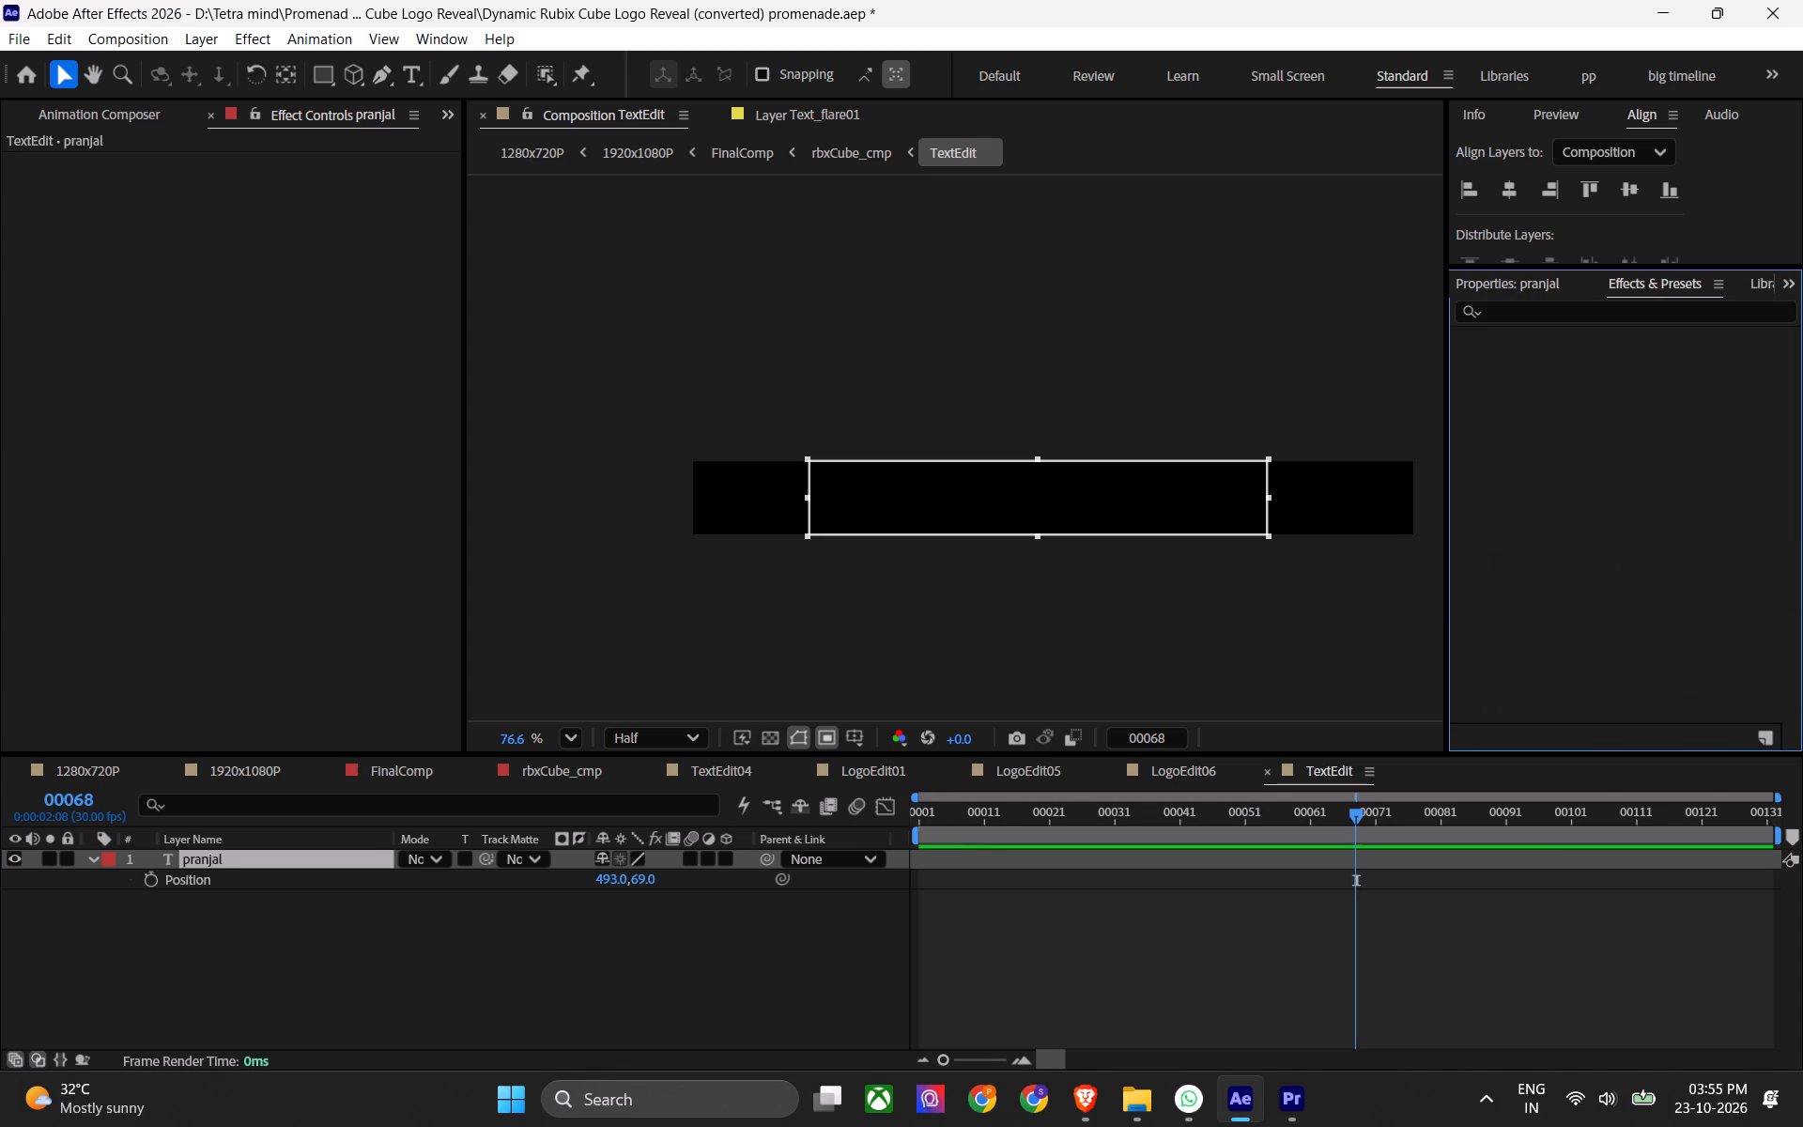
{"action": "left_click", "coordinate": [333, 128]}
{"action": "left_click", "coordinate": [339, 119]}
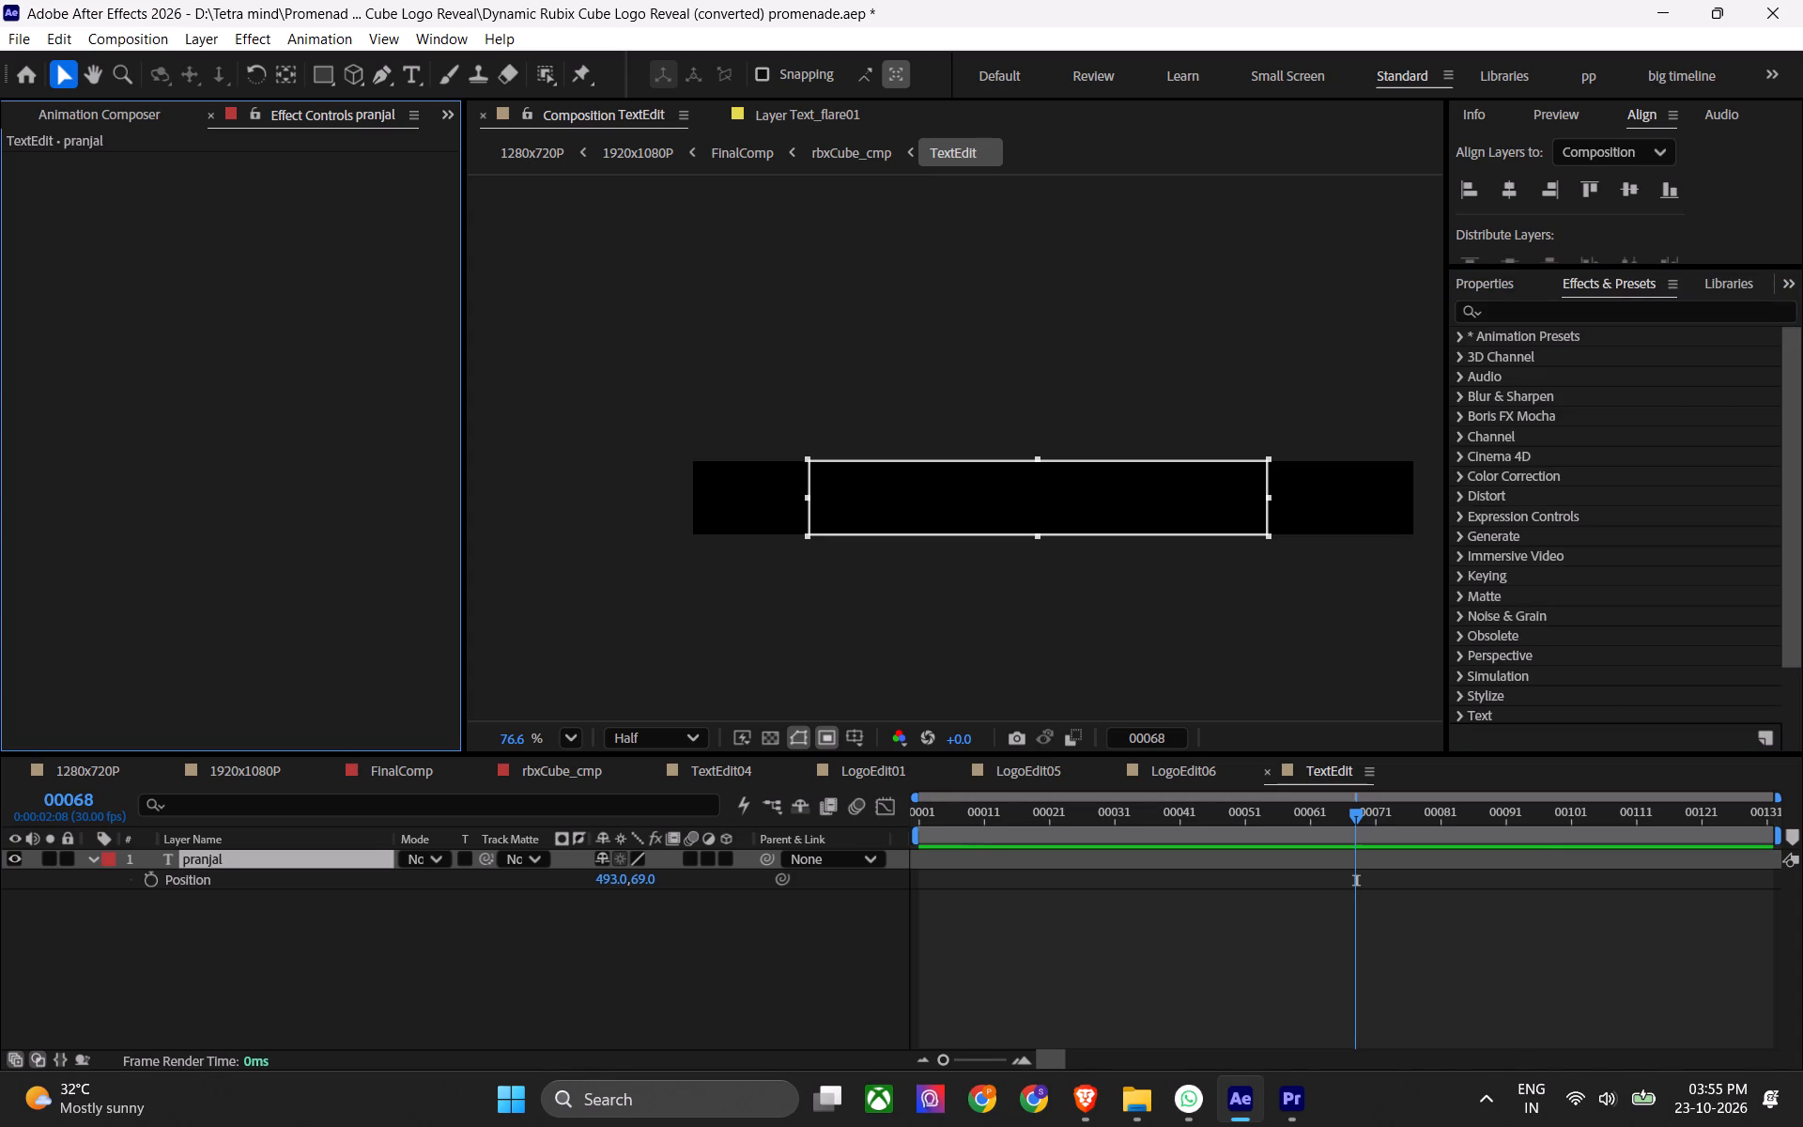
Select the whole pranjal text for editing and set its font size to 84 px.
{"action": "double_click", "coordinate": [326, 852]}
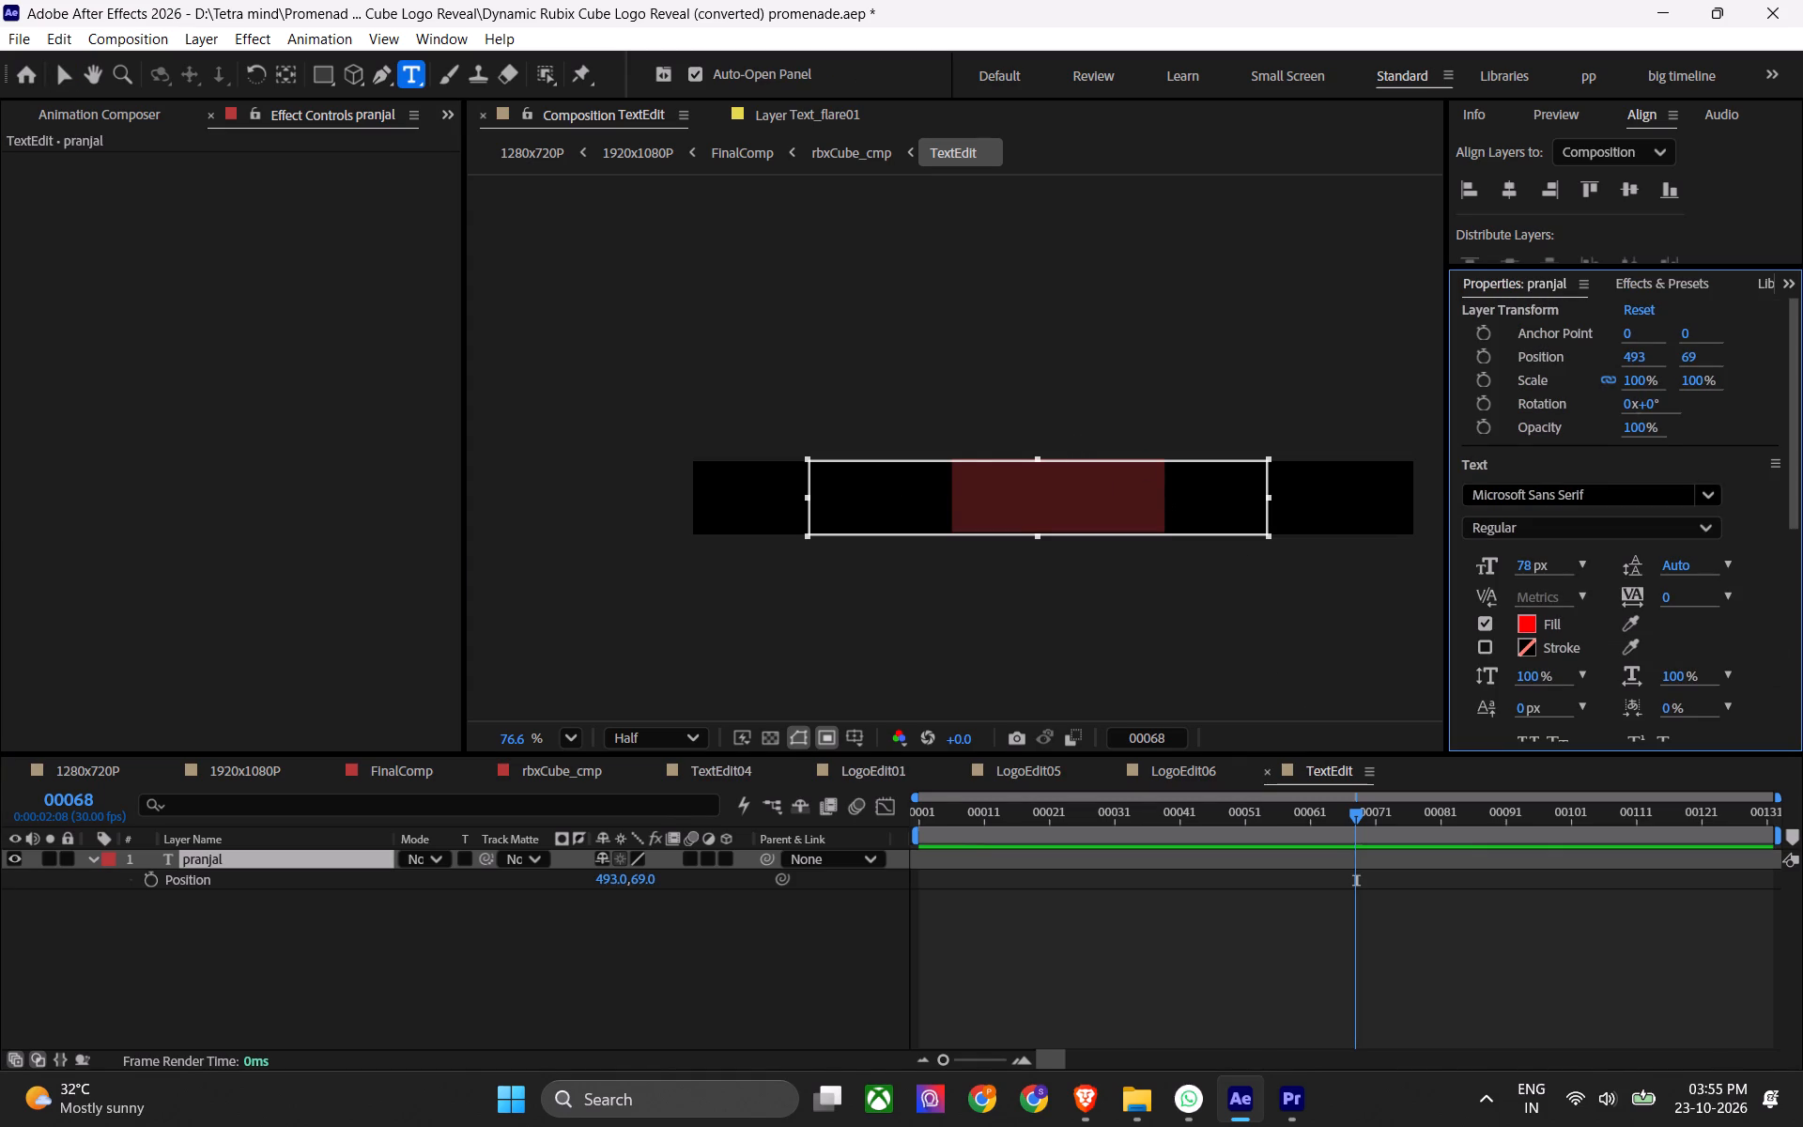
{"action": "left_click_drag", "start_coordinate": [1525, 568], "coordinate": [1472, 595]}
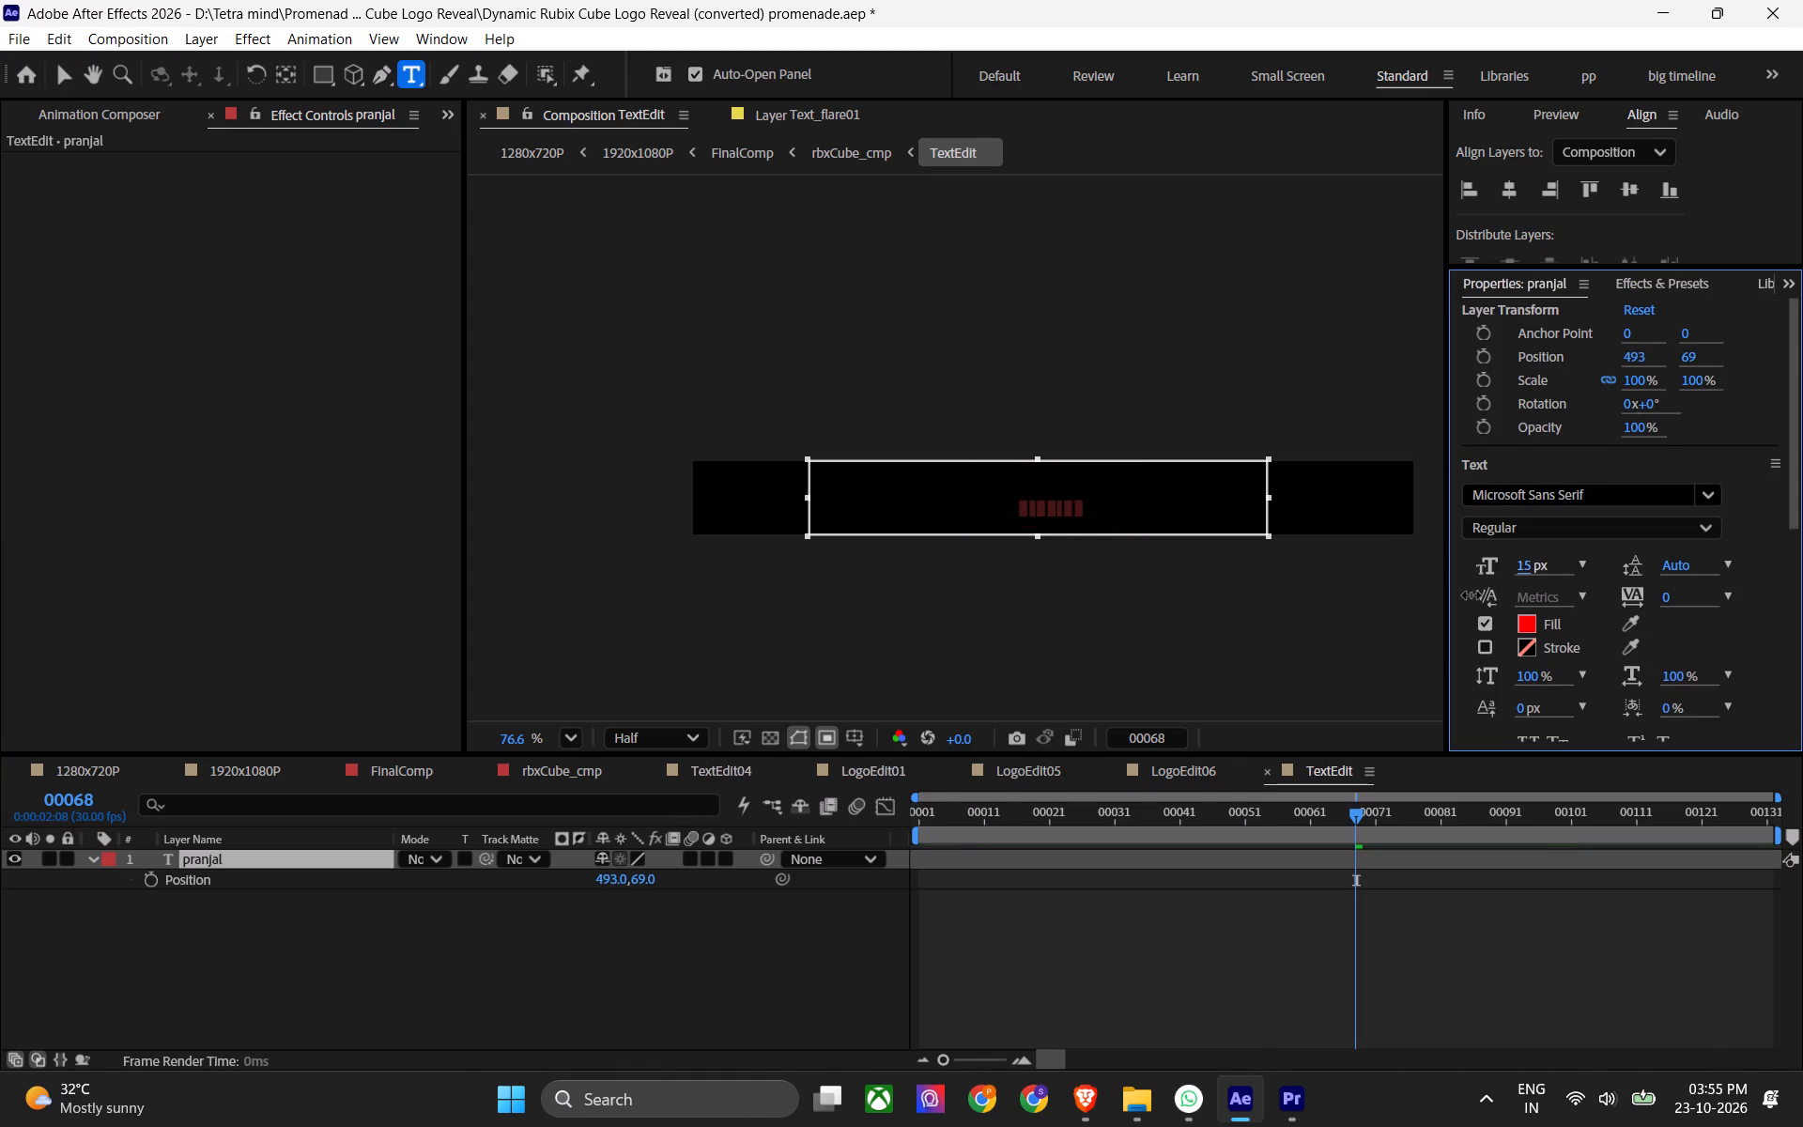
{"action": "left_click_drag", "start_coordinate": [1472, 595], "coordinate": [1560, 599]}
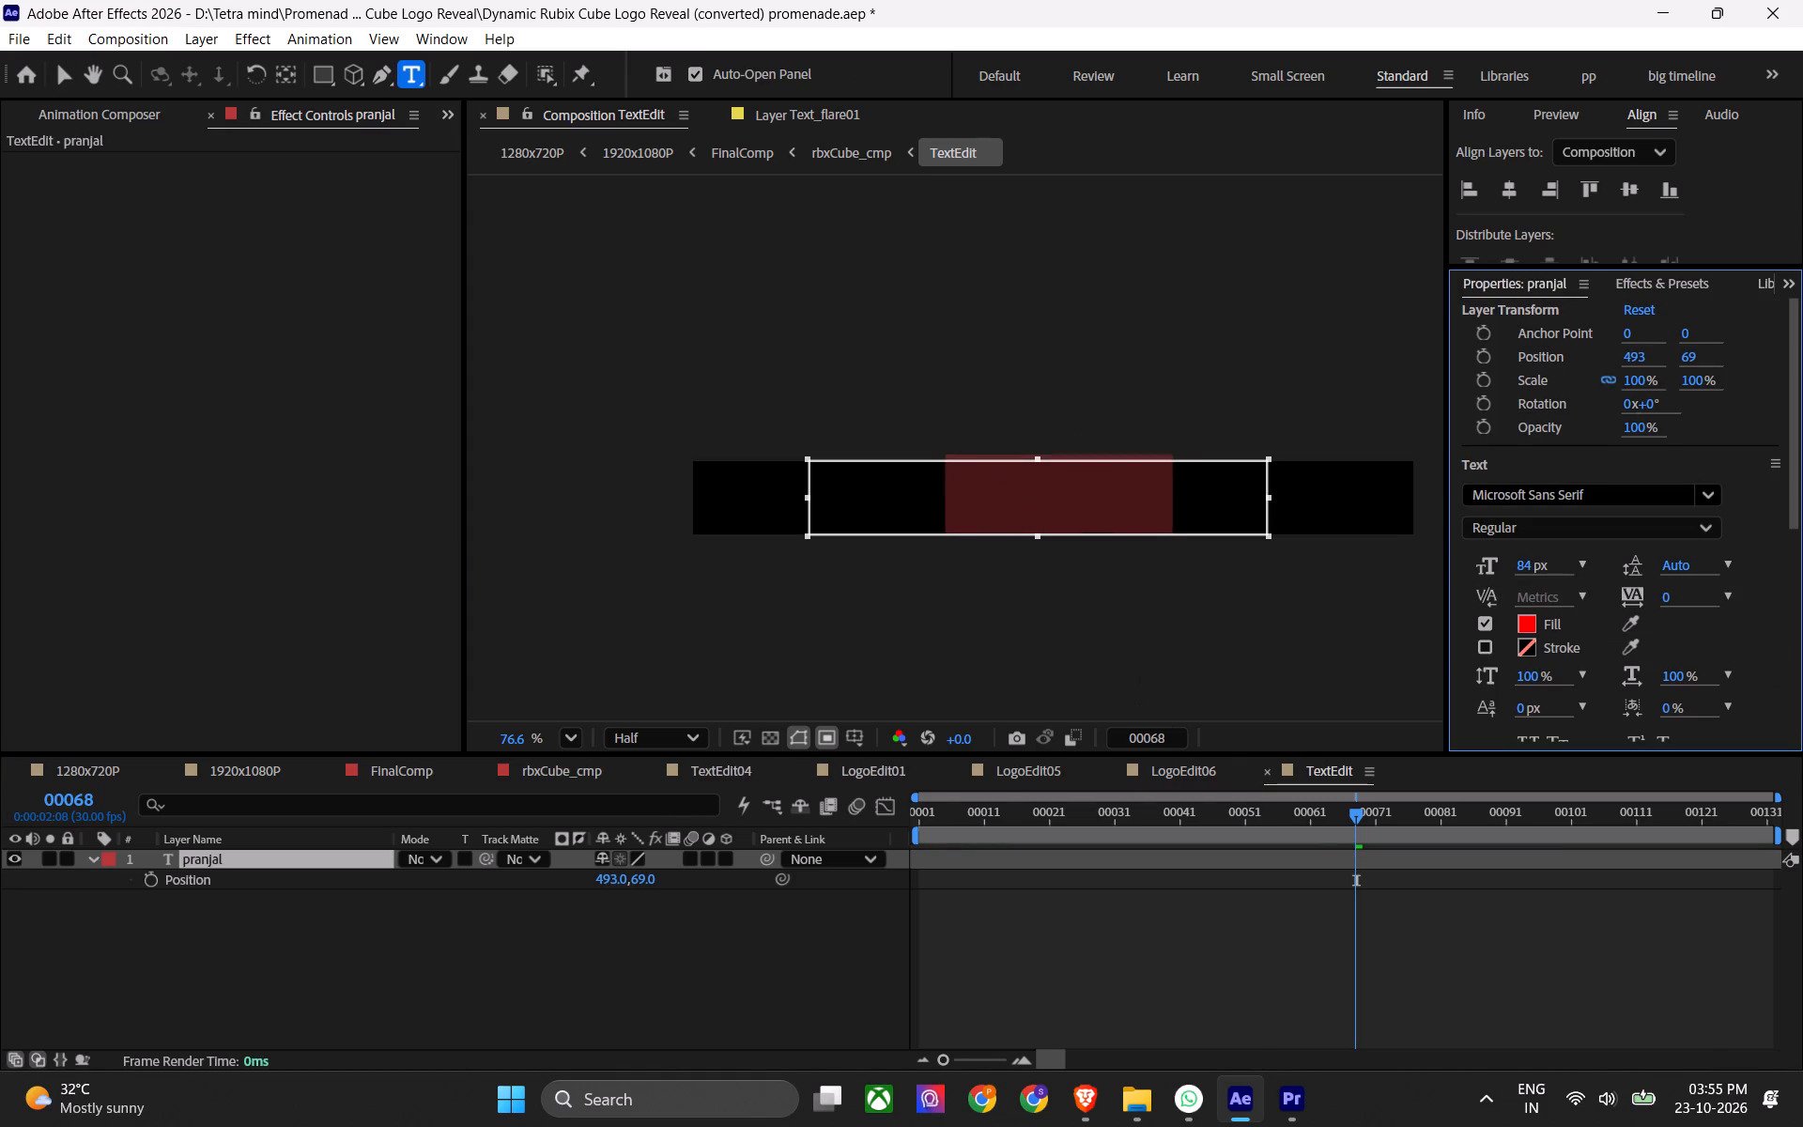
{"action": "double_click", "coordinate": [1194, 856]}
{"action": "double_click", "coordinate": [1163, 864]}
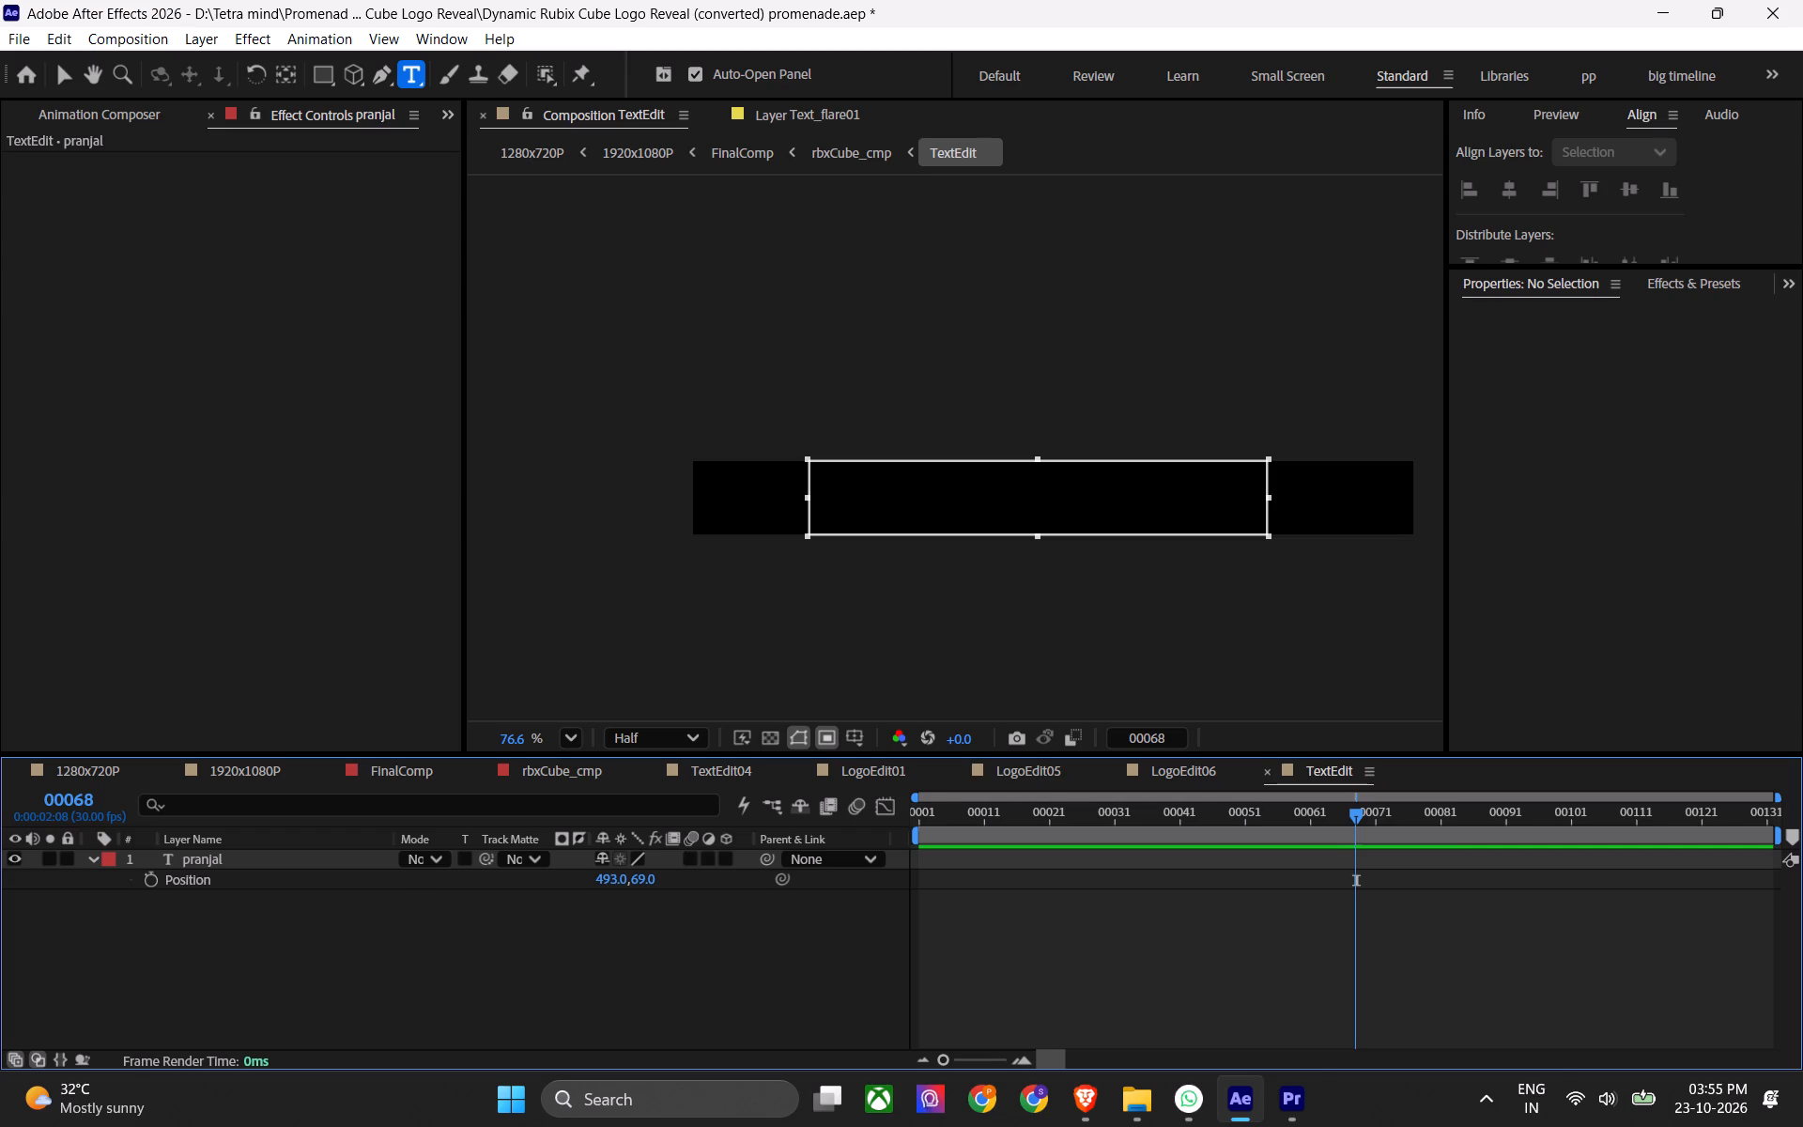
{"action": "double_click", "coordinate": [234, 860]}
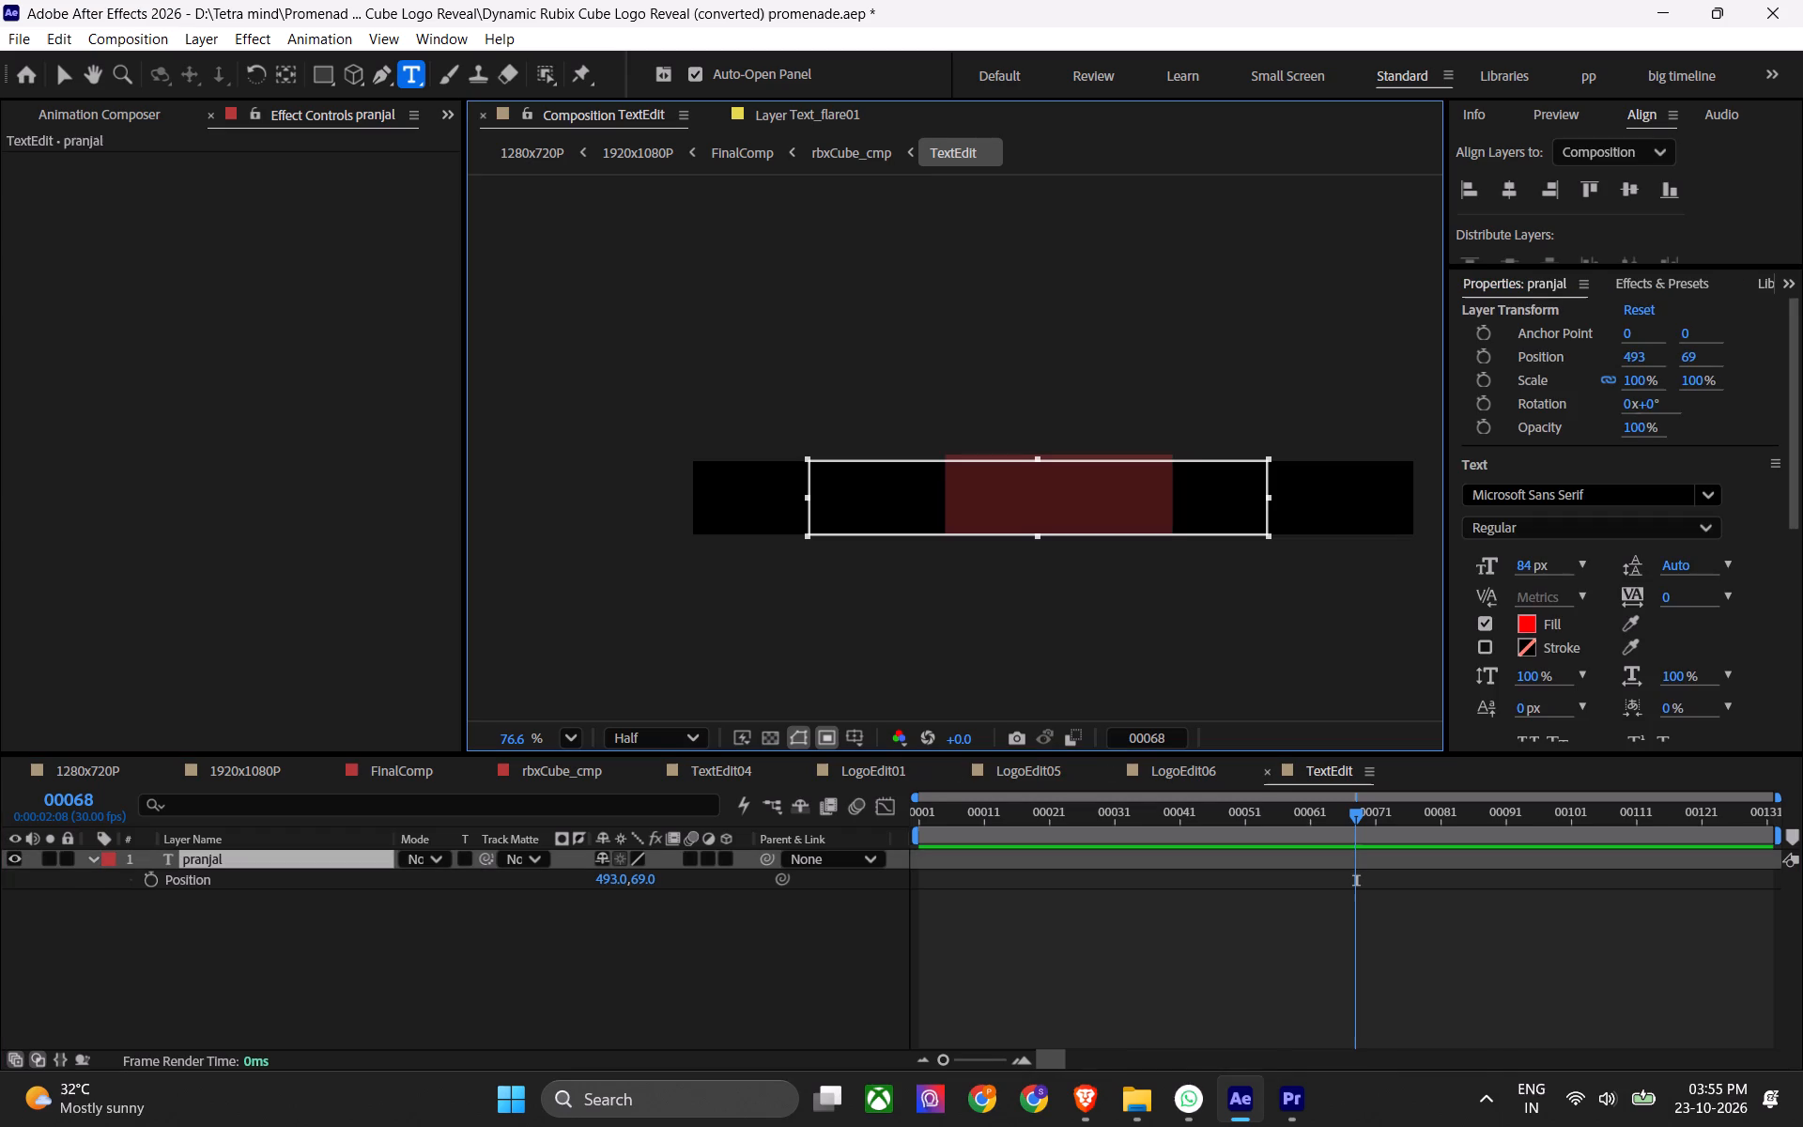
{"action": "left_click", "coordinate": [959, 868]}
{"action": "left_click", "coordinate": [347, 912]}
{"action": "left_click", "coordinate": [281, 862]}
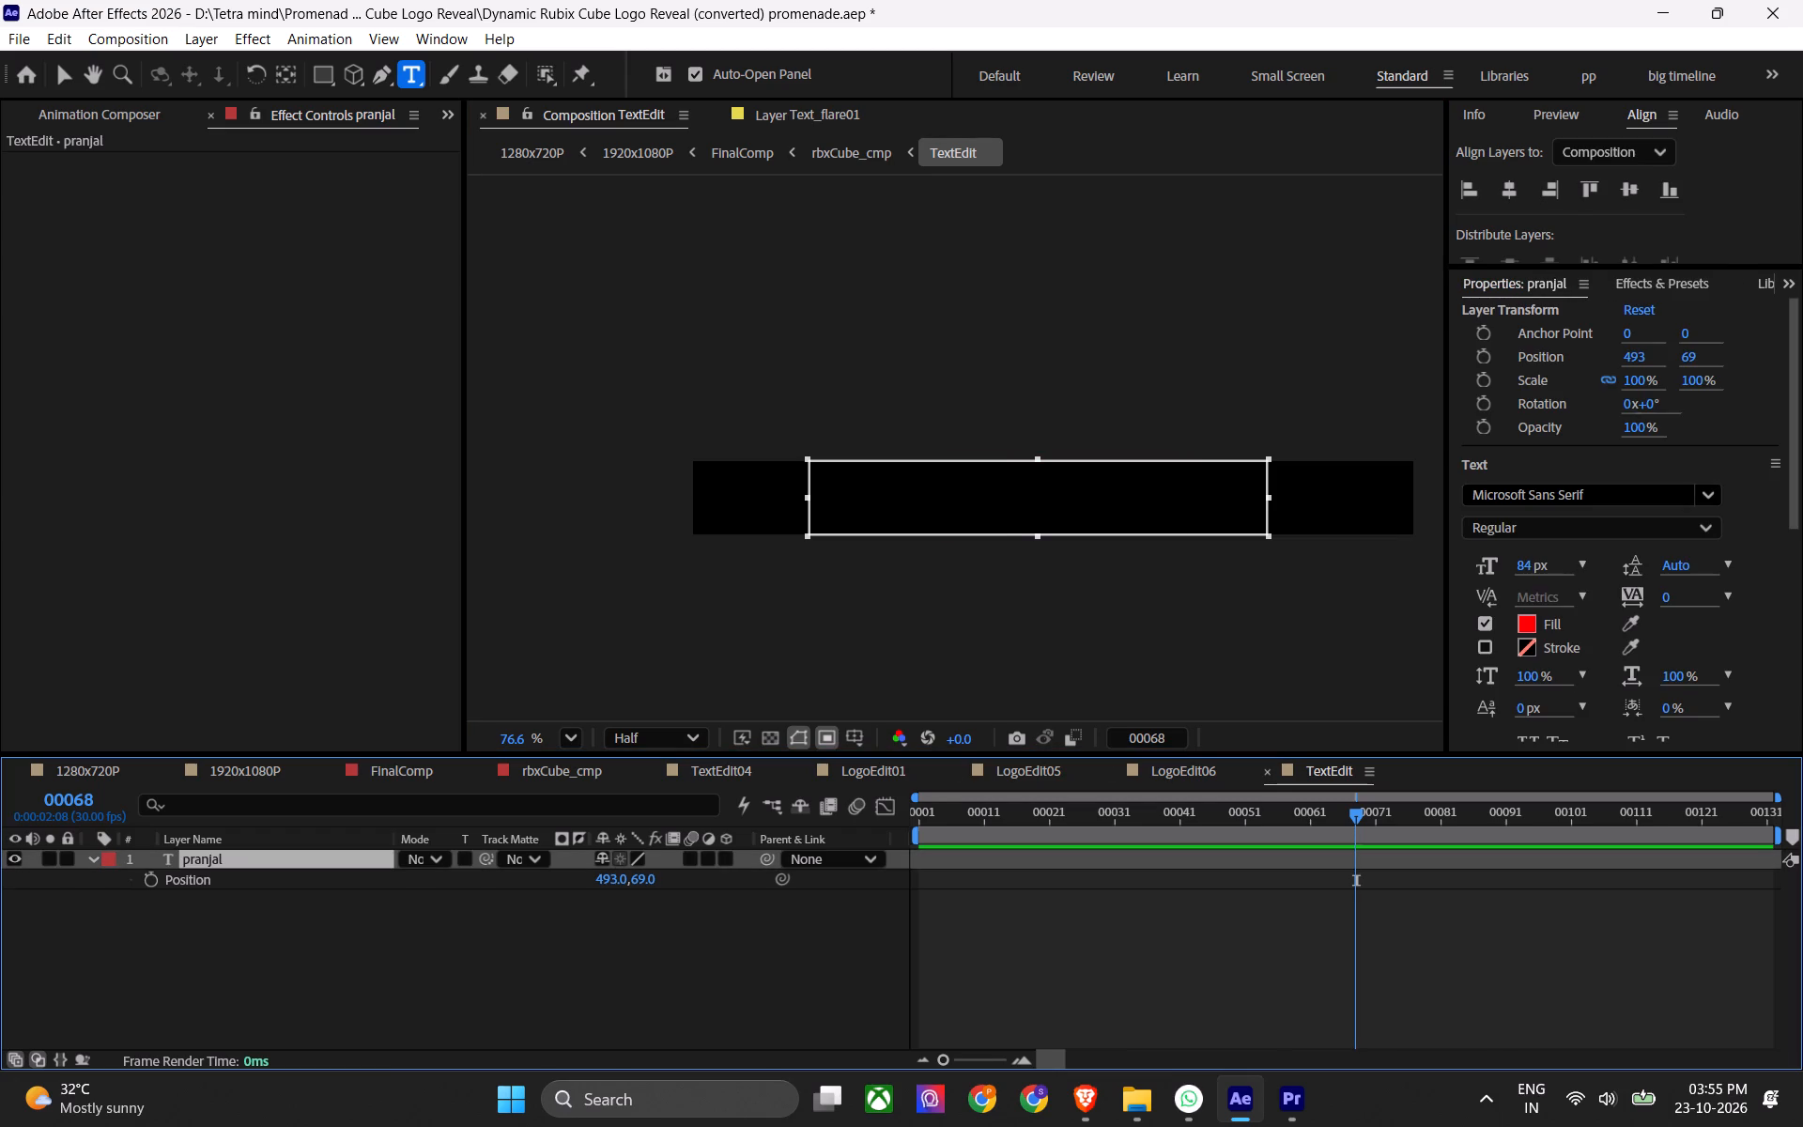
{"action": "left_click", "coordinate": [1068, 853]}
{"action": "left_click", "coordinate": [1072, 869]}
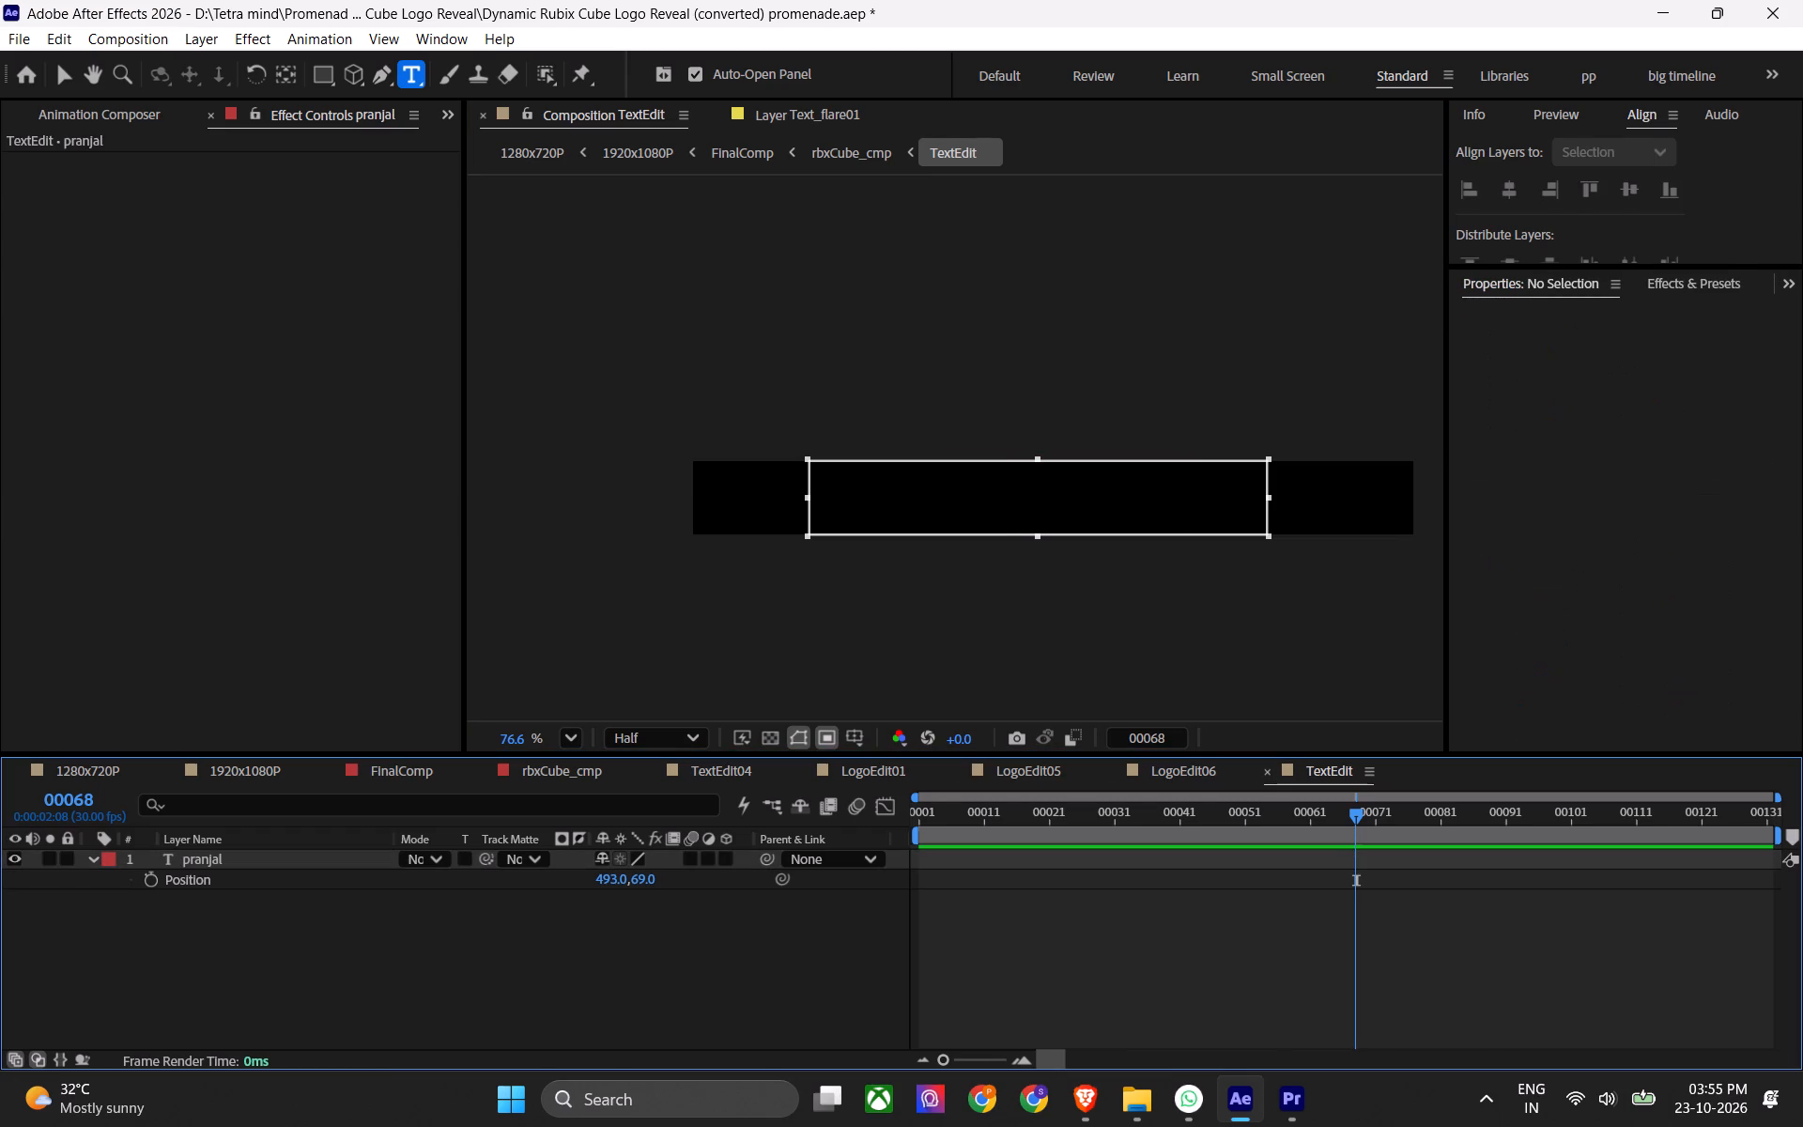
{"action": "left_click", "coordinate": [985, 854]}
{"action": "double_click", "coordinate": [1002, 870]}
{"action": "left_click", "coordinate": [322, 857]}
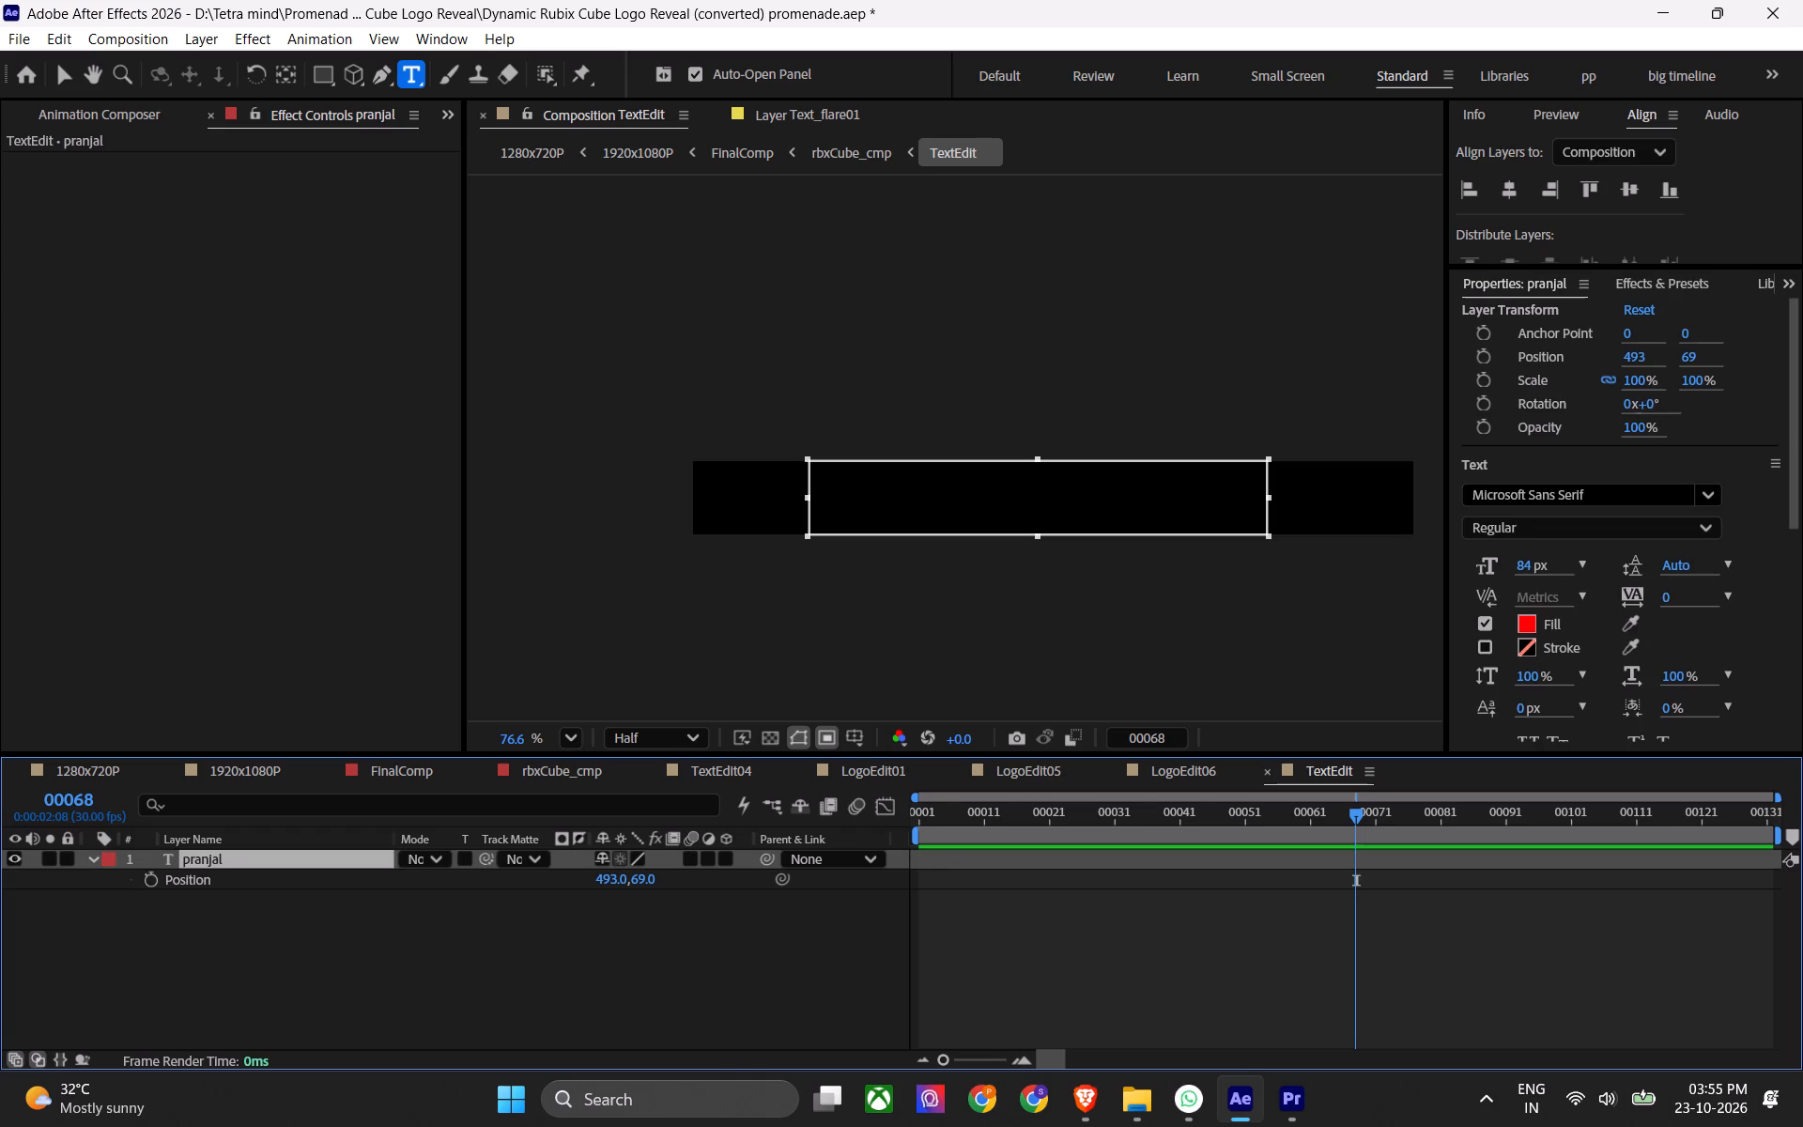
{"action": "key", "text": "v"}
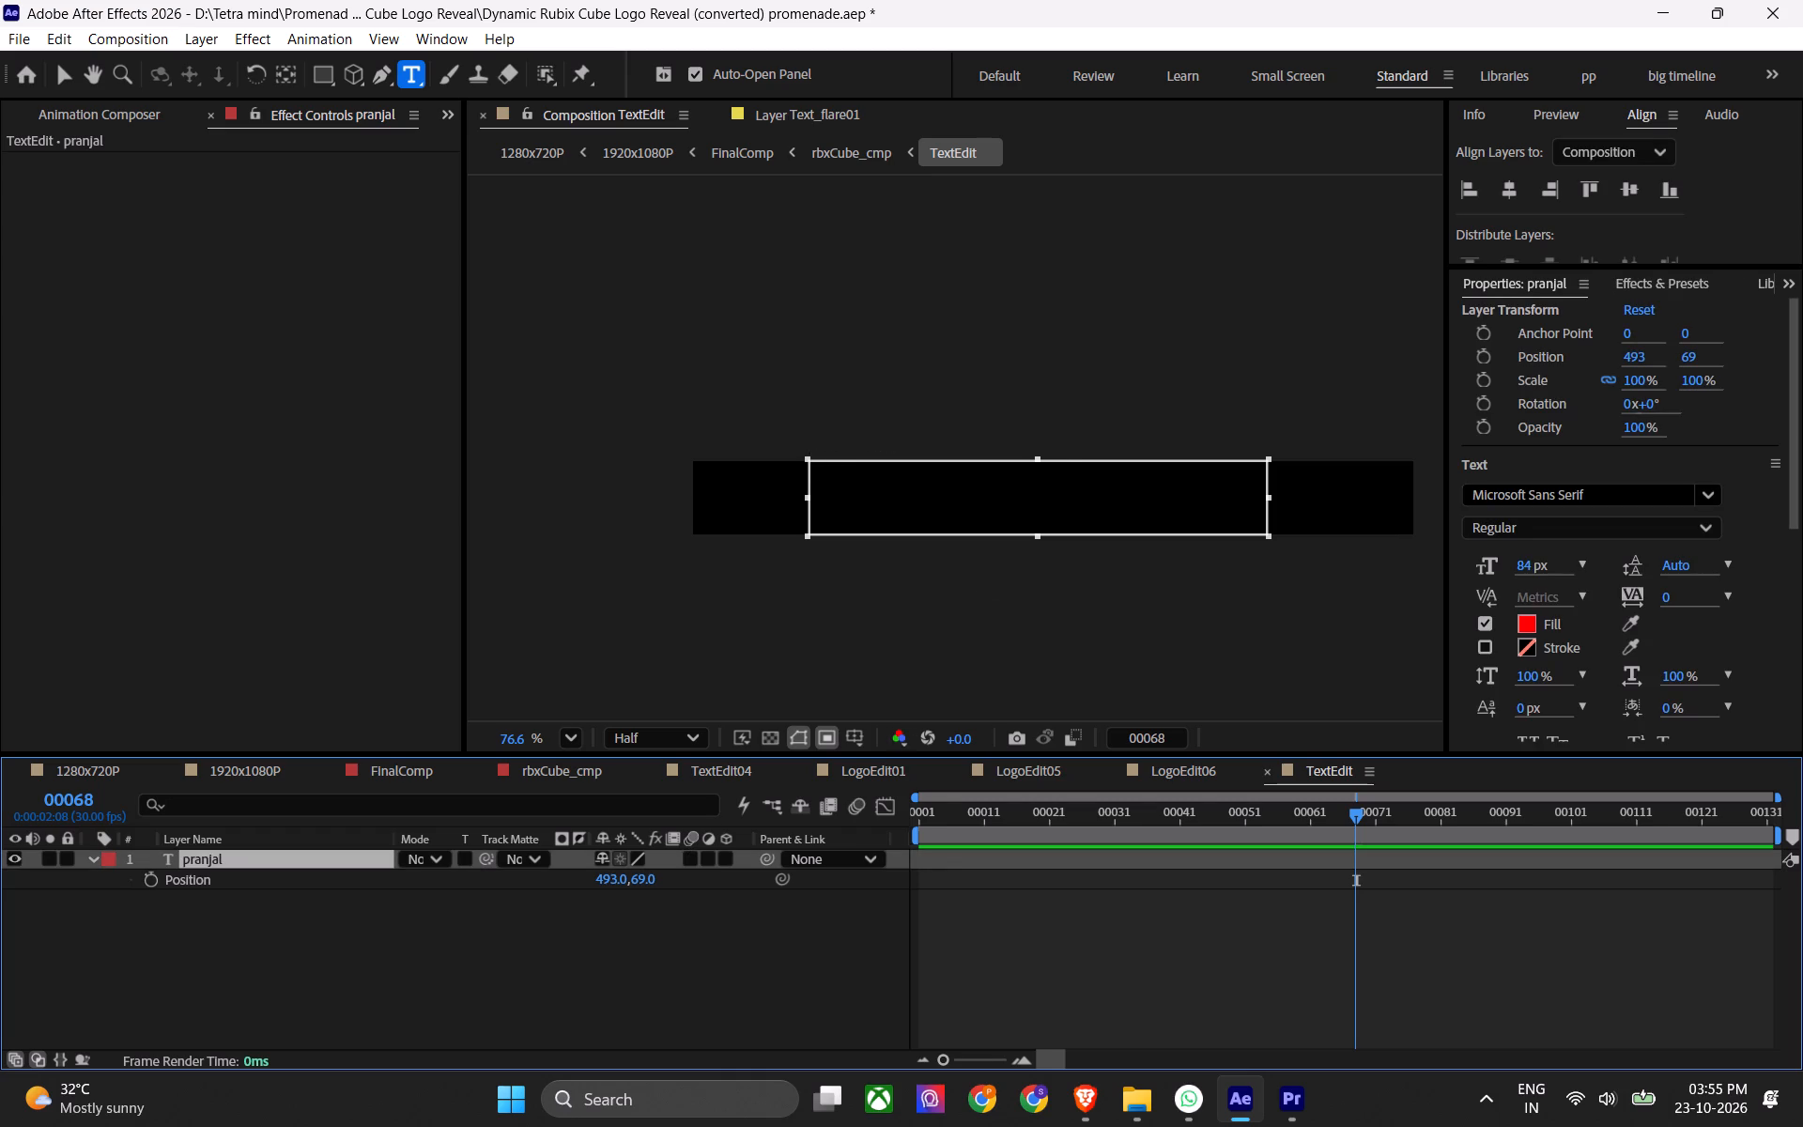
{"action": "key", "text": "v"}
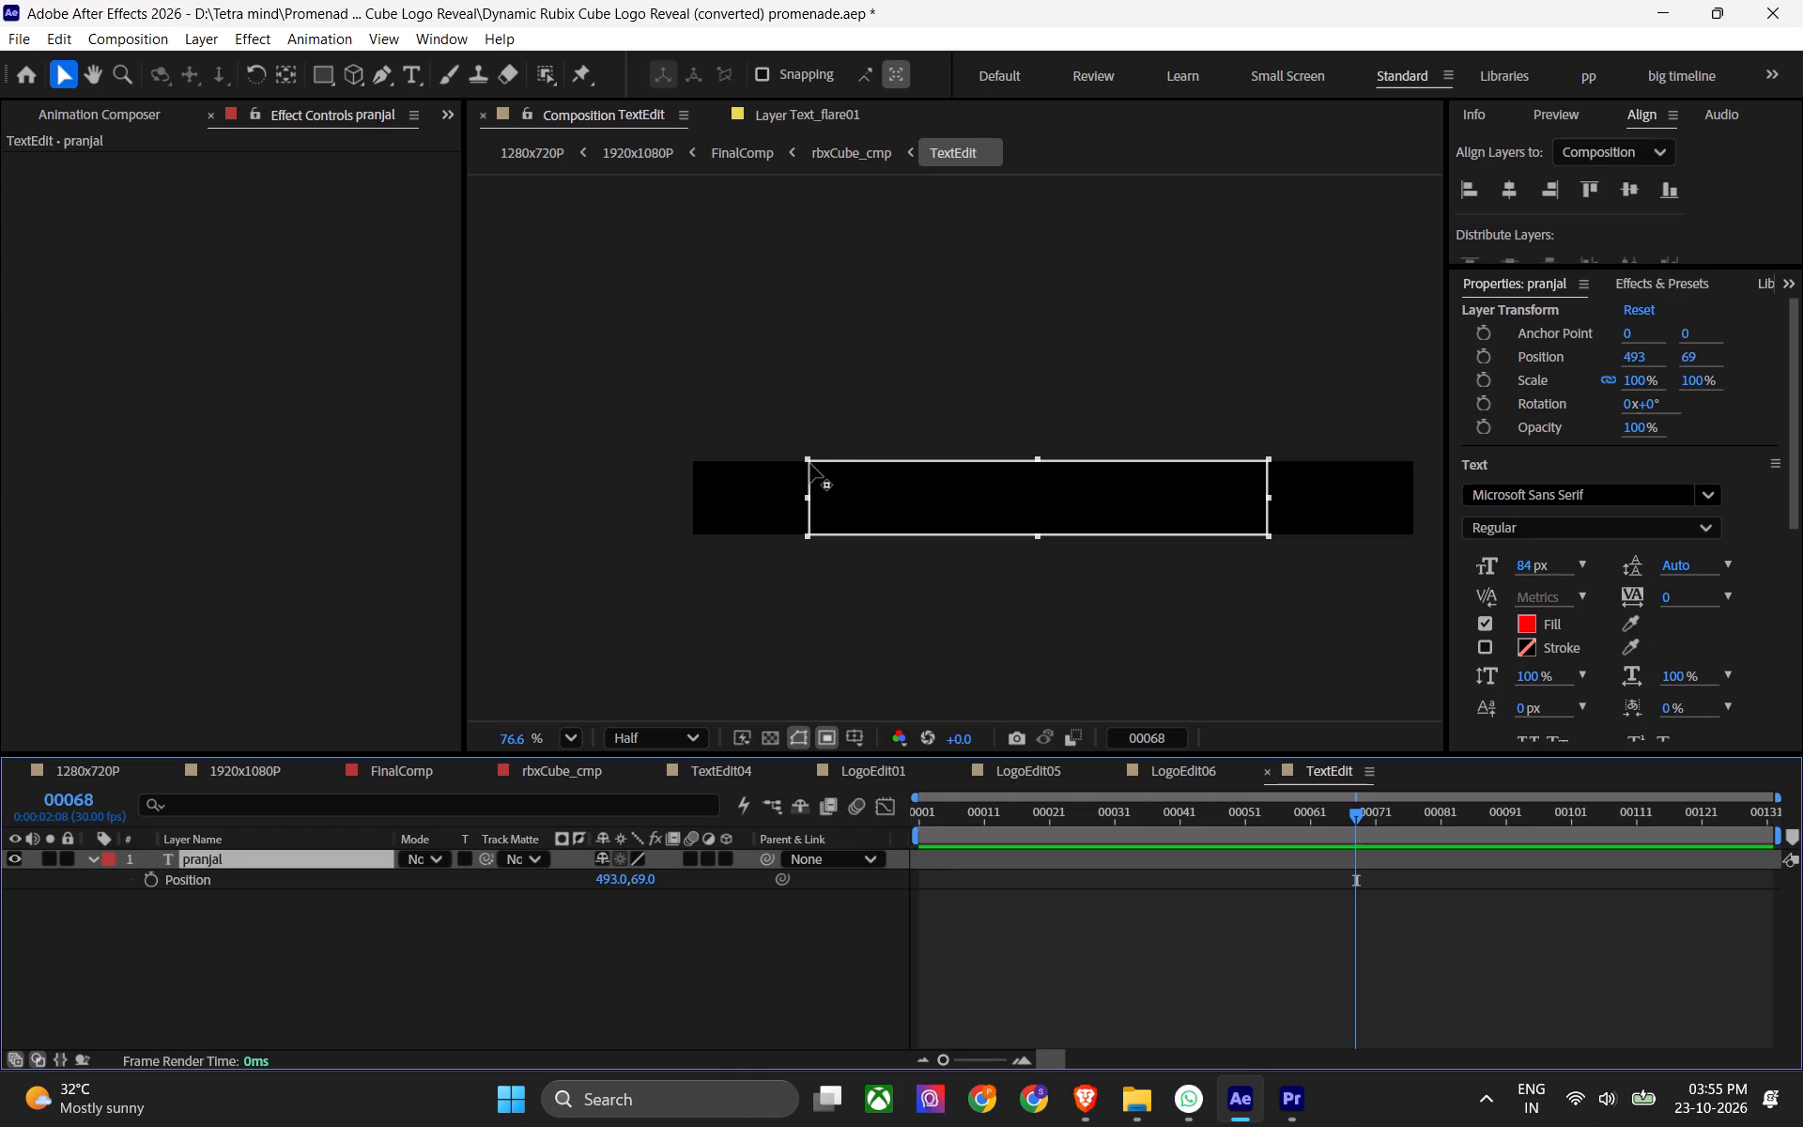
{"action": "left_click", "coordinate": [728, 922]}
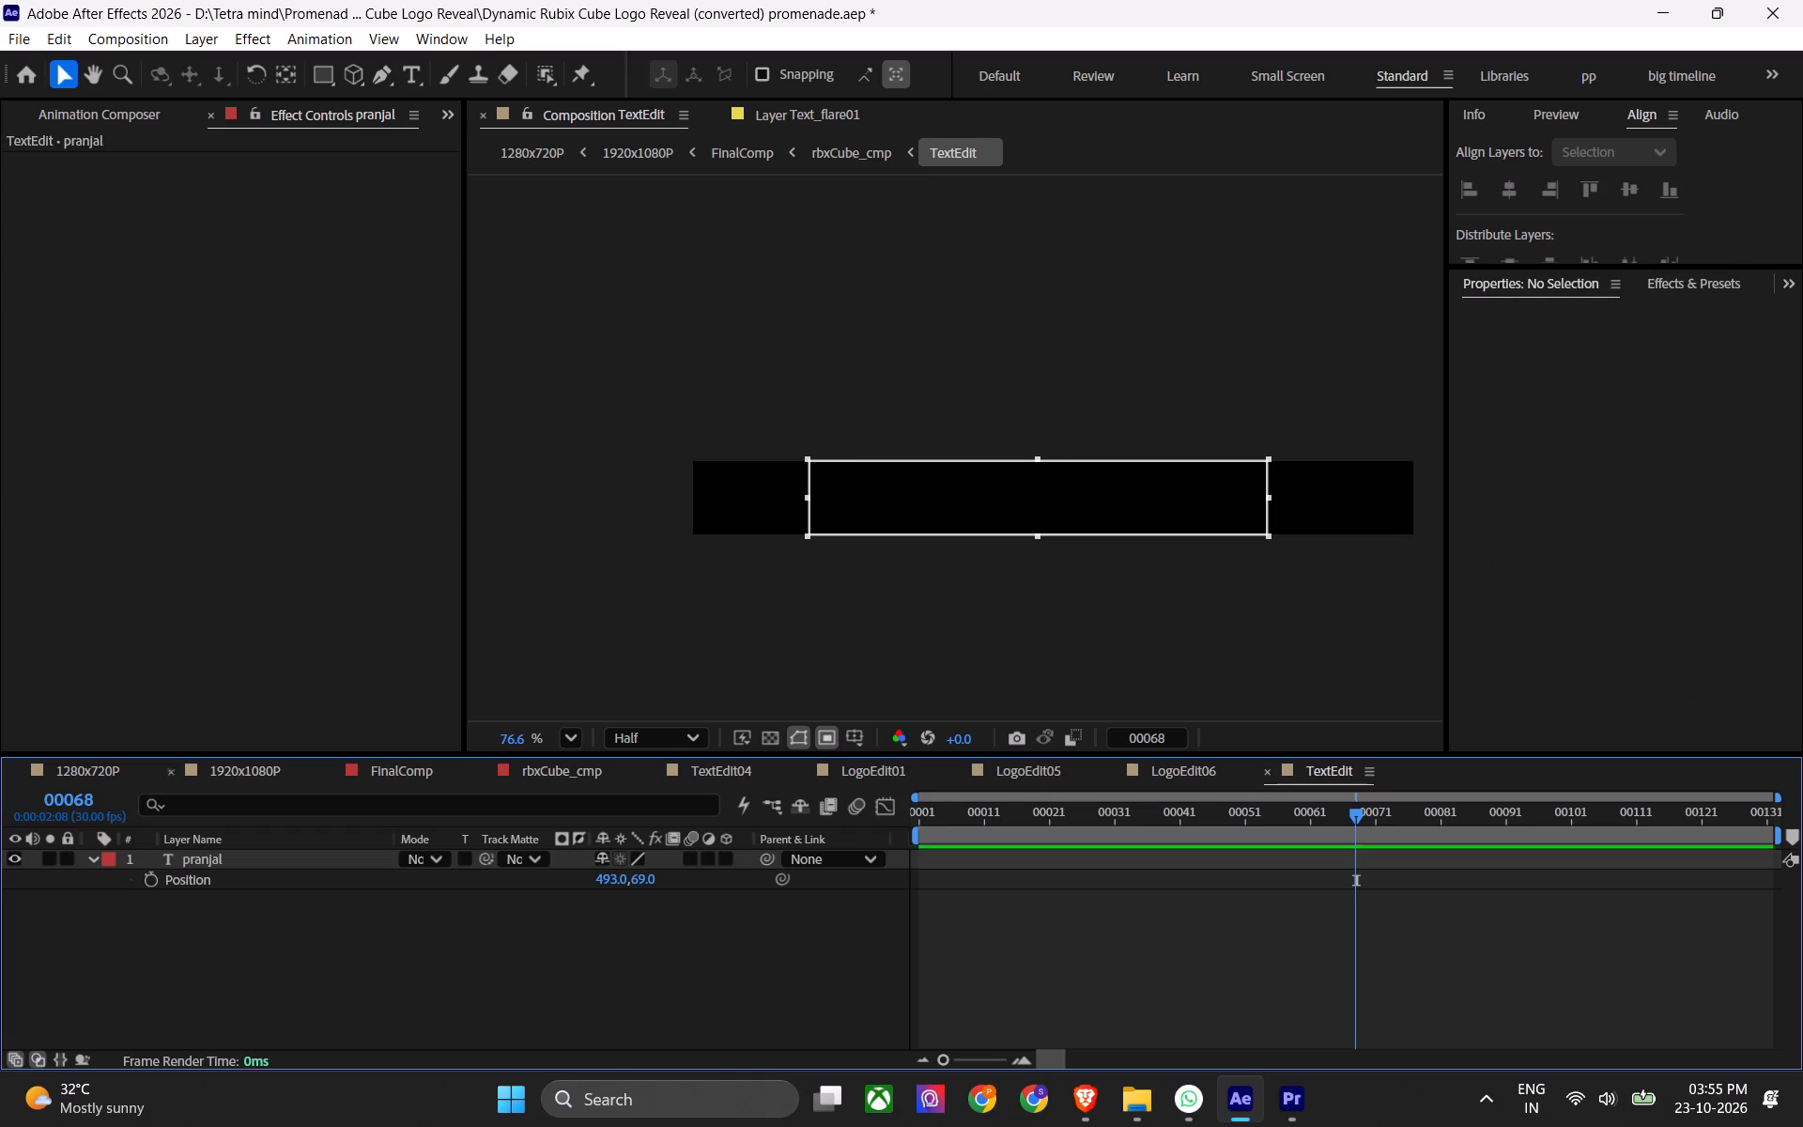
Add a text layer reading parsam near the left end of the TextEdit frame using the Type tool.
{"action": "left_click", "coordinate": [411, 71]}
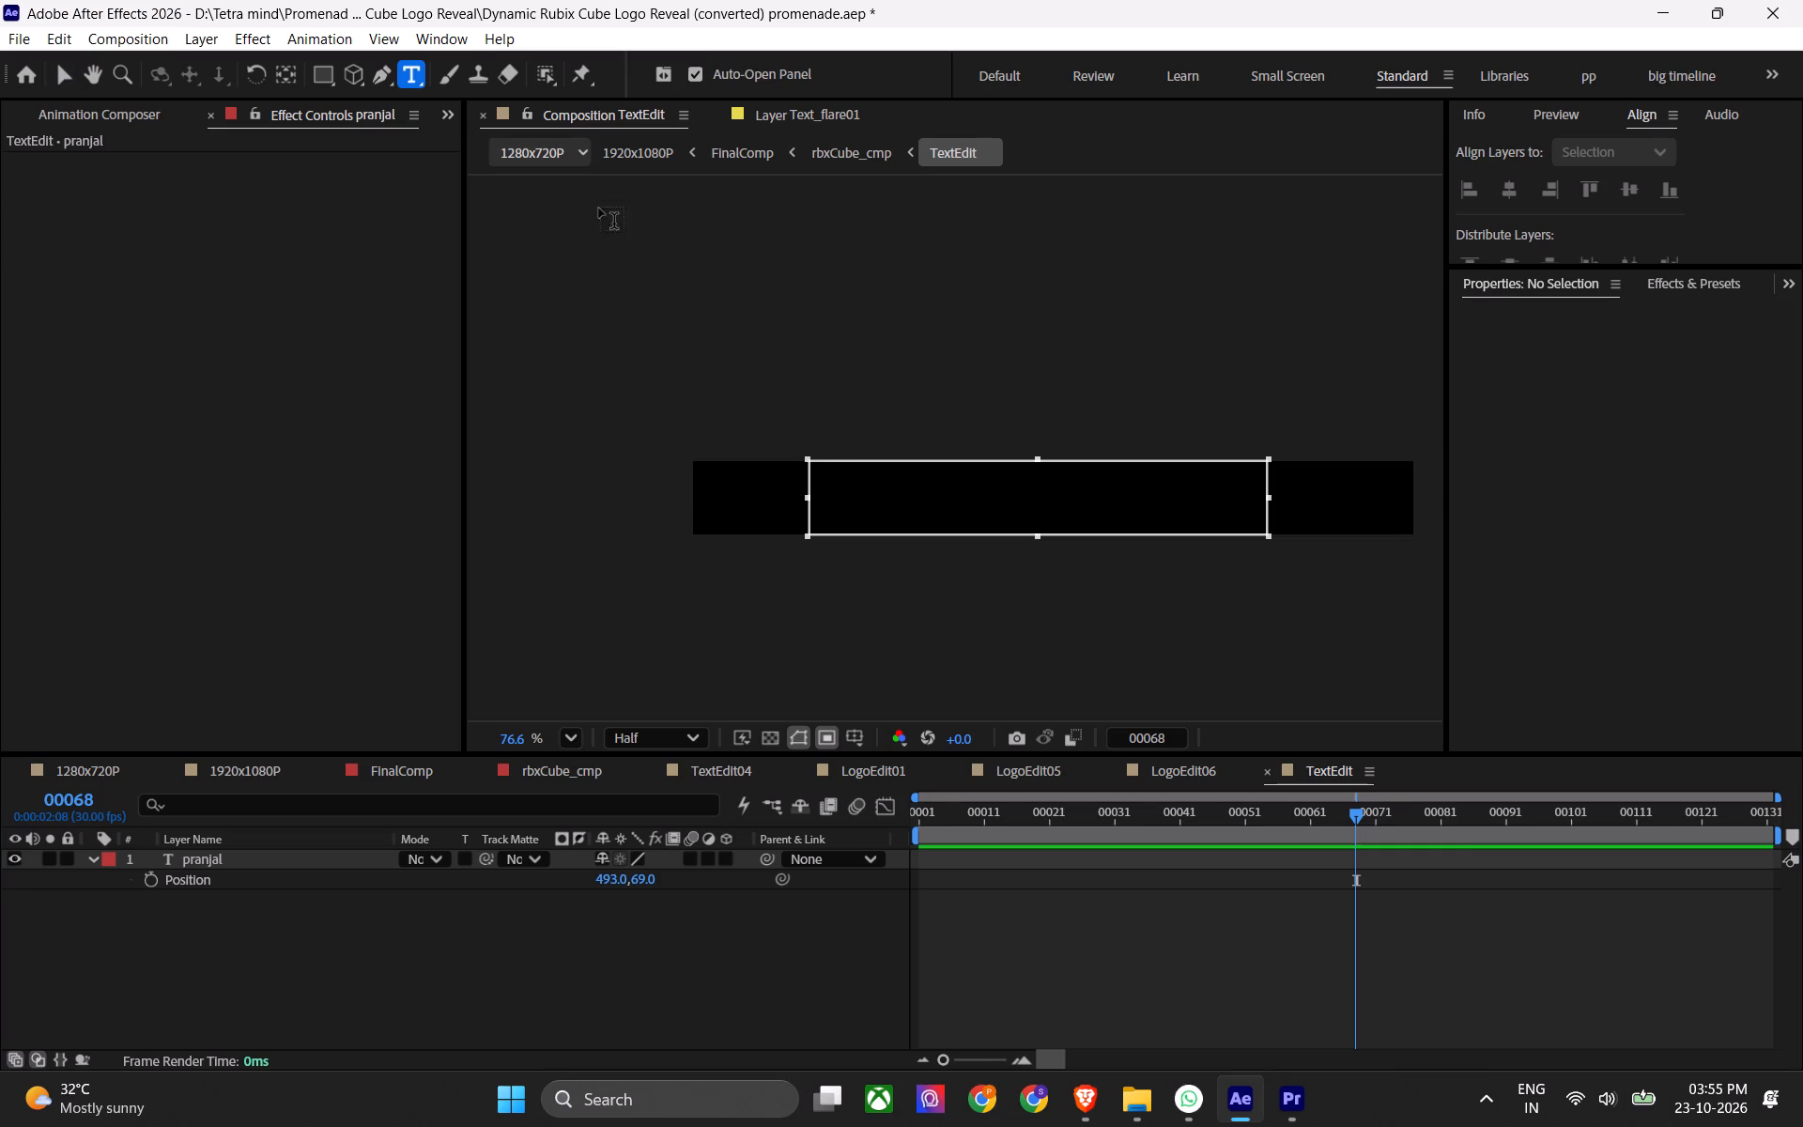
{"action": "left_click", "coordinate": [750, 517]}
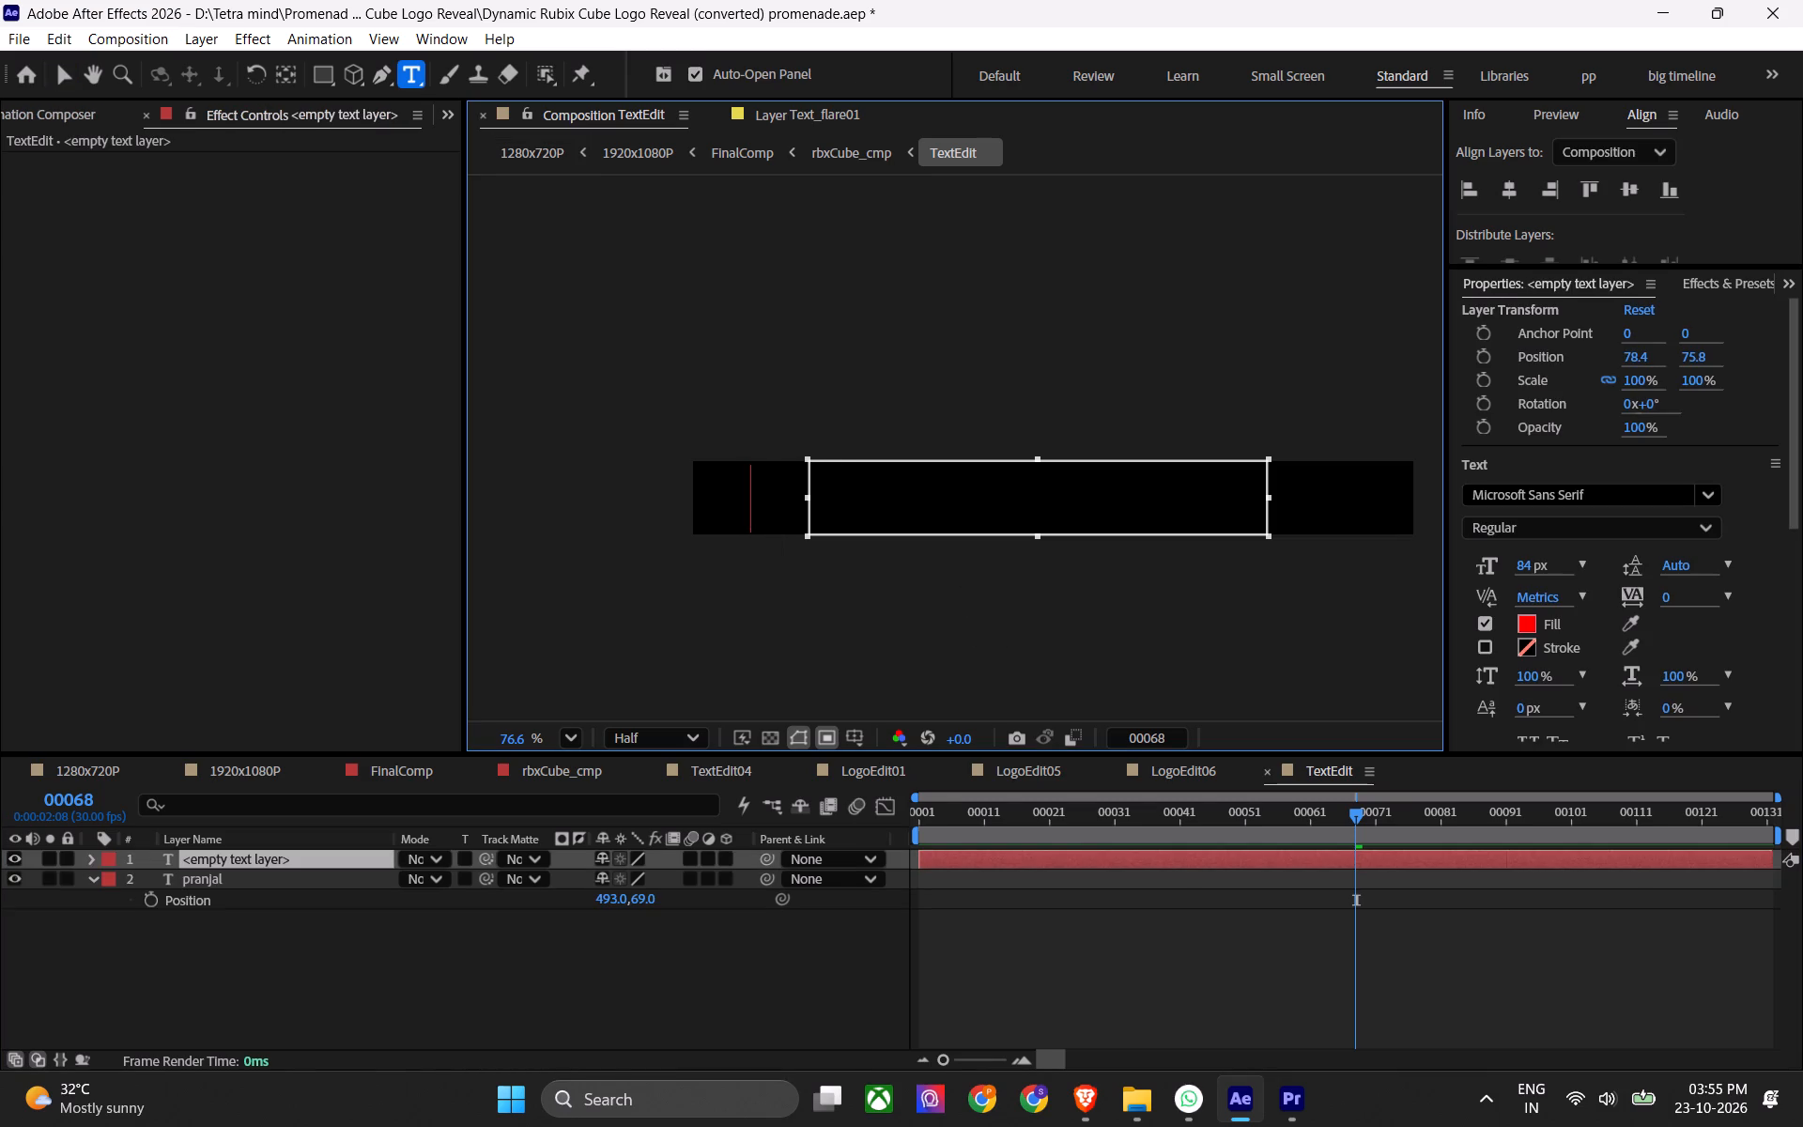
{"action": "left_click", "coordinate": [750, 517]}
{"action": "key", "text": "p"}
{"action": "key", "text": "a"}
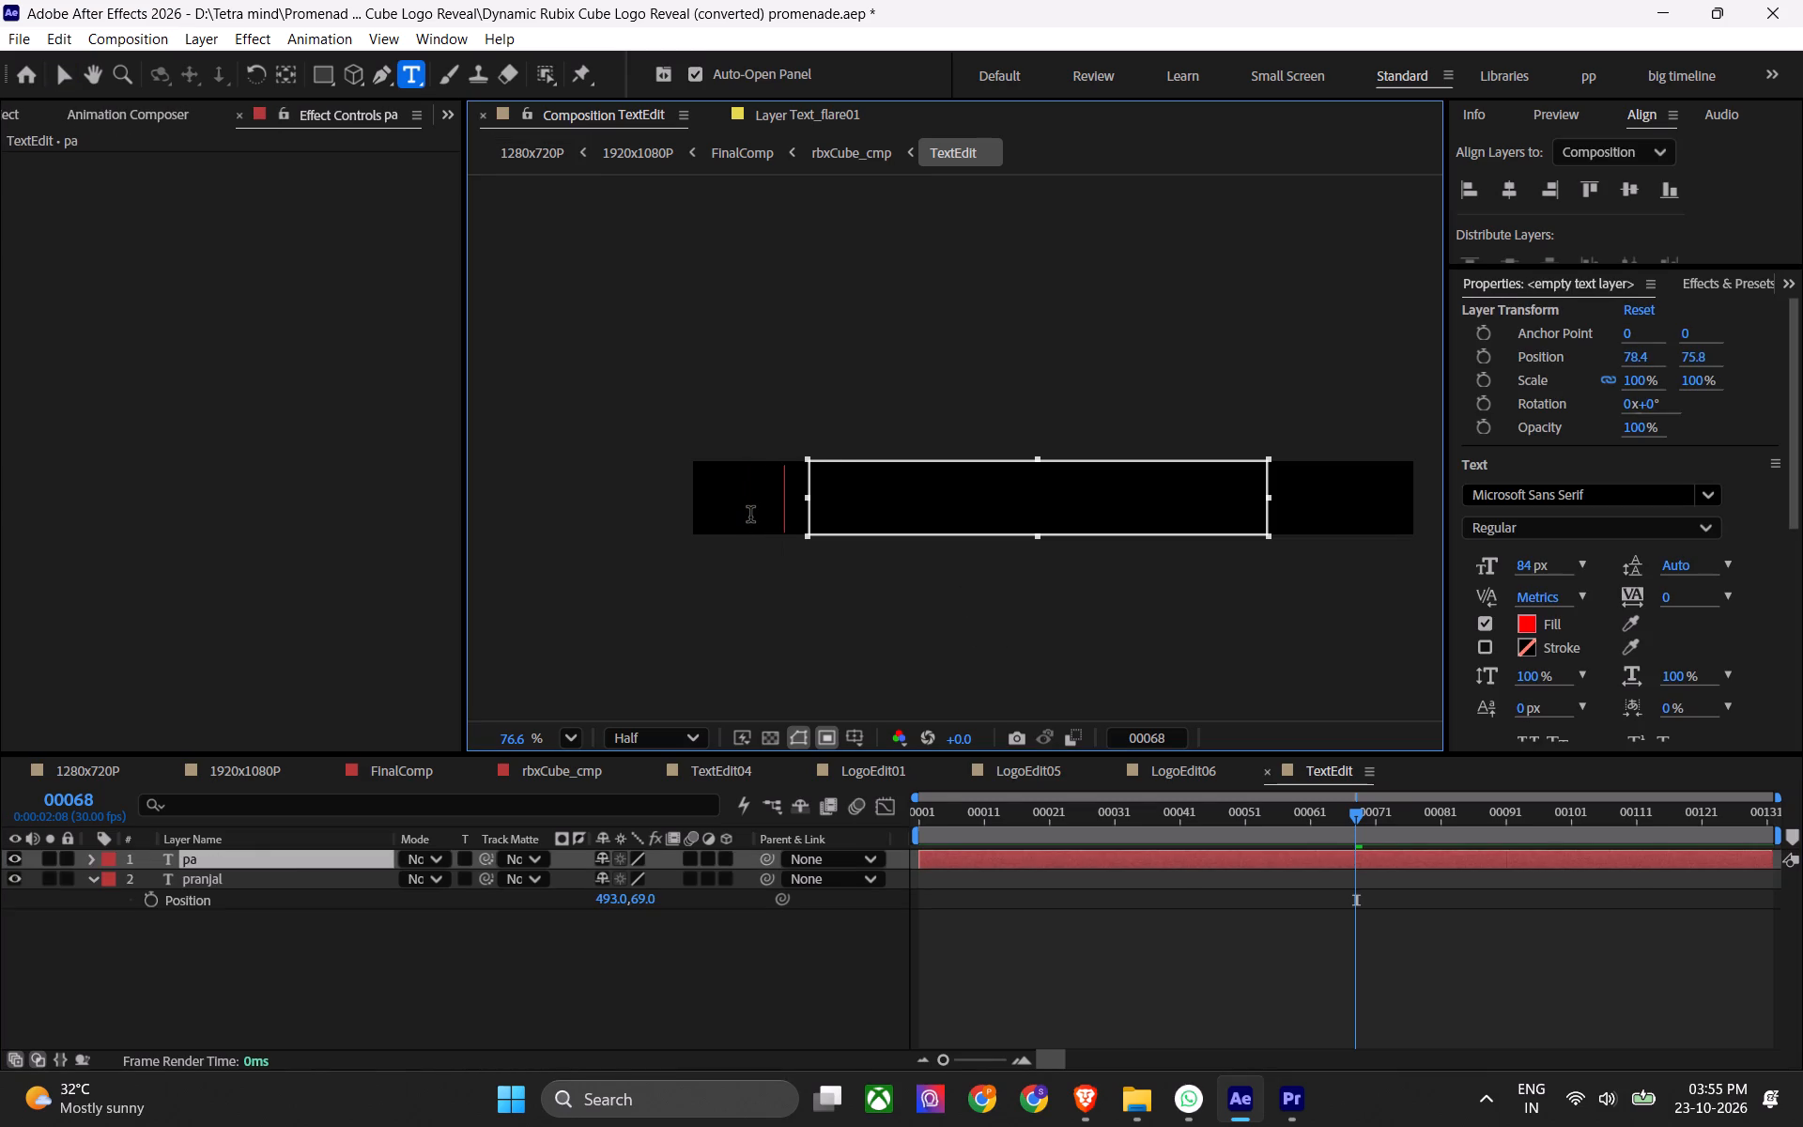
{"action": "type", "text": "rsa"}
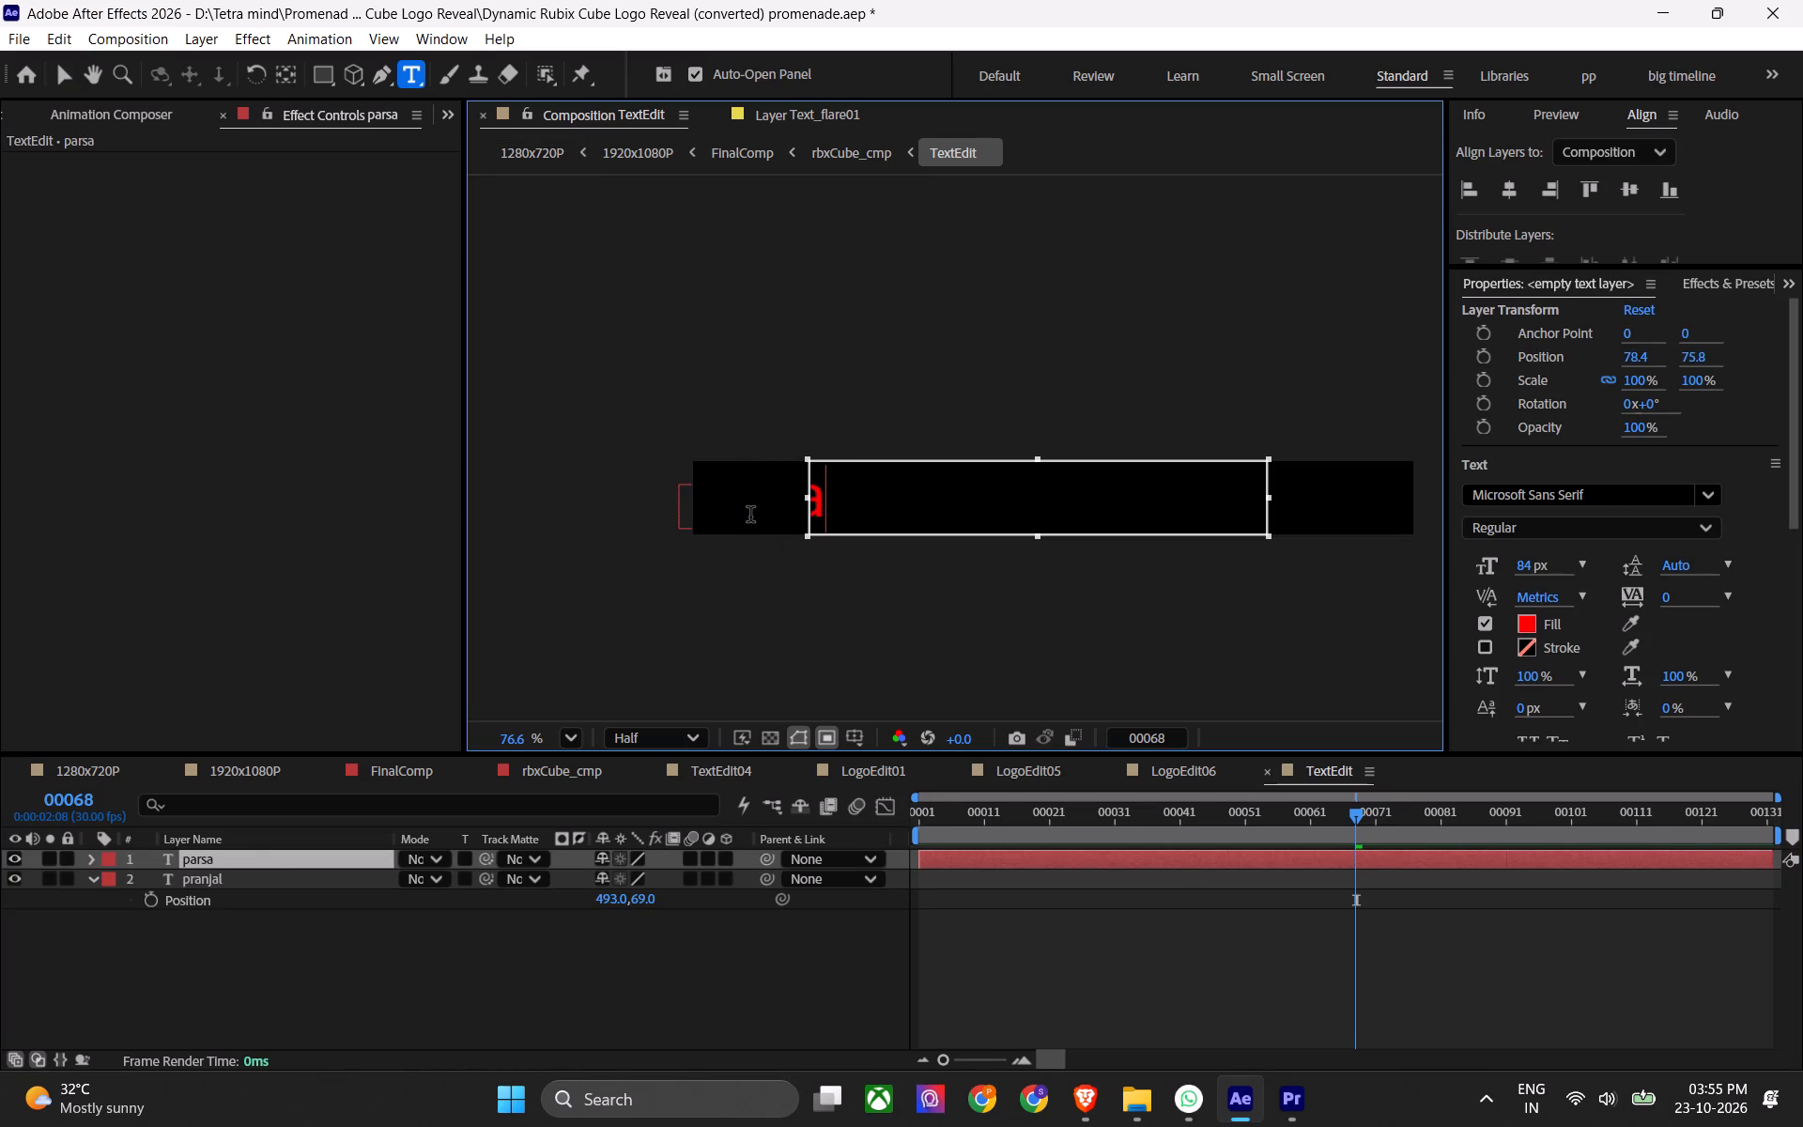
{"action": "key", "text": "m"}
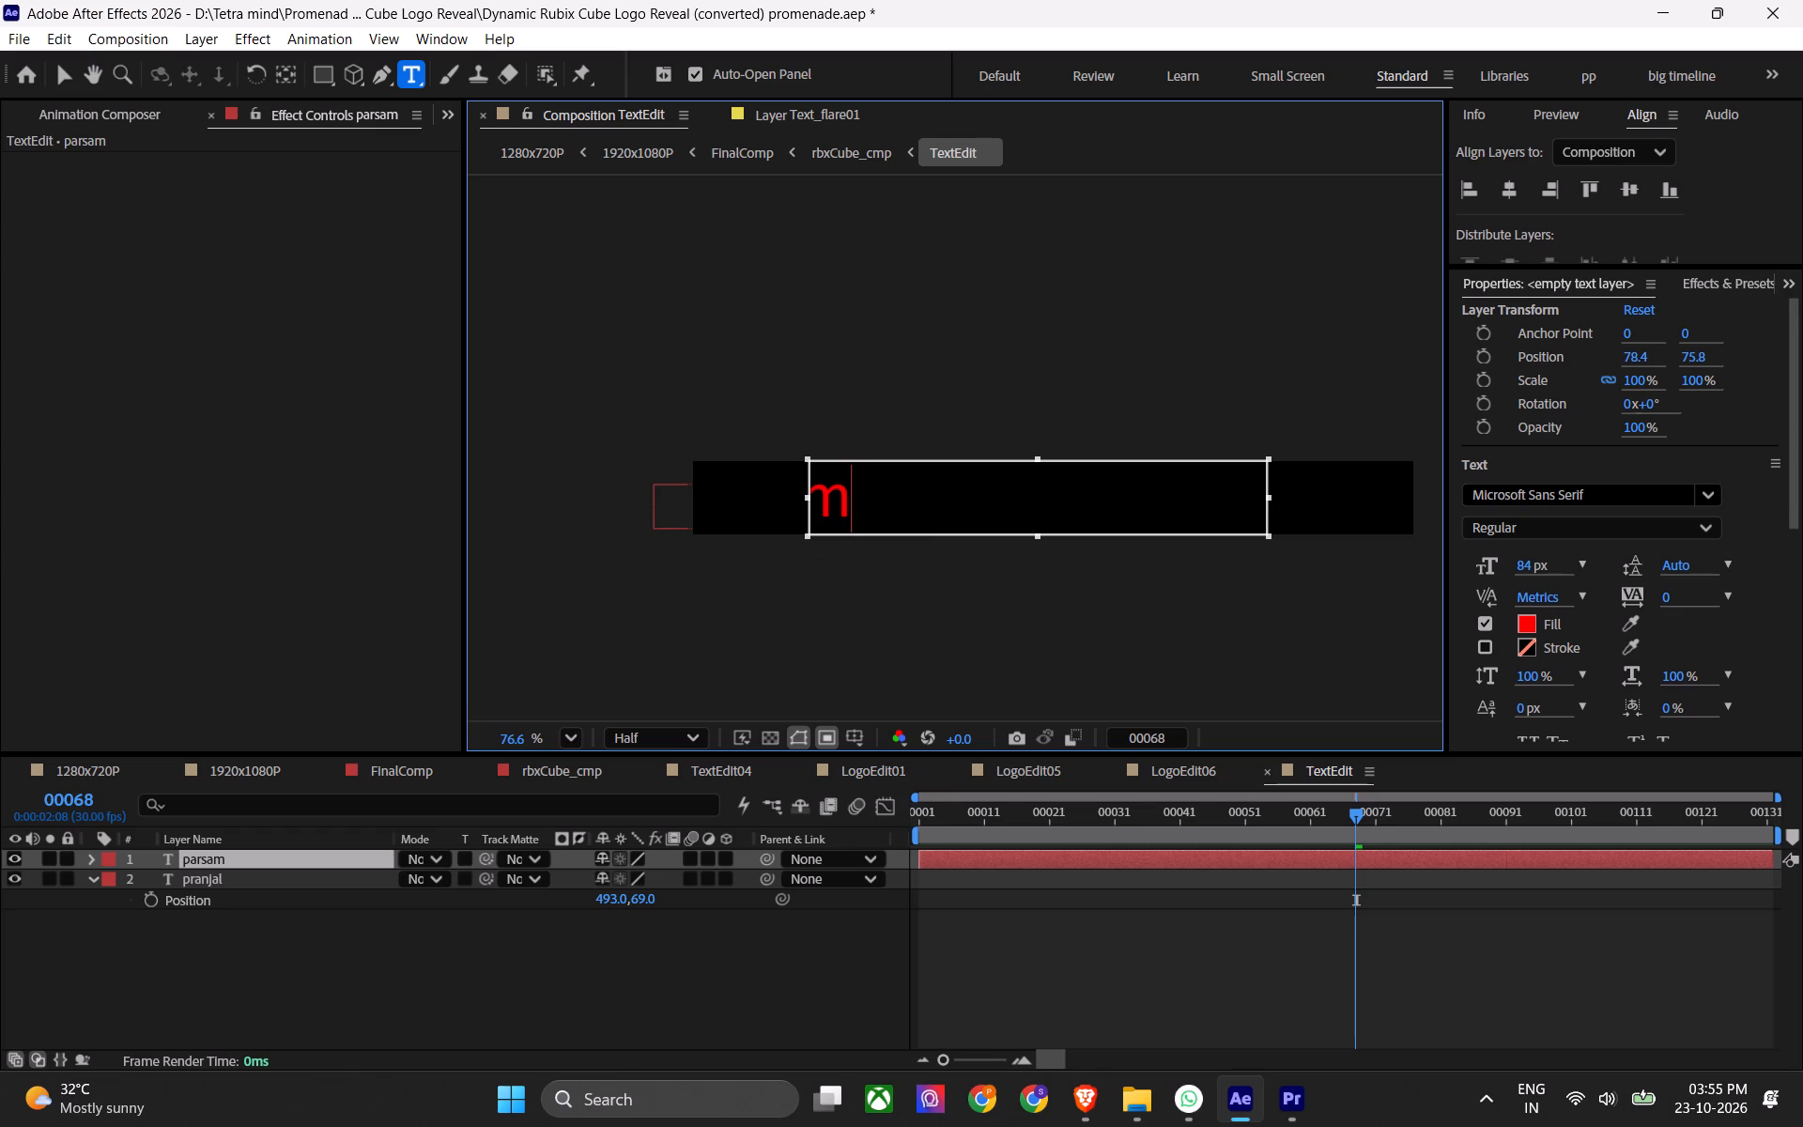
{"action": "double_click", "coordinate": [988, 865]}
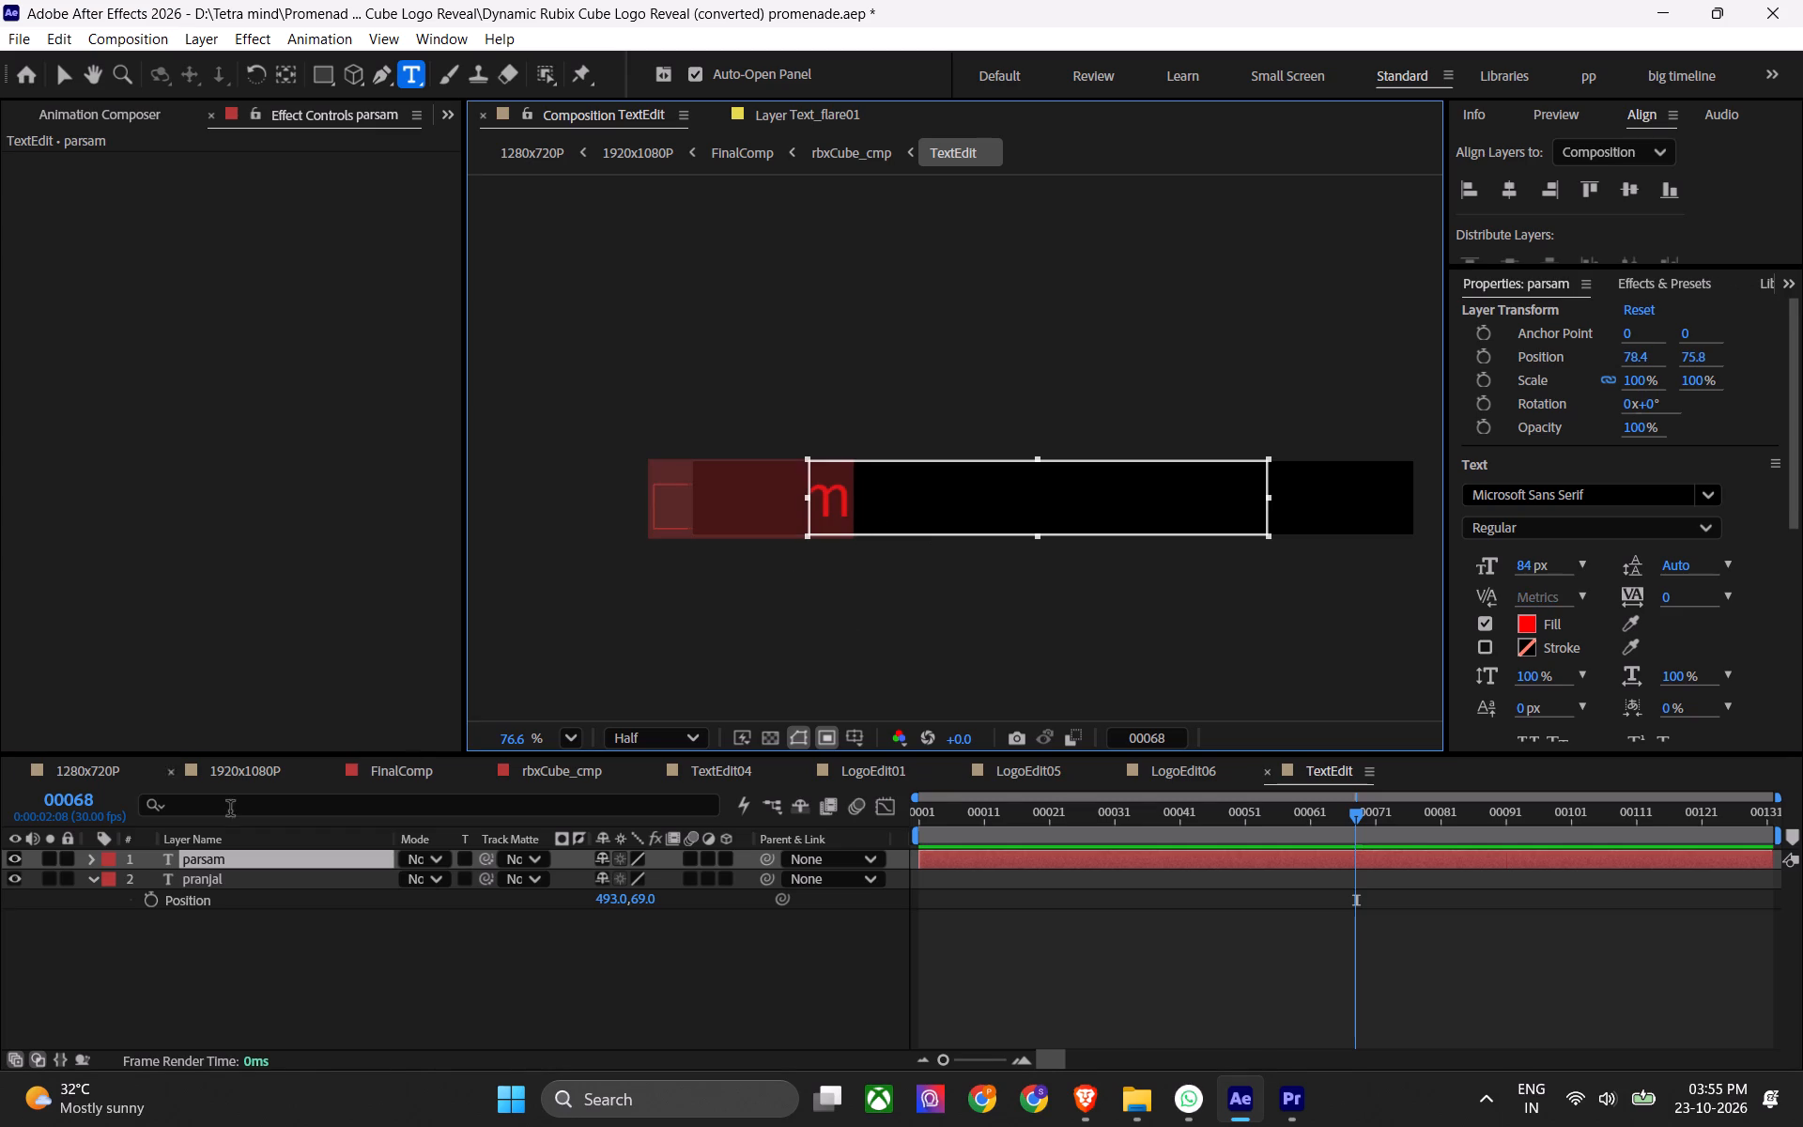
Expand the pranjal layer's Text properties and examine its path options and animators.
{"action": "left_click", "coordinate": [94, 877]}
{"action": "left_click", "coordinate": [94, 877]}
{"action": "scroll", "coordinate": [451, 1088], "scroll_direction": "down", "scroll_amount": 2}
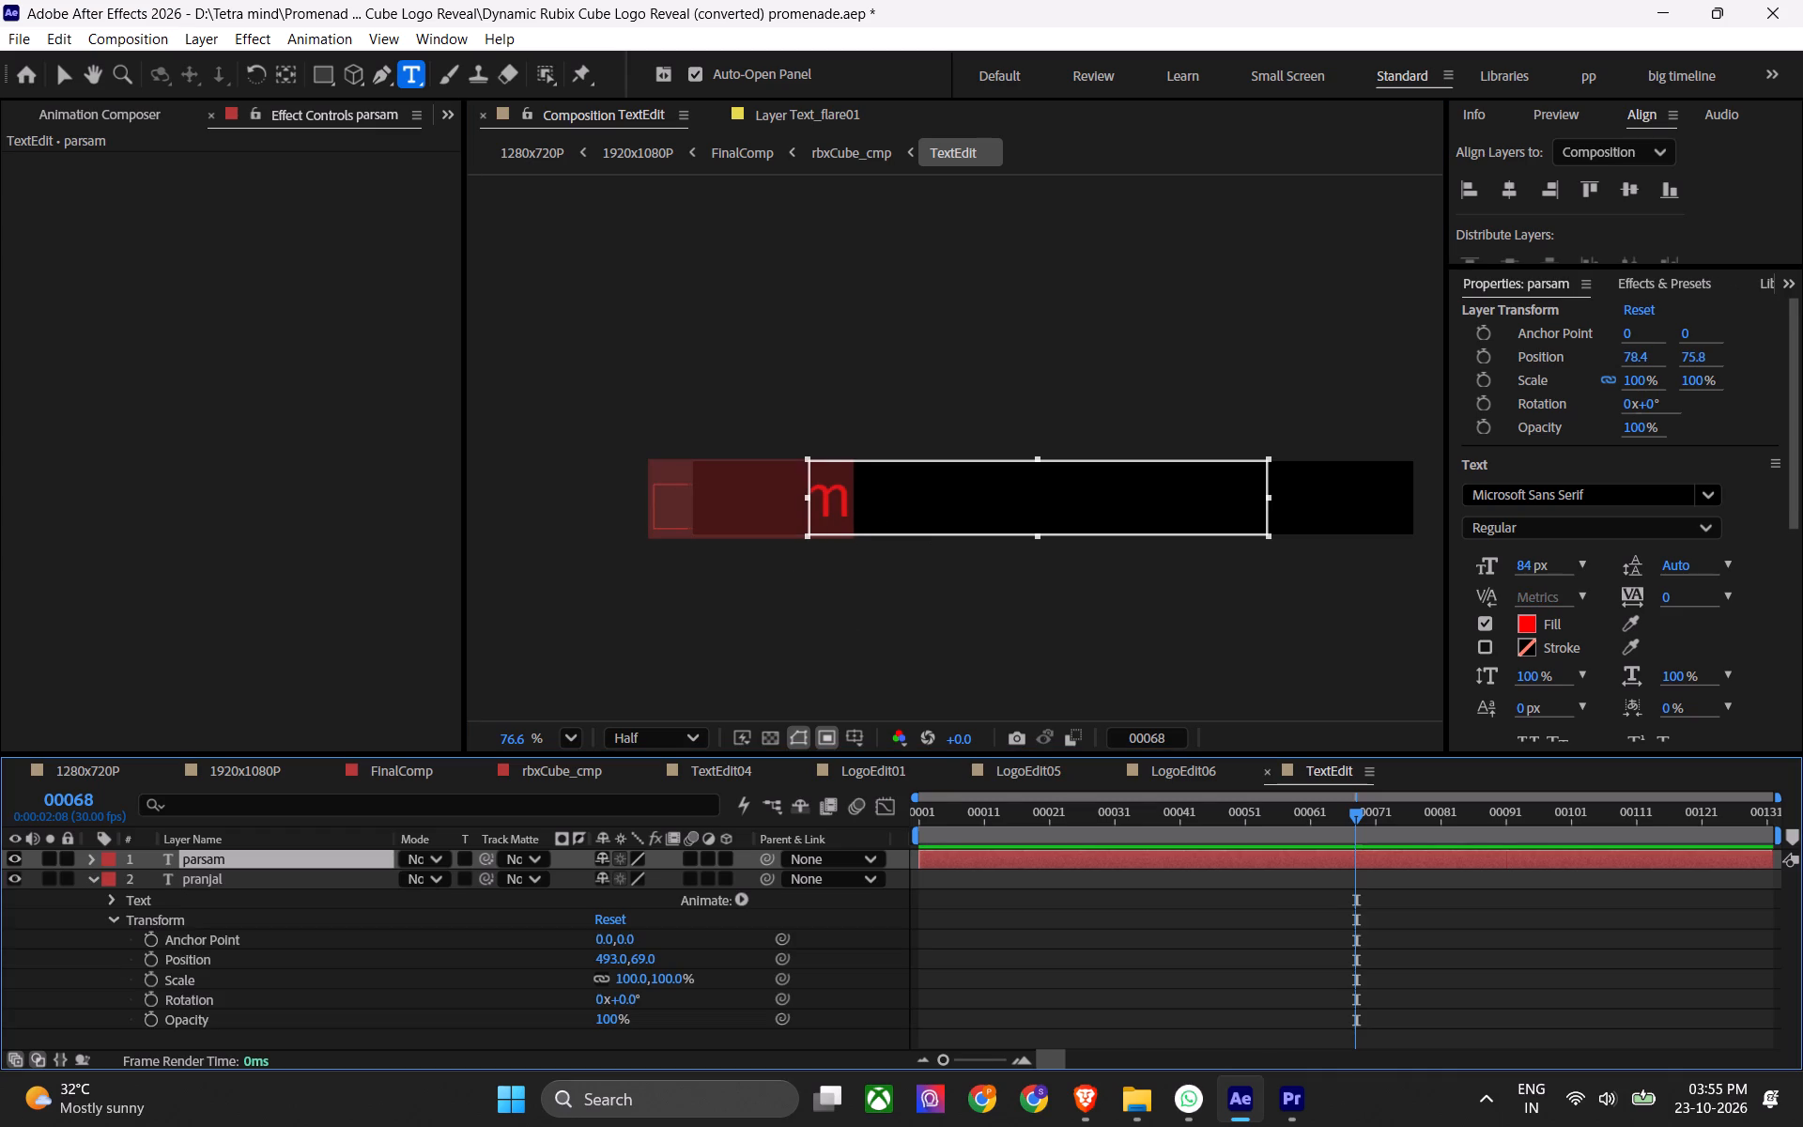
{"action": "scroll", "coordinate": [446, 1088], "scroll_direction": "down", "scroll_amount": 2}
{"action": "scroll", "coordinate": [301, 973], "scroll_direction": "down", "scroll_amount": 3}
{"action": "left_click", "coordinate": [109, 901]}
{"action": "scroll", "coordinate": [341, 941], "scroll_direction": "down", "scroll_amount": 2}
{"action": "scroll", "coordinate": [303, 932], "scroll_direction": "up", "scroll_amount": 2}
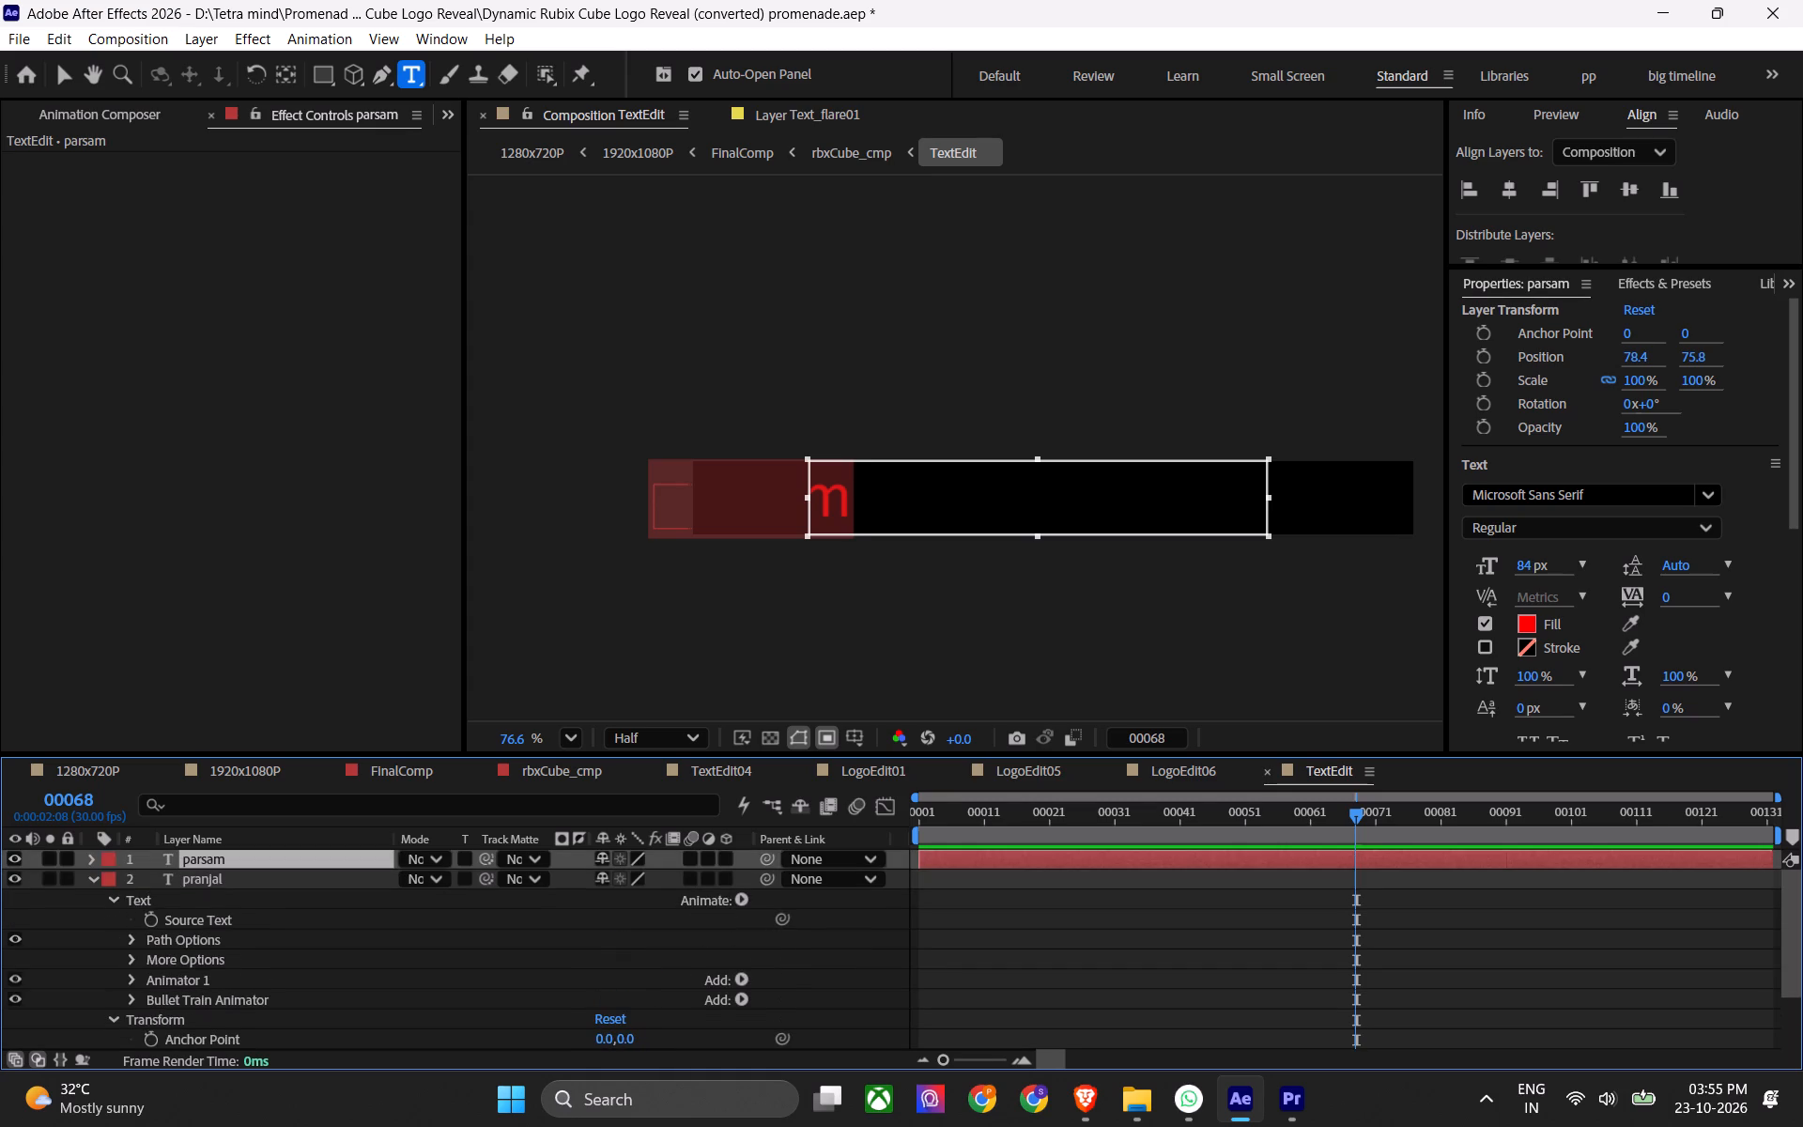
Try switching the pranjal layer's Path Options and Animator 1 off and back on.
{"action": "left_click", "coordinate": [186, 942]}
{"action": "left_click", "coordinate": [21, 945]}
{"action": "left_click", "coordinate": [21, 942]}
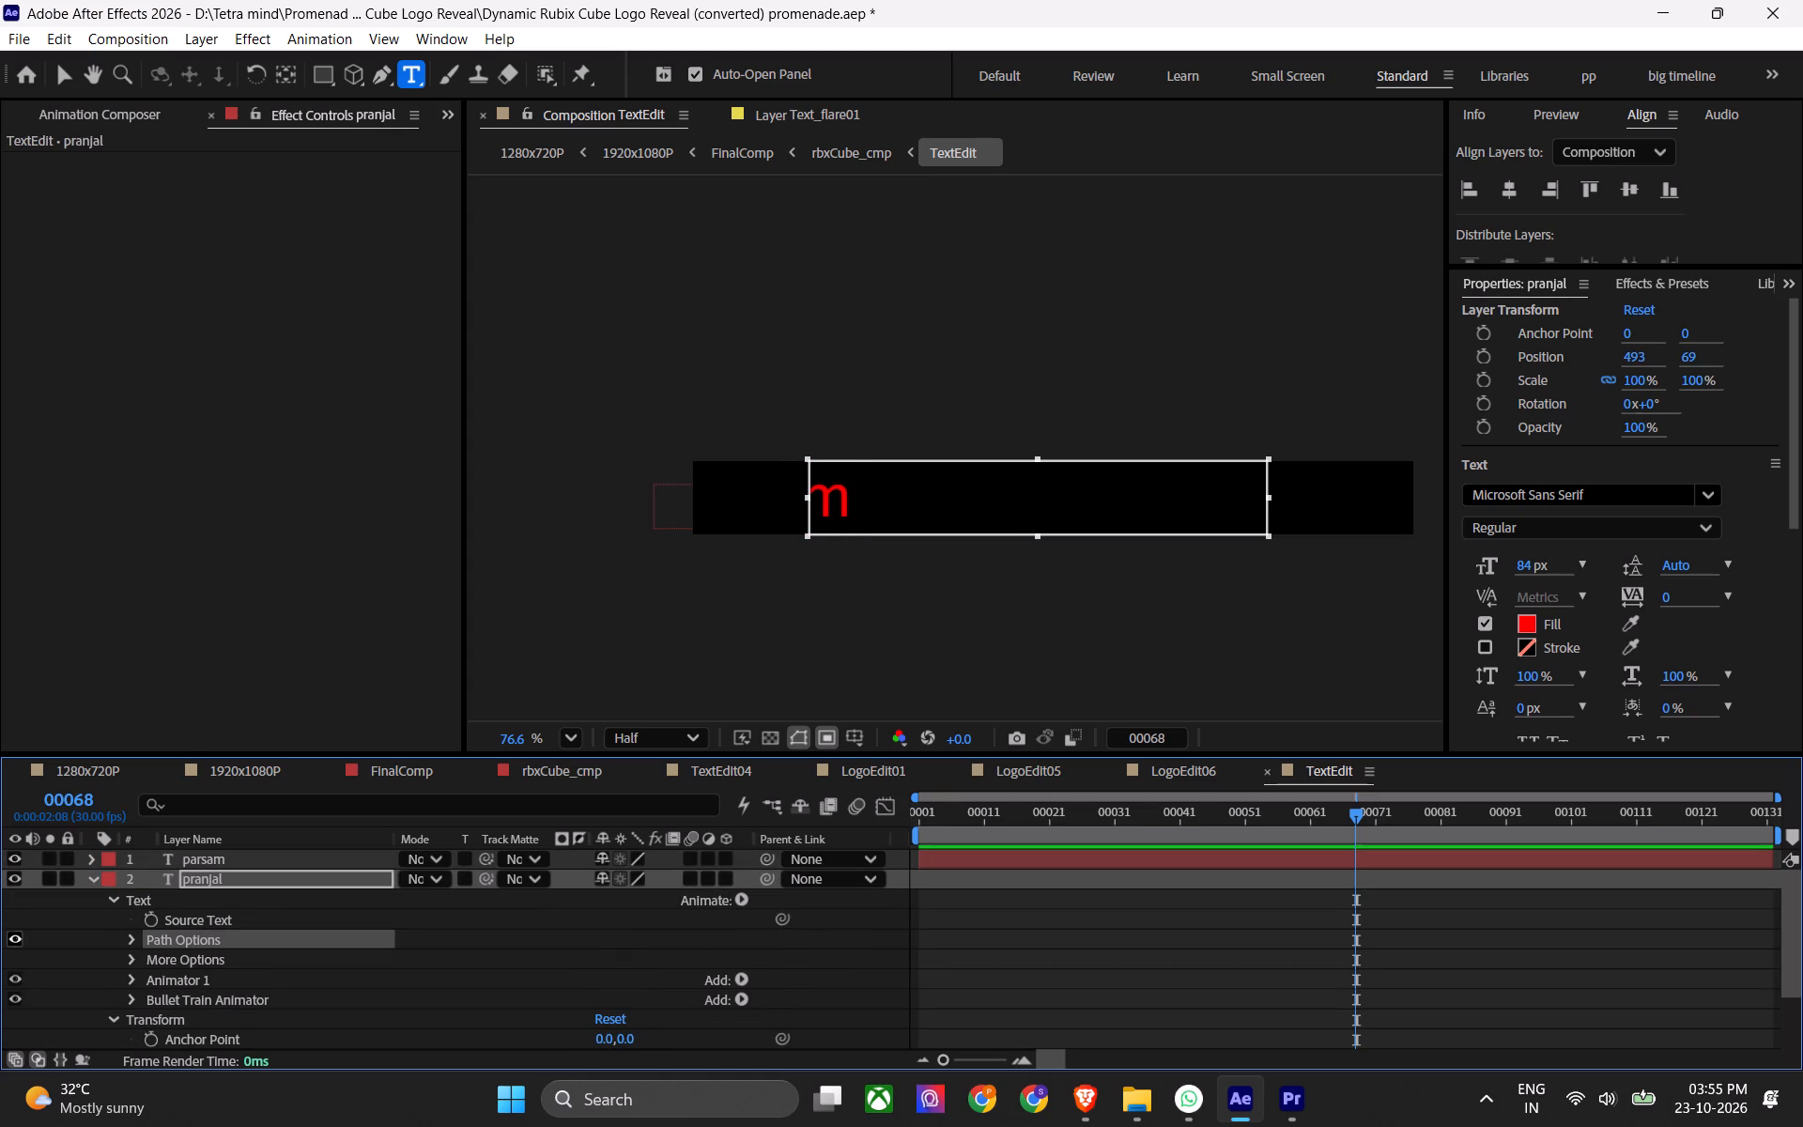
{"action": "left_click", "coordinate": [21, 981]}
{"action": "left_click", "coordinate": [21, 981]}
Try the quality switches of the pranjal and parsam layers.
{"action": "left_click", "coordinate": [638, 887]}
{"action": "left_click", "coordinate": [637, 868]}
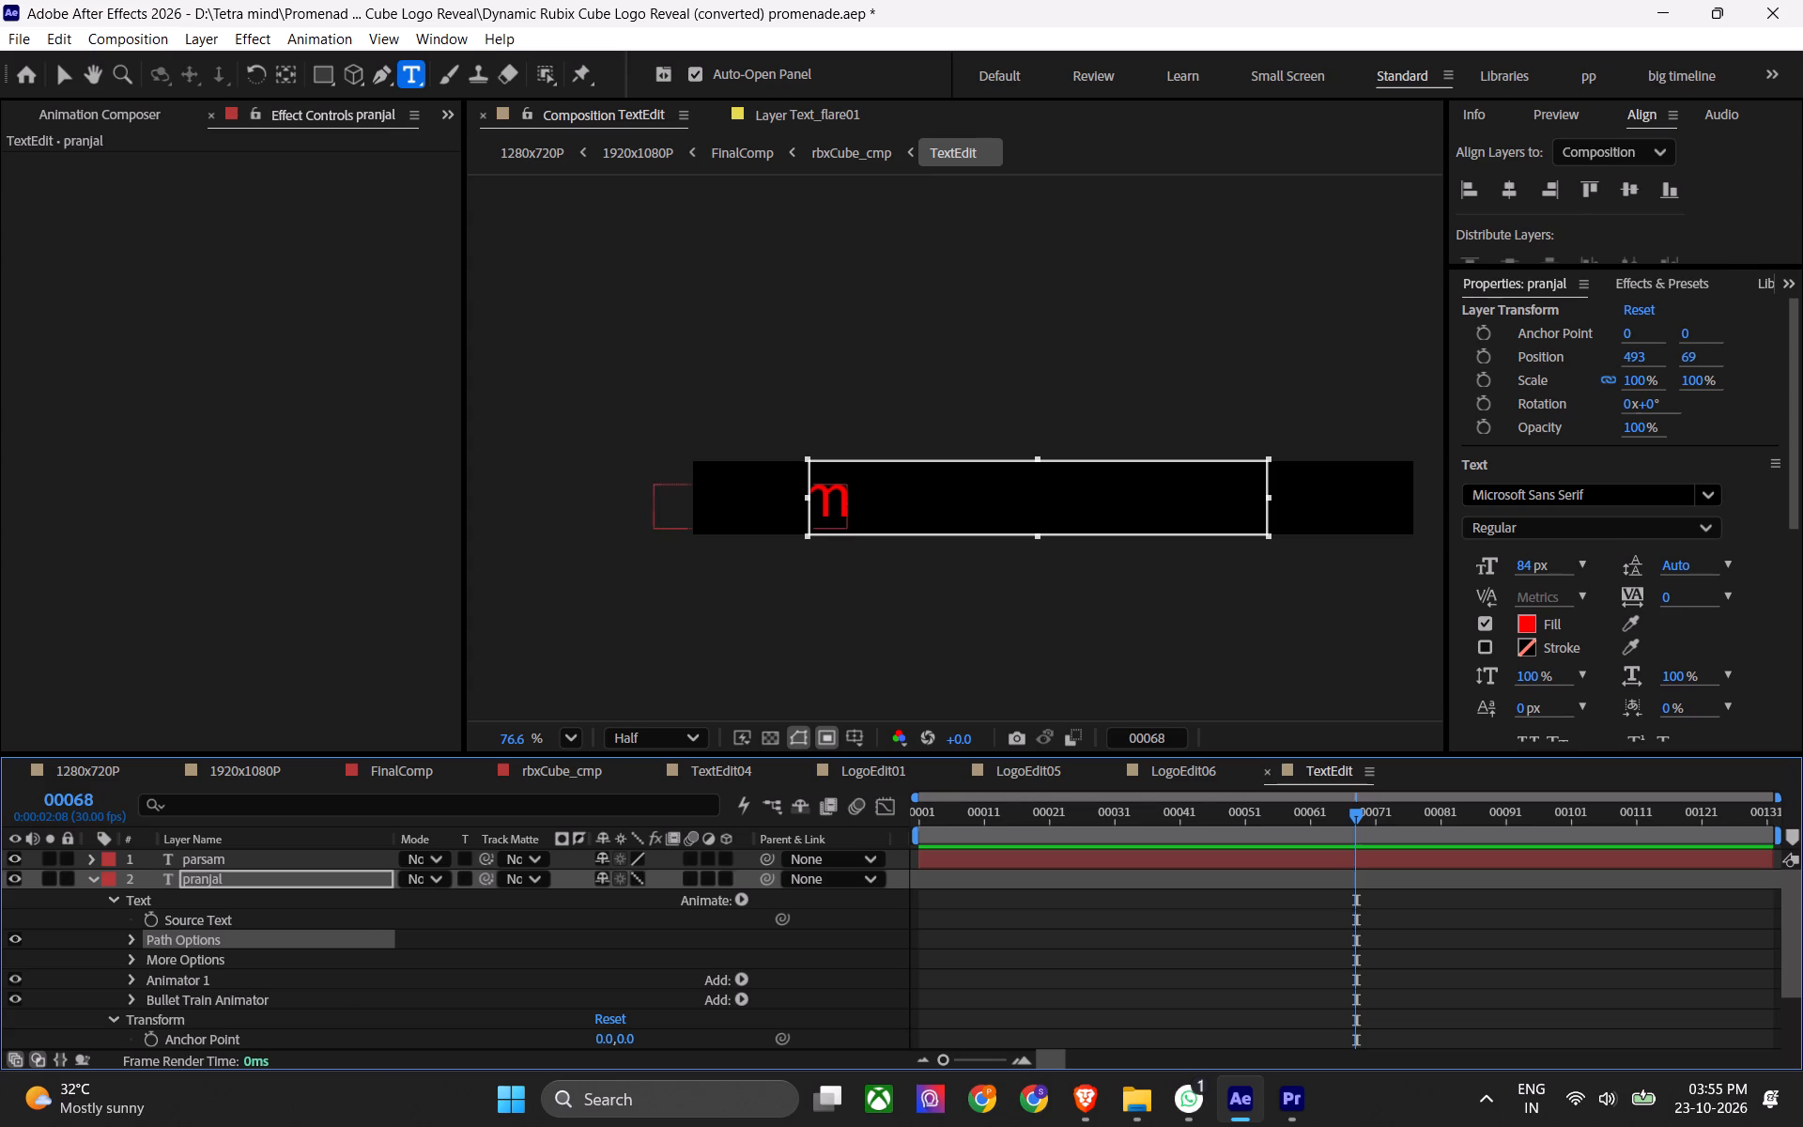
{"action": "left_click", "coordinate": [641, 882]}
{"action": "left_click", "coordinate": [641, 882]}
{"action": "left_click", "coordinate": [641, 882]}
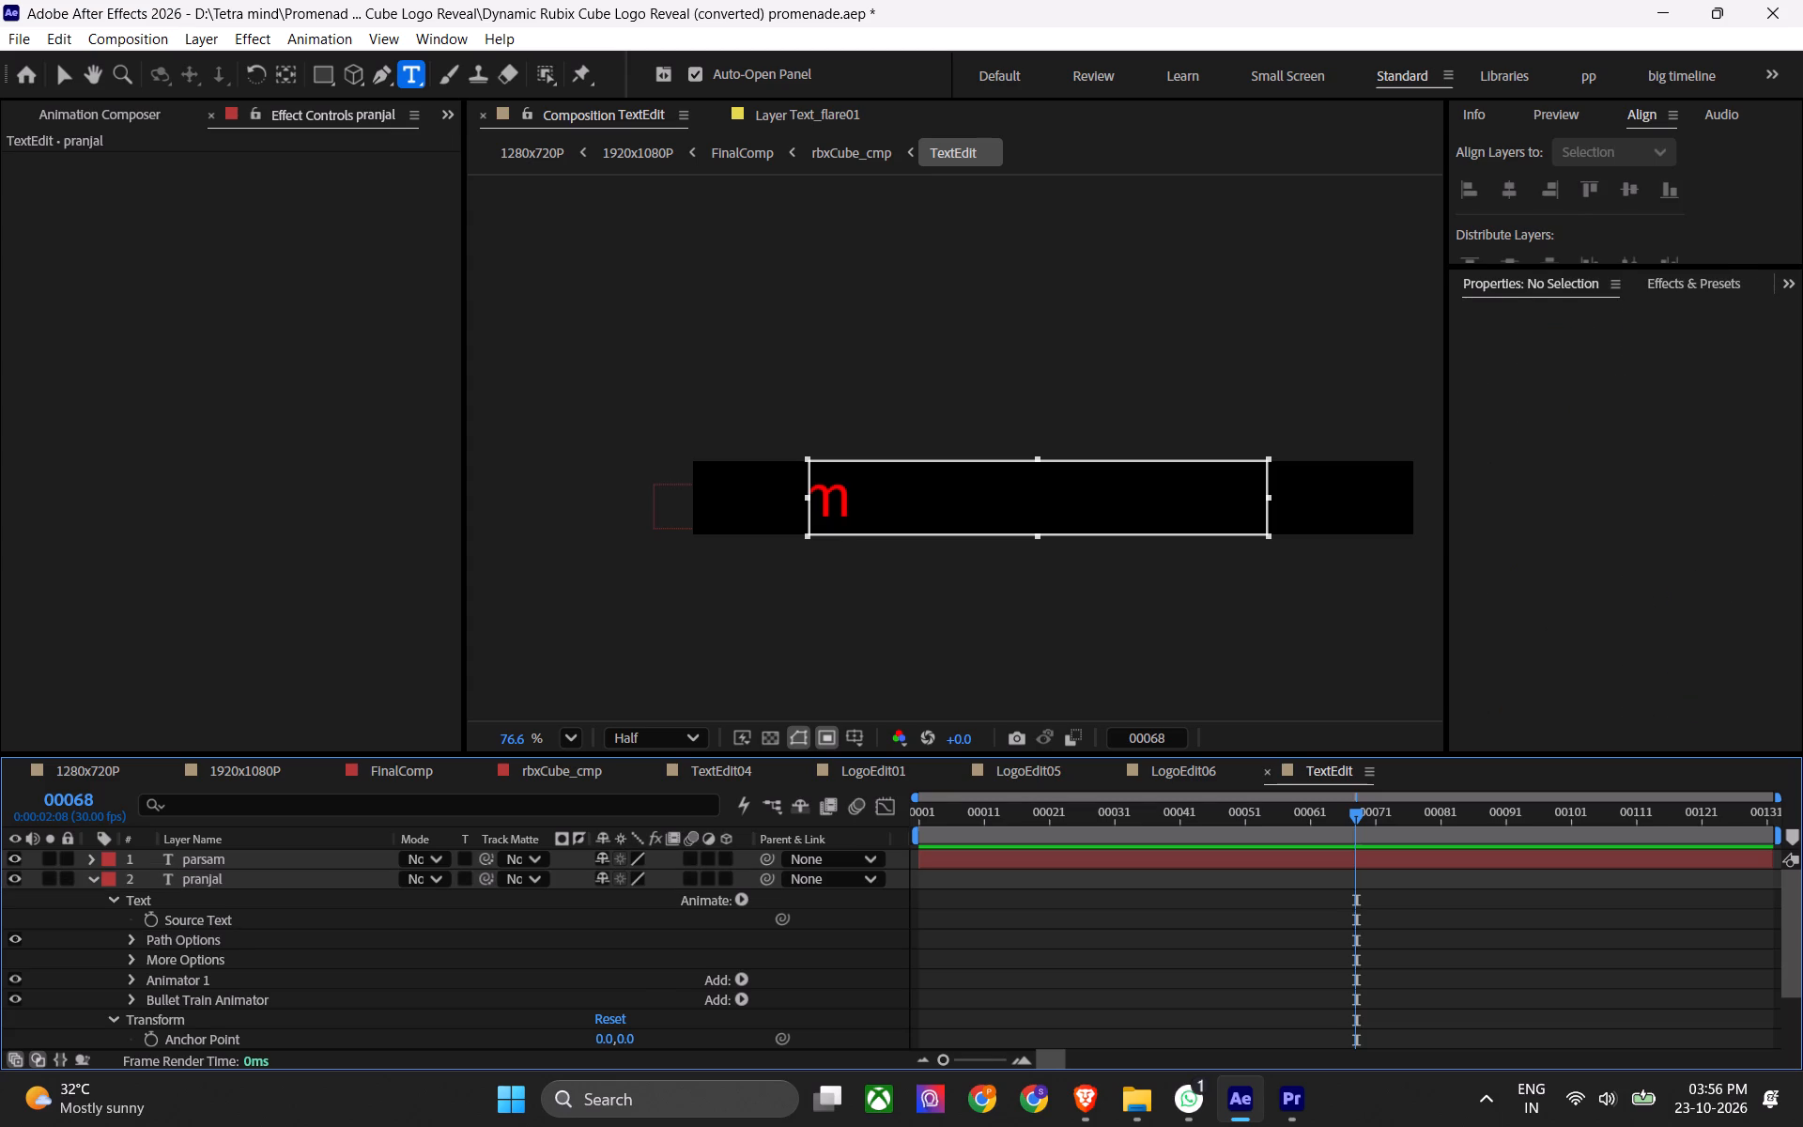
Test the pranjal layer's Bullet Train Animator visibility, and turn off its Animator 1 and Path Options.
{"action": "scroll", "coordinate": [190, 942], "scroll_direction": "down", "scroll_amount": 2}
{"action": "scroll", "coordinate": [198, 924], "scroll_direction": "up", "scroll_amount": 1}
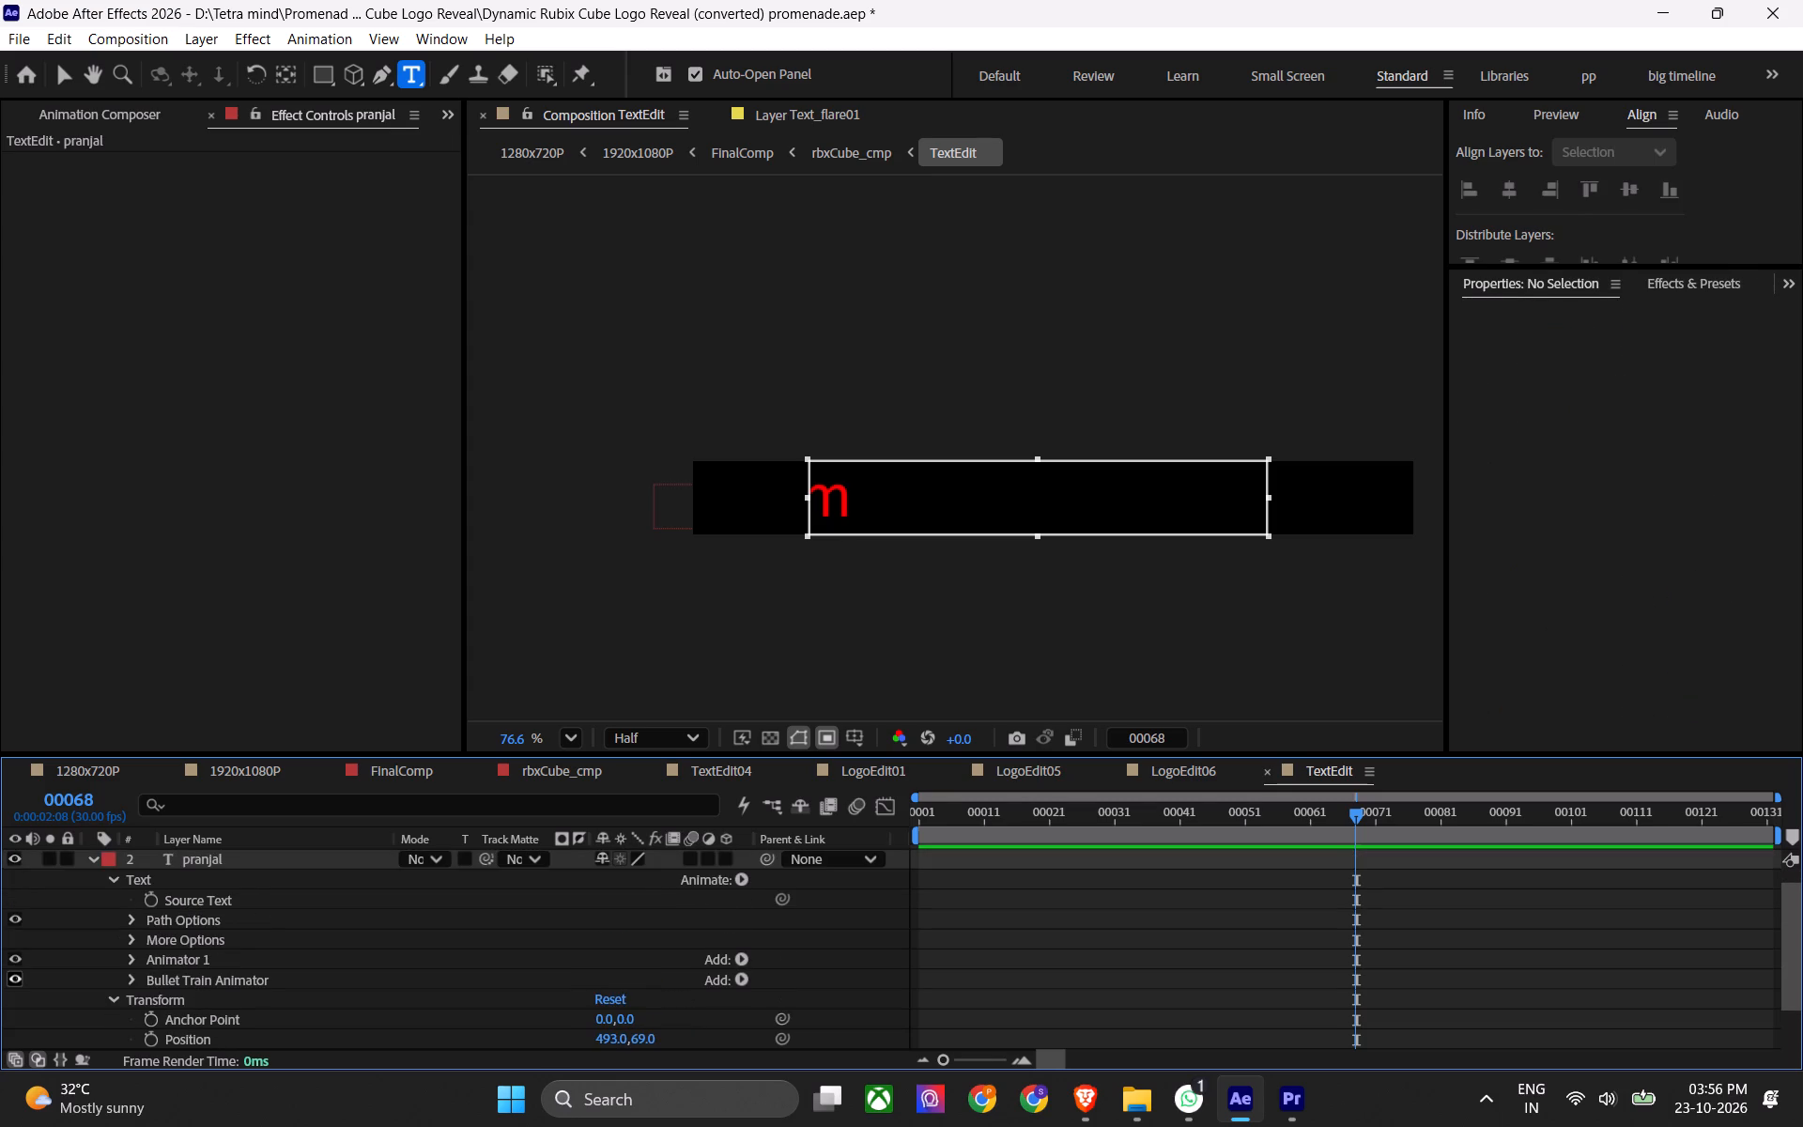
{"action": "left_click", "coordinate": [12, 984]}
{"action": "left_click", "coordinate": [12, 984]}
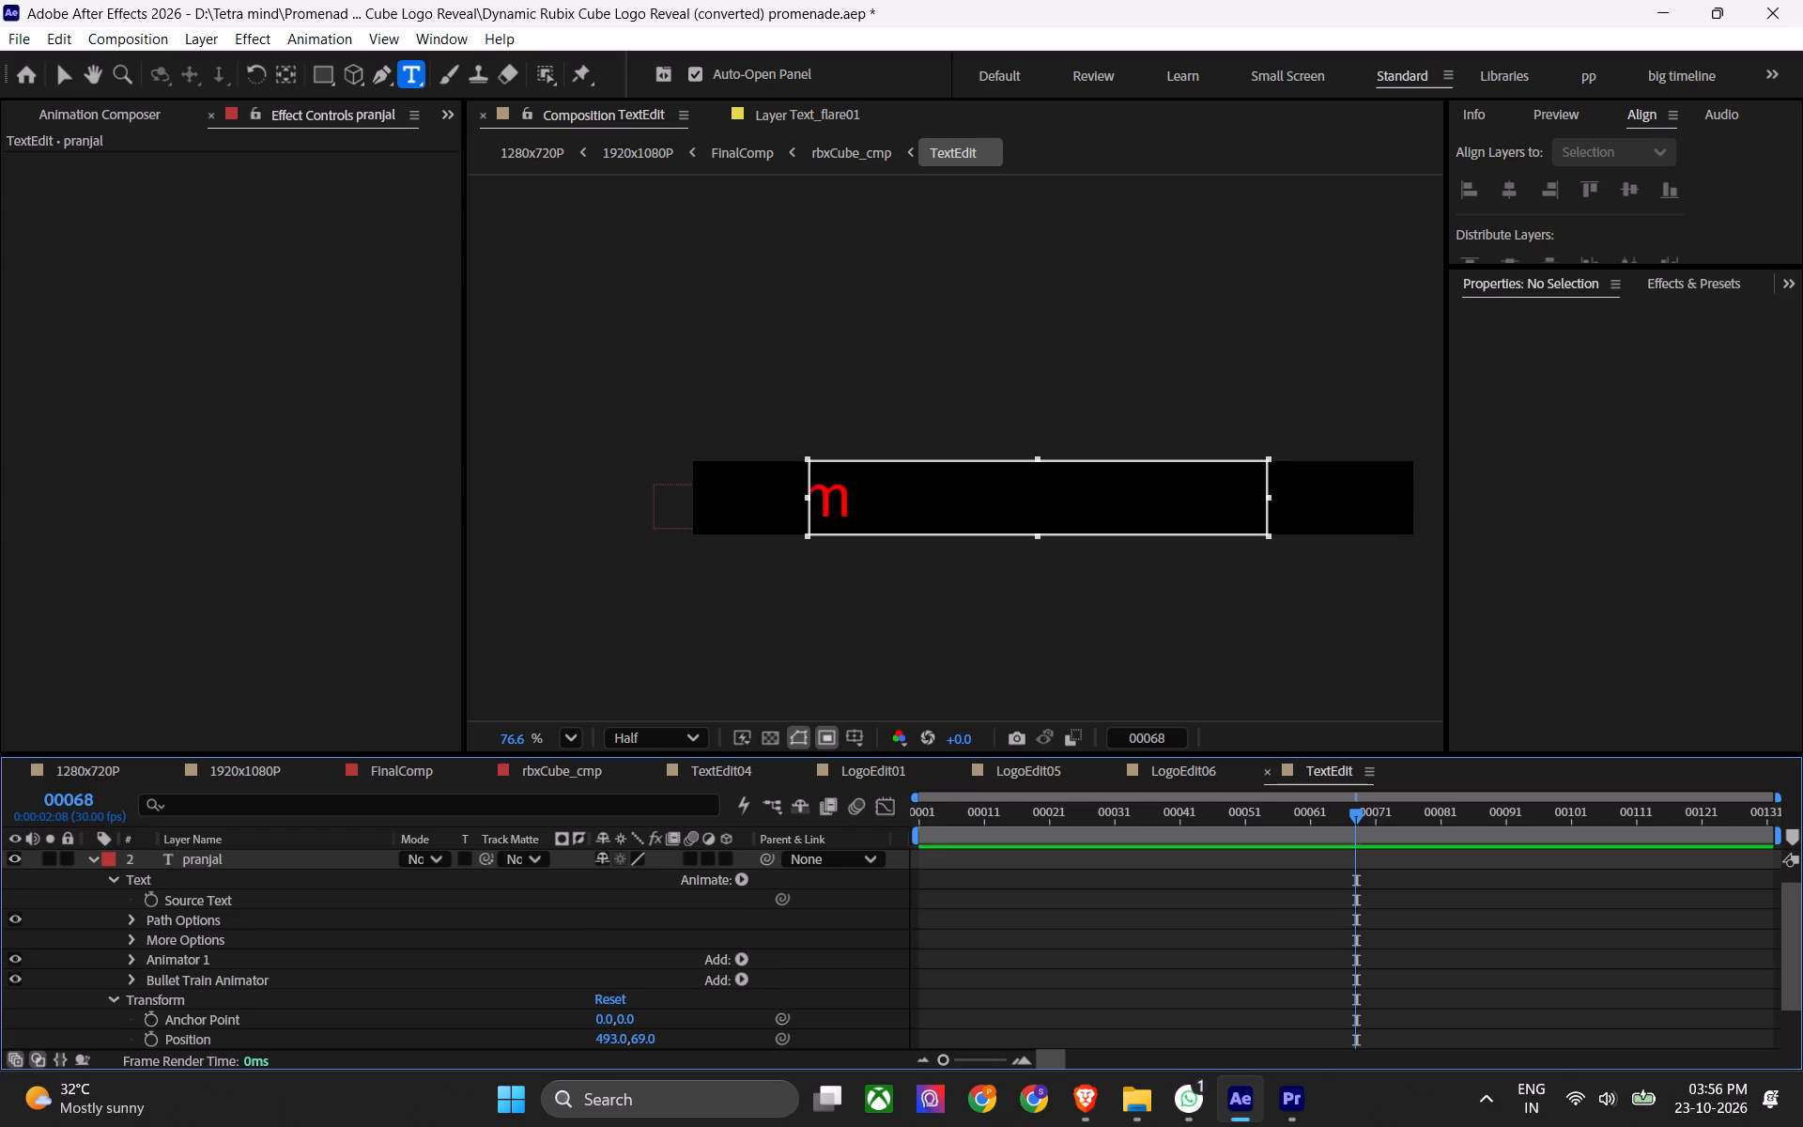
{"action": "left_click", "coordinate": [16, 956]}
{"action": "left_click", "coordinate": [23, 923]}
Scrub the TextEdit timeline back to about frame 00032 and forward to frame 00092 to check for the pranjal text.
{"action": "left_click_drag", "start_coordinate": [1352, 816], "coordinate": [1105, 826]}
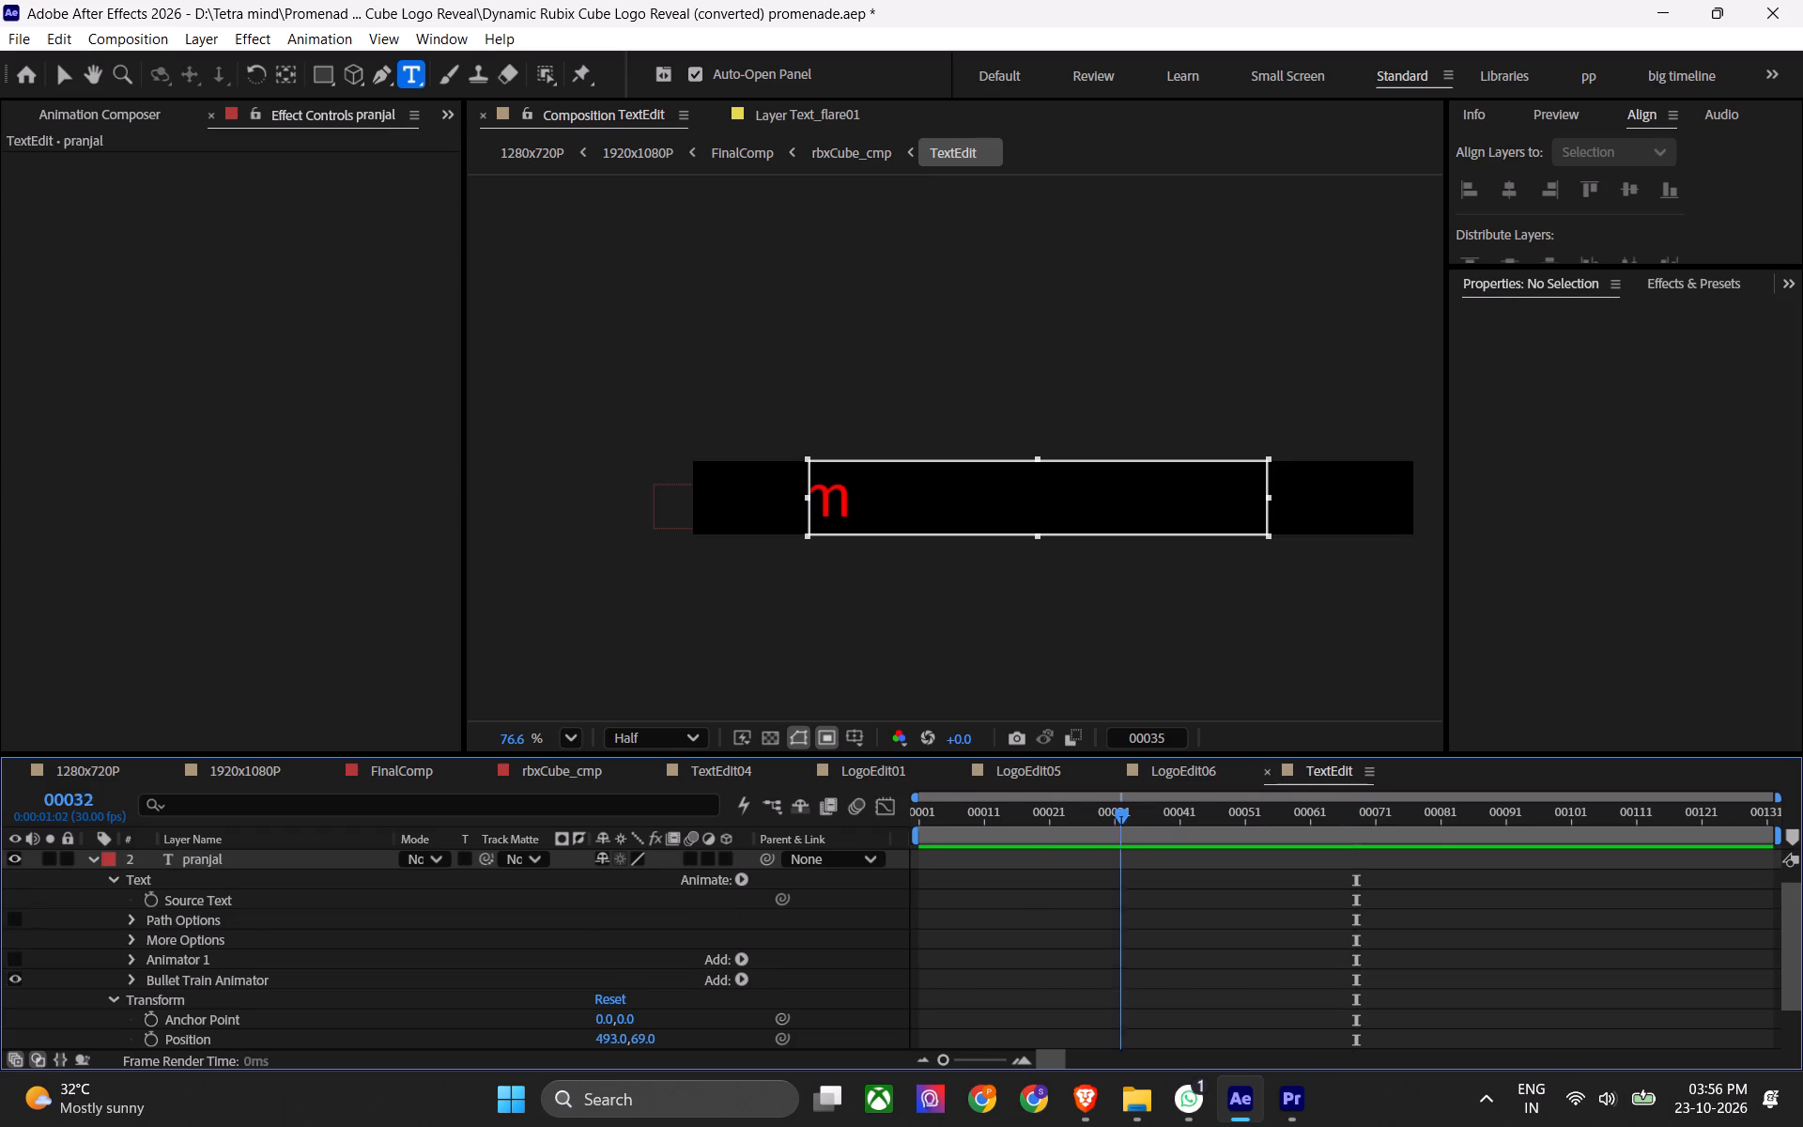
{"action": "left_click_drag", "start_coordinate": [1105, 826], "coordinate": [1507, 864]}
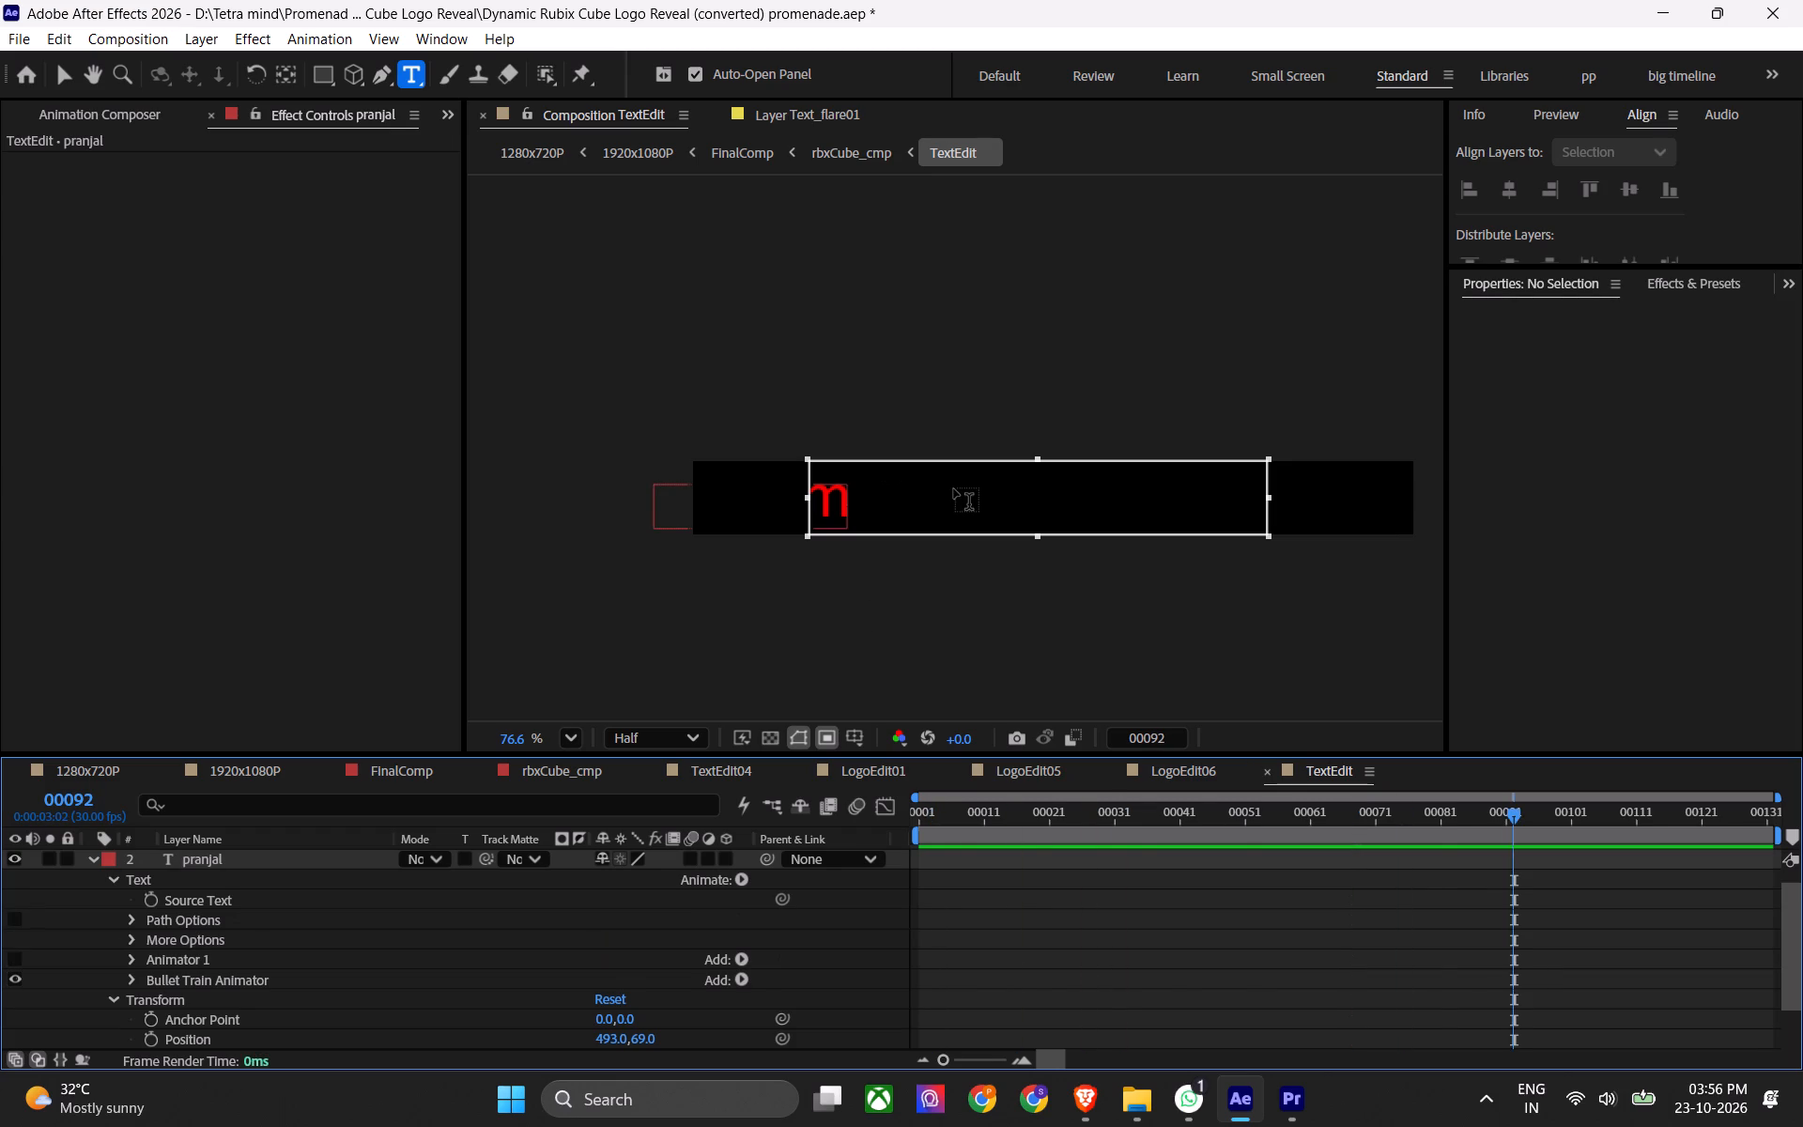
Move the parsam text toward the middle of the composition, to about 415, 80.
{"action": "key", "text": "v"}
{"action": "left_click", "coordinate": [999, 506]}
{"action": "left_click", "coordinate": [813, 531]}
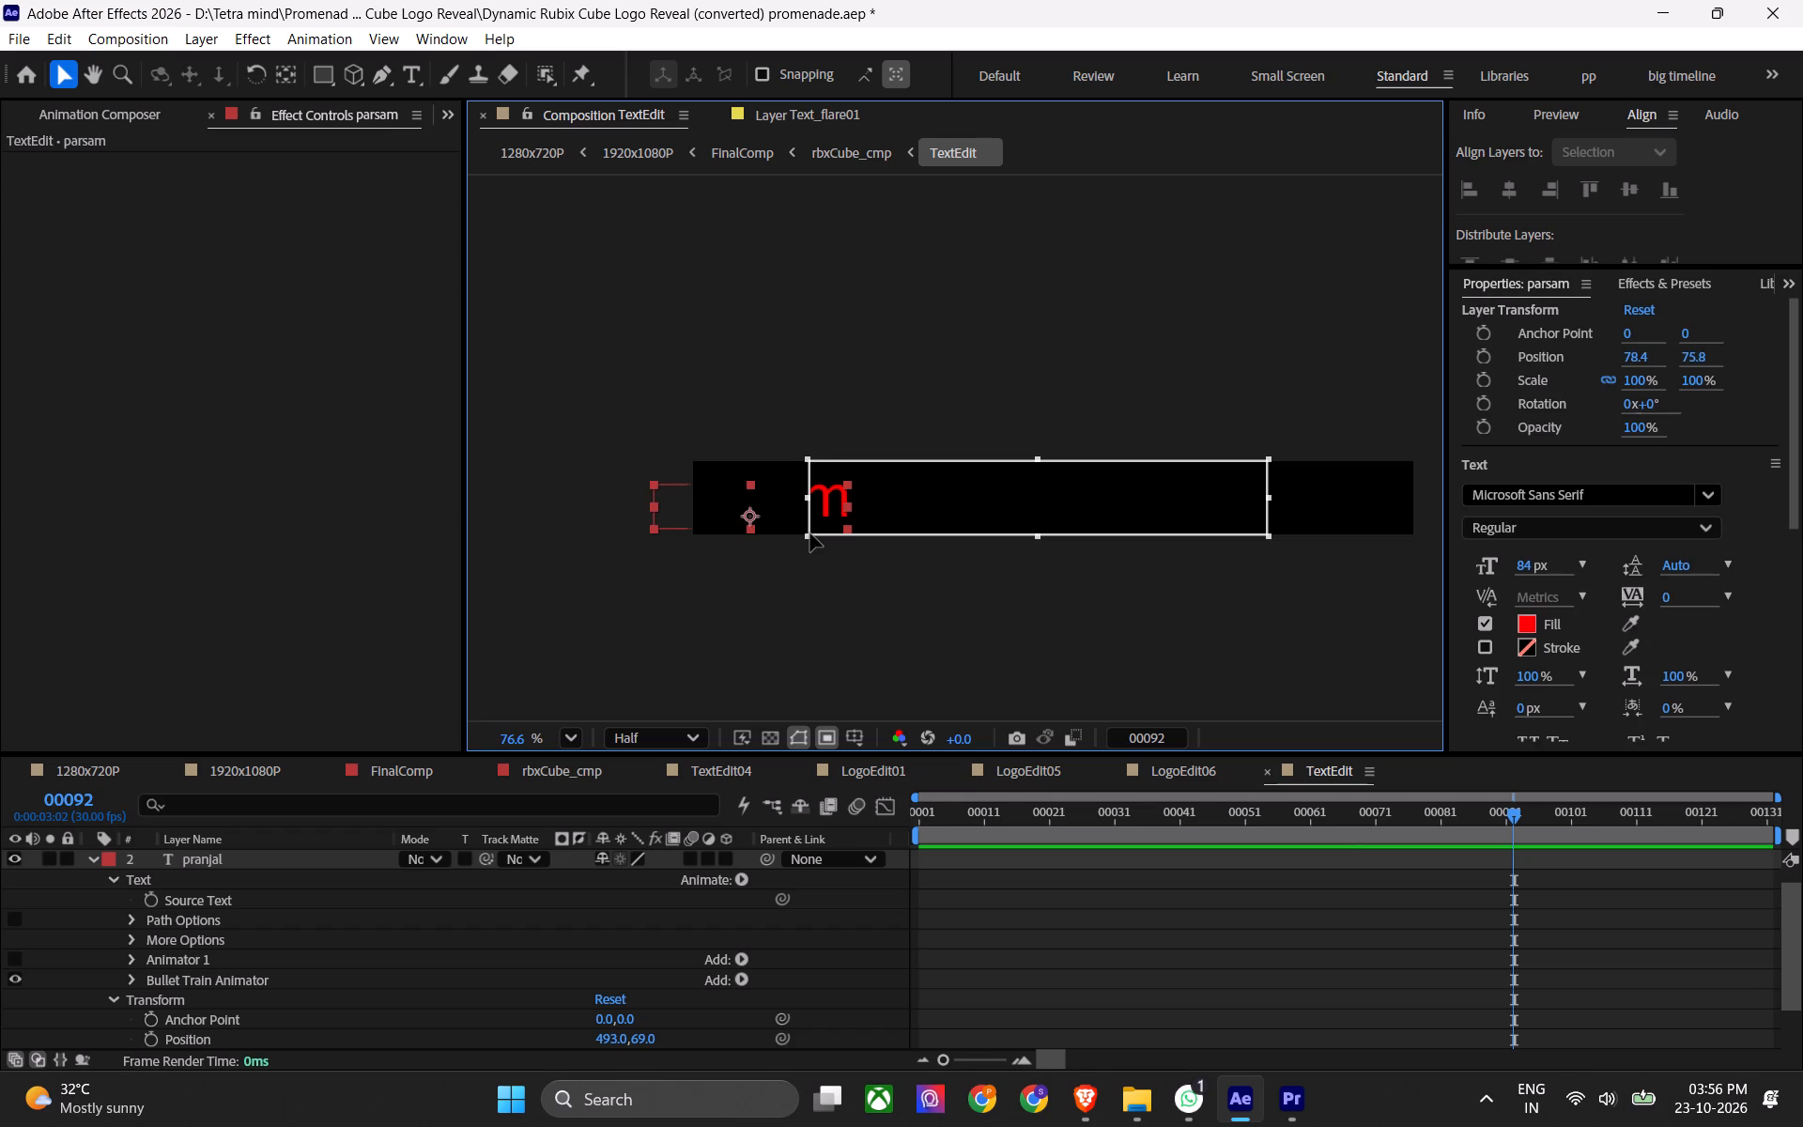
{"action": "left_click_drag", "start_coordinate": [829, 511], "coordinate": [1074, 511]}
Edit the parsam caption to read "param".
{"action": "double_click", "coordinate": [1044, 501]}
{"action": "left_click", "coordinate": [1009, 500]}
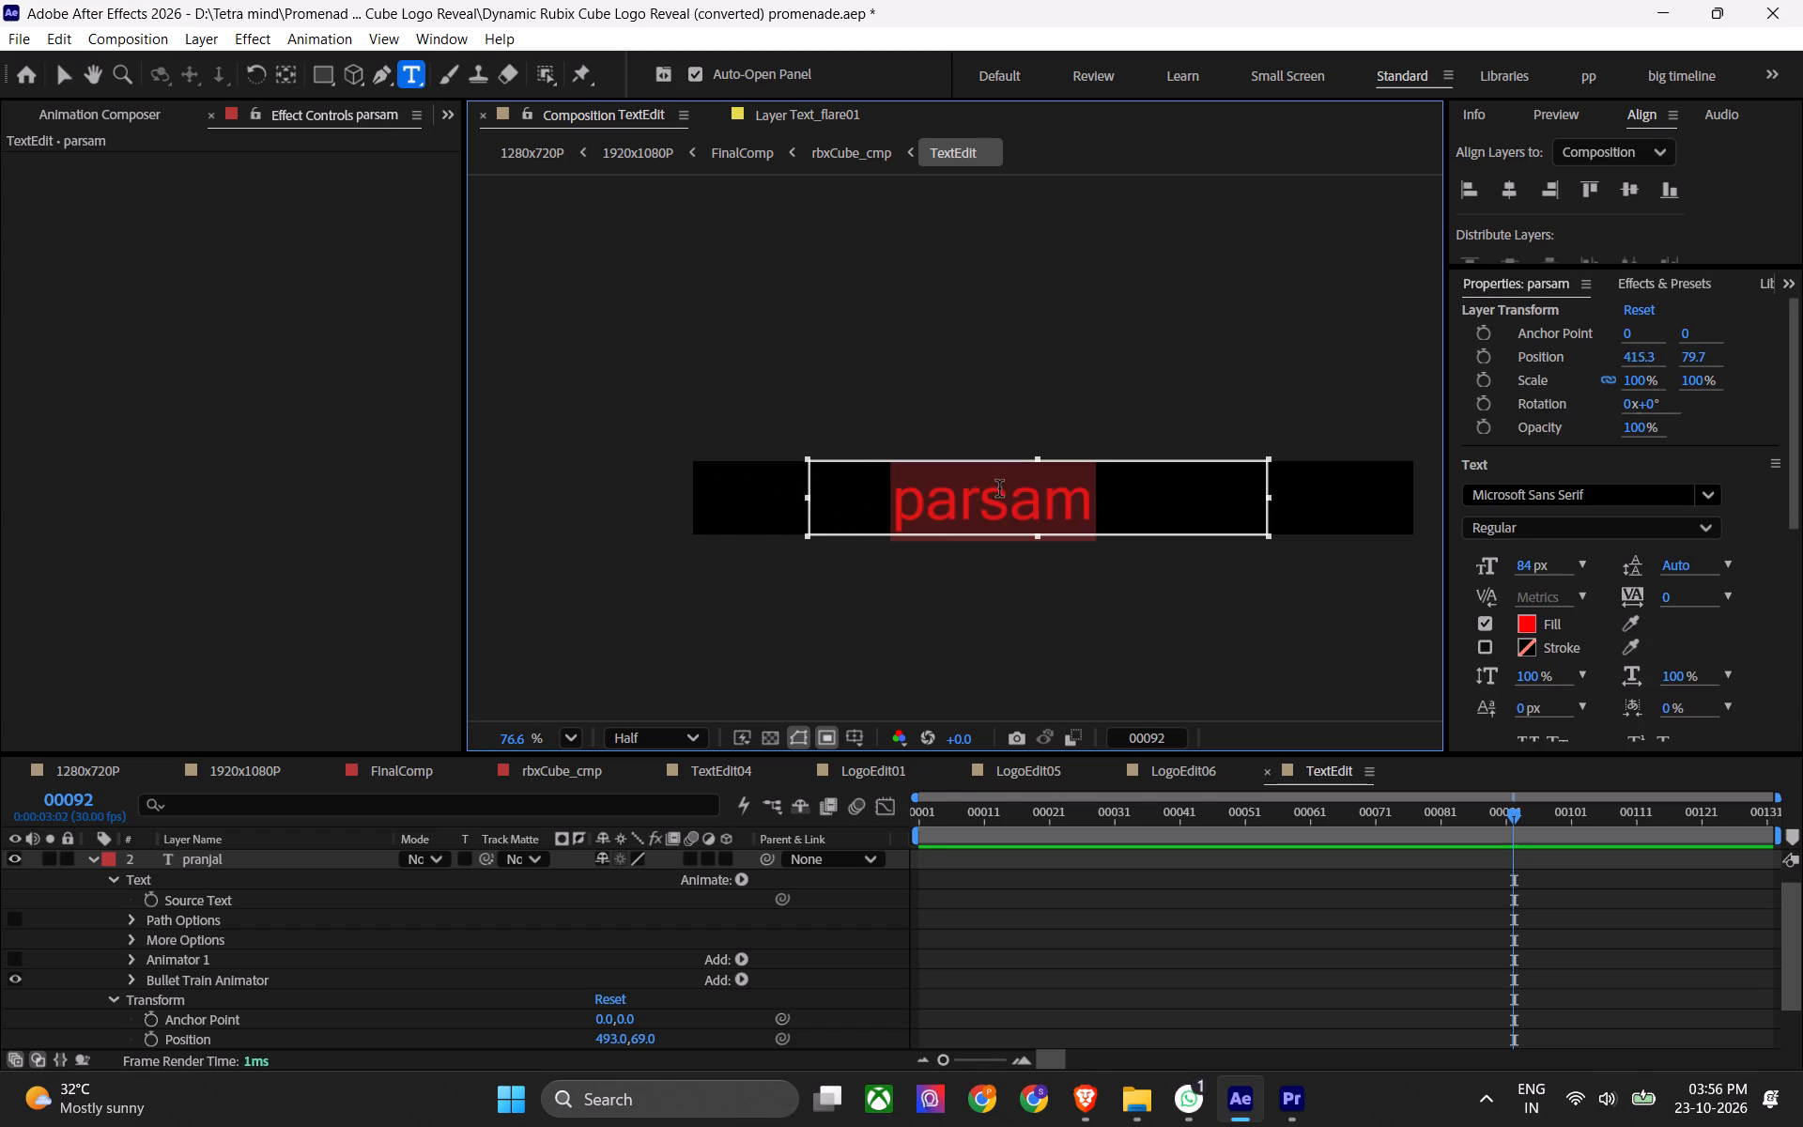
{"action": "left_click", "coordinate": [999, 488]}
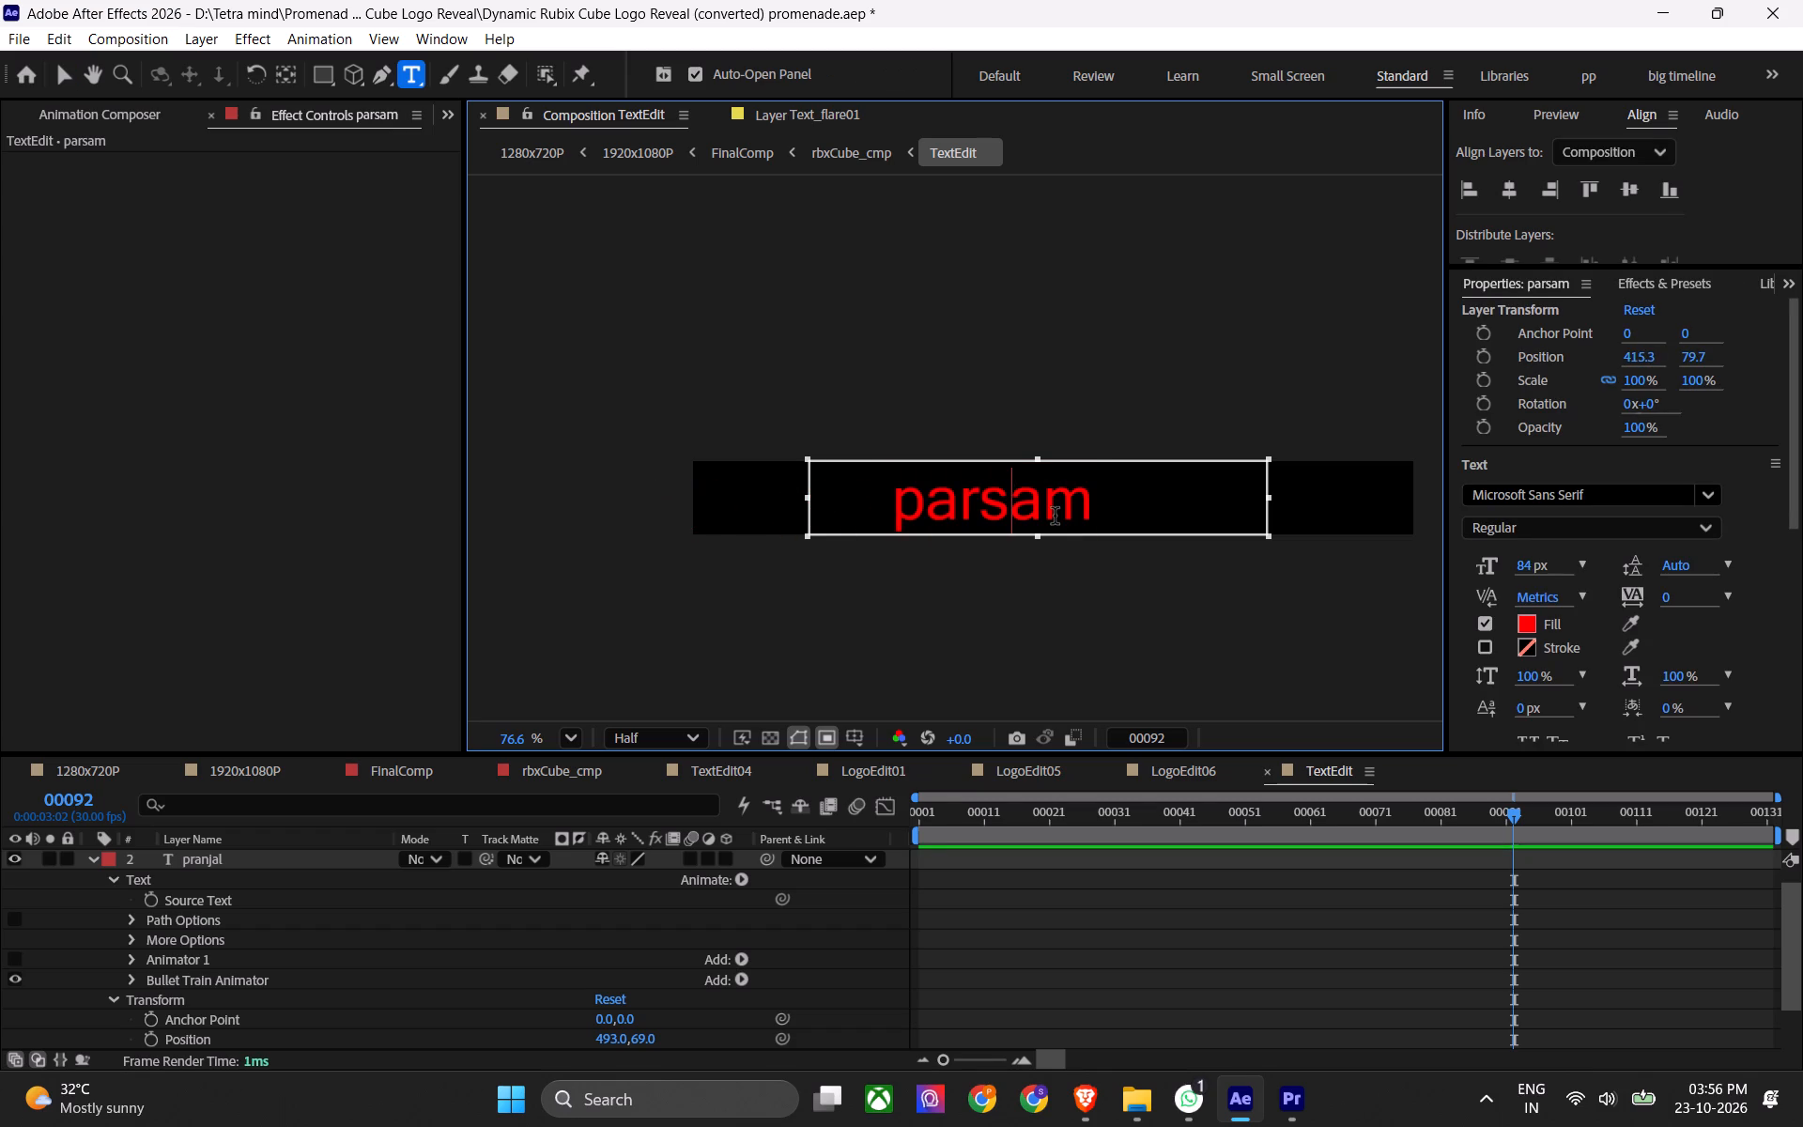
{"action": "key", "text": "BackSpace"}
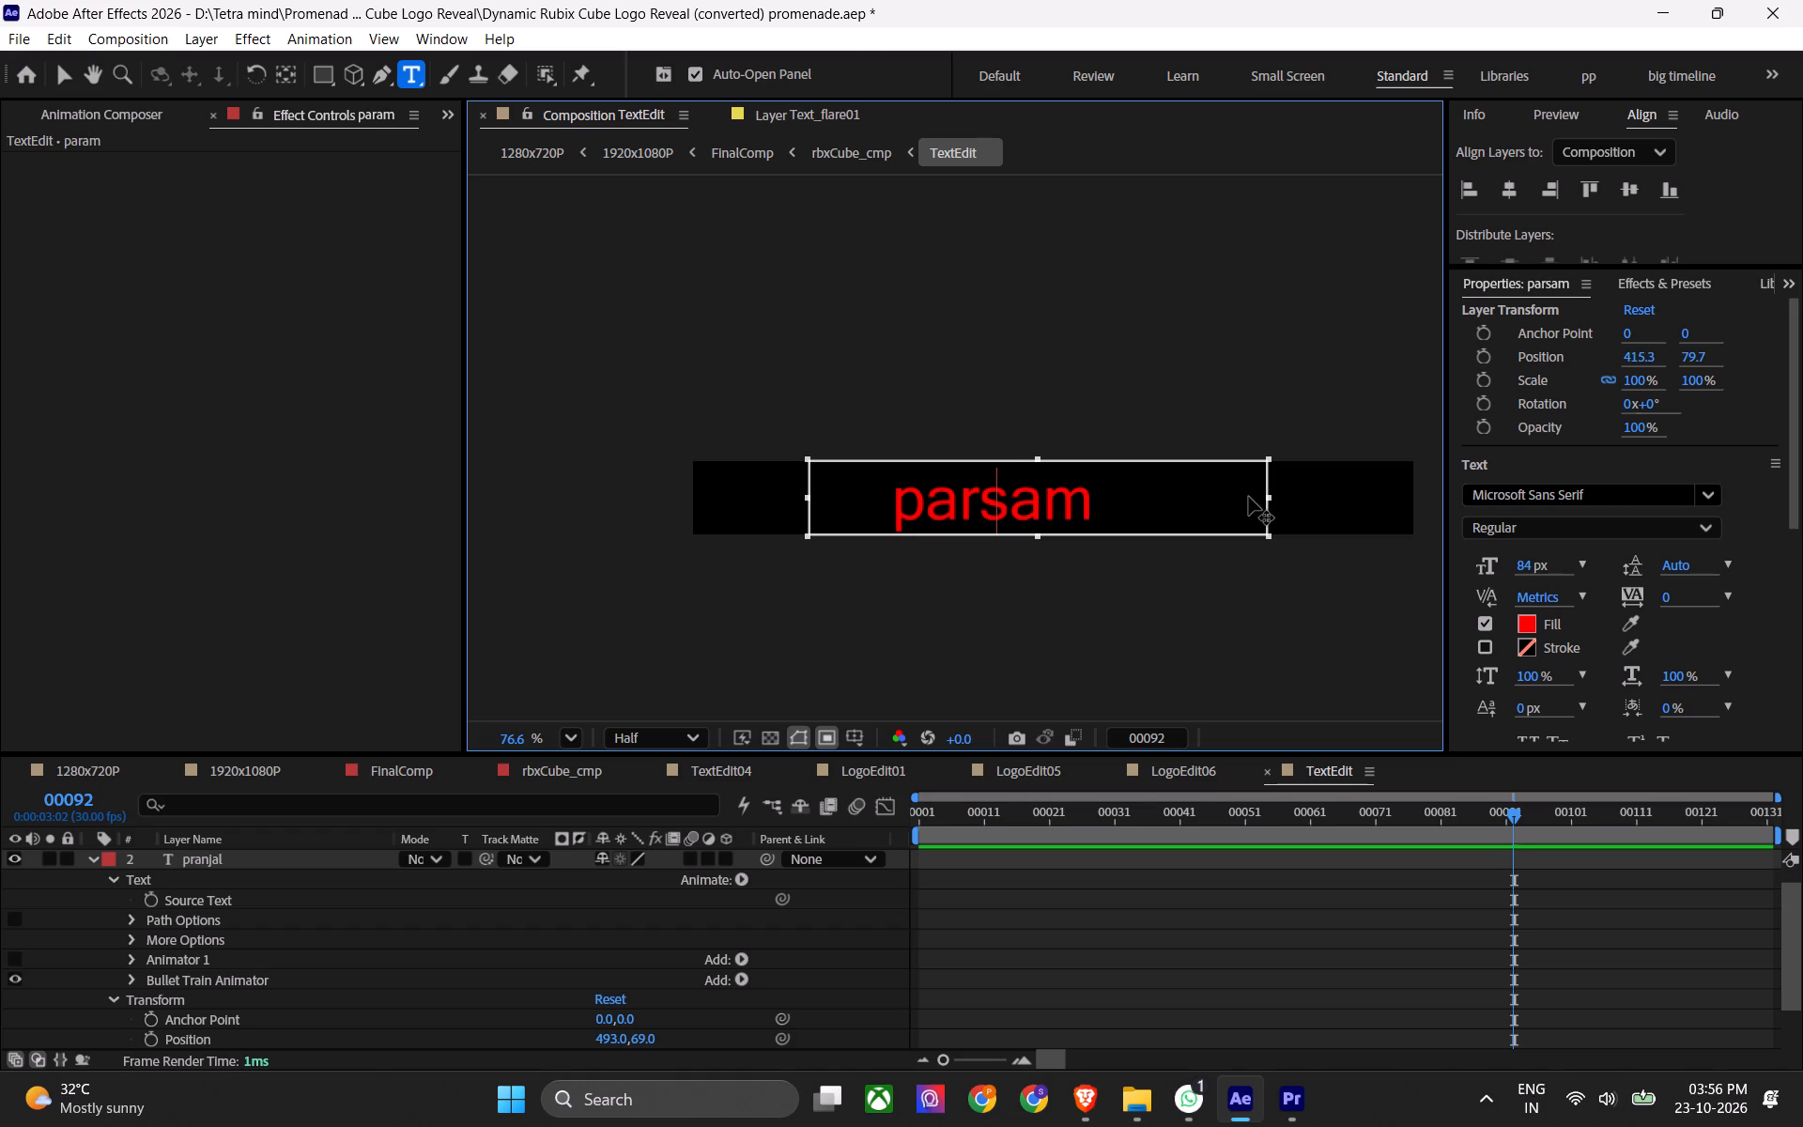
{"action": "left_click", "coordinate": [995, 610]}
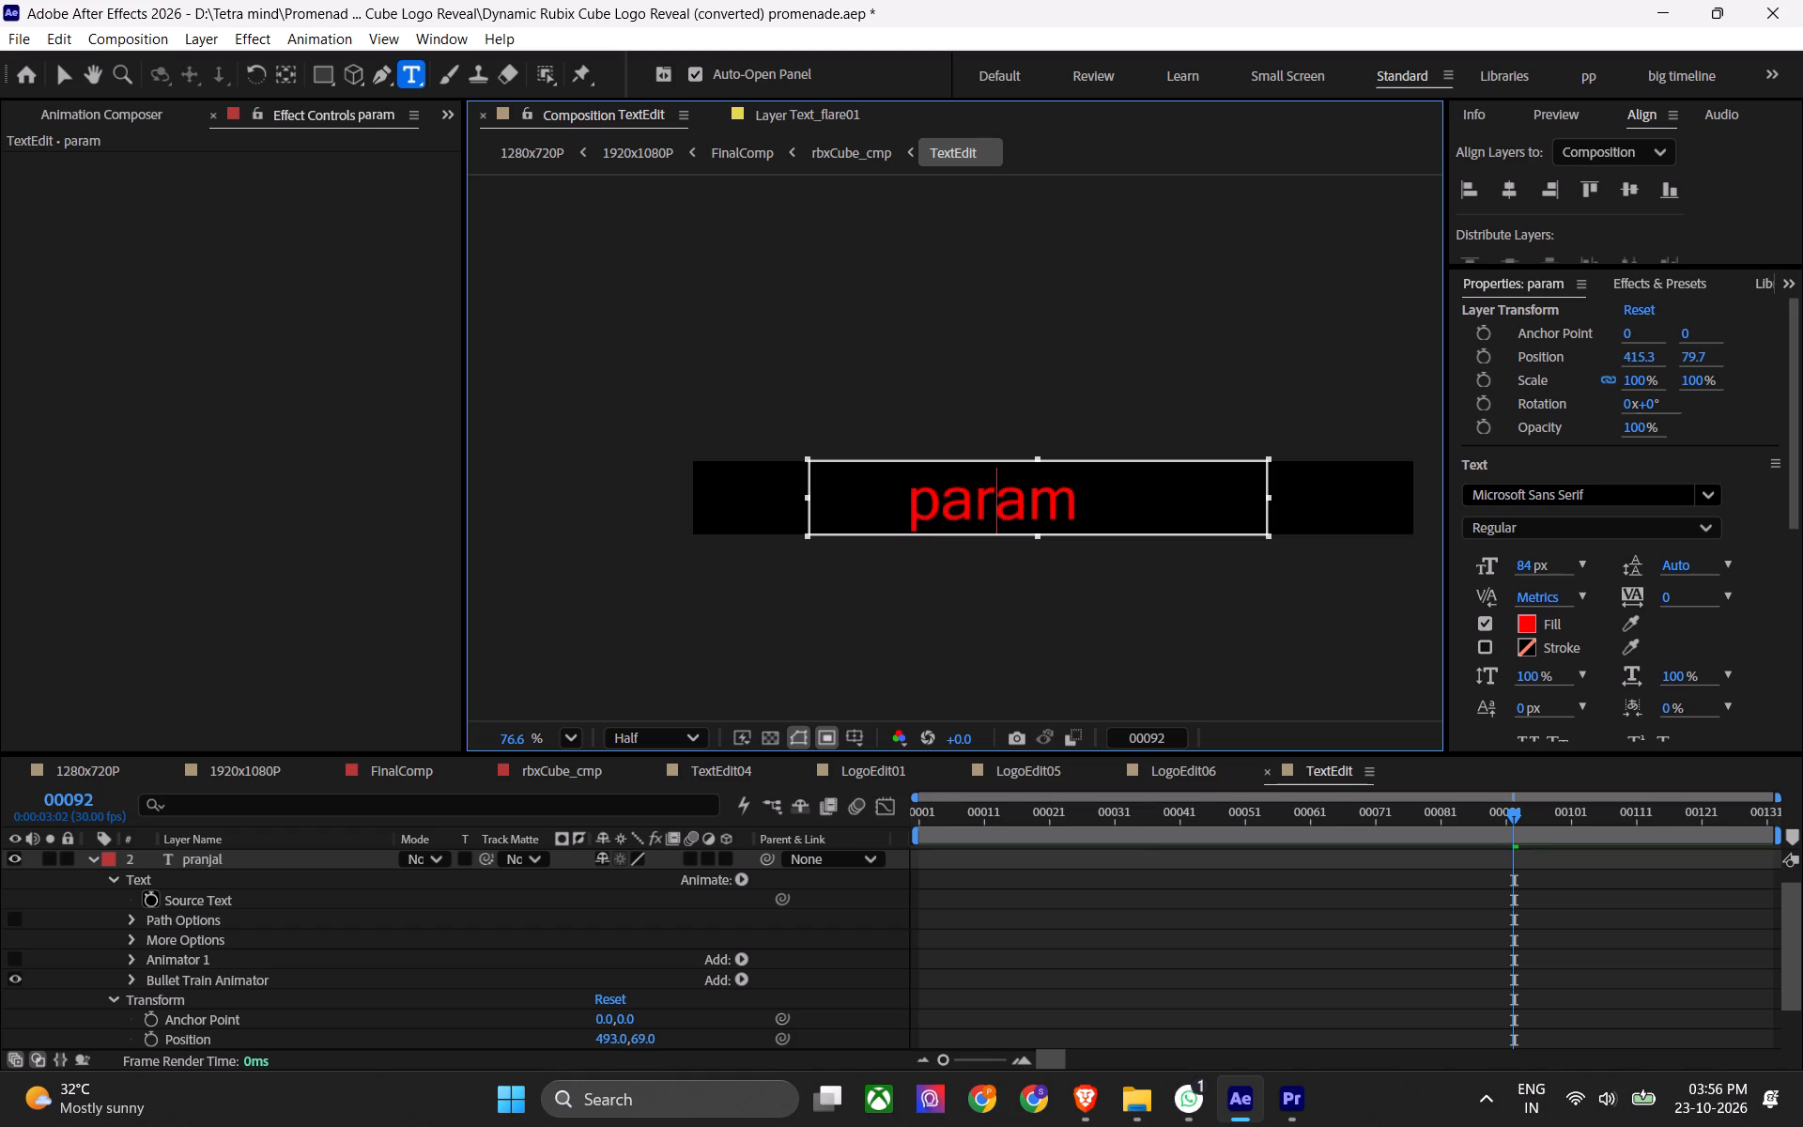
Collapse the pranjal layer, check the captions at frame 00036, and select the pranjal text for editing.
{"action": "left_click", "coordinate": [91, 864]}
{"action": "left_click", "coordinate": [243, 882]}
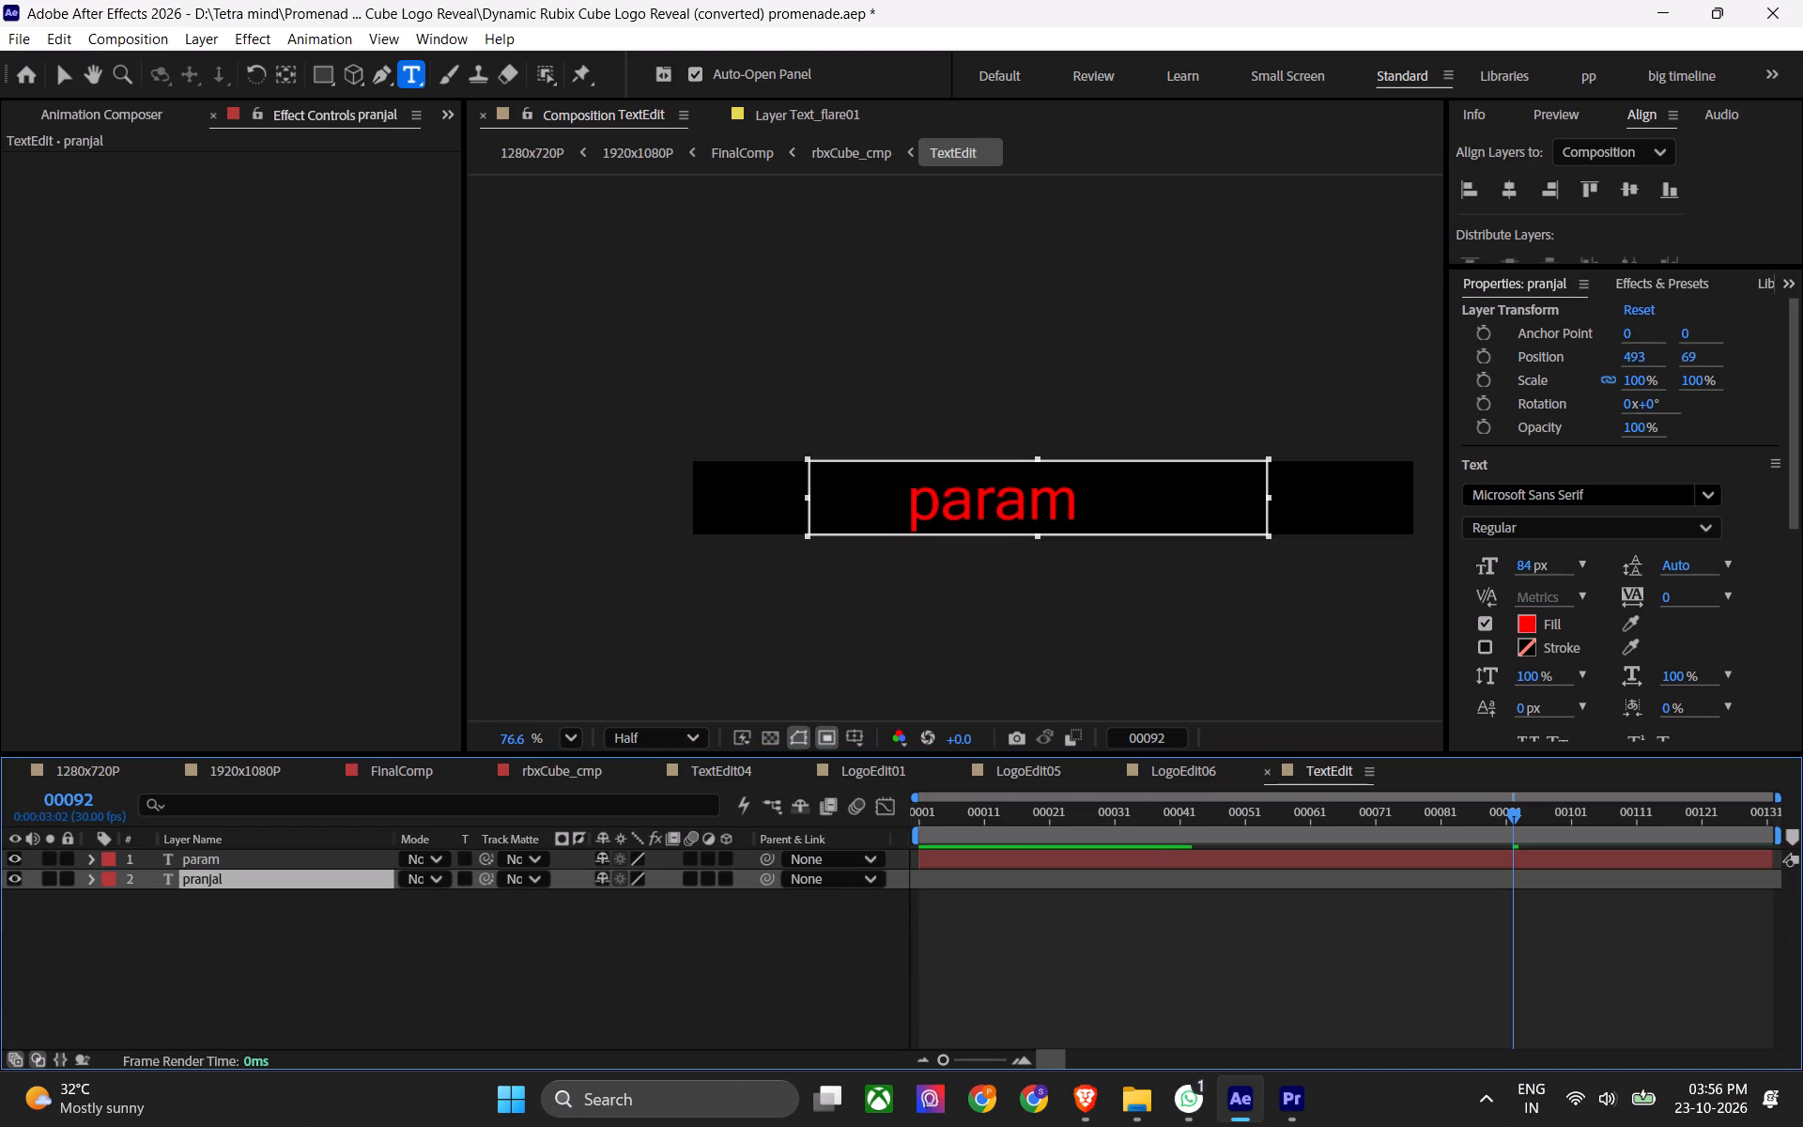
{"action": "left_click", "coordinate": [1056, 877]}
{"action": "left_click_drag", "start_coordinate": [962, 824], "coordinate": [1148, 857]}
{"action": "left_click", "coordinate": [1020, 877]}
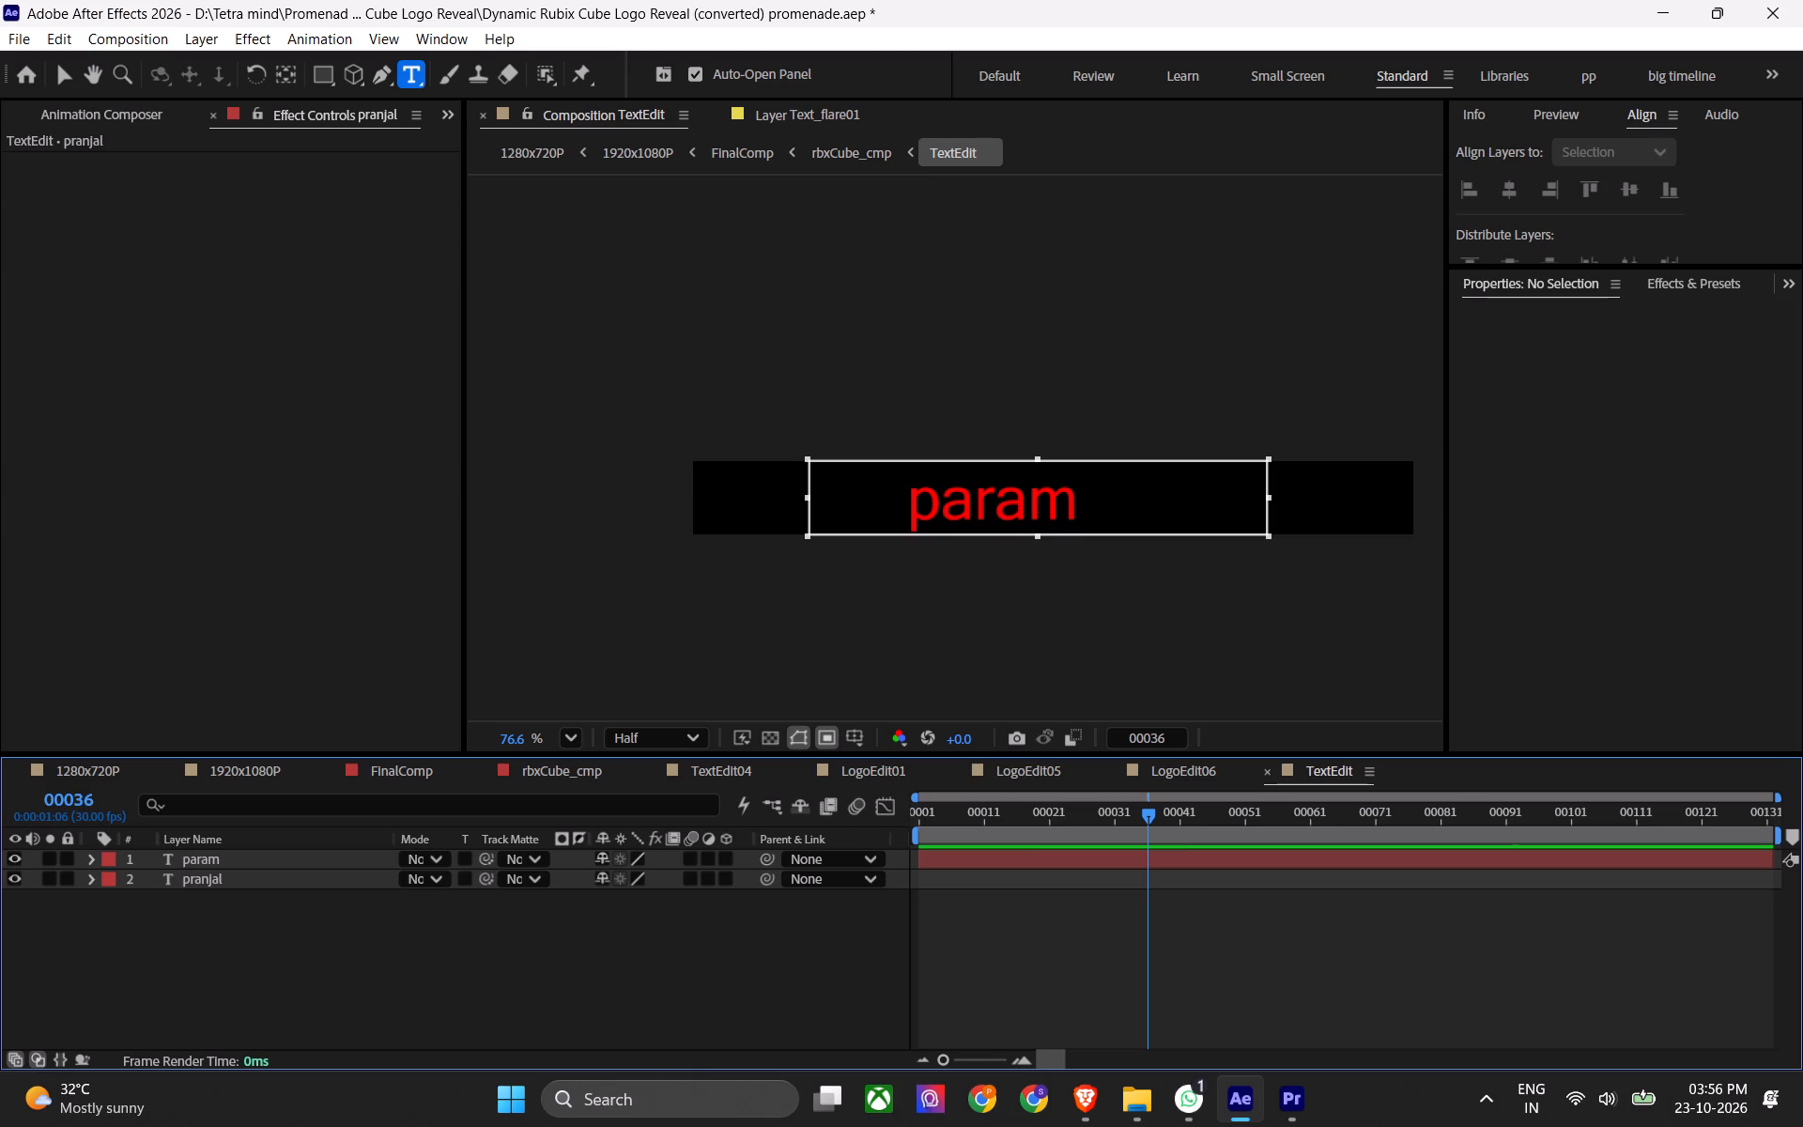
{"action": "left_click", "coordinate": [1018, 887]}
{"action": "left_click", "coordinate": [936, 862]}
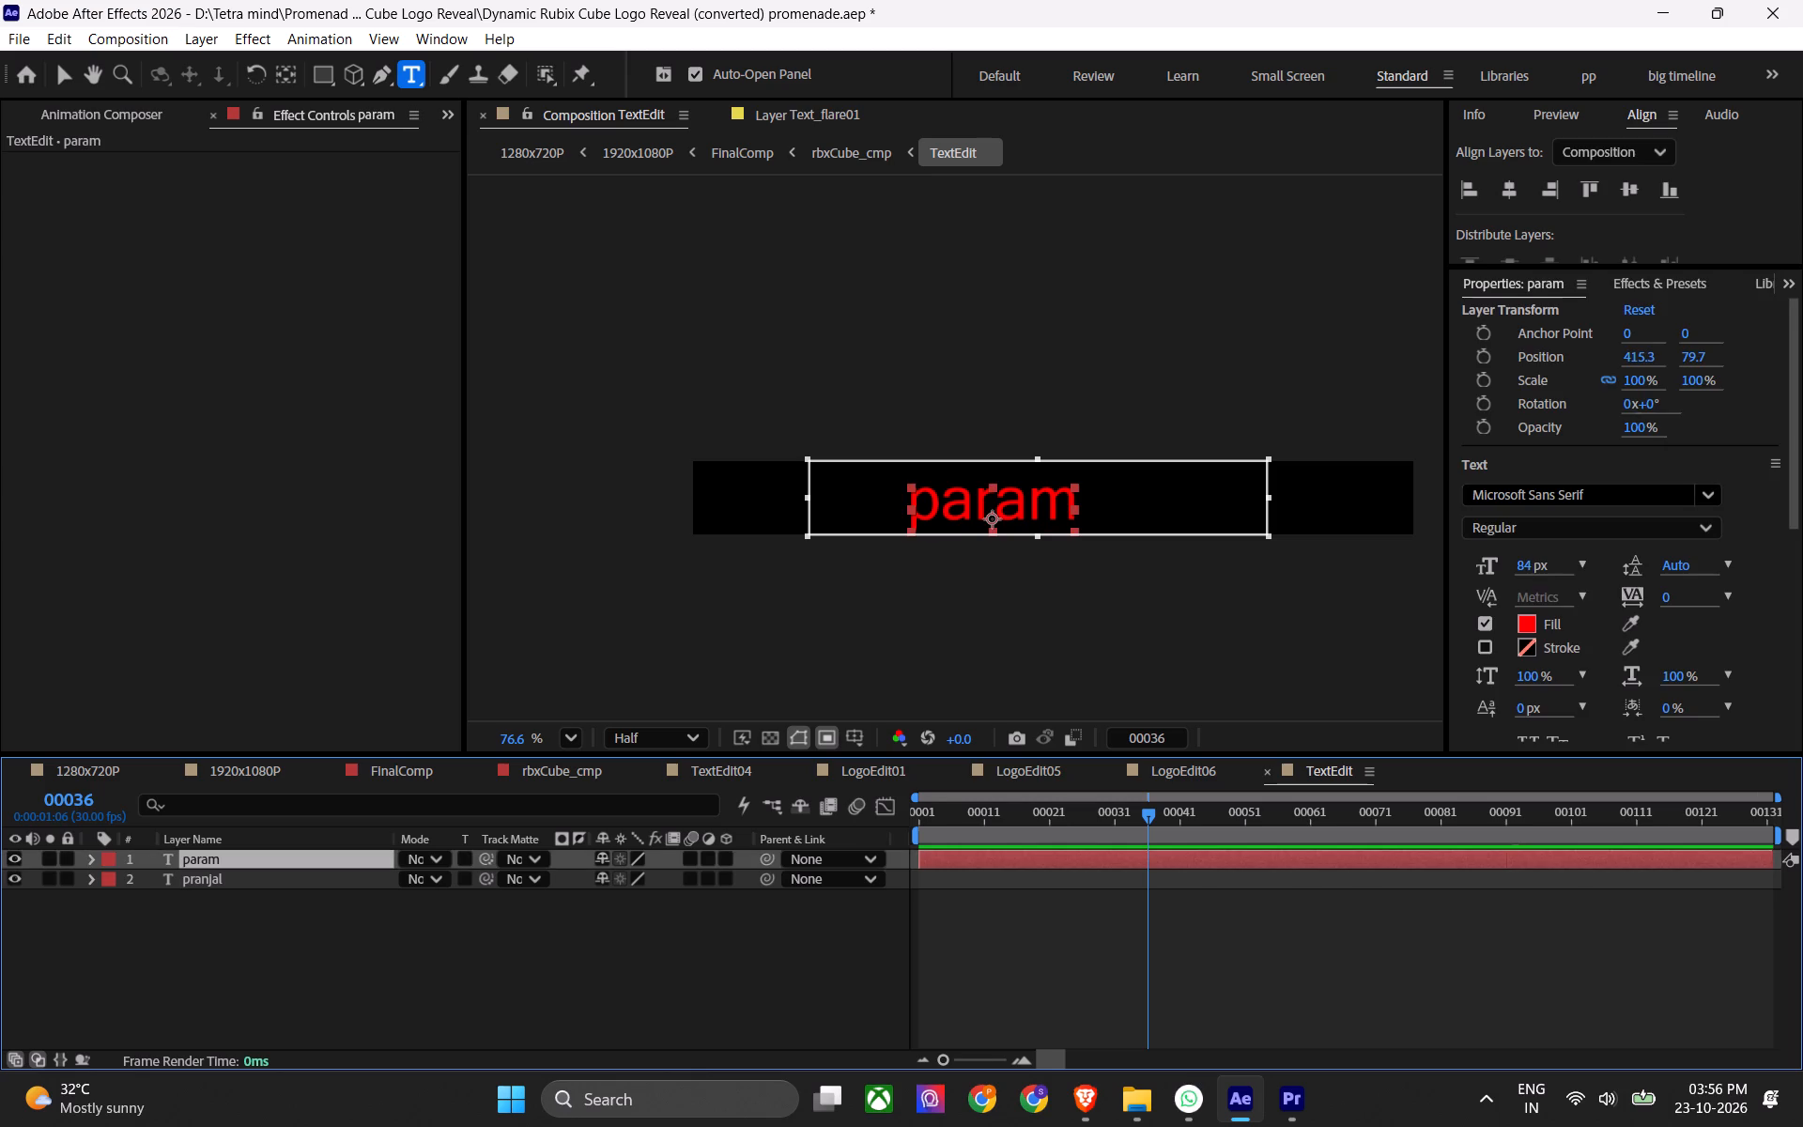
{"action": "left_click", "coordinate": [227, 881]}
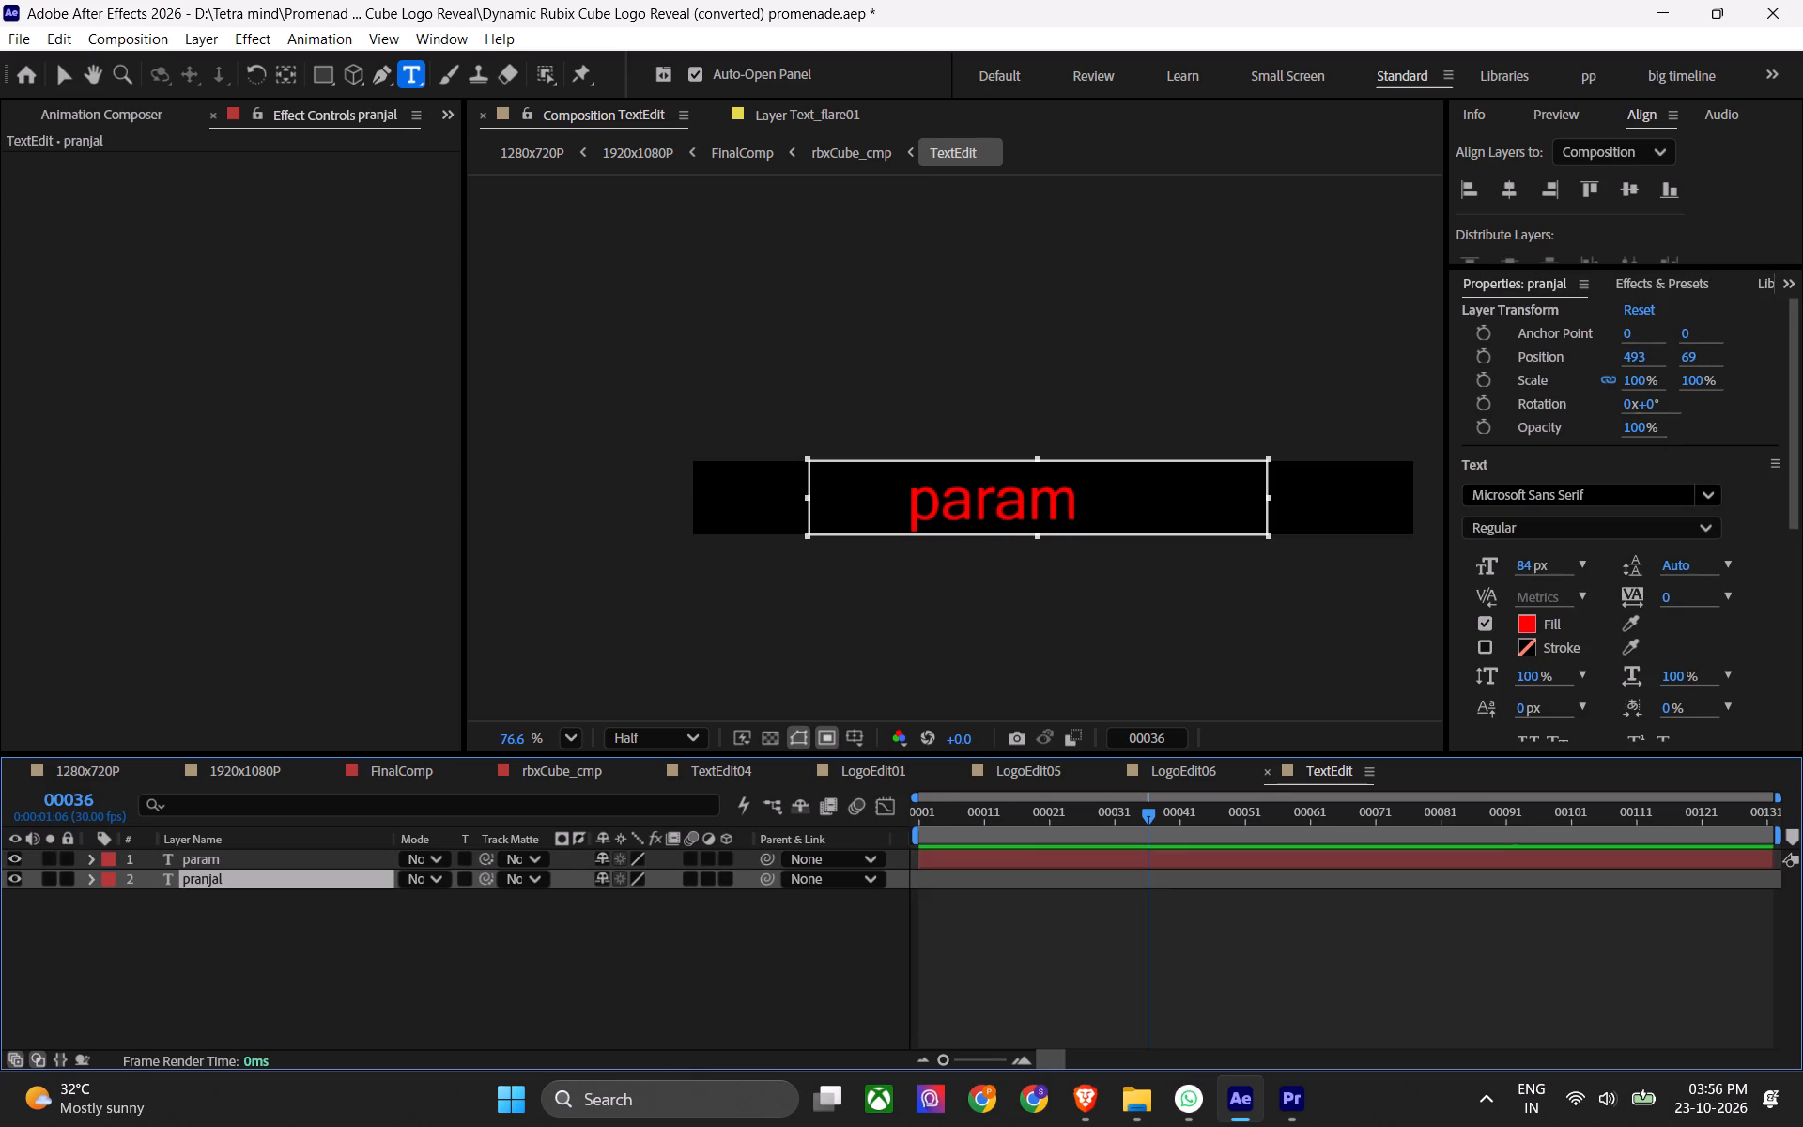
{"action": "double_click", "coordinate": [234, 873]}
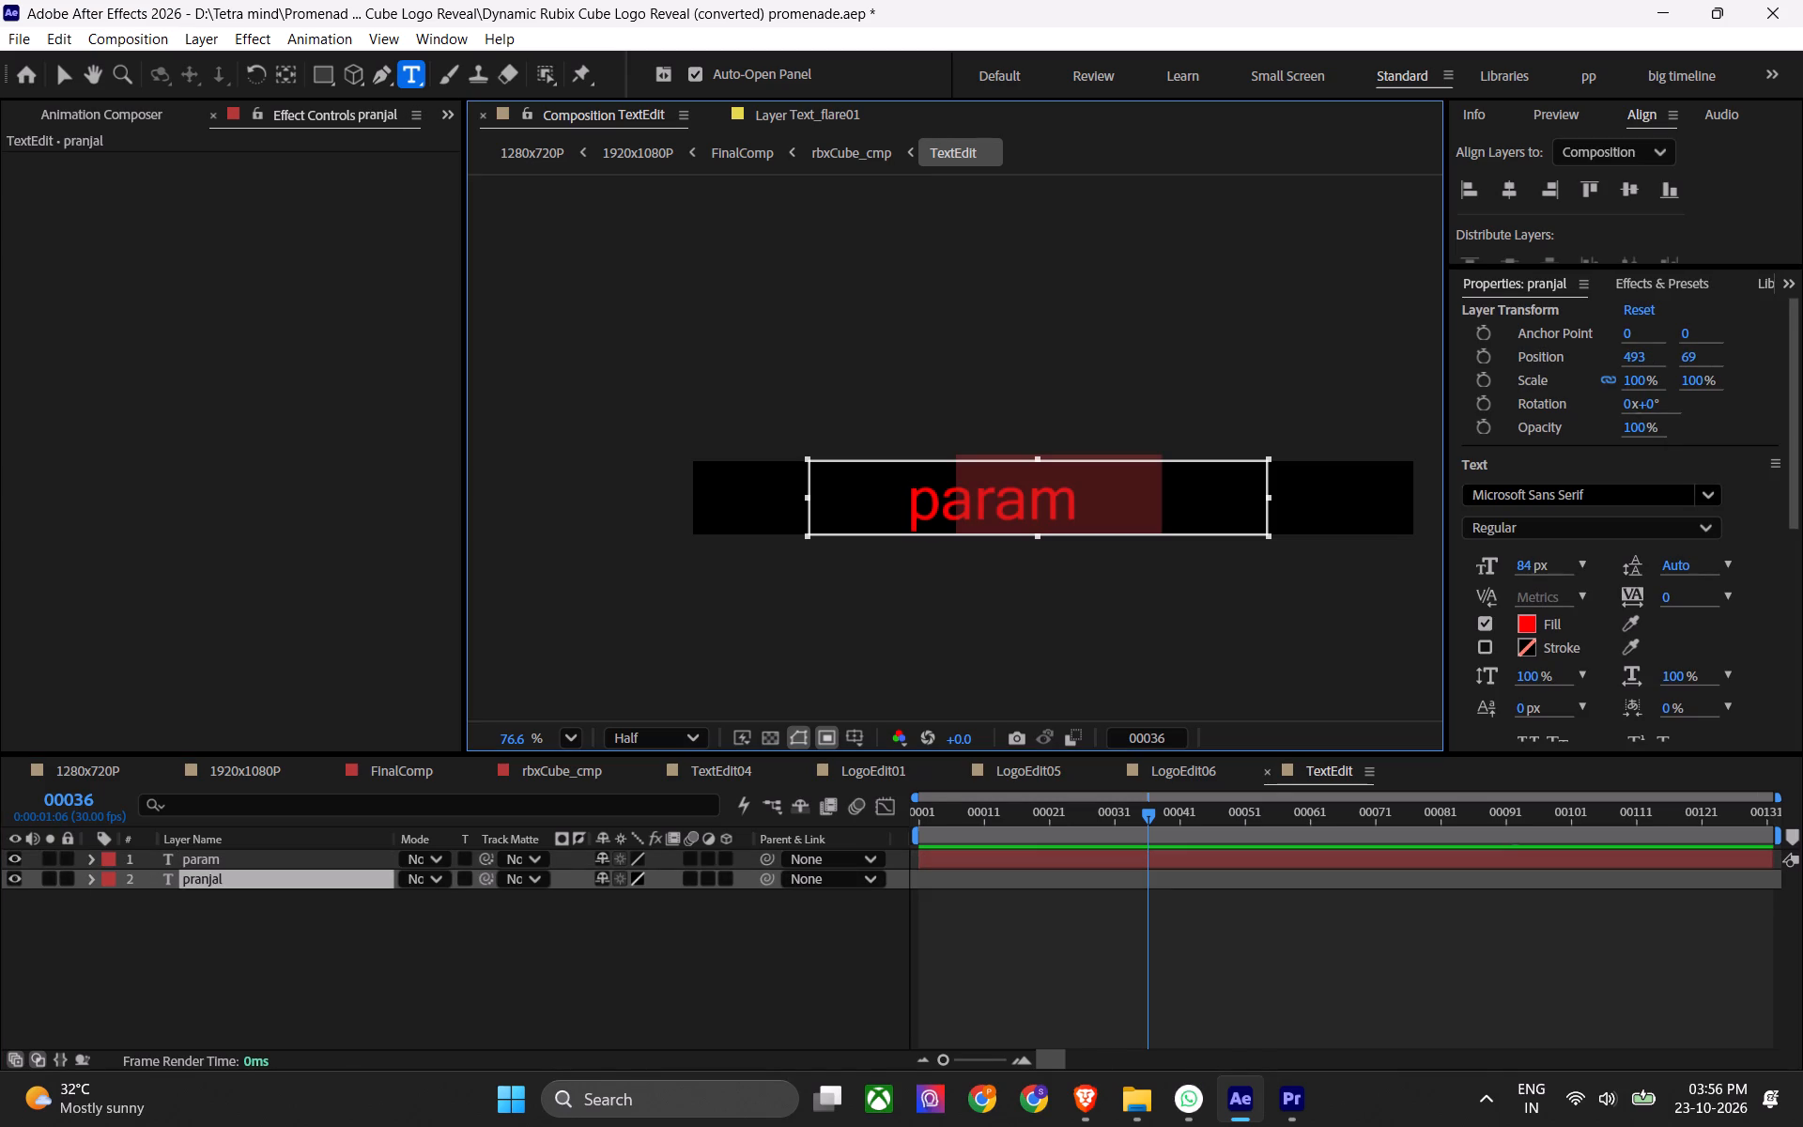
Undo the recent edits until the TextEdit composition is back to its single heyy text layer.
{"action": "key", "text": "ctrl+z"}
{"action": "key", "text": "ctrl+z"}
{"action": "key", "text": "ctrl+z"}
{"action": "key", "text": "ctrl+z"}
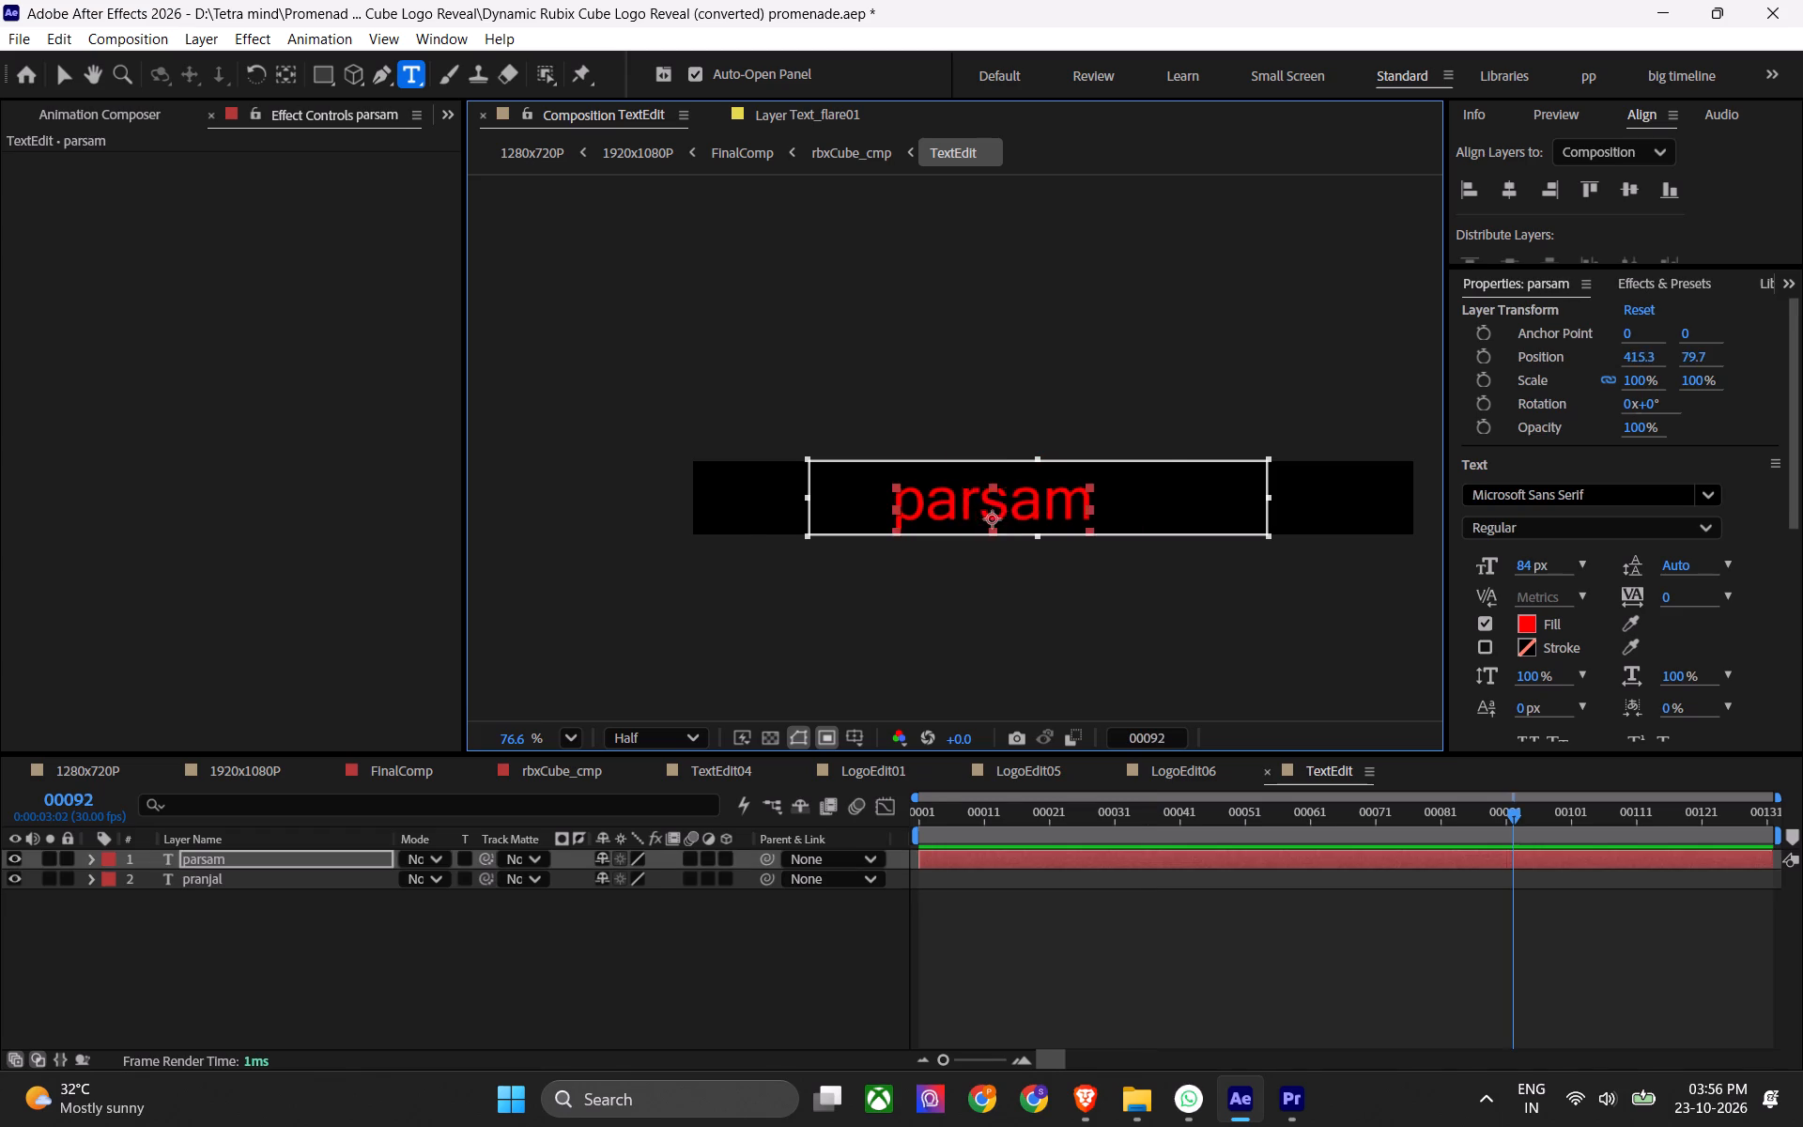
{"action": "key", "text": "ctrl+z"}
{"action": "key", "text": "ctrl+z"}
{"action": "key", "text": "ctrl+z"}
{"action": "key", "text": "ctrl+z"}
{"action": "key", "text": "ctrl+z"}
{"action": "key", "text": "ctrl+z"}
{"action": "key", "text": "ctrl+z"}
{"action": "key", "text": "ctrl+z"}
{"action": "key", "text": "ctrl+z"}
{"action": "key", "text": "ctrl+z"}
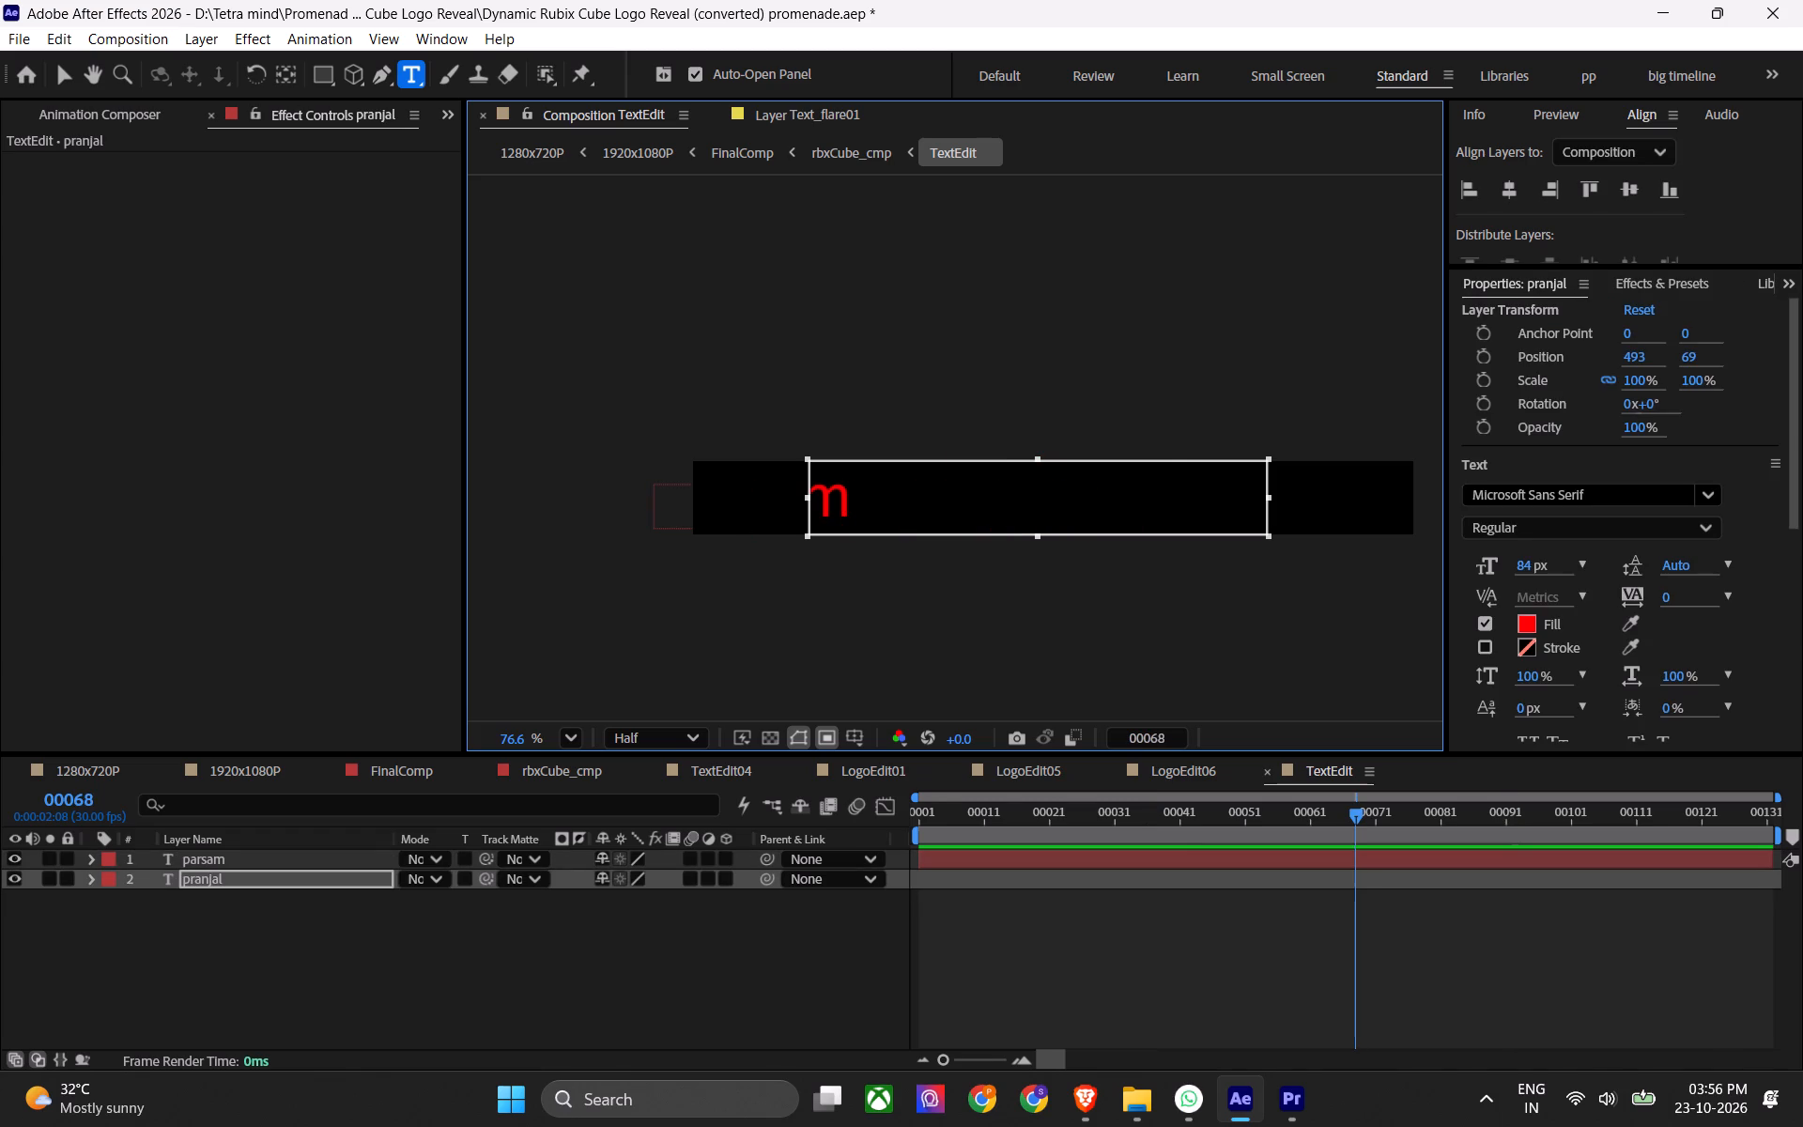
{"action": "key", "text": "ctrl+z"}
{"action": "key", "text": "ctrl+z"}
{"action": "key", "text": "ctrl+z"}
{"action": "key", "text": "ctrl+z"}
{"action": "key", "text": "ctrl+z"}
{"action": "key", "text": "ctrl+z"}
{"action": "key", "text": "ctrl+z"}
{"action": "key", "text": "ctrl+z"}
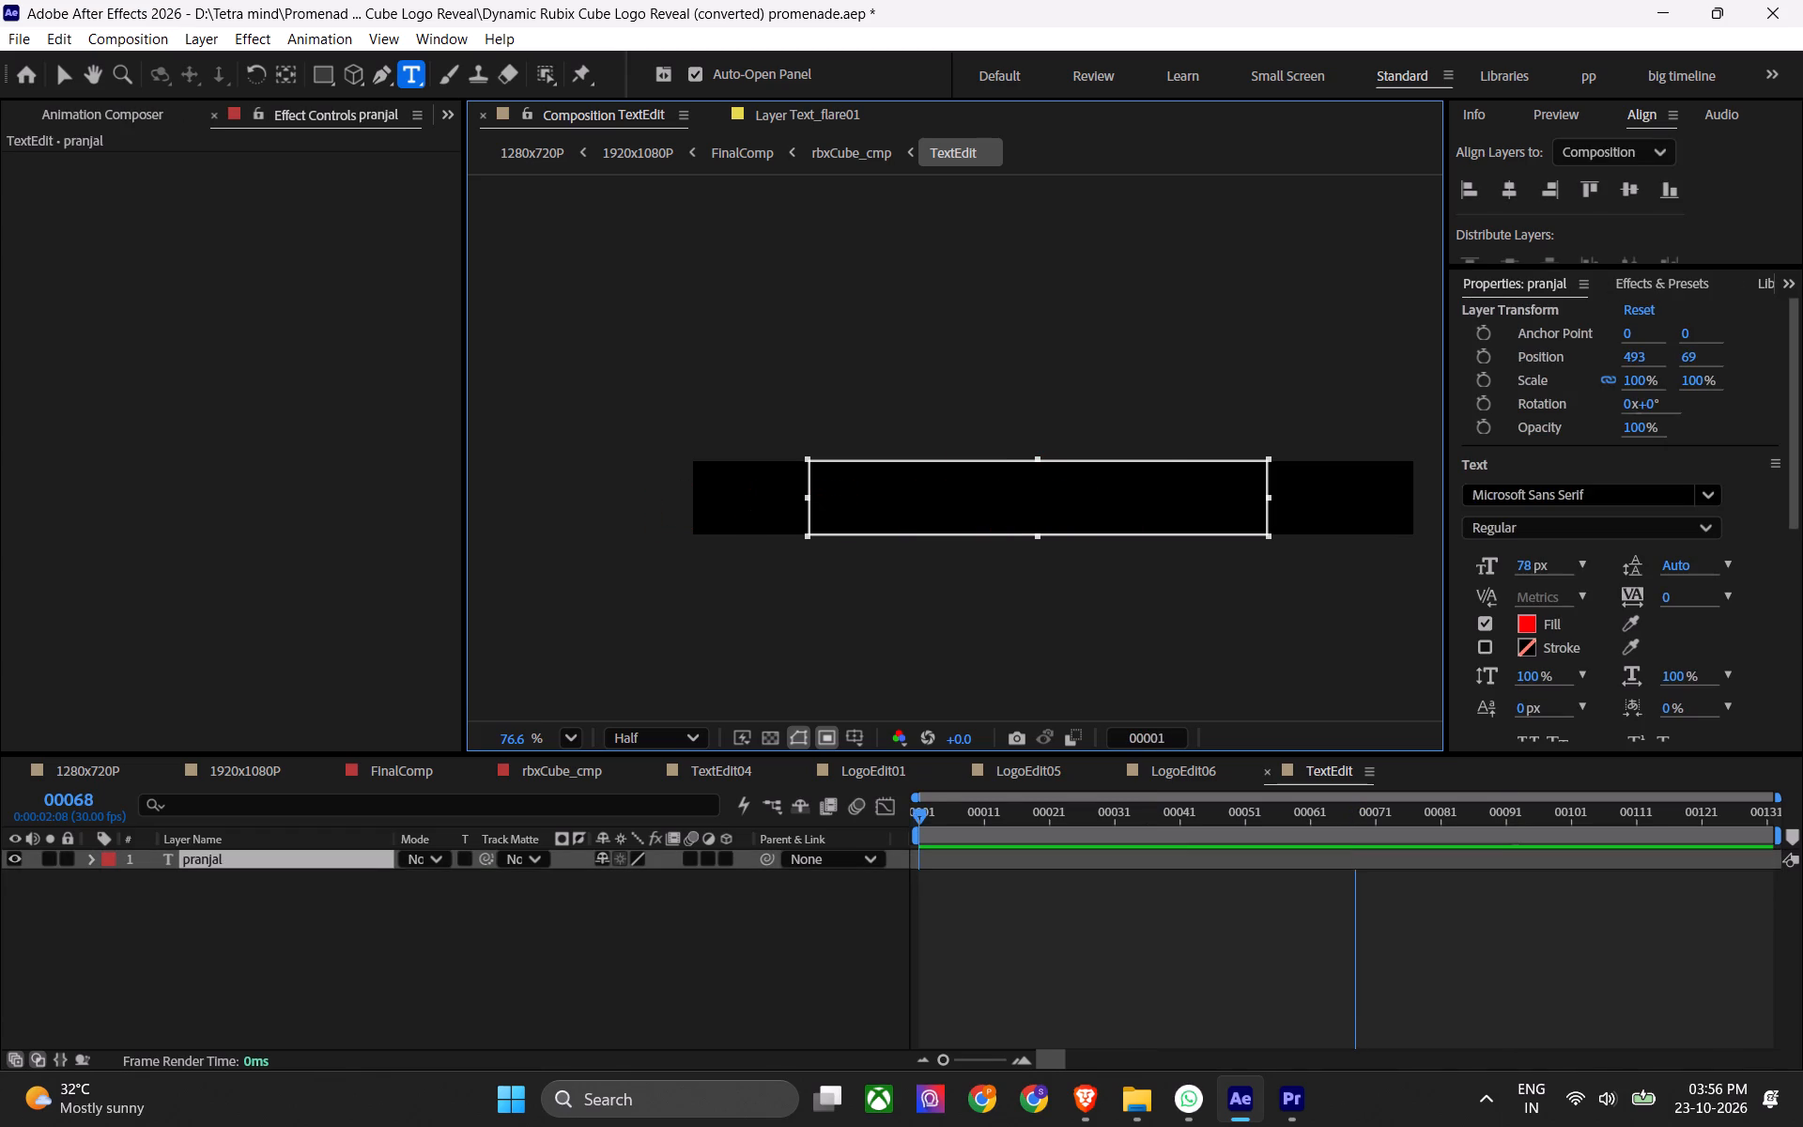
{"action": "key", "text": "ctrl+z"}
{"action": "key", "text": "ctrl+z"}
{"action": "key", "text": "ctrl+z"}
{"action": "key", "text": "ctrl+z"}
{"action": "key", "text": "ctrl+z"}
{"action": "key", "text": "ctrl+z"}
{"action": "key", "text": "ctrl+z"}
{"action": "key", "text": "ctrl+z"}
{"action": "key", "text": "ctrl+z"}
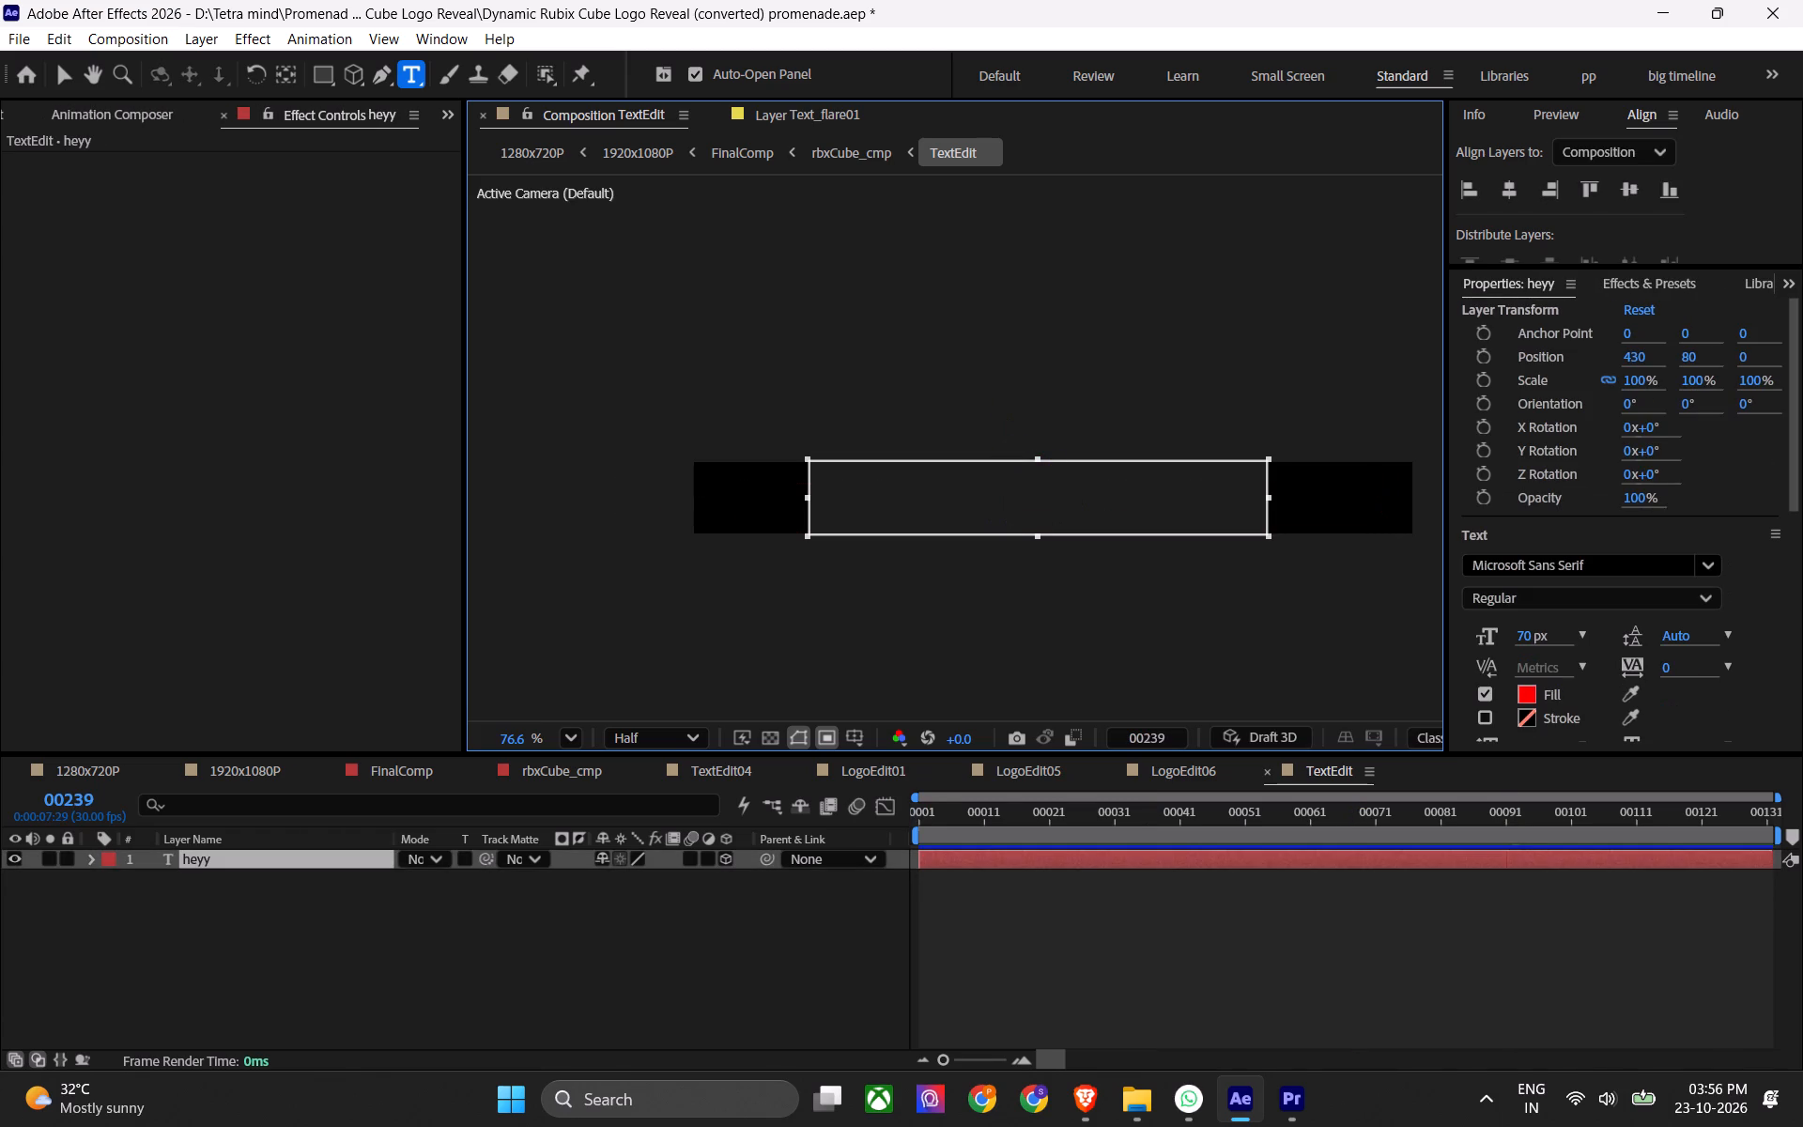
Move the heyy text layer to about 502, 90 in the TextEdit composition.
{"action": "double_click", "coordinate": [324, 860]}
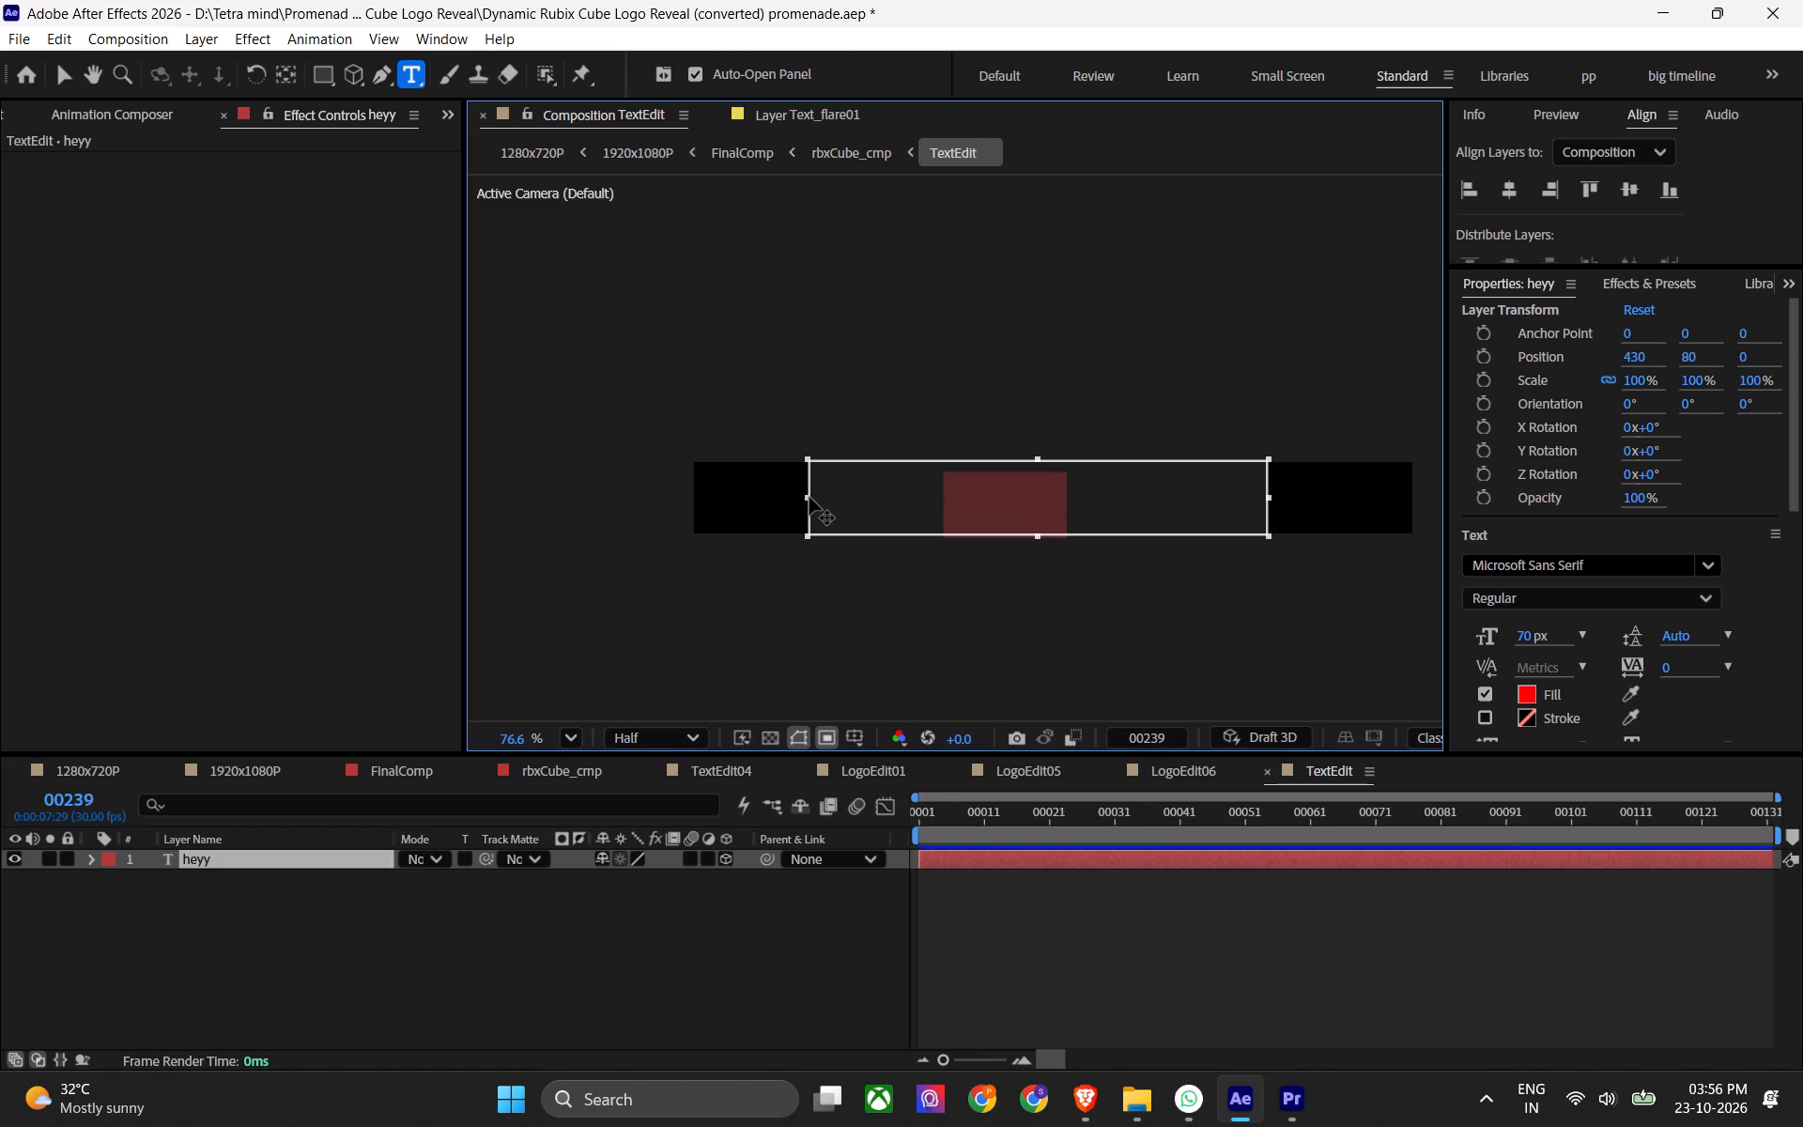
{"action": "left_click_drag", "start_coordinate": [809, 499], "coordinate": [860, 506]}
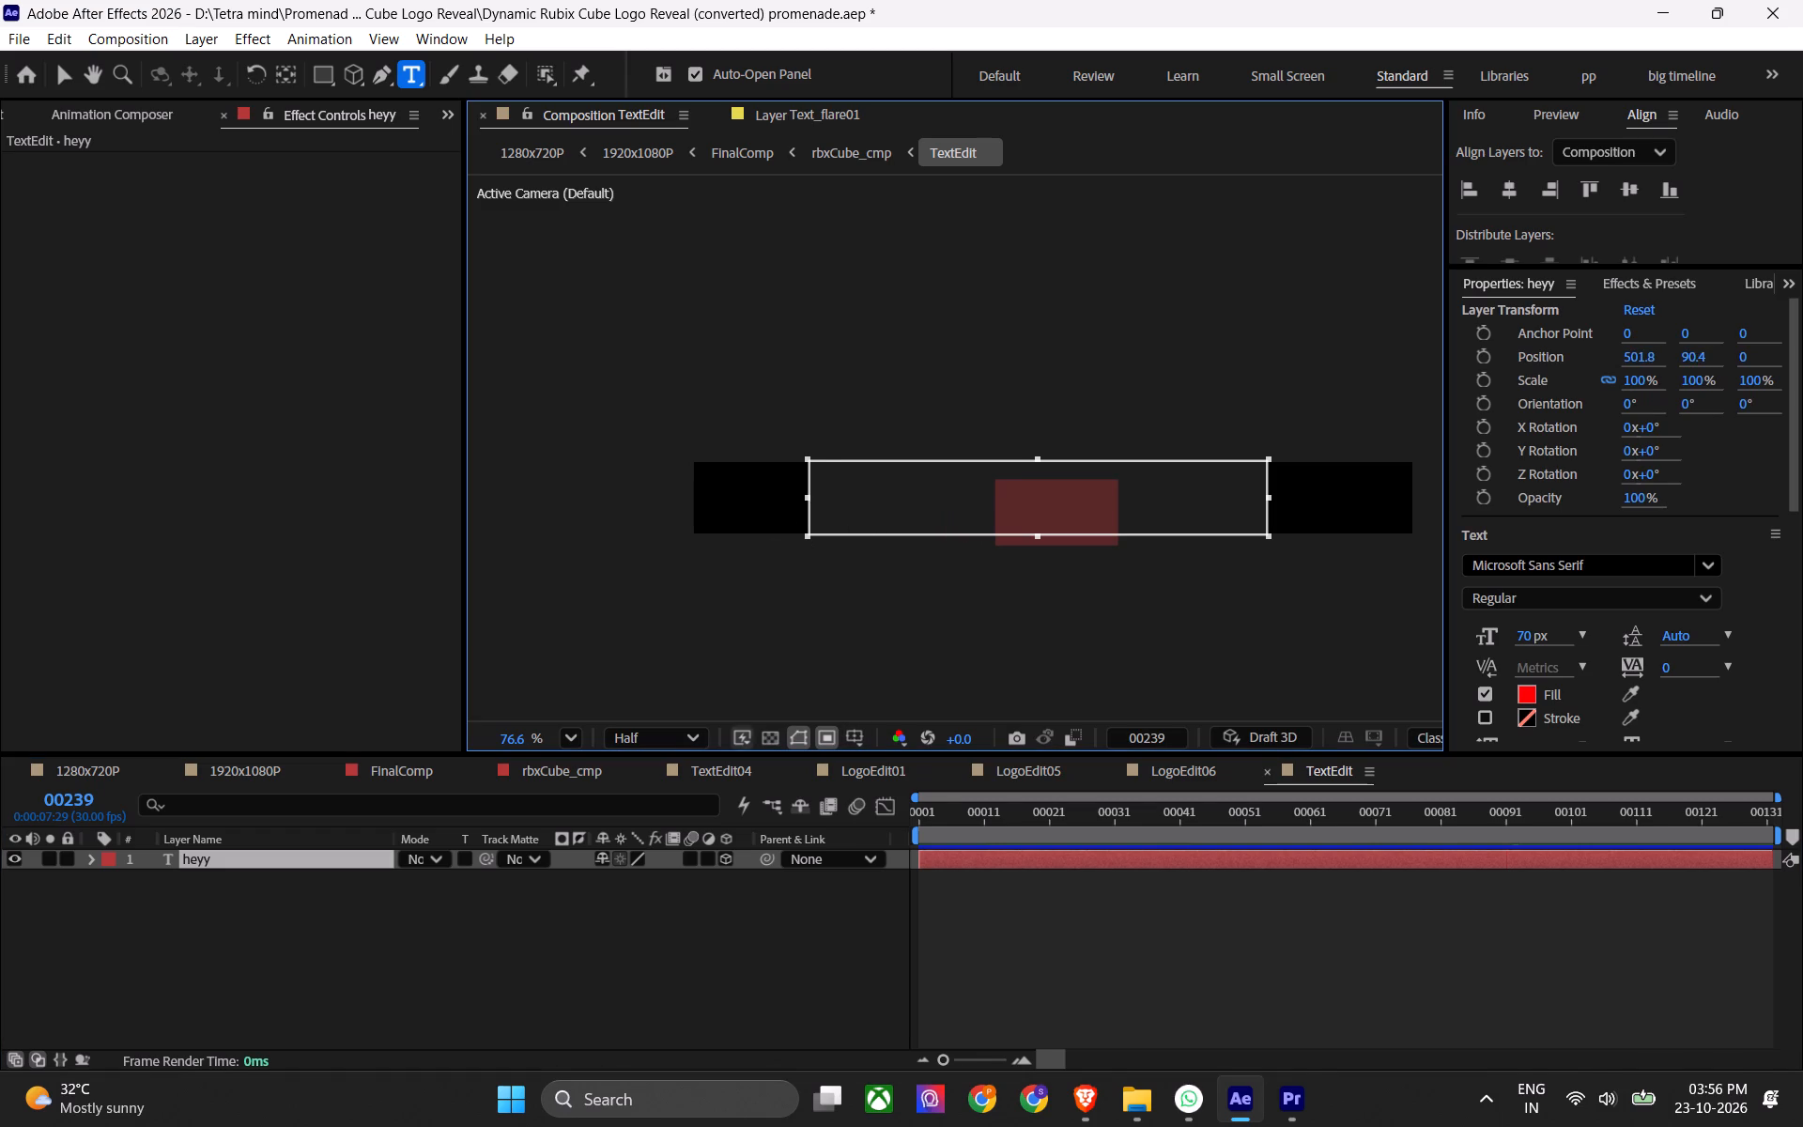
{"action": "left_click", "coordinate": [476, 958]}
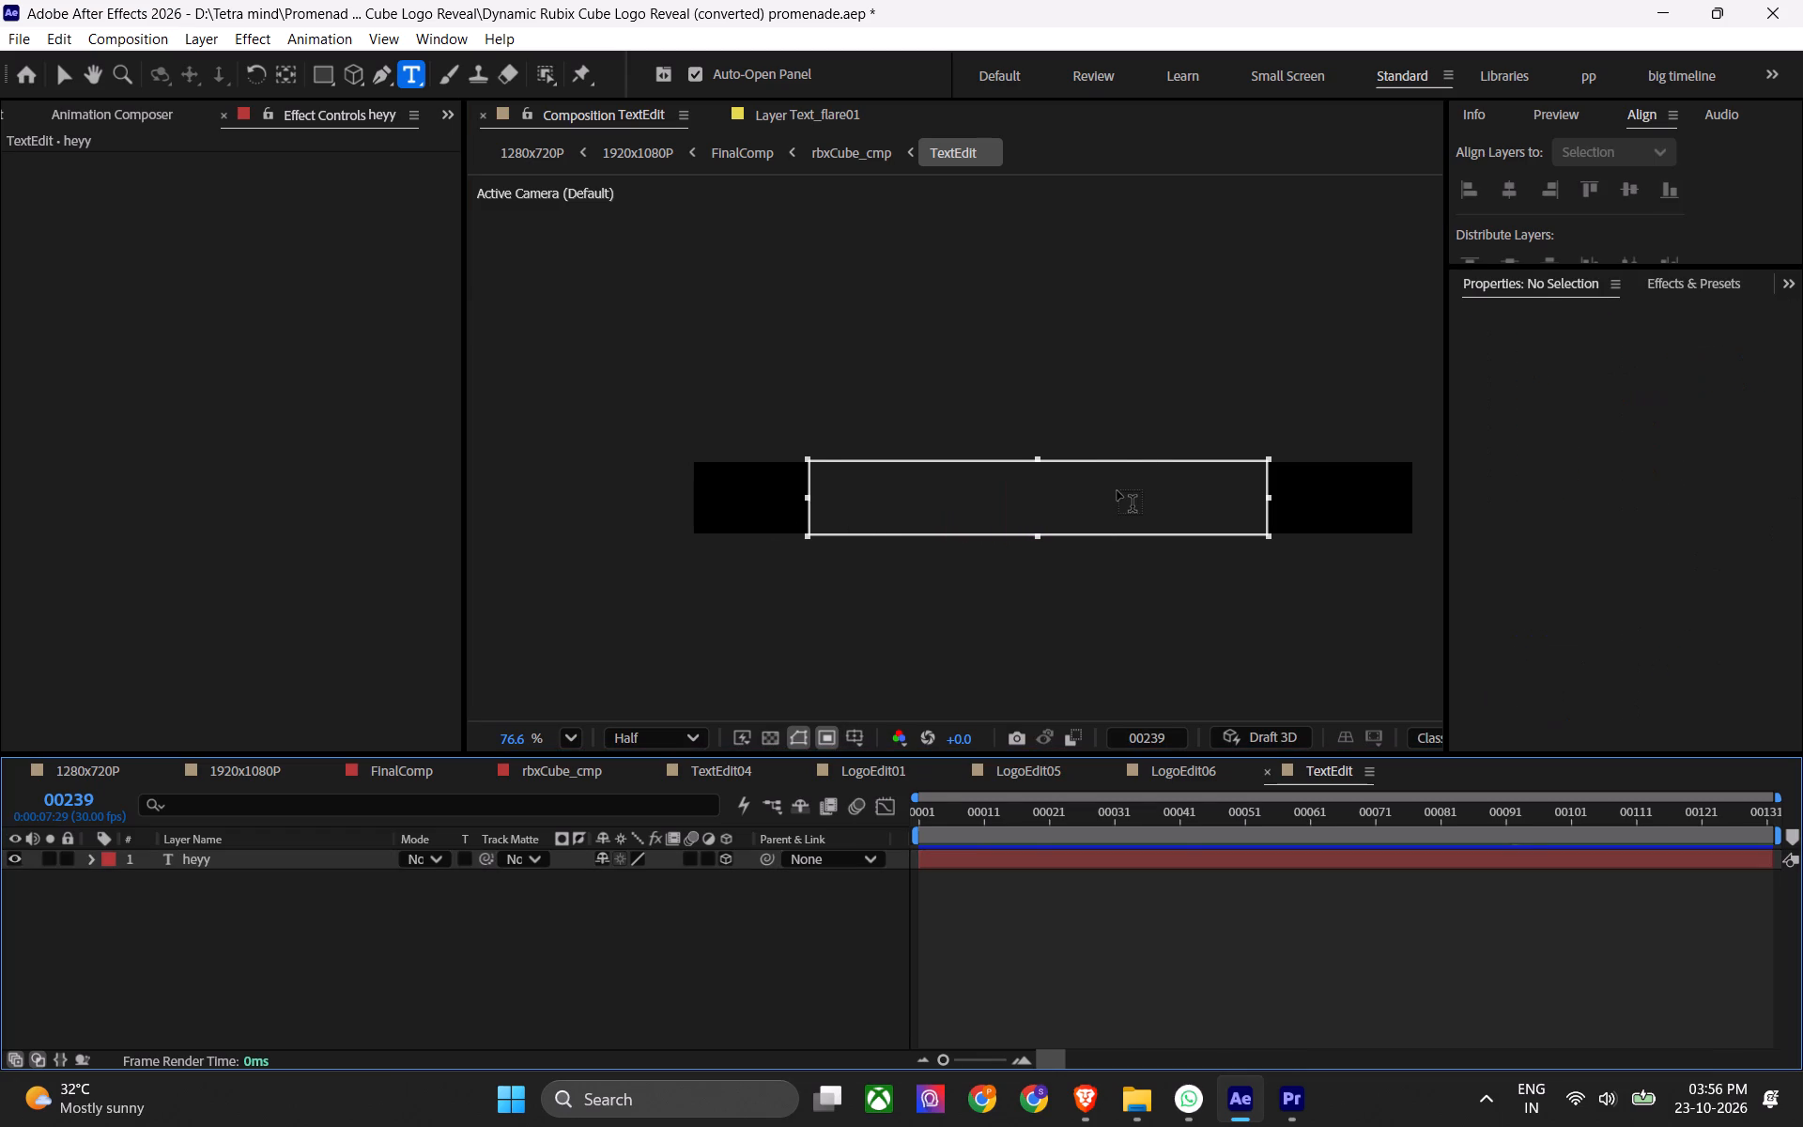
{"action": "key", "text": "v"}
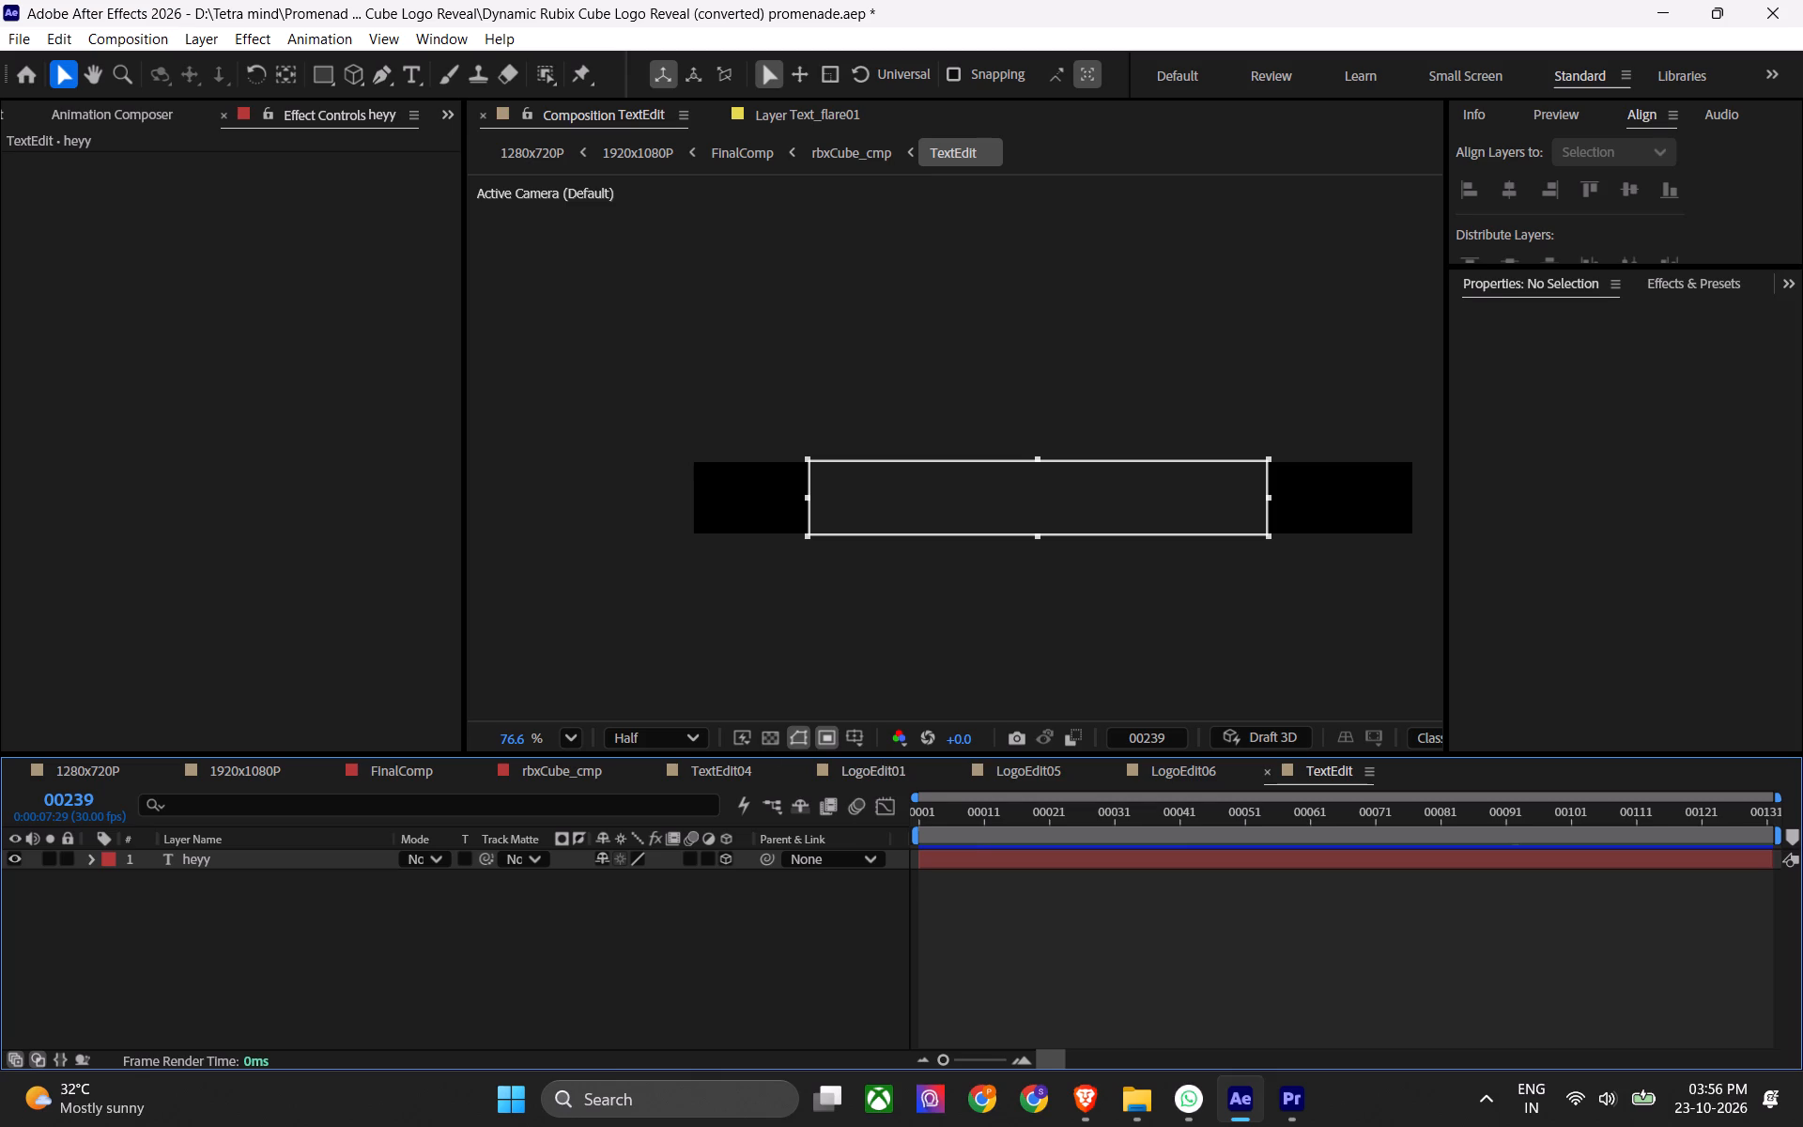
{"action": "left_click", "coordinate": [1067, 870]}
{"action": "left_click", "coordinate": [1047, 863]}
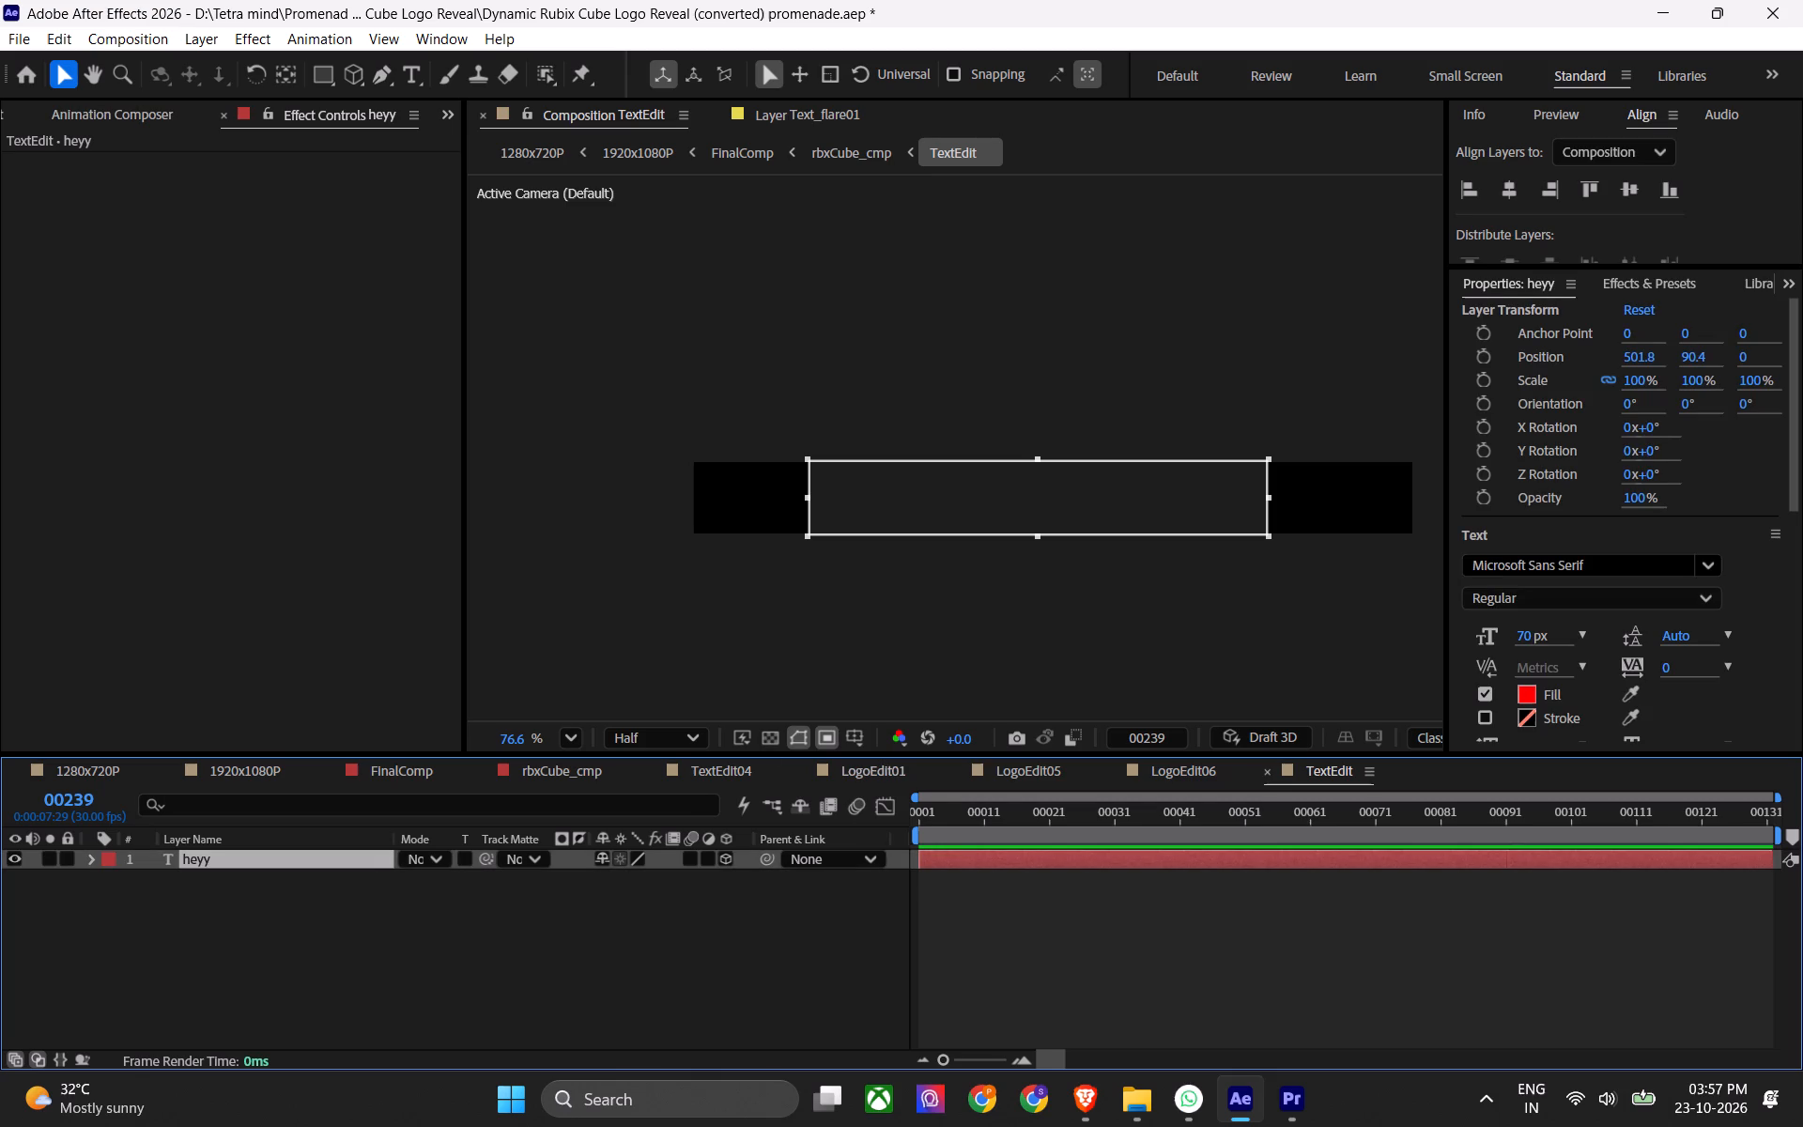
Add a new text layer reading "aaaaaaaaaaaaaaaa" near the left end of the TextEdit composition.
{"action": "left_click", "coordinate": [415, 80]}
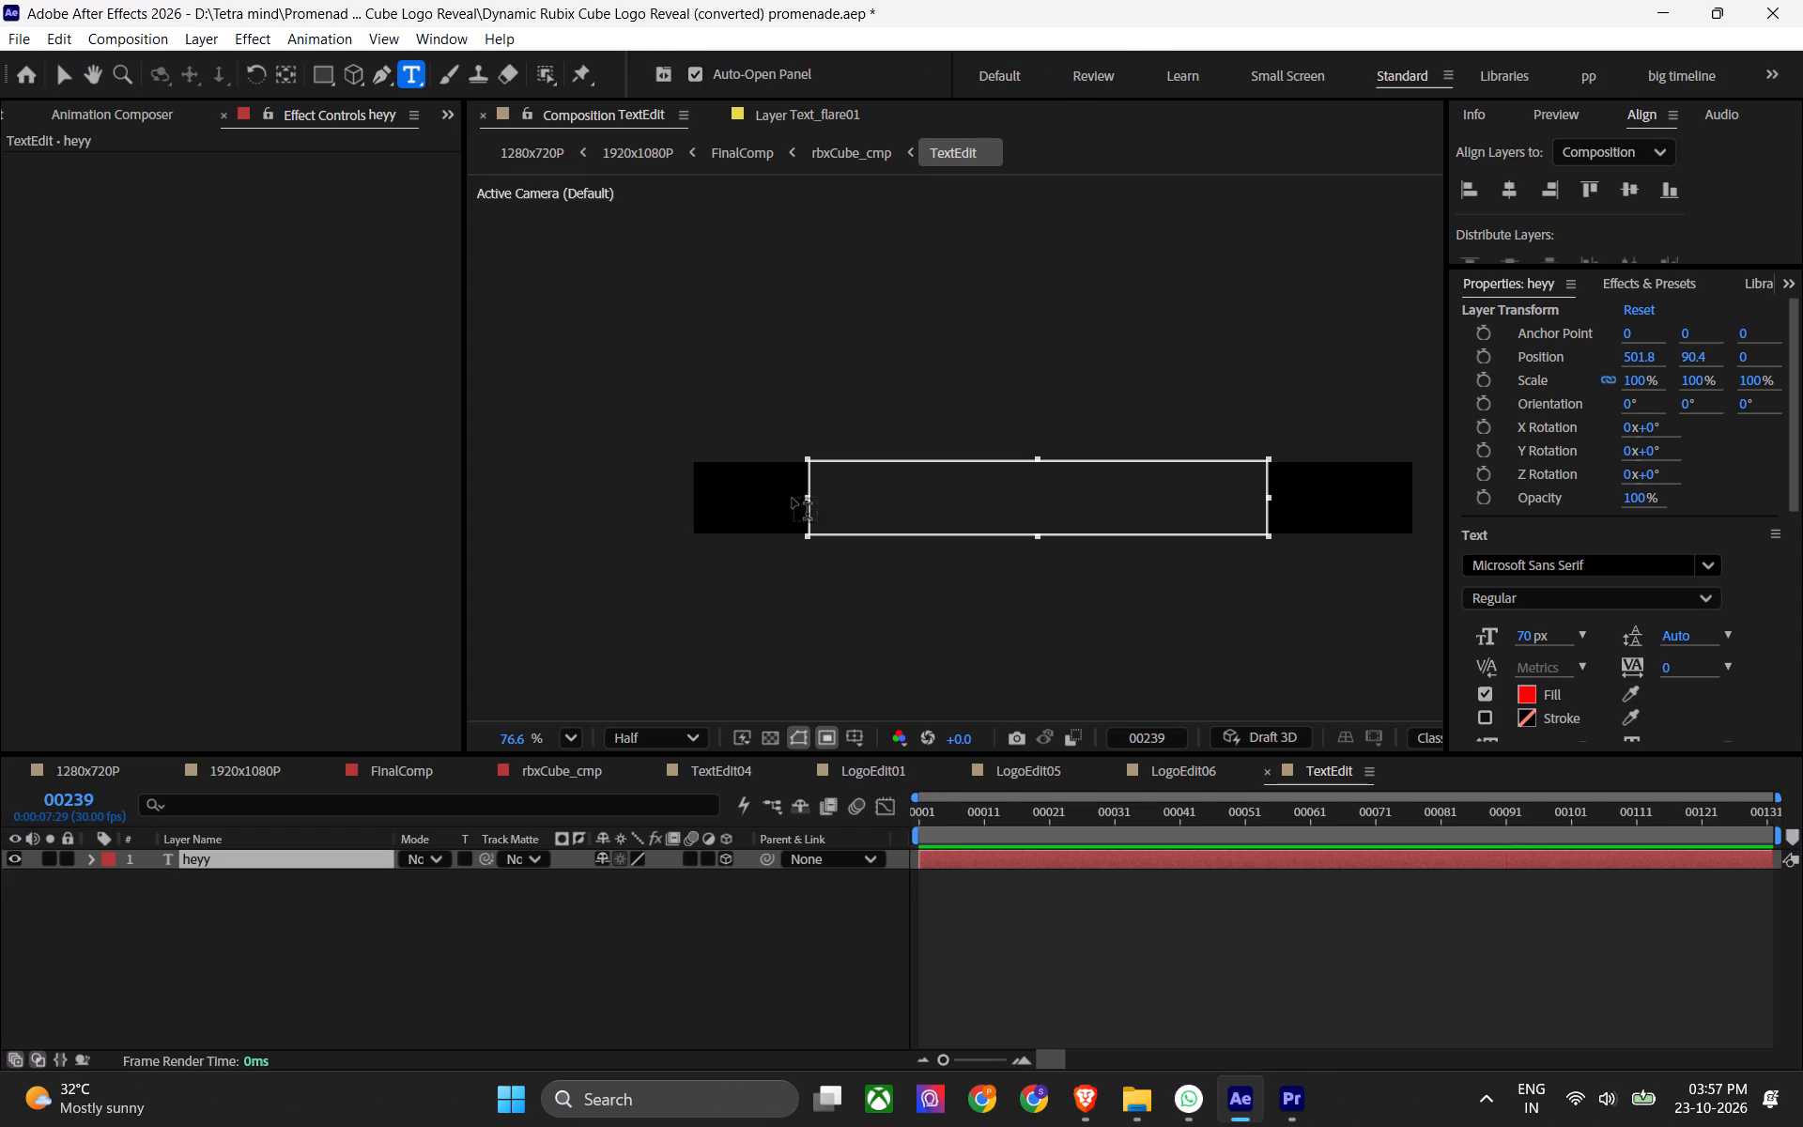
{"action": "left_click", "coordinate": [788, 503]}
{"action": "key", "text": "a"}
{"action": "key", "text": "a"}
{"action": "key", "text": "a"}
{"action": "key", "text": "a"}
{"action": "key", "text": "a"}
{"action": "key", "text": "a"}
{"action": "key", "text": "a"}
{"action": "key", "text": "a"}
{"action": "key", "text": "a"}
{"action": "key", "text": "a"}
{"action": "key", "text": "a"}
{"action": "key", "text": "a"}
{"action": "key", "text": "a"}
{"action": "key", "text": "a"}
{"action": "key", "text": "a"}
{"action": "key", "text": "a"}
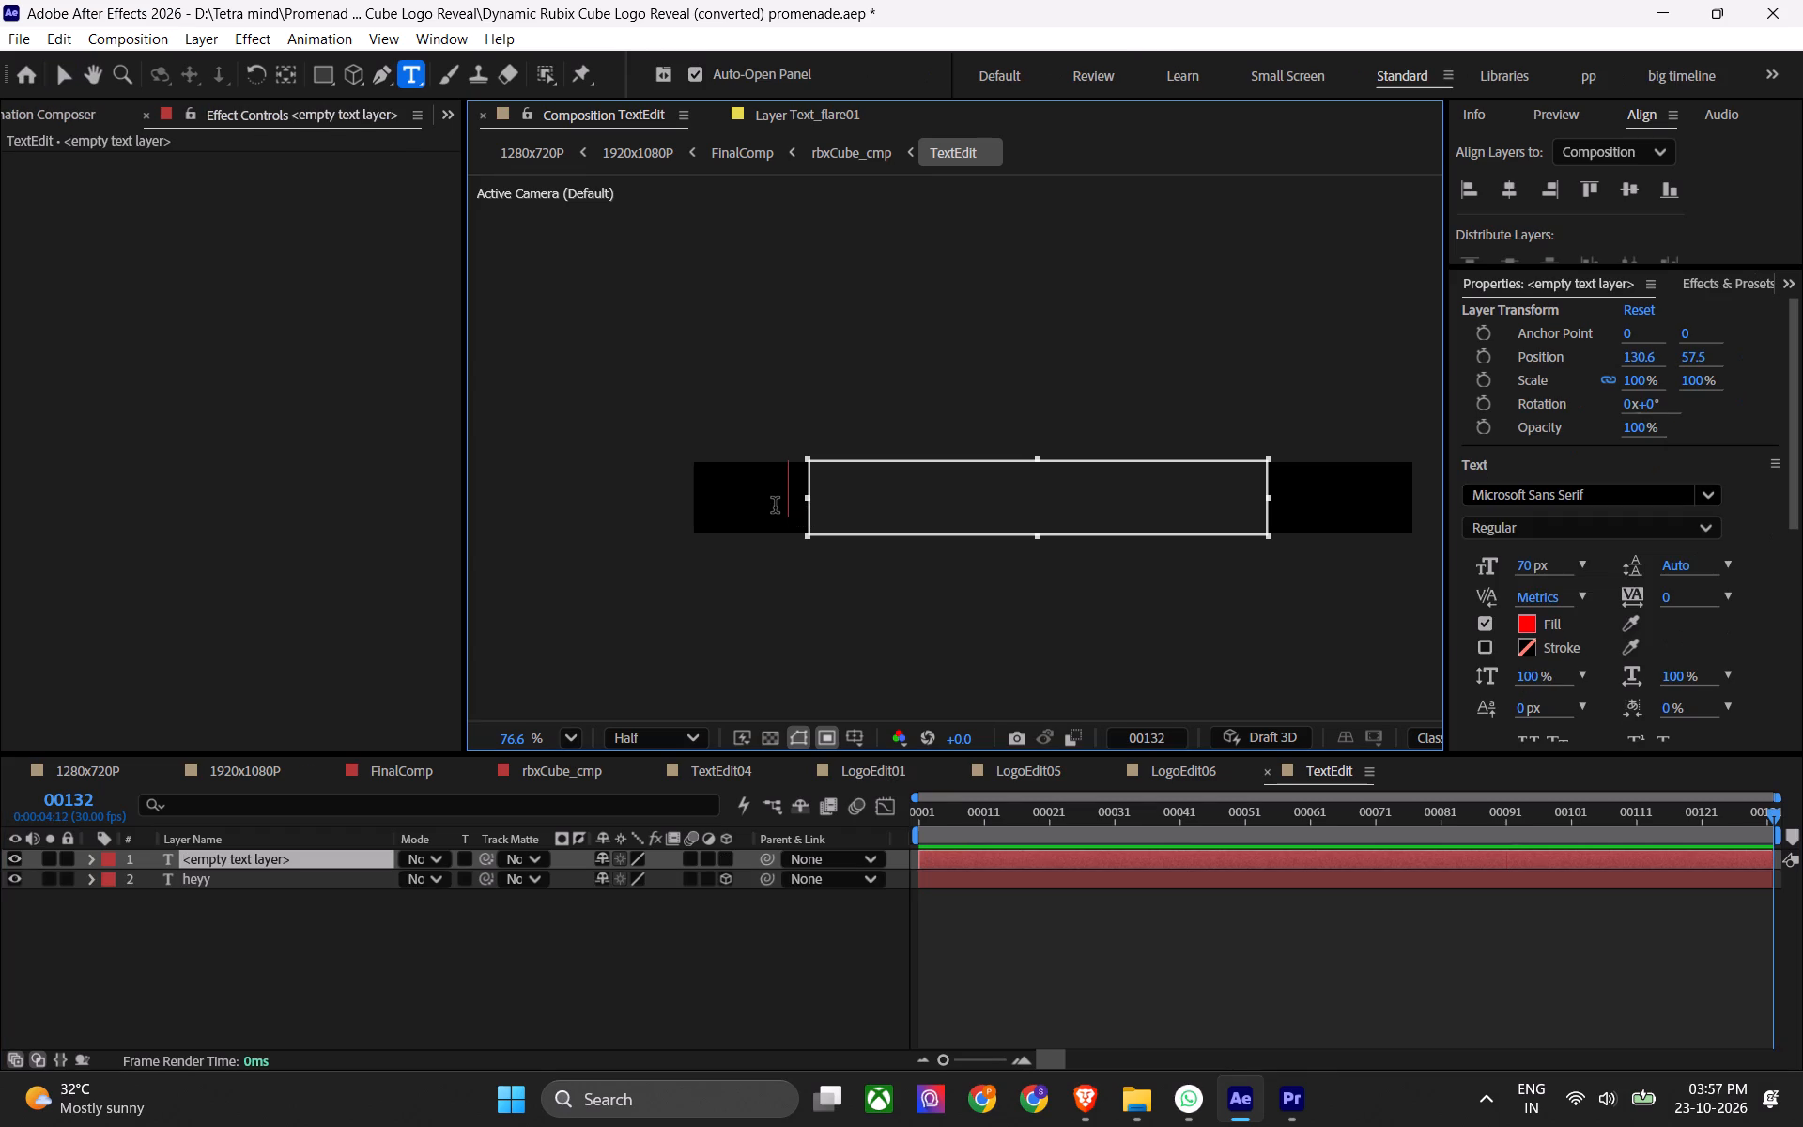
{"action": "left_click", "coordinate": [321, 994]}
{"action": "left_click", "coordinate": [315, 862]}
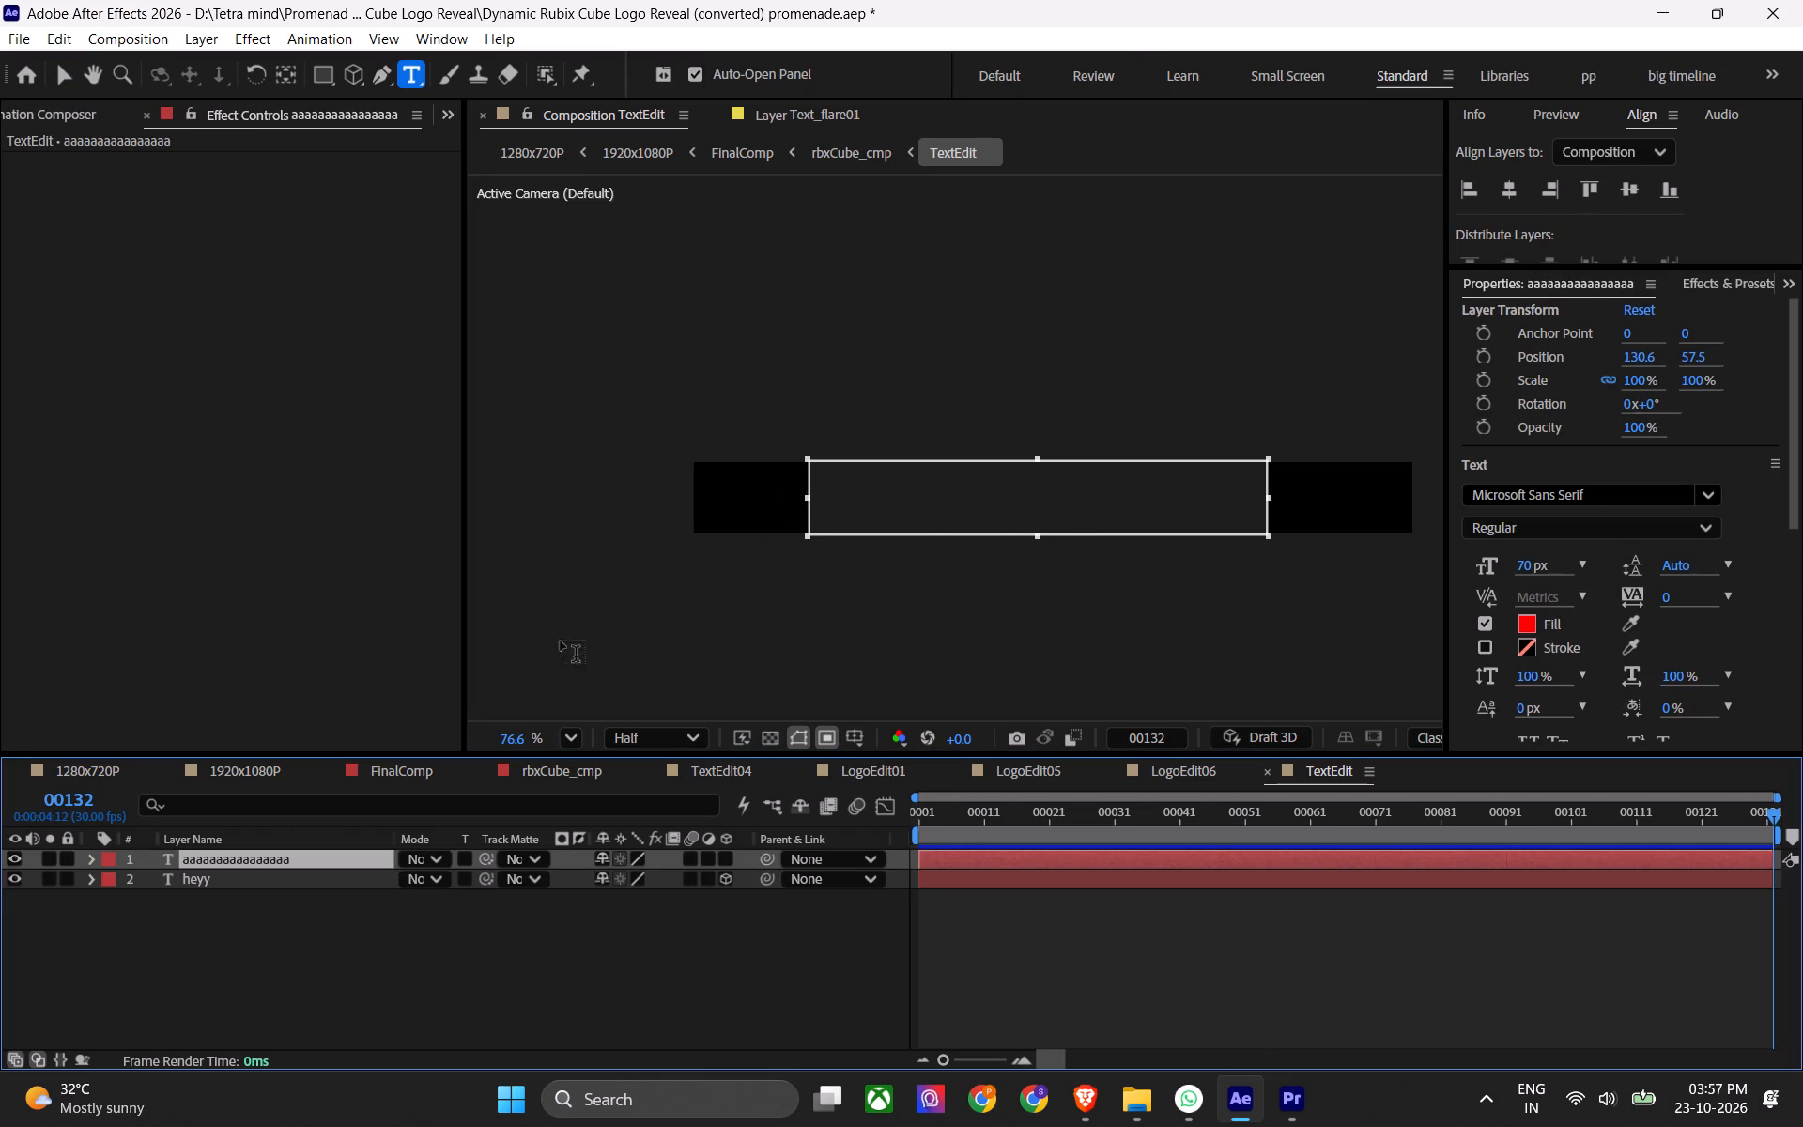
Extend the viewer's region of interest to the left edge of the TextEdit composition.
{"action": "key", "text": "v"}
{"action": "left_click", "coordinate": [311, 860]}
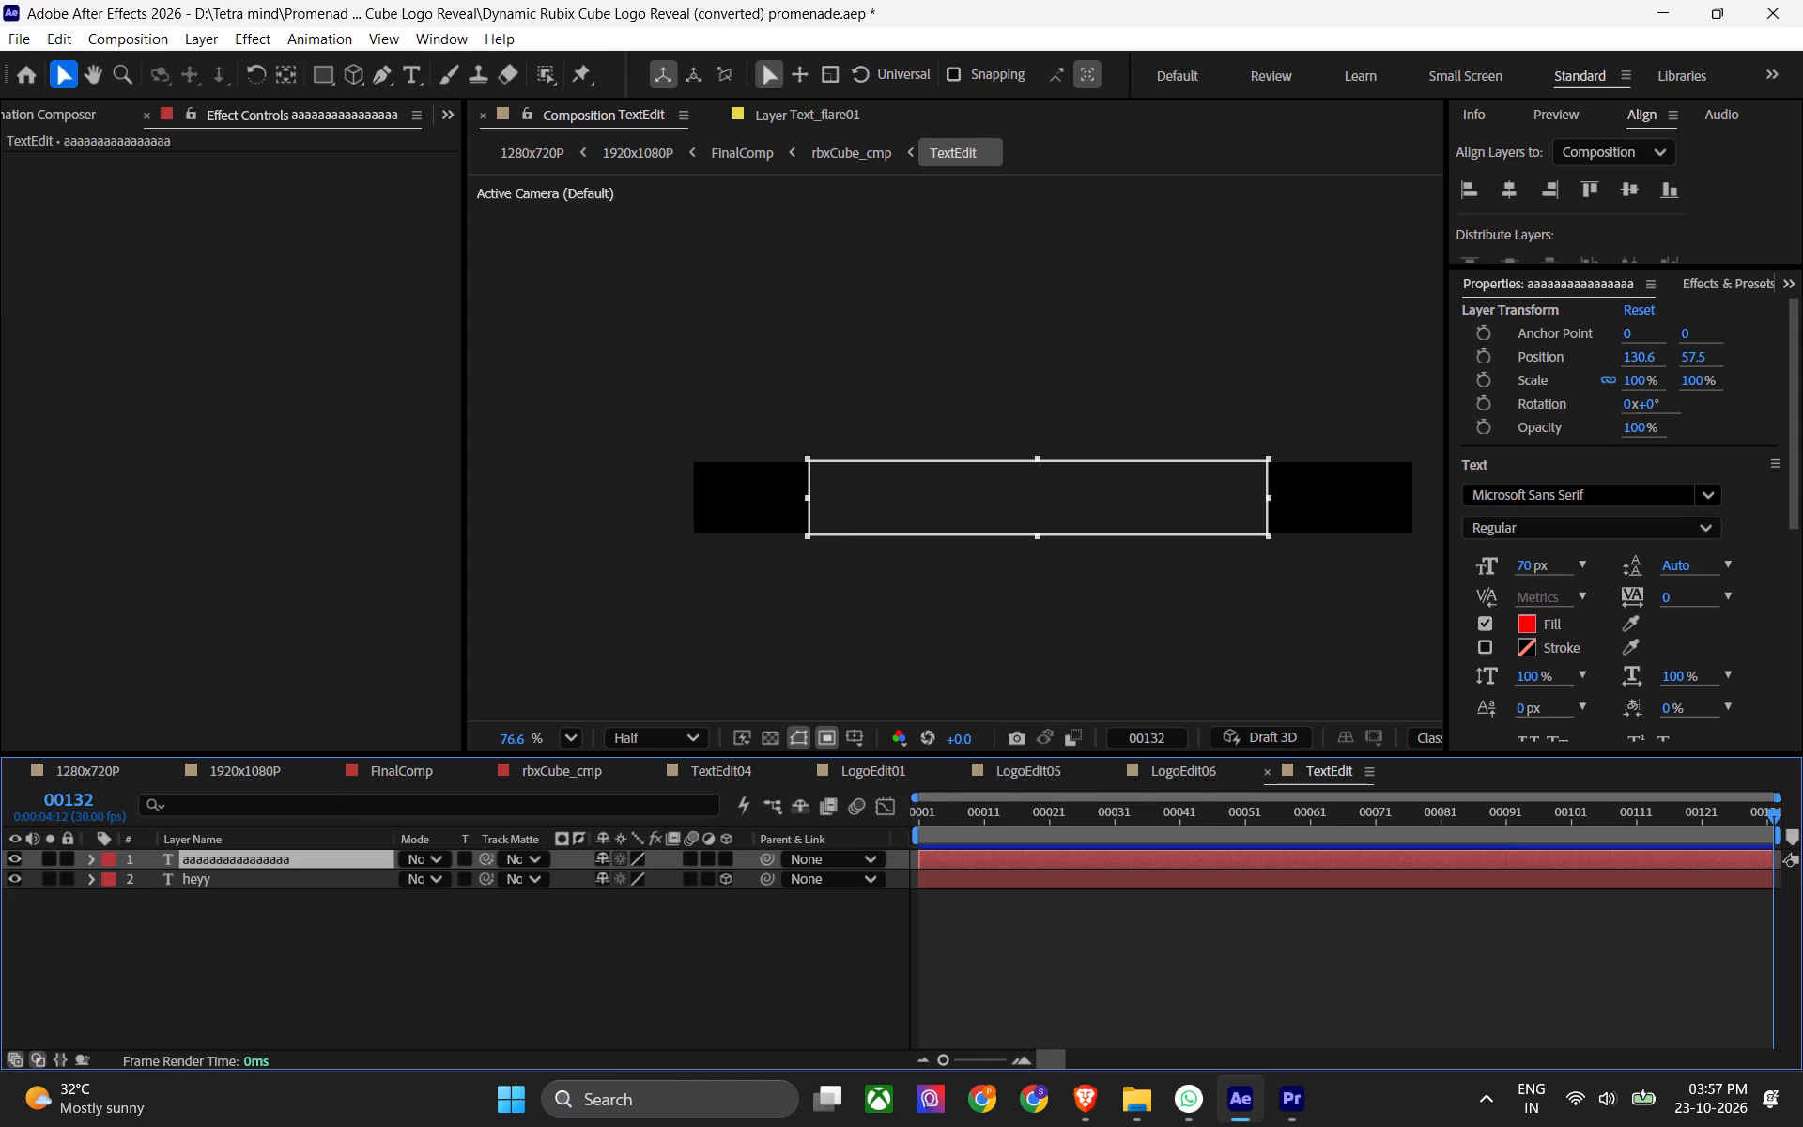
{"action": "left_click_drag", "start_coordinate": [873, 517], "coordinate": [784, 532]}
{"action": "left_click_drag", "start_coordinate": [972, 509], "coordinate": [818, 523]}
{"action": "left_click_drag", "start_coordinate": [865, 493], "coordinate": [859, 494]}
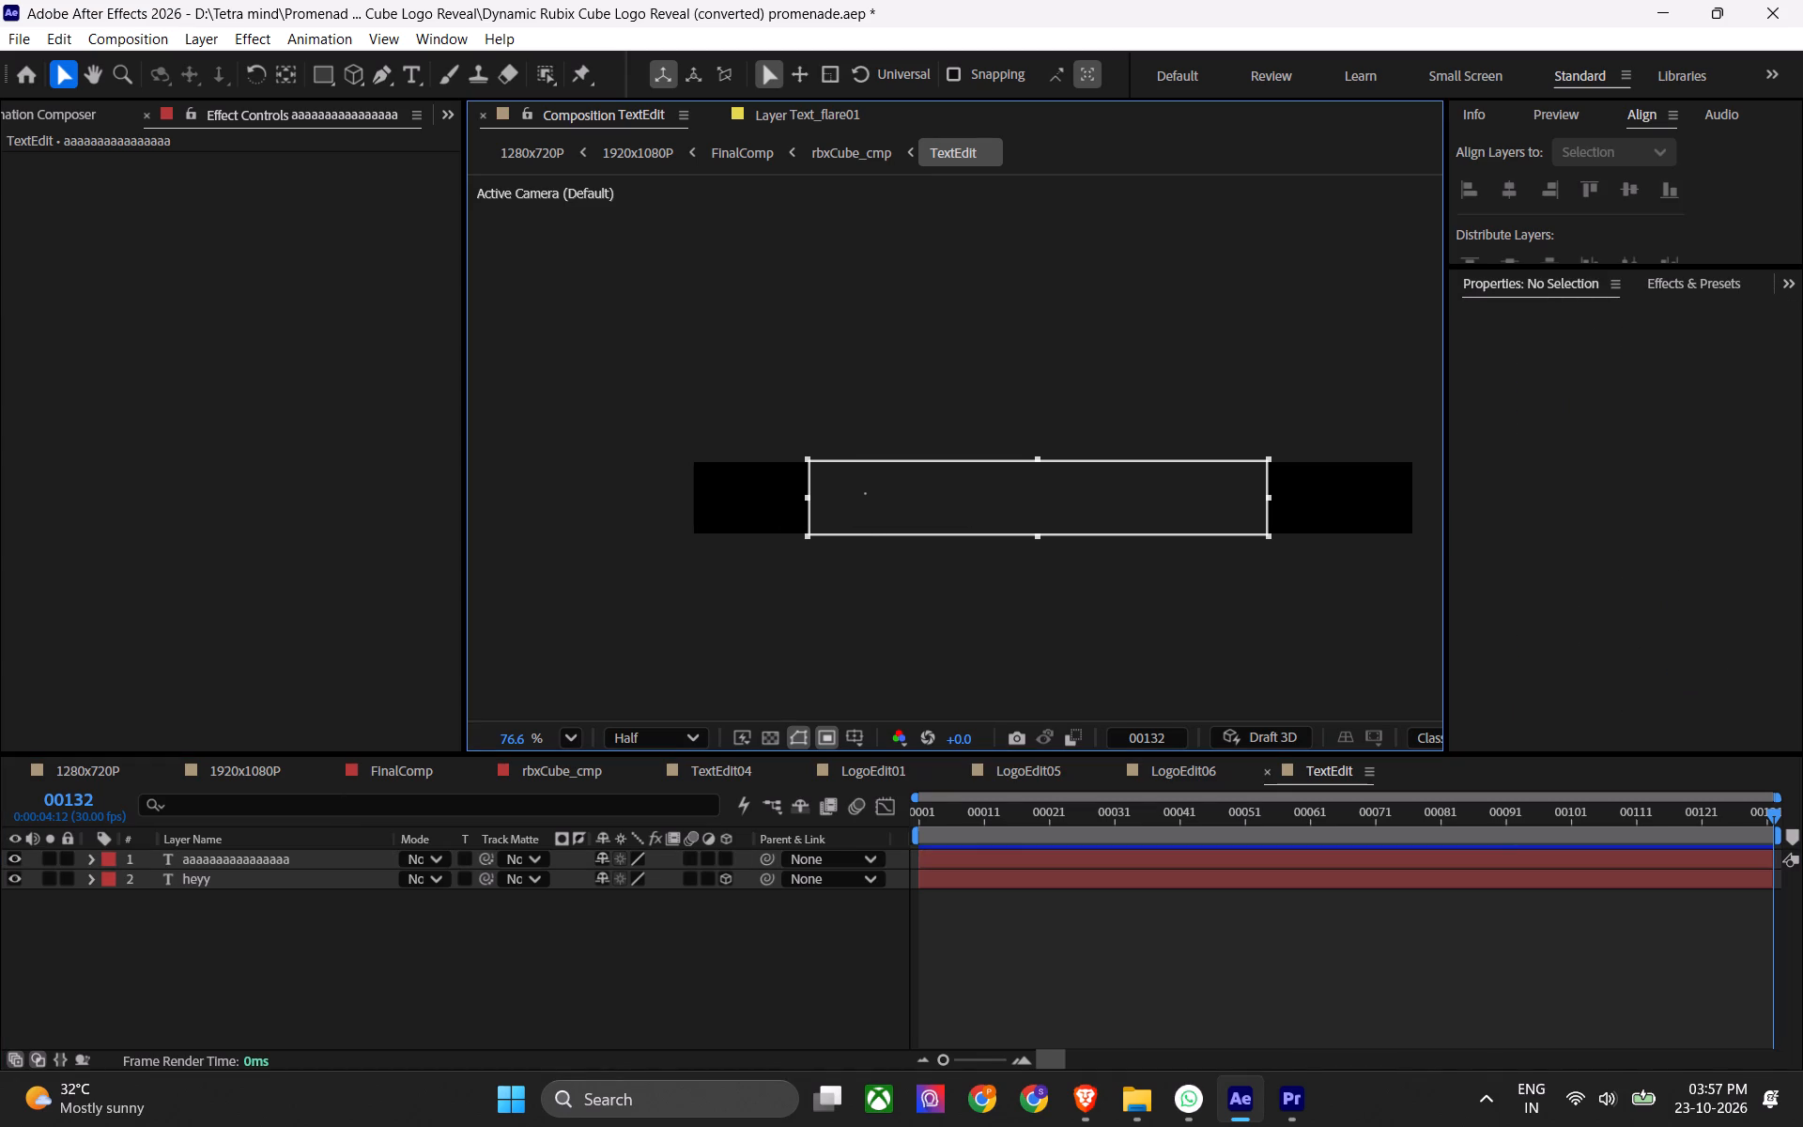
{"action": "left_click_drag", "start_coordinate": [859, 494], "coordinate": [730, 553]}
{"action": "left_click_drag", "start_coordinate": [804, 460], "coordinate": [885, 492]}
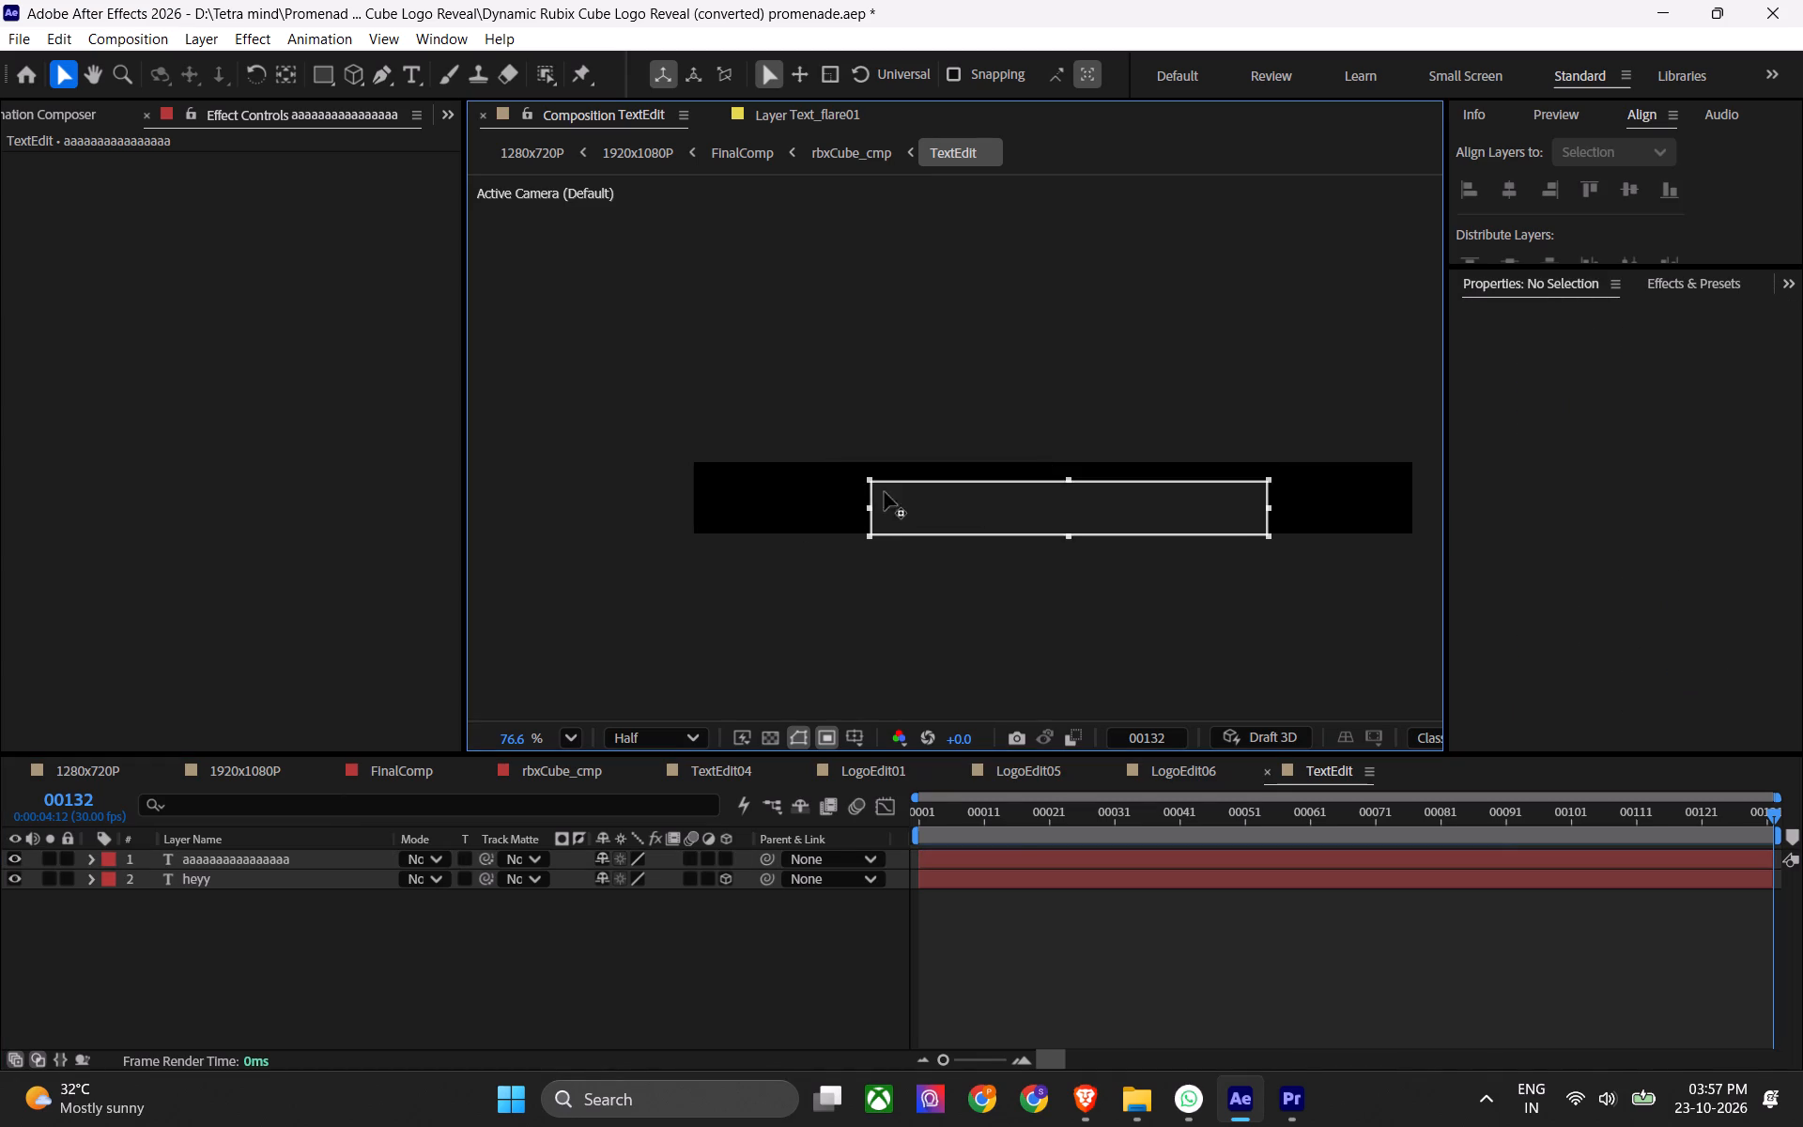
{"action": "left_click_drag", "start_coordinate": [885, 492], "coordinate": [275, 399]}
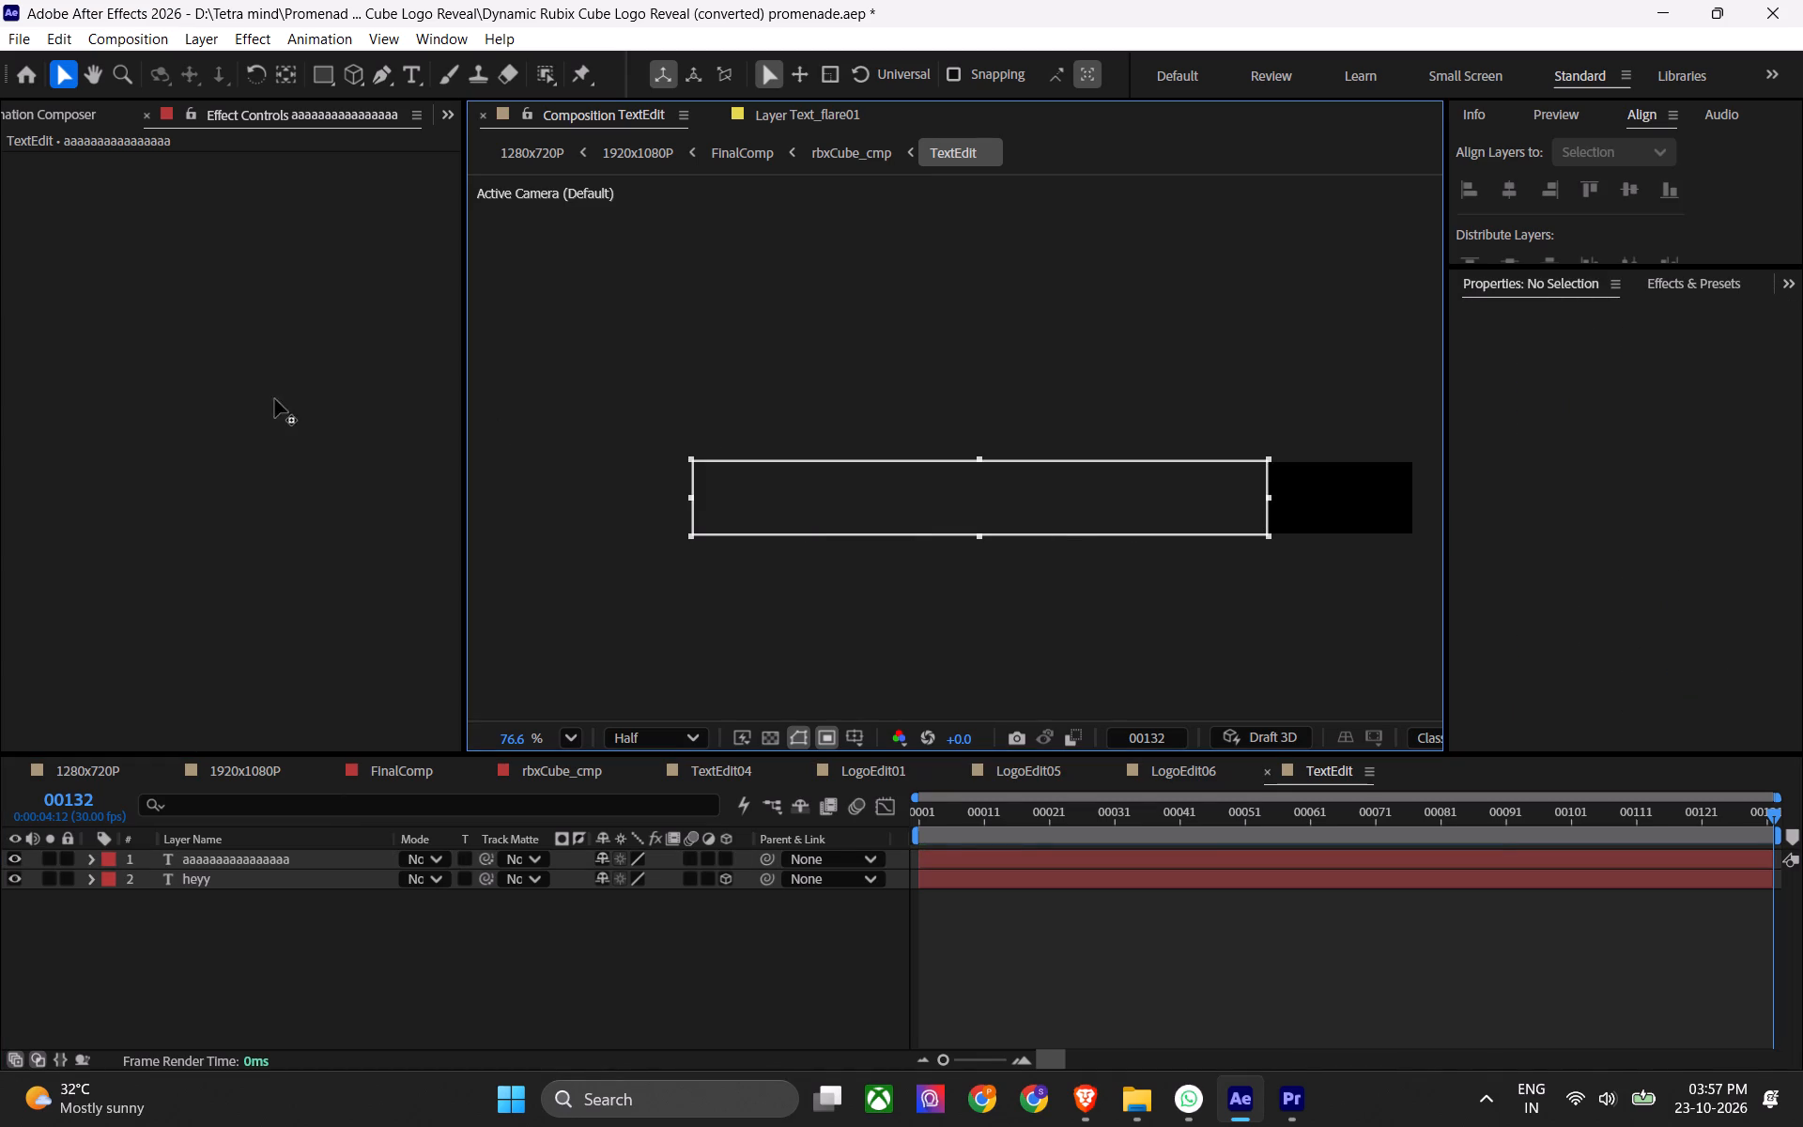
{"action": "left_click_drag", "start_coordinate": [275, 399], "coordinate": [782, 442]}
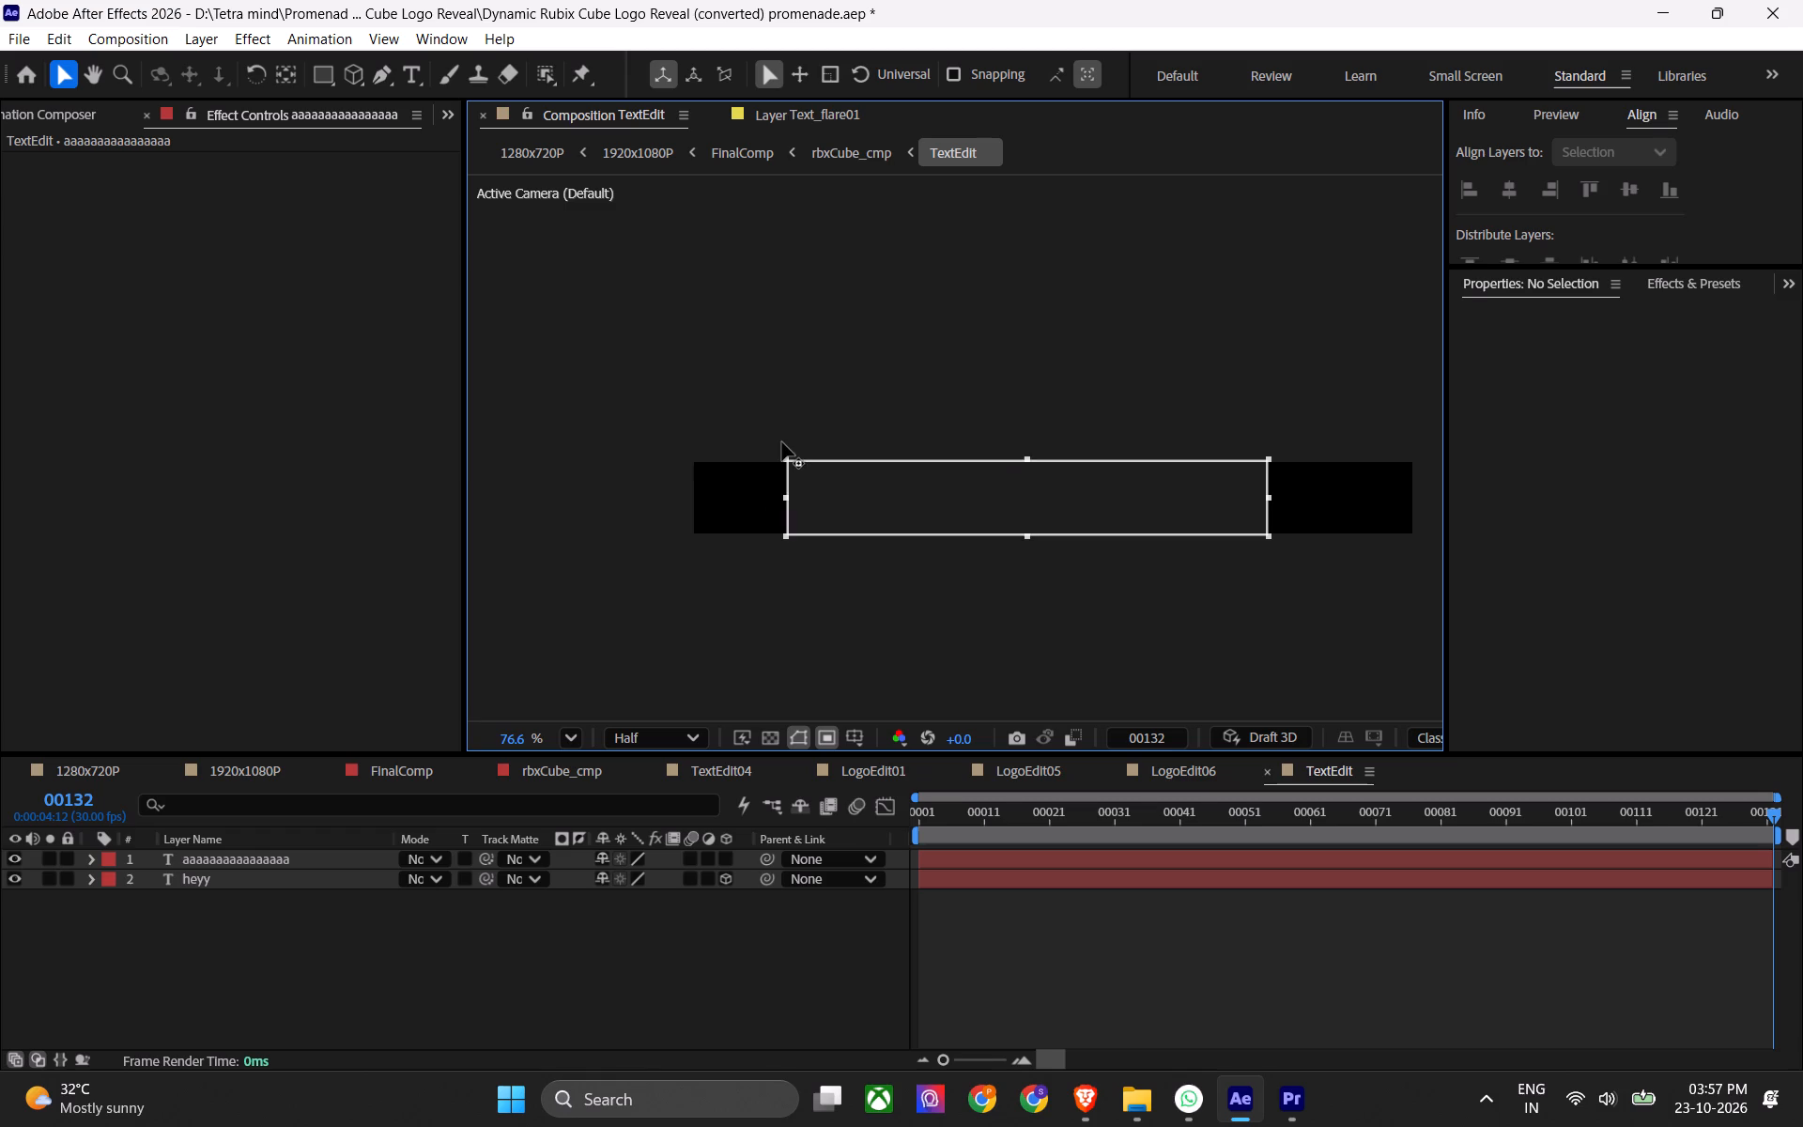
{"action": "left_click_drag", "start_coordinate": [782, 442], "coordinate": [620, 210]}
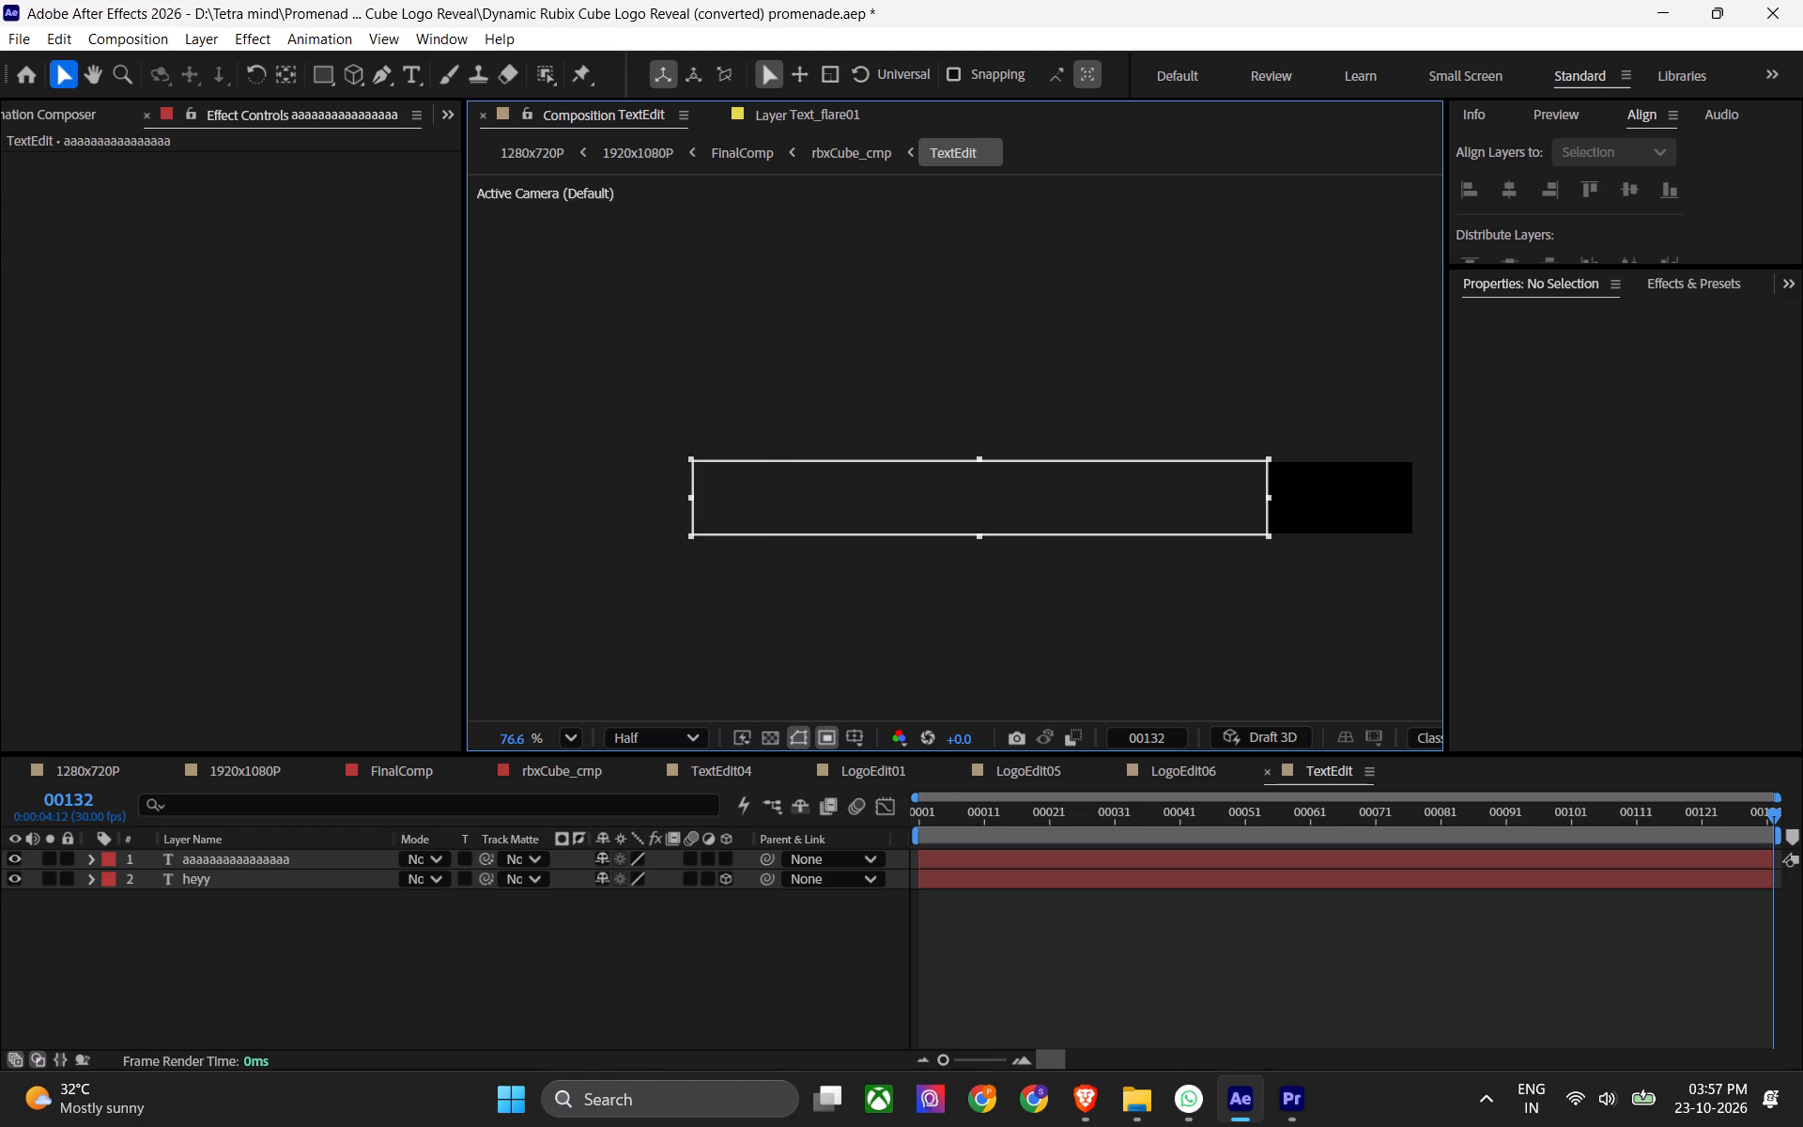
Save the Promenade logo reveal project.
{"action": "left_click", "coordinate": [354, 862]}
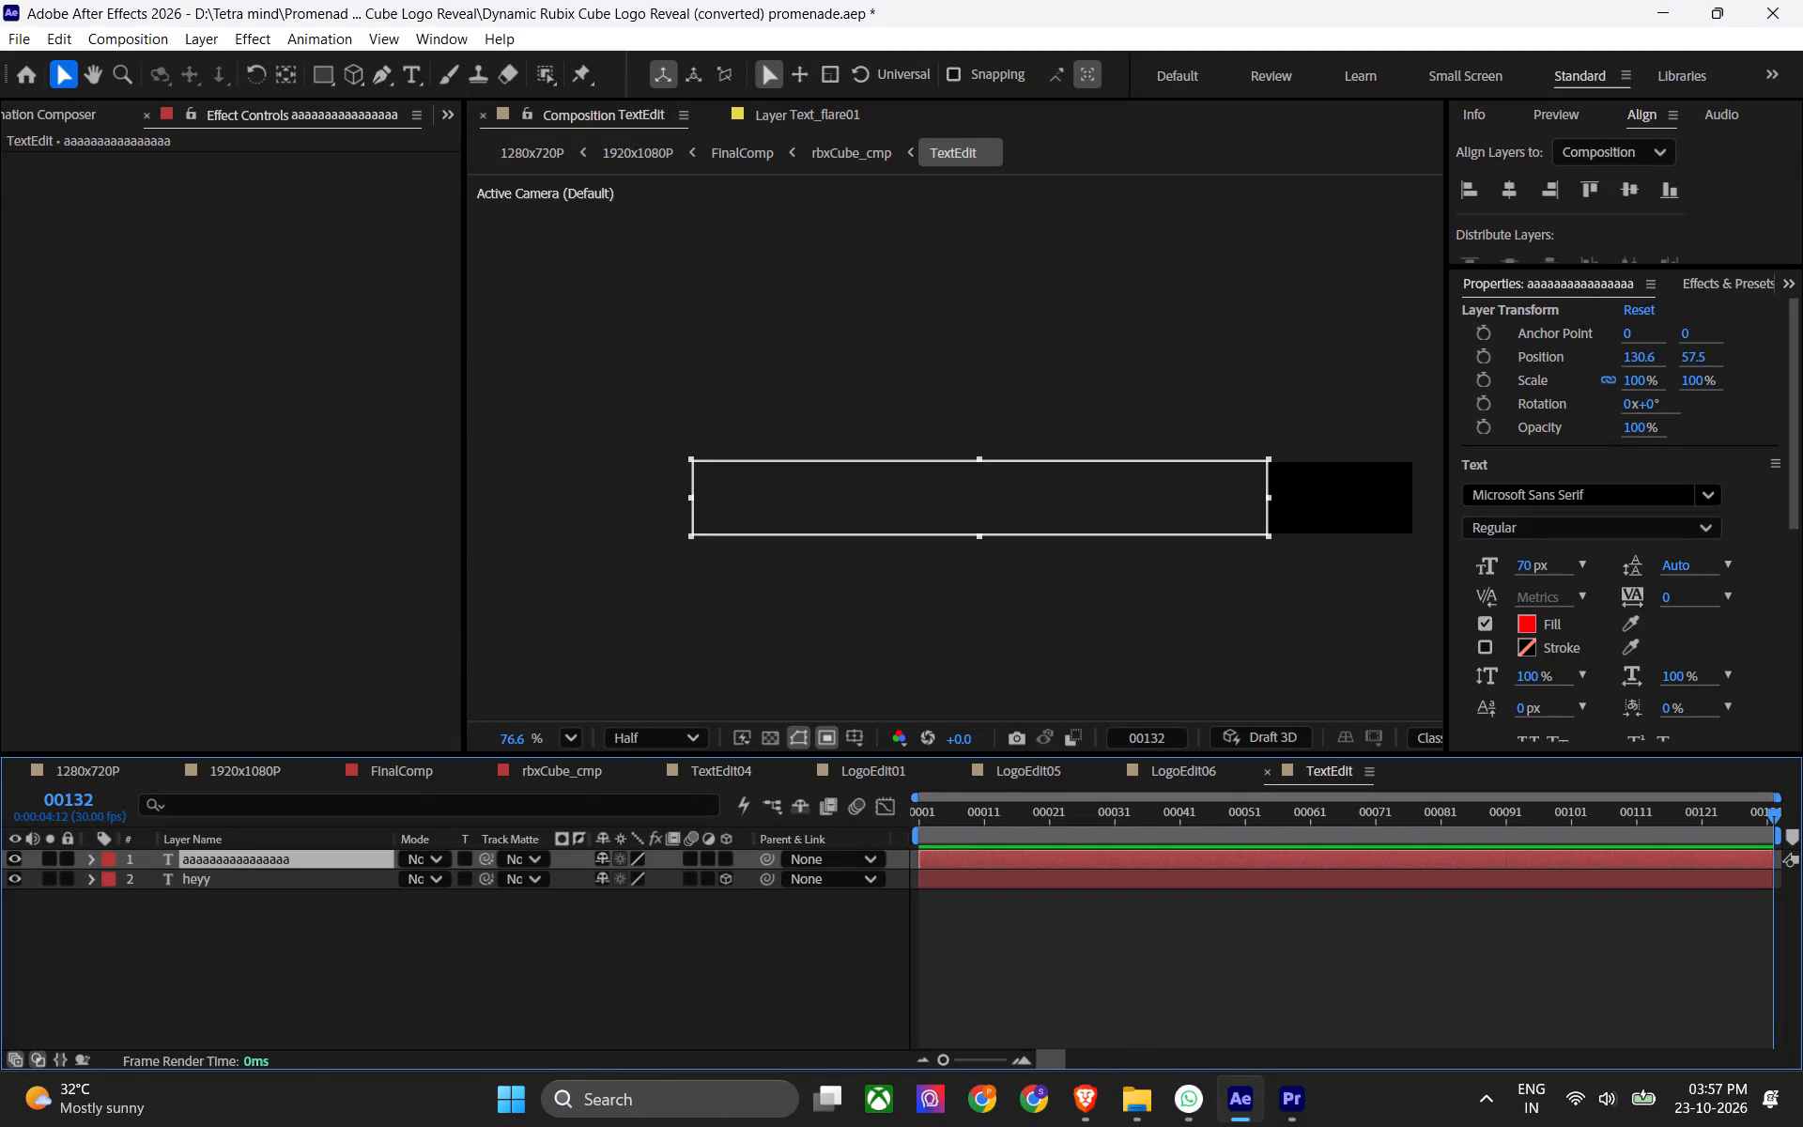
{"action": "scroll", "coordinate": [754, 930], "scroll_direction": "down", "scroll_amount": 3, "text": "alt"}
{"action": "scroll", "coordinate": [979, 438], "scroll_direction": "down", "scroll_amount": 2}
{"action": "scroll", "coordinate": [950, 526], "scroll_direction": "down", "scroll_amount": 2}
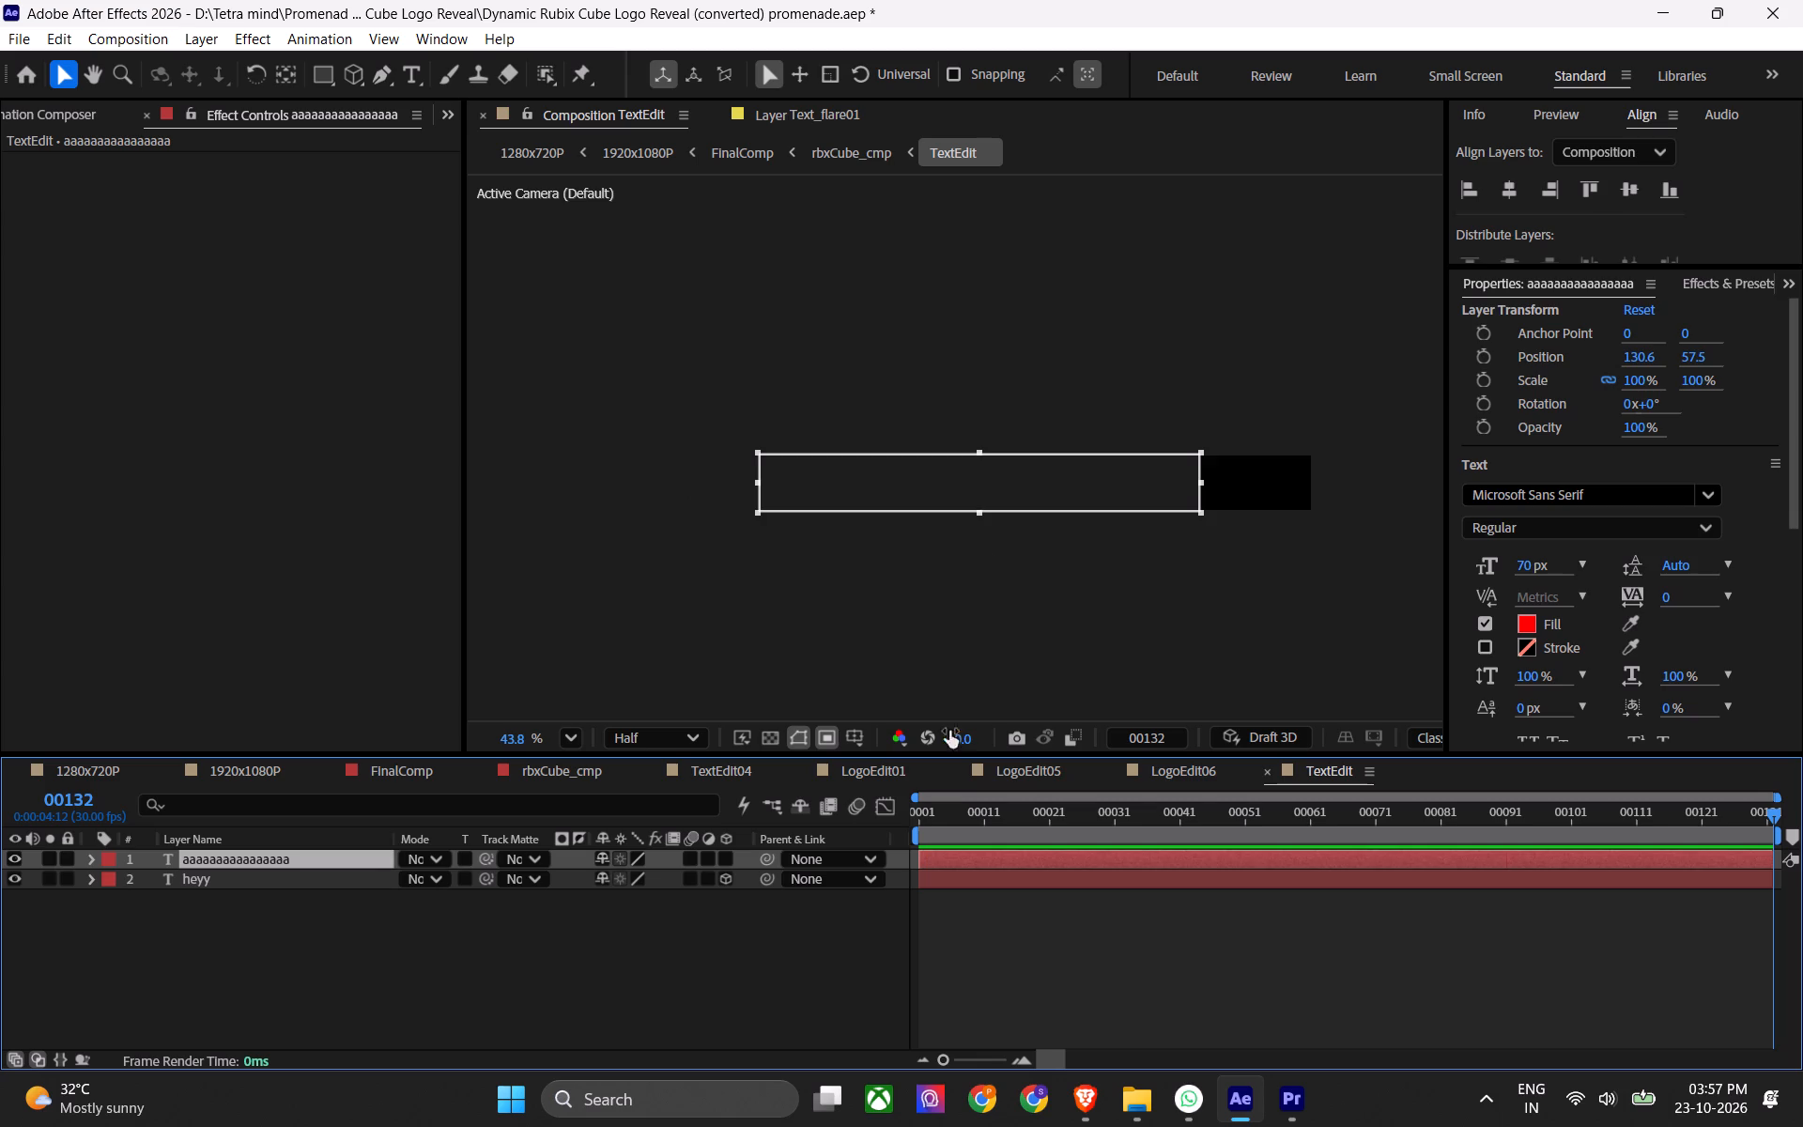
{"action": "left_click", "coordinate": [987, 942]}
{"action": "scroll", "coordinate": [970, 920], "scroll_direction": "down", "scroll_amount": 4, "text": "alt"}
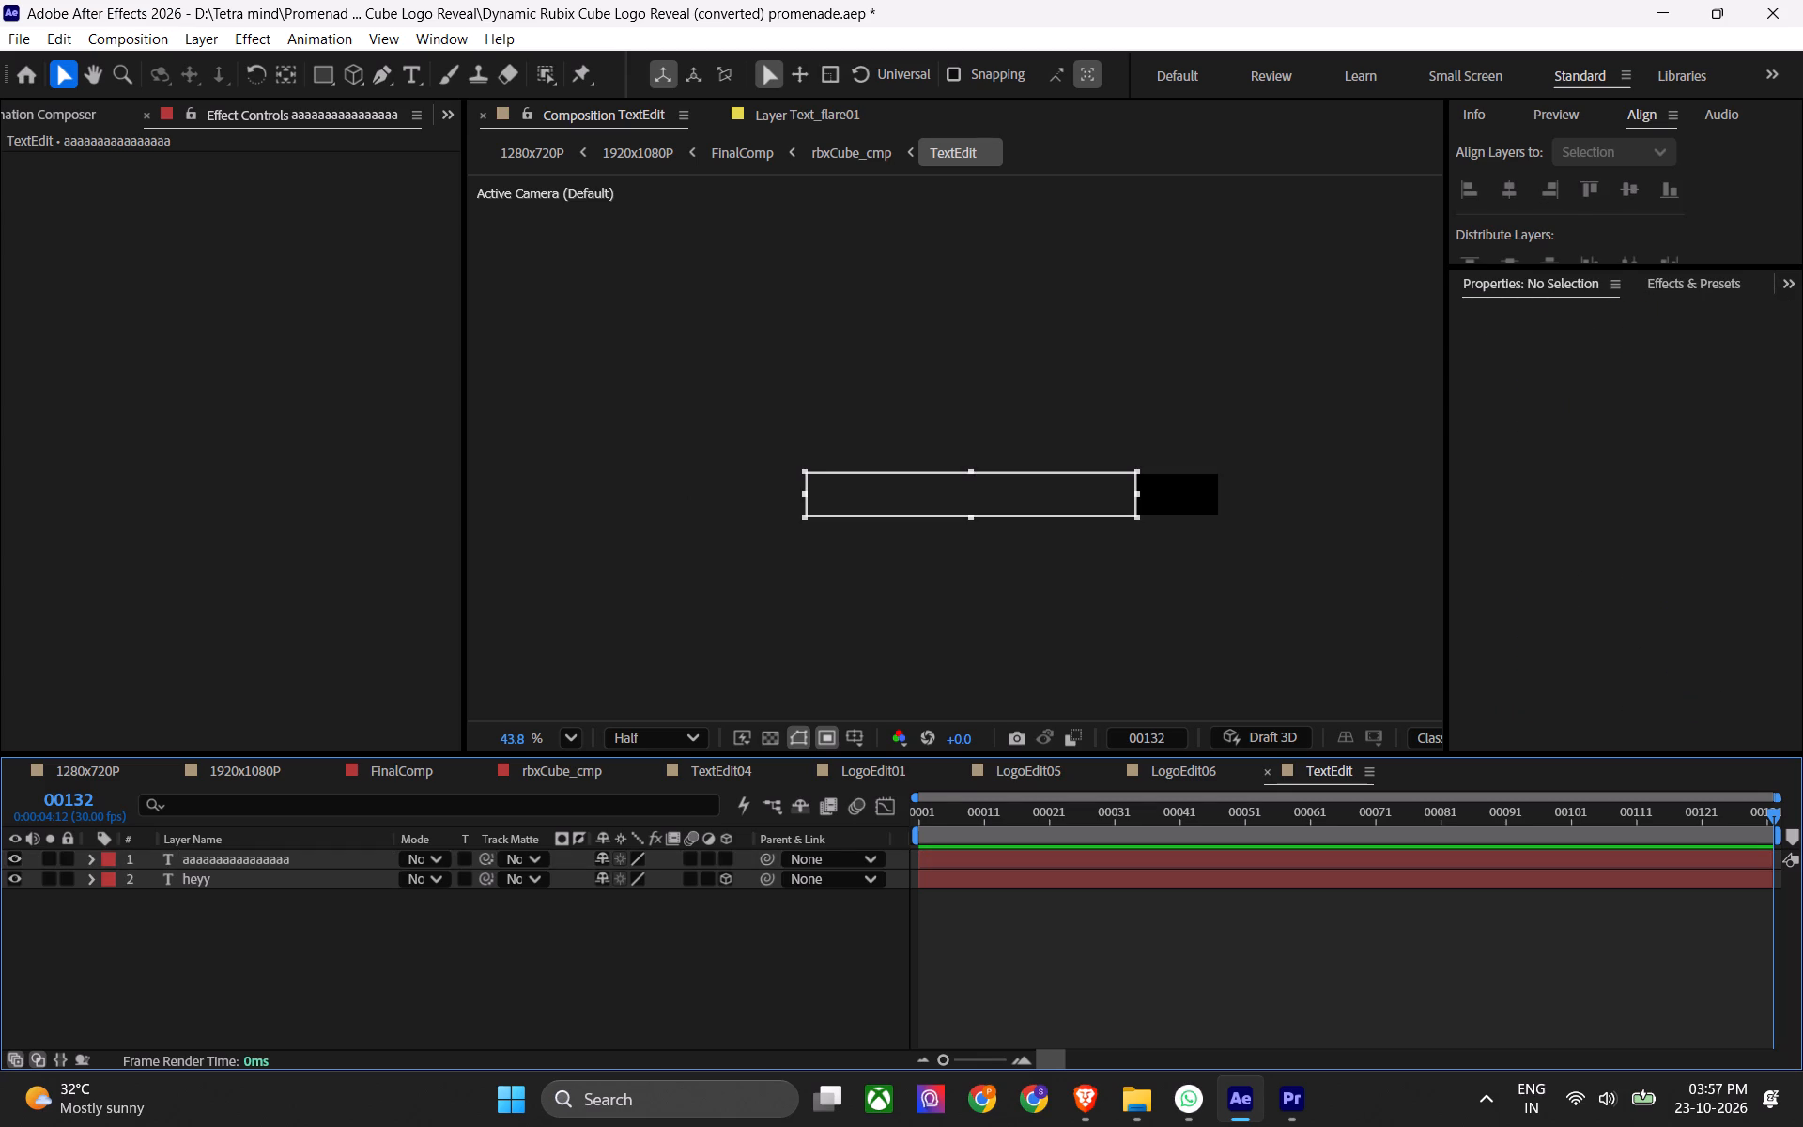
{"action": "key", "text": "ctrl+s"}
Scrub the captions between about frames 00010 and 00019, and reveal the heyy layer's modified and animated properties.
{"action": "left_click_drag", "start_coordinate": [929, 805], "coordinate": [976, 828]}
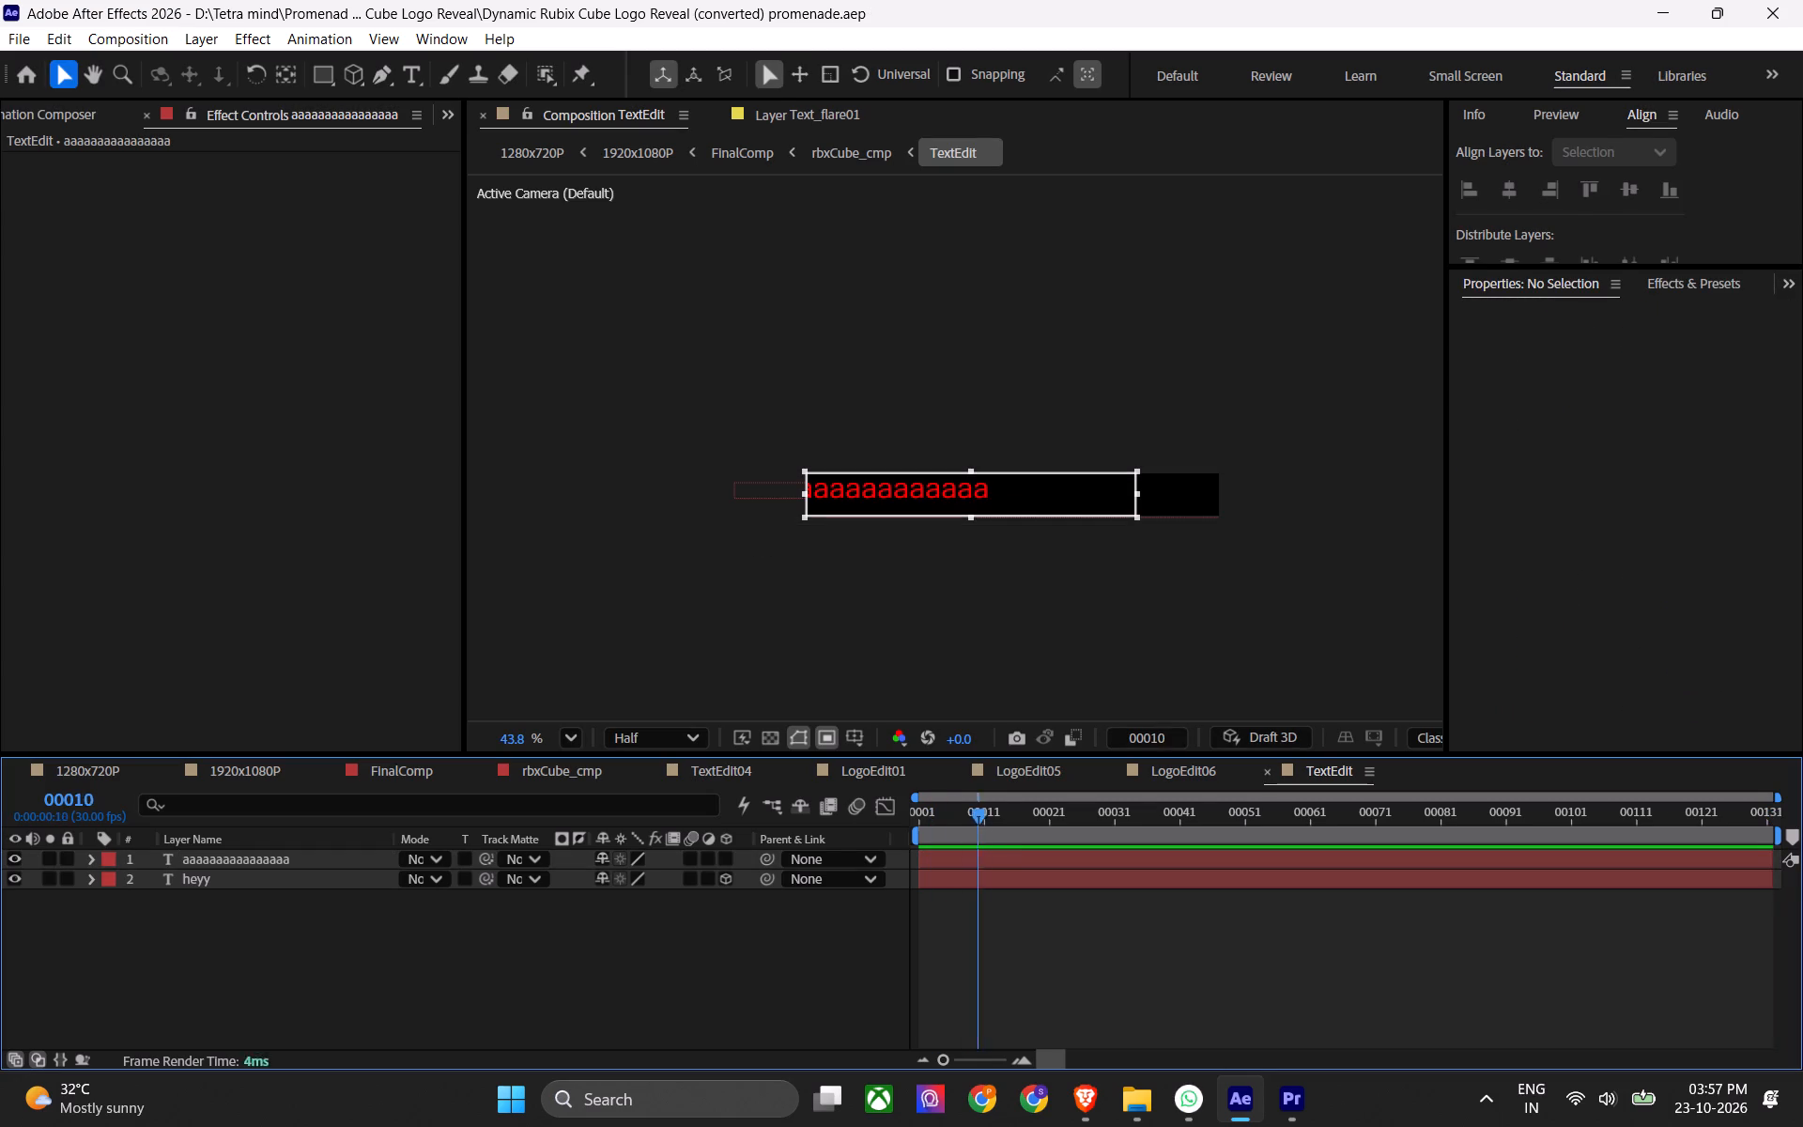
{"action": "left_click_drag", "start_coordinate": [976, 828], "coordinate": [999, 864]}
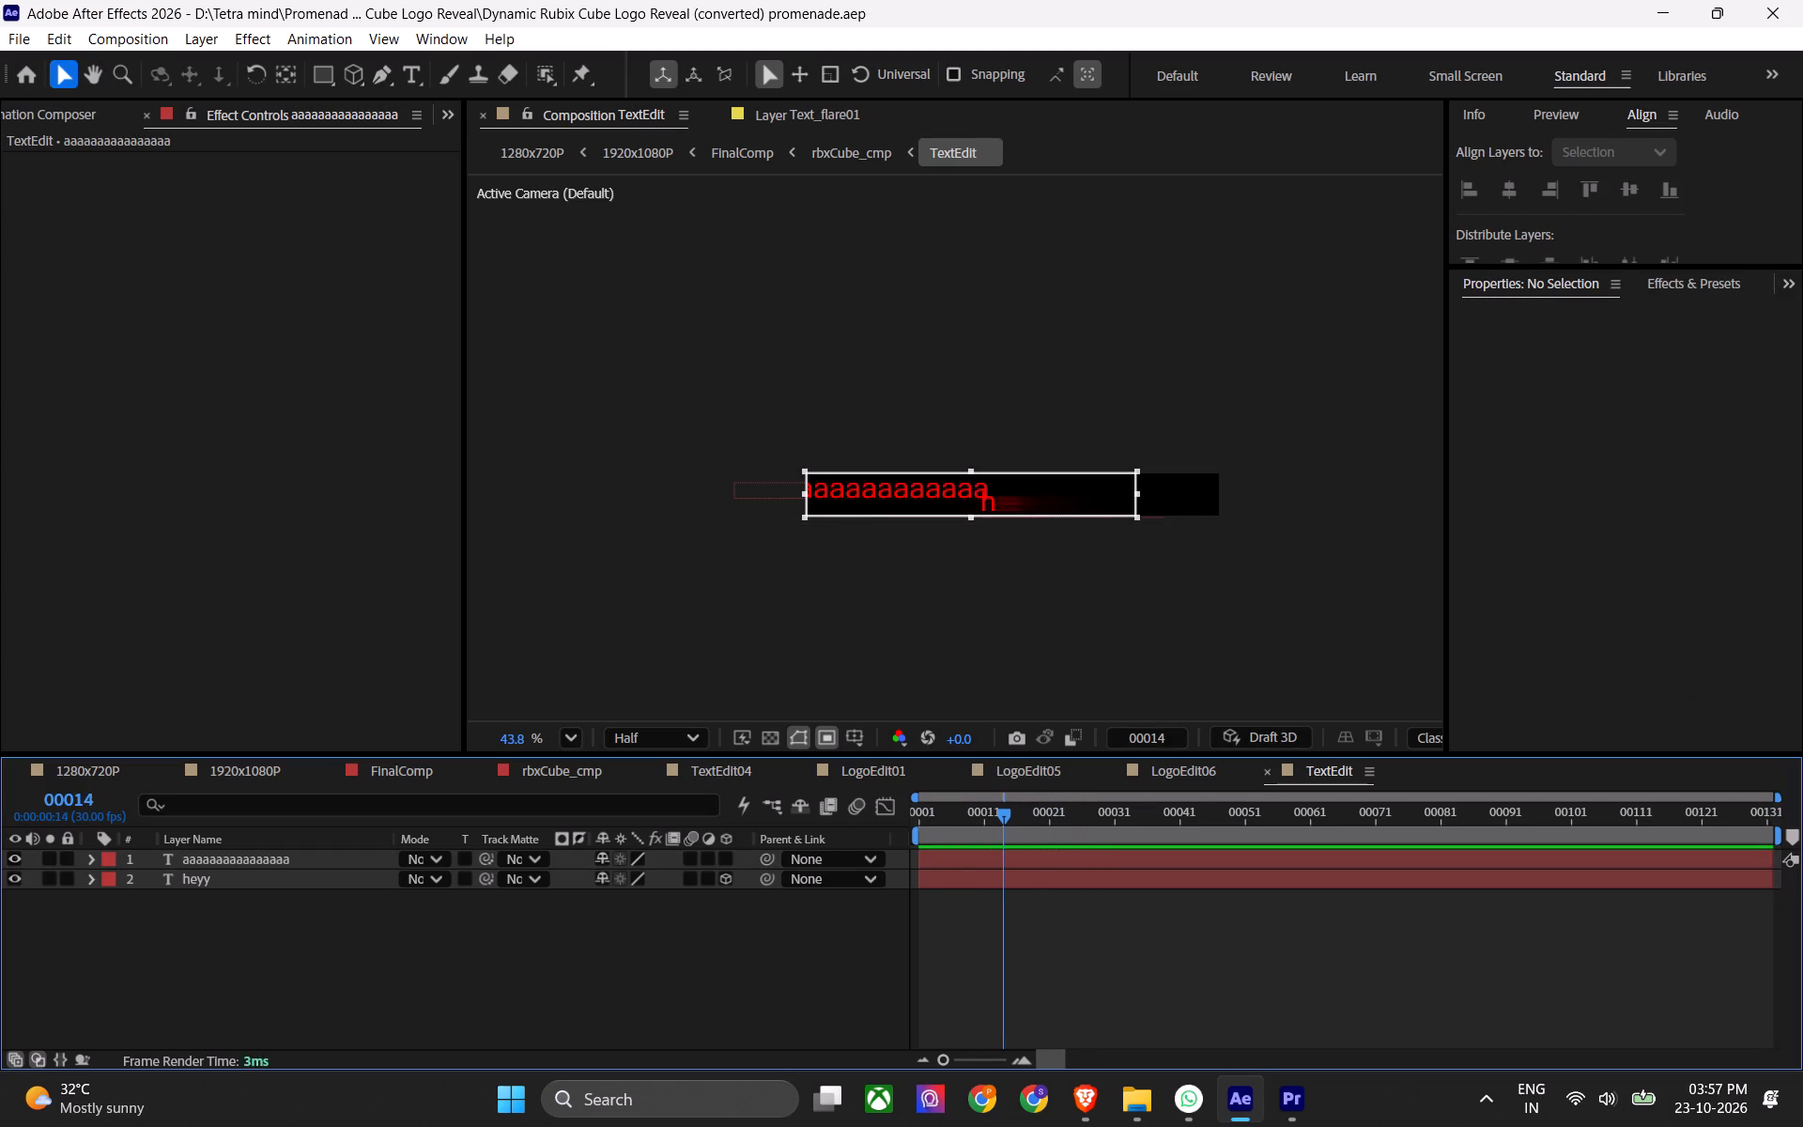
{"action": "left_click_drag", "start_coordinate": [999, 864], "coordinate": [1025, 870]}
{"action": "left_click", "coordinate": [1025, 879]}
{"action": "type", "text": "uu"}
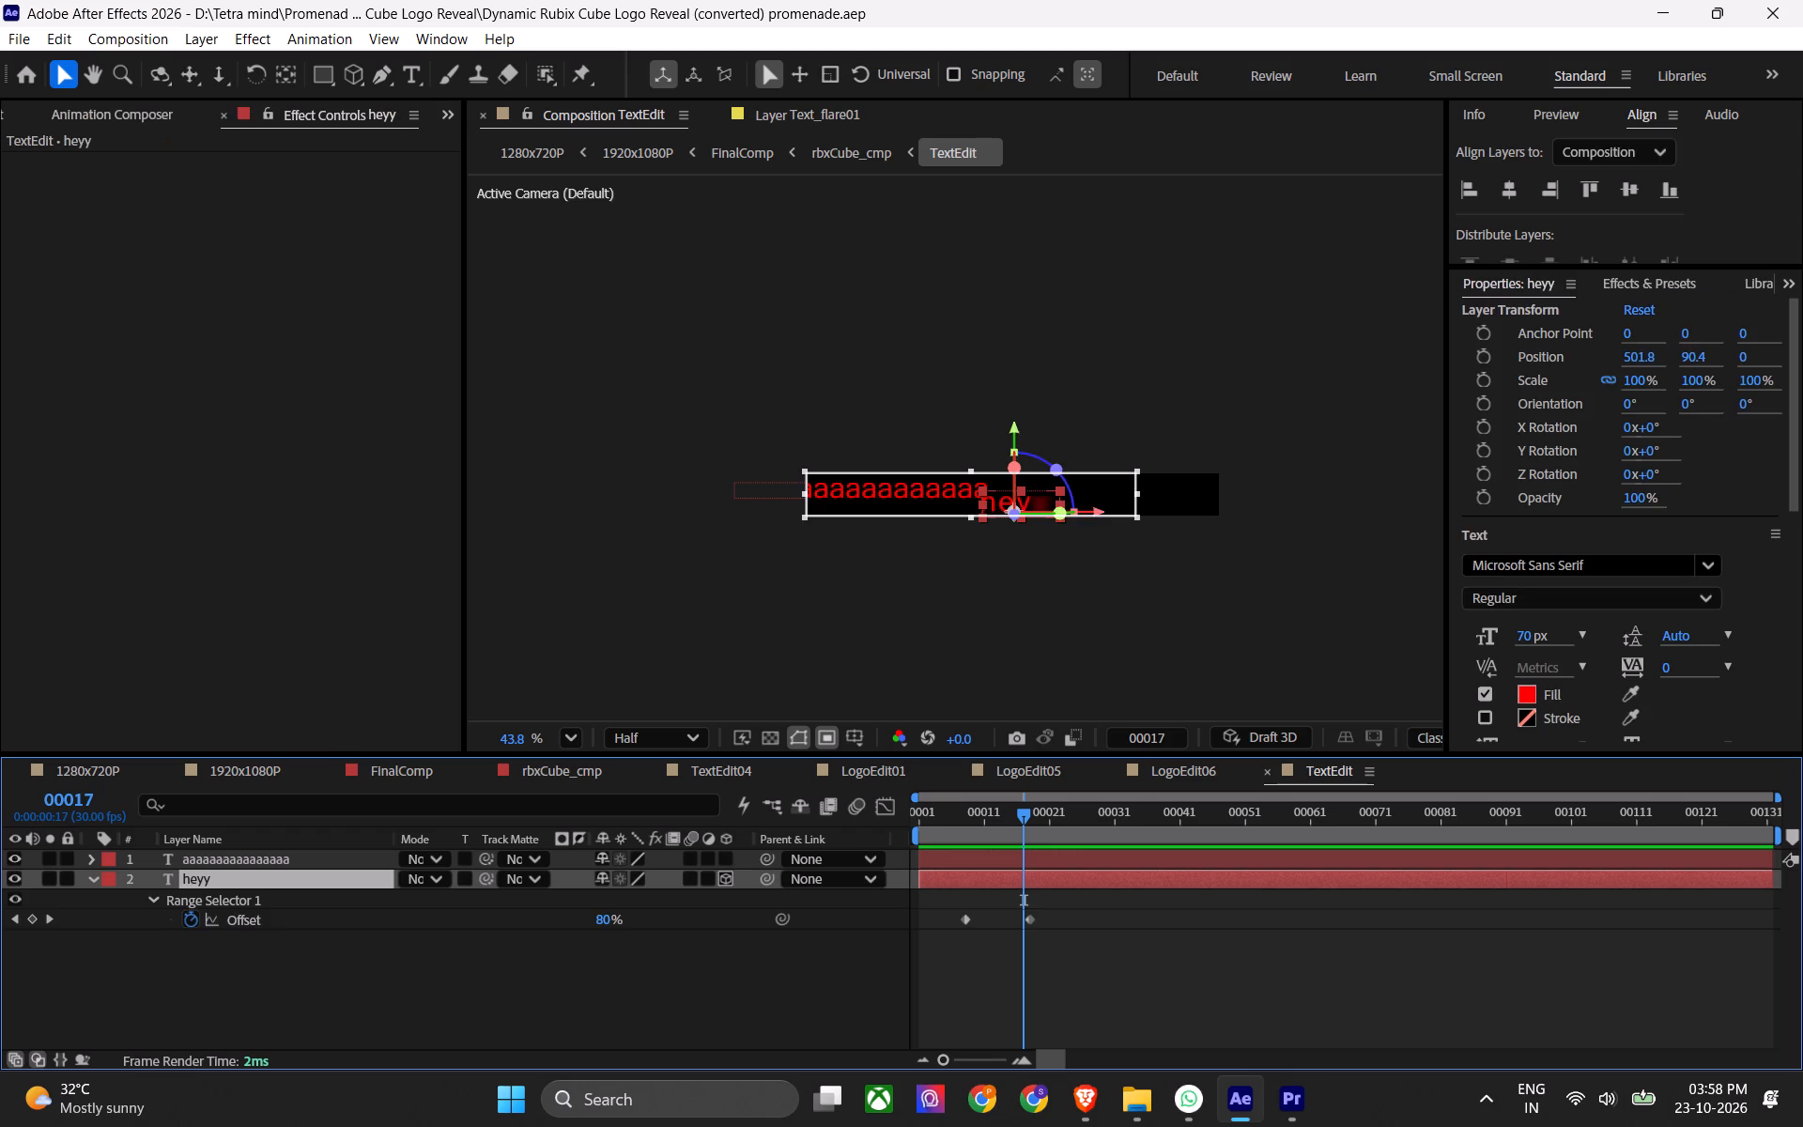
{"action": "left_click_drag", "start_coordinate": [990, 815], "coordinate": [1040, 829]}
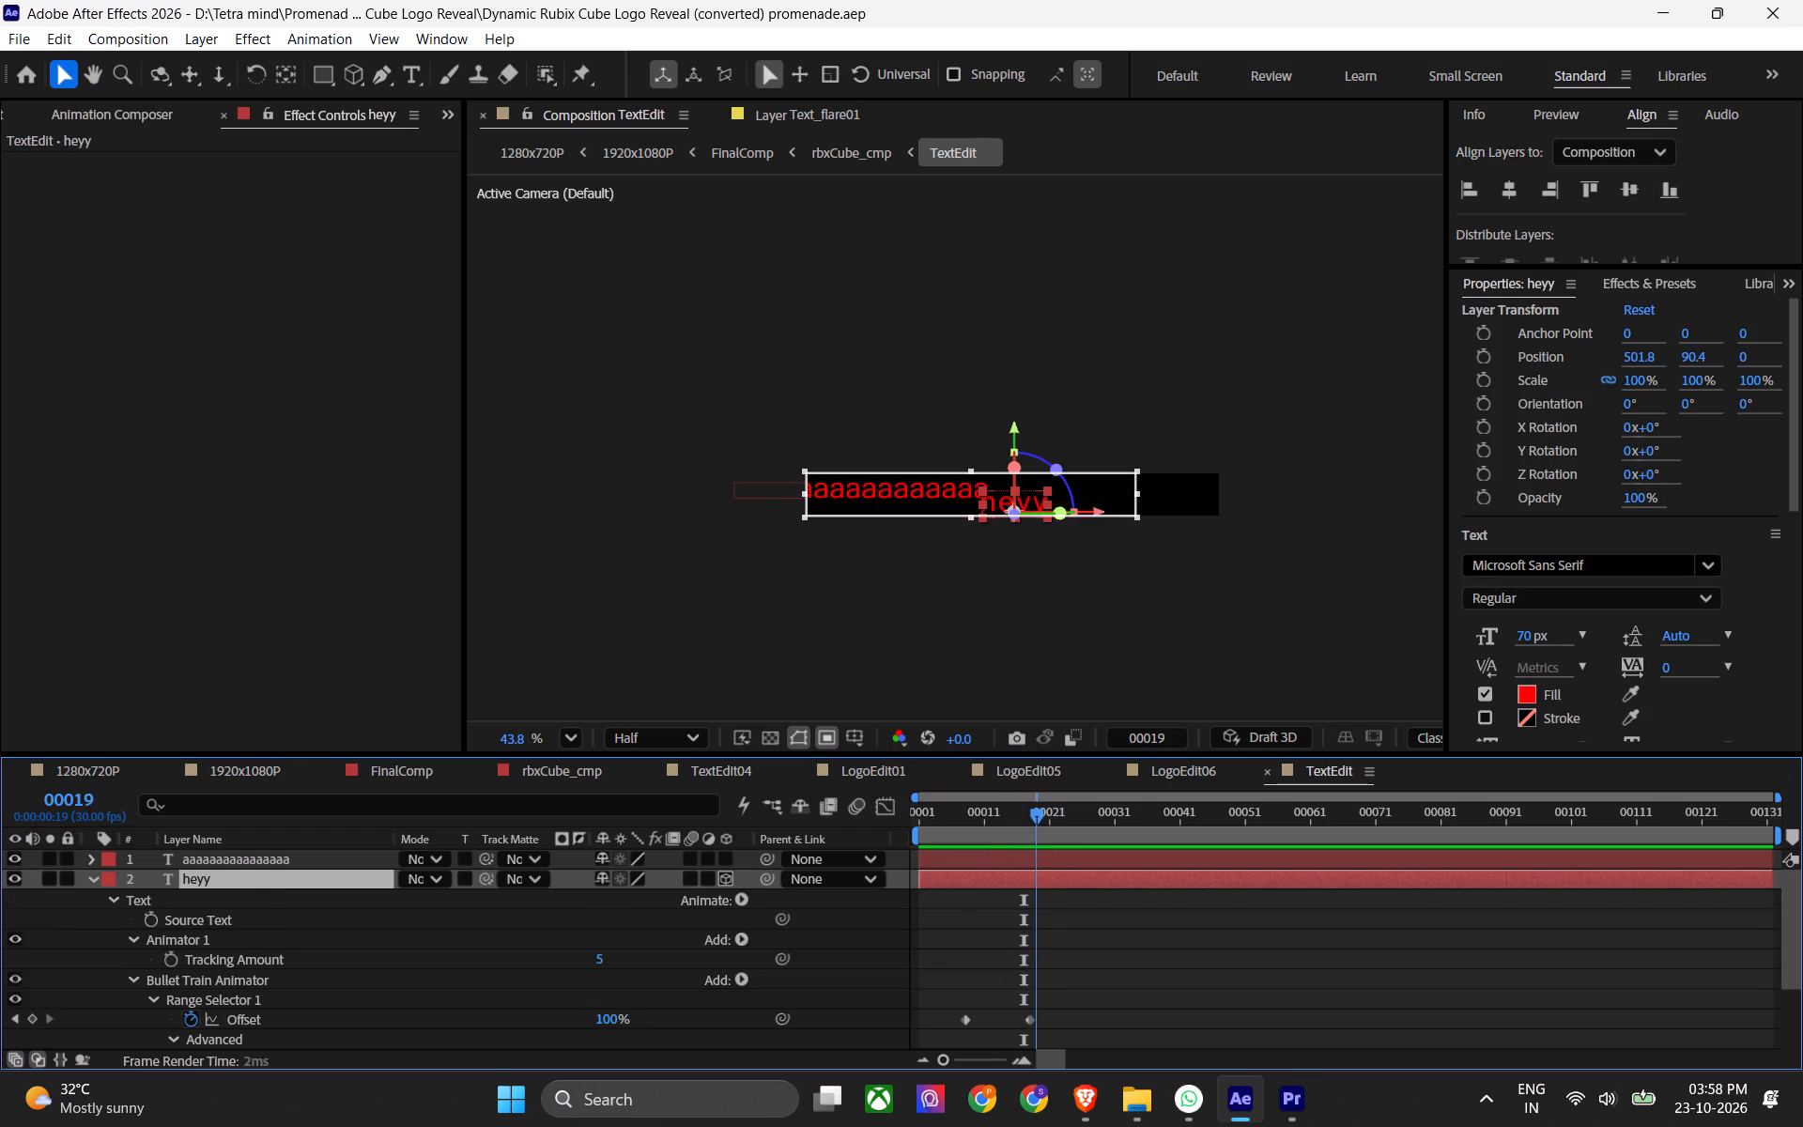
Remove the aaaaaaaaaaaaaaaa text layer from the TextEdit composition, leaving only the heyy layer.
{"action": "left_click_drag", "start_coordinate": [1040, 829], "coordinate": [1002, 827]}
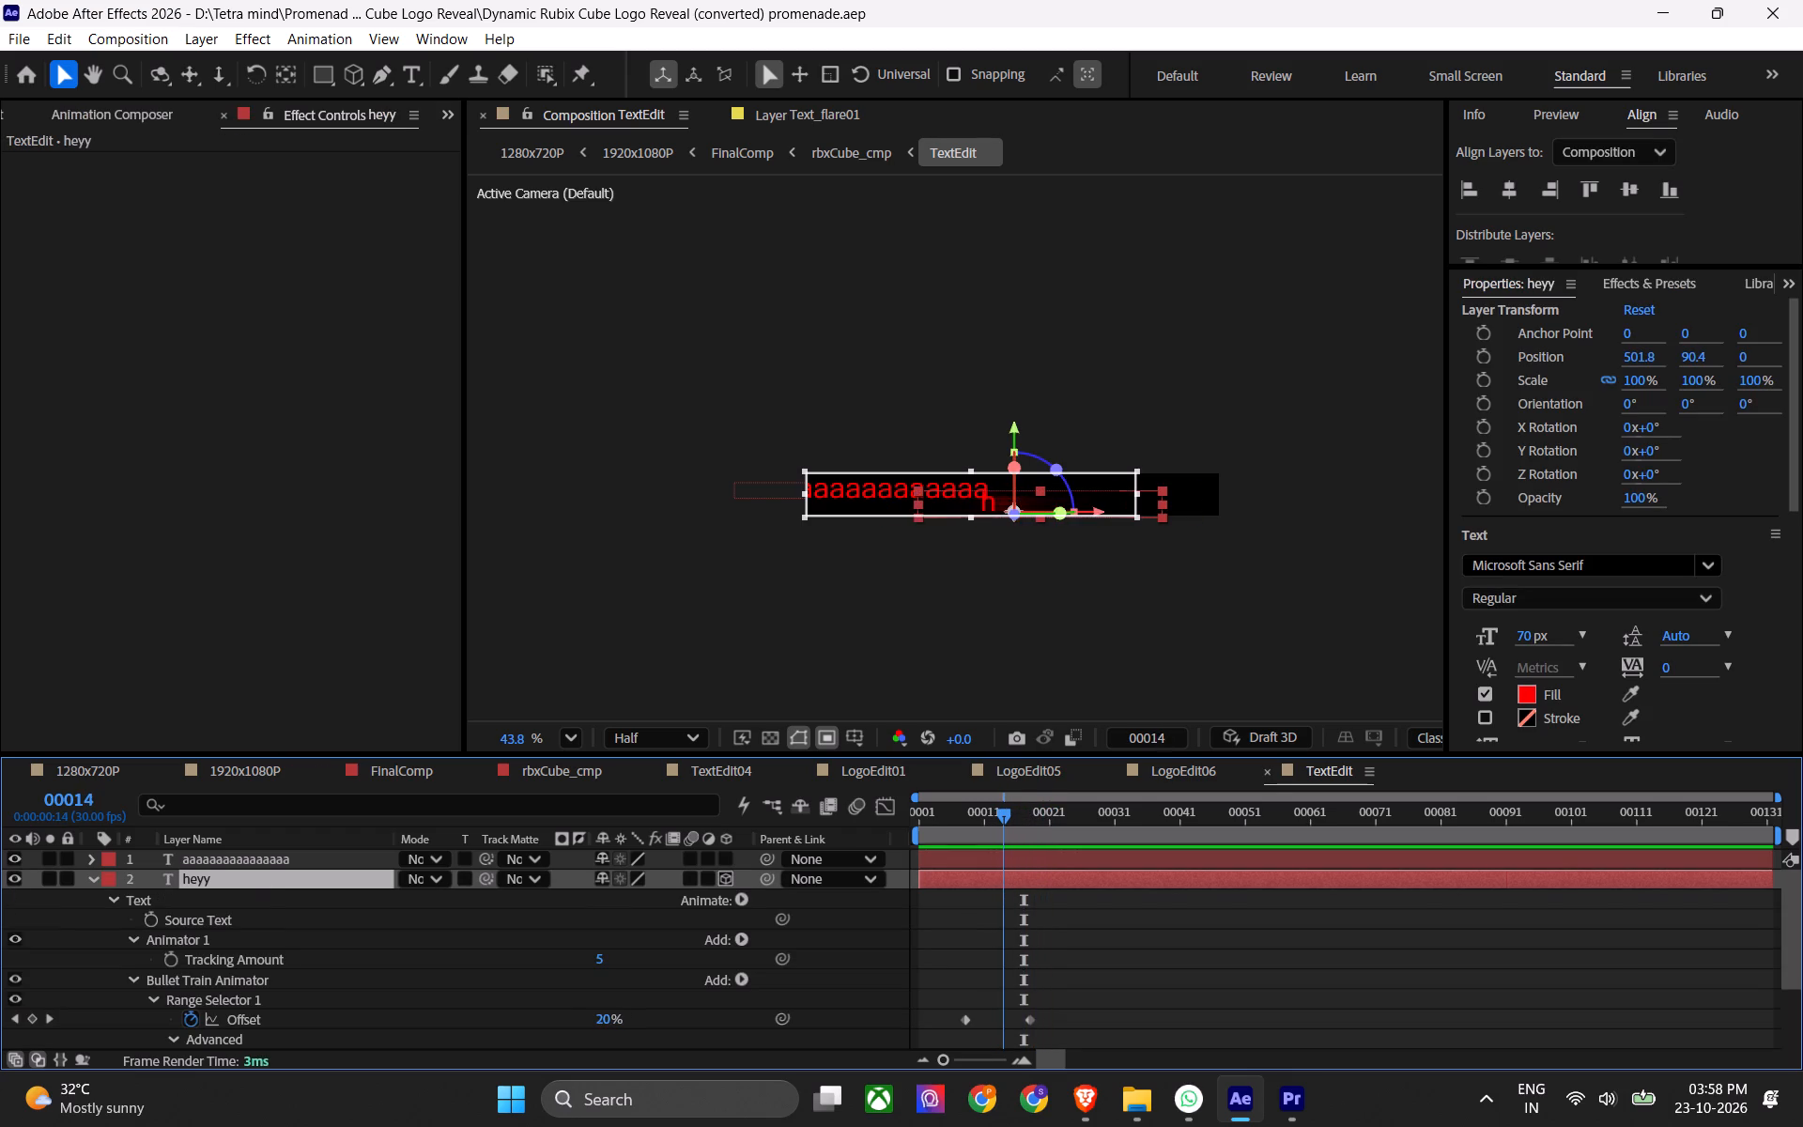
{"action": "left_click_drag", "start_coordinate": [1002, 827], "coordinate": [1010, 826]}
{"action": "left_click", "coordinate": [1004, 849]}
{"action": "left_click", "coordinate": [1003, 855]}
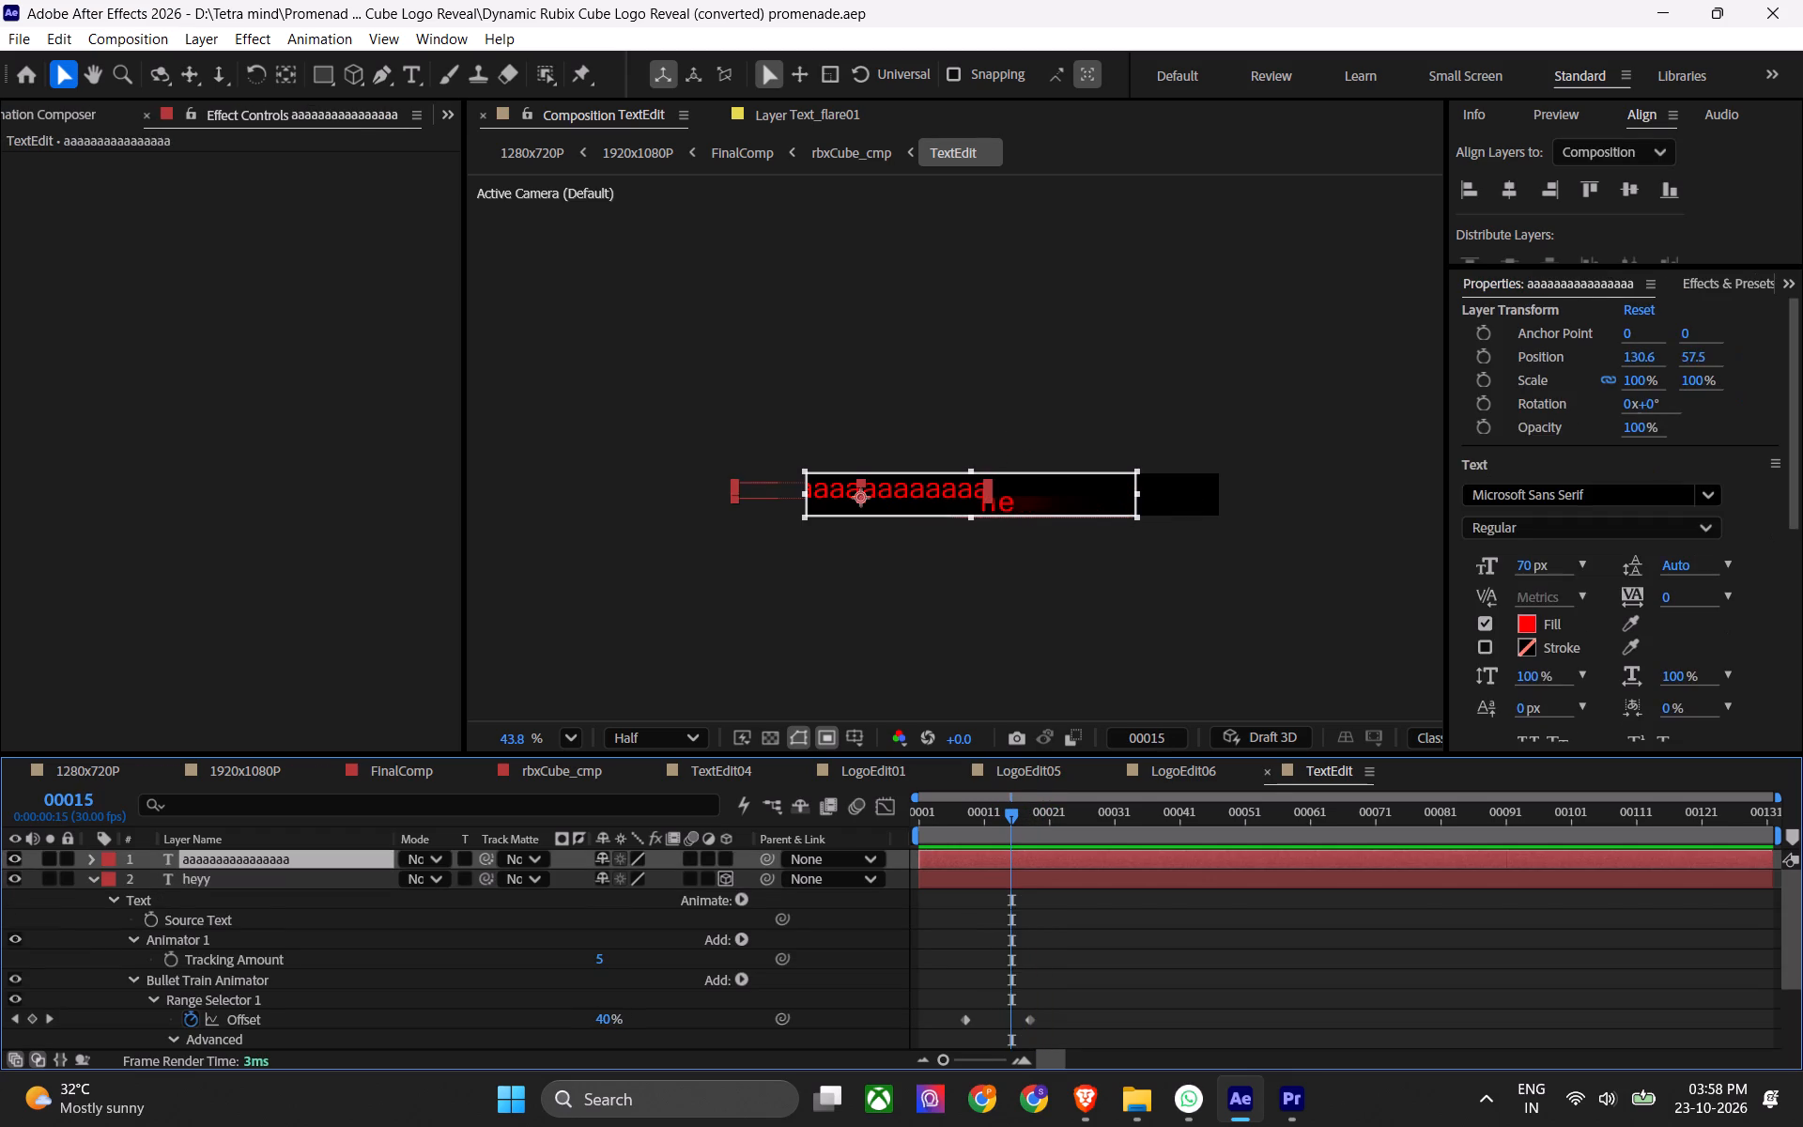
{"action": "key", "text": "z"}
{"action": "left_click_drag", "start_coordinate": [1015, 827], "coordinate": [1034, 838]}
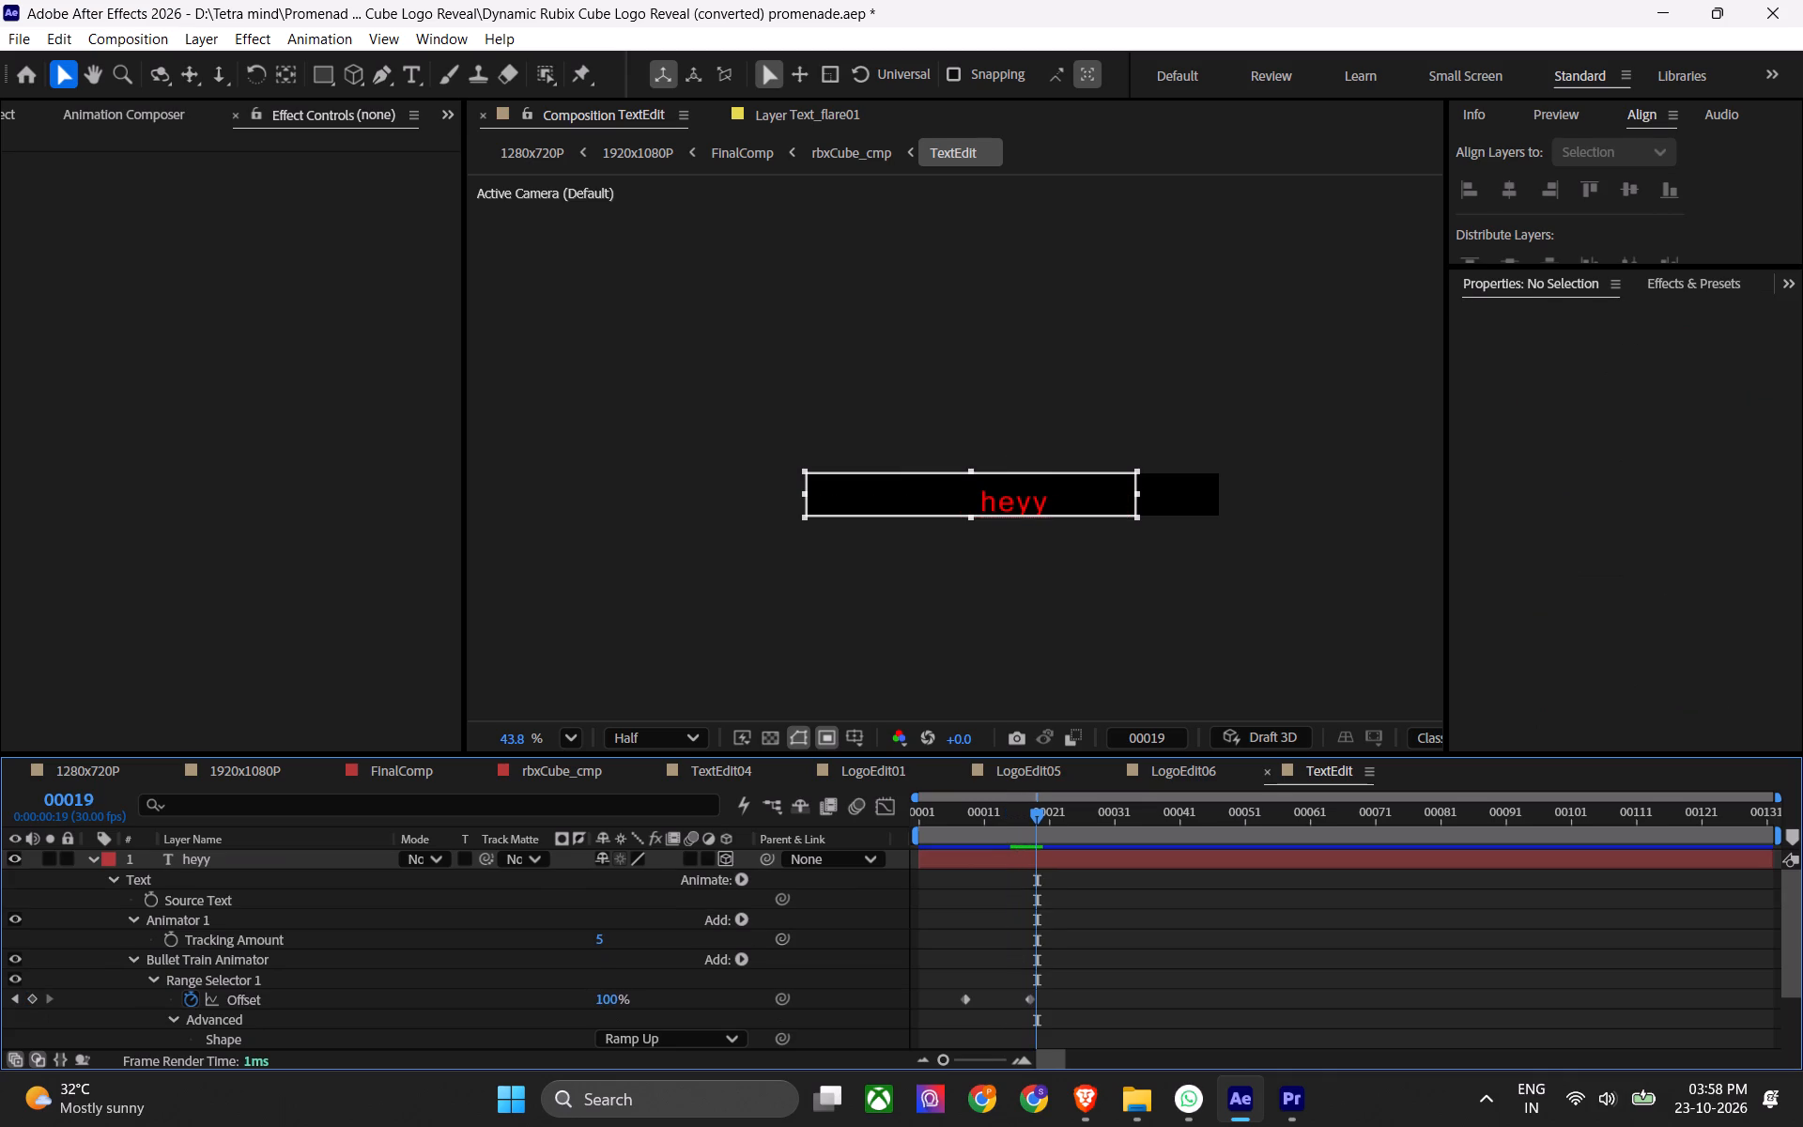
Adjust the right edge of the viewer's region of interest so it sits slightly further beyond the heyy text.
{"action": "left_click_drag", "start_coordinate": [953, 487], "coordinate": [847, 525]}
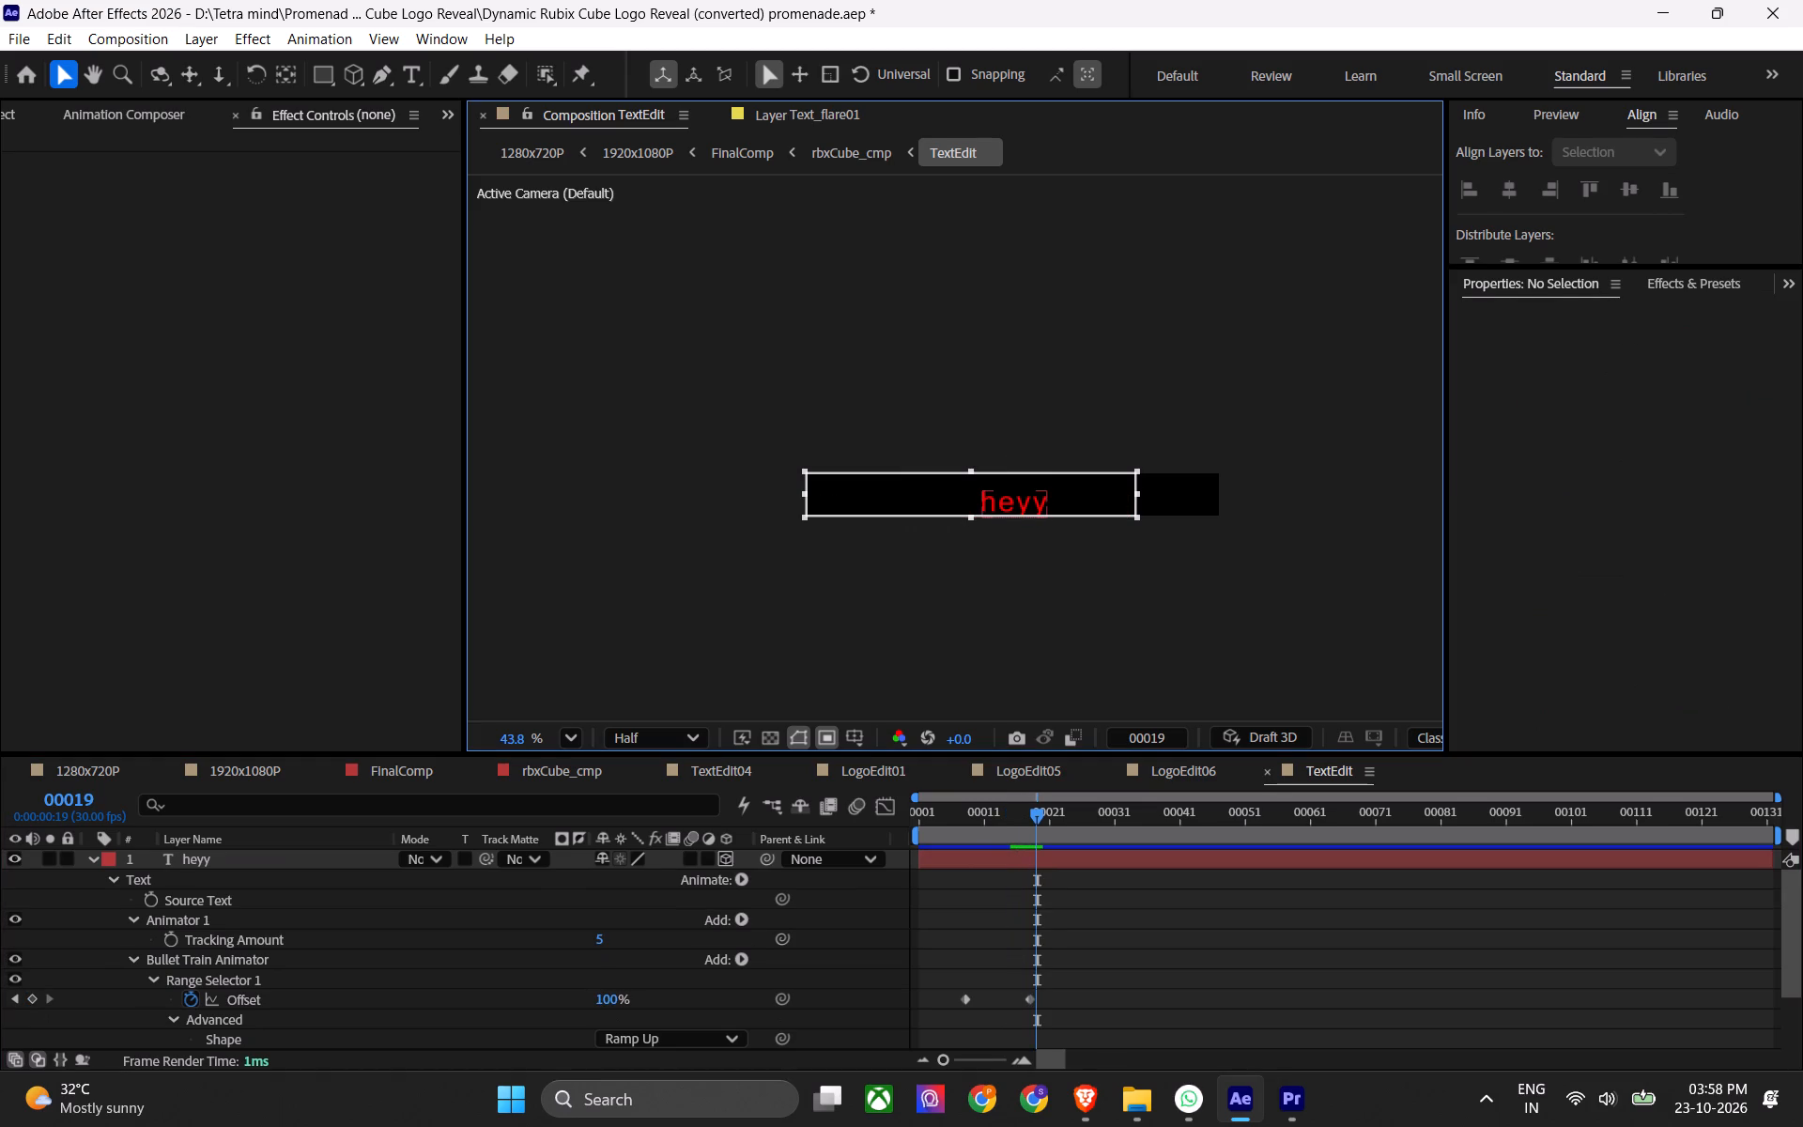
{"action": "left_click_drag", "start_coordinate": [1136, 492], "coordinate": [1006, 519]}
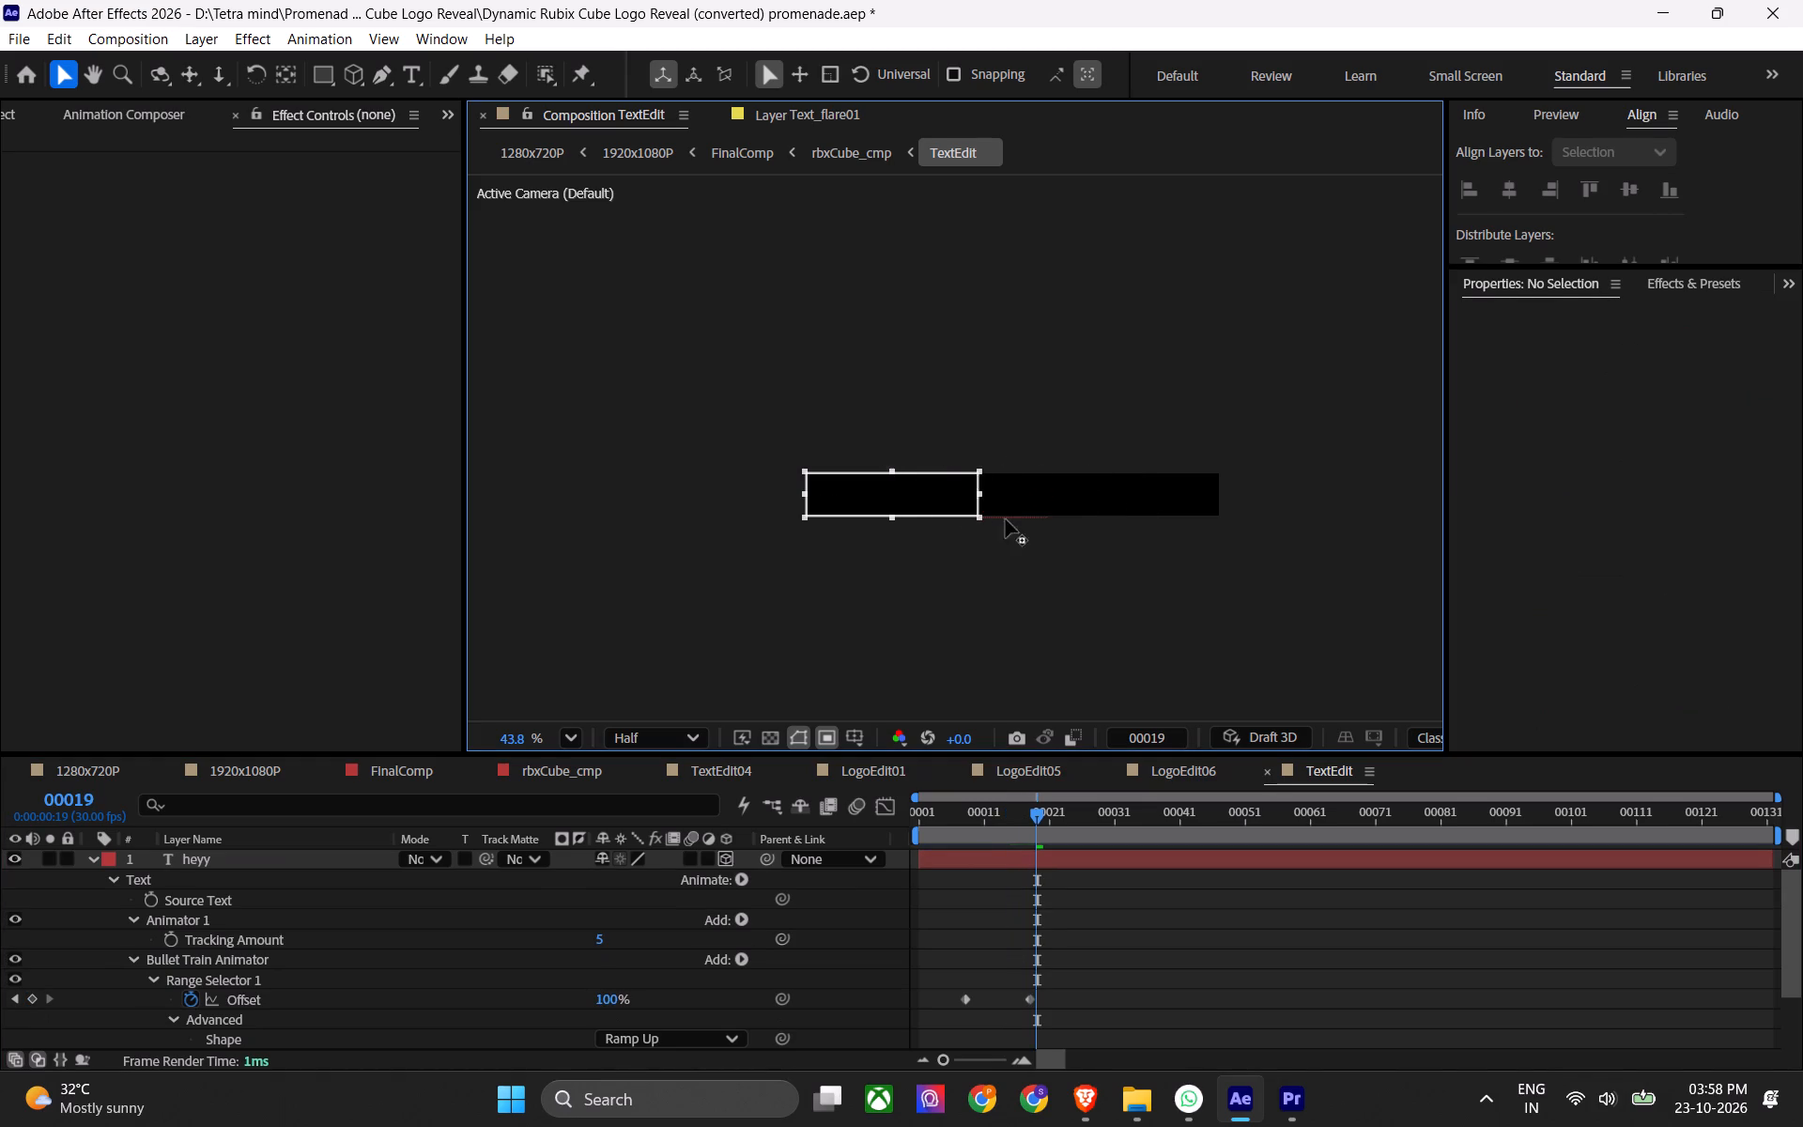
{"action": "left_click_drag", "start_coordinate": [1006, 519], "coordinate": [1145, 532]}
{"action": "left_click_drag", "start_coordinate": [1041, 813], "coordinate": [1080, 811]}
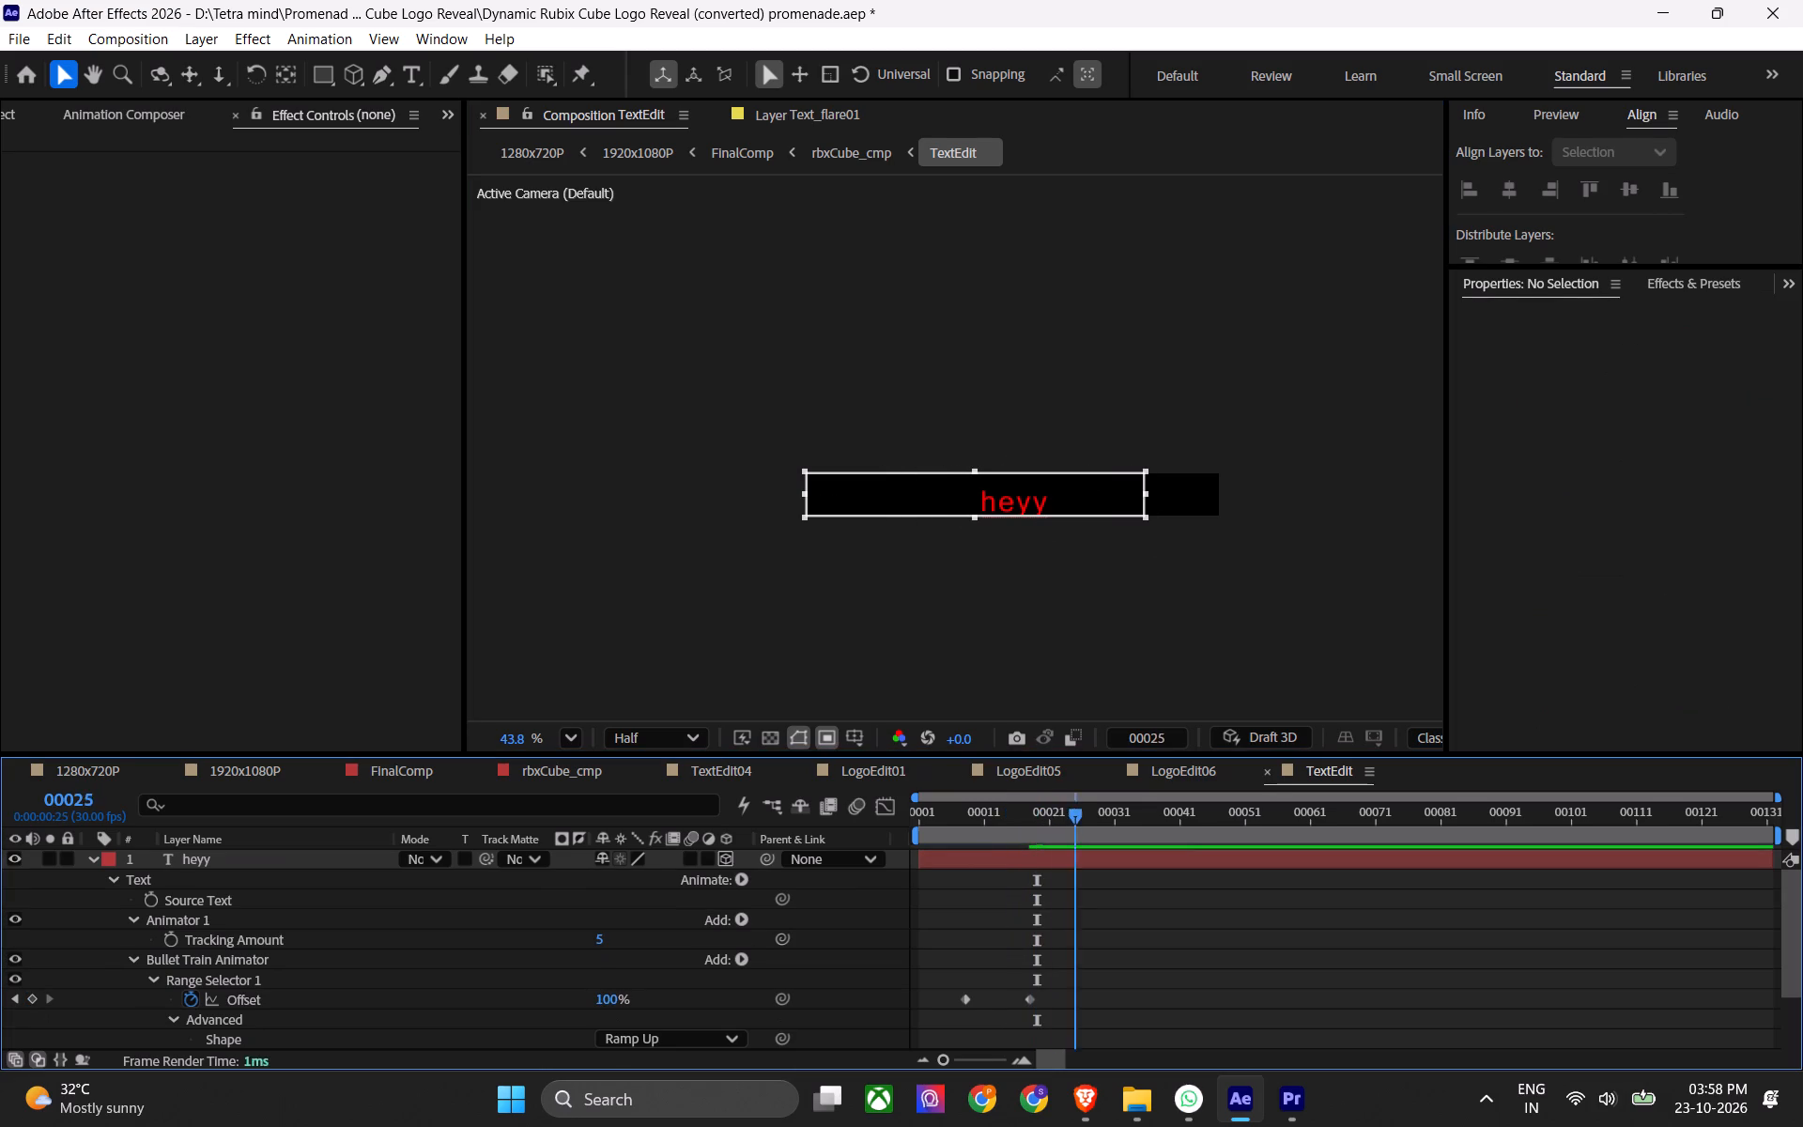
{"action": "left_click_drag", "start_coordinate": [1080, 811], "coordinate": [1034, 830]}
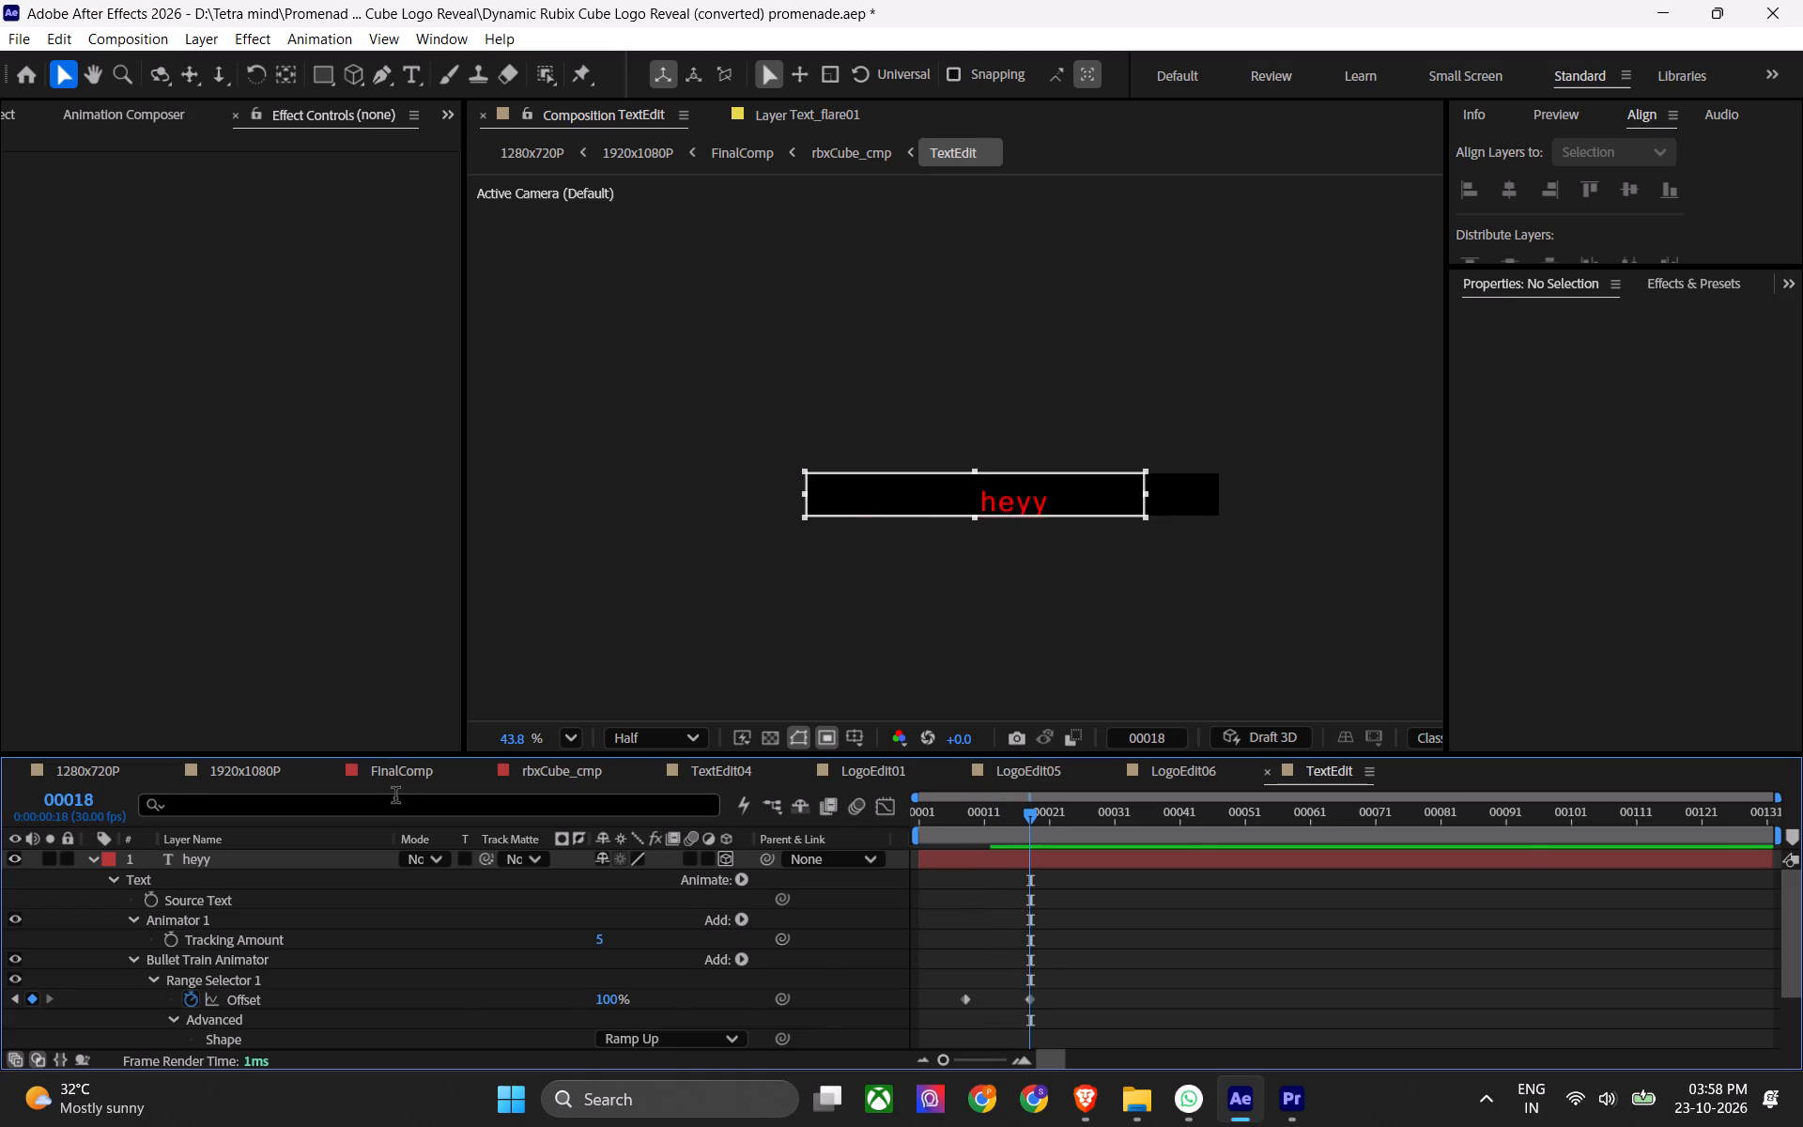
Change the fill colour of the heyy text in the TextEdit composition to white, FFFFFF.
{"action": "left_click", "coordinate": [534, 780]}
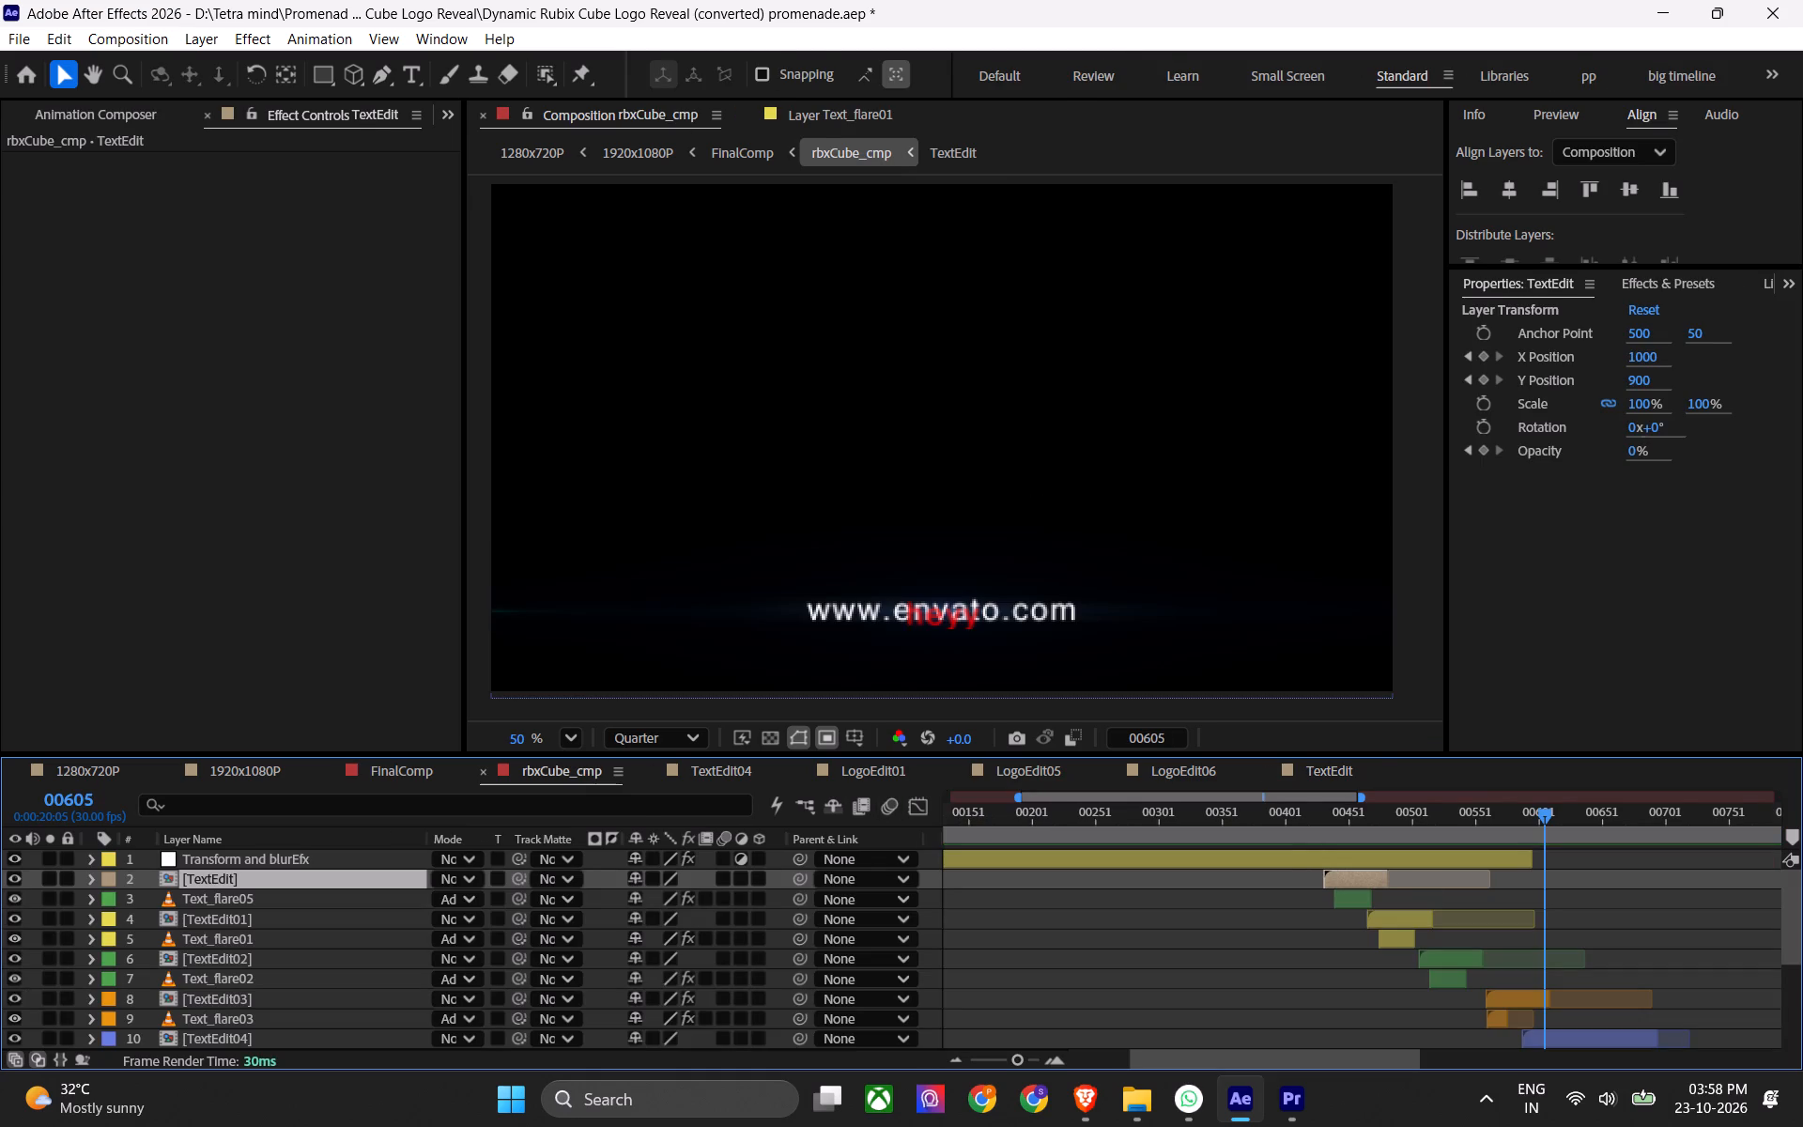
{"action": "left_click", "coordinate": [1181, 760]}
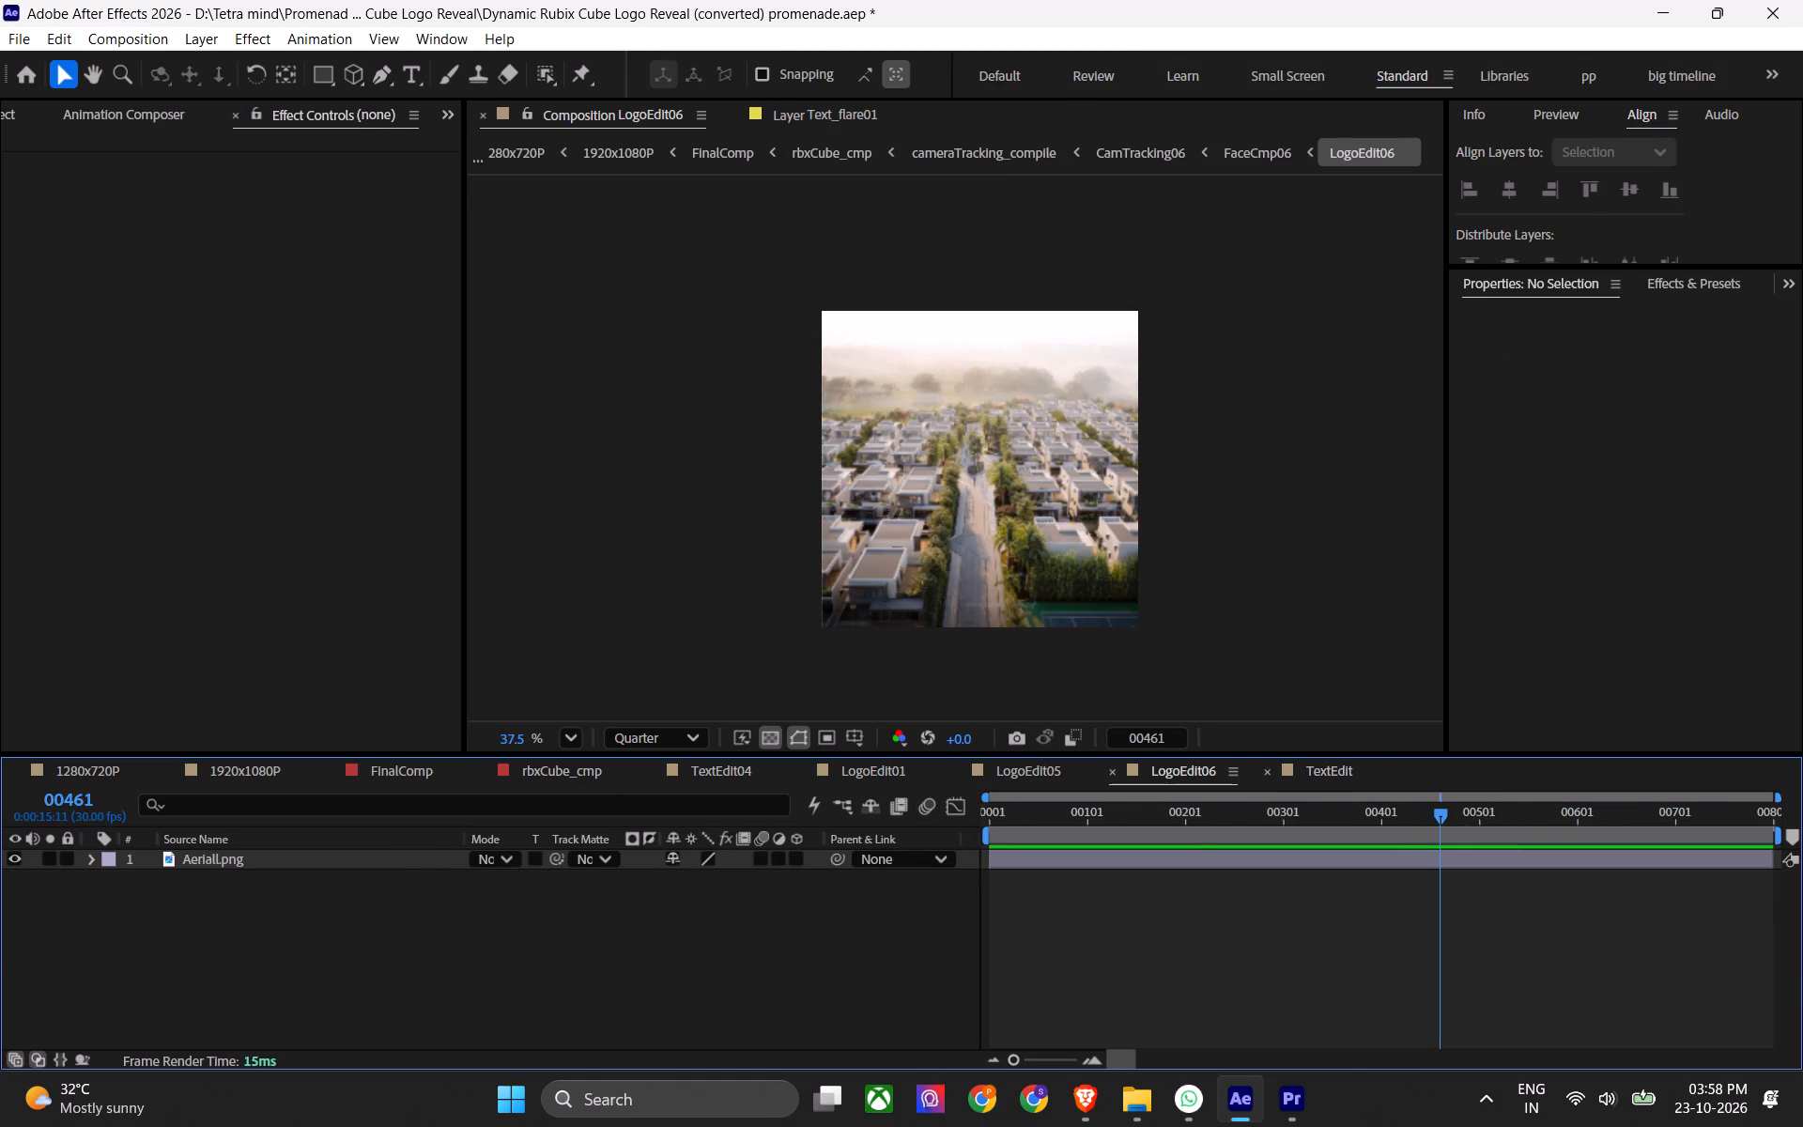
{"action": "left_click", "coordinate": [1304, 770]}
{"action": "left_click", "coordinate": [1071, 866]}
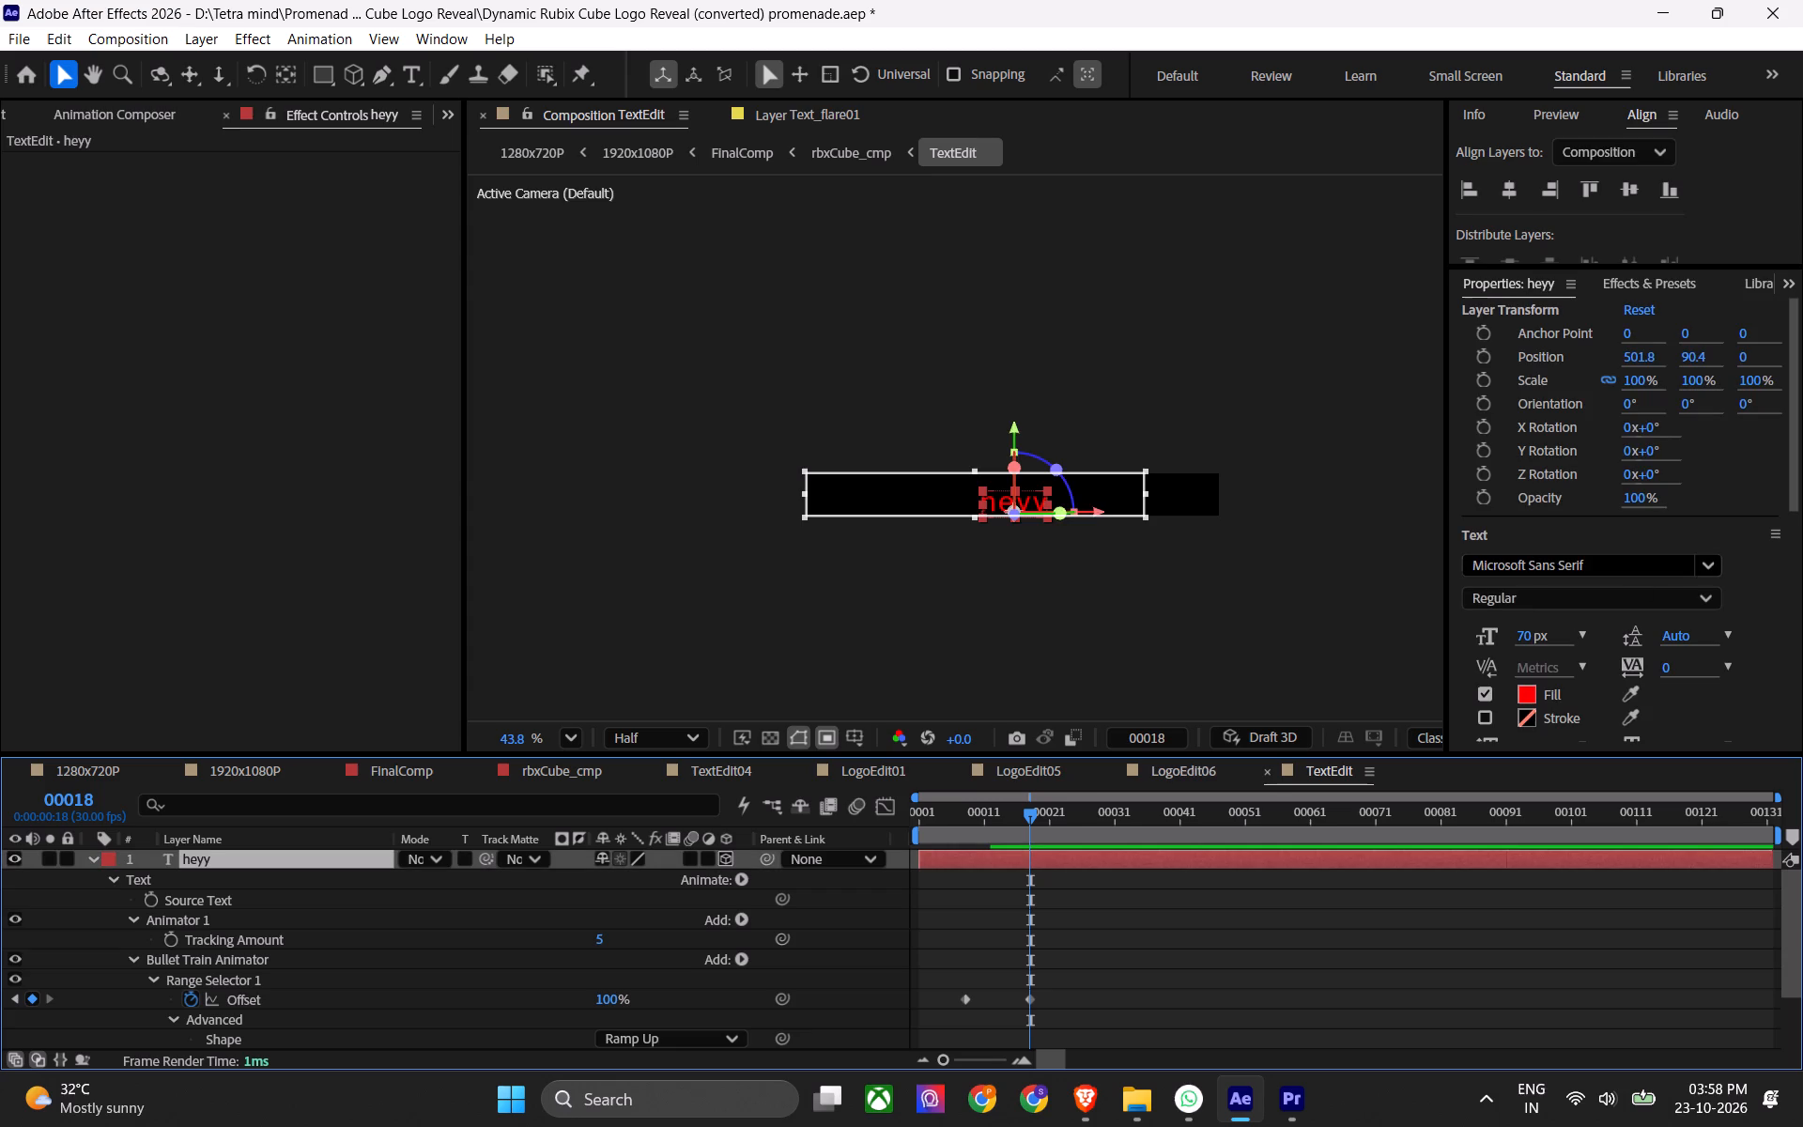
{"action": "left_click", "coordinate": [1527, 695]}
{"action": "left_click_drag", "start_coordinate": [582, 606], "coordinate": [208, 346]}
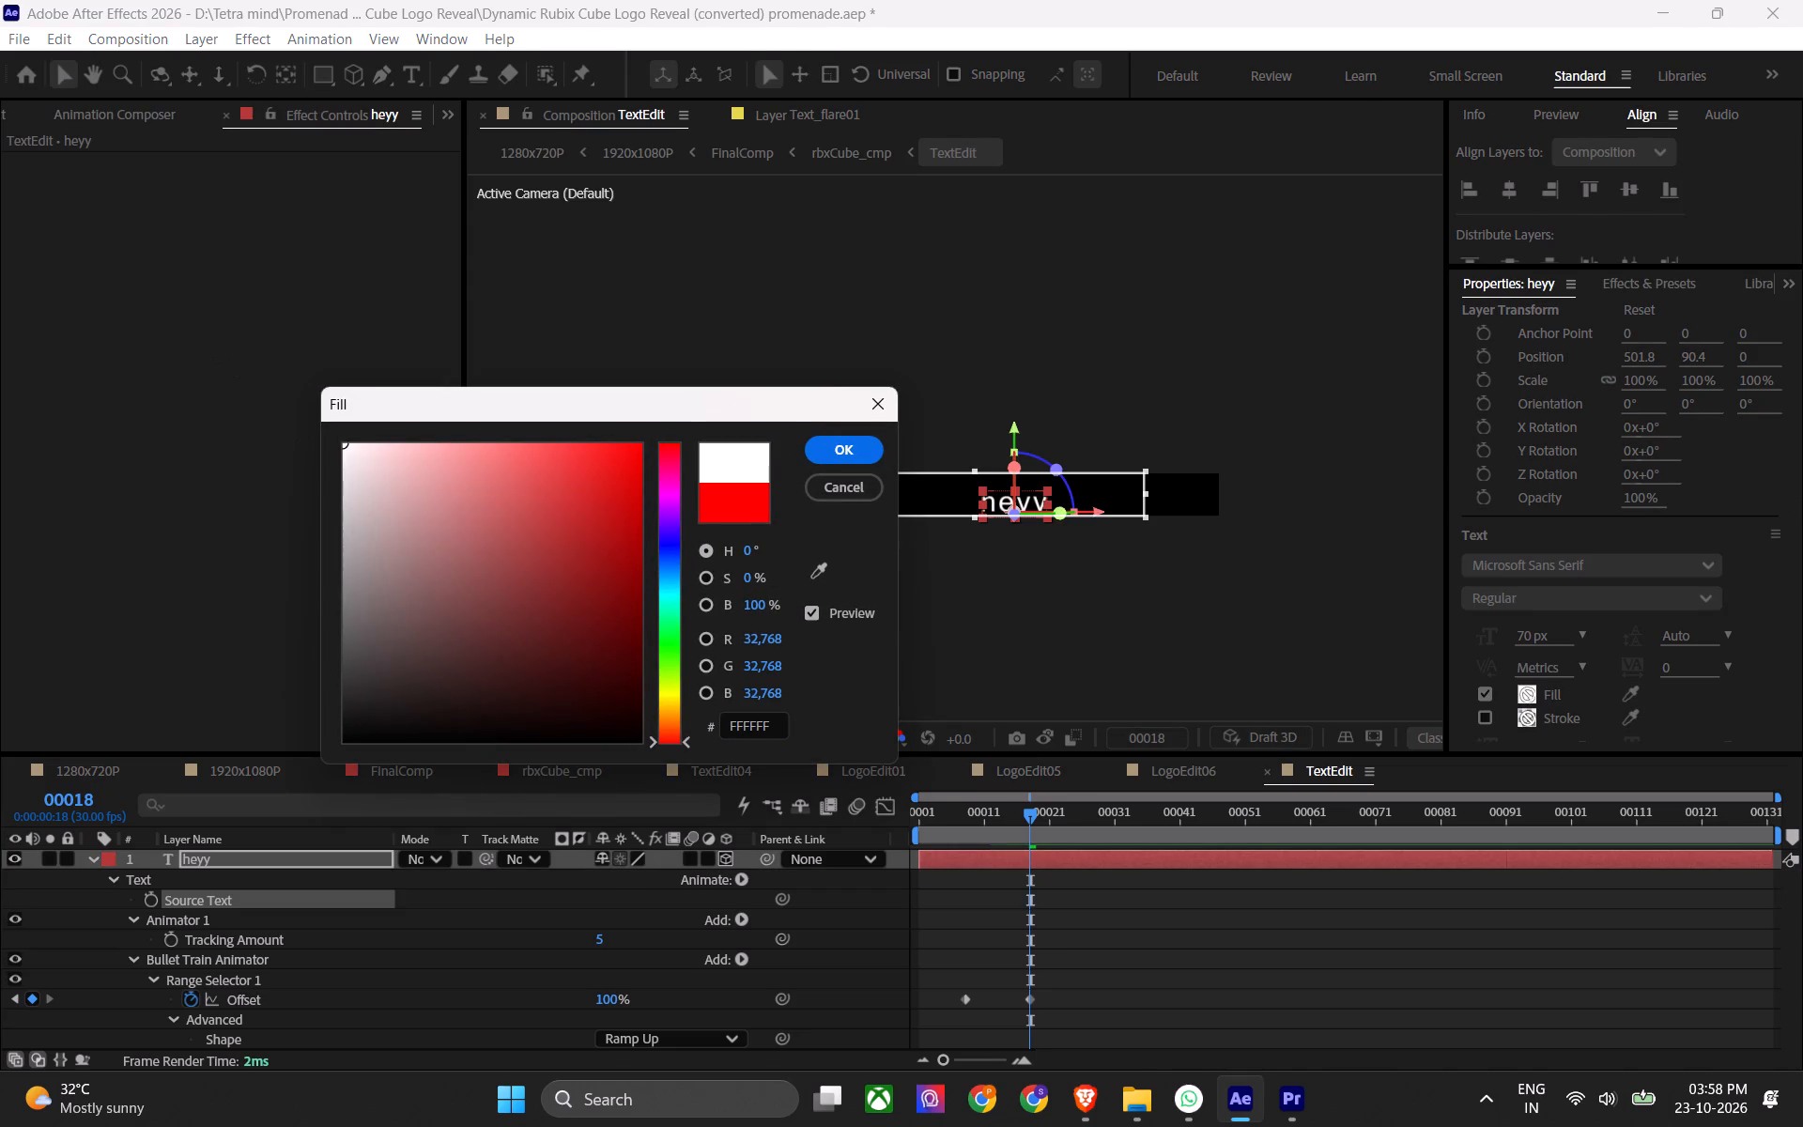
{"action": "left_click", "coordinate": [831, 443]}
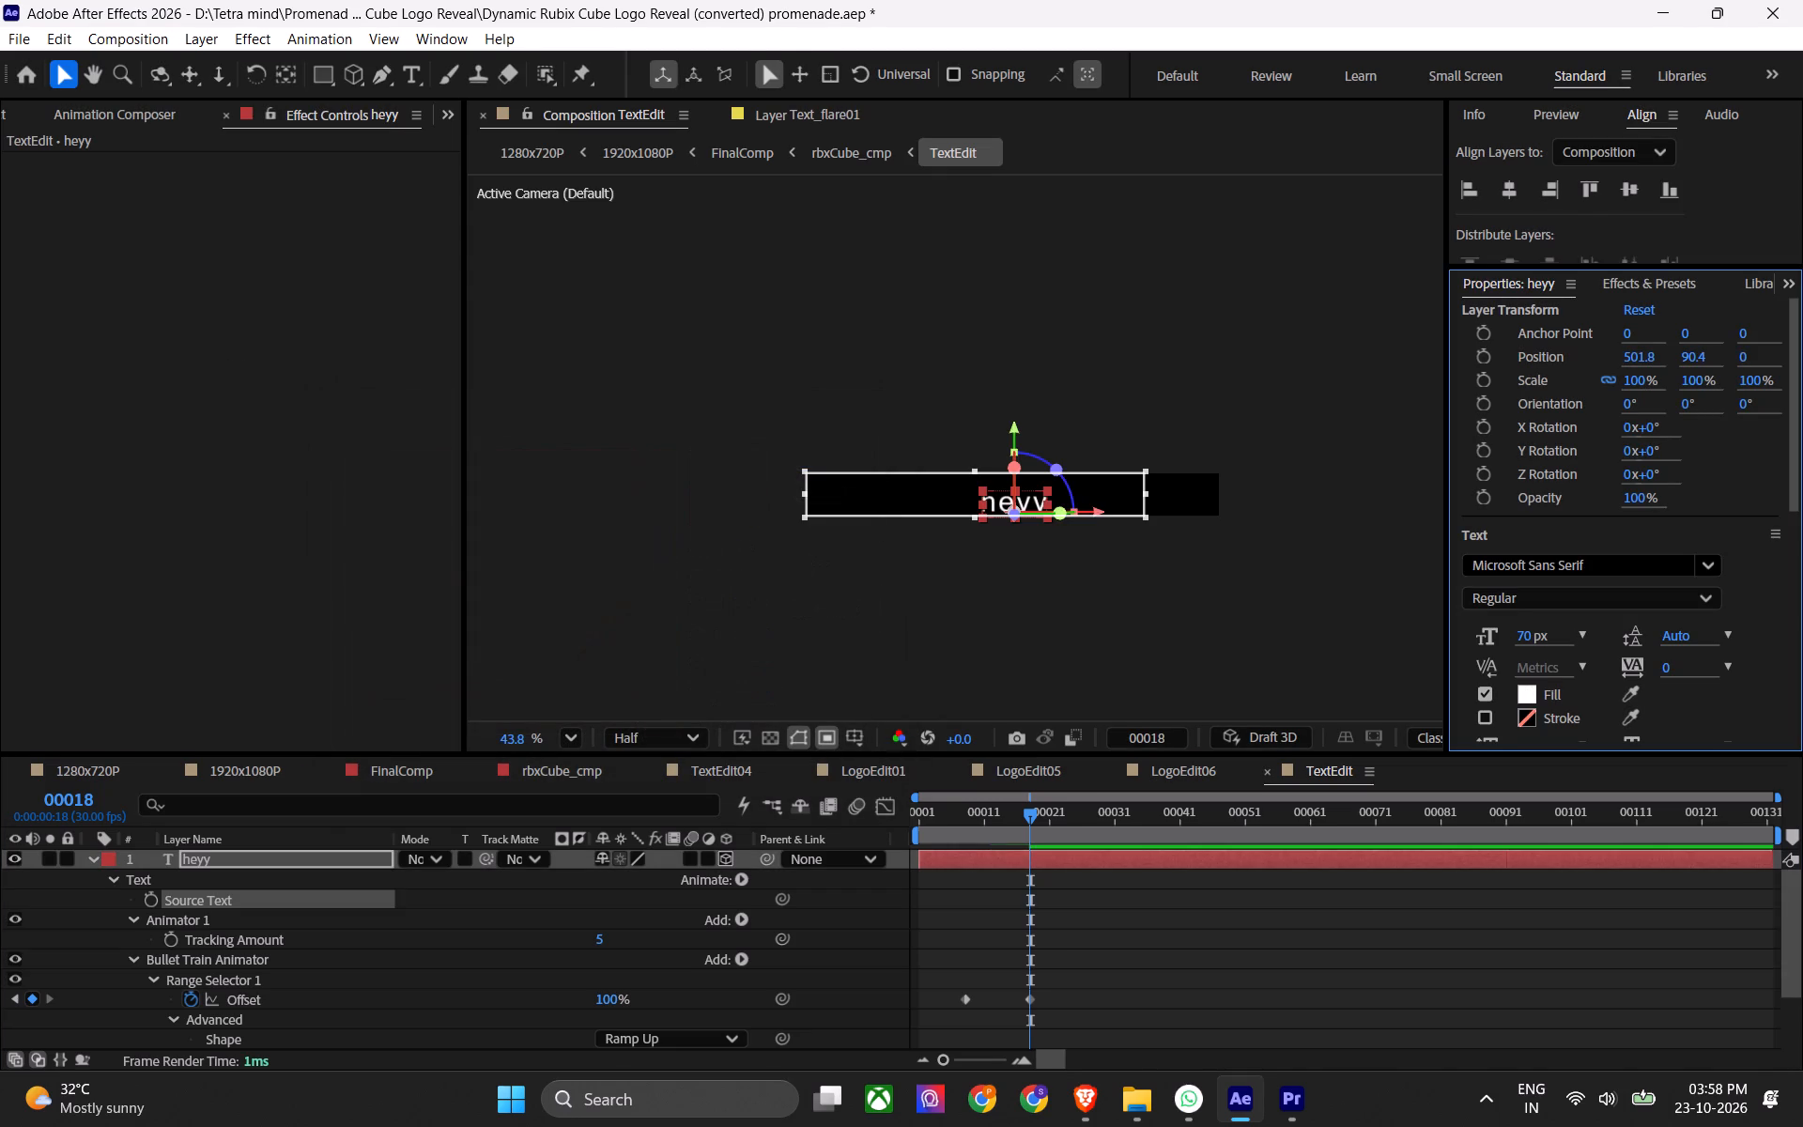
{"action": "key", "text": "v"}
{"action": "left_click", "coordinate": [1067, 976]}
Save the Promenade logo reveal project.
{"action": "key", "text": "ctrl+s"}
{"action": "key", "text": "ctrl+s"}
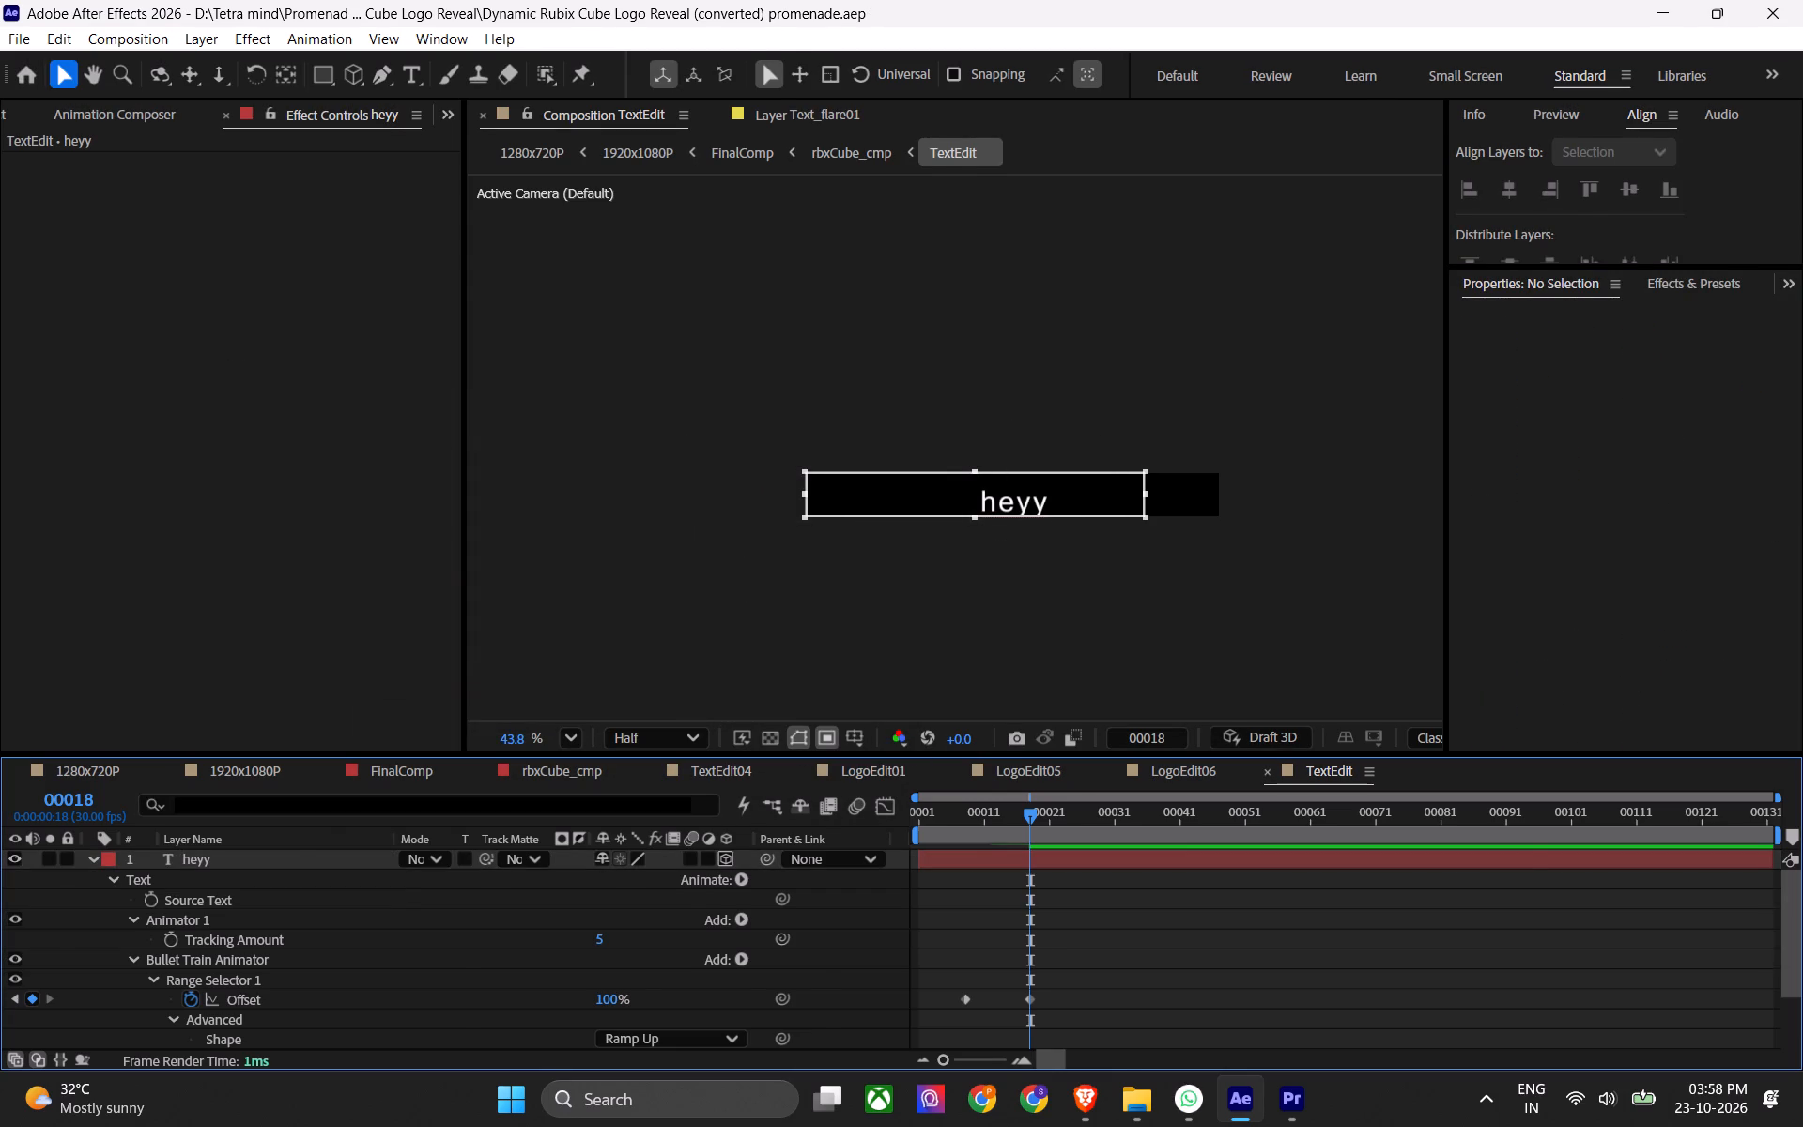
Play back rbxCube_cmp from about frame 00422 to check the white heyy caption under the cube.
{"action": "left_click", "coordinate": [584, 775]}
{"action": "left_click", "coordinate": [1312, 821]}
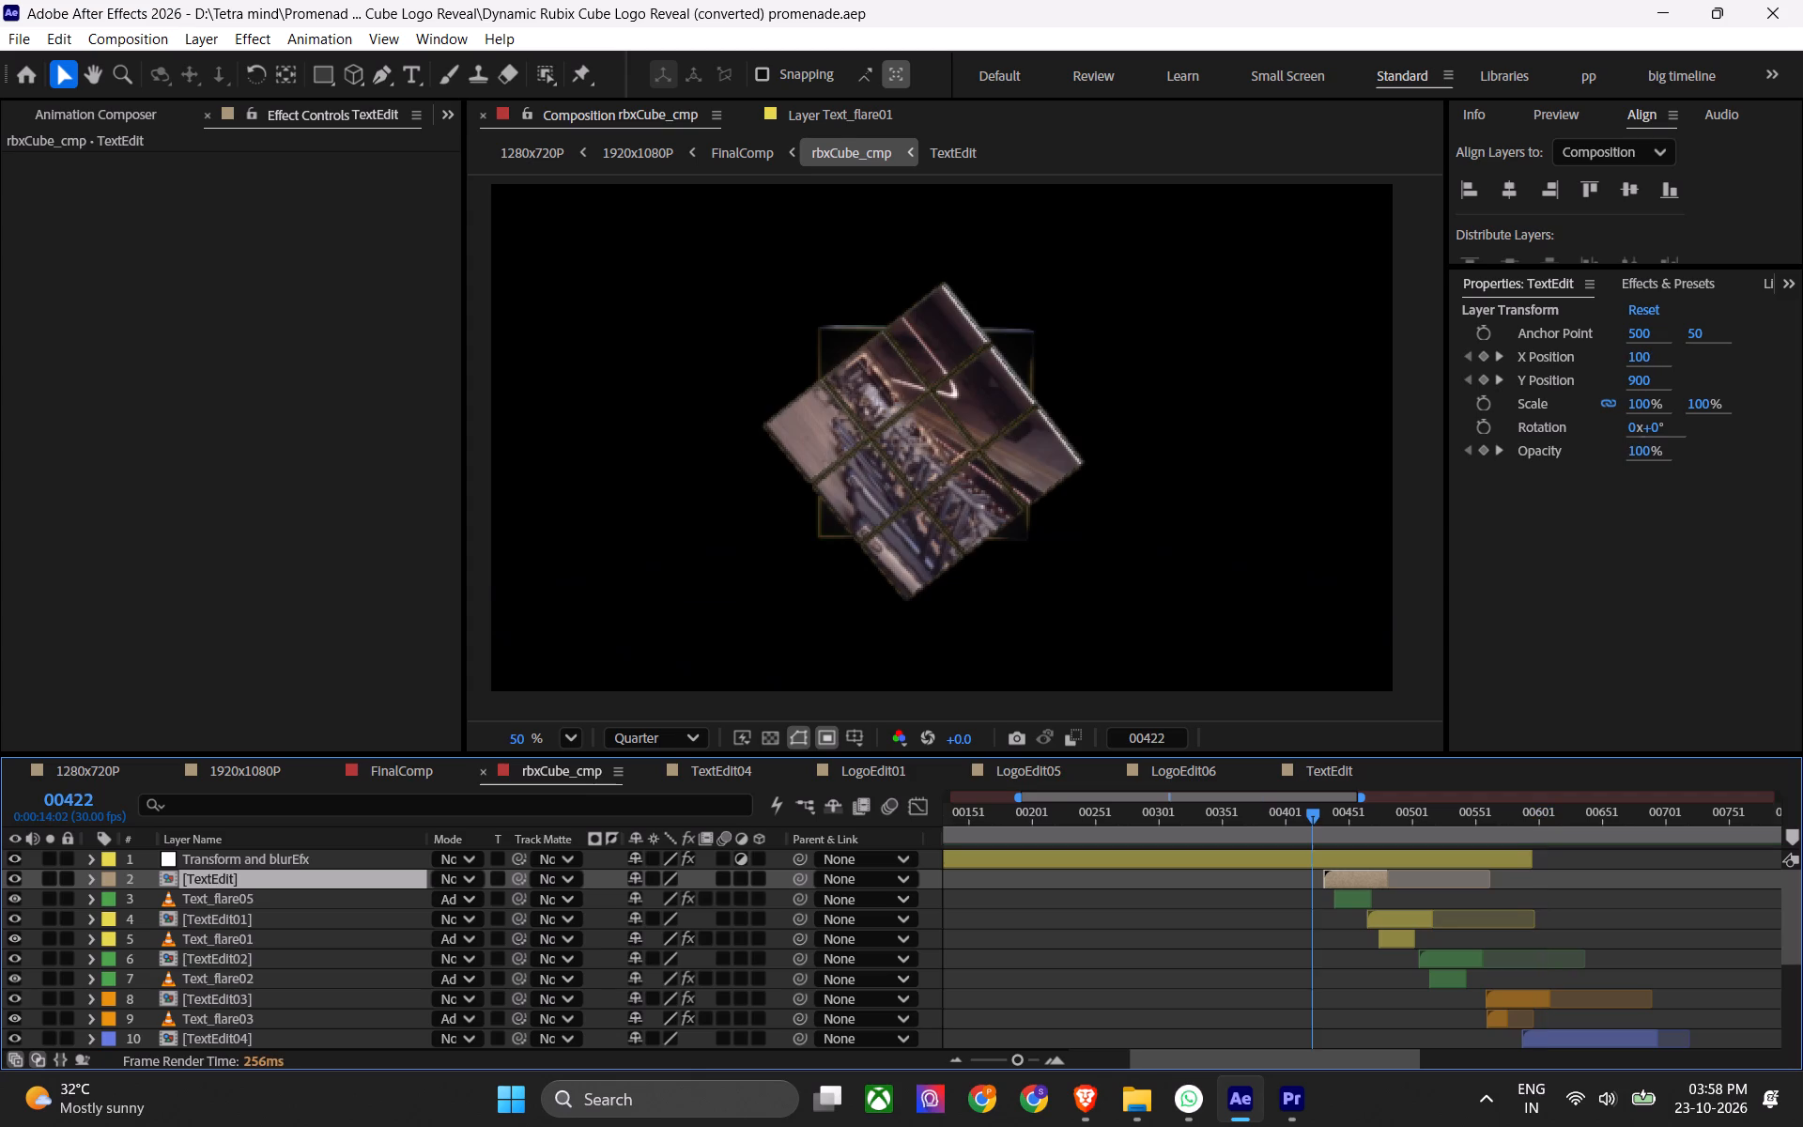
{"action": "key", "text": "space"}
{"action": "scroll", "coordinate": [1276, 843], "scroll_direction": "up", "scroll_amount": 6, "text": "alt"}
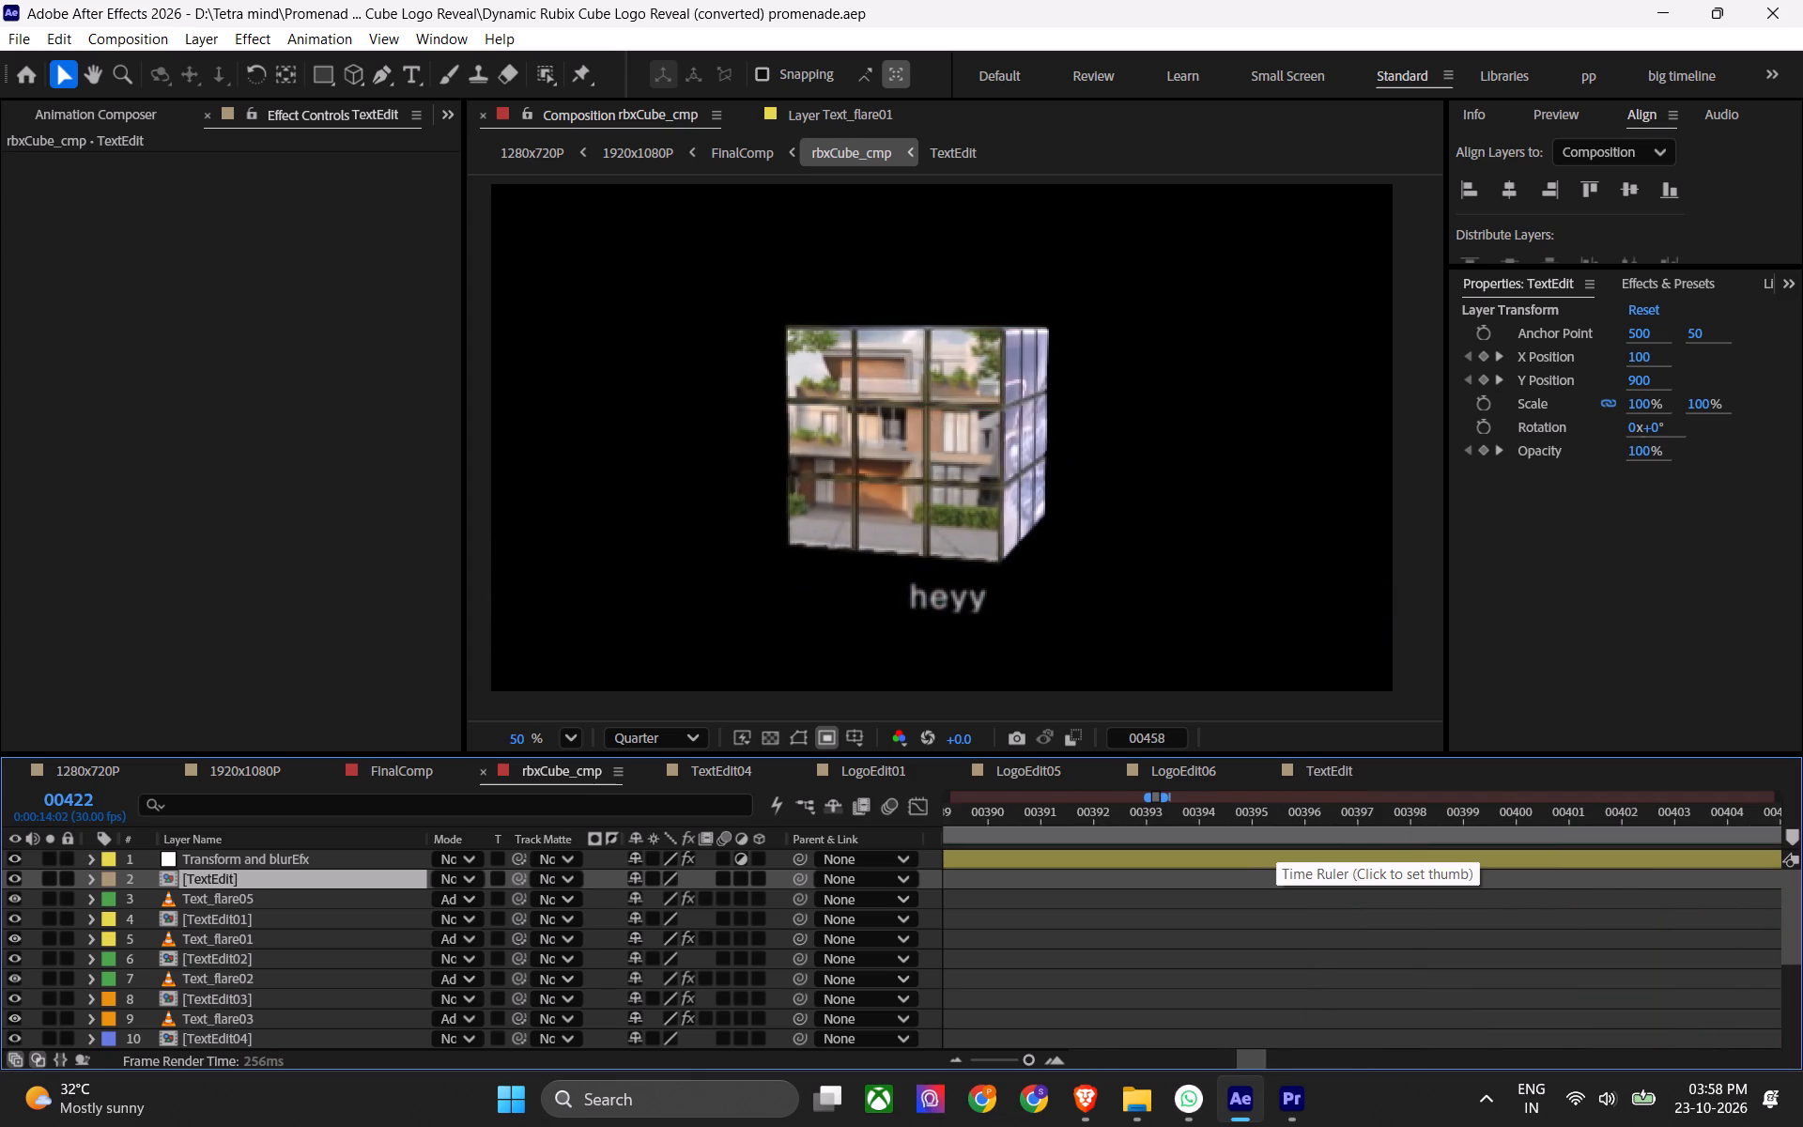
{"action": "key", "text": "space"}
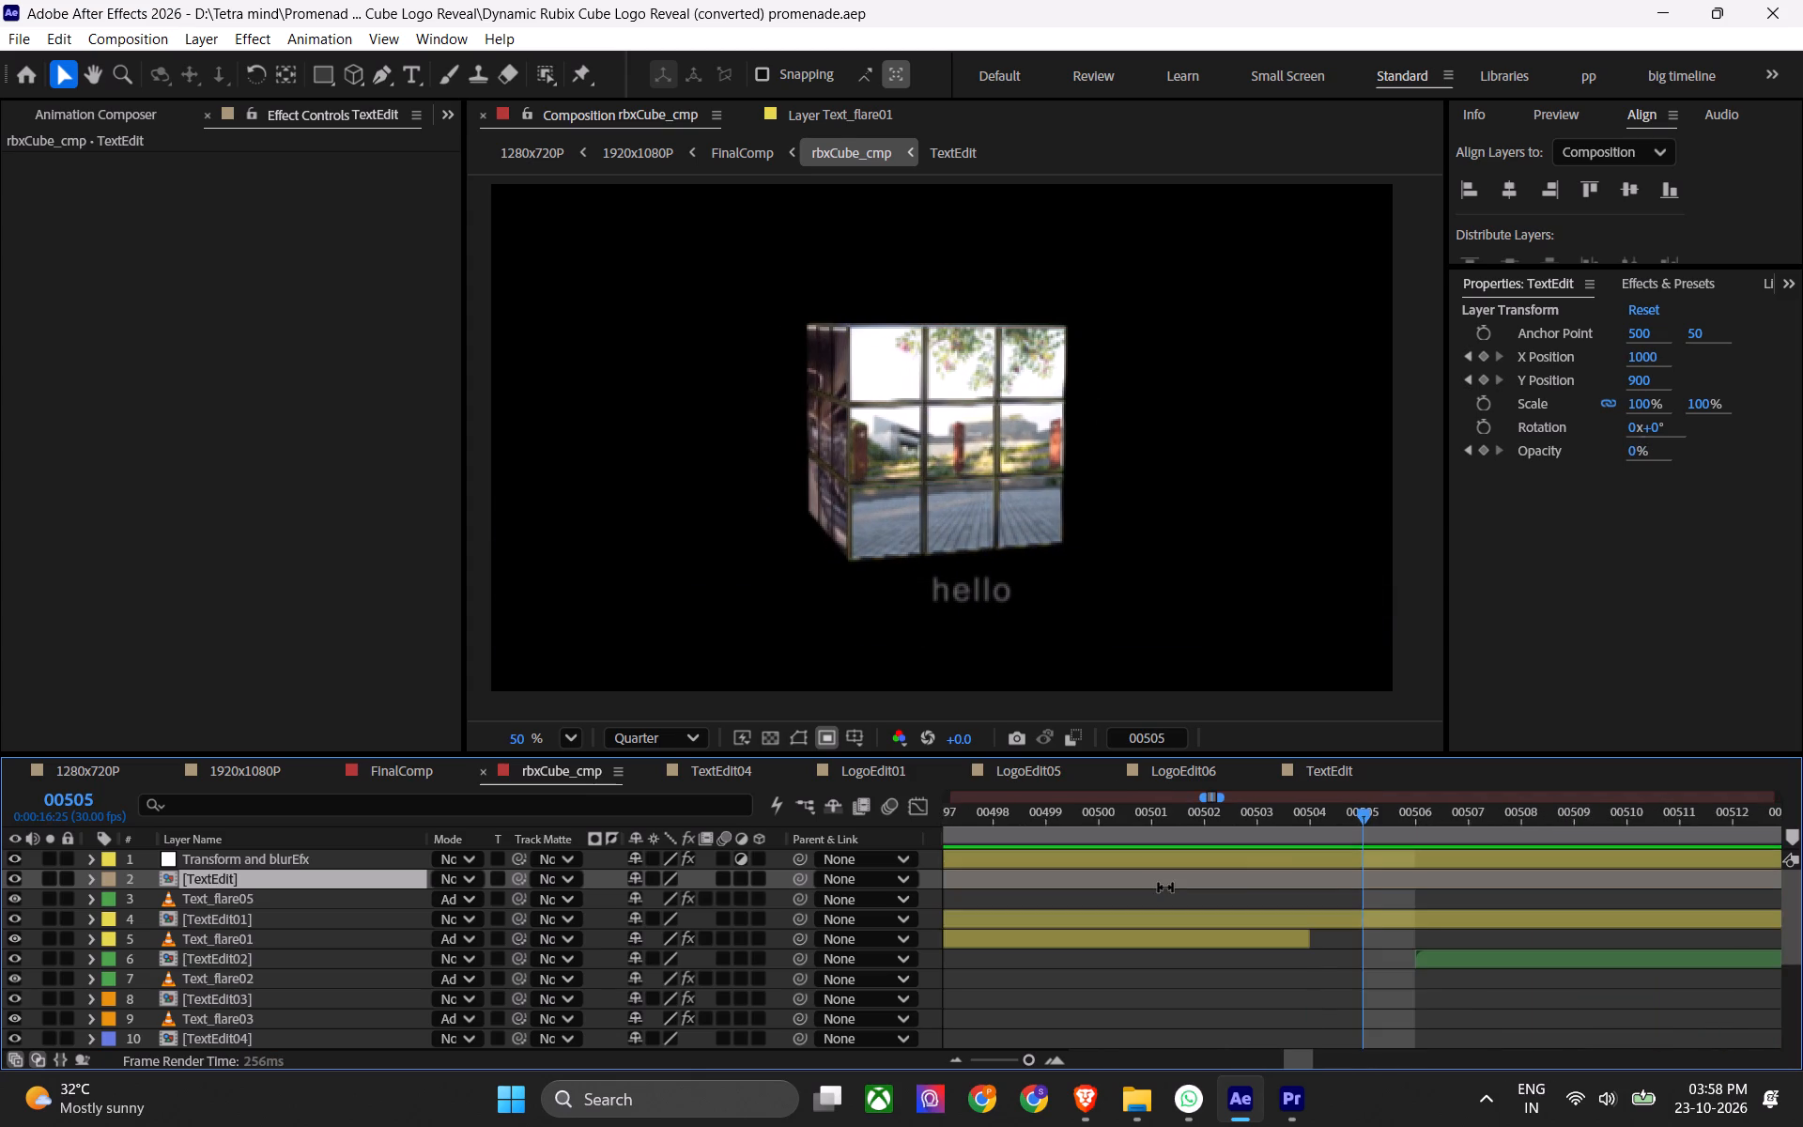
{"action": "scroll", "coordinate": [1172, 891], "scroll_direction": "down", "scroll_amount": 3, "text": "alt"}
{"action": "scroll", "coordinate": [1159, 924], "scroll_direction": "up", "scroll_amount": 2, "text": "shift"}
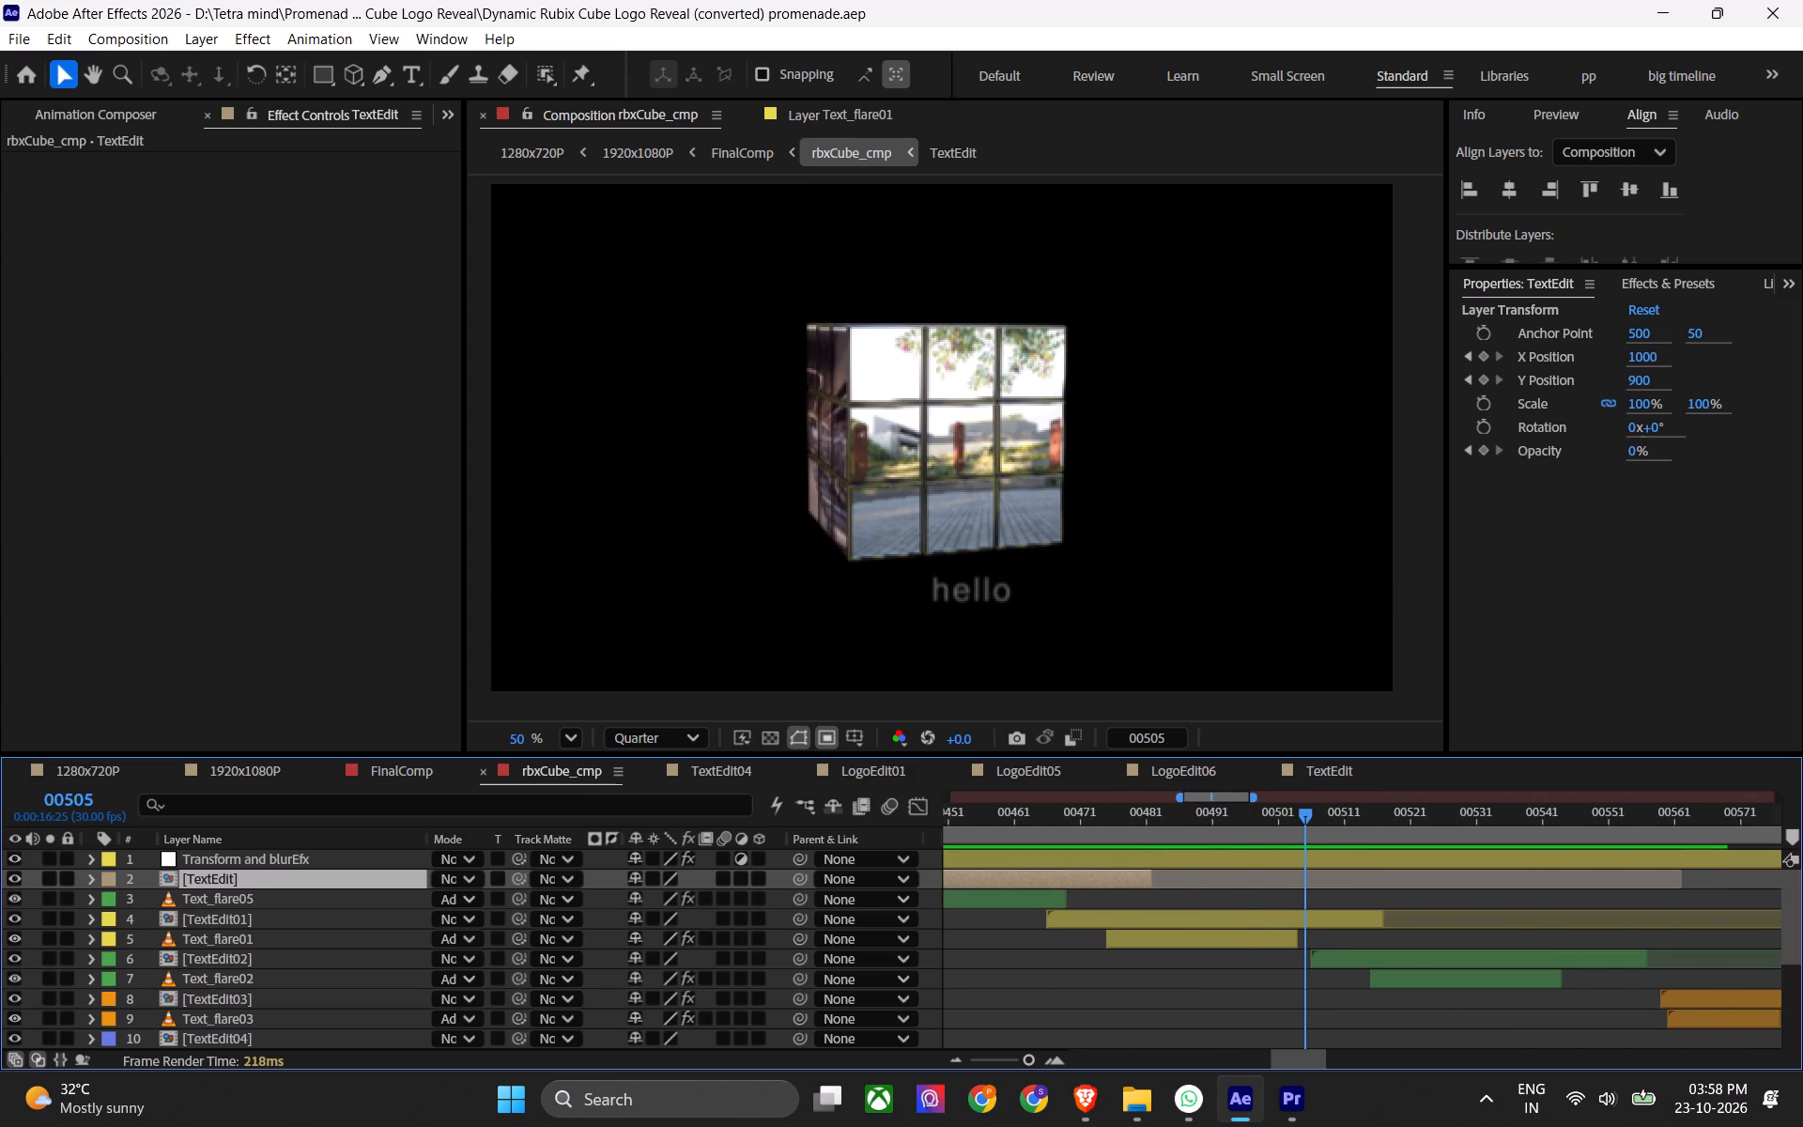
Scrub rbxCube_cmp between about frames 00438 and 00528 to examine the caption timing against the flares and cube faces.
{"action": "left_click_drag", "start_coordinate": [1244, 819], "coordinate": [1109, 805]}
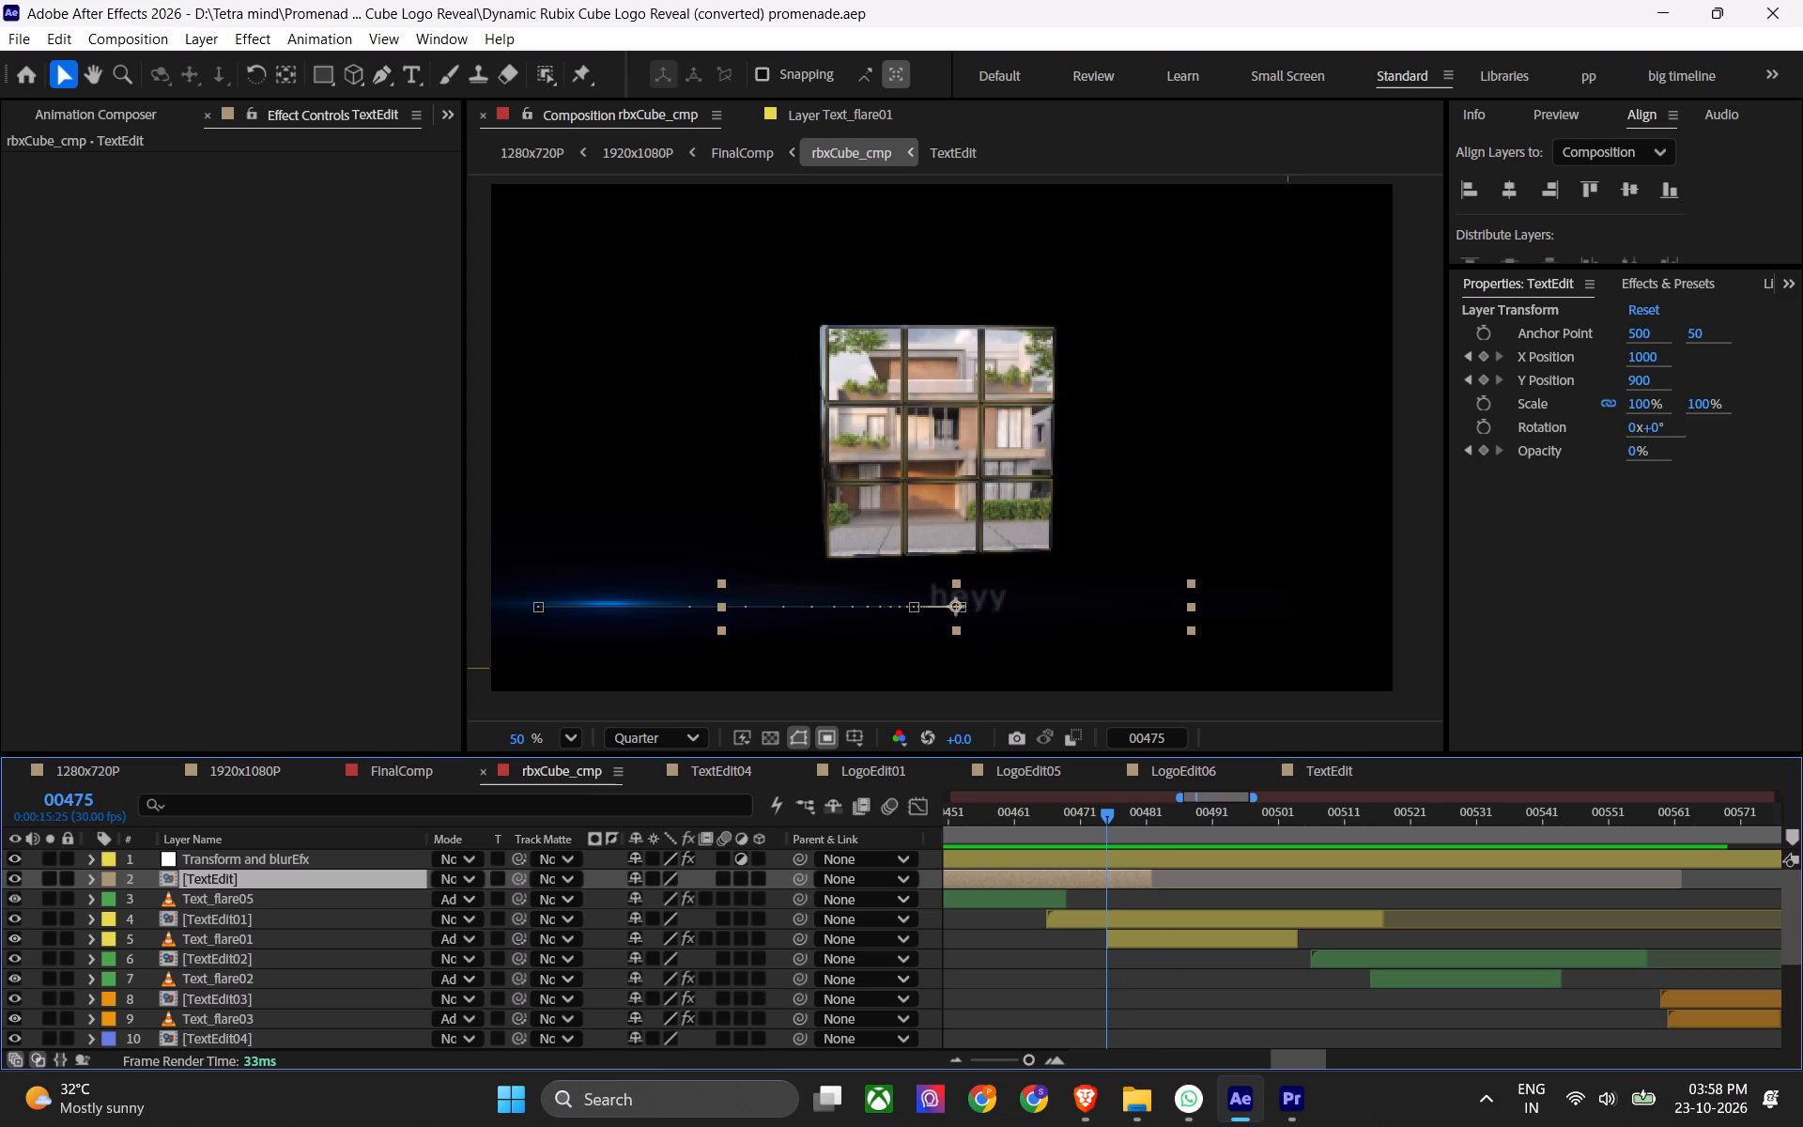
{"action": "left_click_drag", "start_coordinate": [1109, 805], "coordinate": [1039, 805]}
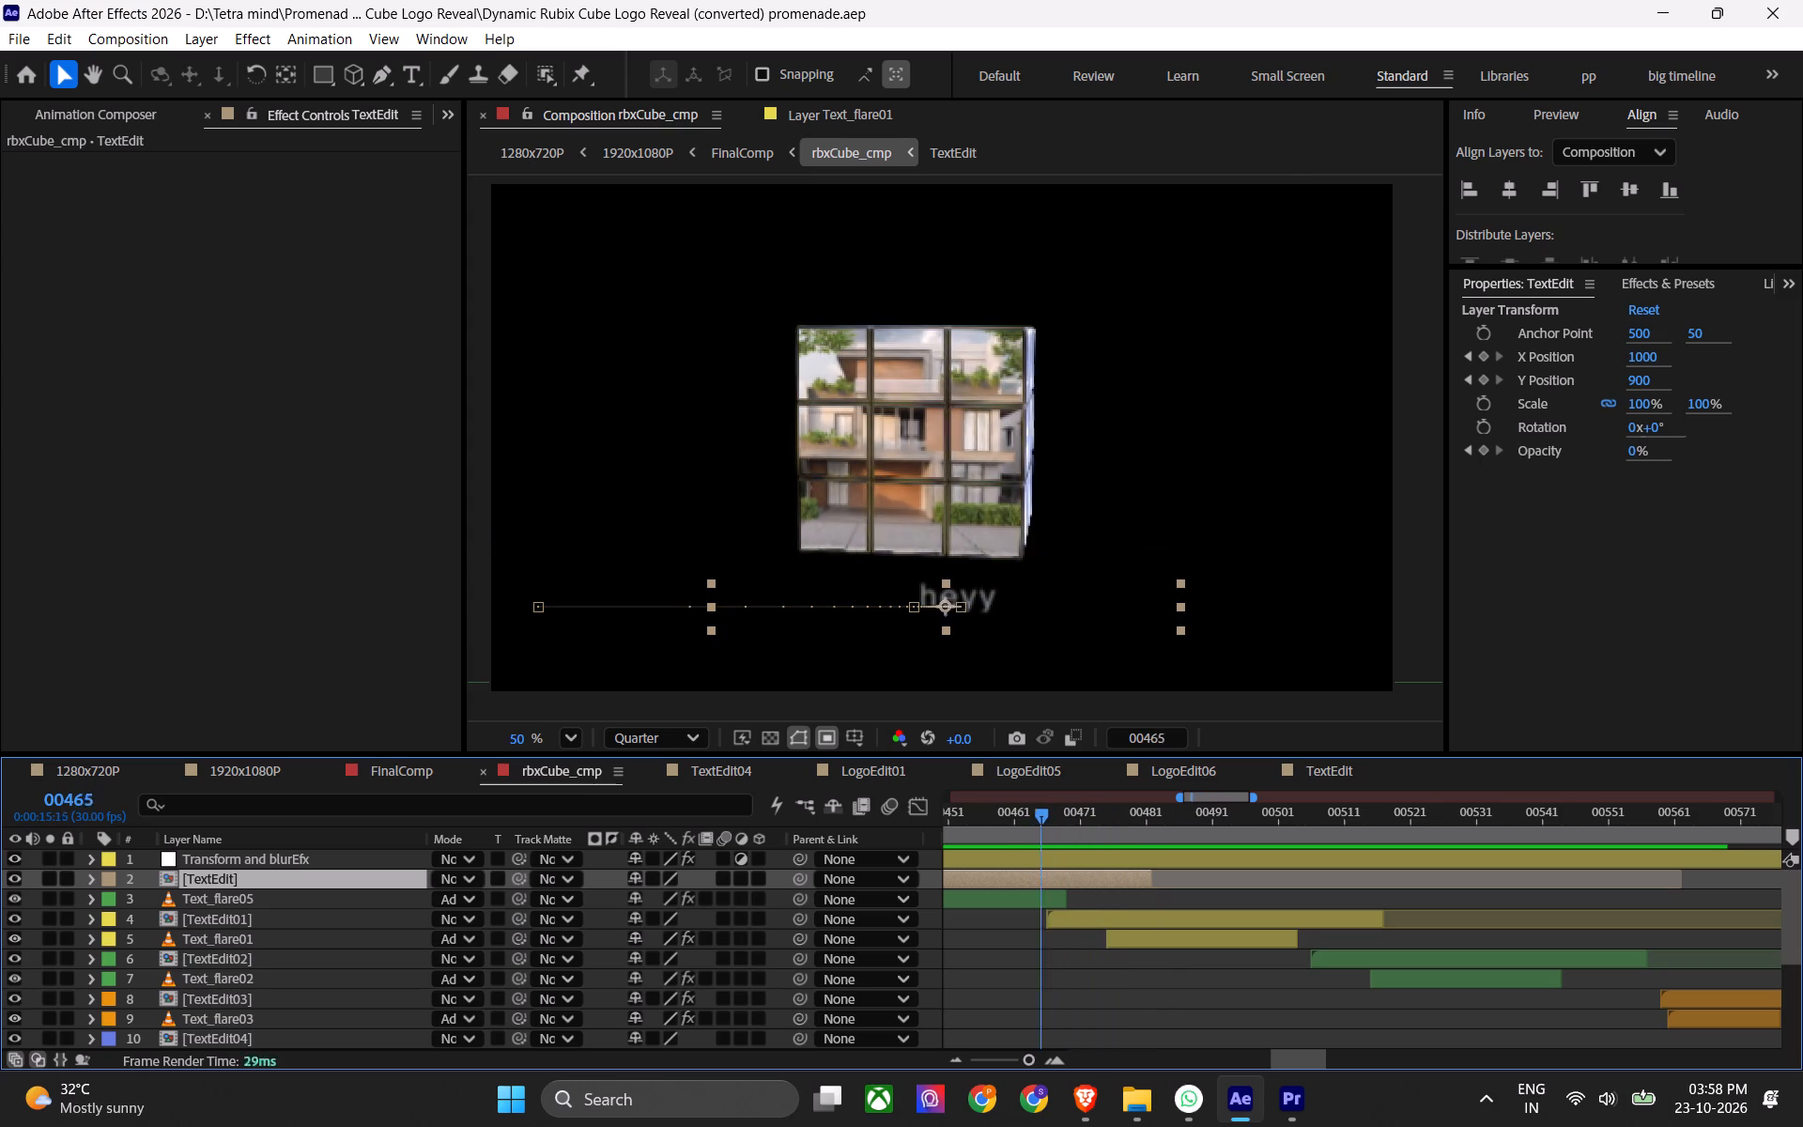
{"action": "left_click_drag", "start_coordinate": [1039, 805], "coordinate": [1049, 820]}
{"action": "left_click_drag", "start_coordinate": [1049, 820], "coordinate": [1083, 813]}
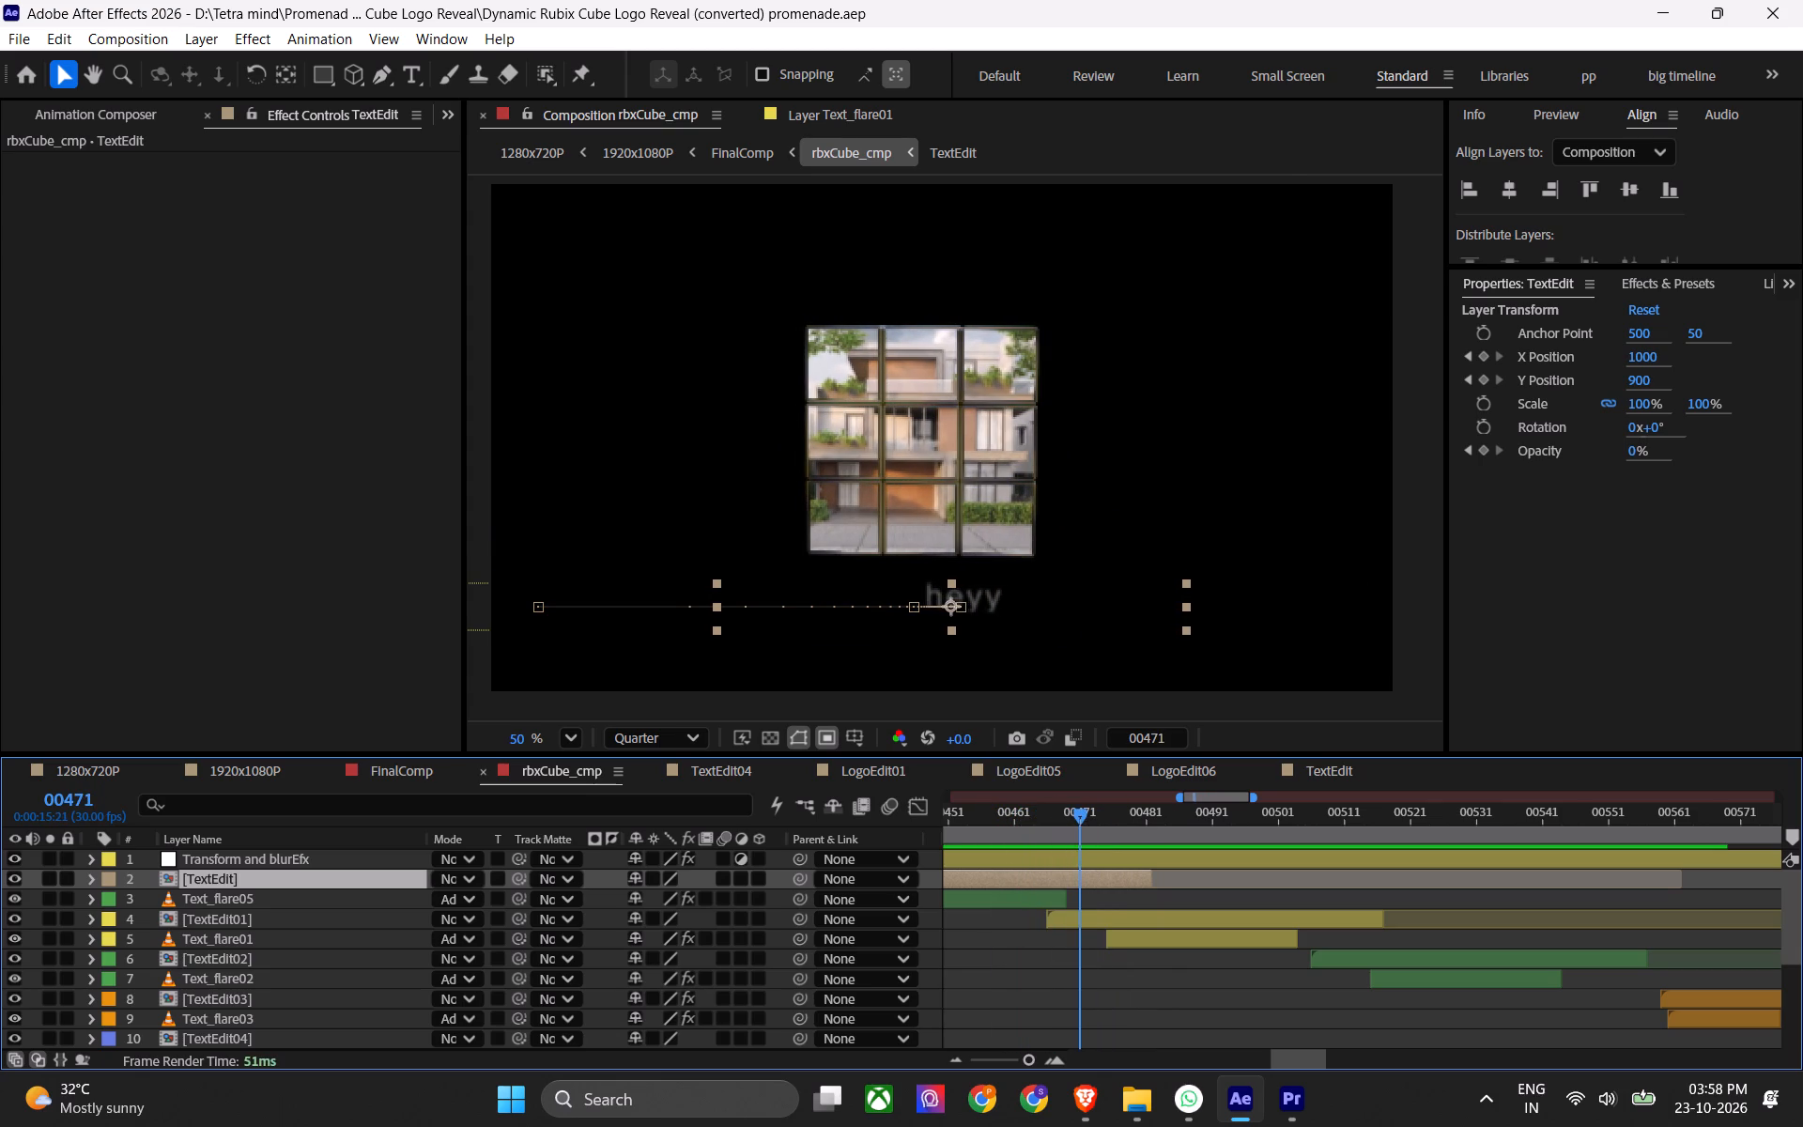
{"action": "left_click_drag", "start_coordinate": [1083, 813], "coordinate": [1119, 826]}
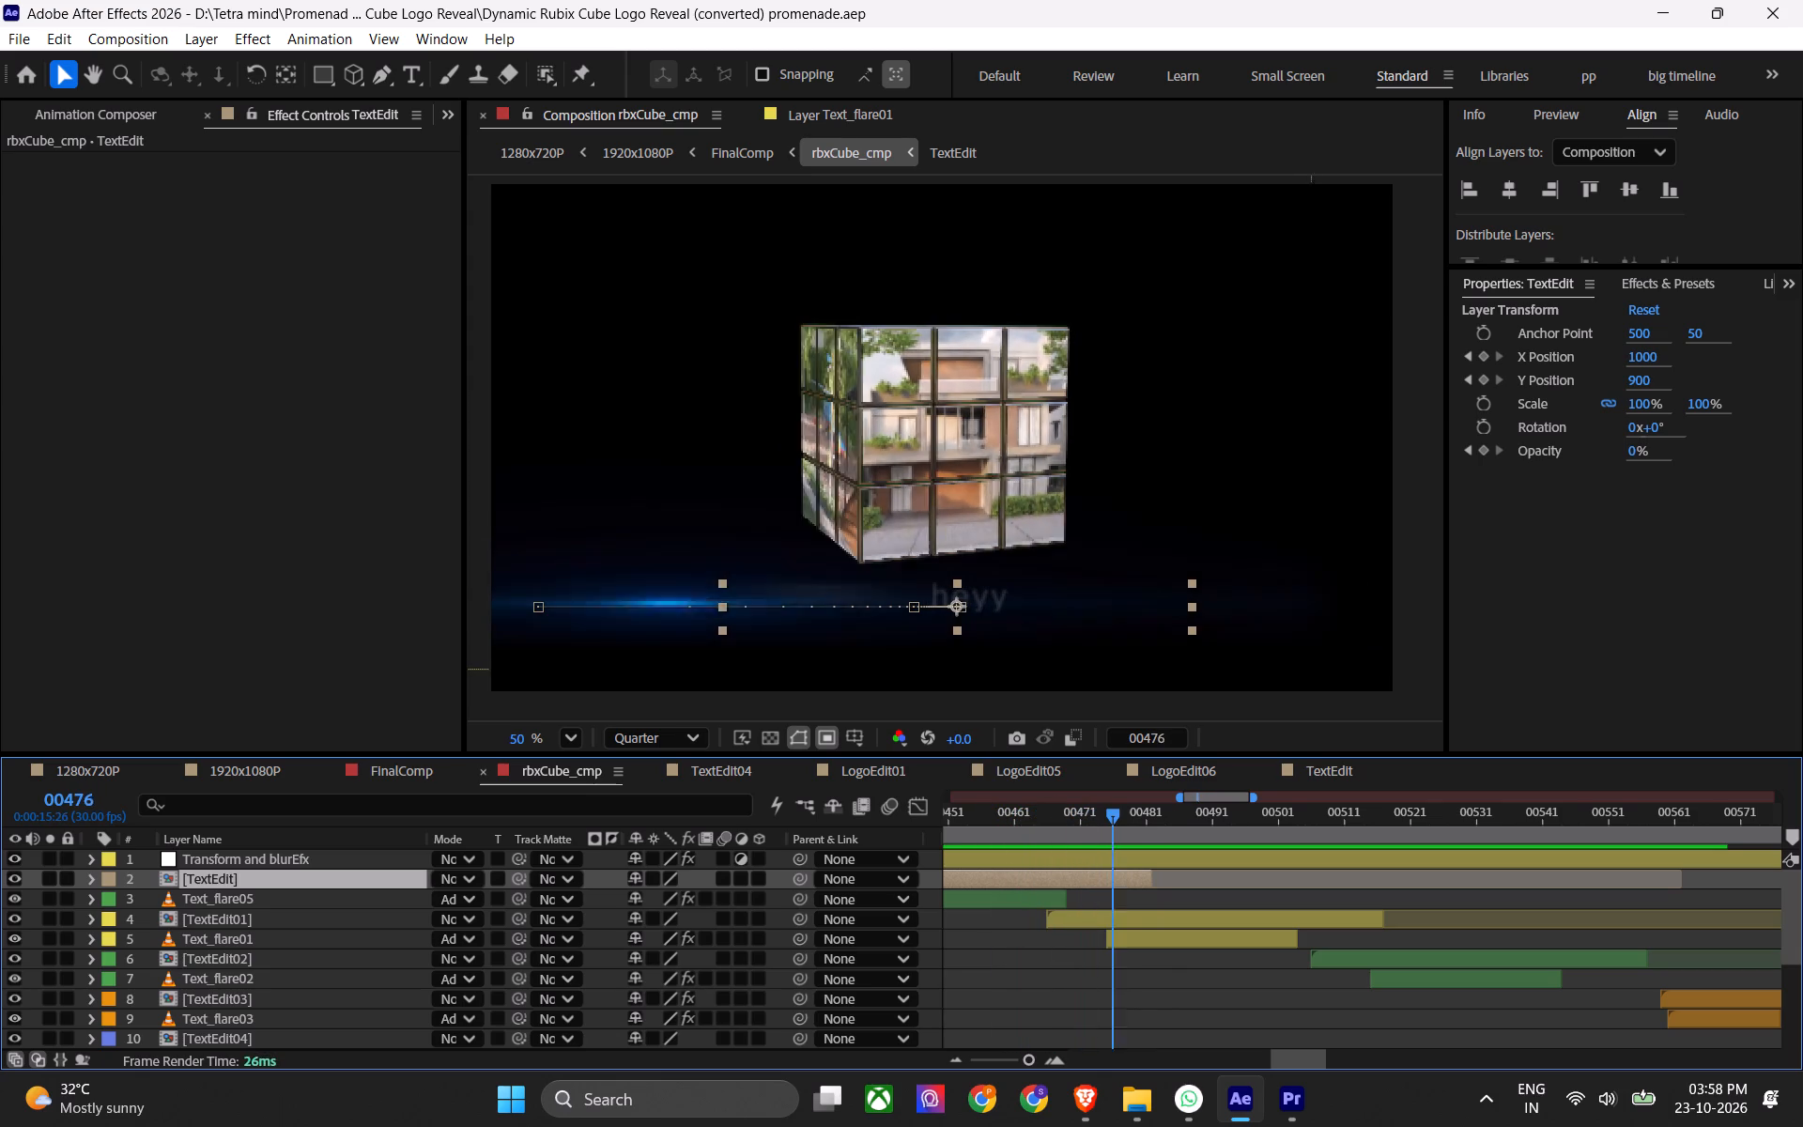
{"action": "left_click_drag", "start_coordinate": [1119, 826], "coordinate": [1090, 820]}
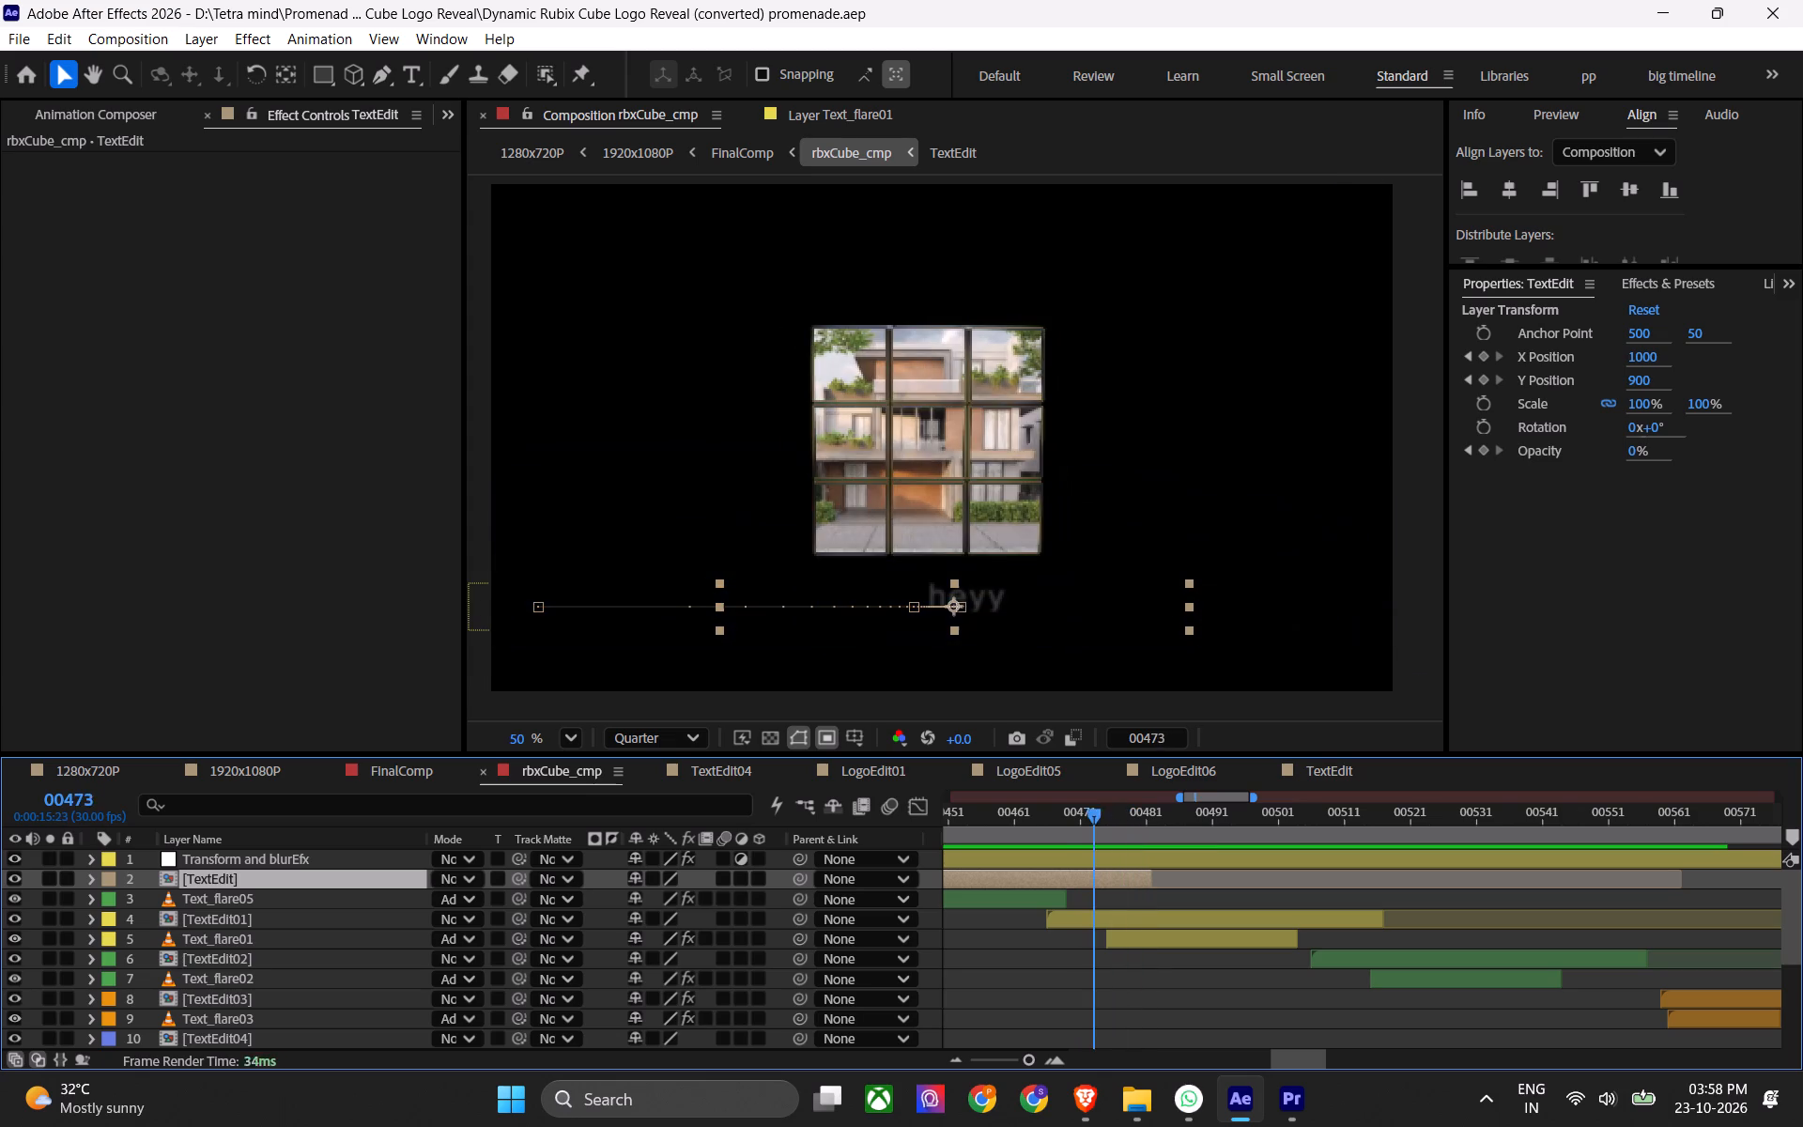
{"action": "left_click_drag", "start_coordinate": [1090, 820], "coordinate": [1046, 826]}
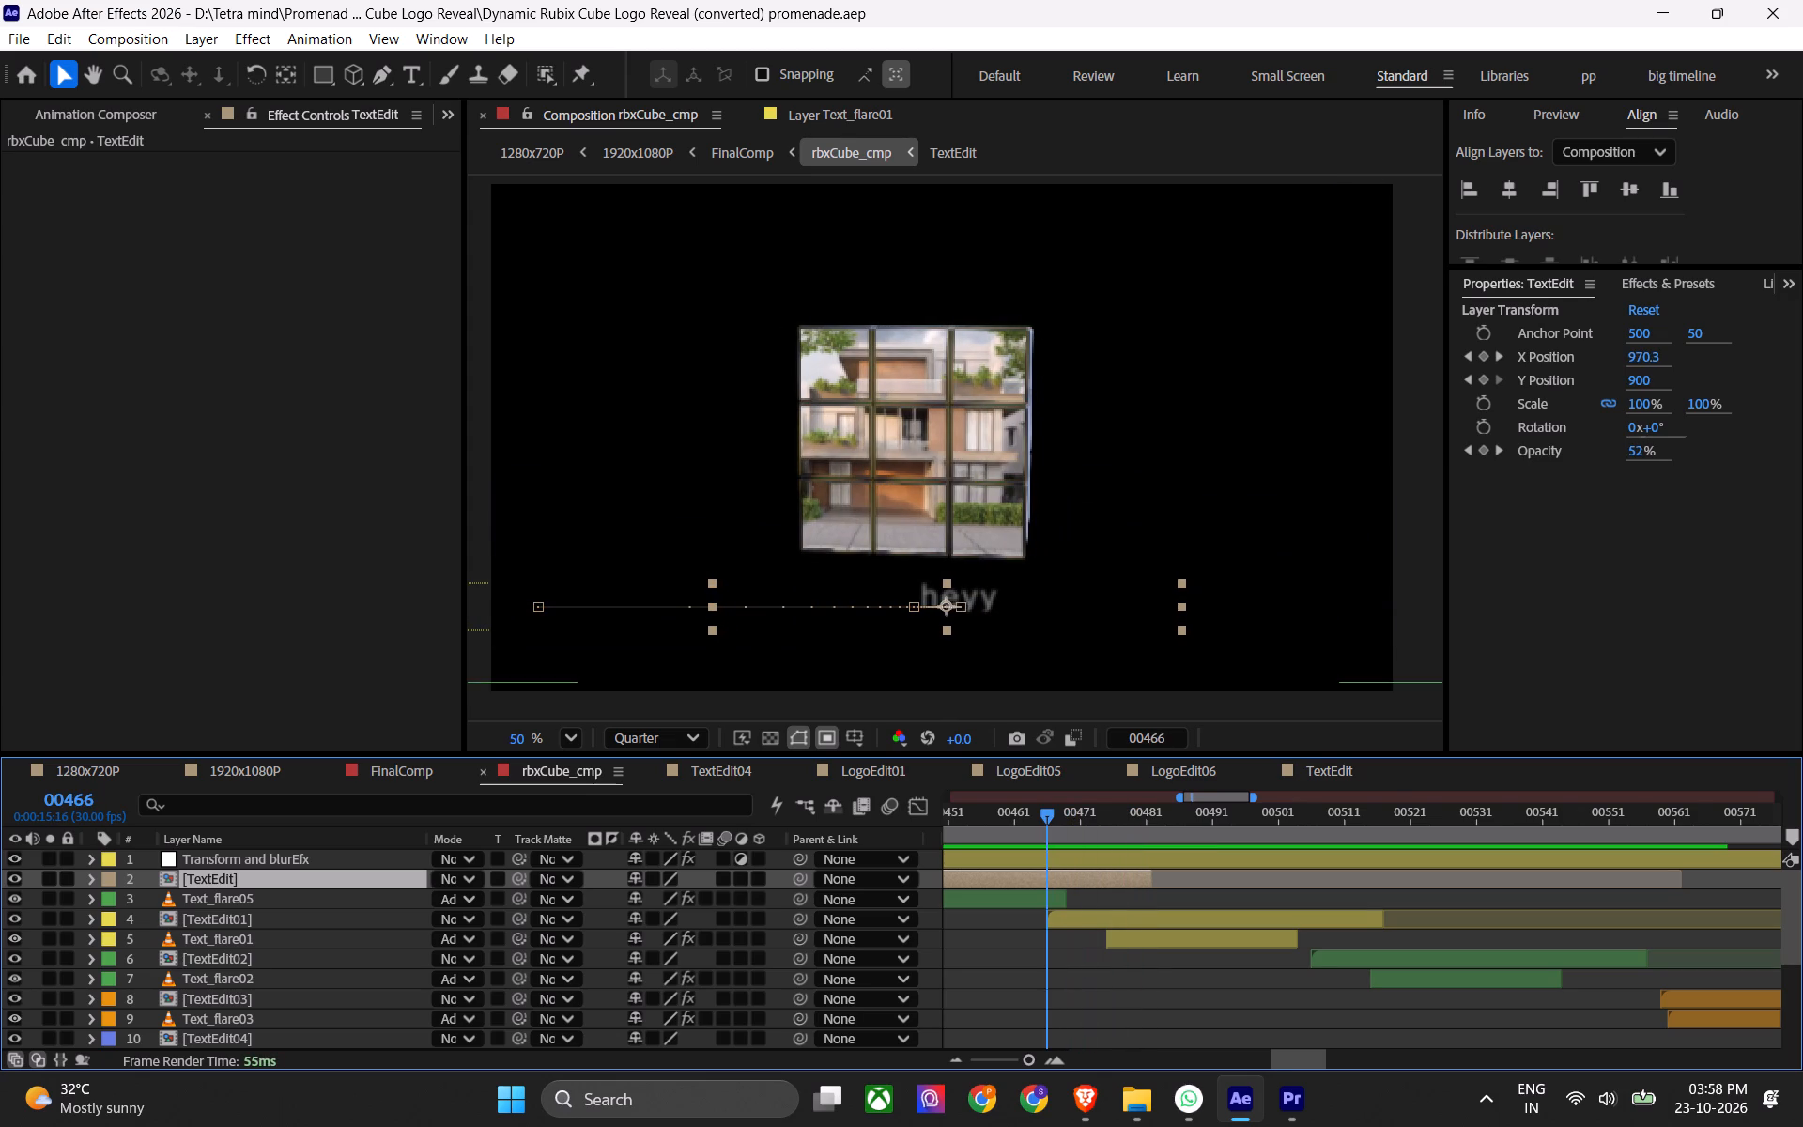
{"action": "scroll", "coordinate": [1029, 928], "scroll_direction": "down", "scroll_amount": 1, "text": "alt"}
{"action": "scroll", "coordinate": [1029, 928], "scroll_direction": "up", "scroll_amount": 2, "text": "shift"}
{"action": "left_click_drag", "start_coordinate": [1150, 811], "coordinate": [1177, 816]}
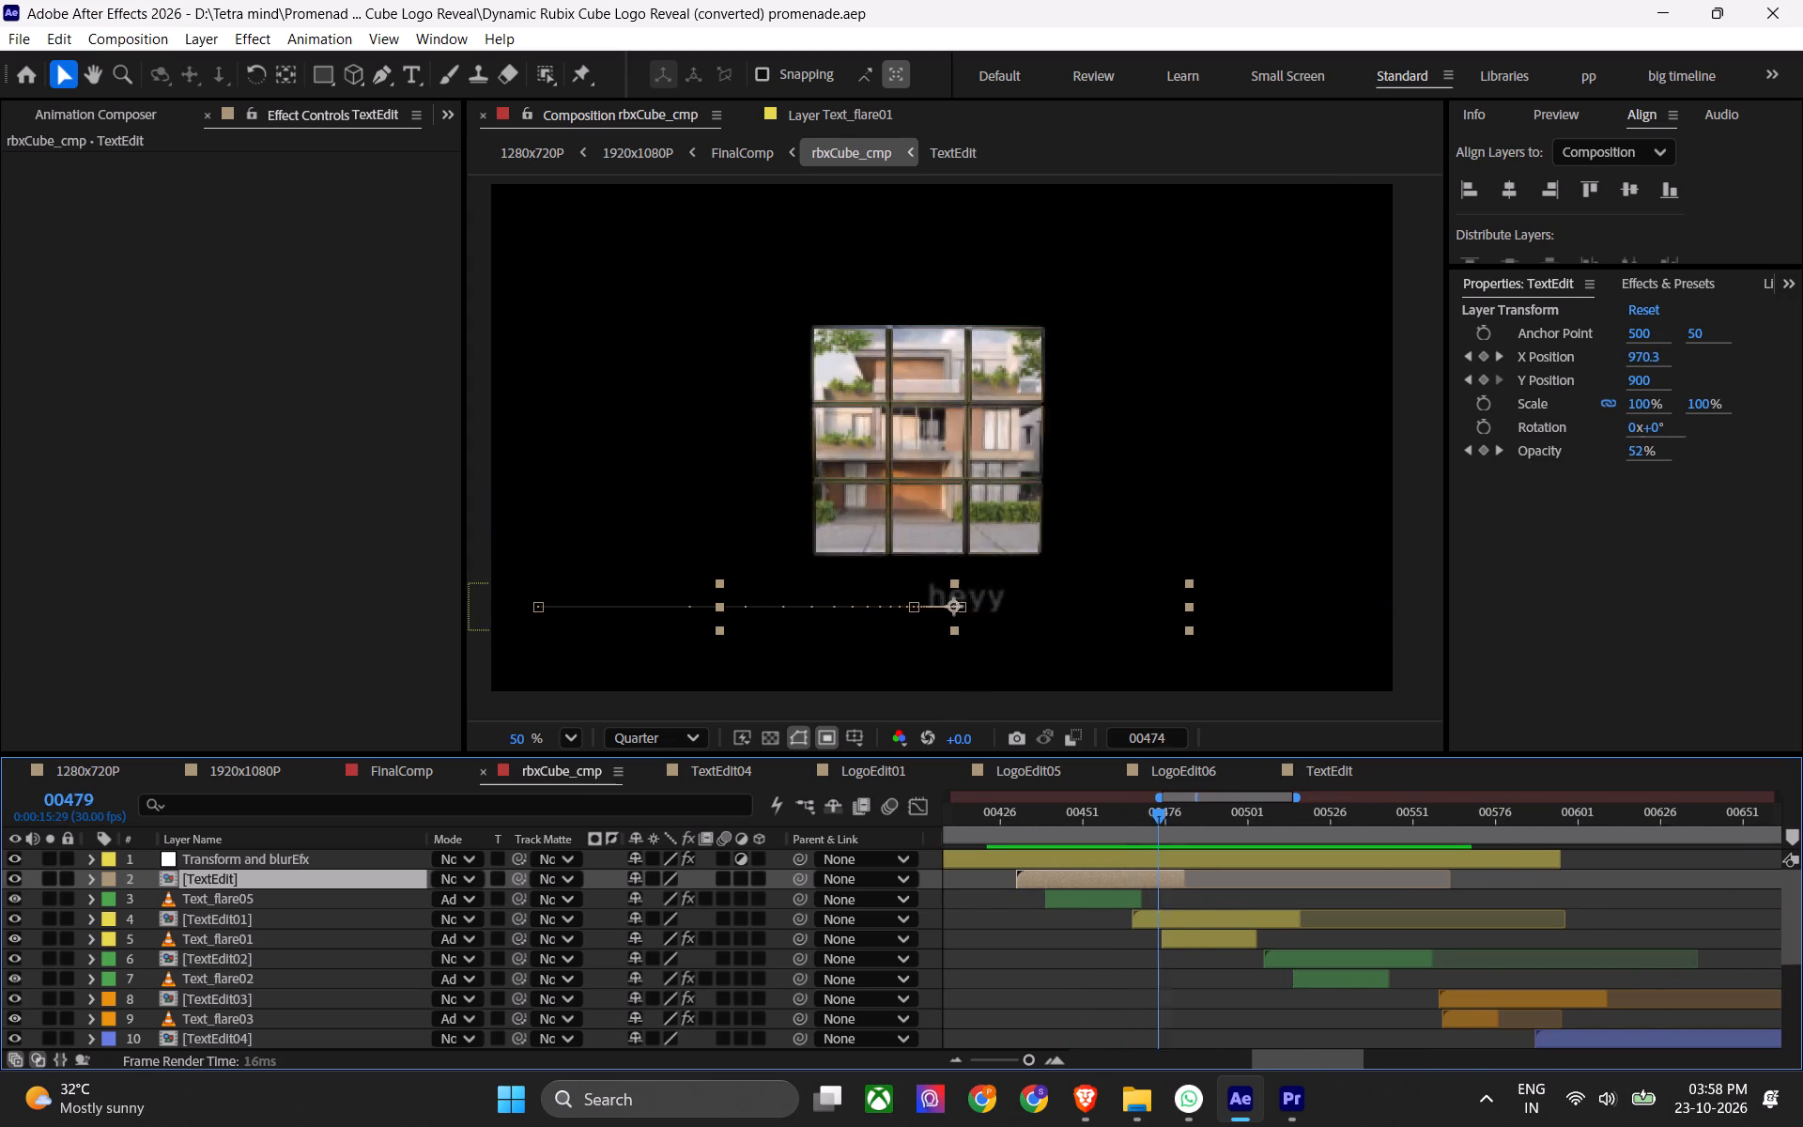
{"action": "left_click_drag", "start_coordinate": [1177, 816], "coordinate": [1341, 776]}
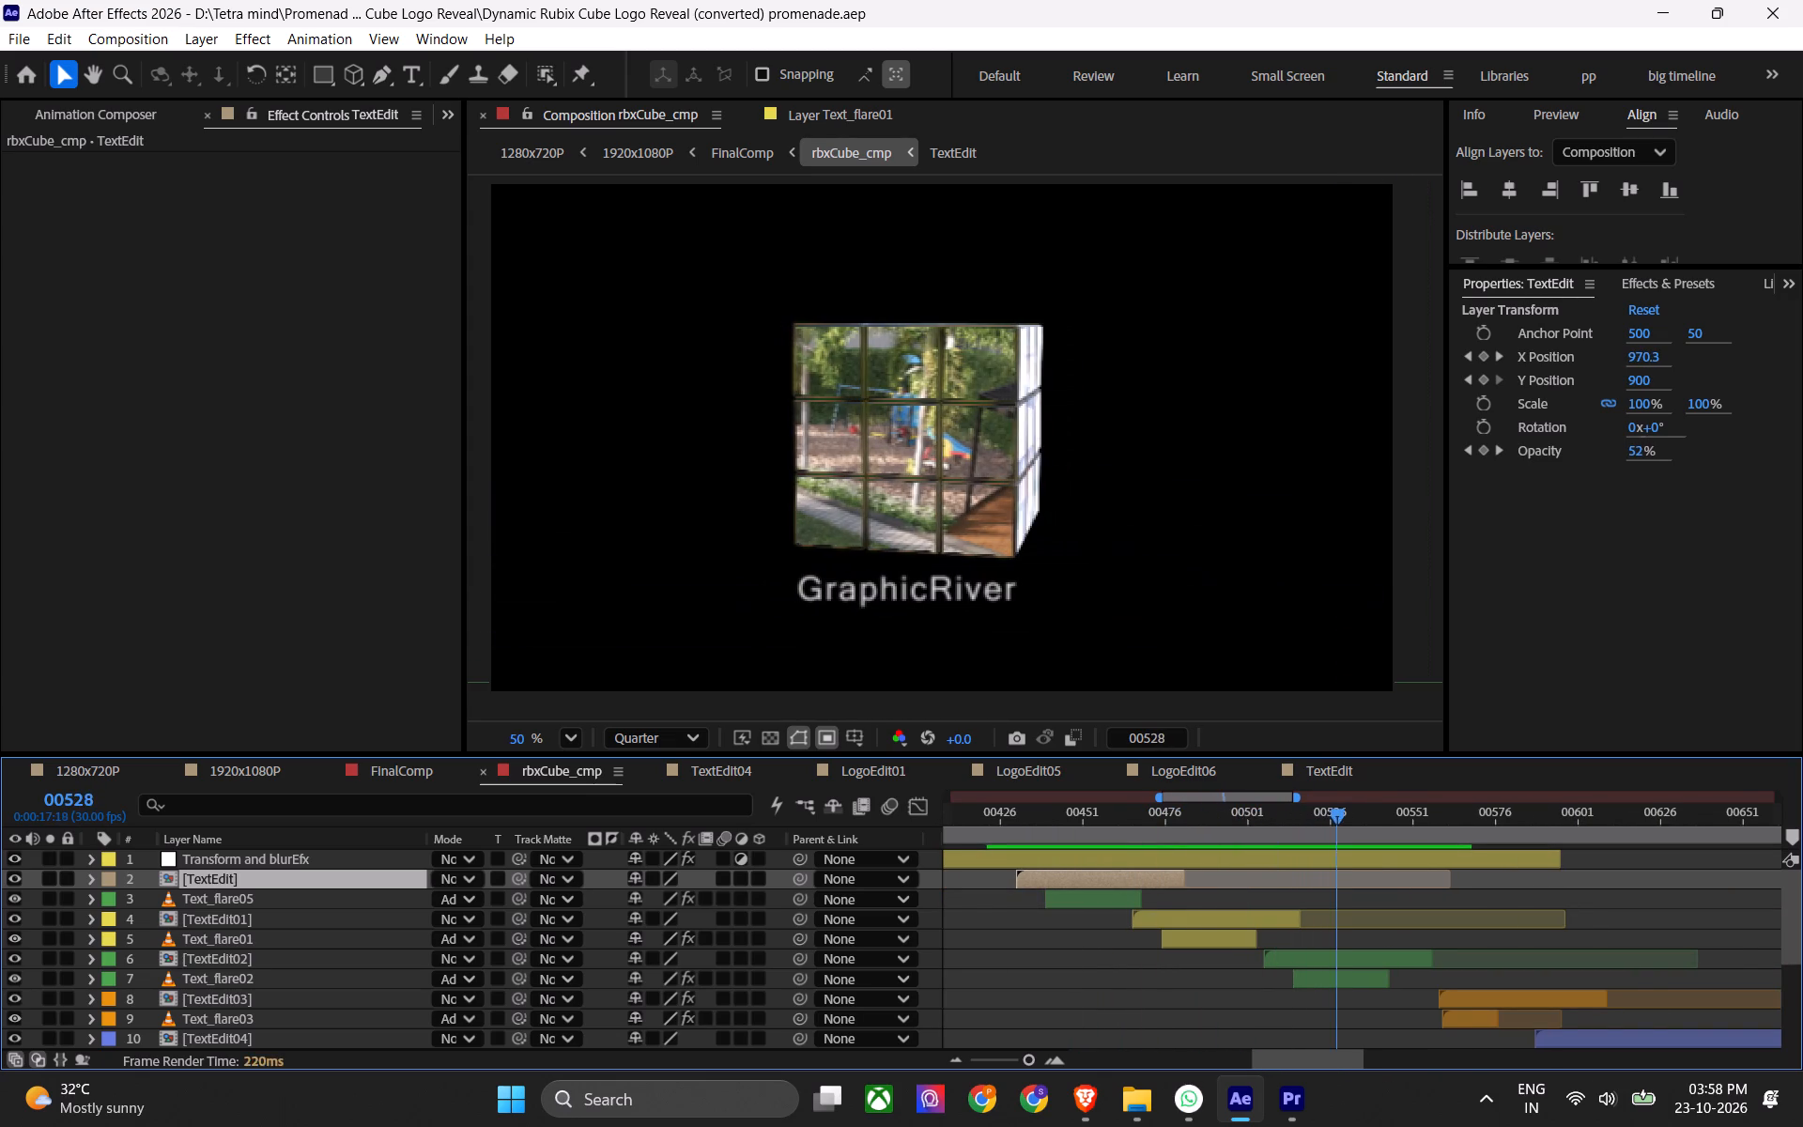
{"action": "left_click_drag", "start_coordinate": [1341, 776], "coordinate": [1263, 776]}
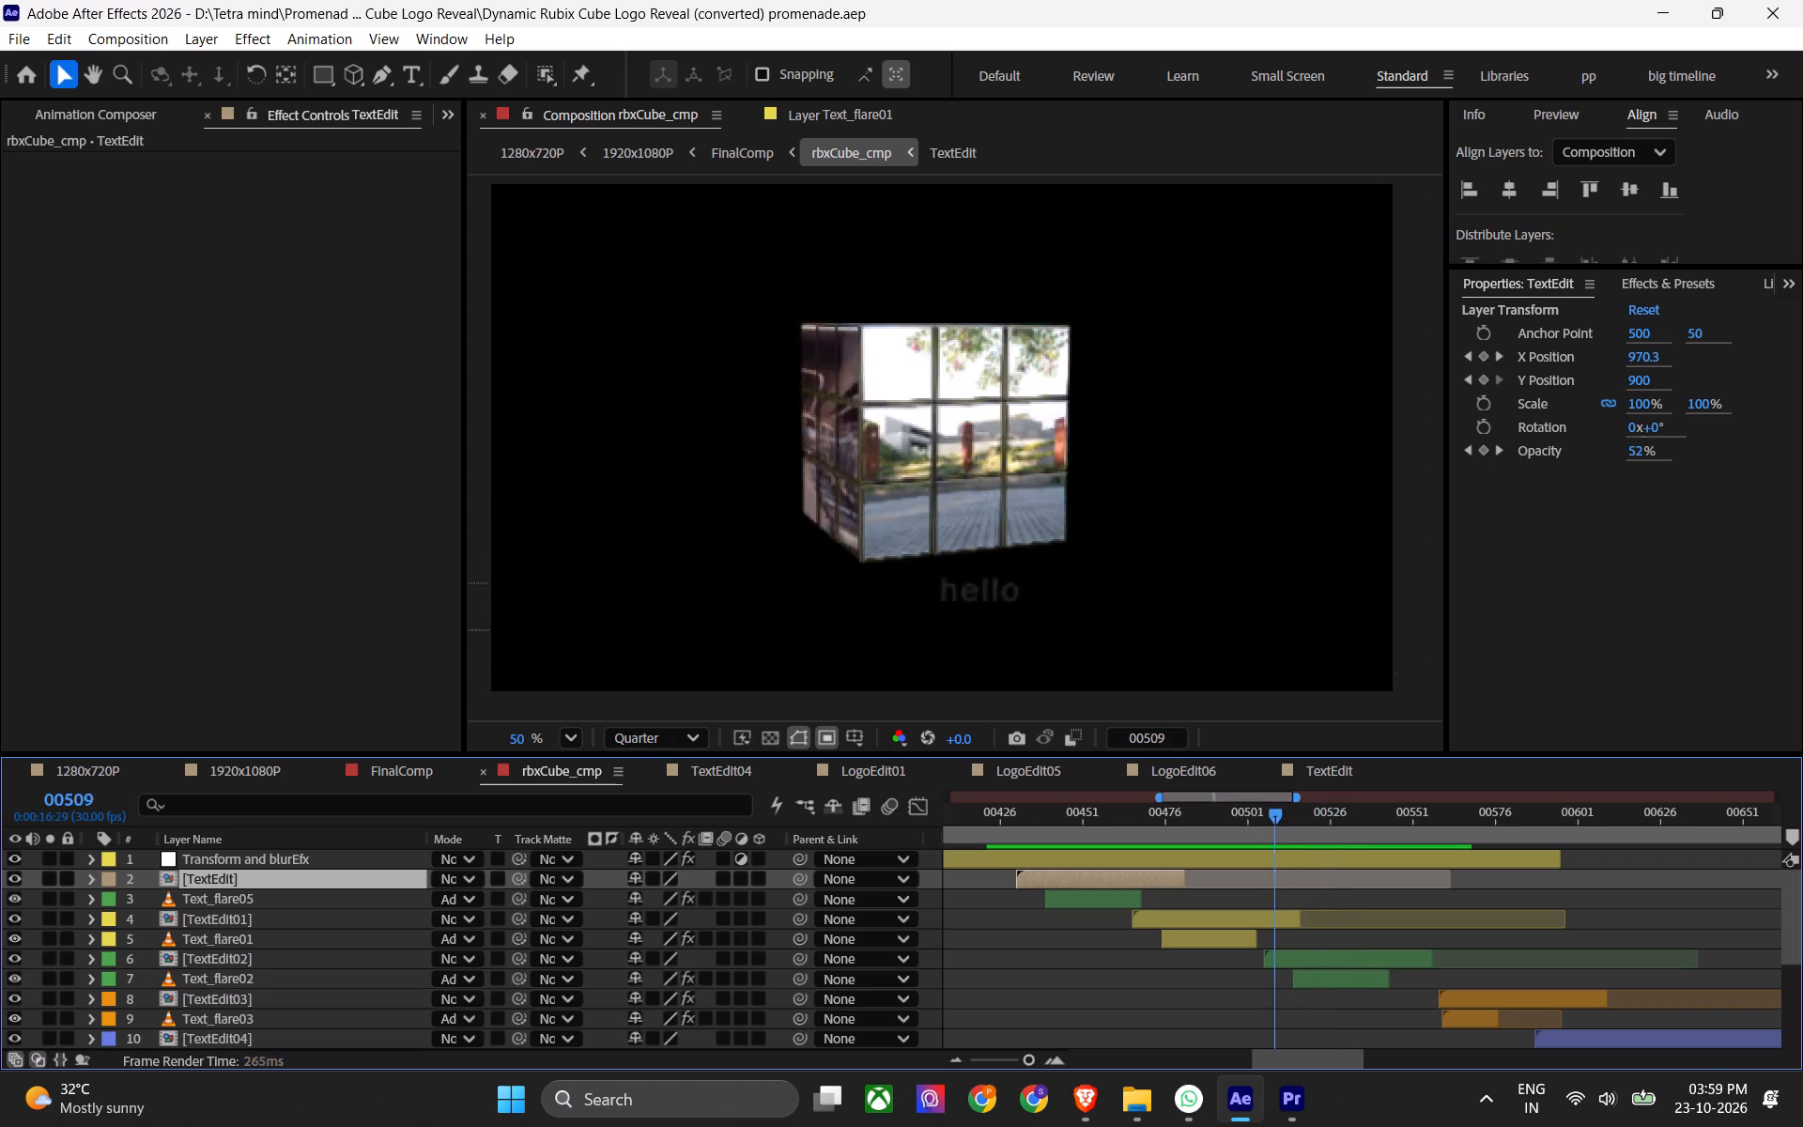
{"action": "left_click_drag", "start_coordinate": [1263, 776], "coordinate": [1047, 783]}
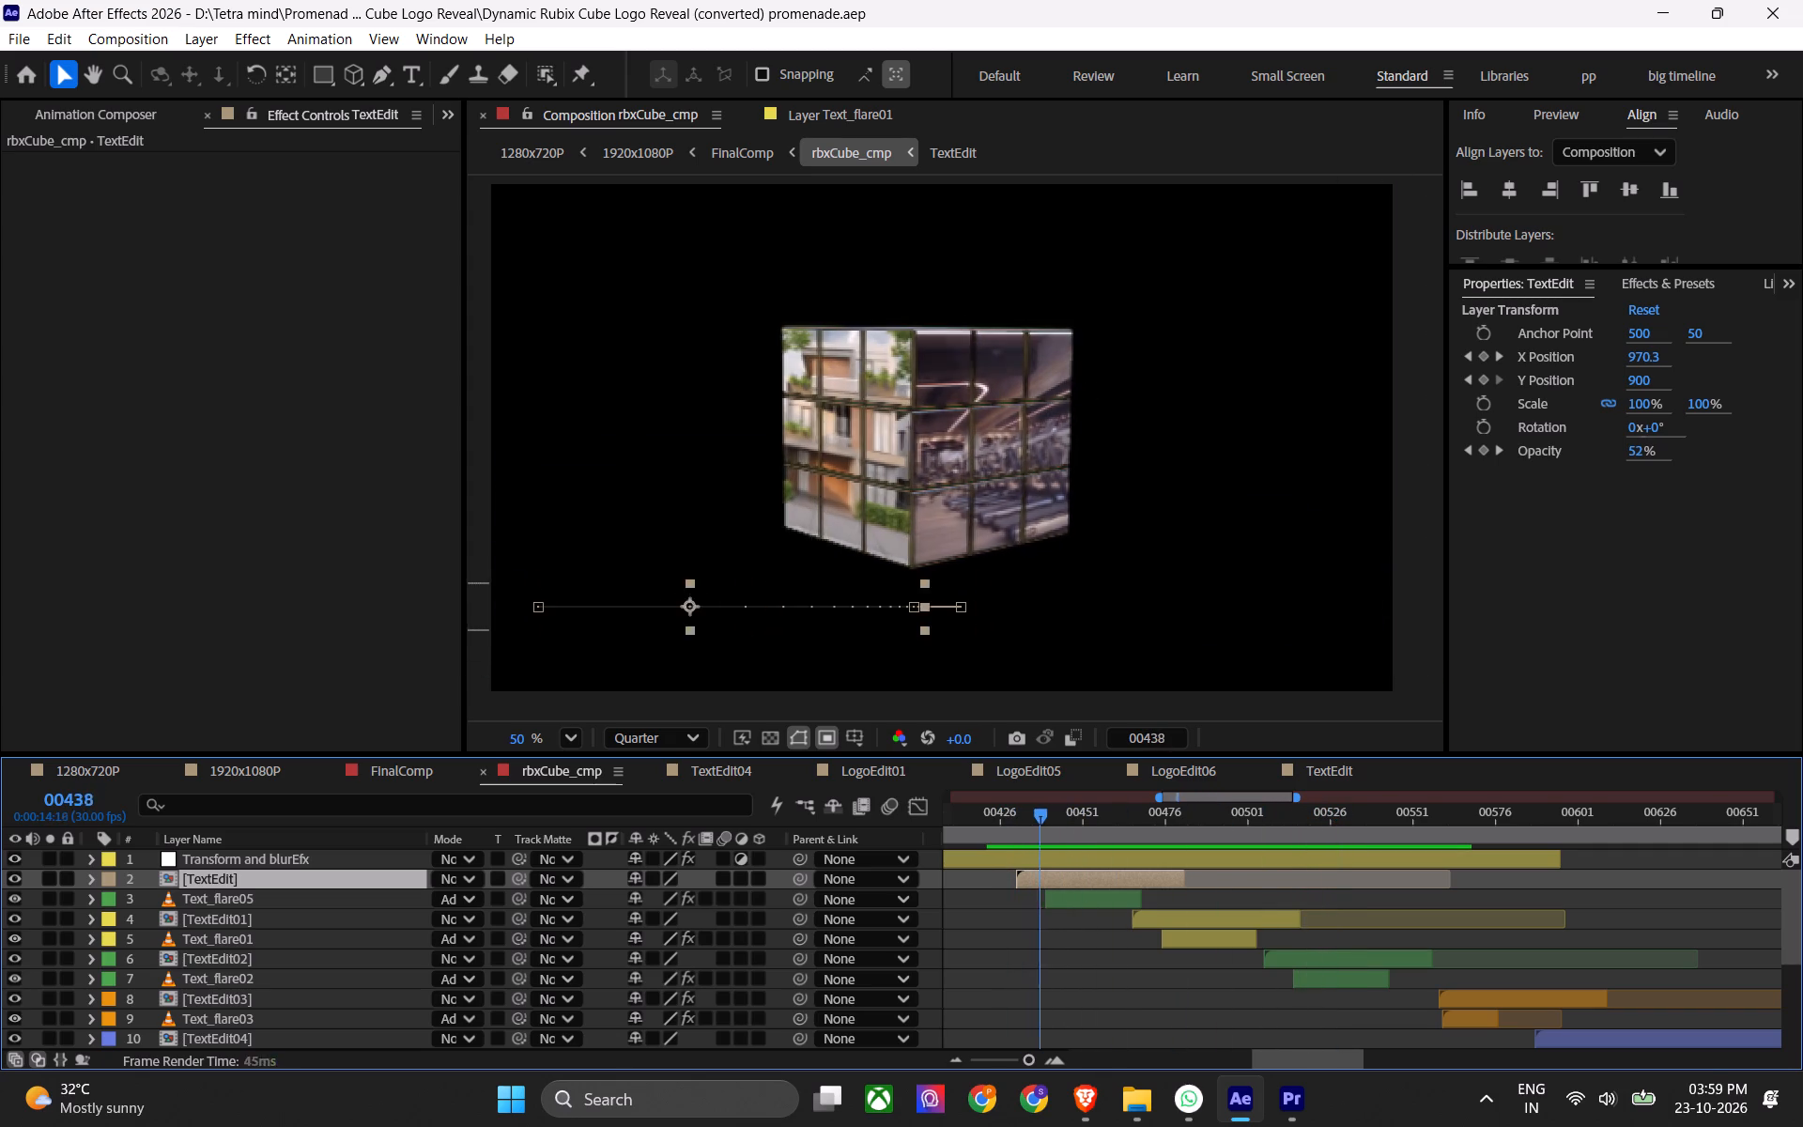
{"action": "left_click_drag", "start_coordinate": [1047, 783], "coordinate": [1088, 764]}
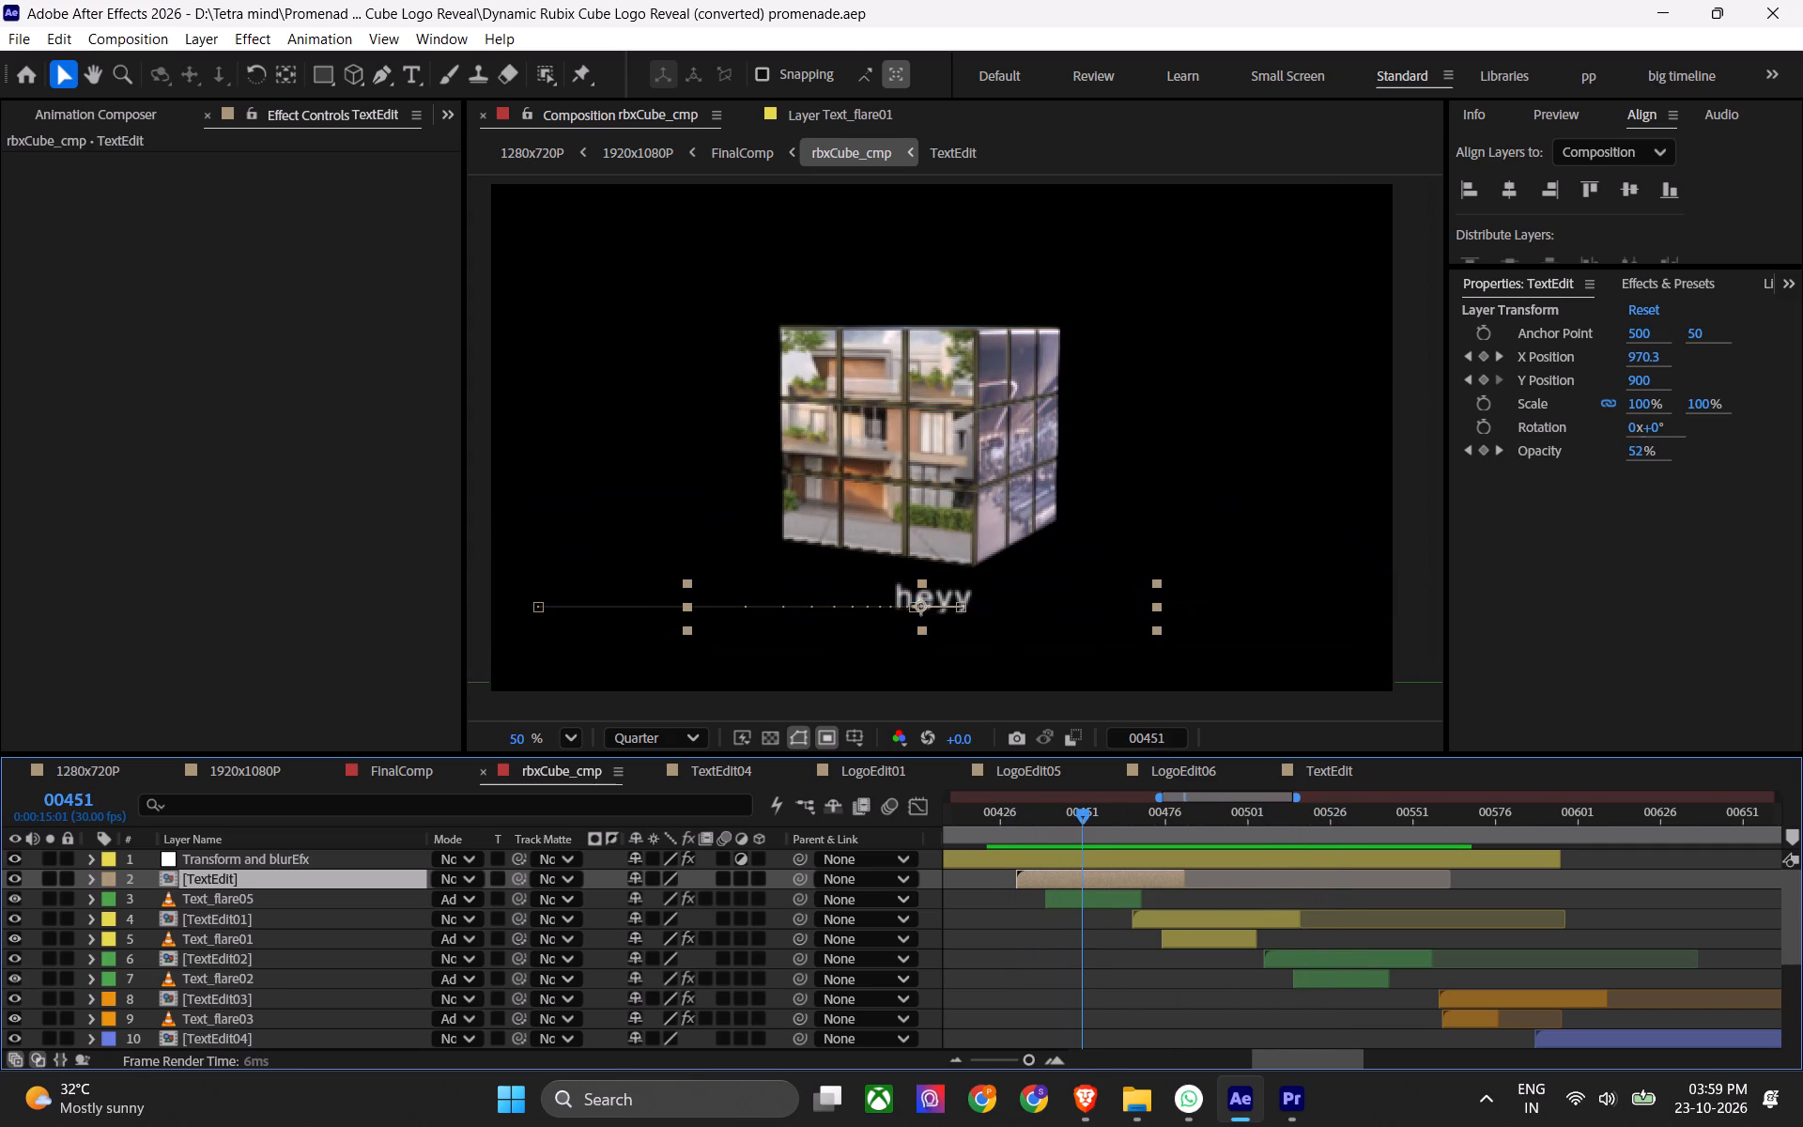
{"action": "left_click_drag", "start_coordinate": [1088, 764], "coordinate": [1079, 763]}
{"action": "scroll", "coordinate": [1052, 883], "scroll_direction": "up", "scroll_amount": 2, "text": "alt"}
{"action": "scroll", "coordinate": [1057, 886], "scroll_direction": "up", "scroll_amount": 4, "text": "shift"}
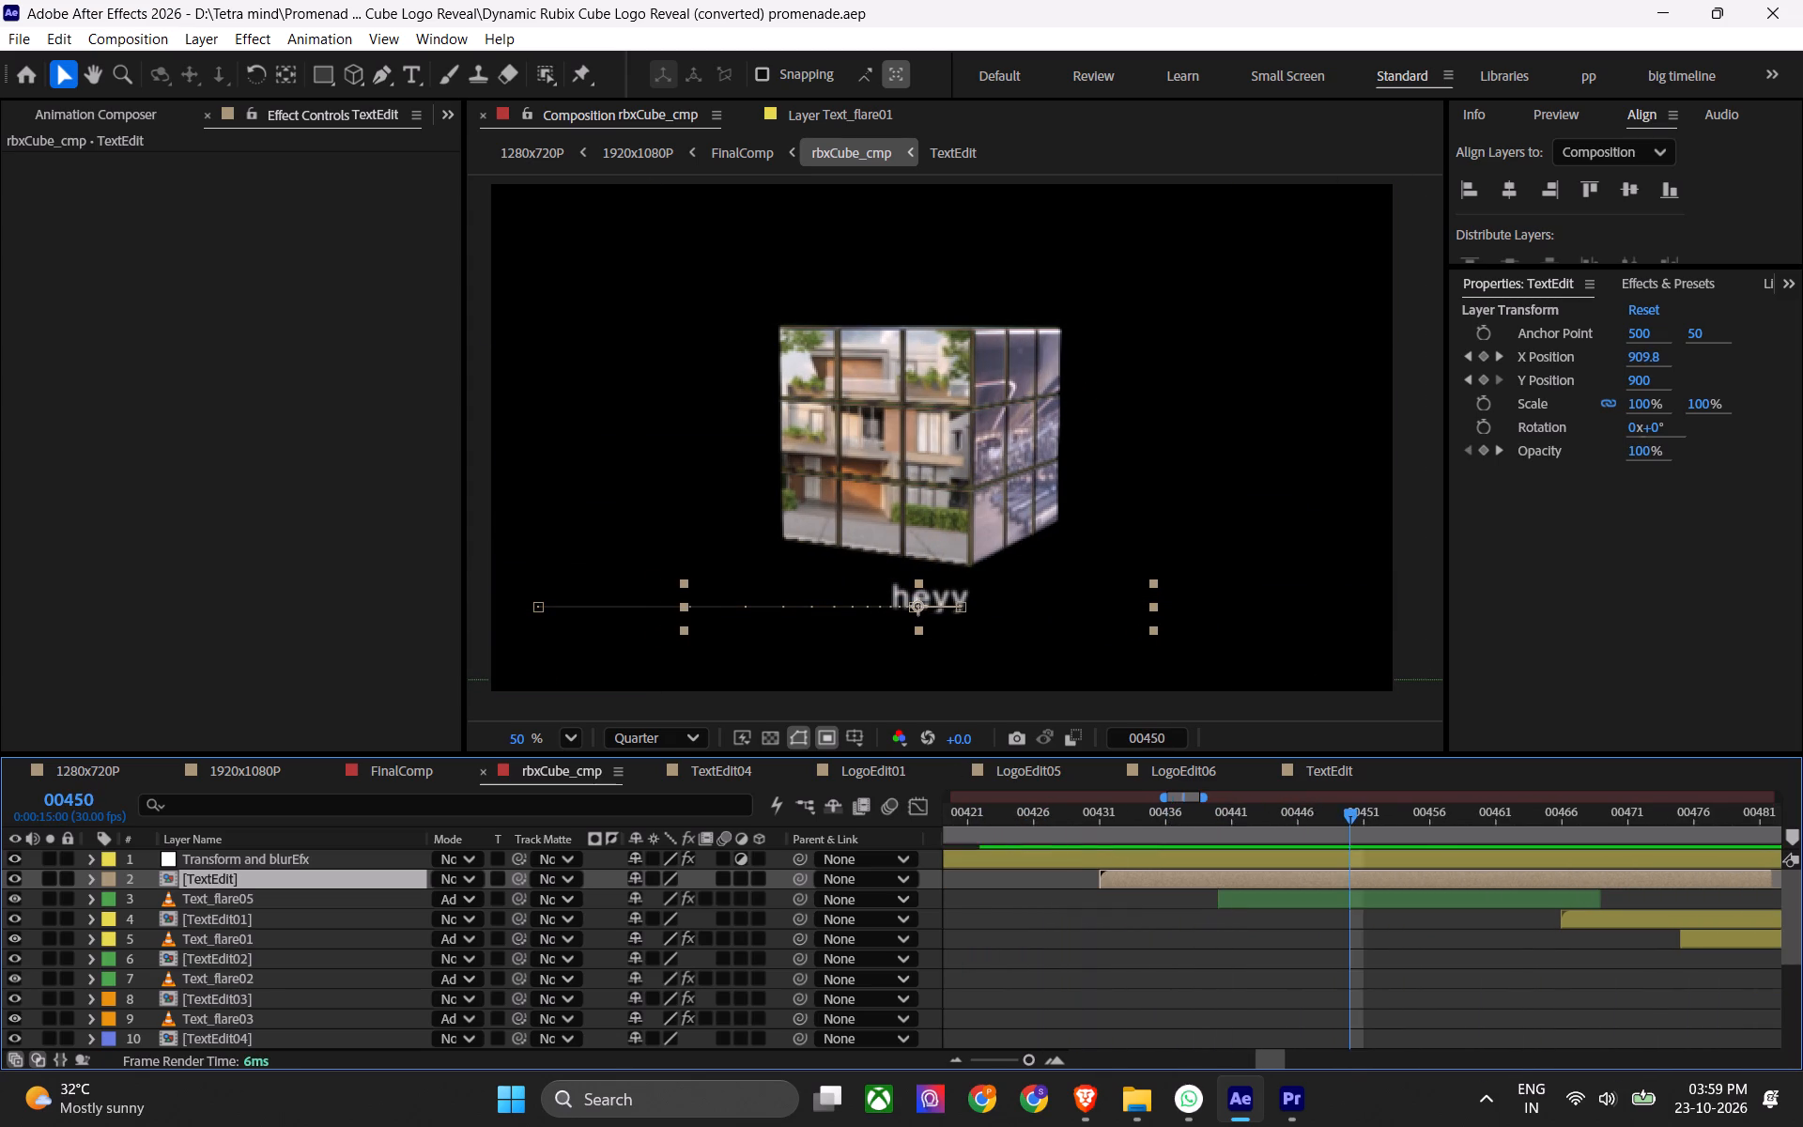
{"action": "scroll", "coordinate": [1115, 895], "scroll_direction": "down", "scroll_amount": 2, "text": "alt"}
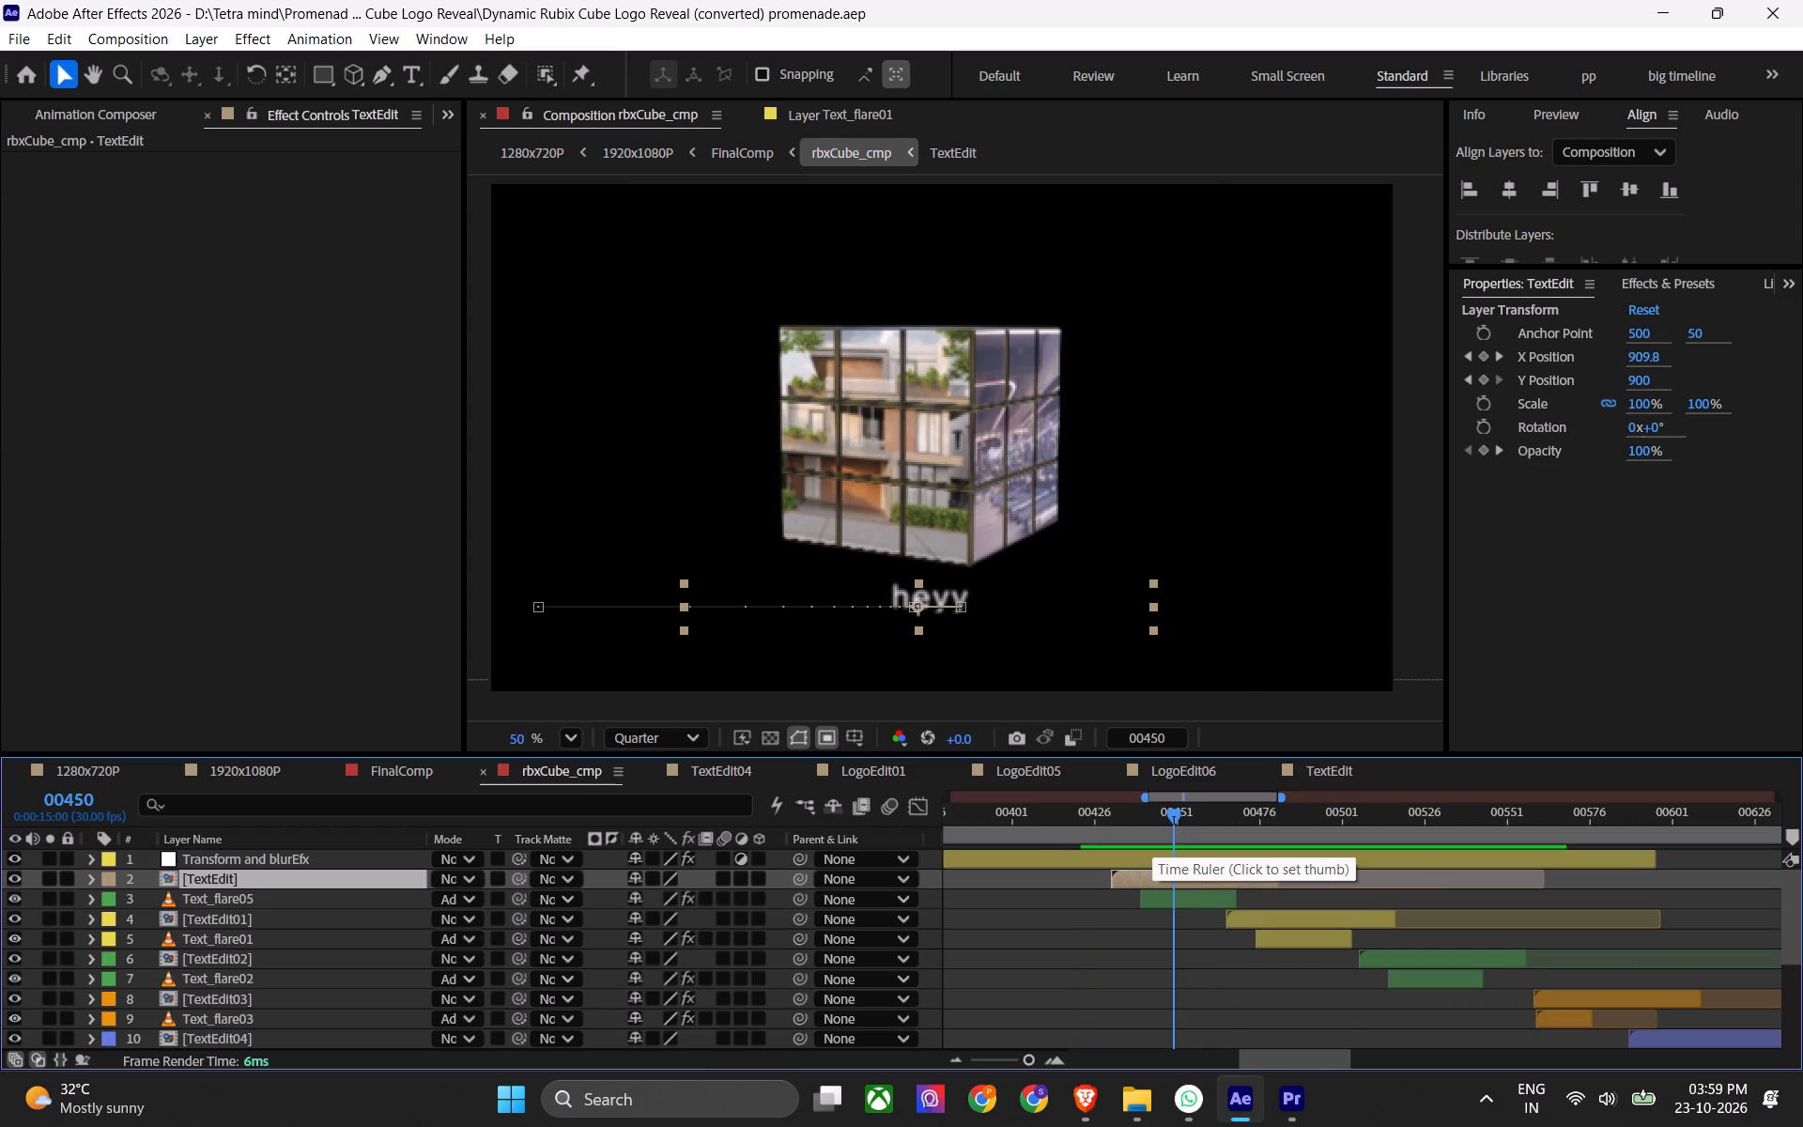
Shift the TextEdit and Text_flare05 layers together about 6 frames later in rbxCube_cmp and check the heyy caption's timing.
{"action": "left_click_drag", "start_coordinate": [1174, 809], "coordinate": [1161, 803]}
{"action": "left_click", "coordinate": [1157, 903], "text": "shift"}
{"action": "left_click_drag", "start_coordinate": [1168, 883], "coordinate": [1187, 880]}
{"action": "left_click_drag", "start_coordinate": [1156, 822], "coordinate": [1167, 822]}
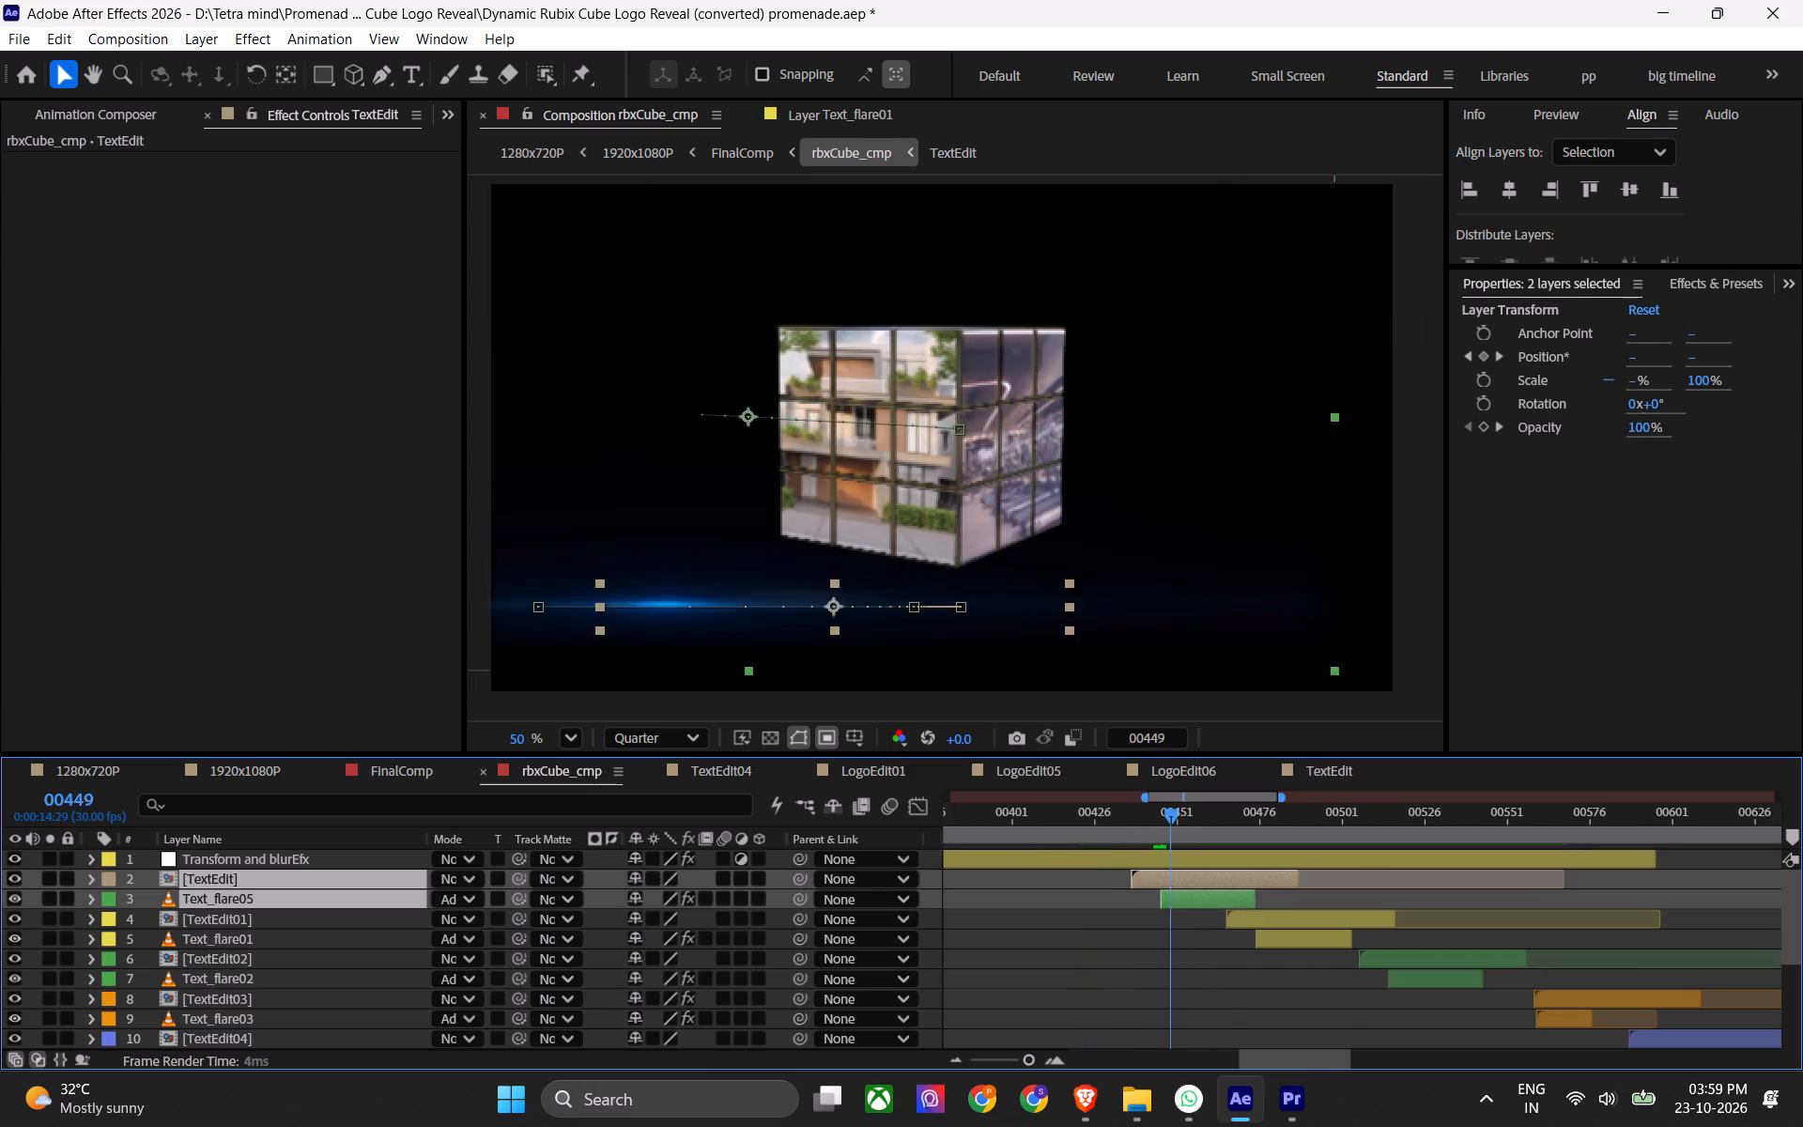
{"action": "left_click_drag", "start_coordinate": [1167, 822], "coordinate": [1227, 811]}
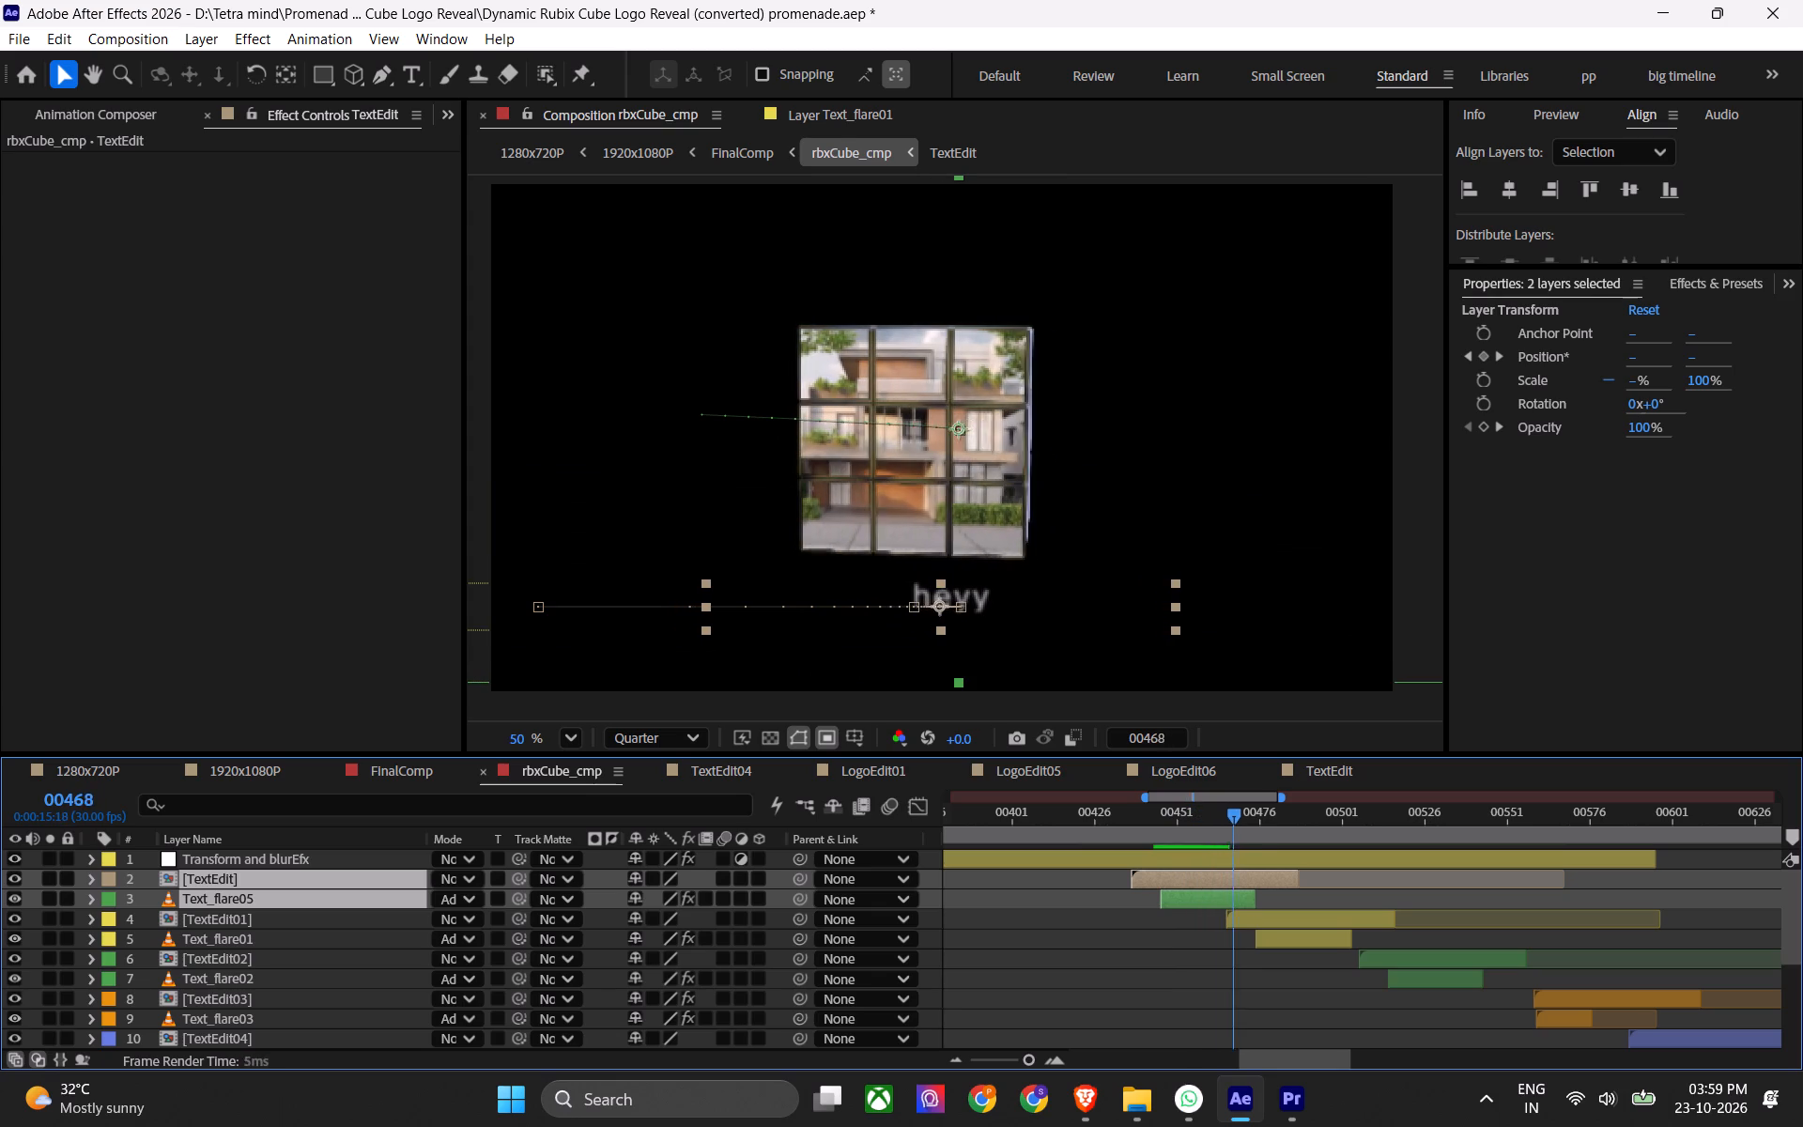
{"action": "left_click_drag", "start_coordinate": [1227, 811], "coordinate": [1277, 795]}
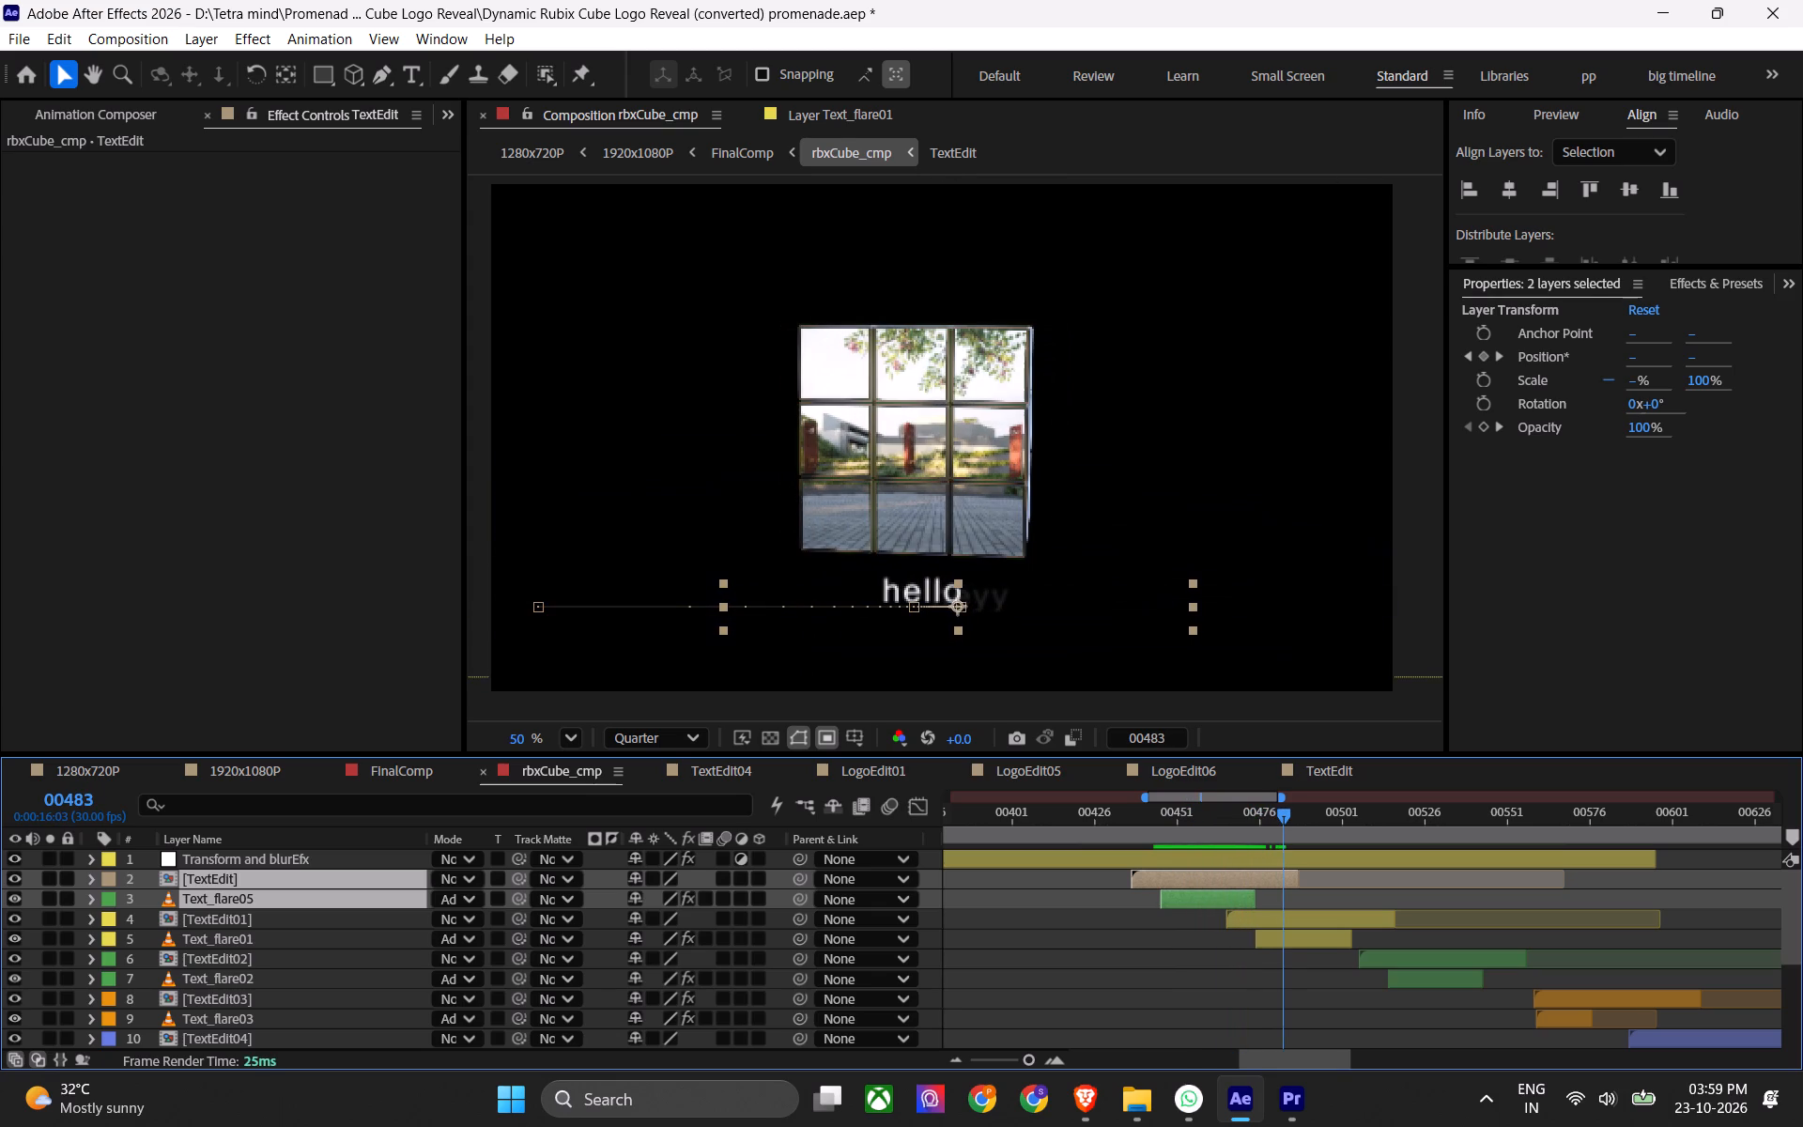
{"action": "left_click_drag", "start_coordinate": [1277, 795], "coordinate": [1187, 811]}
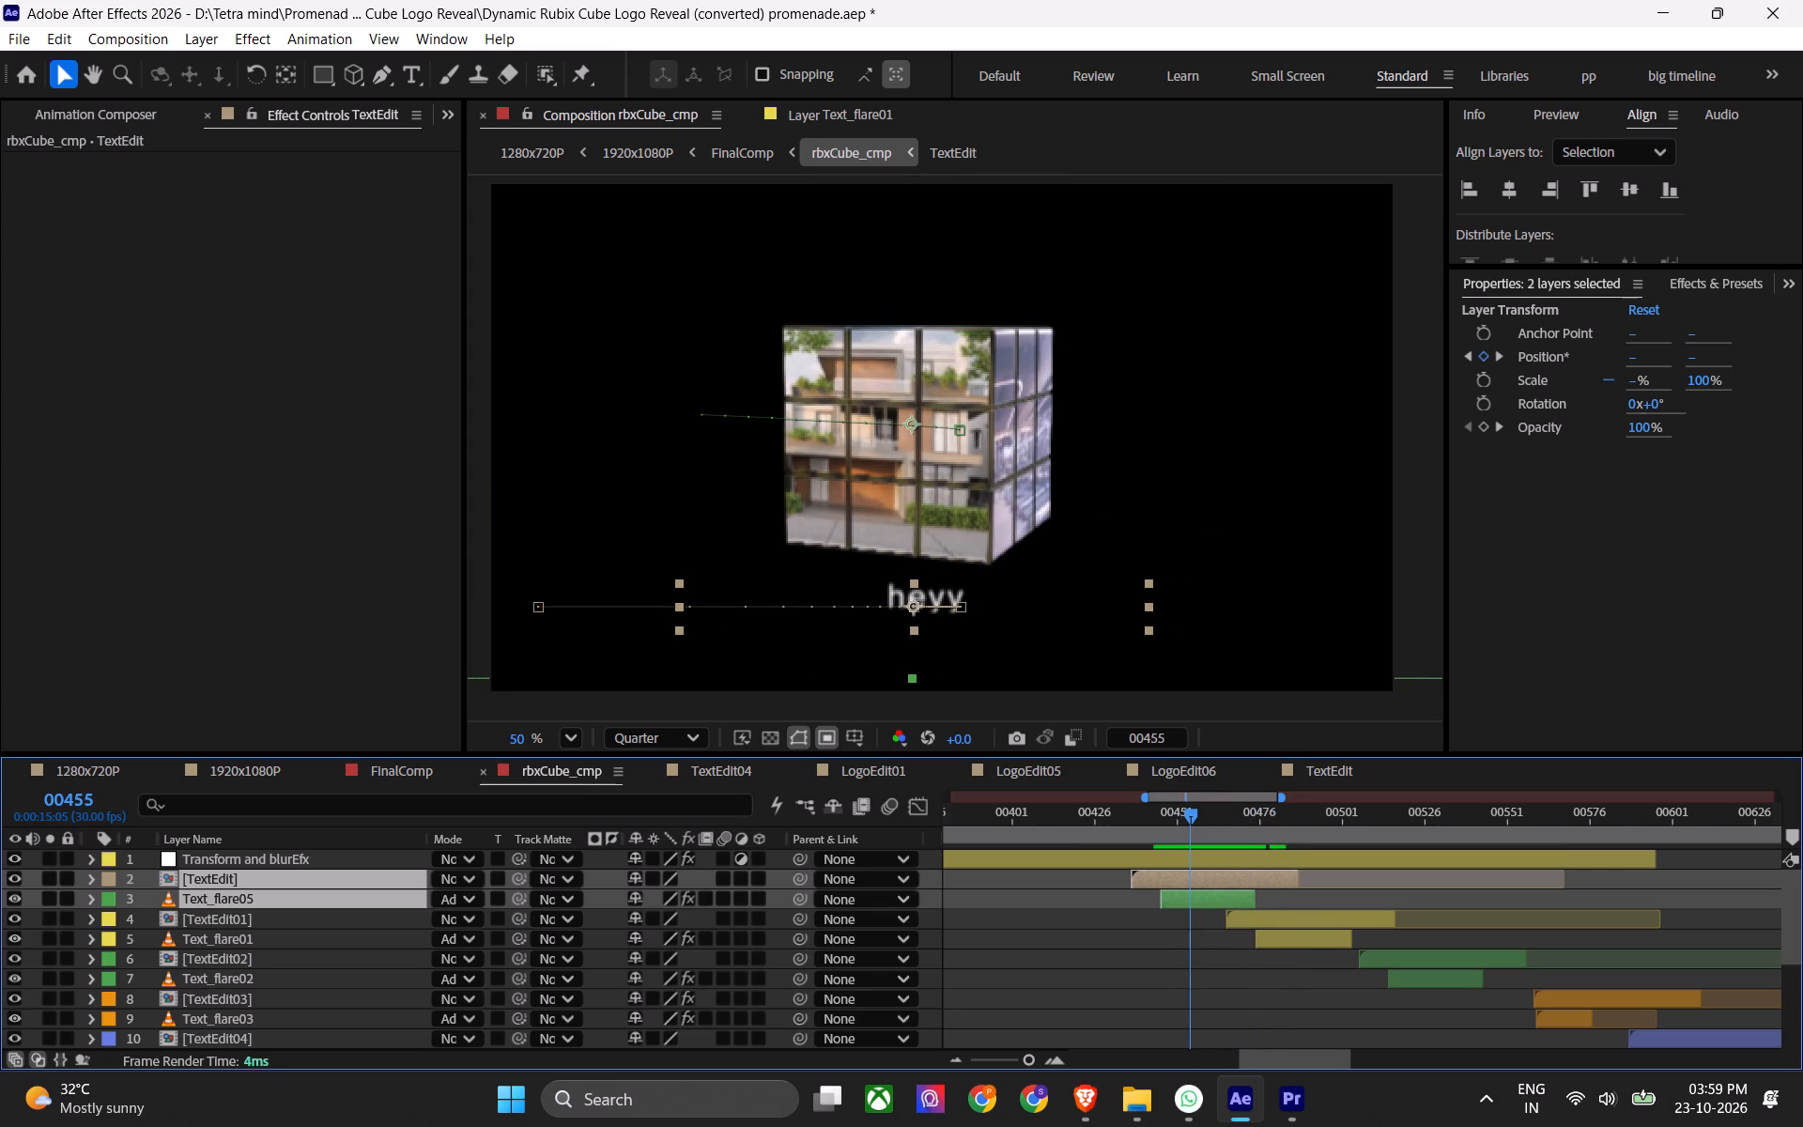
Shift TextEdit and Text_flare05 together about 9 frames later in rbxCube_cmp, starting the flare at 00455, and check the heyy caption's timing.
{"action": "left_click_drag", "start_coordinate": [1174, 874], "coordinate": [1204, 886]}
{"action": "left_click_drag", "start_coordinate": [1181, 797], "coordinate": [1154, 811]}
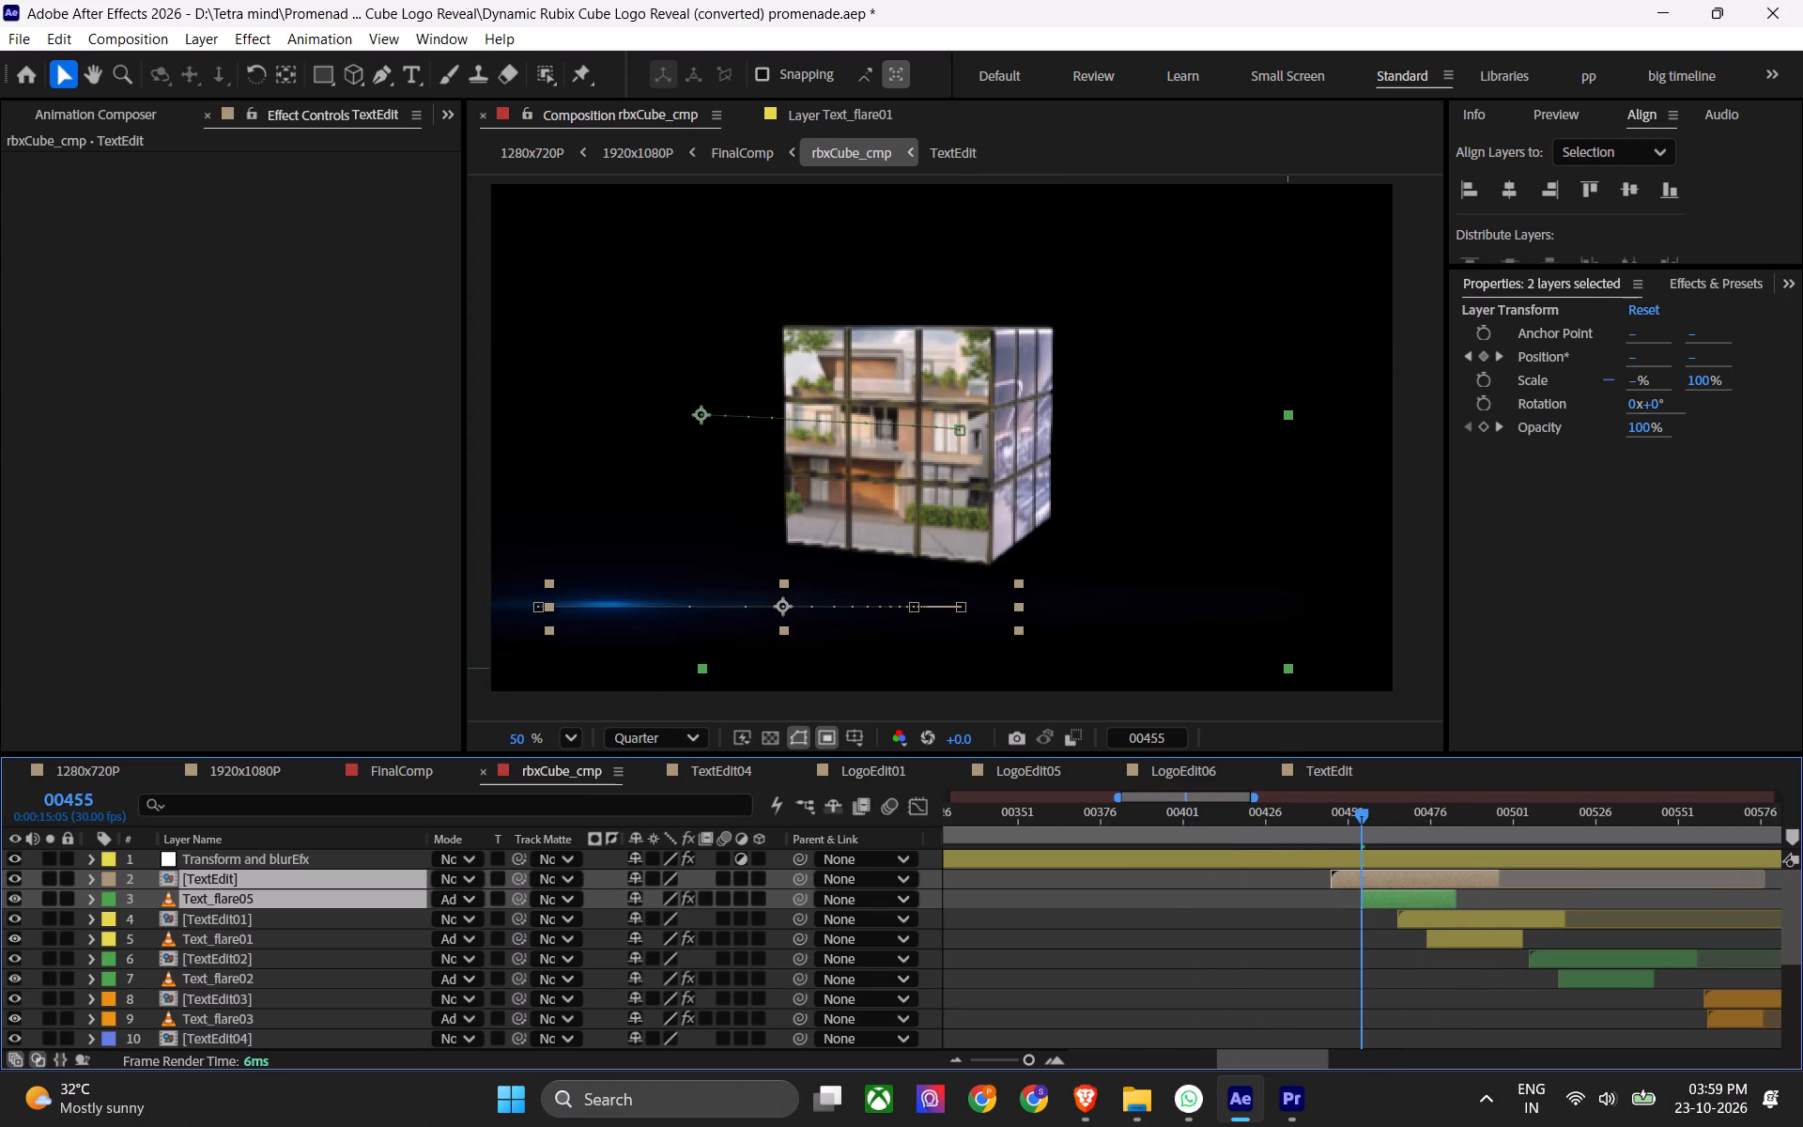
{"action": "scroll", "coordinate": [1337, 864], "scroll_direction": "down", "scroll_amount": 2, "text": "shift"}
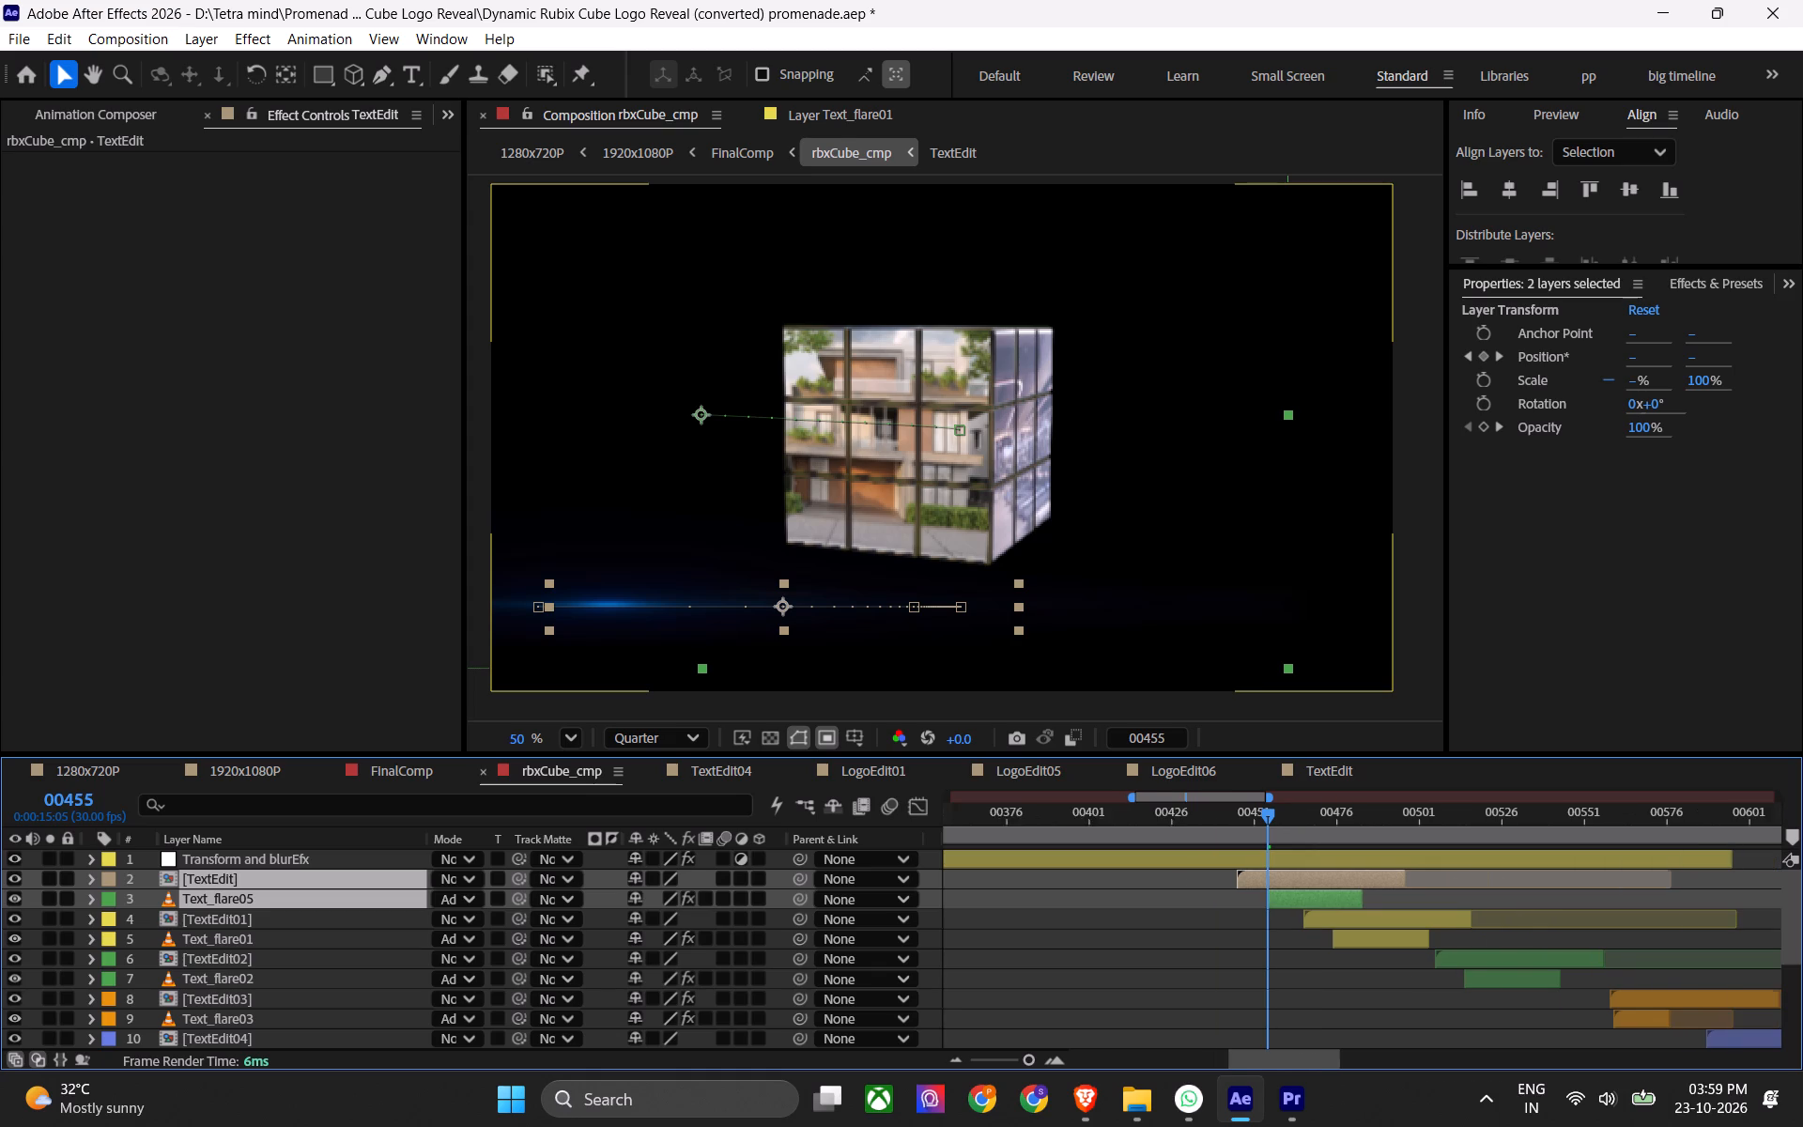
{"action": "scroll", "coordinate": [1337, 866], "scroll_direction": "down", "scroll_amount": 1, "text": "shift"}
{"action": "left_click_drag", "start_coordinate": [1219, 814], "coordinate": [1239, 808]}
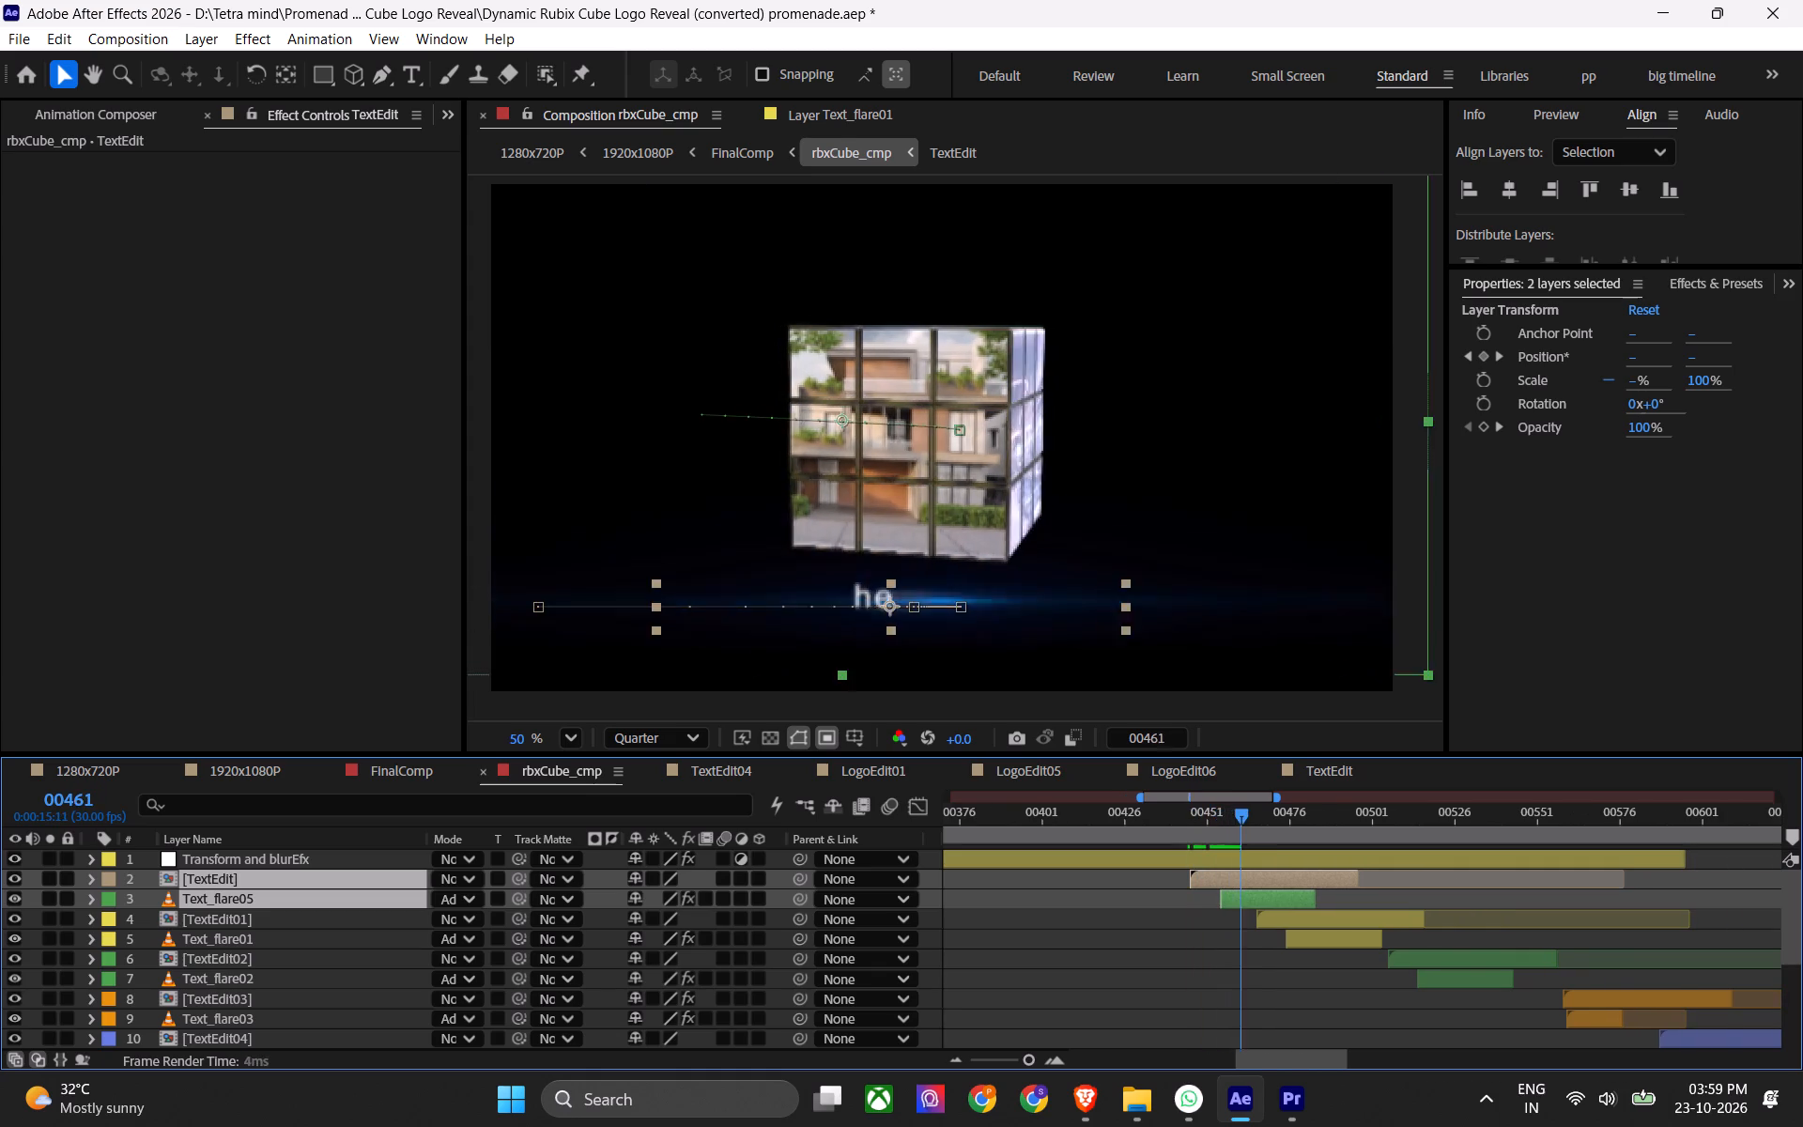
{"action": "left_click_drag", "start_coordinate": [1239, 808], "coordinate": [1209, 795]}
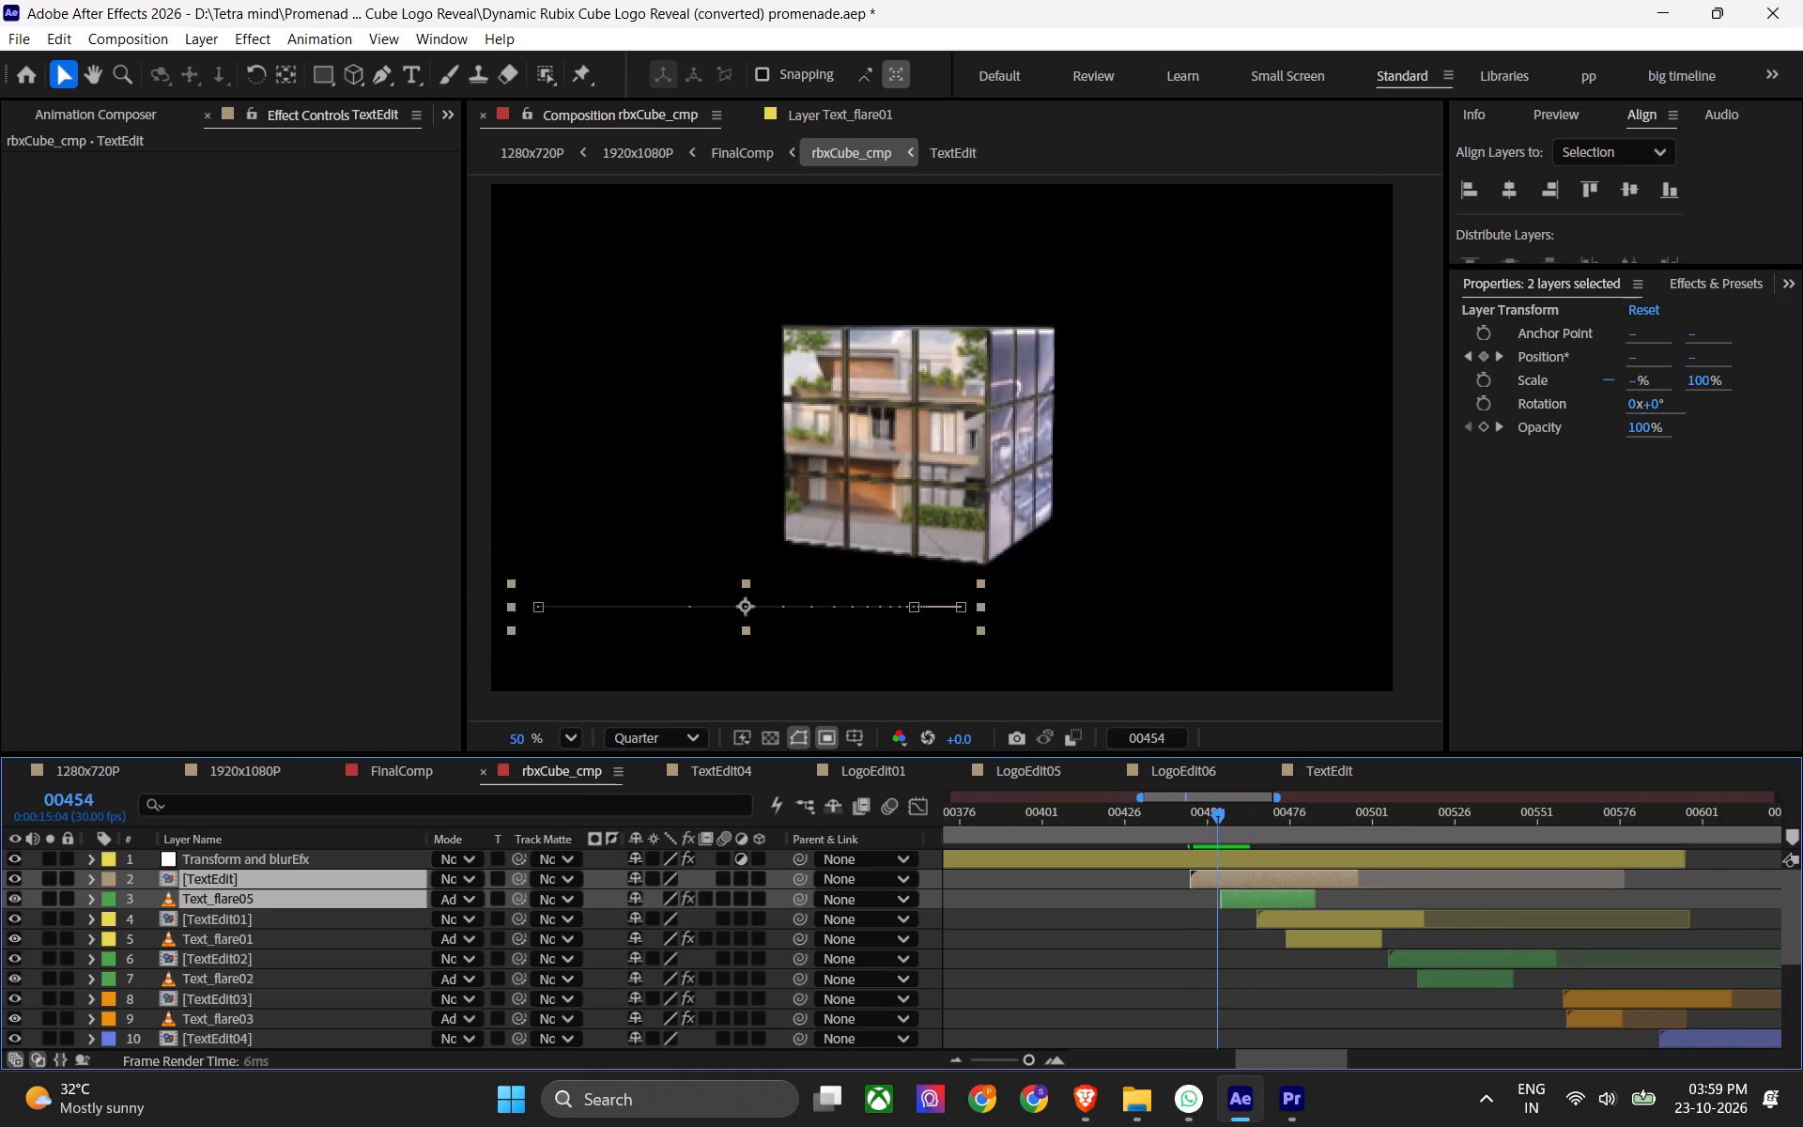
{"action": "left_click_drag", "start_coordinate": [1209, 795], "coordinate": [1200, 795]}
{"action": "key", "text": "space"}
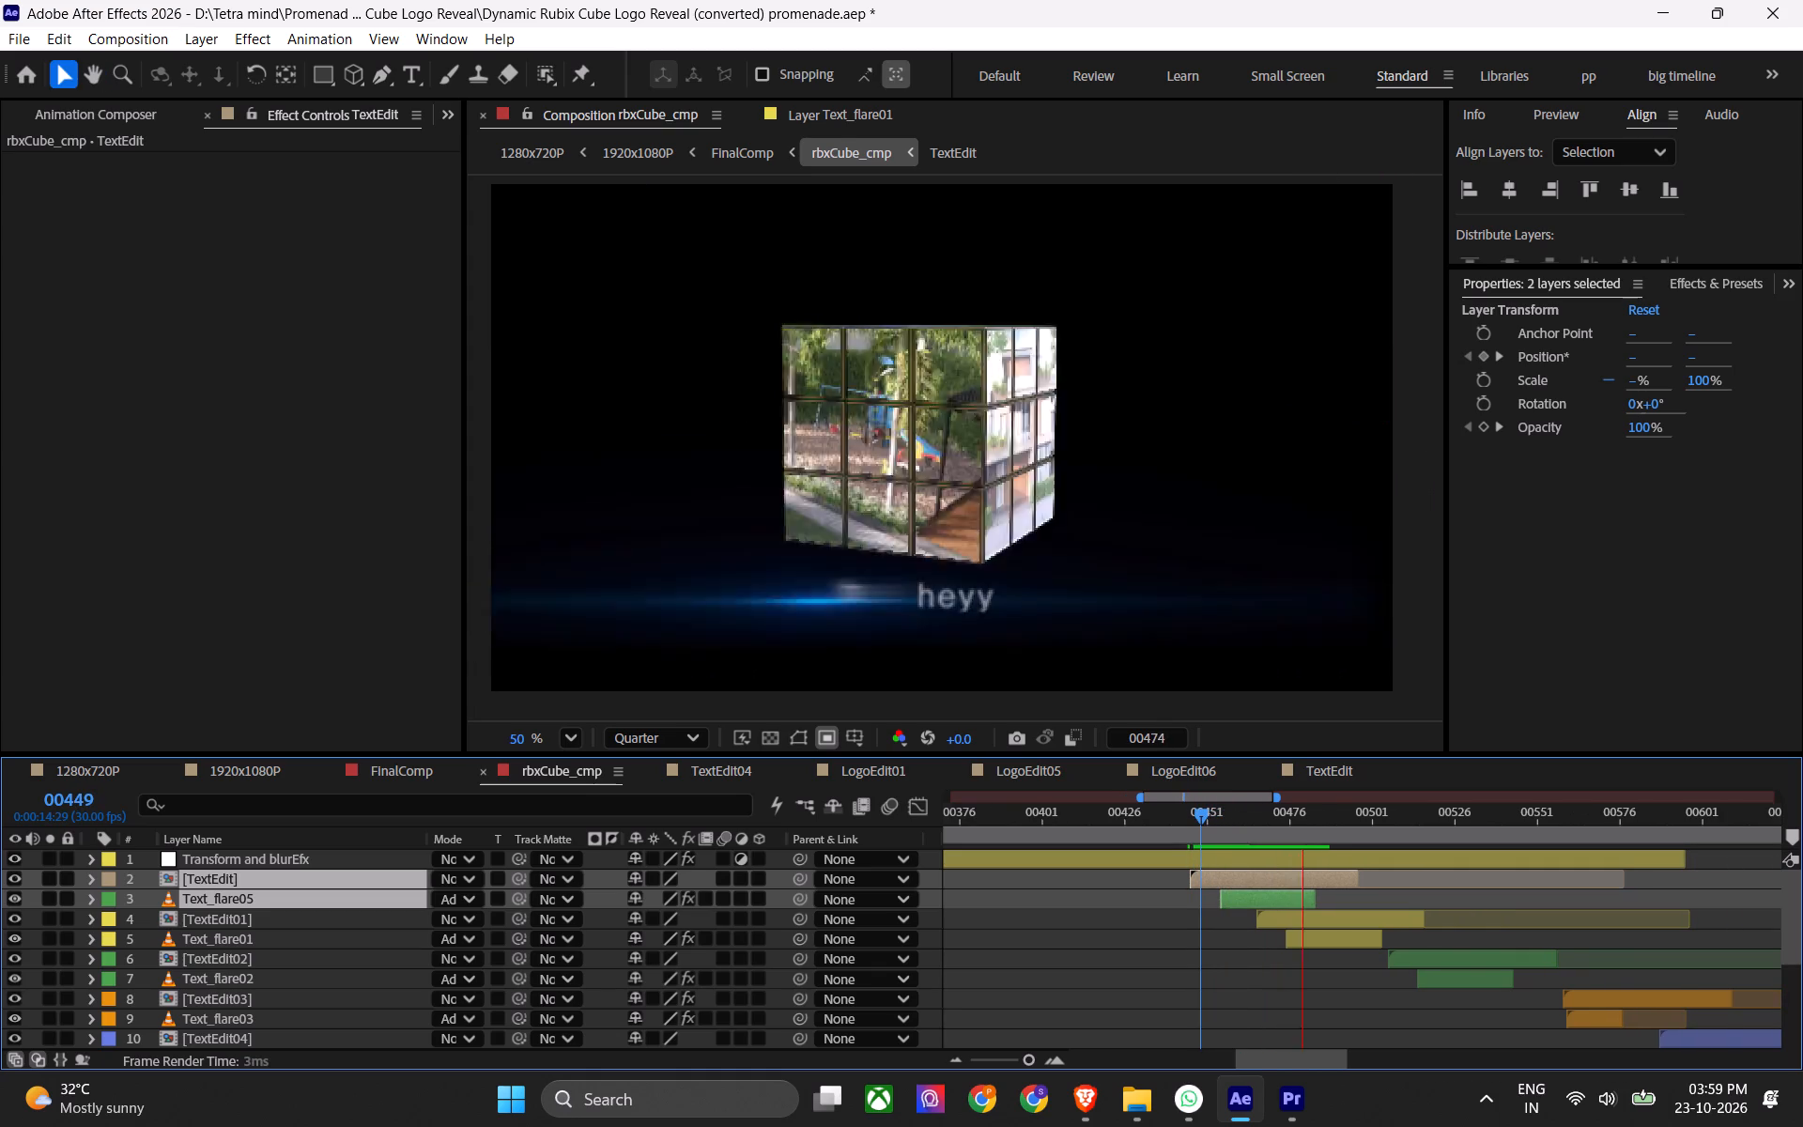
{"action": "key", "text": "space"}
{"action": "left_click_drag", "start_coordinate": [1305, 812], "coordinate": [1254, 819]}
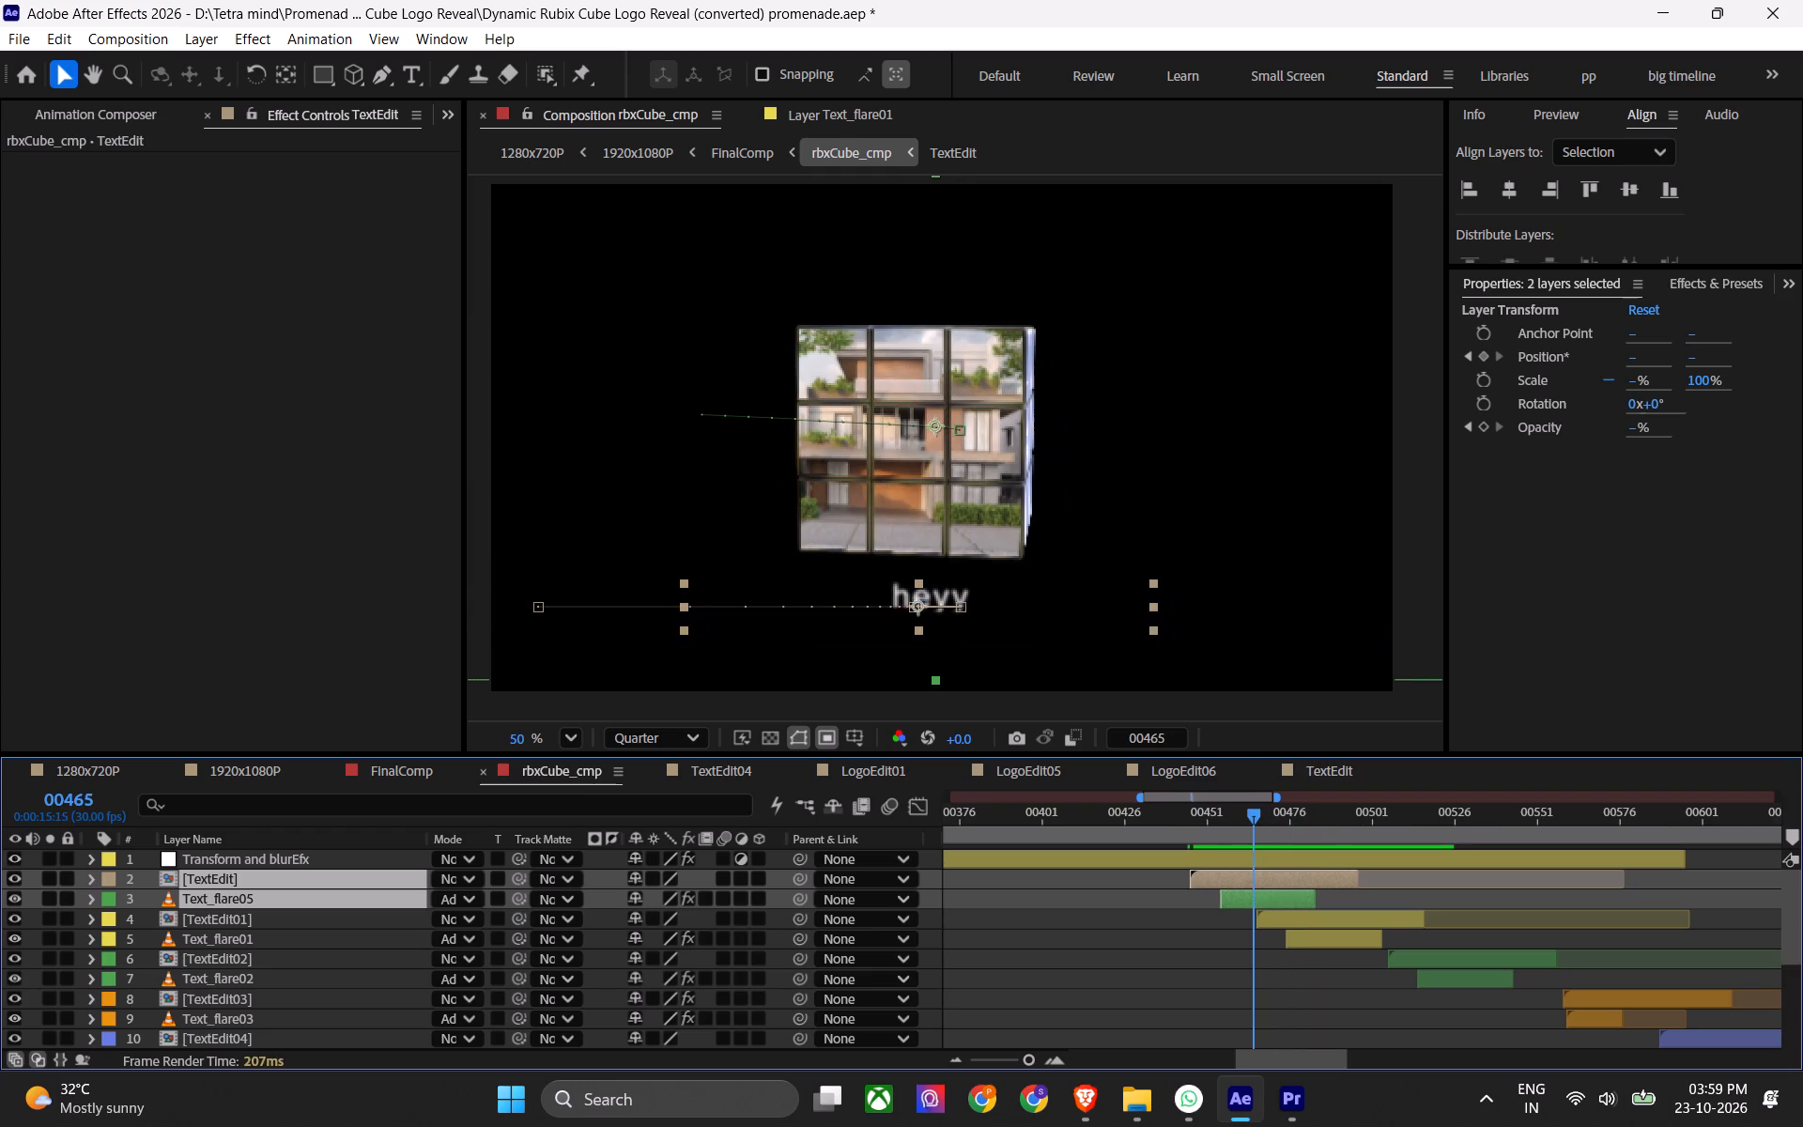
Trim the ends of TextEdit and Text_flare05 about 5 frames earlier, ending the flare near 00478, and play back from 00450.
{"action": "left_click_drag", "start_coordinate": [1254, 819], "coordinate": [1296, 804]}
{"action": "left_click_drag", "start_coordinate": [1324, 896], "coordinate": [1302, 902]}
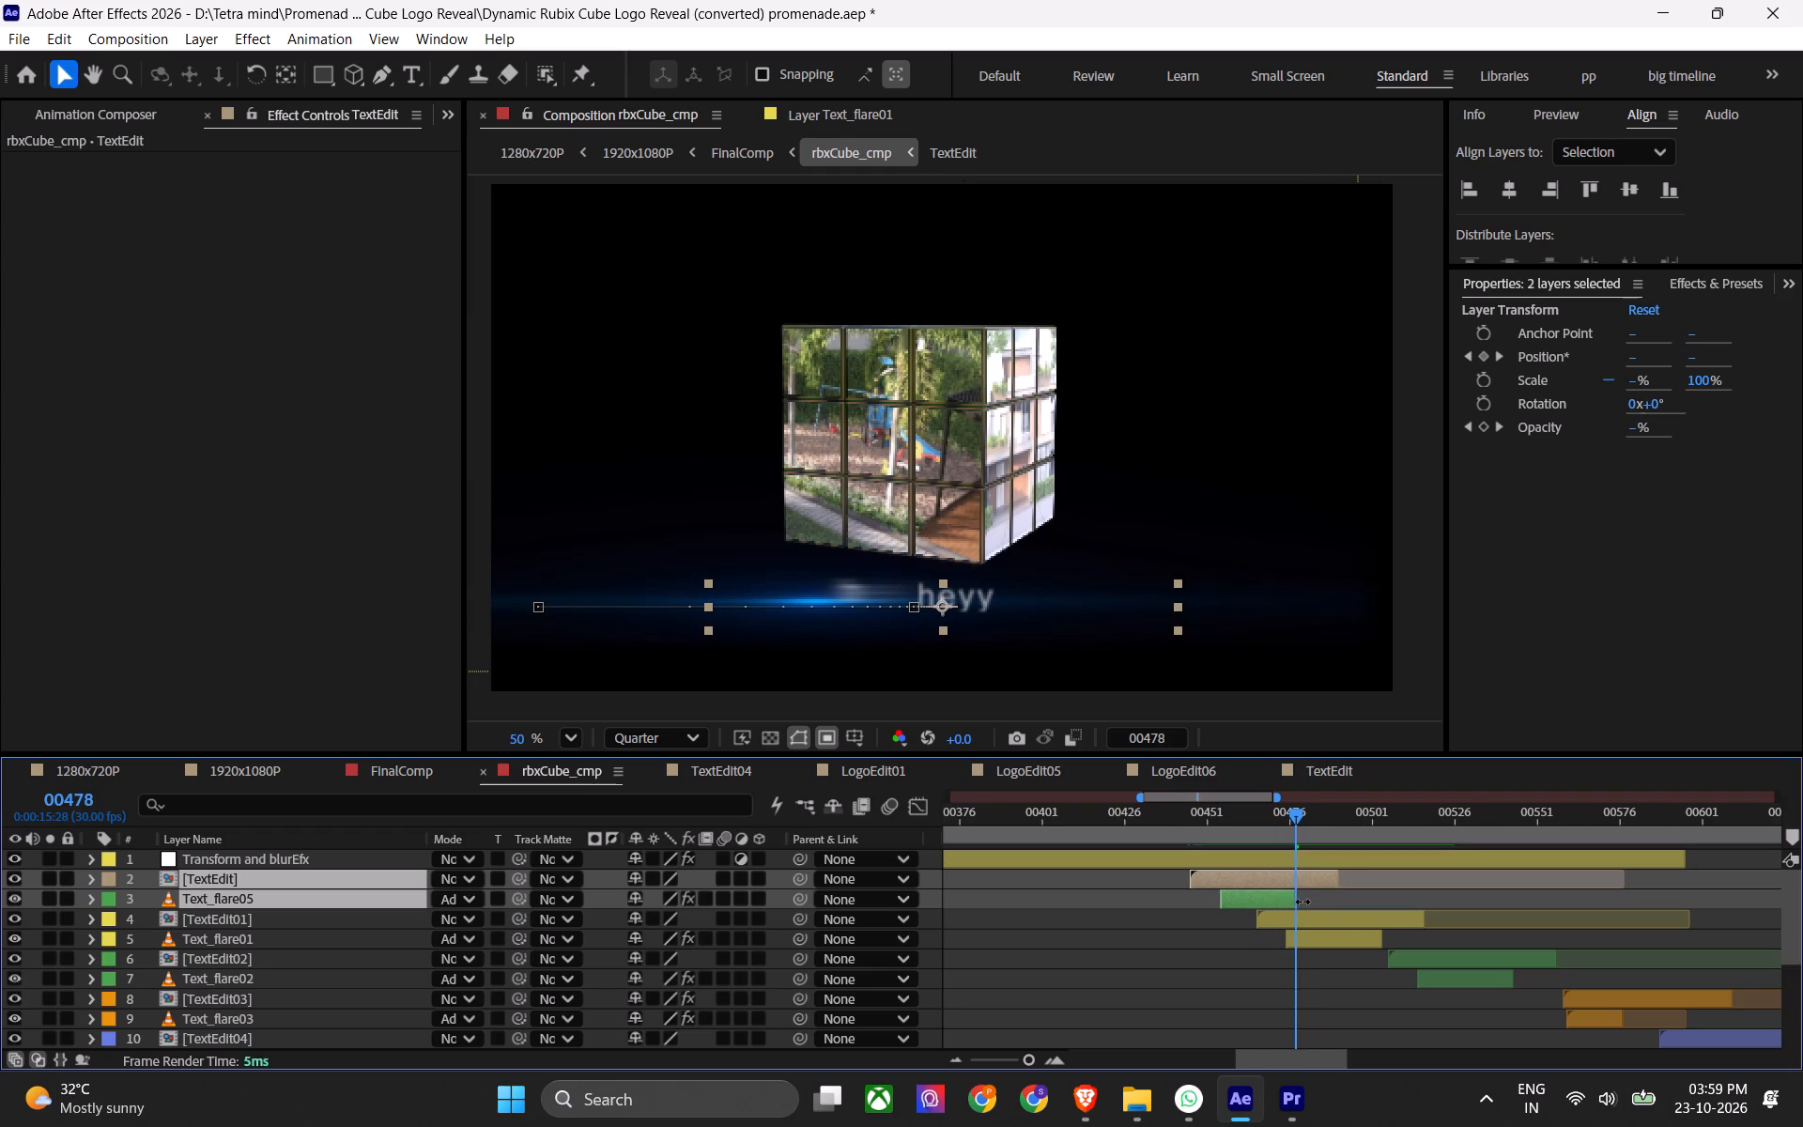
{"action": "left_click_drag", "start_coordinate": [1302, 902], "coordinate": [1266, 877]}
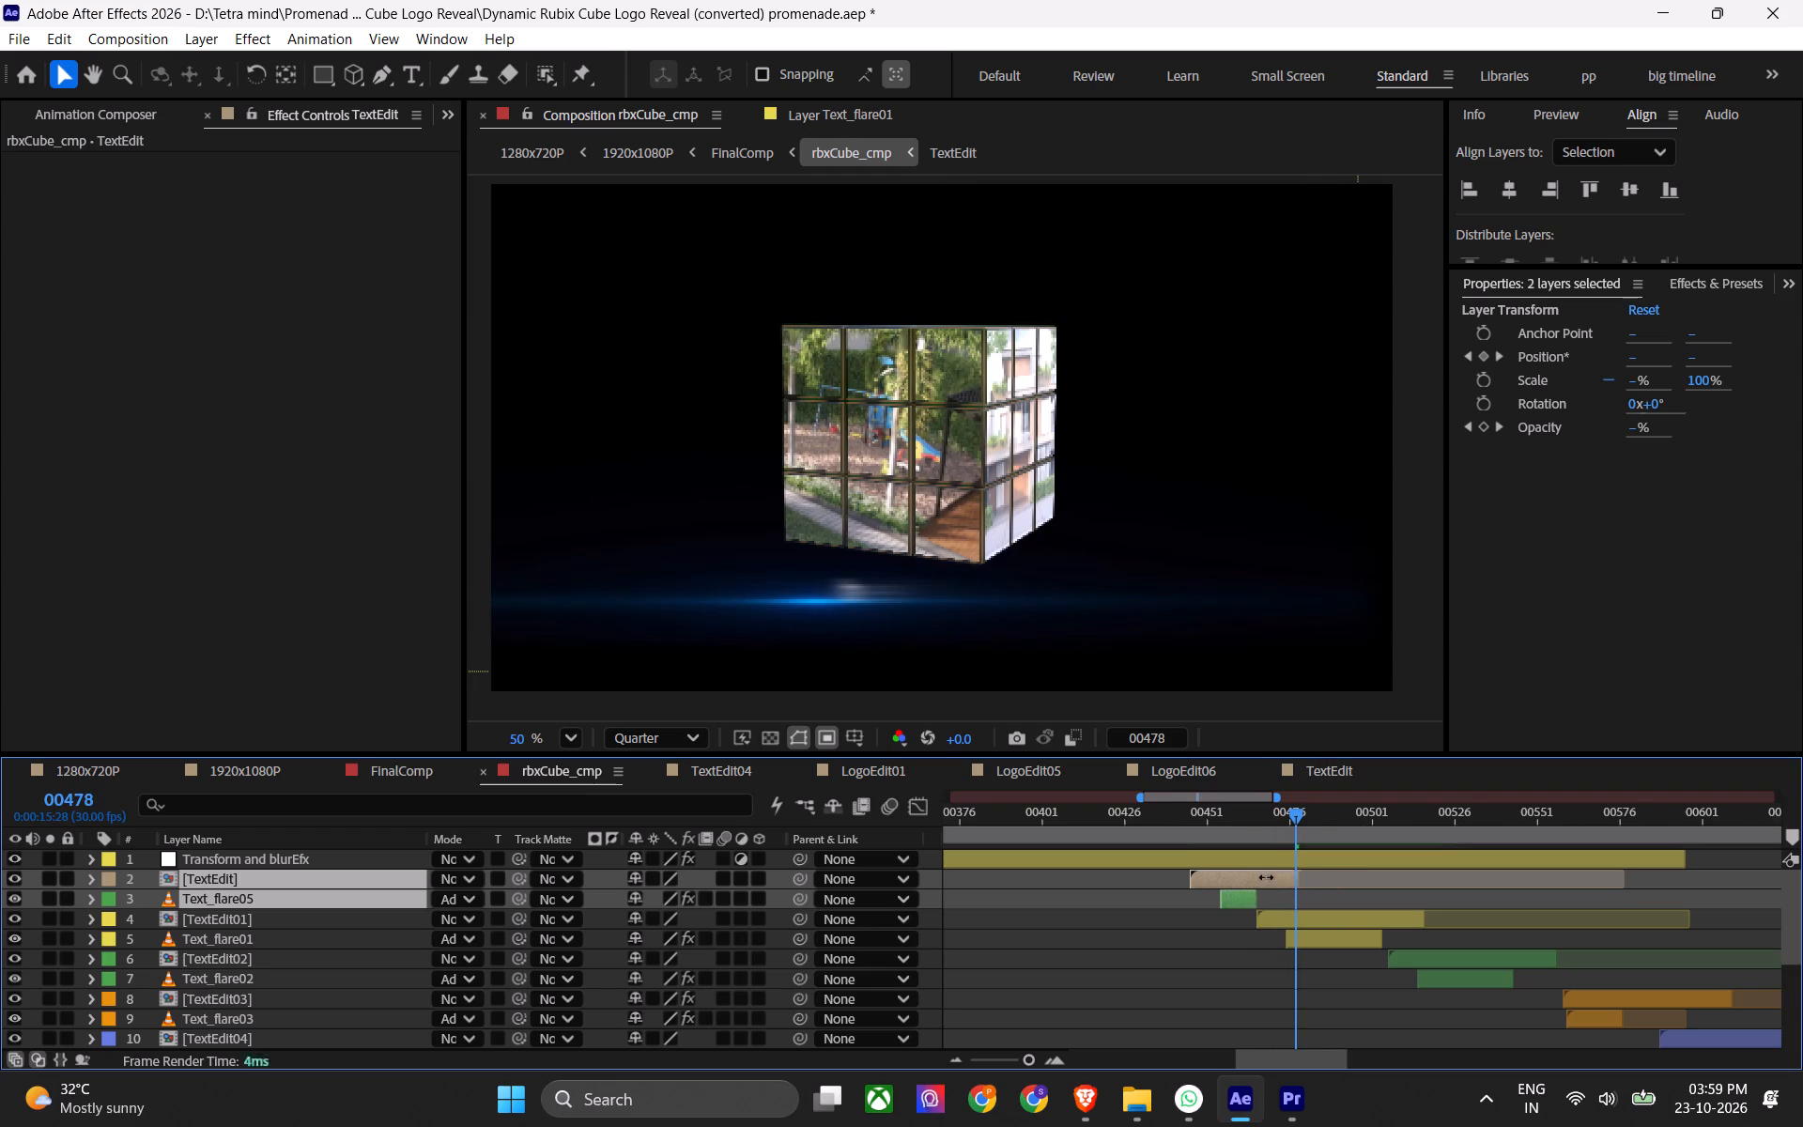
{"action": "left_click_drag", "start_coordinate": [1266, 877], "coordinate": [1306, 865]}
{"action": "left_click_drag", "start_coordinate": [1214, 825], "coordinate": [1207, 825]}
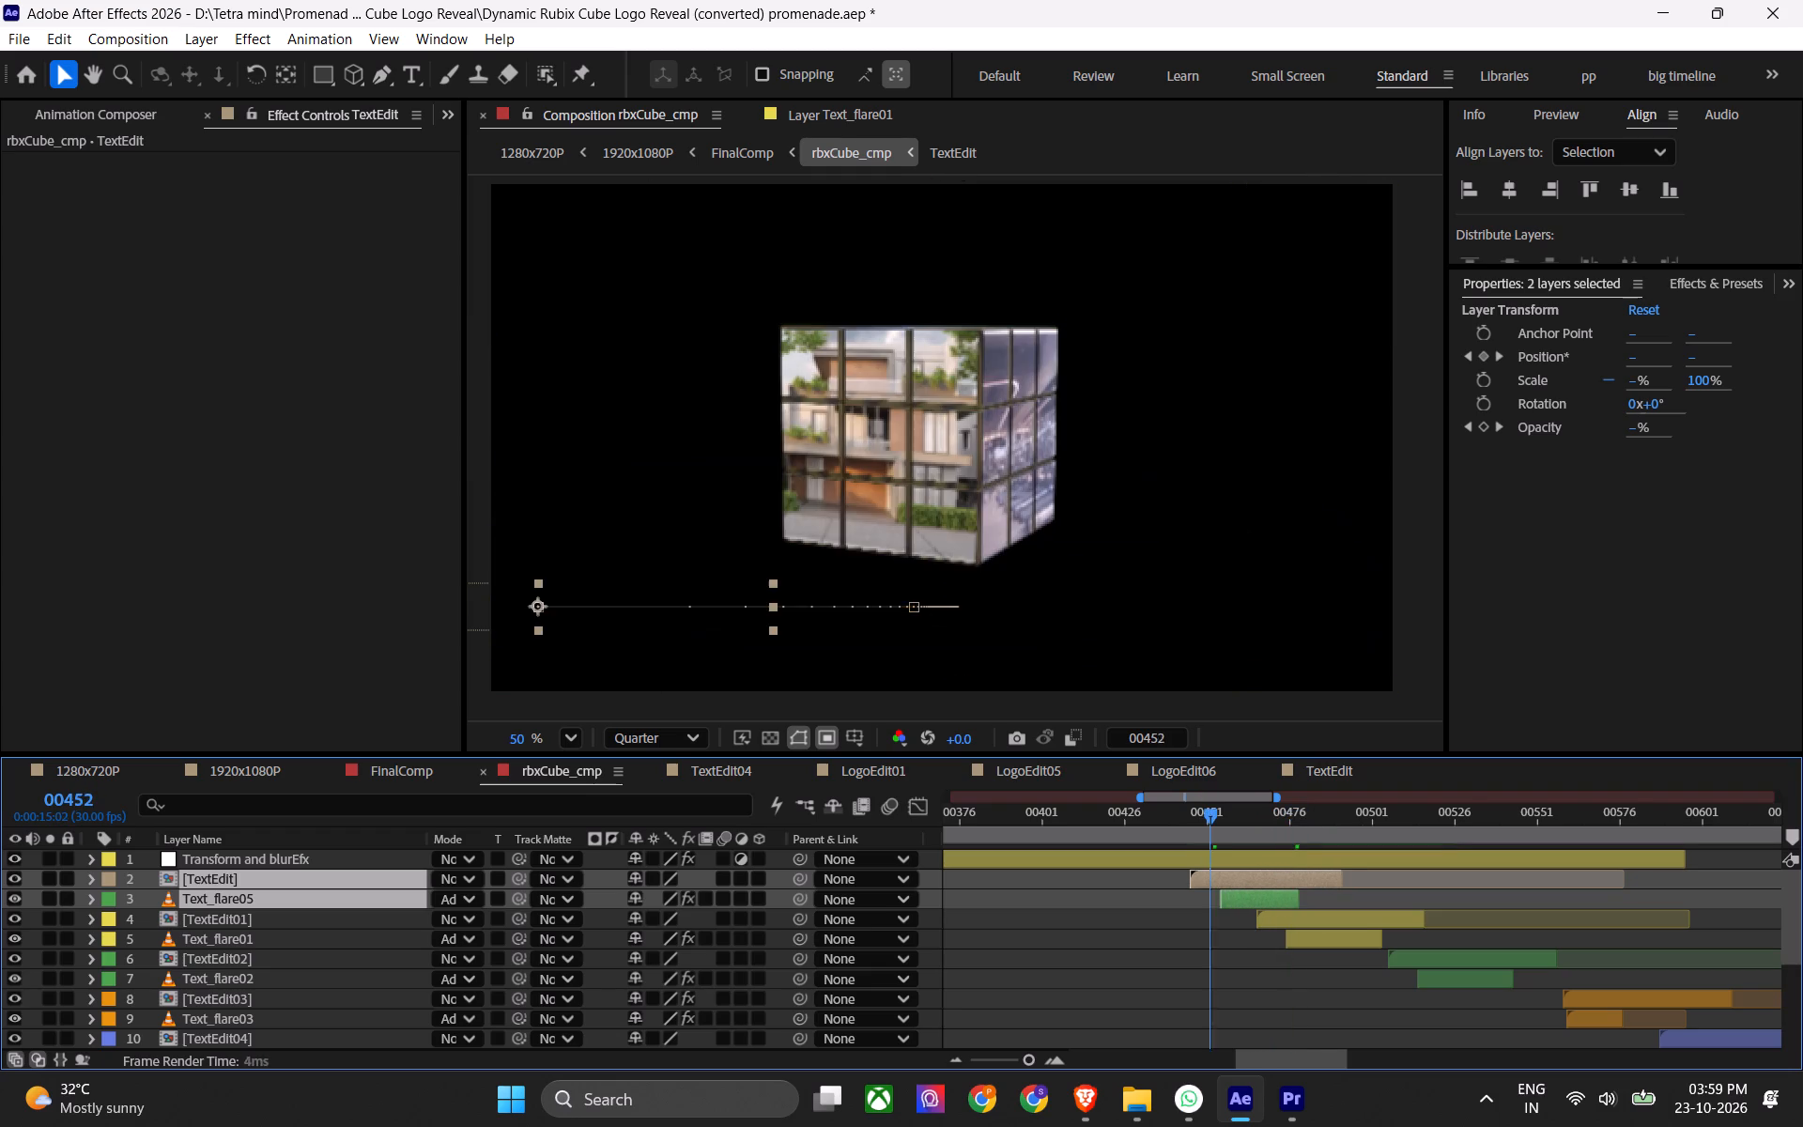
{"action": "left_click_drag", "start_coordinate": [1207, 825], "coordinate": [1204, 825]}
{"action": "key", "text": "space"}
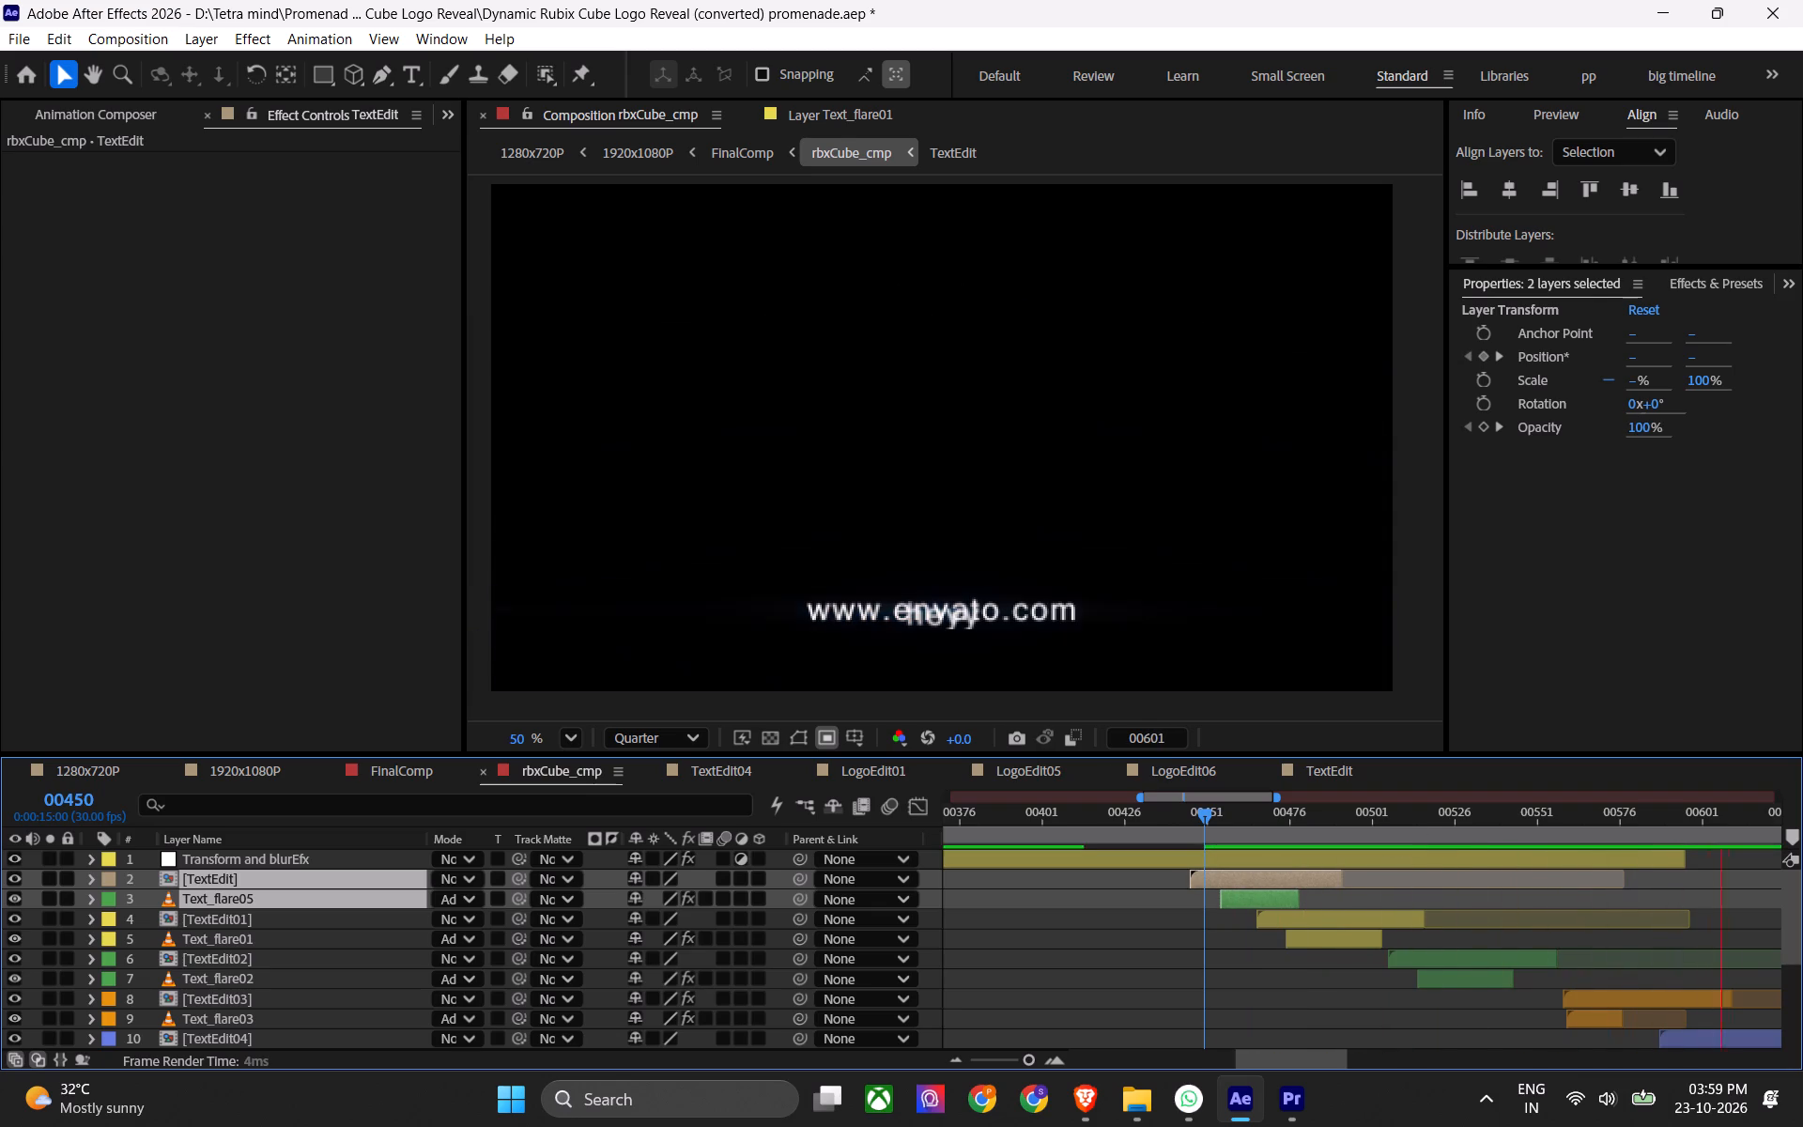
{"action": "key", "text": "space"}
Delete the TextEdit04 and Text_flare04 layers from rbxCube_cmp and check the frames near 00598.
{"action": "scroll", "coordinate": [1320, 932], "scroll_direction": "down", "scroll_amount": 2, "text": "alt"}
{"action": "scroll", "coordinate": [1423, 938], "scroll_direction": "down", "scroll_amount": 1}
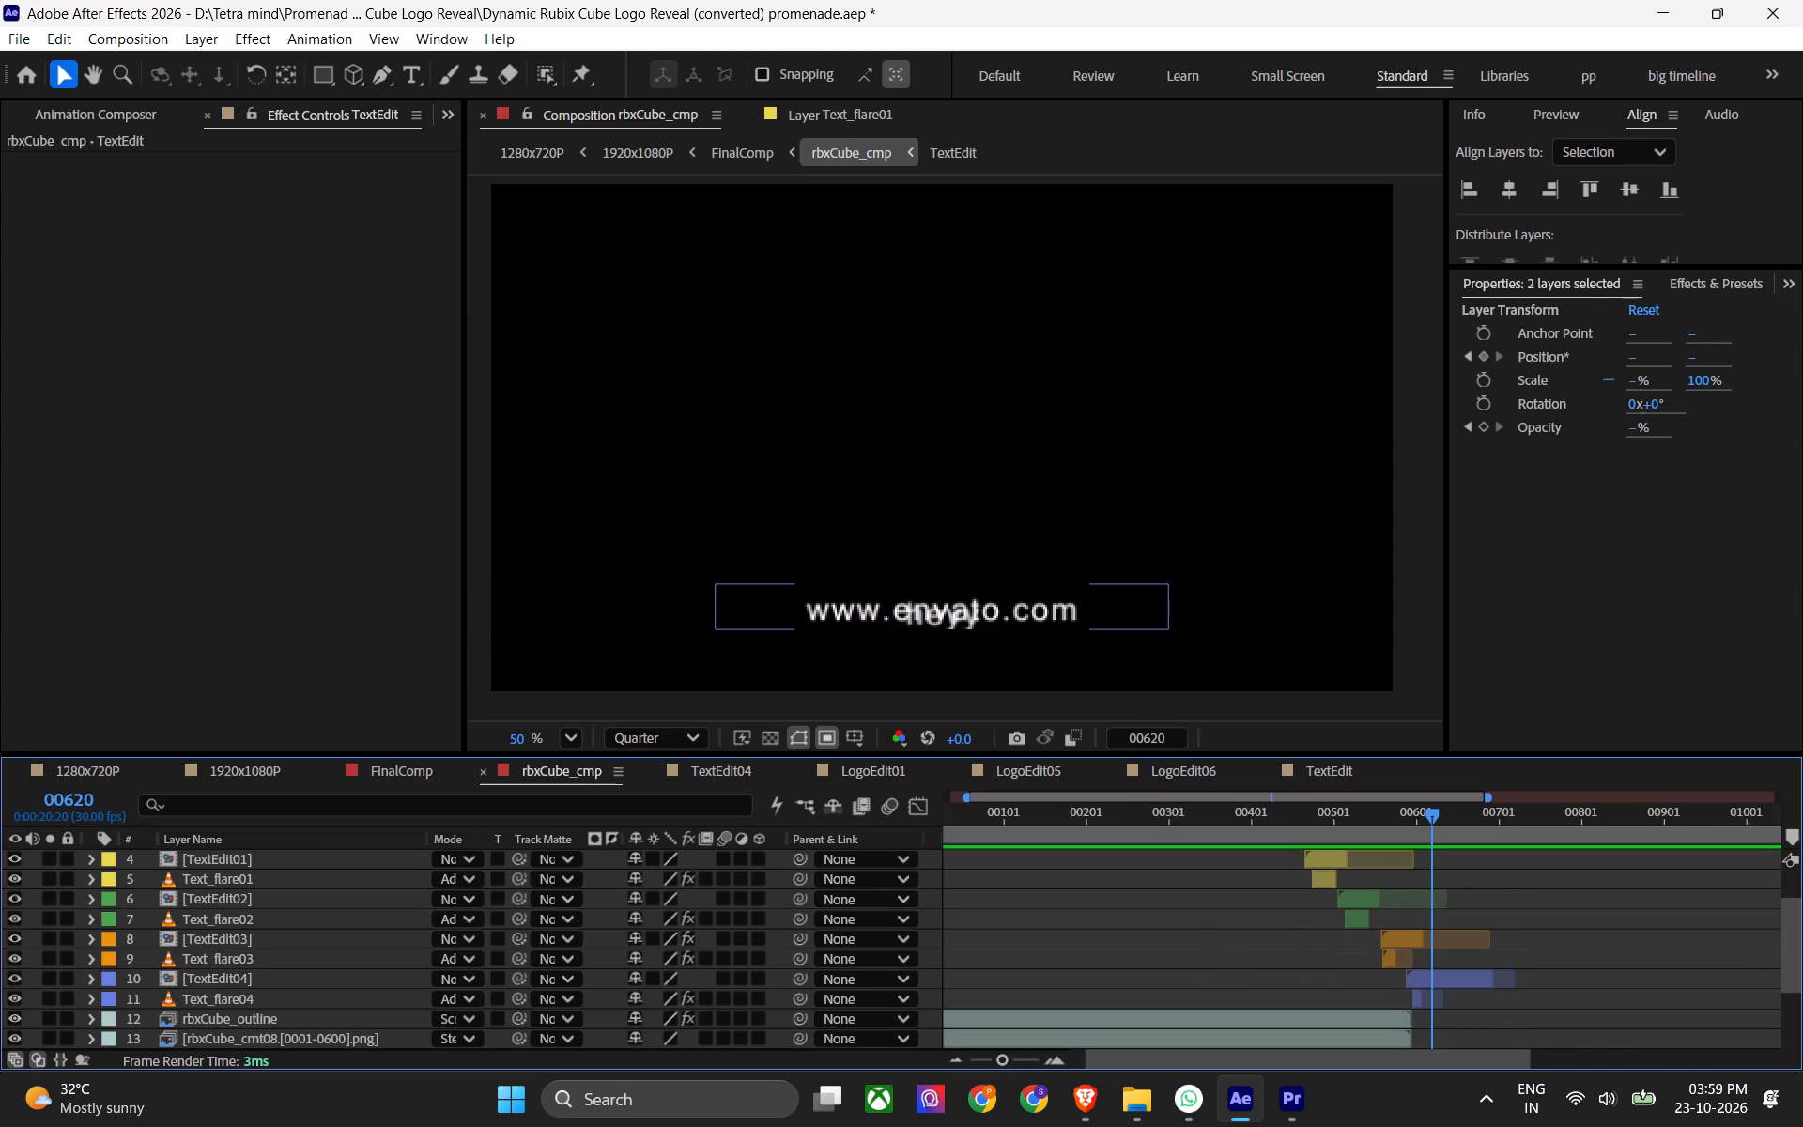
{"action": "left_click", "coordinate": [1440, 986]}
{"action": "key", "text": "z"}
{"action": "left_click", "coordinate": [1414, 985]}
{"action": "key", "text": "z"}
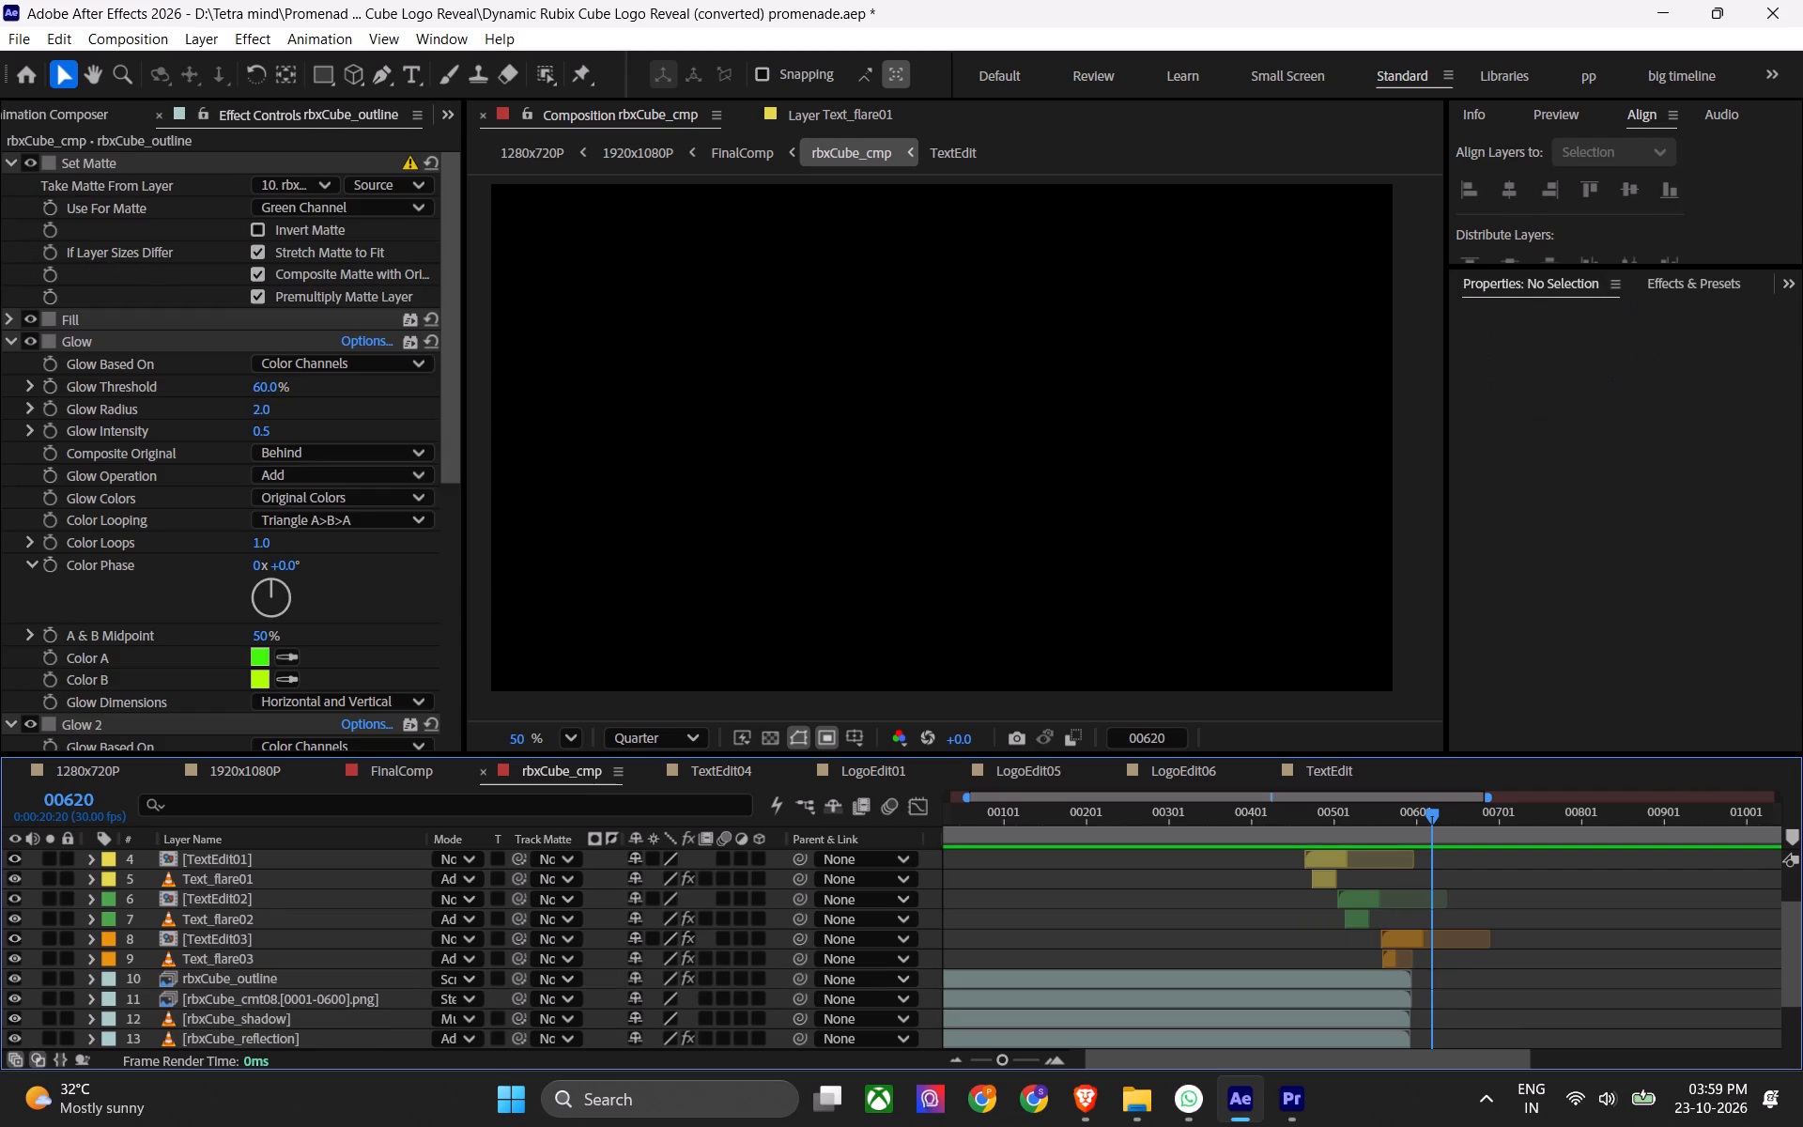
{"action": "left_click", "coordinate": [1425, 833]}
{"action": "left_click", "coordinate": [1418, 826]}
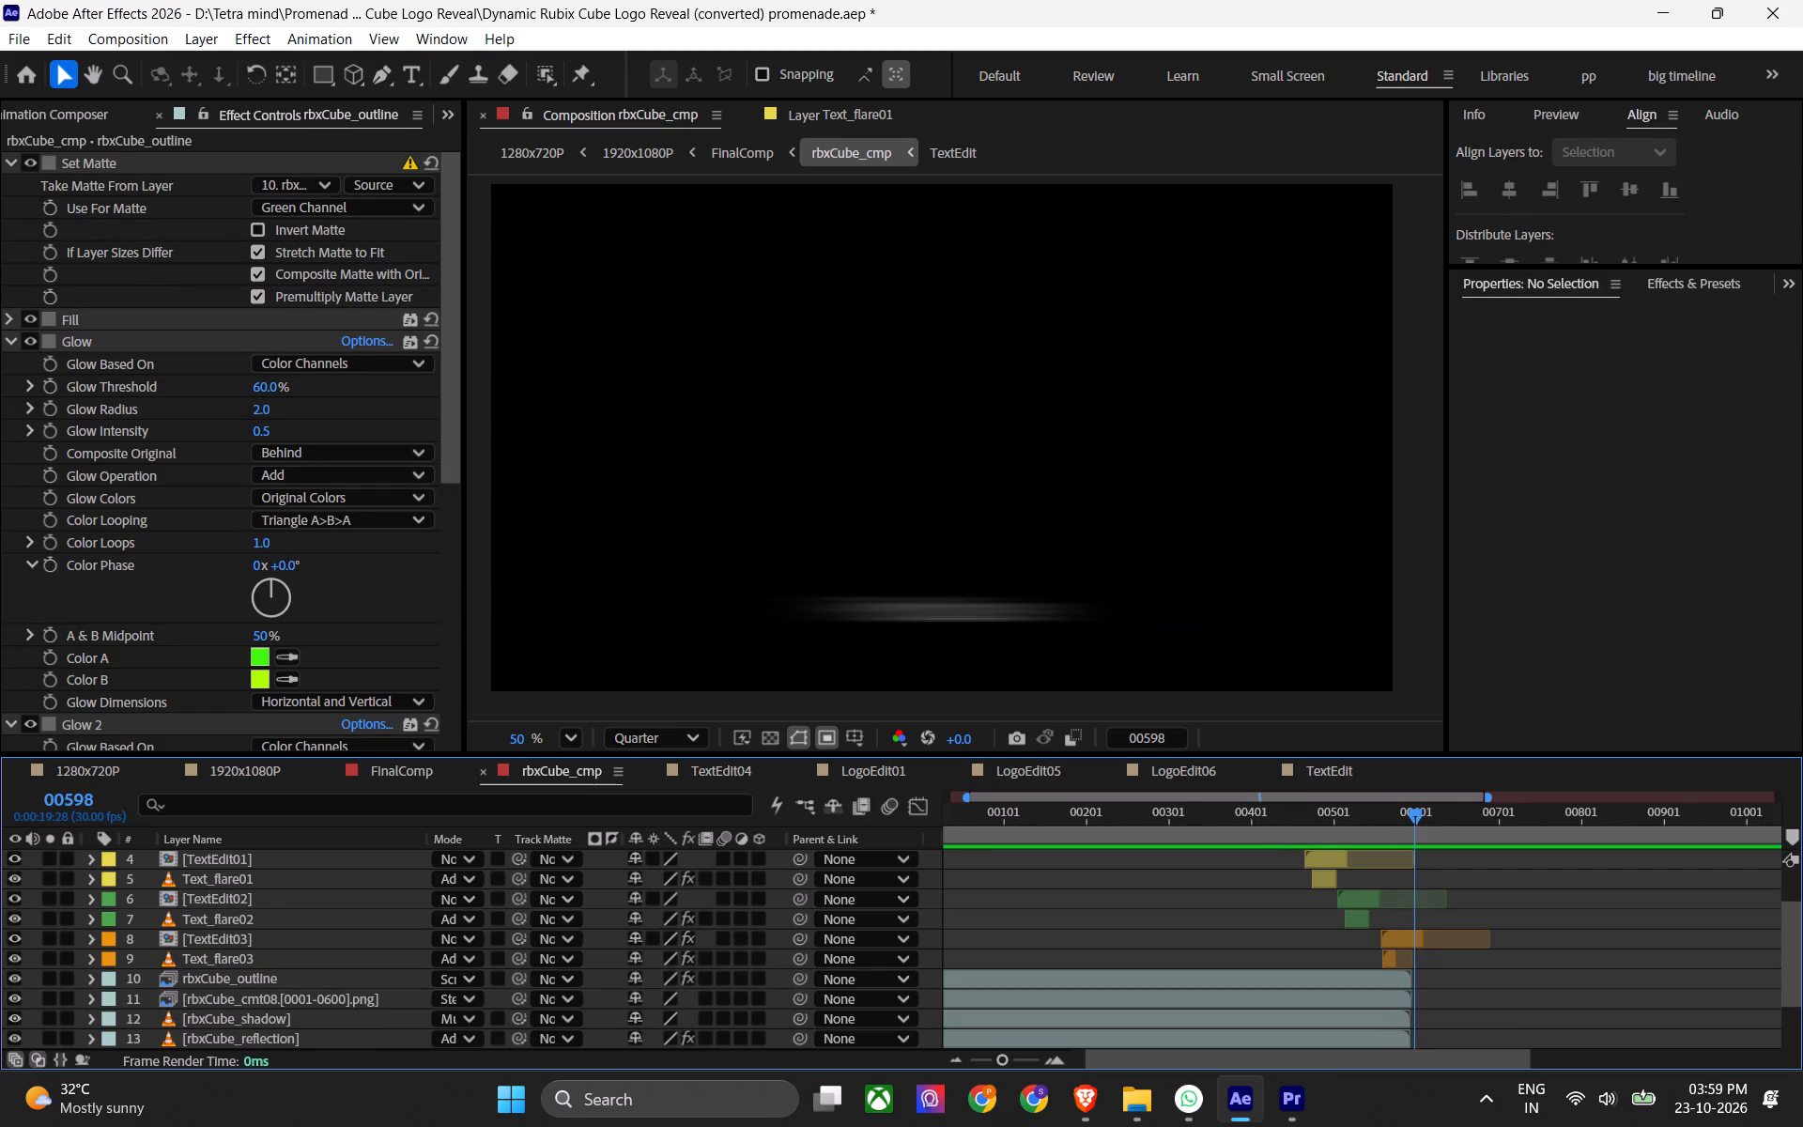
Trim the end of the TextEdit layer to about frame 00480, clearing the overlap with the hello caption, and play back the result.
{"action": "scroll", "coordinate": [1416, 938], "scroll_direction": "up", "scroll_amount": 3, "text": "alt"}
{"action": "scroll", "coordinate": [1417, 919], "scroll_direction": "up", "scroll_amount": 5}
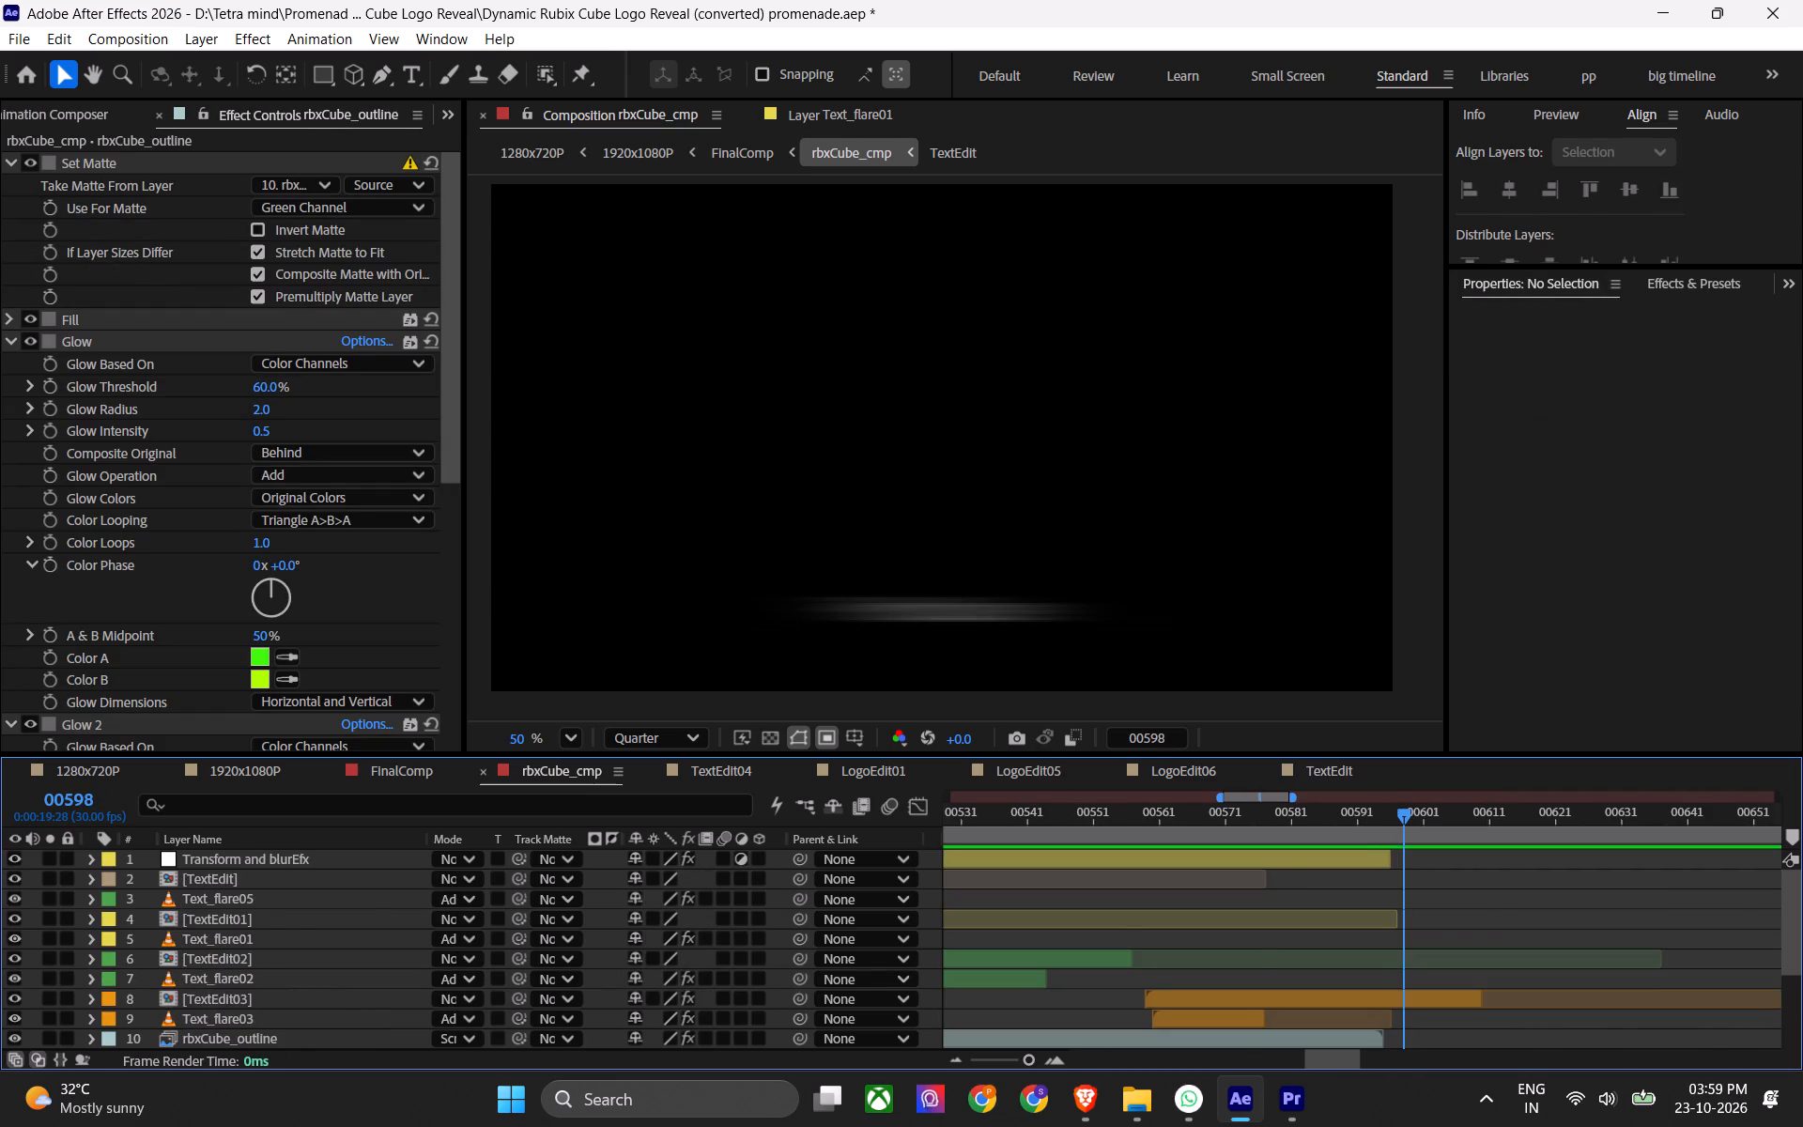
{"action": "scroll", "coordinate": [1417, 922], "scroll_direction": "down", "scroll_amount": 3}
{"action": "scroll", "coordinate": [1414, 894], "scroll_direction": "up", "scroll_amount": 2}
{"action": "left_click", "coordinate": [1410, 976]}
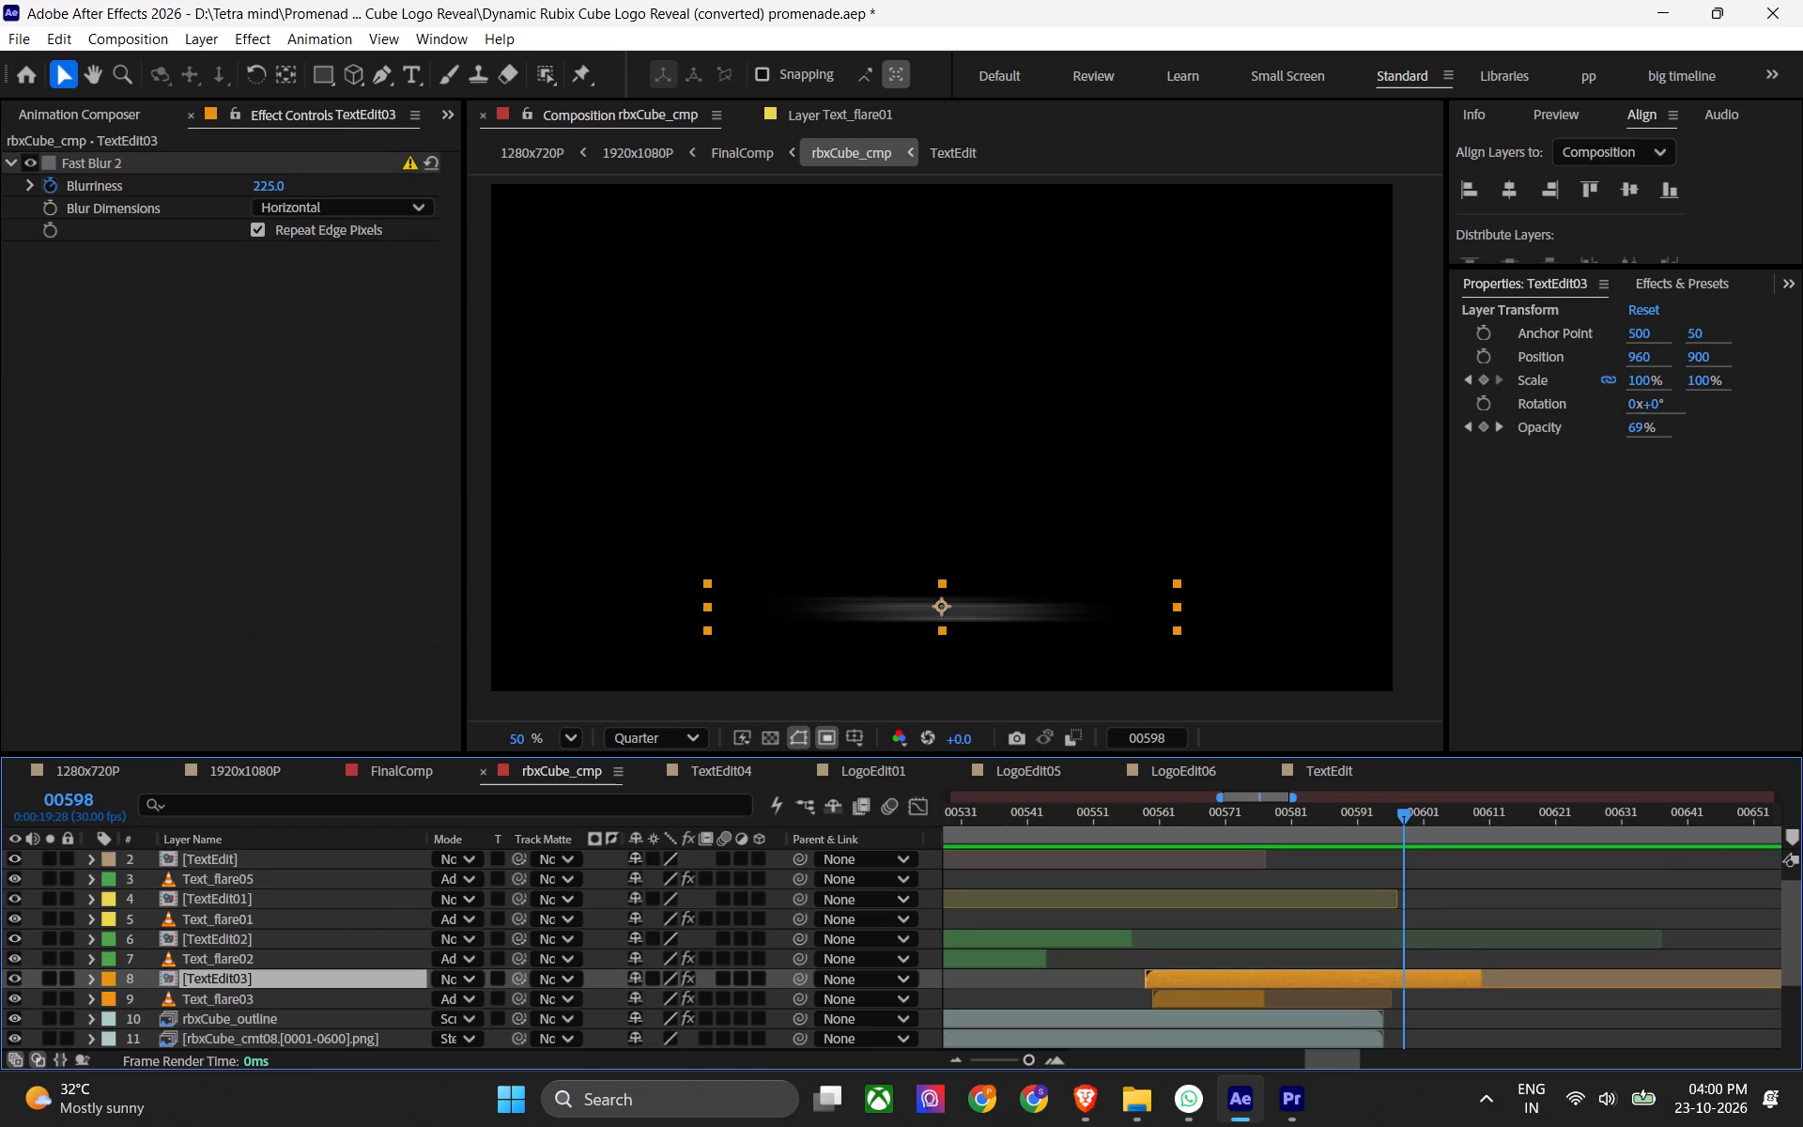
{"action": "scroll", "coordinate": [1410, 976], "scroll_direction": "up", "scroll_amount": 5}
{"action": "scroll", "coordinate": [1258, 934], "scroll_direction": "down", "scroll_amount": 1, "text": "alt"}
{"action": "scroll", "coordinate": [1258, 934], "scroll_direction": "up", "scroll_amount": 3, "text": "shift"}
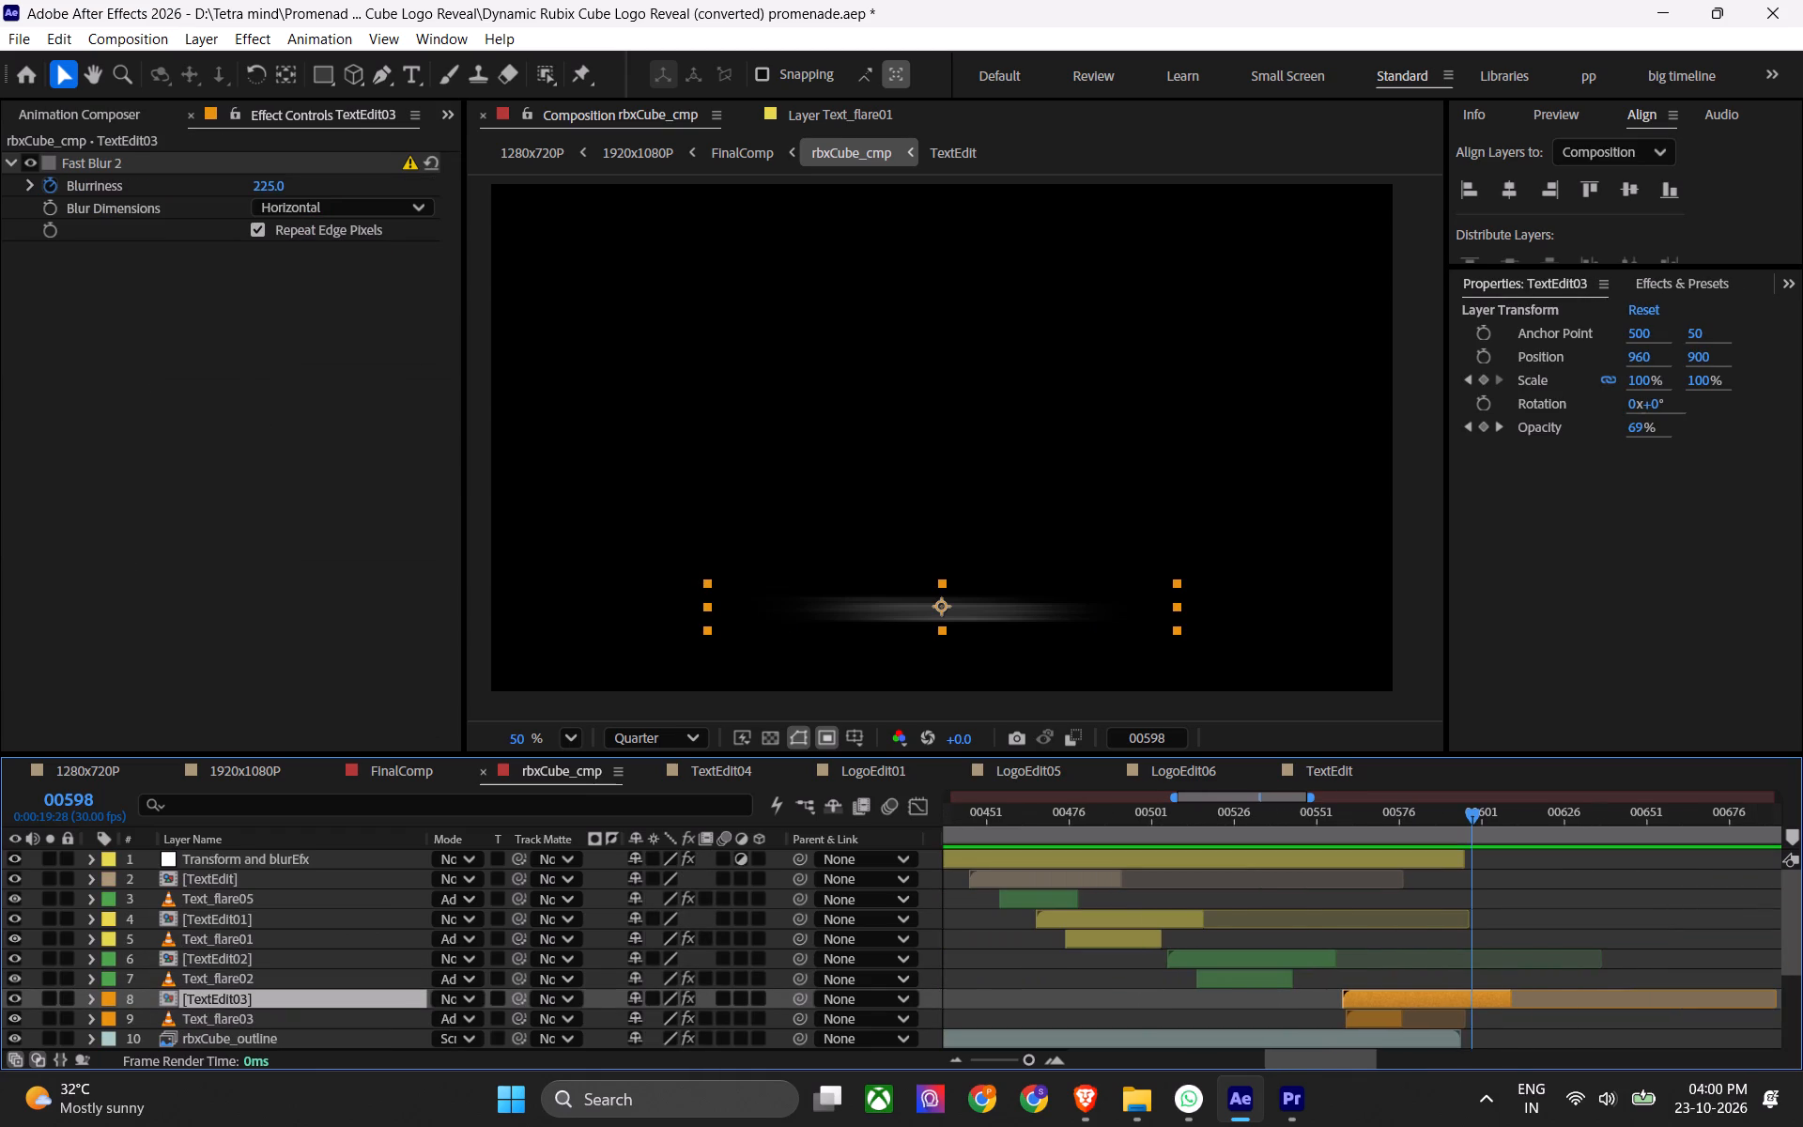
{"action": "scroll", "coordinate": [1006, 906], "scroll_direction": "up", "scroll_amount": 2, "text": "shift"}
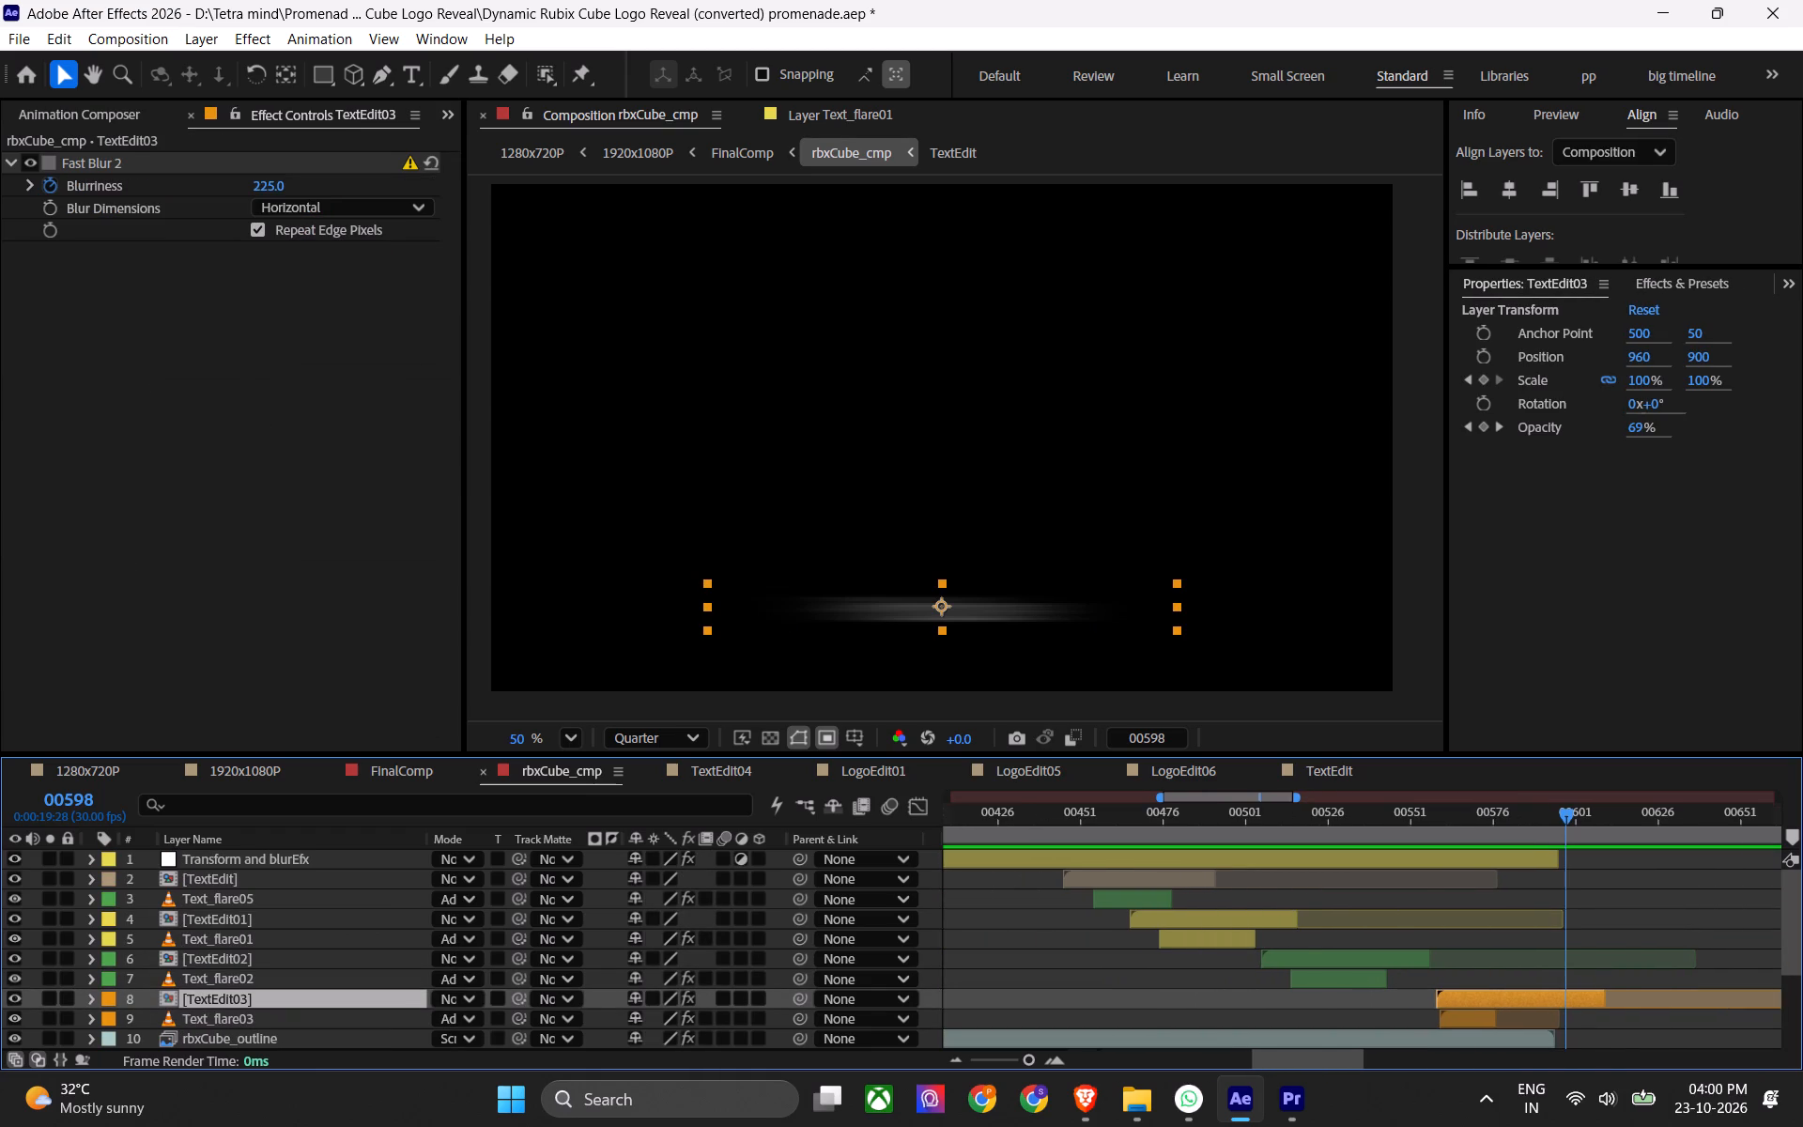
{"action": "left_click_drag", "start_coordinate": [1170, 820], "coordinate": [1180, 829]}
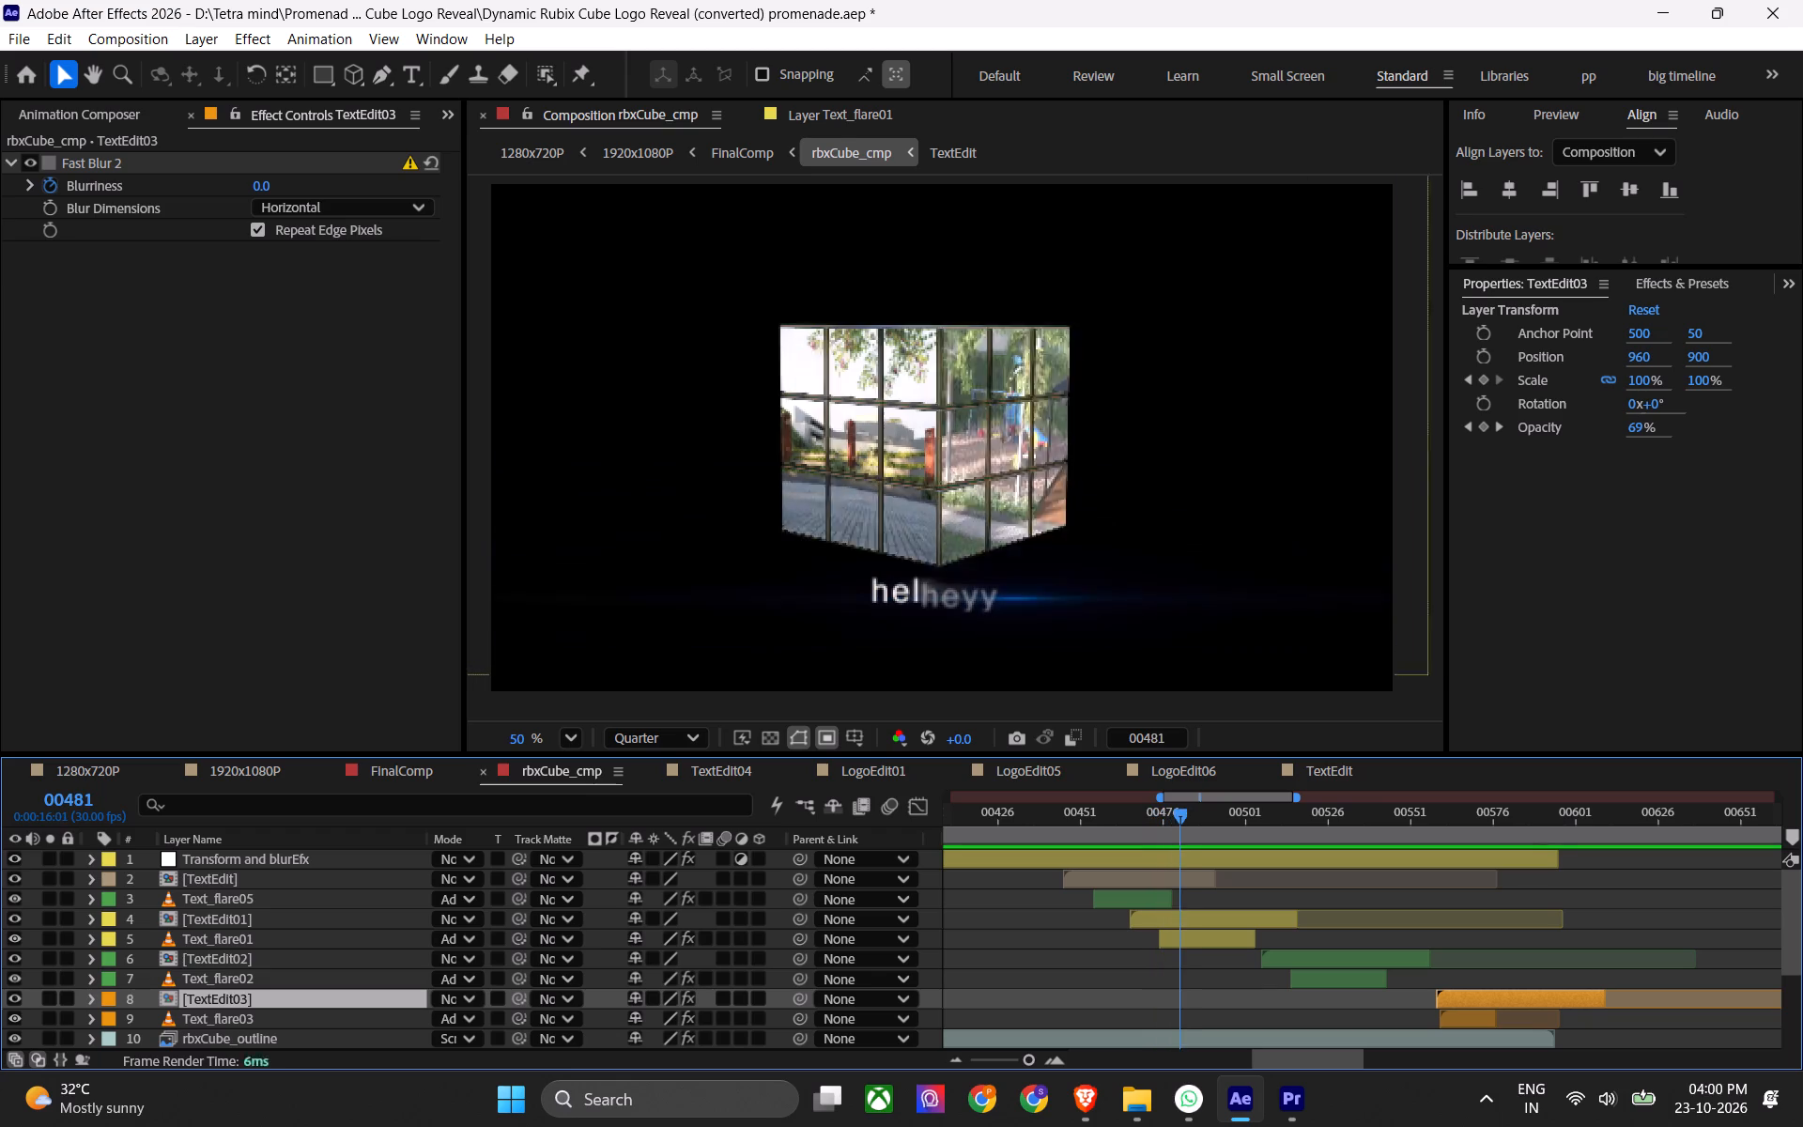
{"action": "left_click_drag", "start_coordinate": [1180, 829], "coordinate": [1190, 826]}
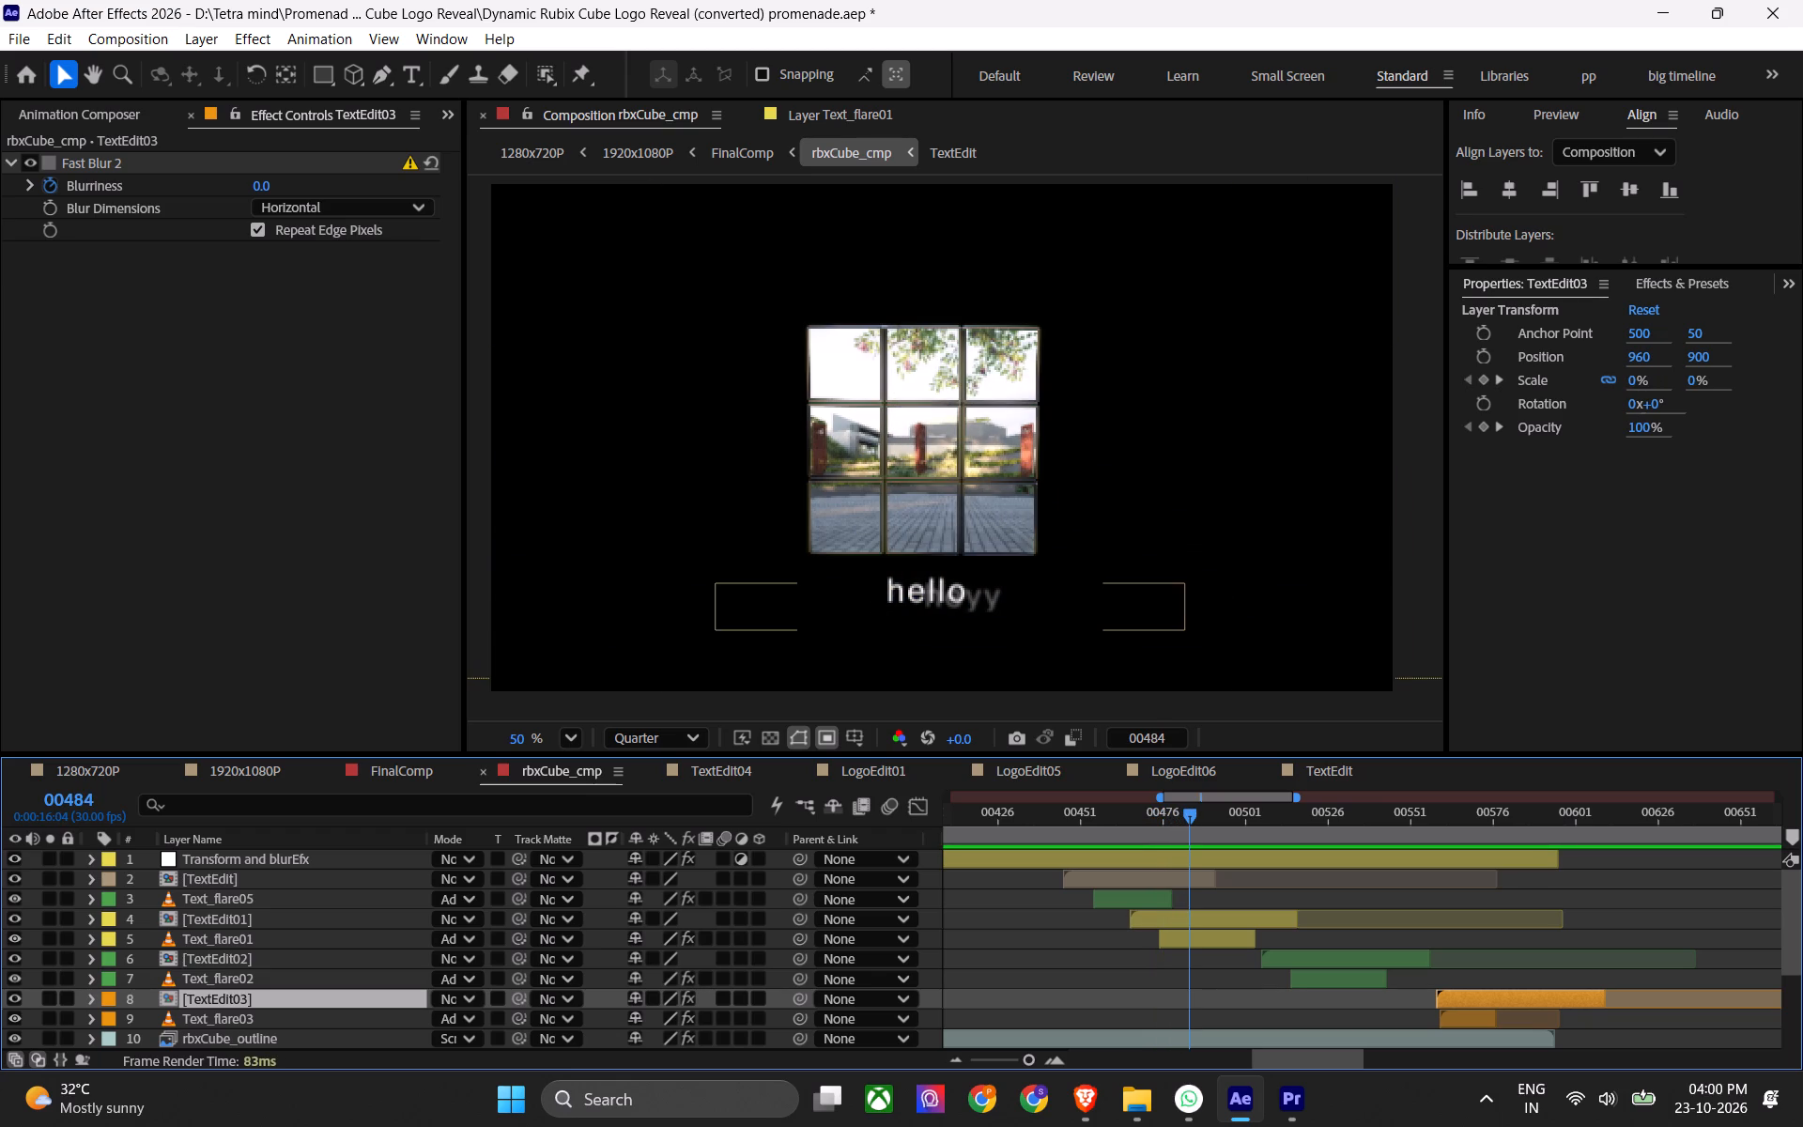
{"action": "left_click_drag", "start_coordinate": [1210, 876], "coordinate": [1171, 881]}
{"action": "left_click_drag", "start_coordinate": [1154, 814], "coordinate": [1181, 826]}
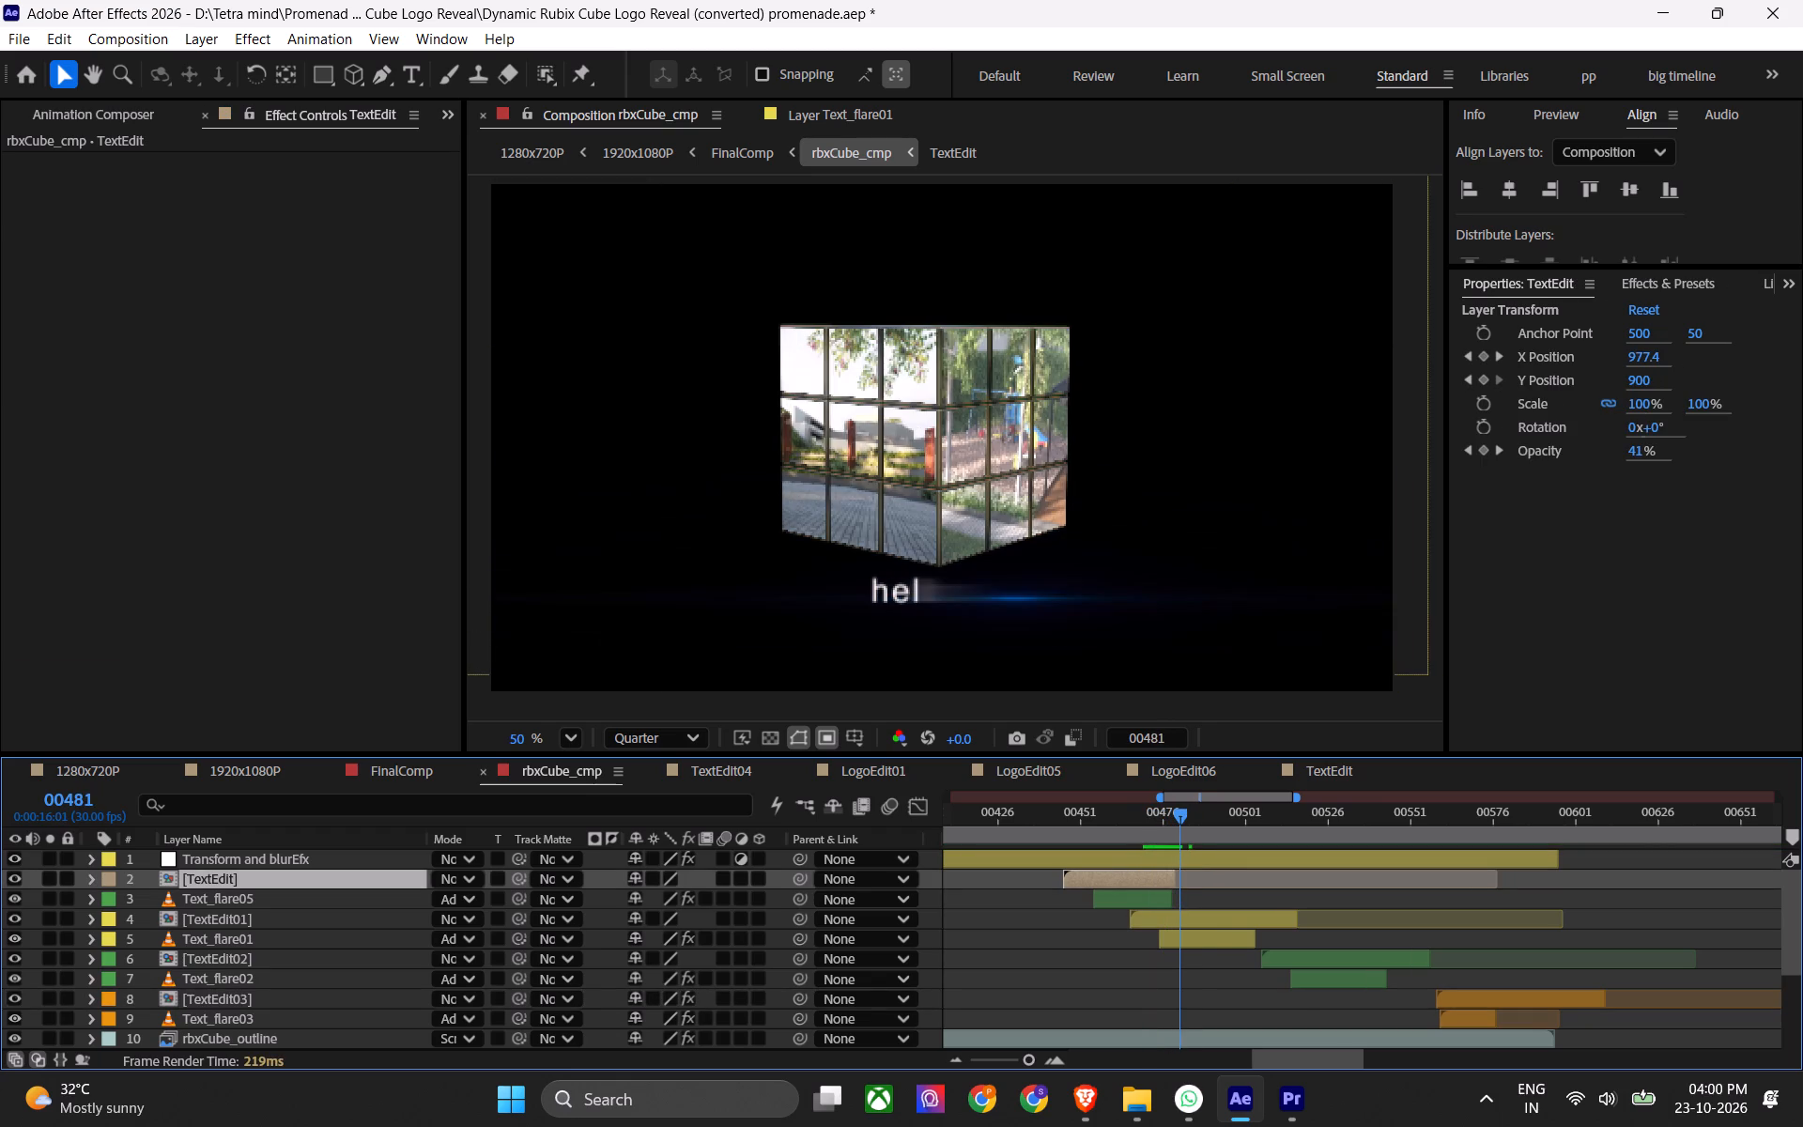
{"action": "left_click_drag", "start_coordinate": [1181, 826], "coordinate": [1073, 822]}
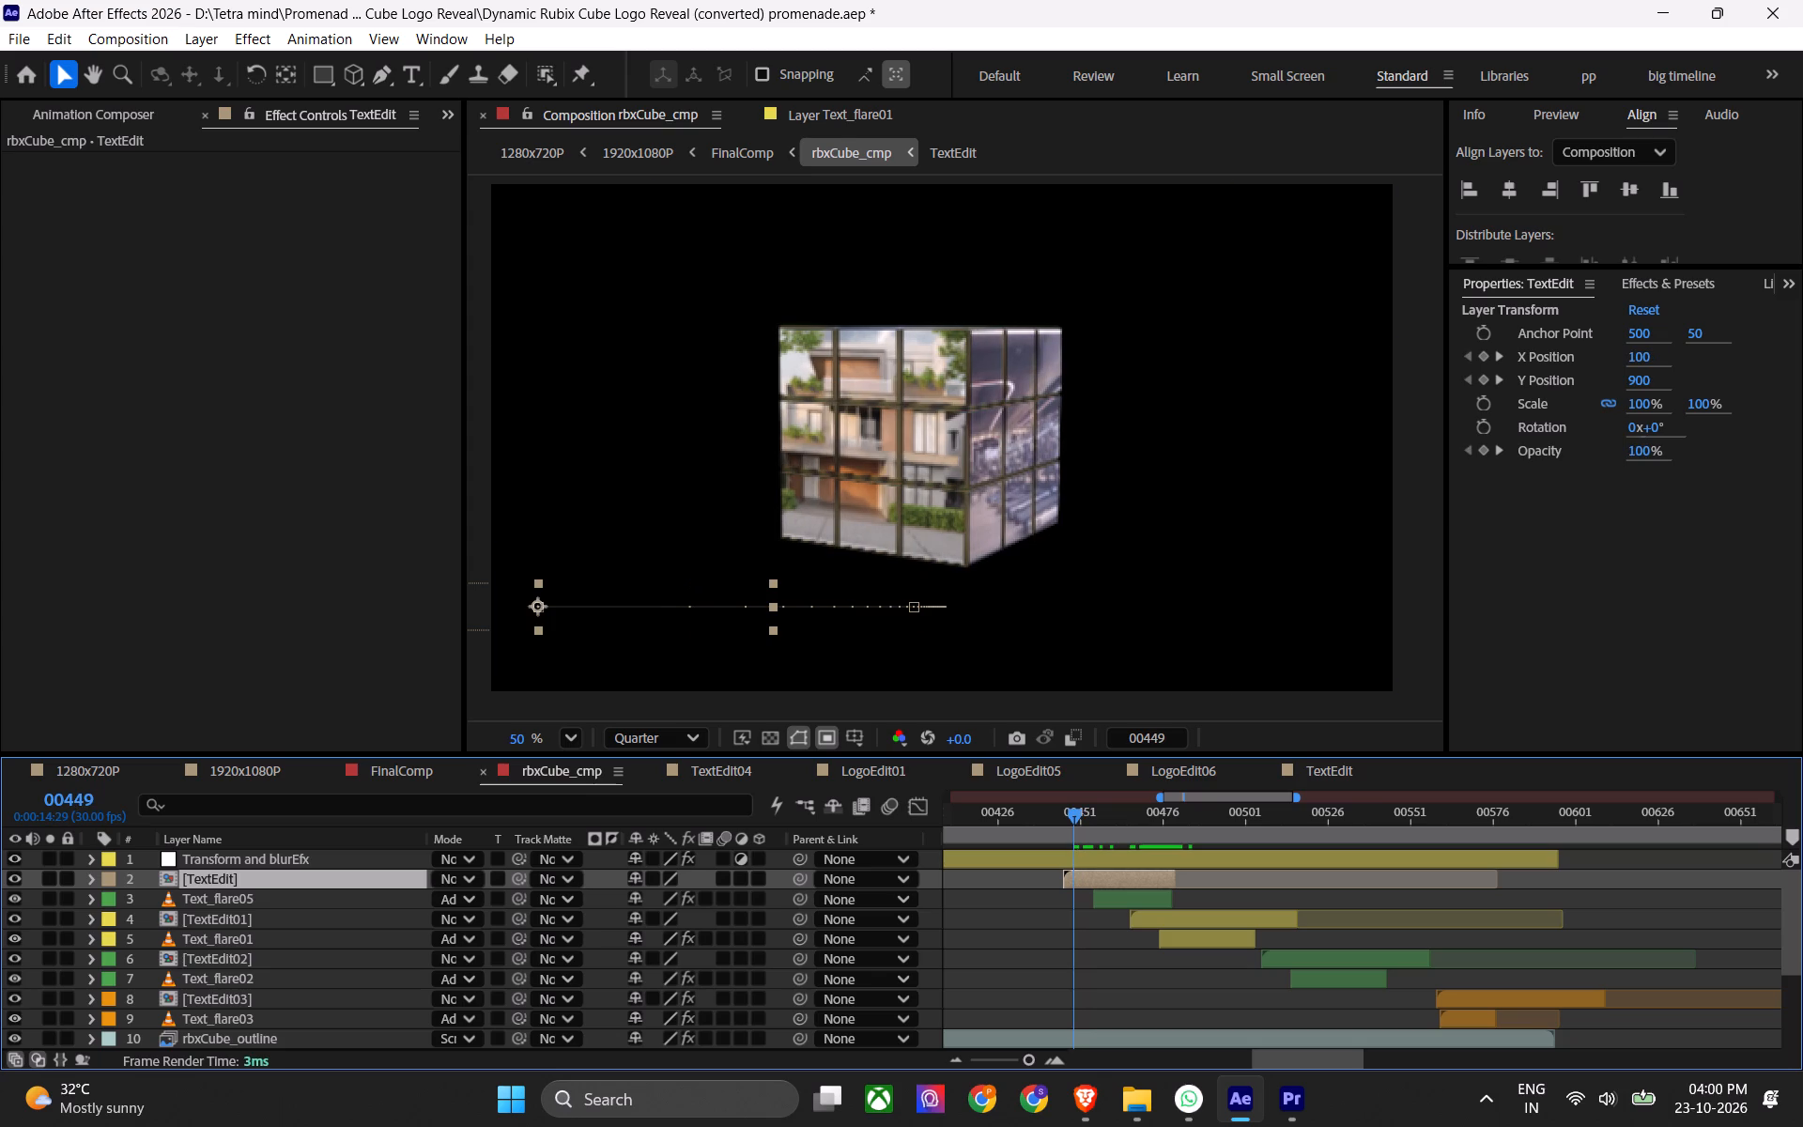
{"action": "key", "text": "space"}
{"action": "key", "text": "space"}
Reveal TextEdit's keyframes and move its final X Position and Opacity keyframes earlier to frame 00483.
{"action": "left_click", "coordinate": [1112, 886]}
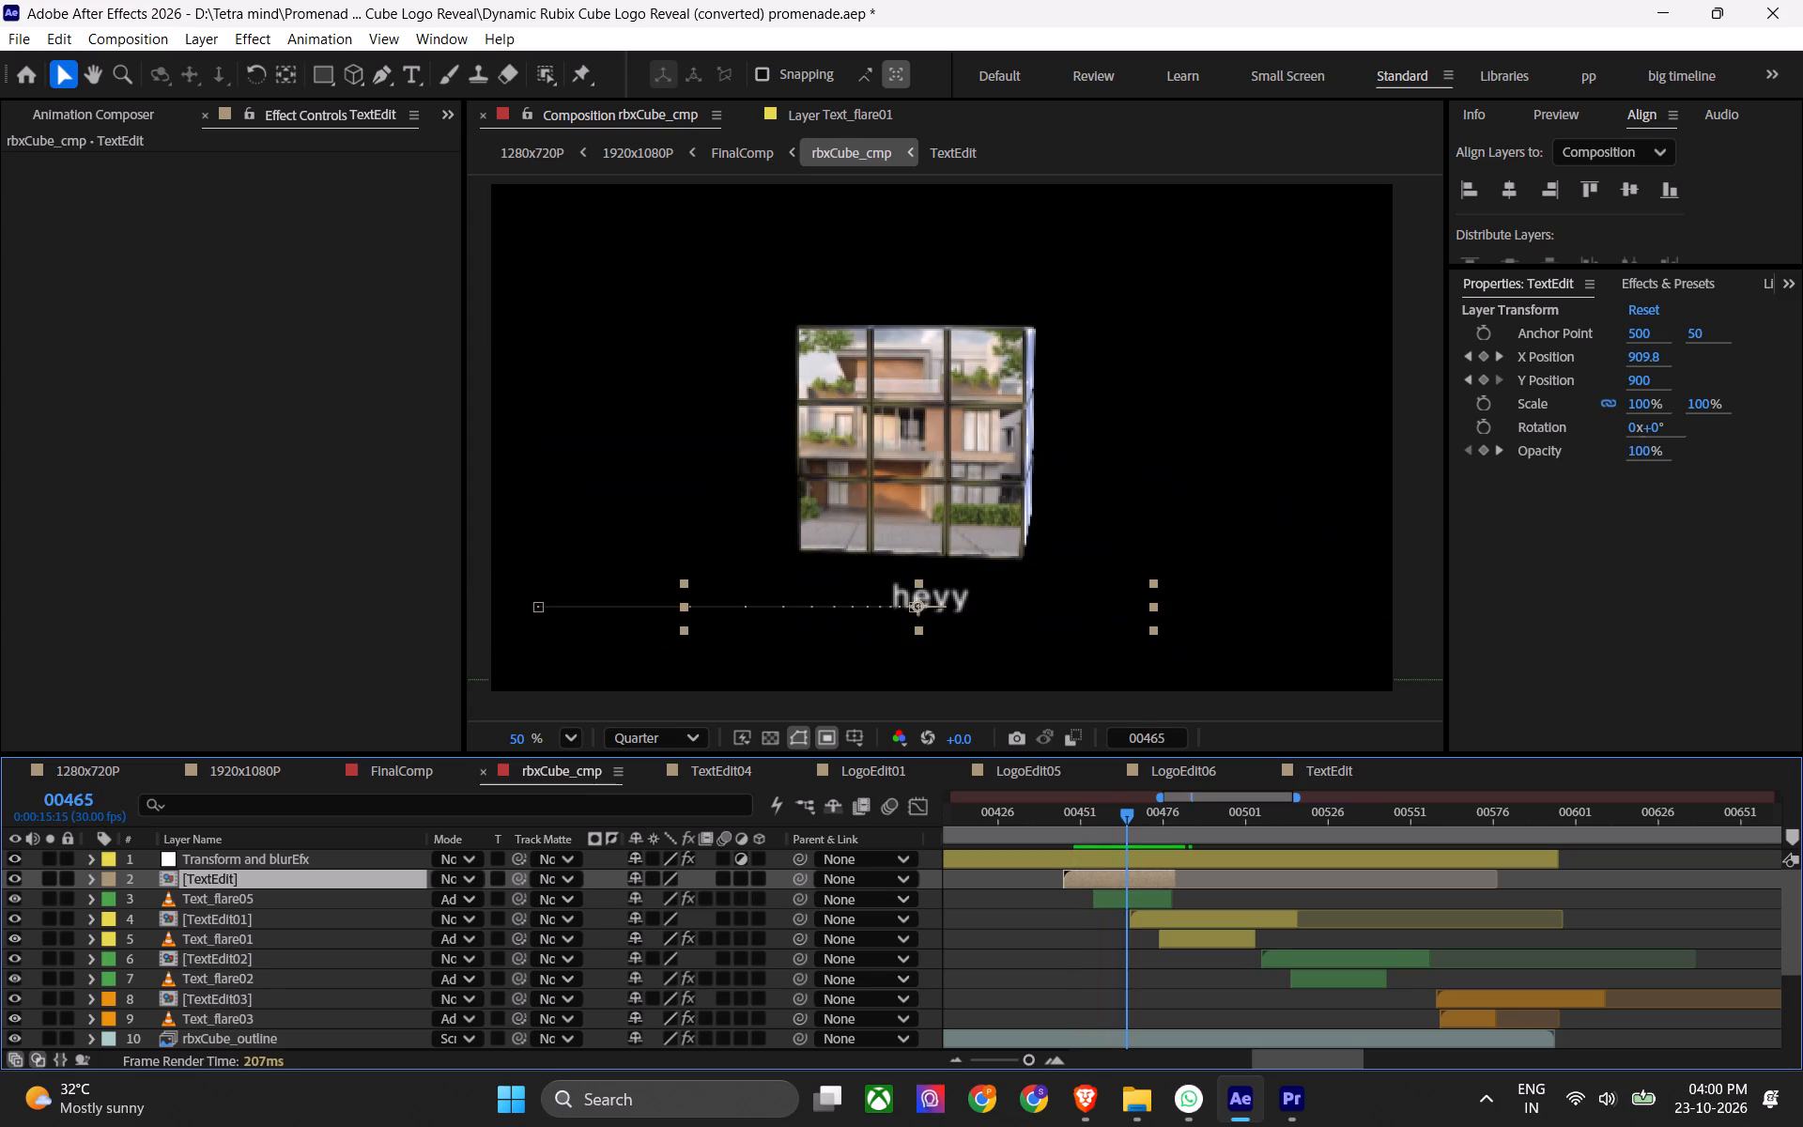
{"action": "key", "text": "u"}
{"action": "key", "text": "u"}
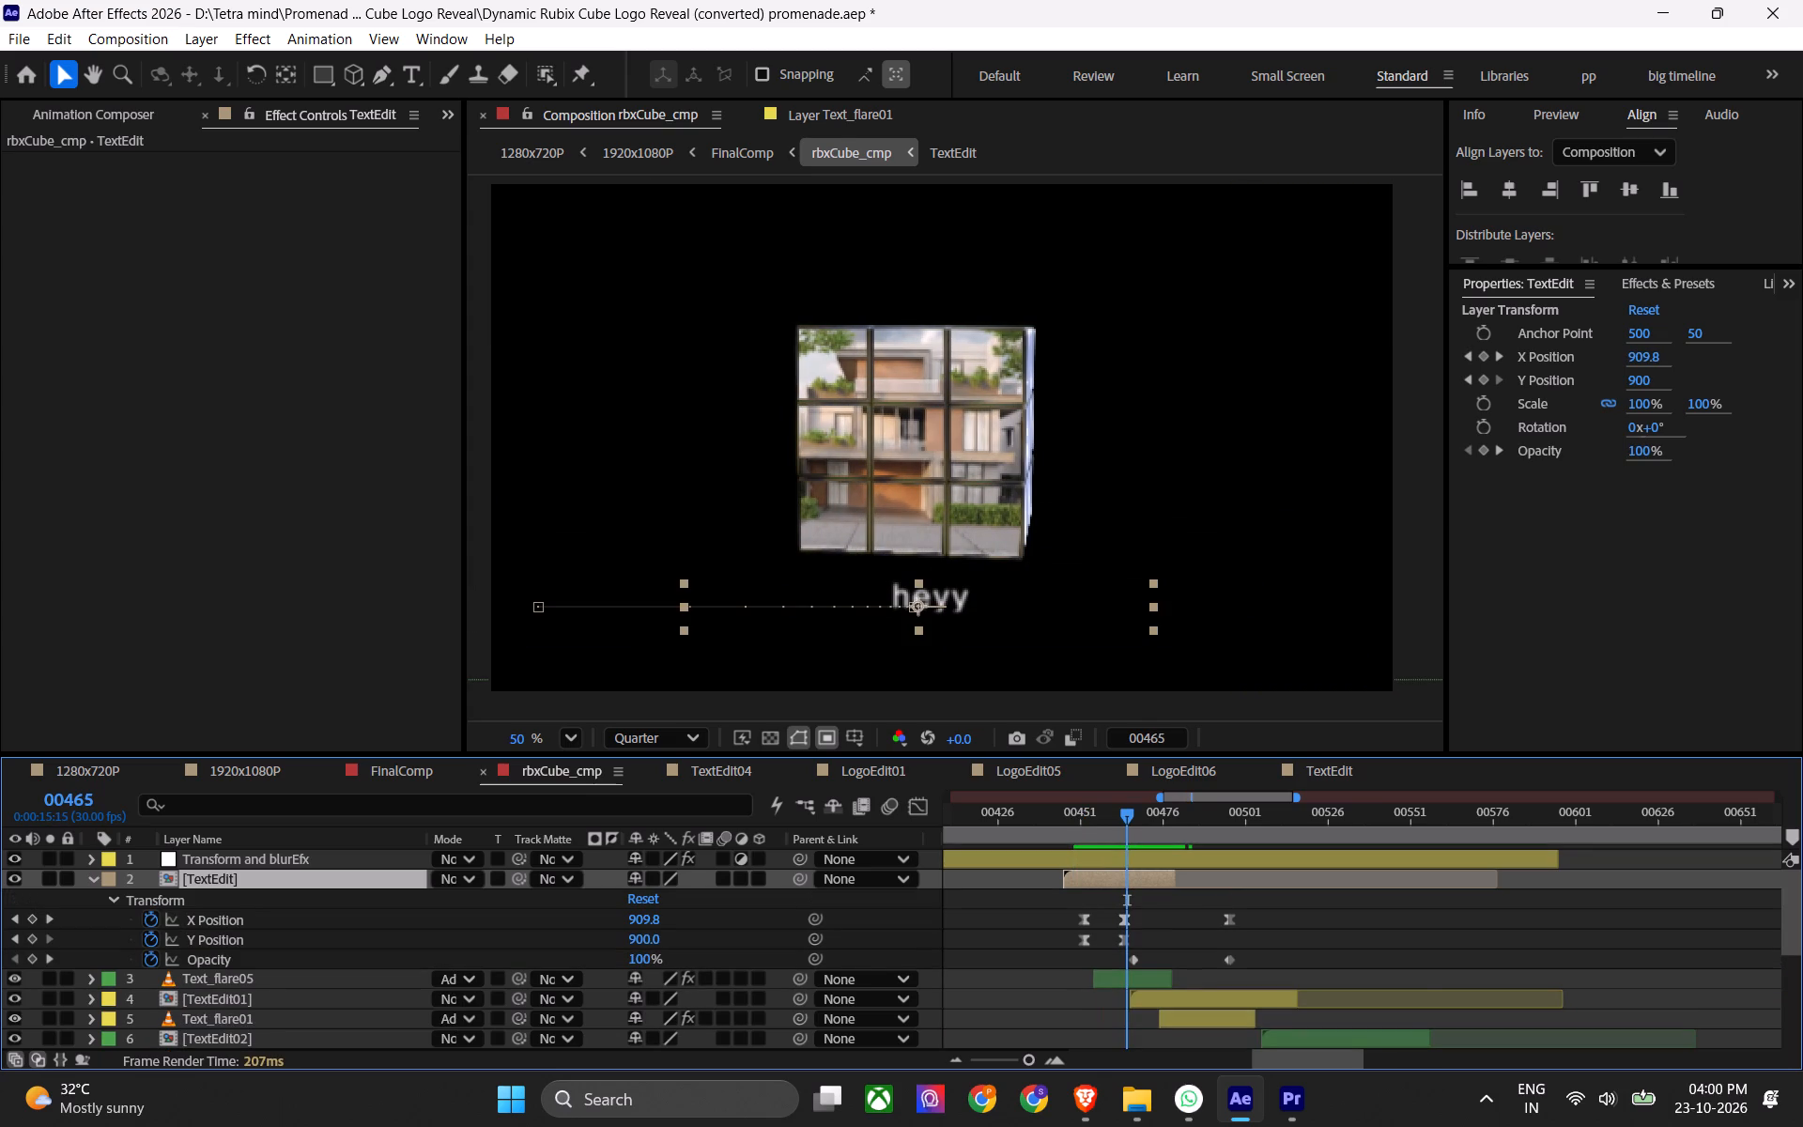
{"action": "key", "text": "u"}
{"action": "key", "text": "u"}
{"action": "left_click_drag", "start_coordinate": [1271, 904], "coordinate": [1220, 963]}
{"action": "left_click_drag", "start_coordinate": [1229, 926], "coordinate": [1186, 924]}
Move TextEdit's middle X Position, Y Position and Opacity keyframes about 4 frames earlier and check the heyy caption's motion.
{"action": "left_click_drag", "start_coordinate": [1148, 914], "coordinate": [1107, 959]}
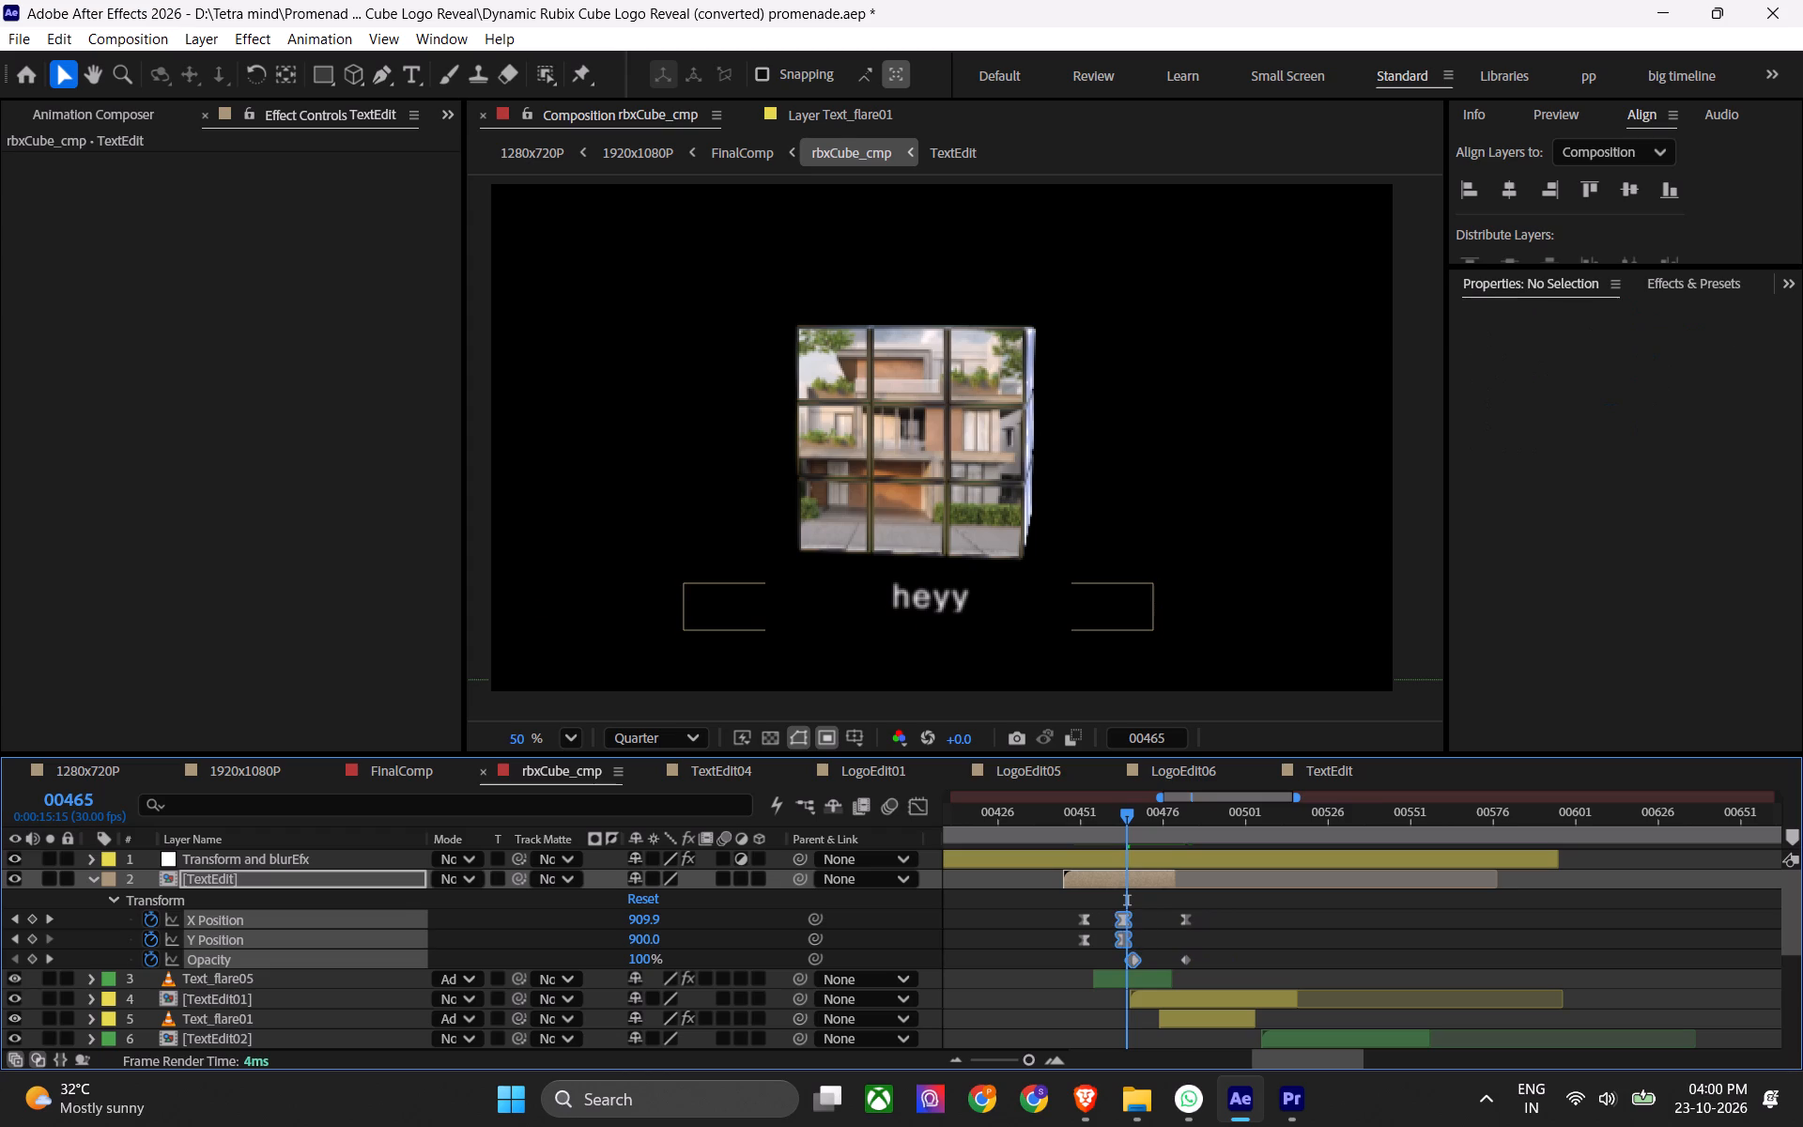
{"action": "left_click_drag", "start_coordinate": [1120, 912], "coordinate": [1107, 922]}
{"action": "left_click", "coordinate": [1067, 835]}
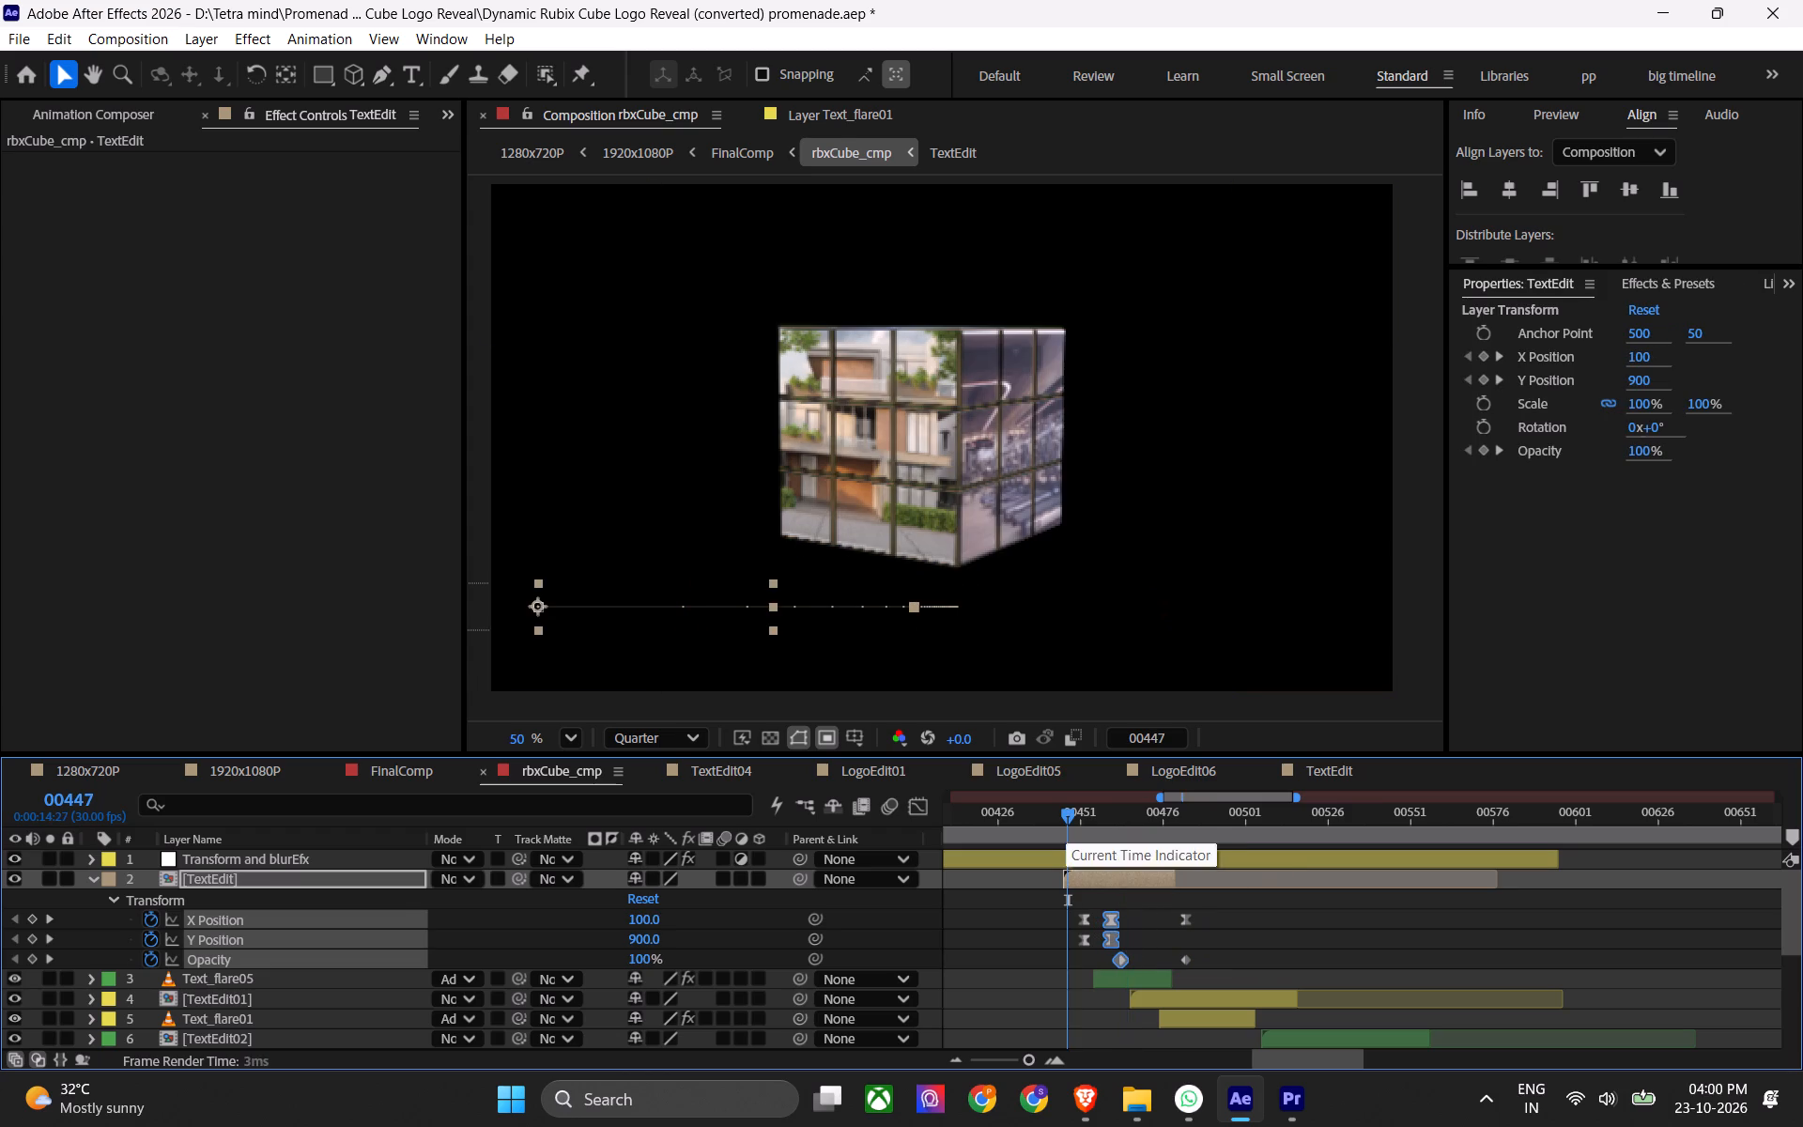
{"action": "key", "text": "space"}
{"action": "key", "text": "space"}
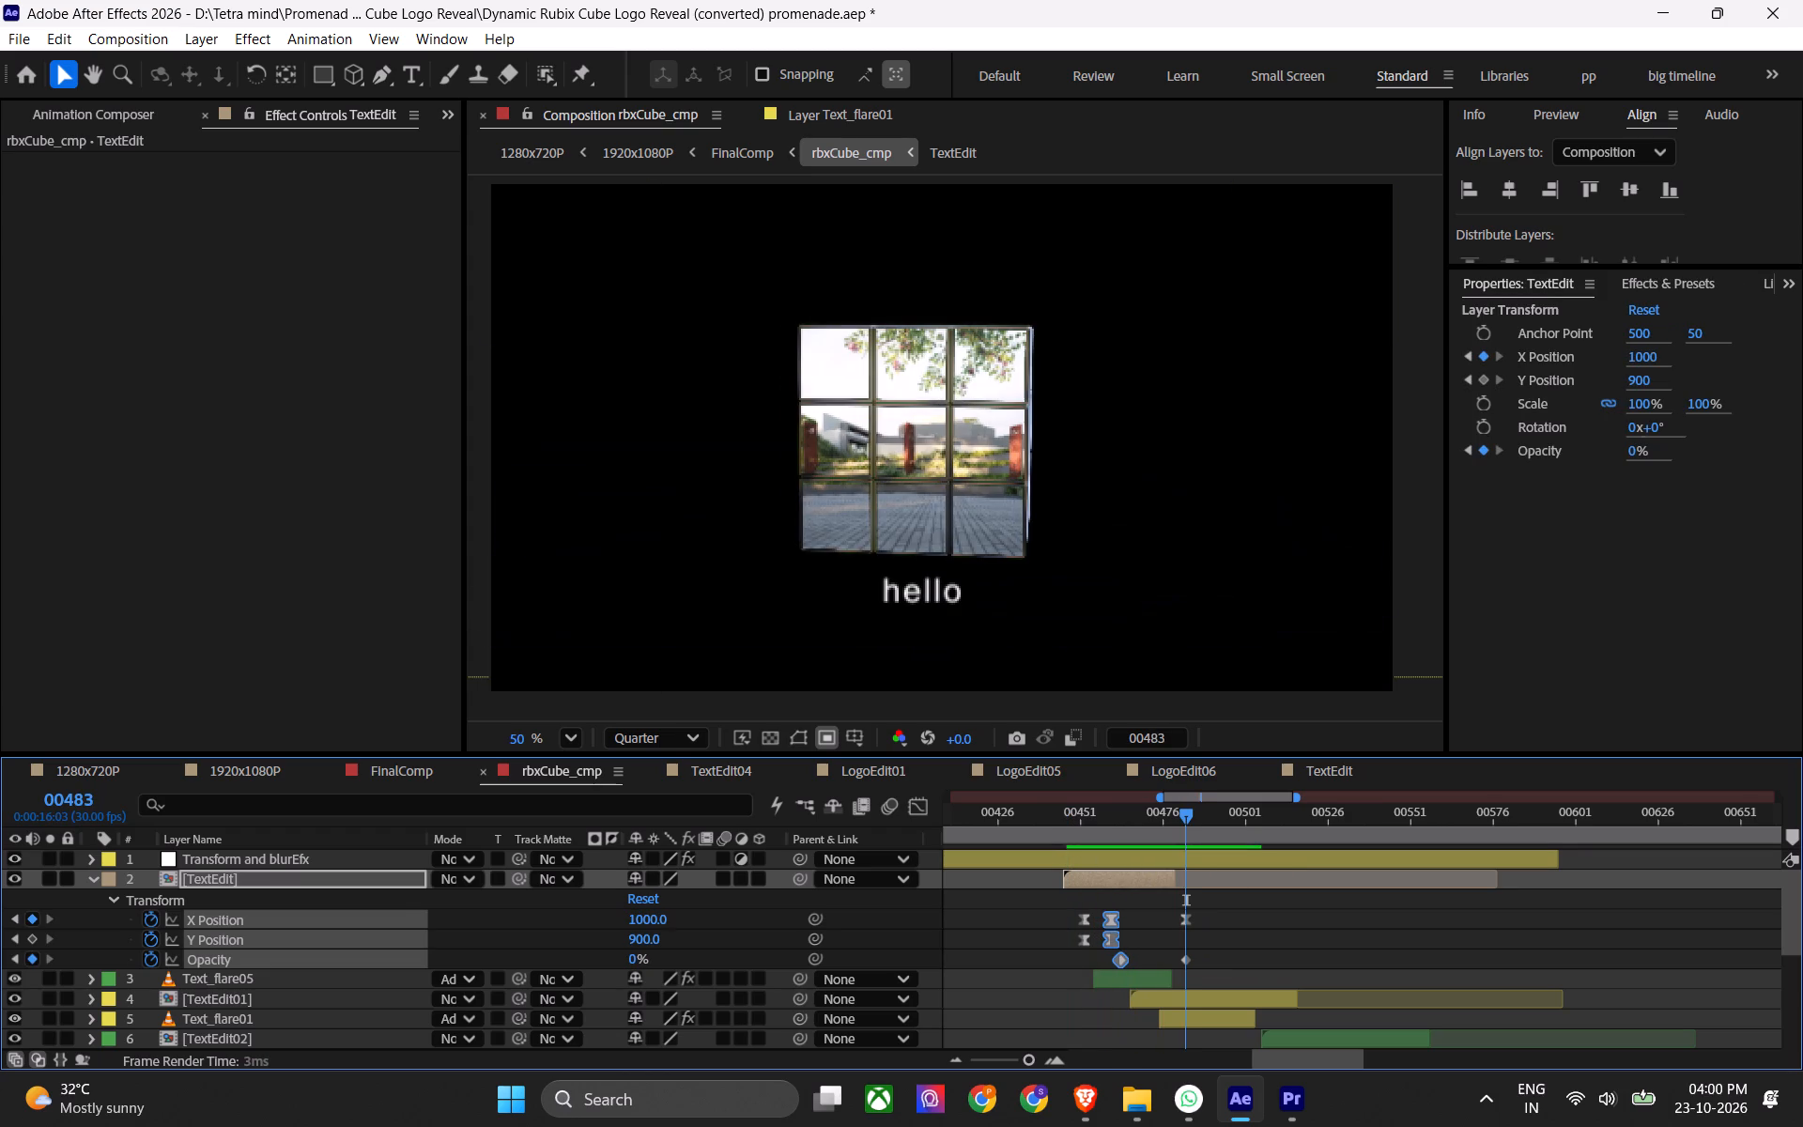
{"action": "left_click_drag", "start_coordinate": [1071, 815], "coordinate": [1007, 822]}
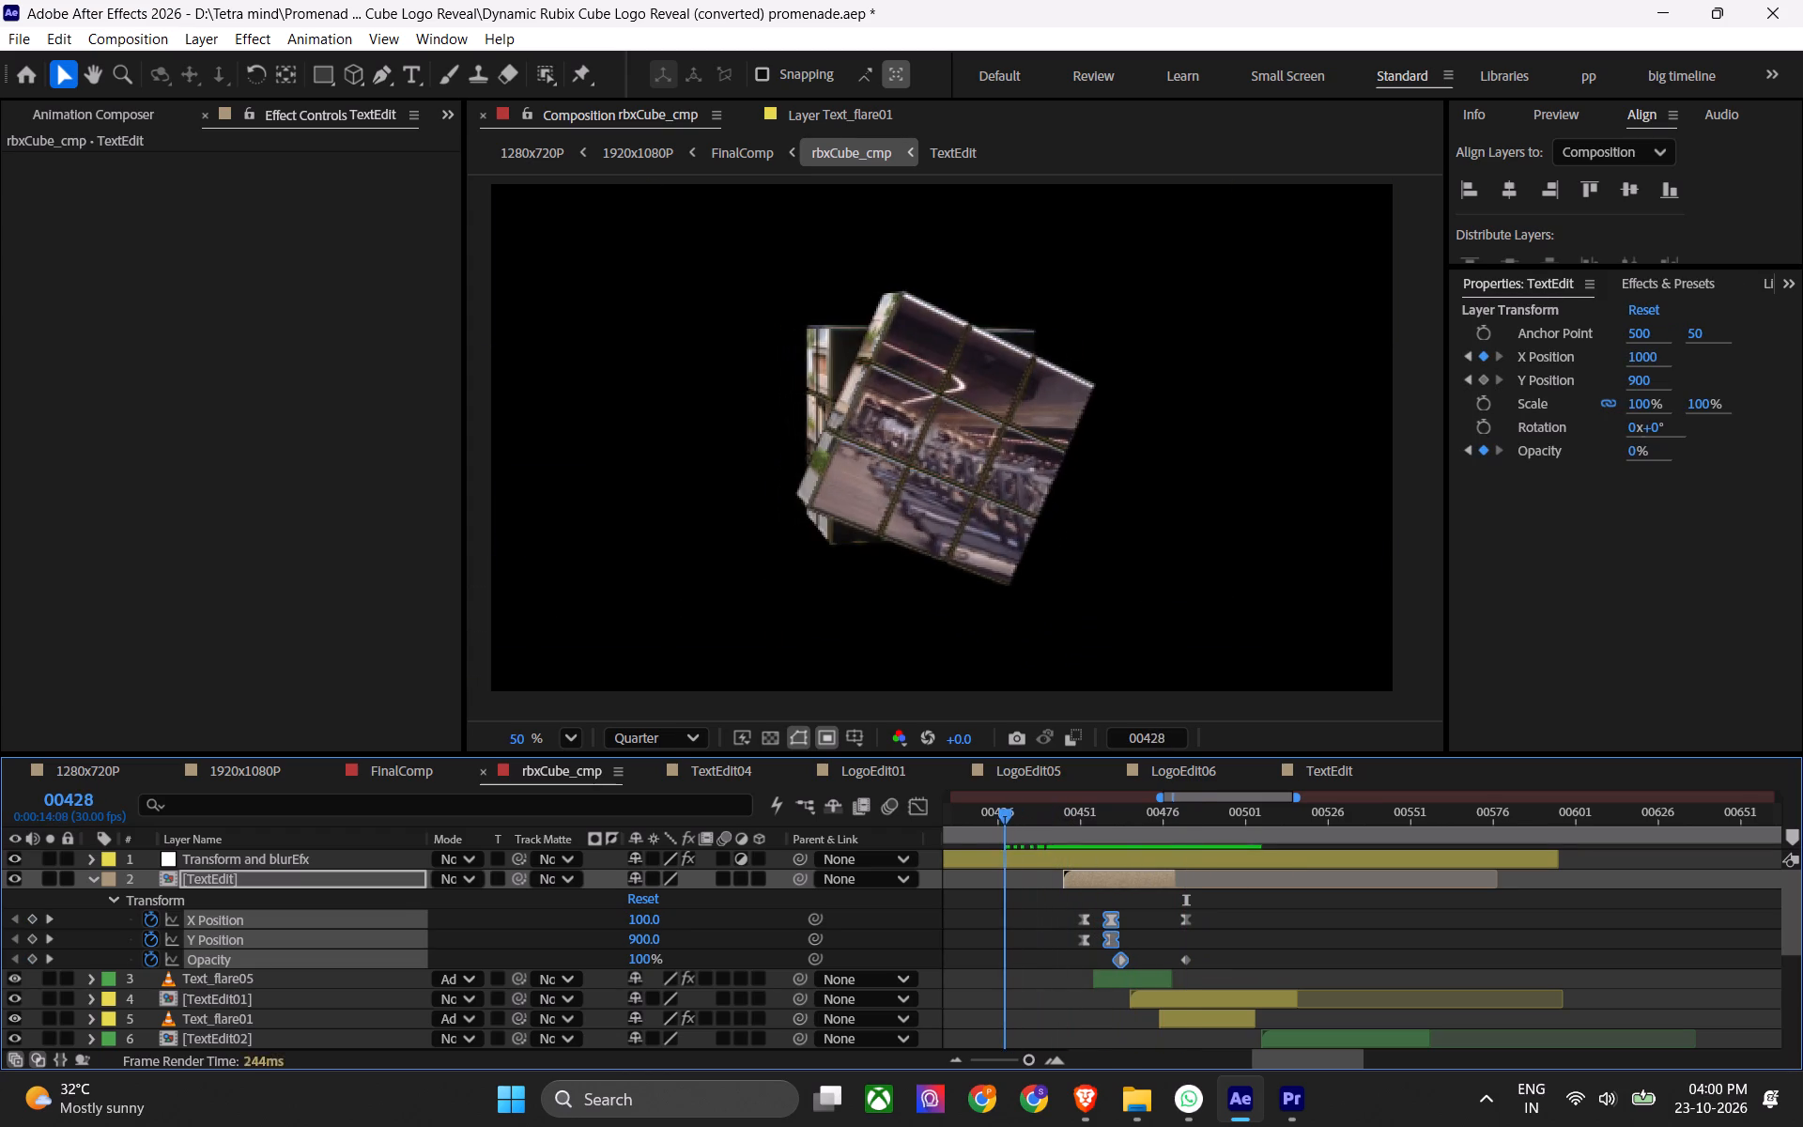
{"action": "left_click_drag", "start_coordinate": [1007, 822], "coordinate": [1086, 826]}
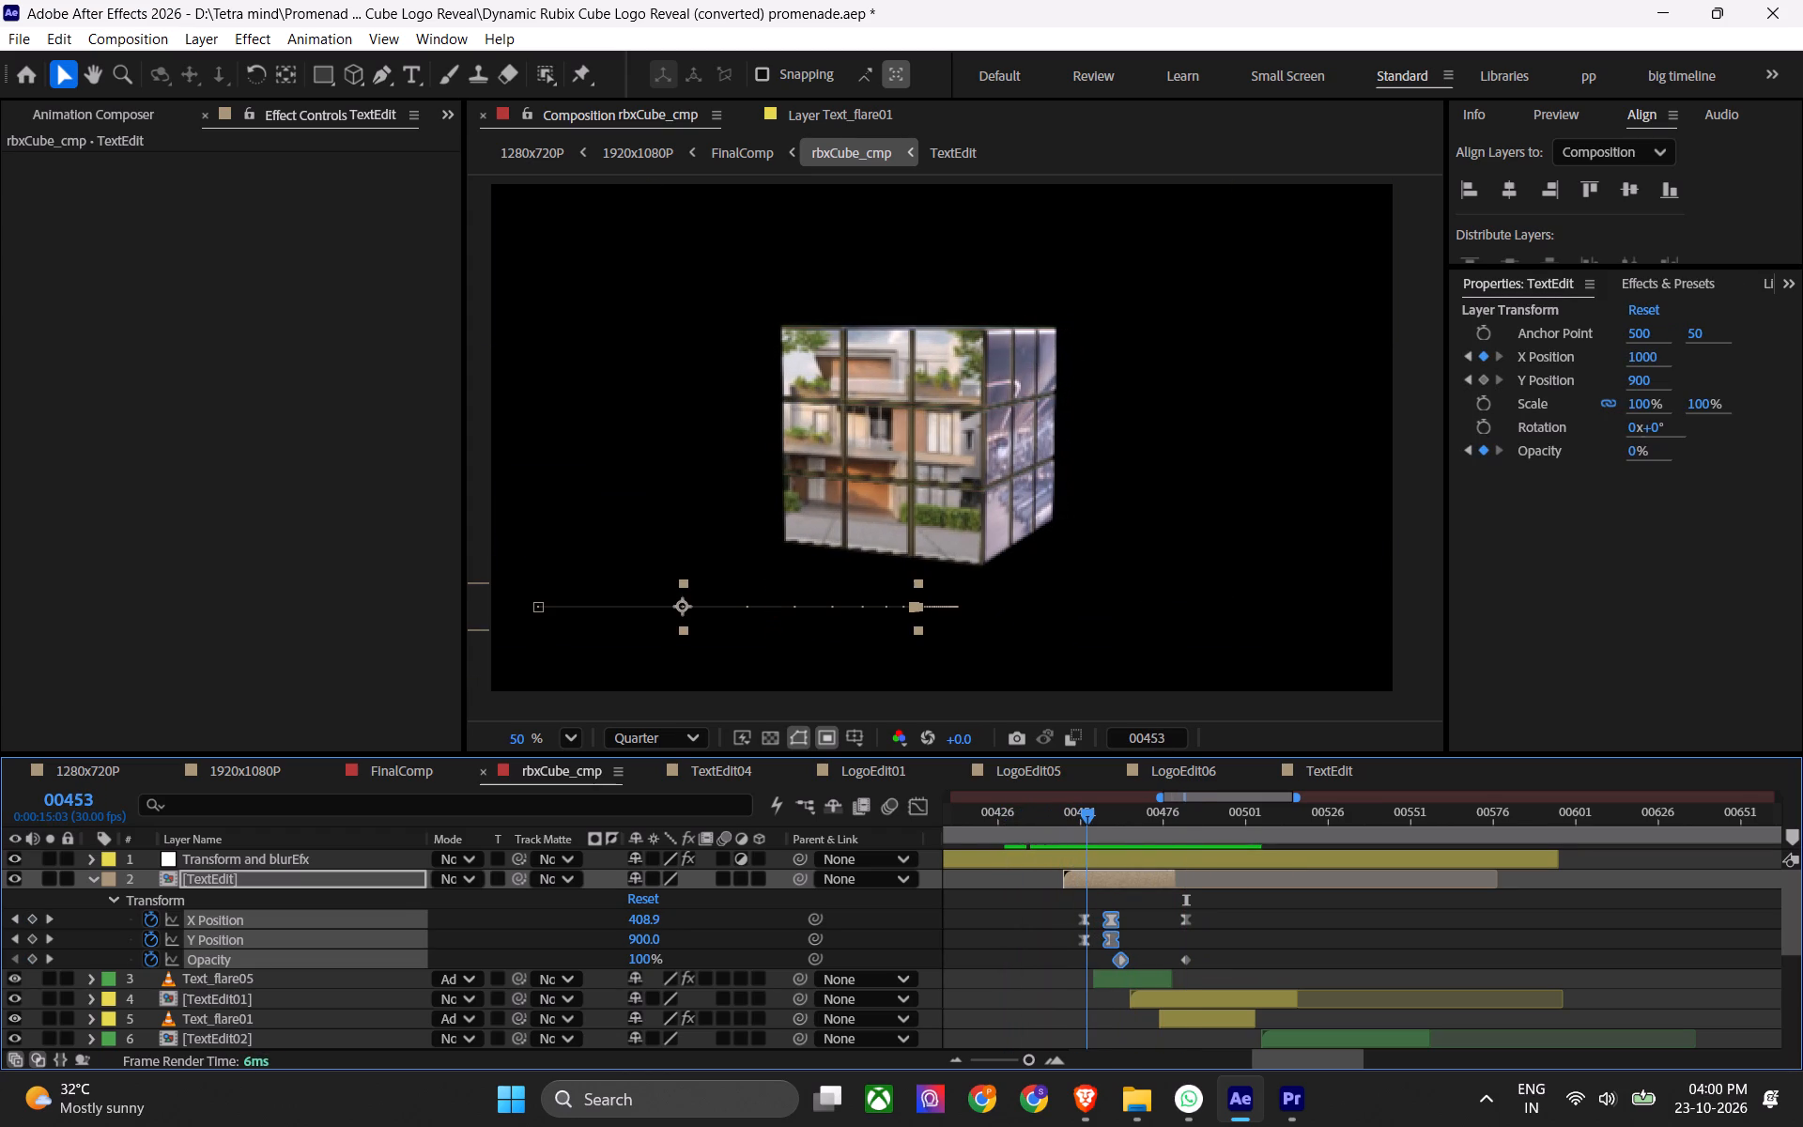
{"action": "left_click_drag", "start_coordinate": [1086, 826], "coordinate": [1088, 826]}
Shift the TextEdit and Text_flare05 layers together about 6 frames earlier.
{"action": "scroll", "coordinate": [1076, 903], "scroll_direction": "up", "scroll_amount": 1}
{"action": "left_click", "coordinate": [1117, 987], "text": "shift"}
{"action": "left_click_drag", "start_coordinate": [1092, 877], "coordinate": [1082, 879]}
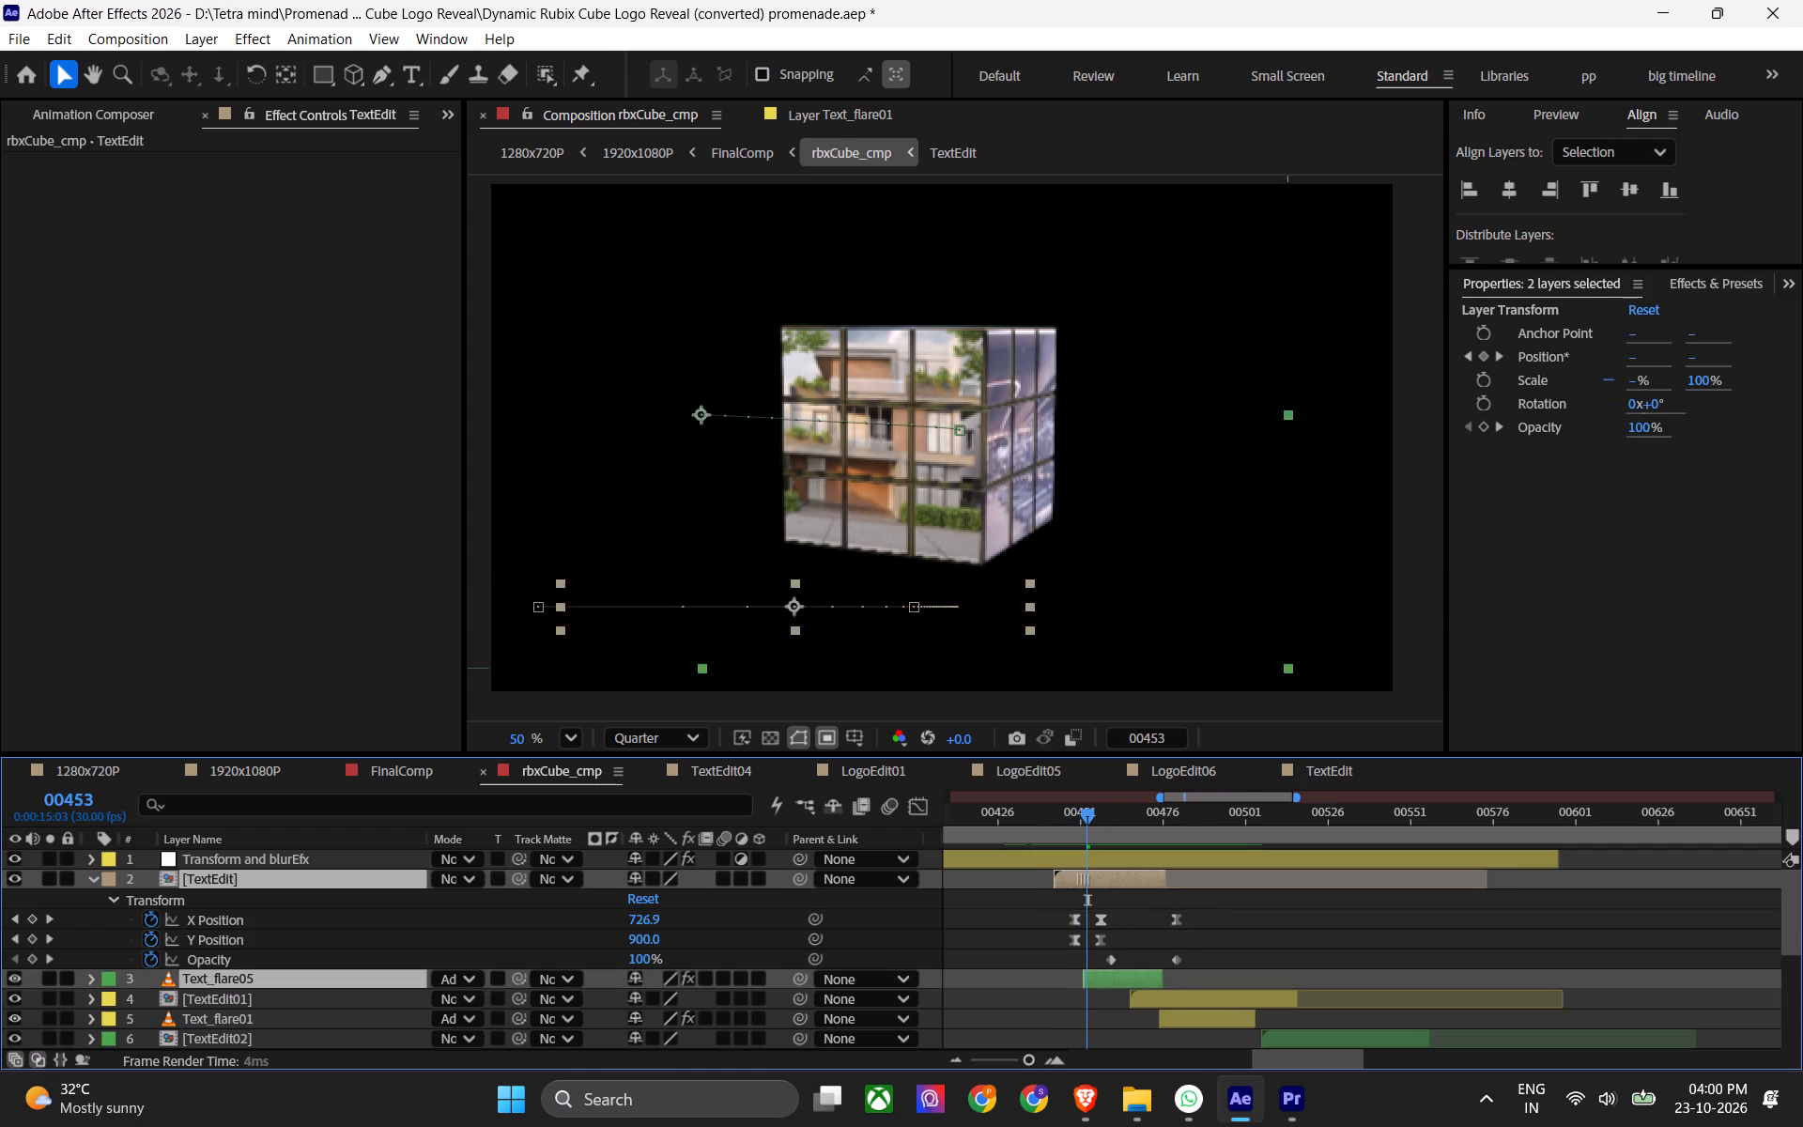
{"action": "left_click_drag", "start_coordinate": [1082, 879], "coordinate": [1071, 885]}
Move TextEdit's middle X Position, Y Position and Opacity keyframes about 6 frames later, placing the position keyframes near 00460.
{"action": "left_click_drag", "start_coordinate": [1107, 908], "coordinate": [1096, 939]}
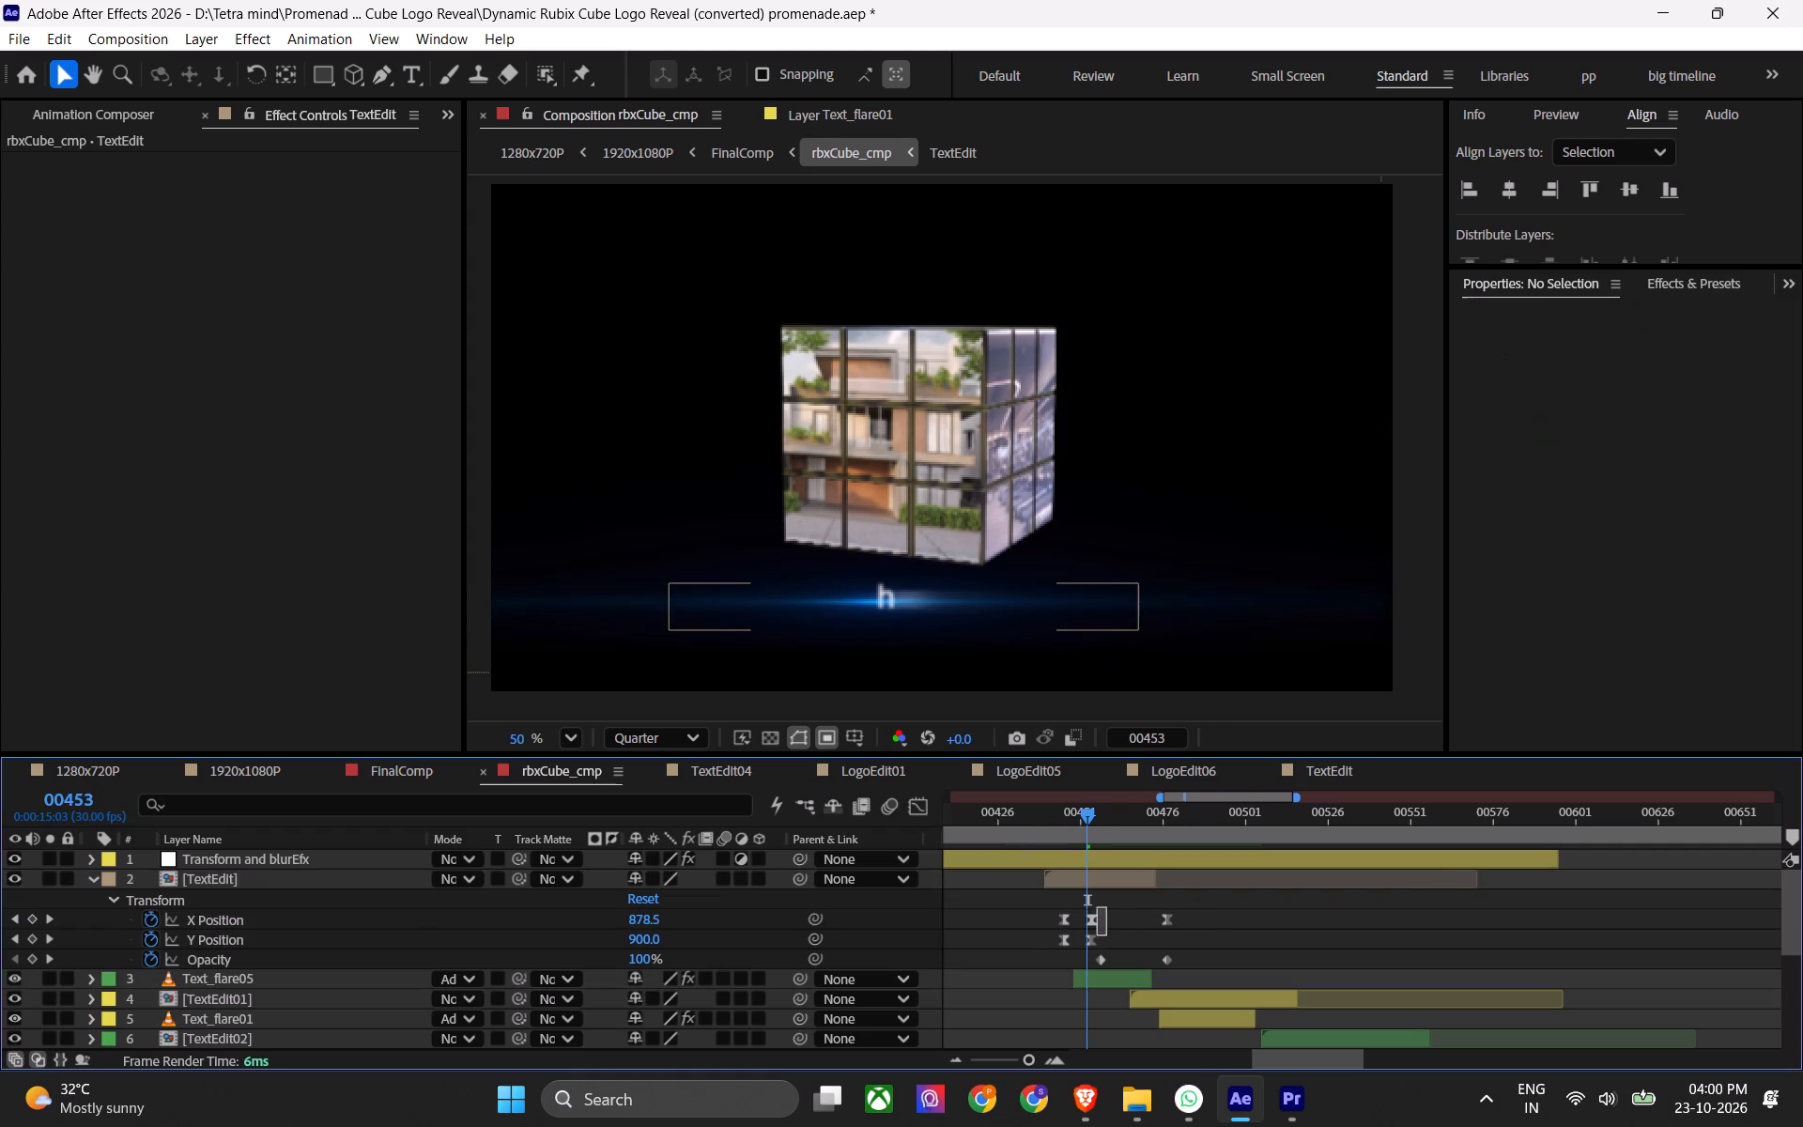
{"action": "left_click_drag", "start_coordinate": [1096, 939], "coordinate": [1086, 964]}
{"action": "left_click_drag", "start_coordinate": [1092, 920], "coordinate": [1110, 930]}
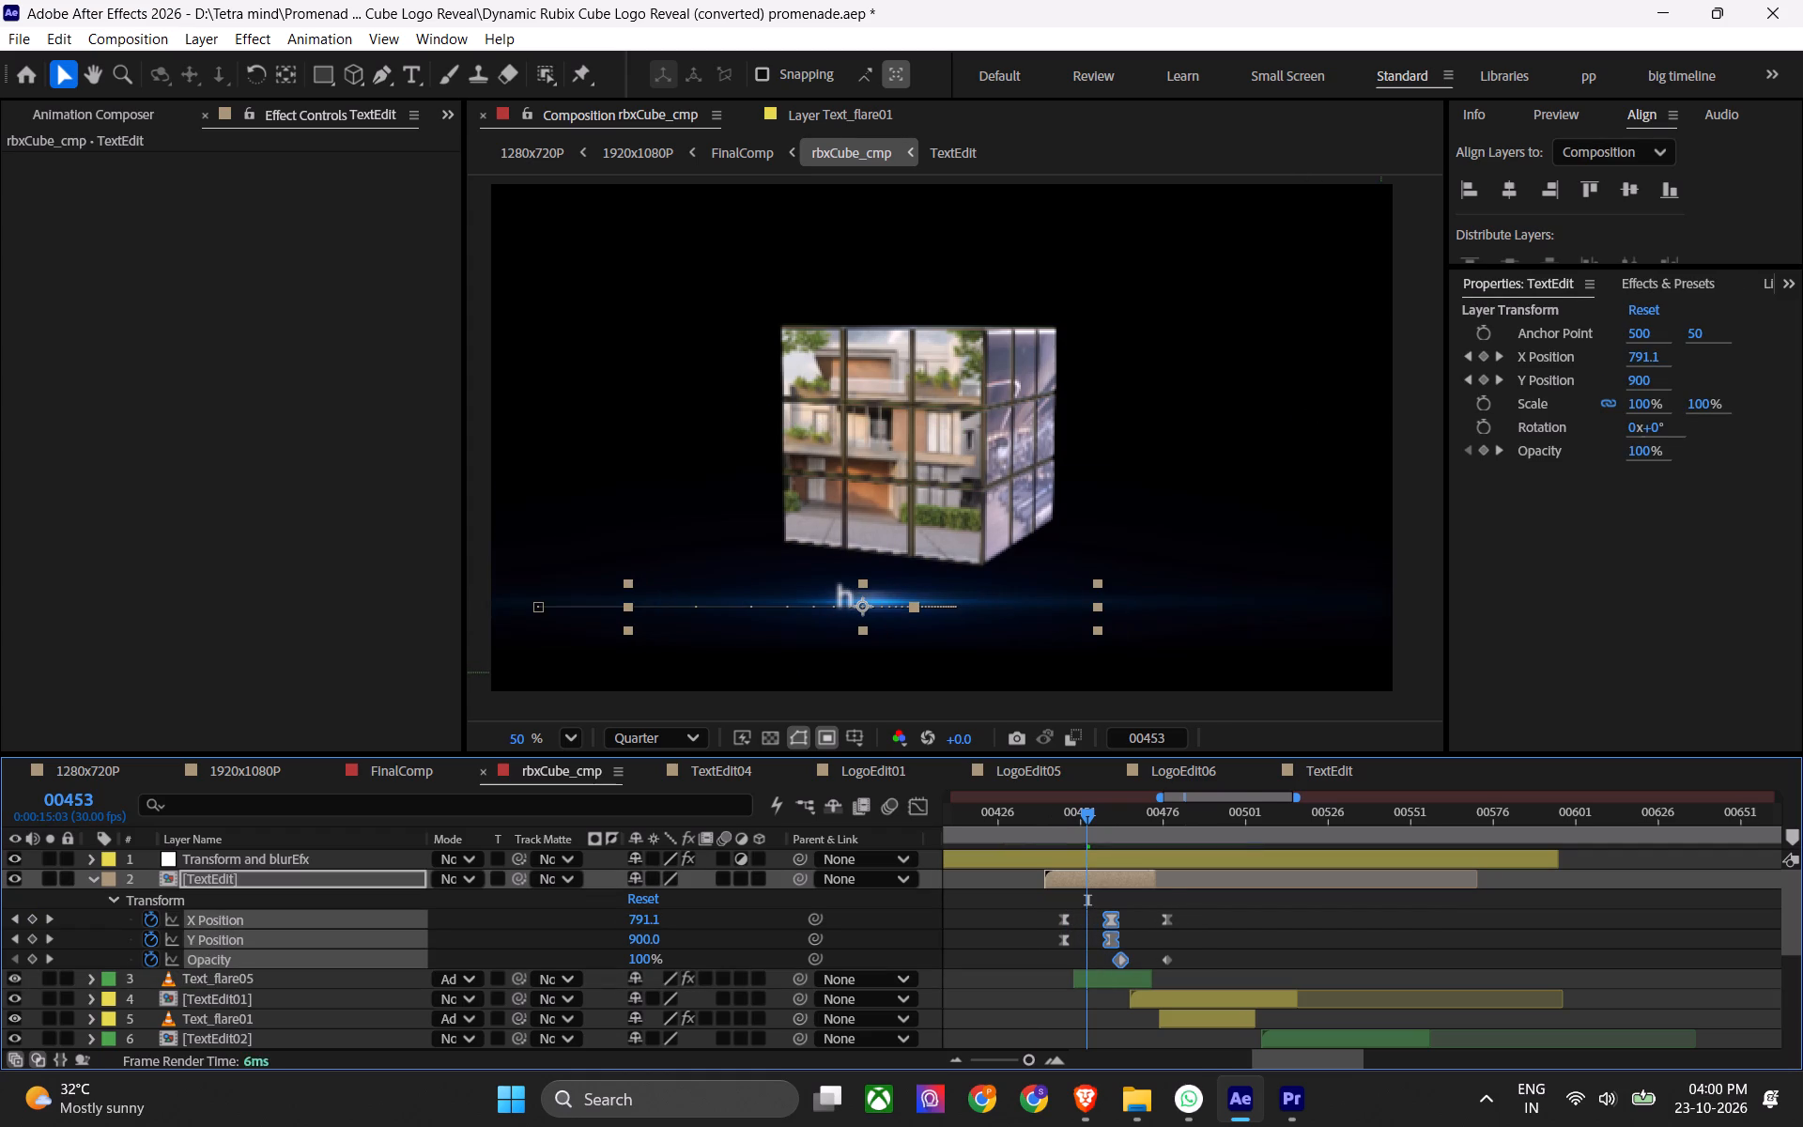
Extend TextEdit's end to about frame 00480, move its final X Position and Opacity keyframes about 3 frames later to match, and check playback.
{"action": "left_click_drag", "start_coordinate": [1155, 880], "coordinate": [1176, 896]}
{"action": "left_click_drag", "start_coordinate": [1194, 918], "coordinate": [1155, 962]}
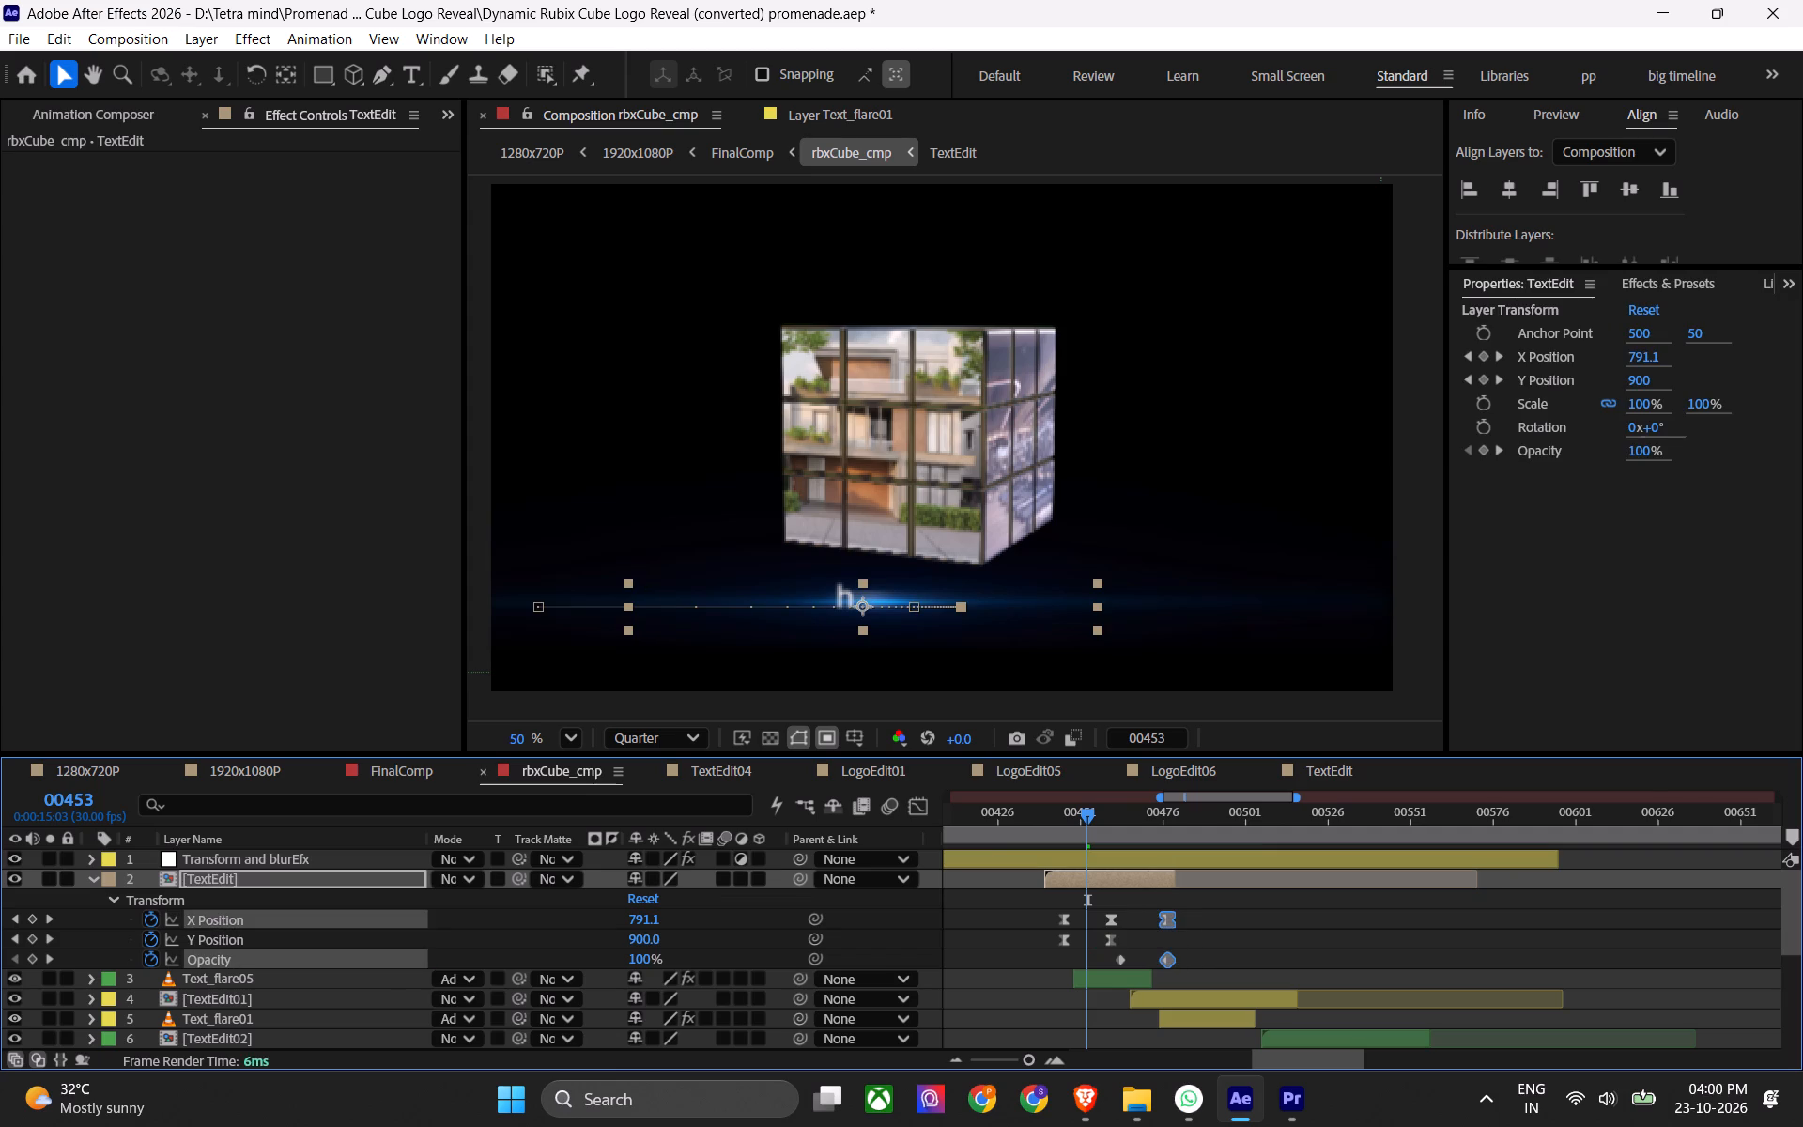
{"action": "left_click_drag", "start_coordinate": [1163, 921], "coordinate": [1174, 921]}
{"action": "left_click_drag", "start_coordinate": [1087, 827], "coordinate": [1053, 830]}
{"action": "key", "text": "space"}
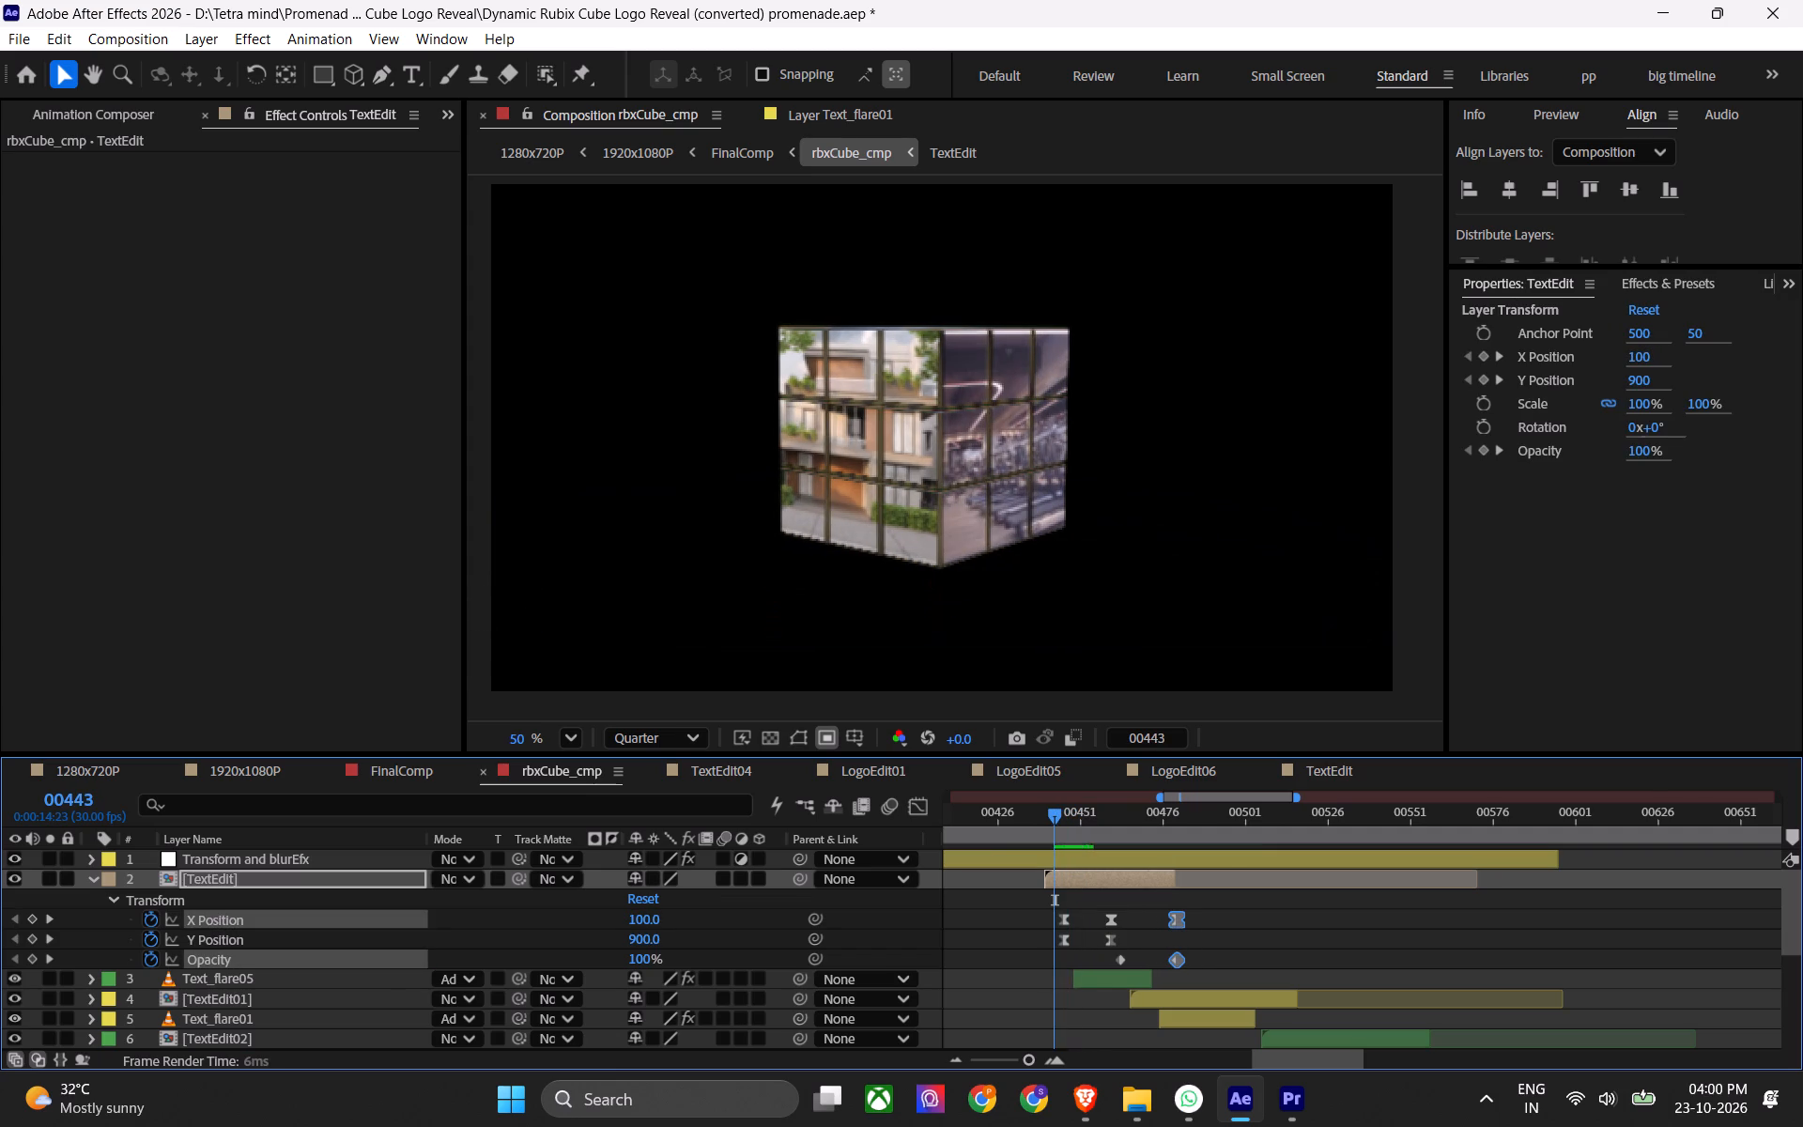
{"action": "key", "text": "space"}
{"action": "left_click_drag", "start_coordinate": [1078, 818], "coordinate": [1068, 821]}
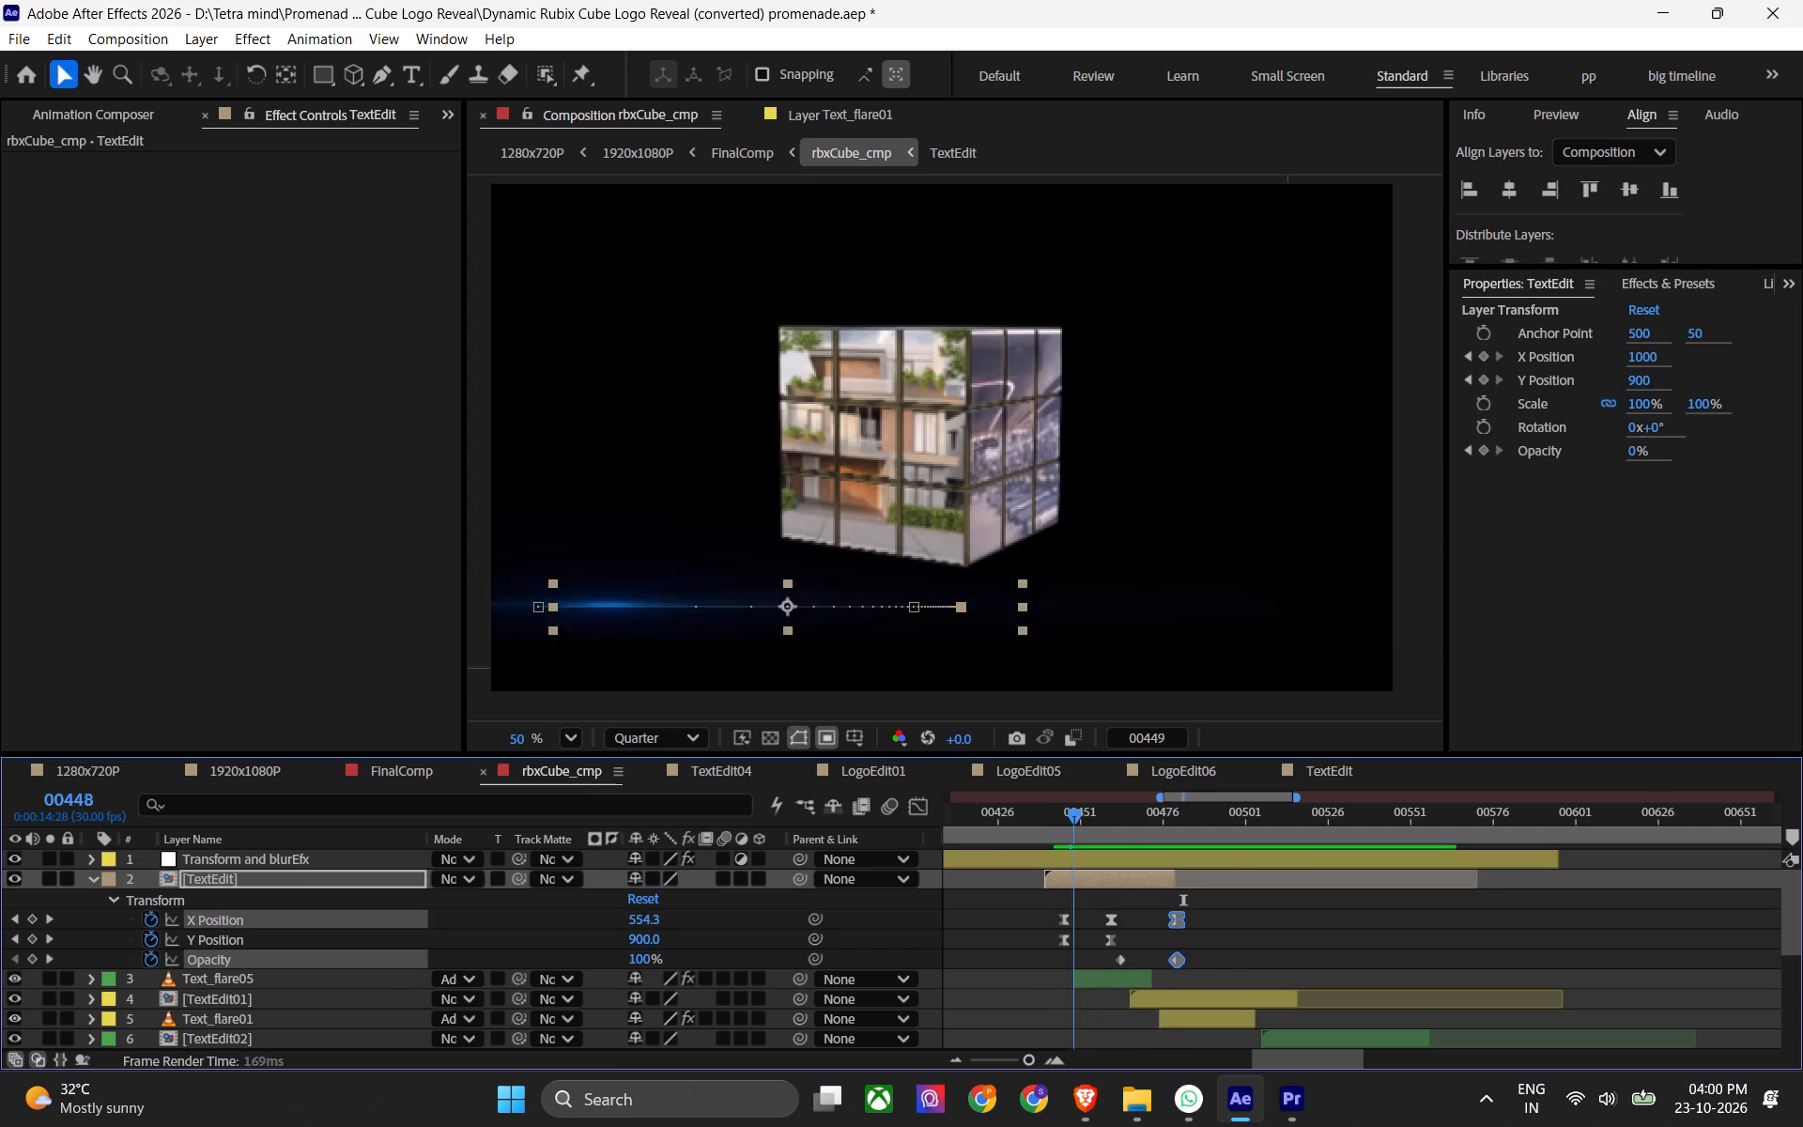
Move TextEdit's middle X Position and Y Position keyframes about 8 frames earlier, to frame 00452.
{"action": "left_click_drag", "start_coordinate": [1068, 821], "coordinate": [1077, 841]}
{"action": "left_click_drag", "start_coordinate": [1077, 841], "coordinate": [1099, 828]}
{"action": "left_click_drag", "start_coordinate": [1121, 907], "coordinate": [1109, 934]}
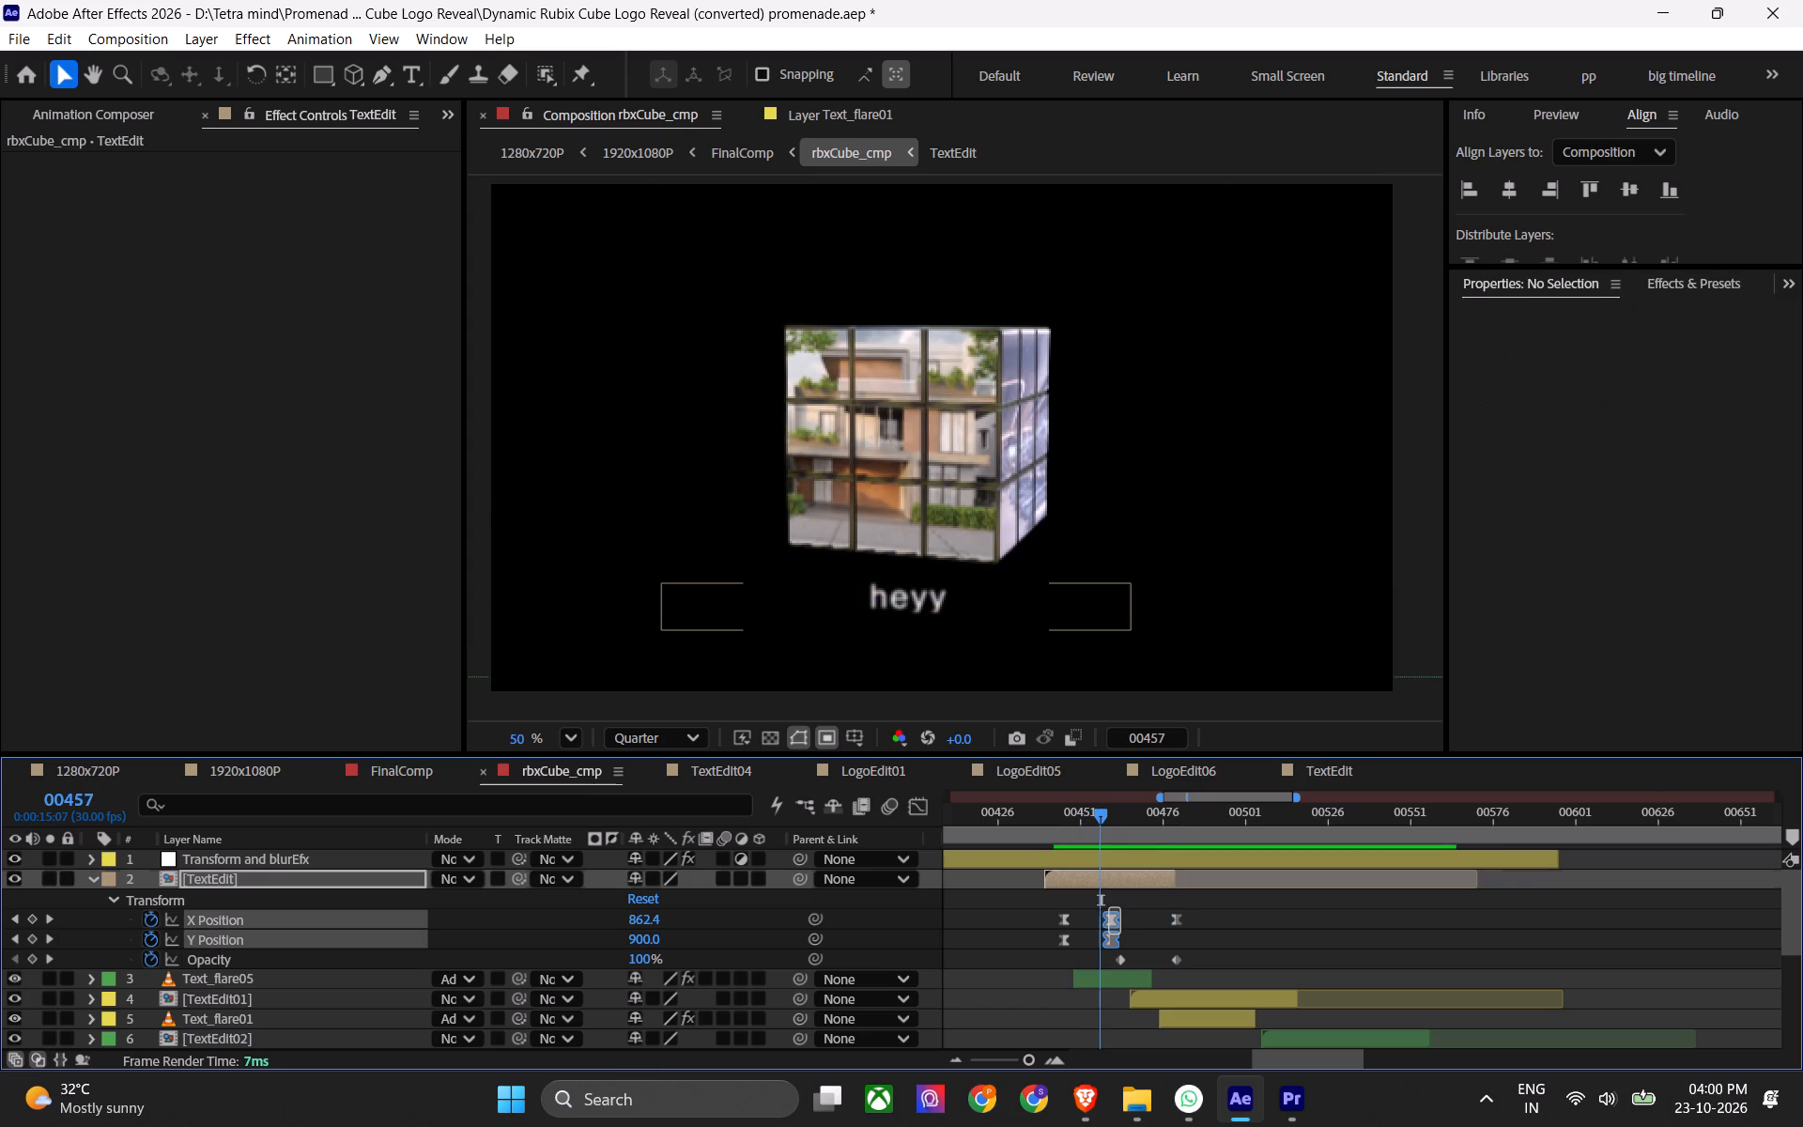
{"action": "left_click_drag", "start_coordinate": [1109, 934], "coordinate": [1107, 935]}
{"action": "left_click_drag", "start_coordinate": [1113, 920], "coordinate": [1075, 930]}
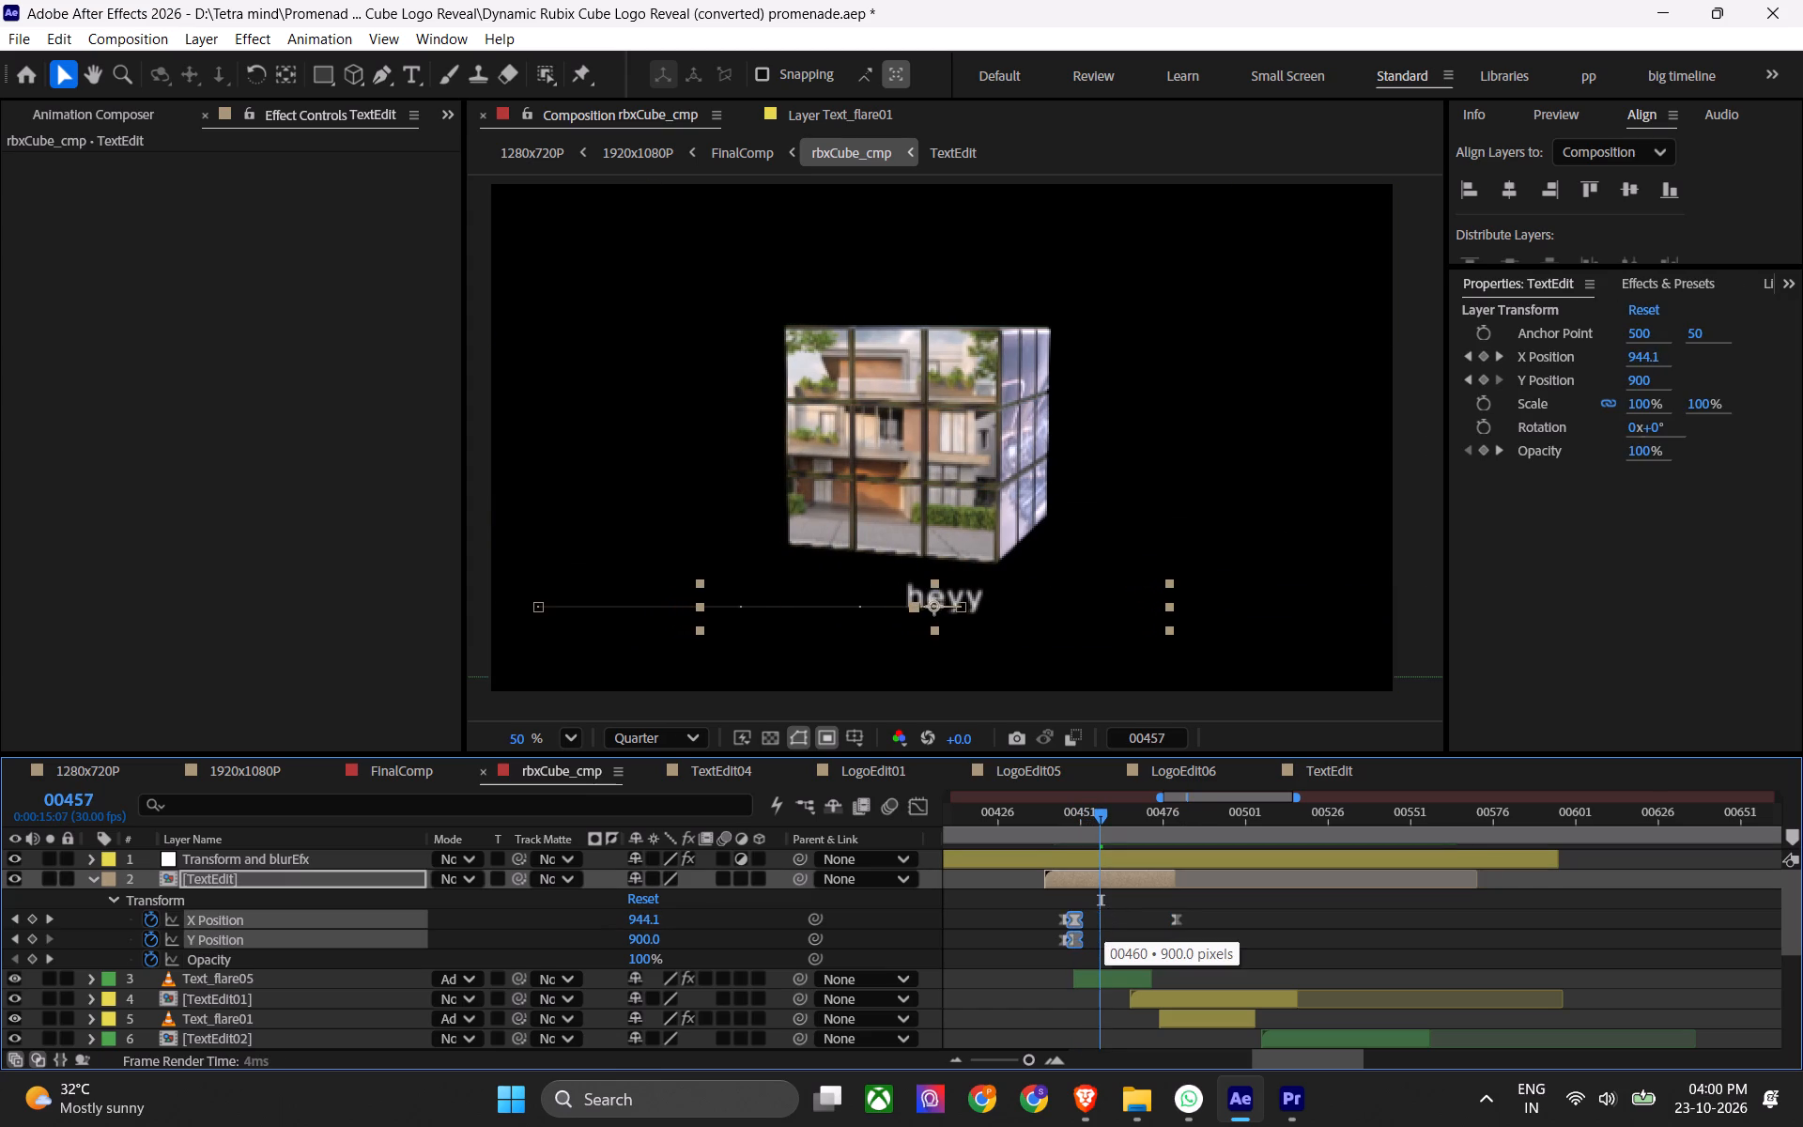
{"action": "left_click_drag", "start_coordinate": [1075, 930], "coordinate": [1087, 932]}
Play back and scrub the heyy caption from about frame 00439 to examine its entrance and drift with the flare.
{"action": "left_click", "coordinate": [1036, 800]}
{"action": "left_click", "coordinate": [1040, 816]}
{"action": "key", "text": "space"}
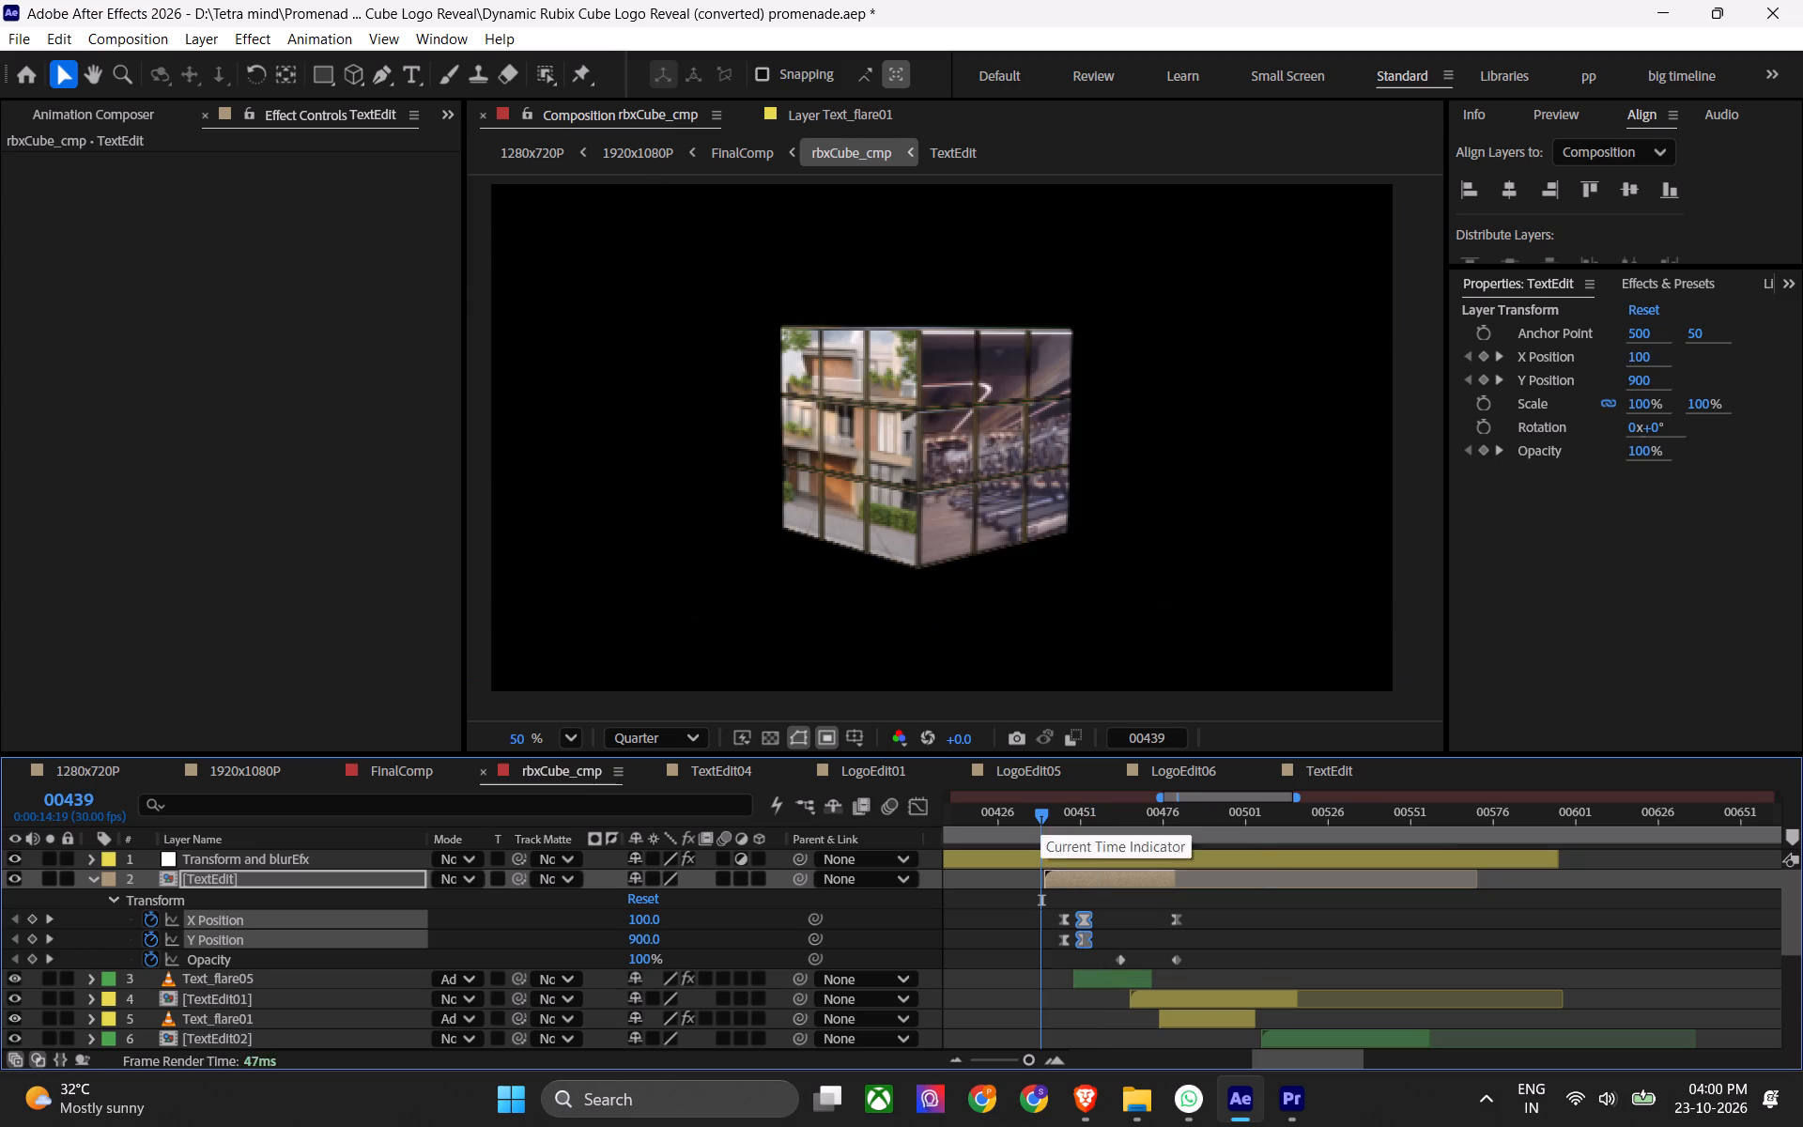
{"action": "key", "text": "space"}
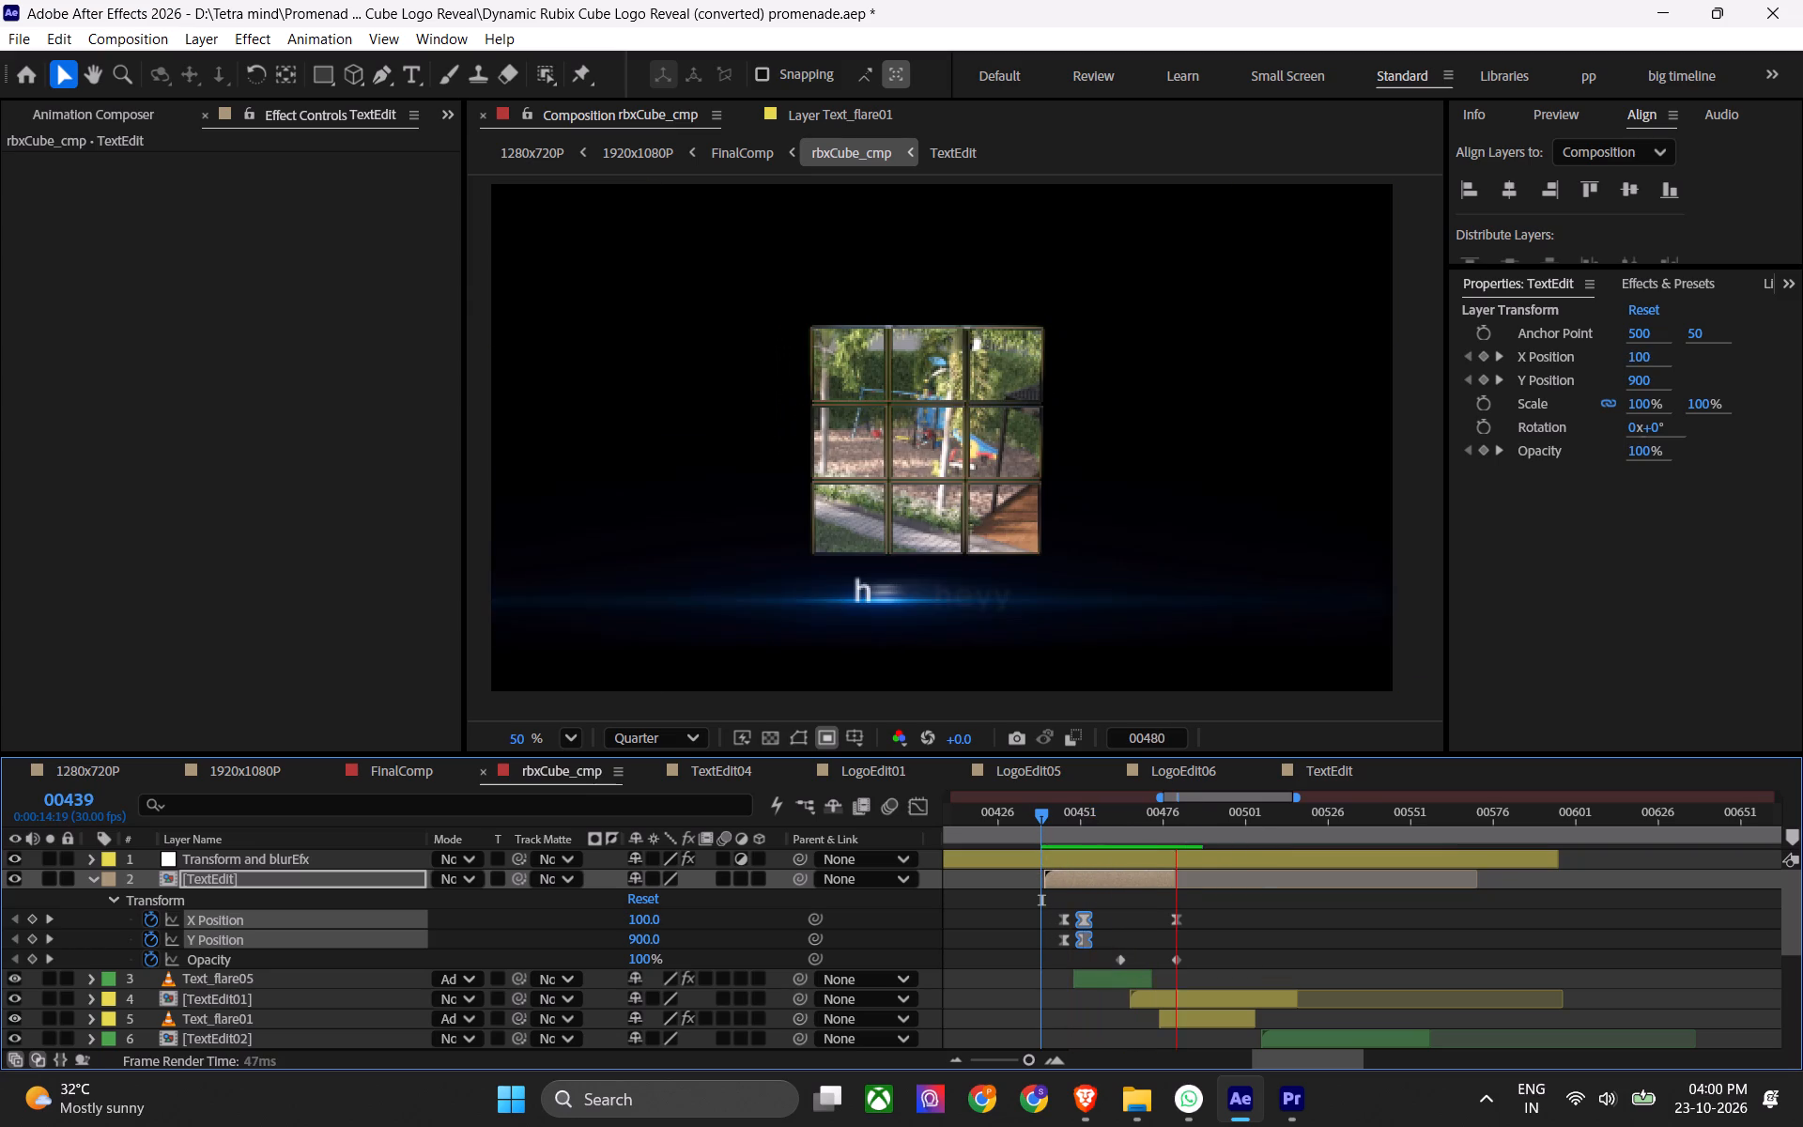
{"action": "left_click", "coordinate": [1053, 830]}
{"action": "key", "text": "space"}
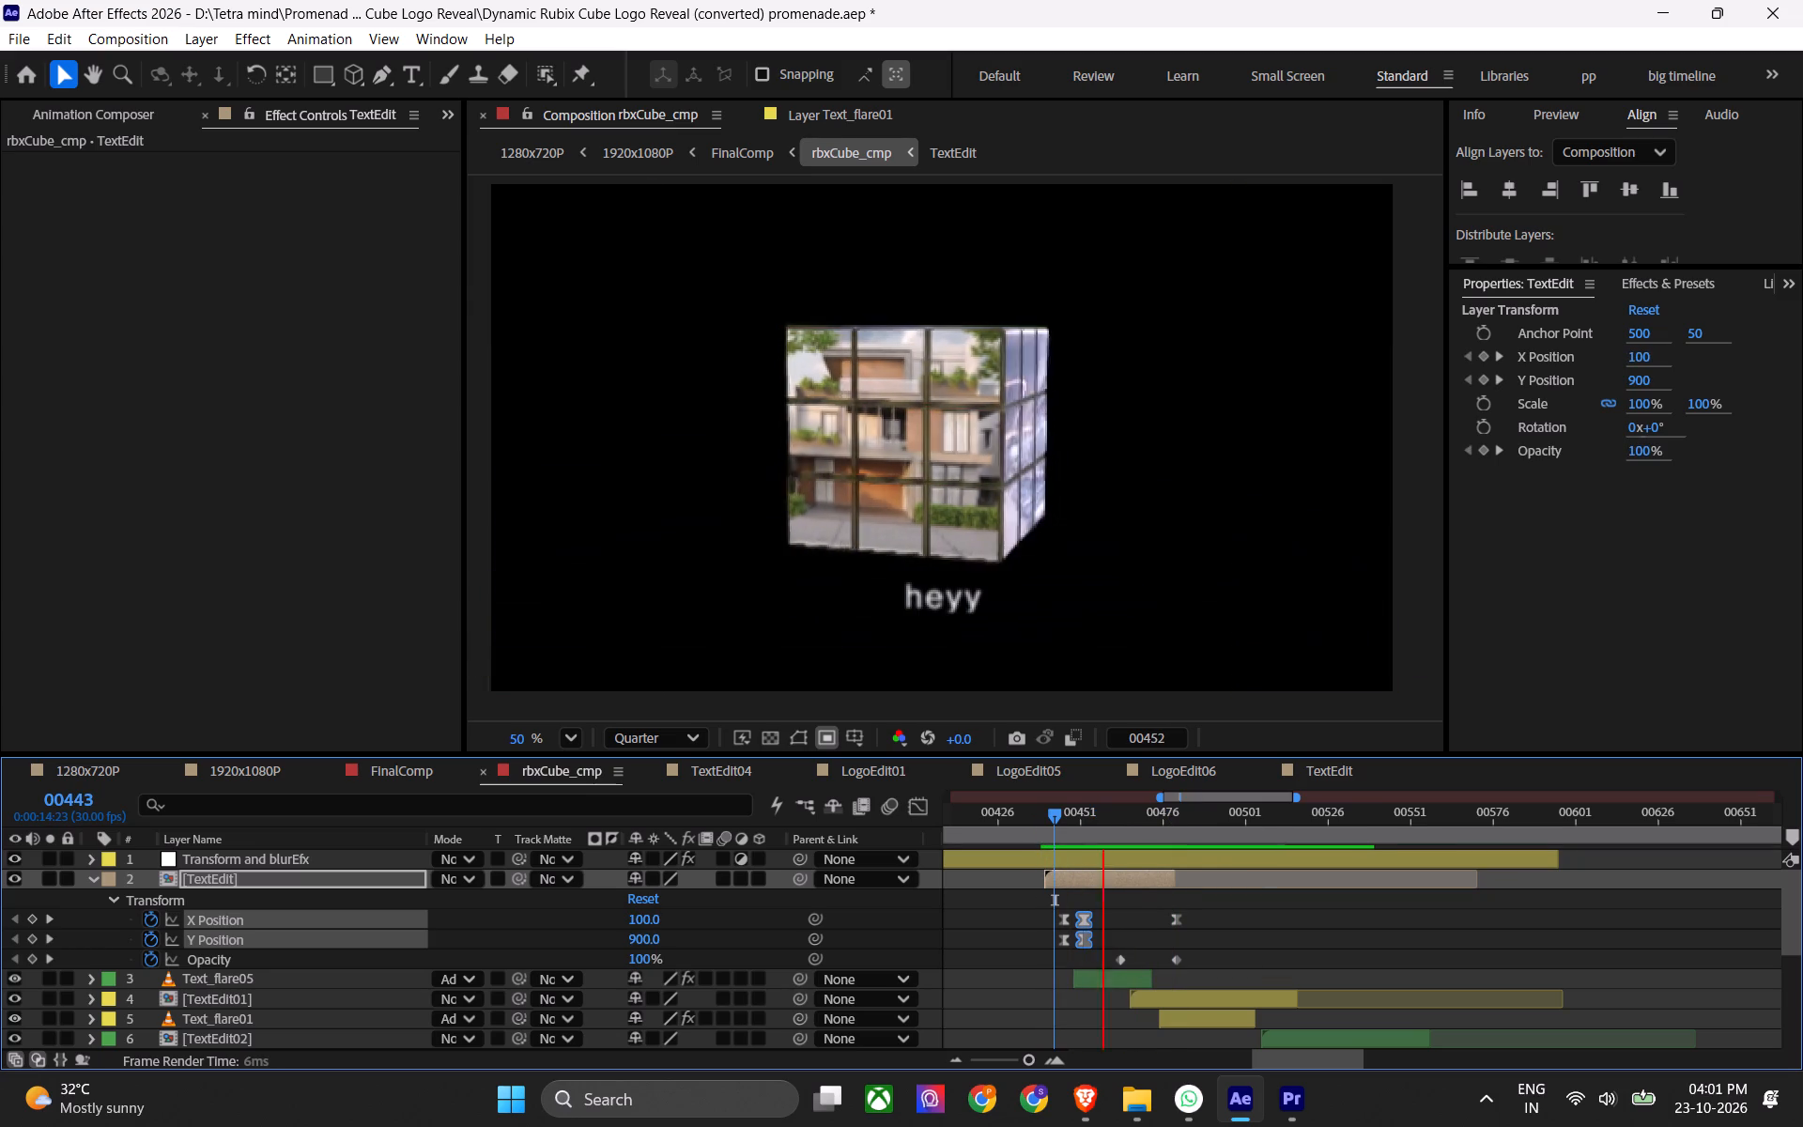
{"action": "key", "text": "space"}
{"action": "left_click", "coordinate": [1104, 899]}
{"action": "left_click", "coordinate": [1105, 885]}
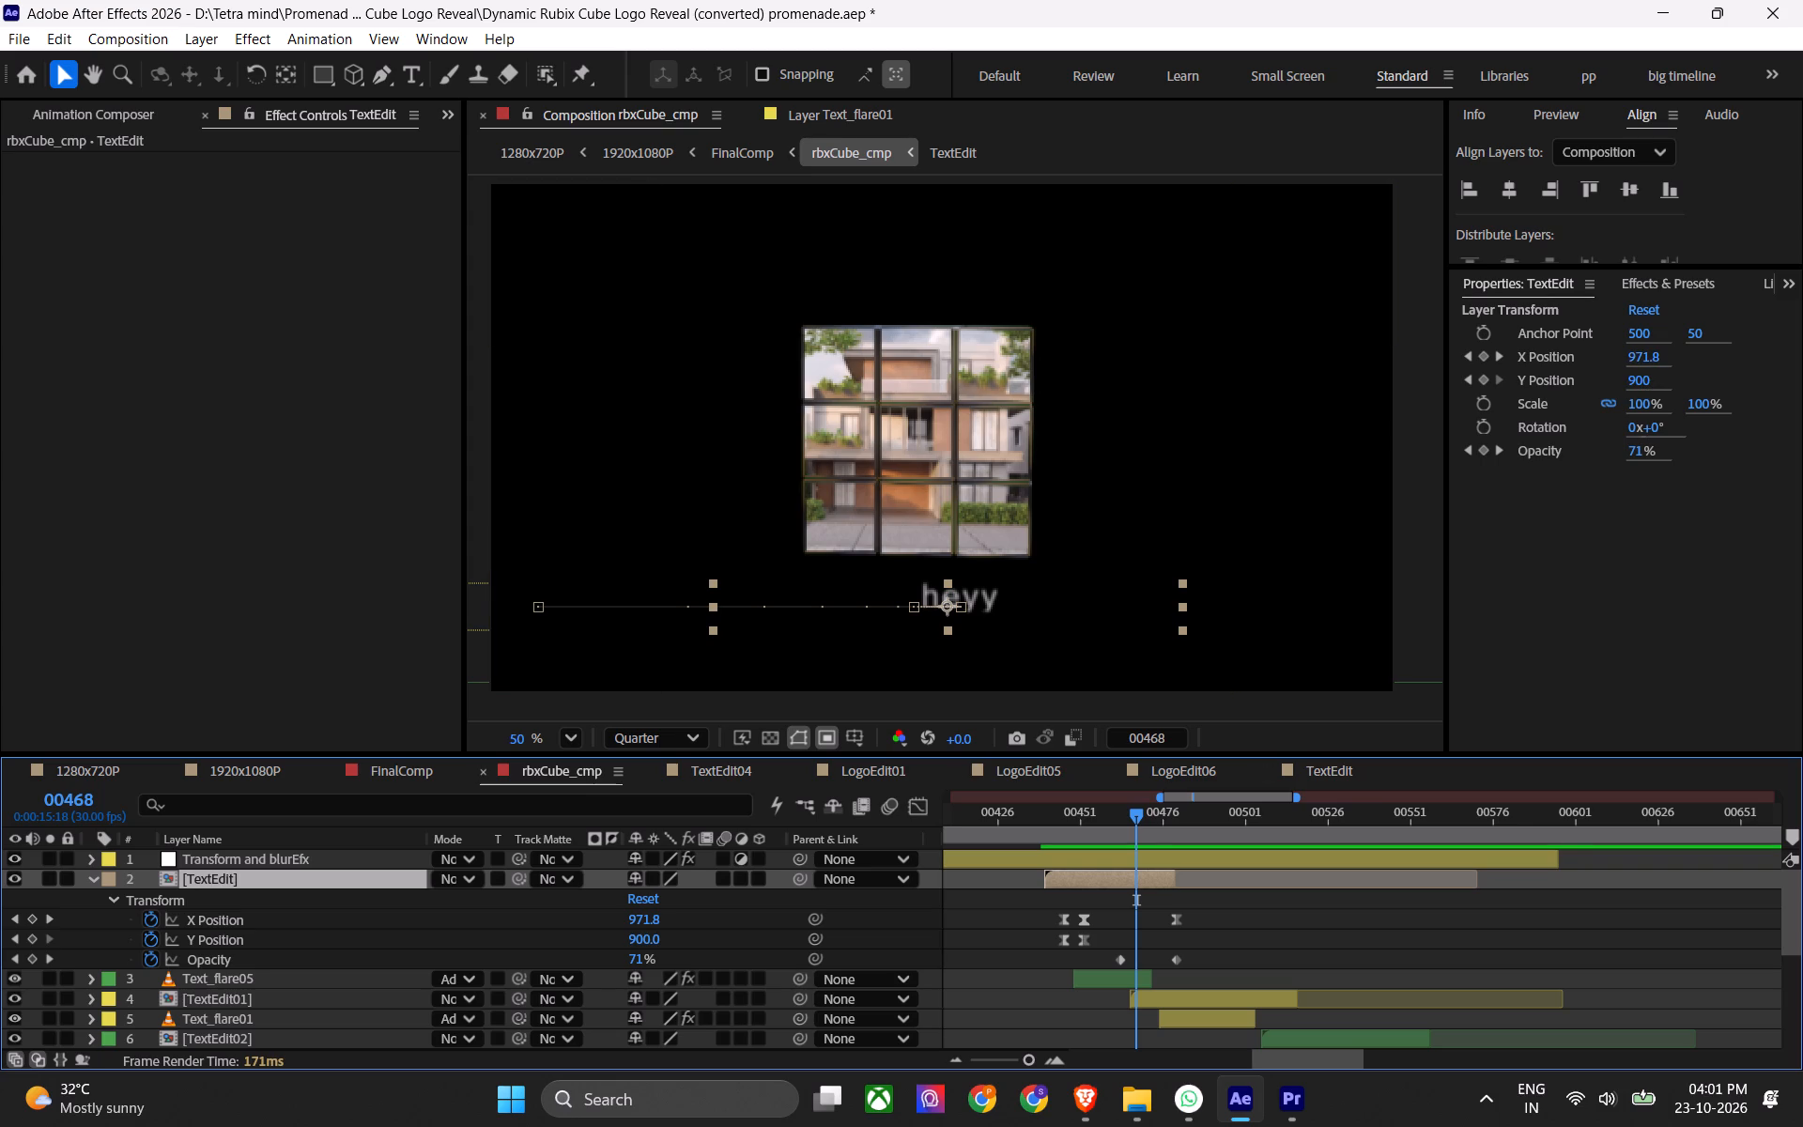
{"action": "left_click_drag", "start_coordinate": [1134, 822], "coordinate": [1102, 833]}
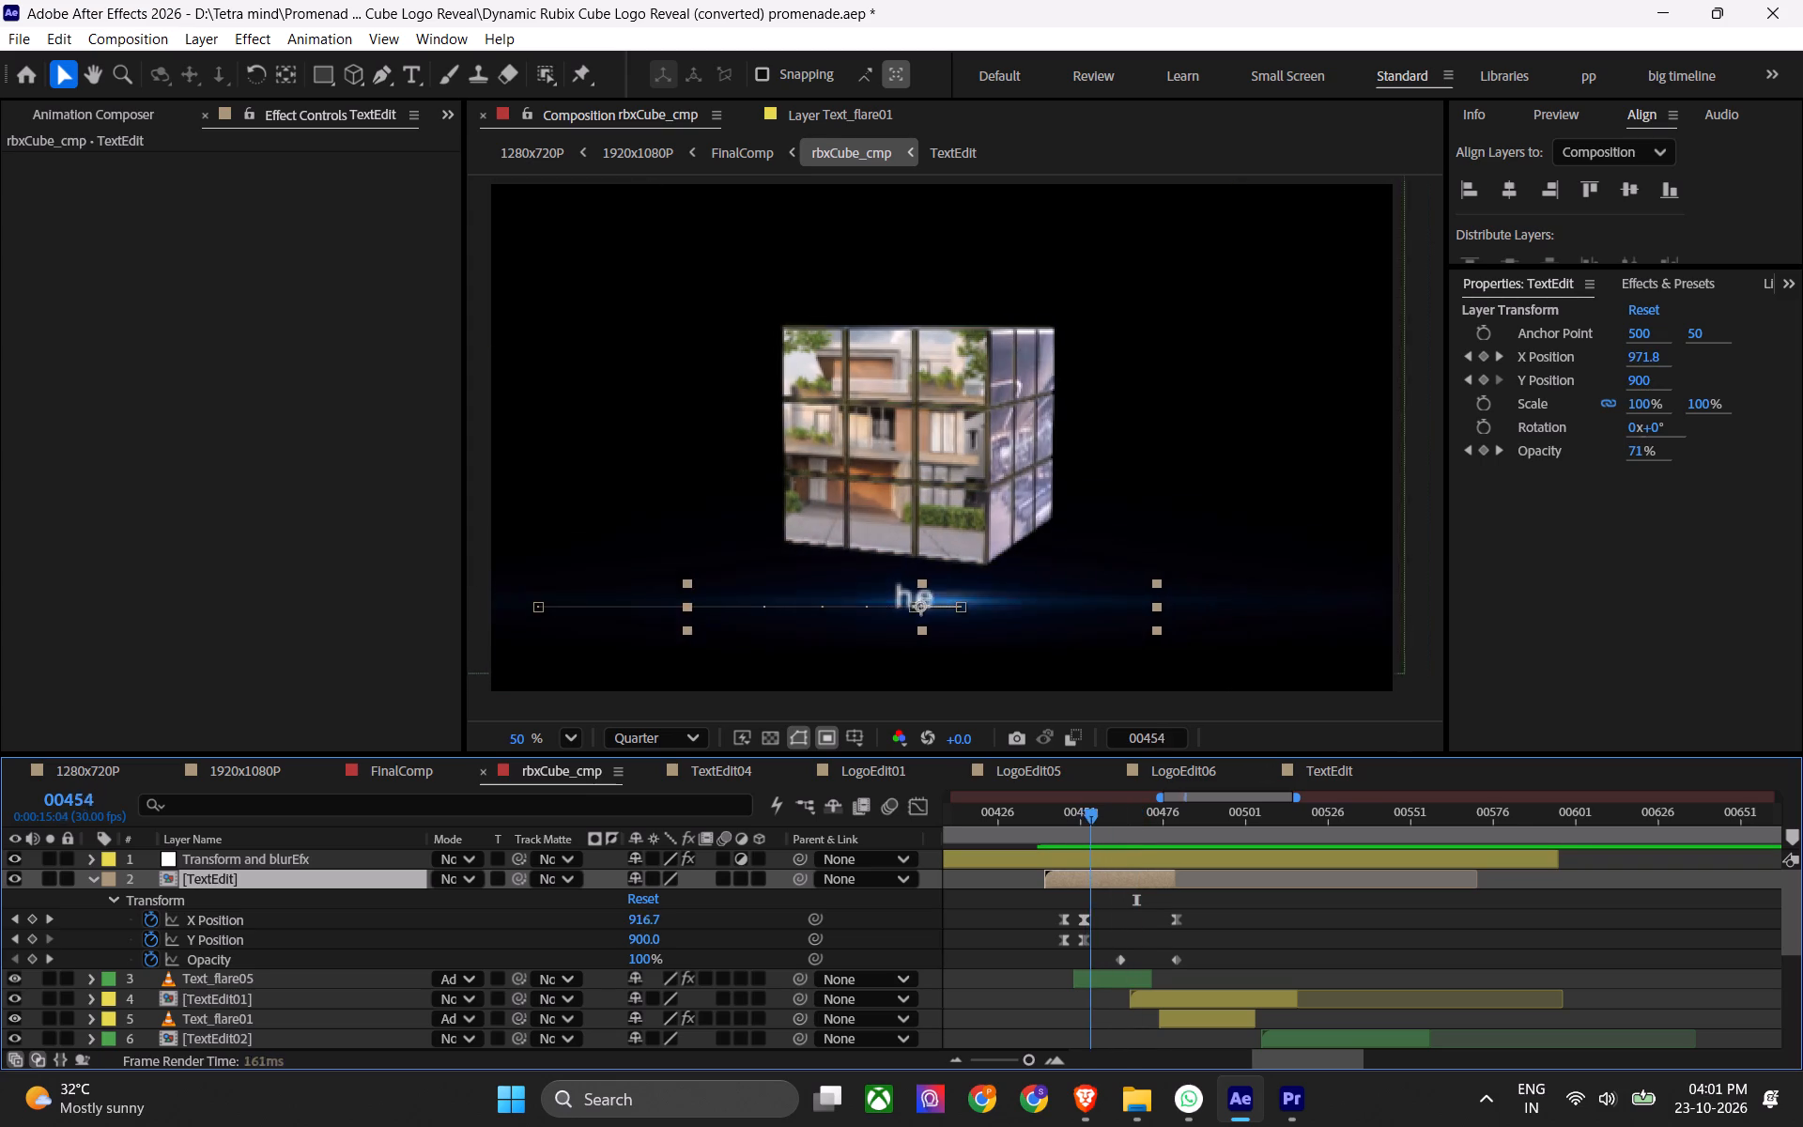
{"action": "left_click_drag", "start_coordinate": [1102, 833], "coordinate": [1086, 839]}
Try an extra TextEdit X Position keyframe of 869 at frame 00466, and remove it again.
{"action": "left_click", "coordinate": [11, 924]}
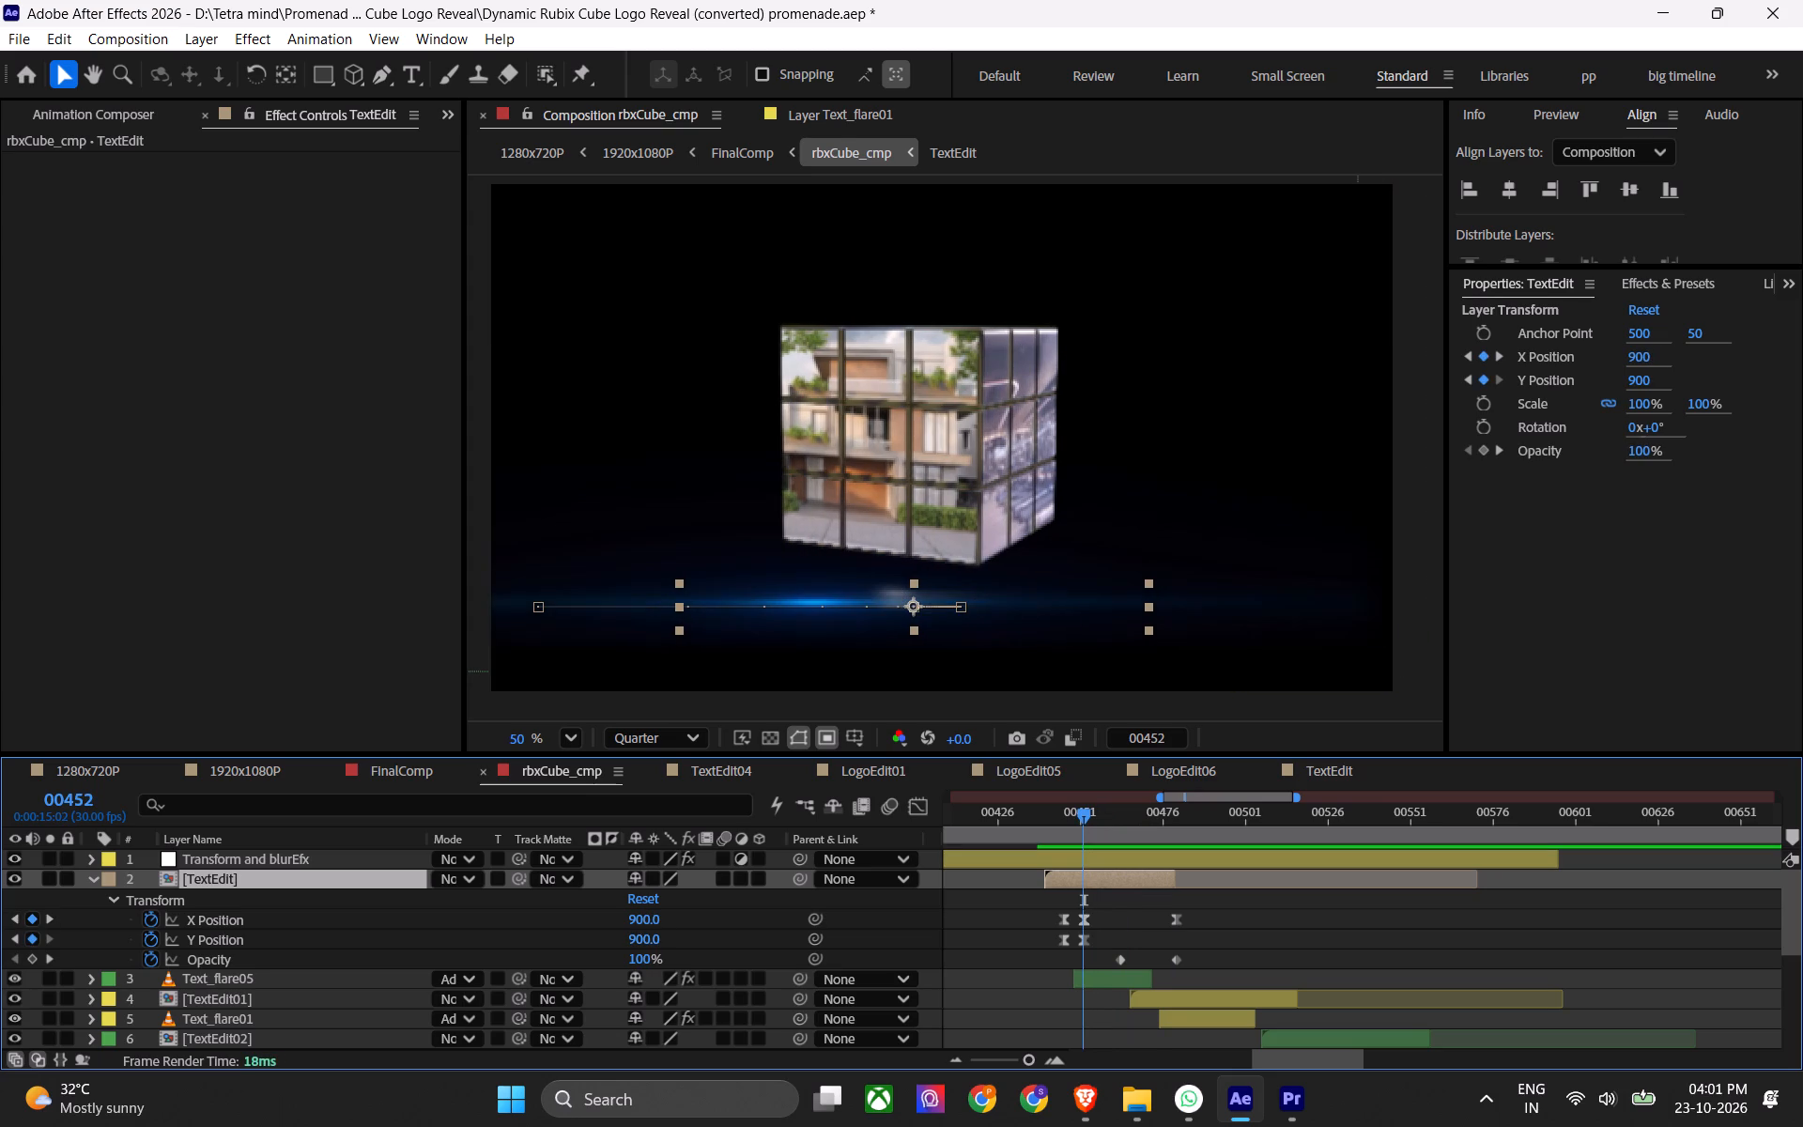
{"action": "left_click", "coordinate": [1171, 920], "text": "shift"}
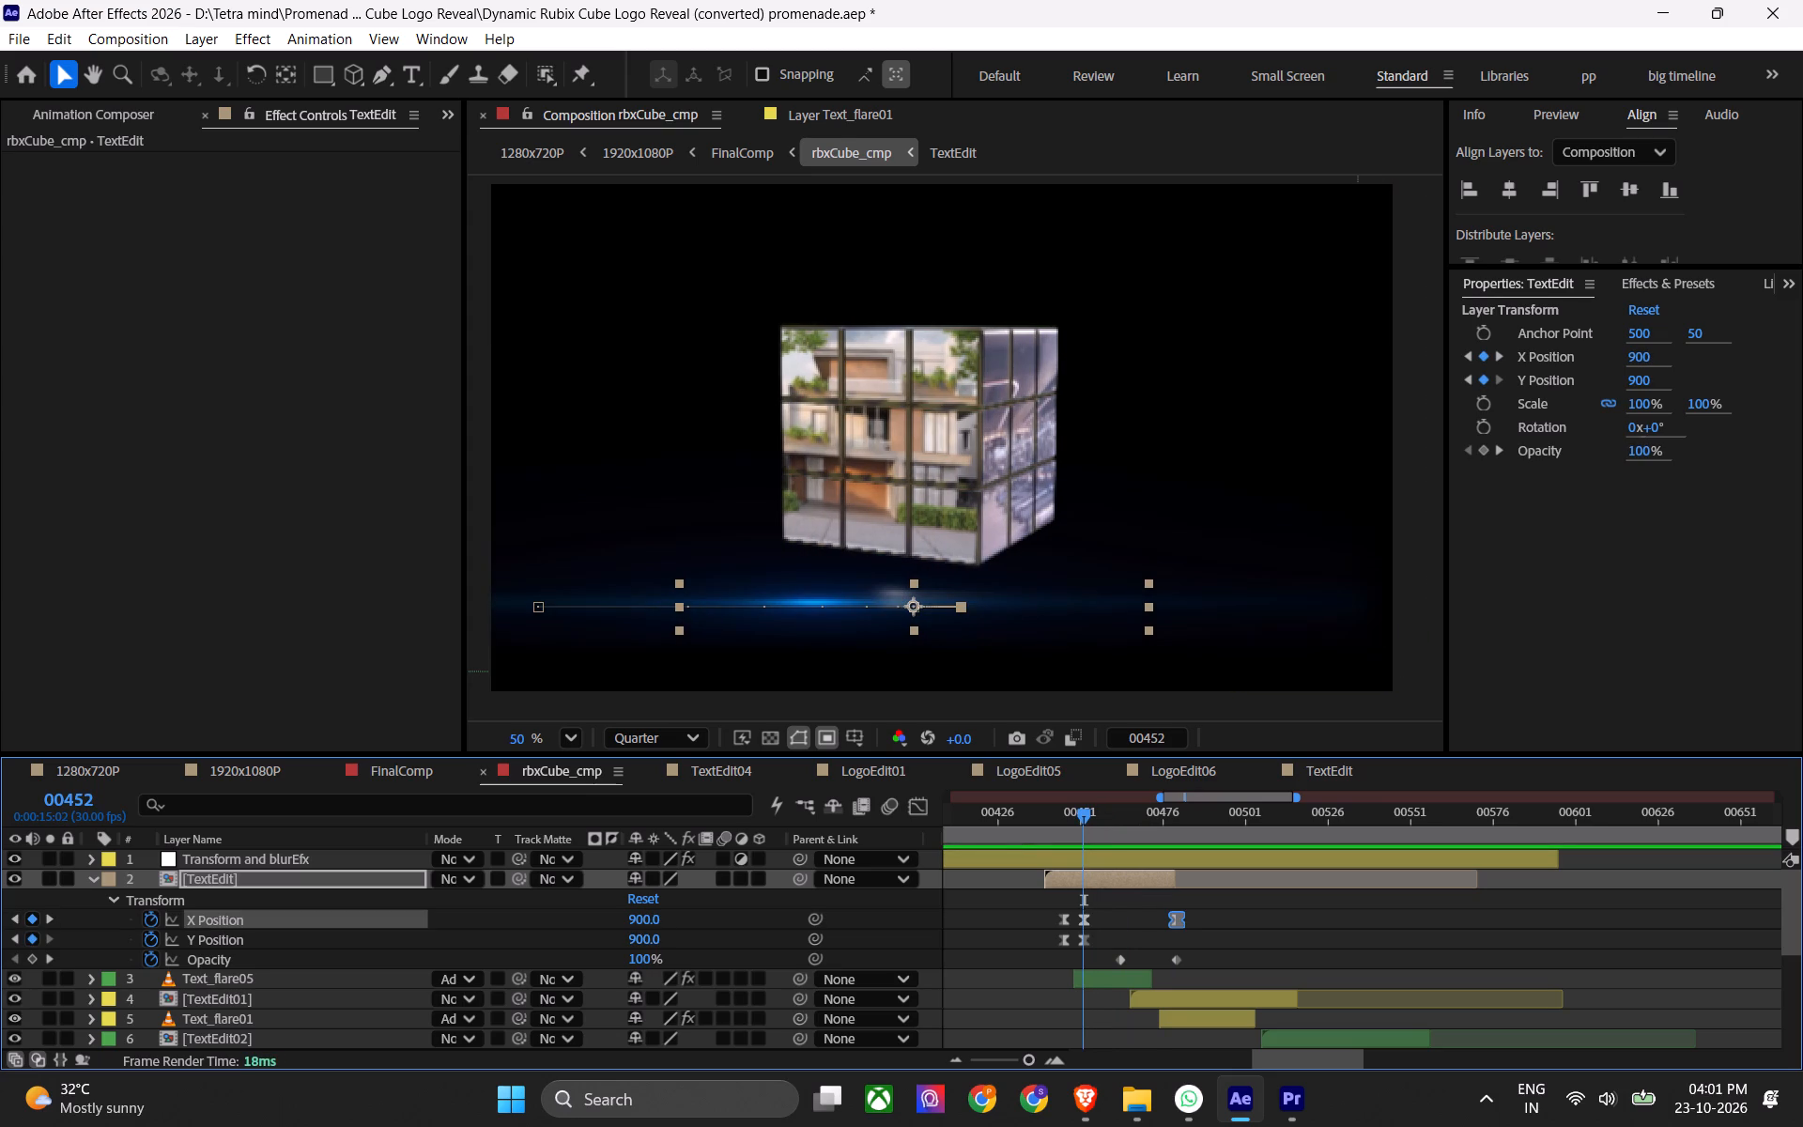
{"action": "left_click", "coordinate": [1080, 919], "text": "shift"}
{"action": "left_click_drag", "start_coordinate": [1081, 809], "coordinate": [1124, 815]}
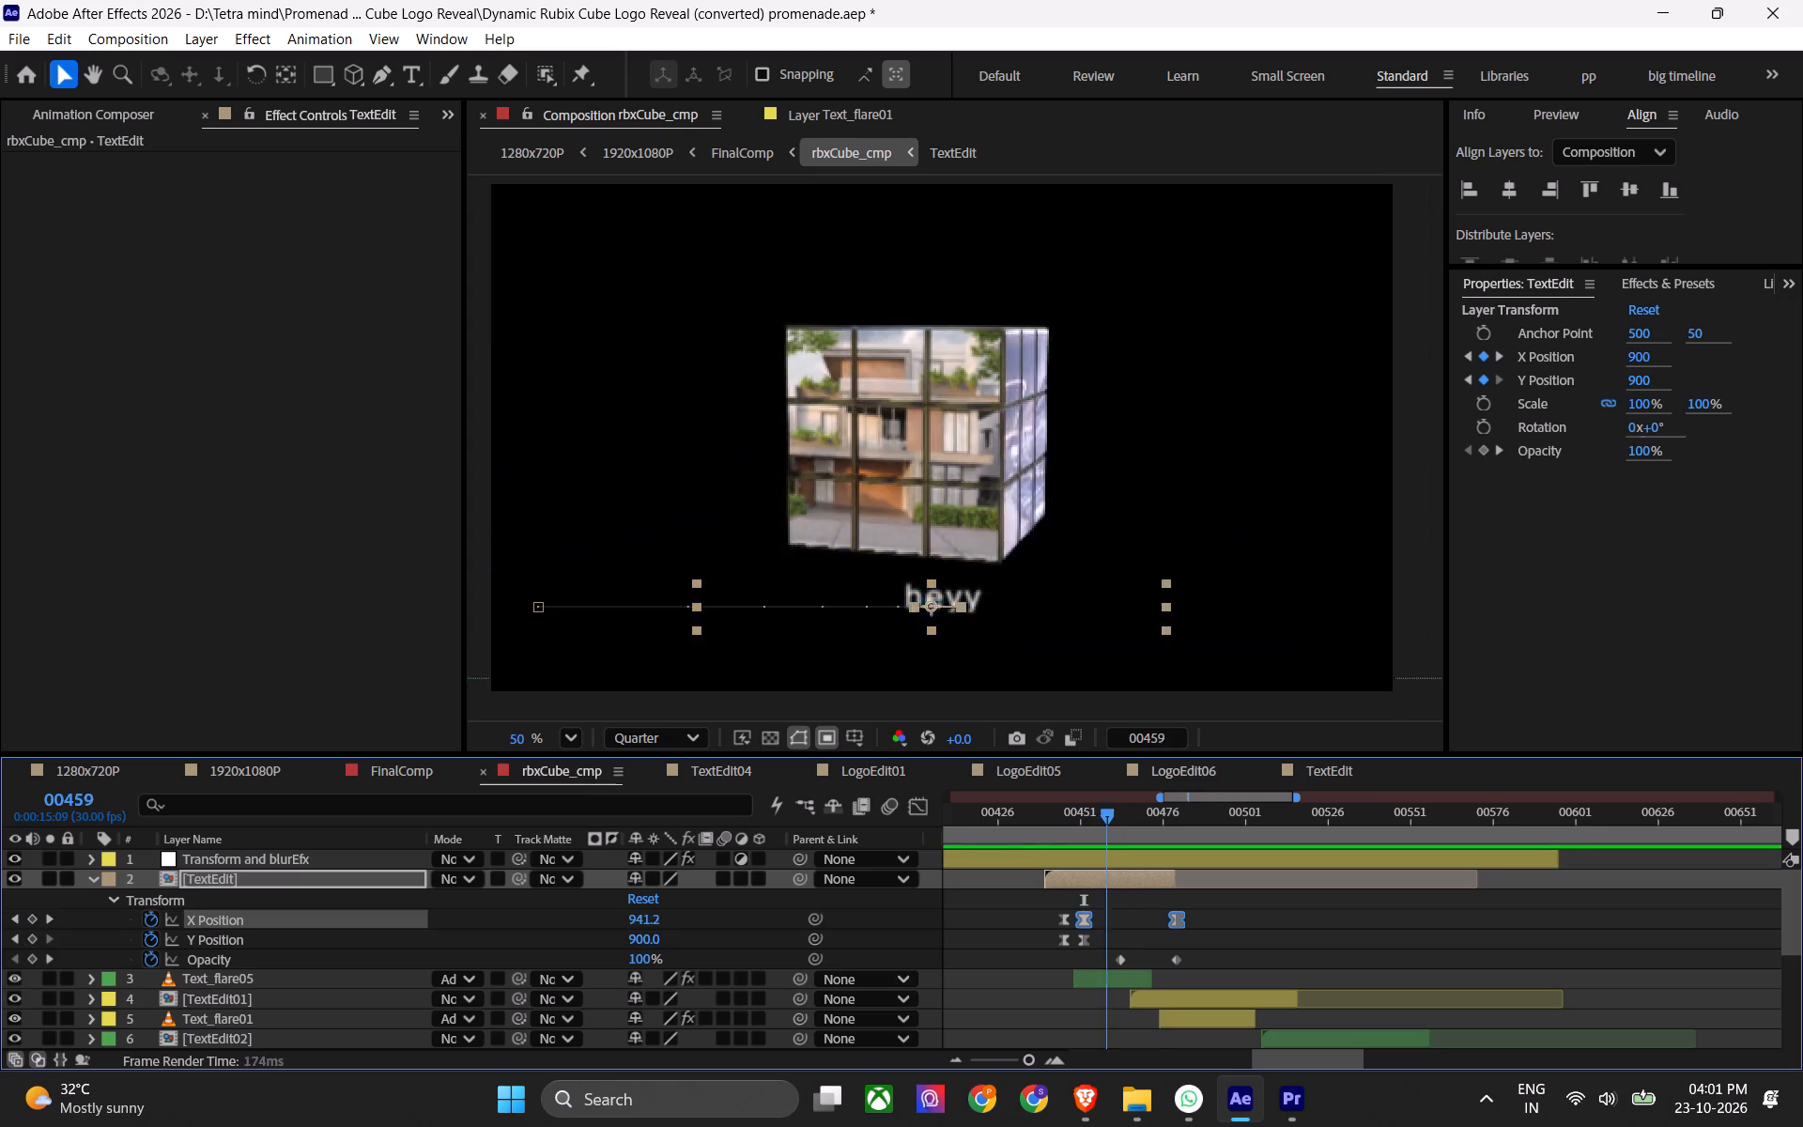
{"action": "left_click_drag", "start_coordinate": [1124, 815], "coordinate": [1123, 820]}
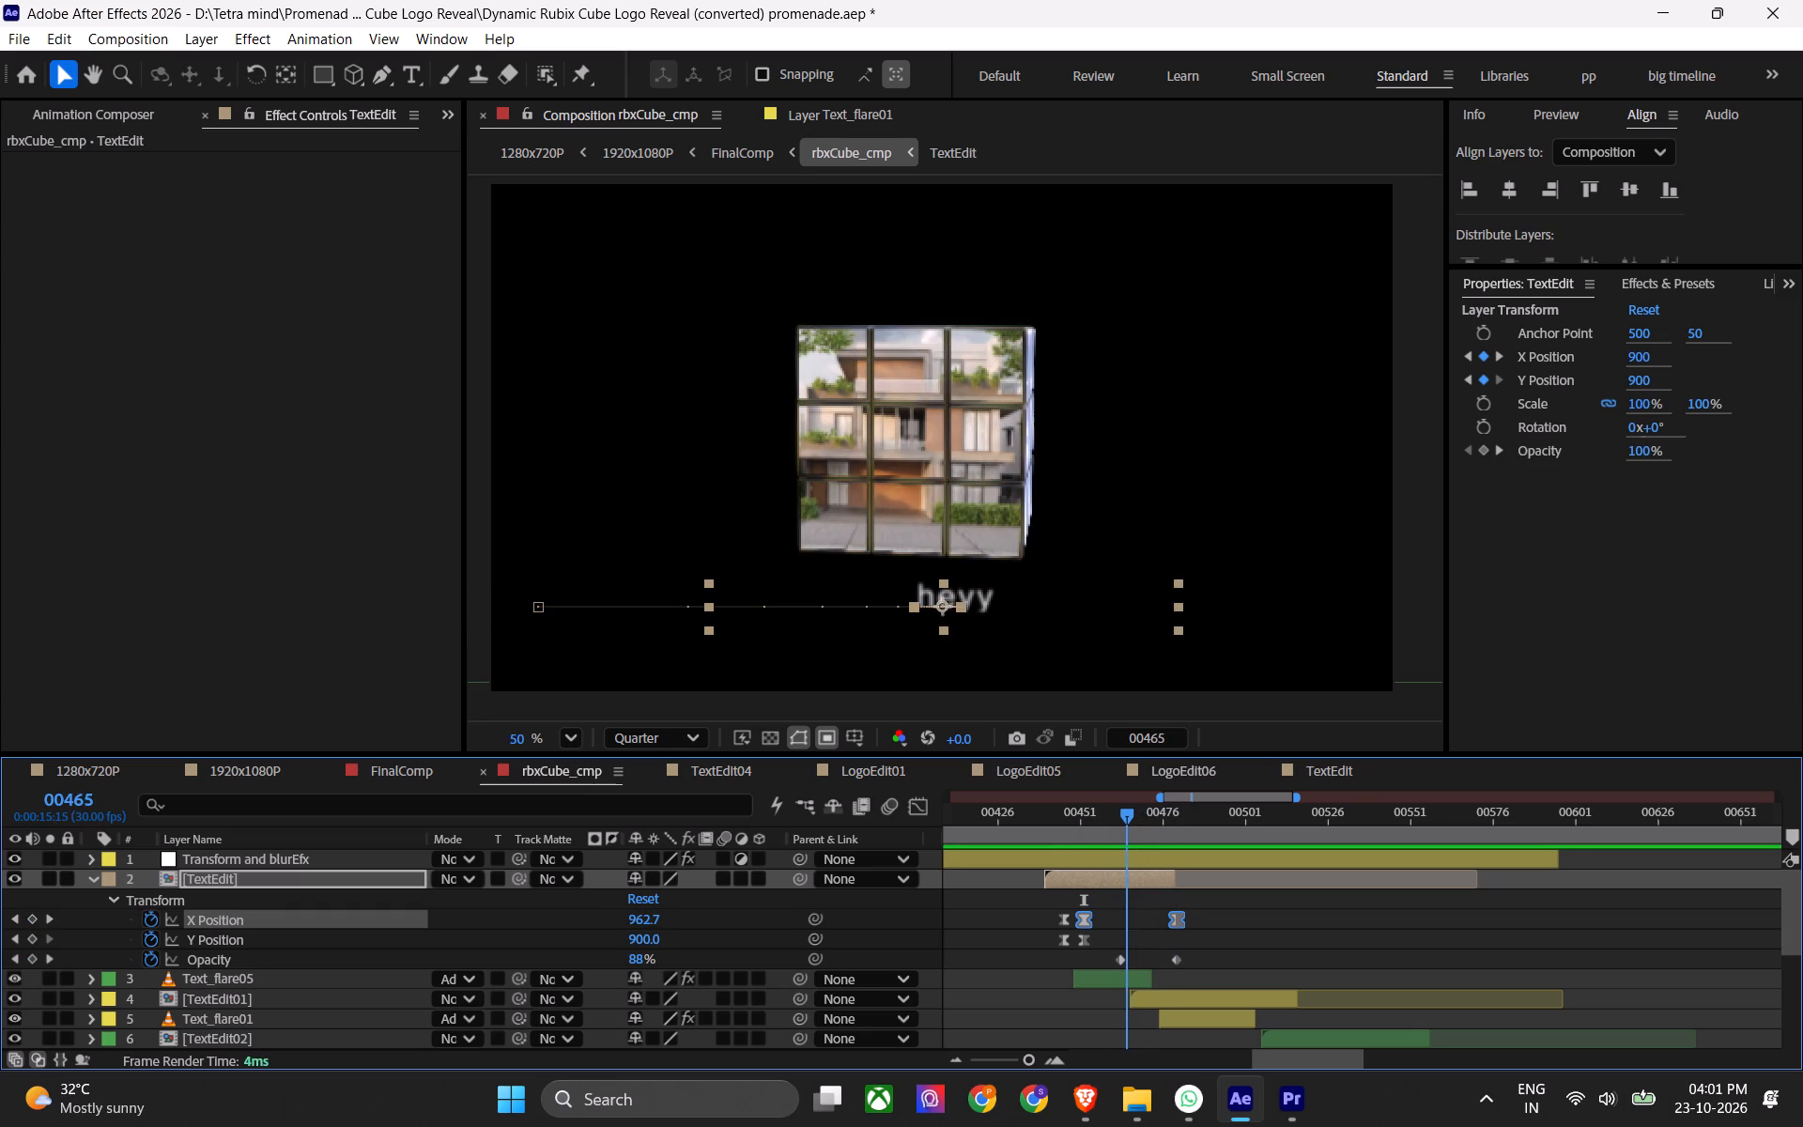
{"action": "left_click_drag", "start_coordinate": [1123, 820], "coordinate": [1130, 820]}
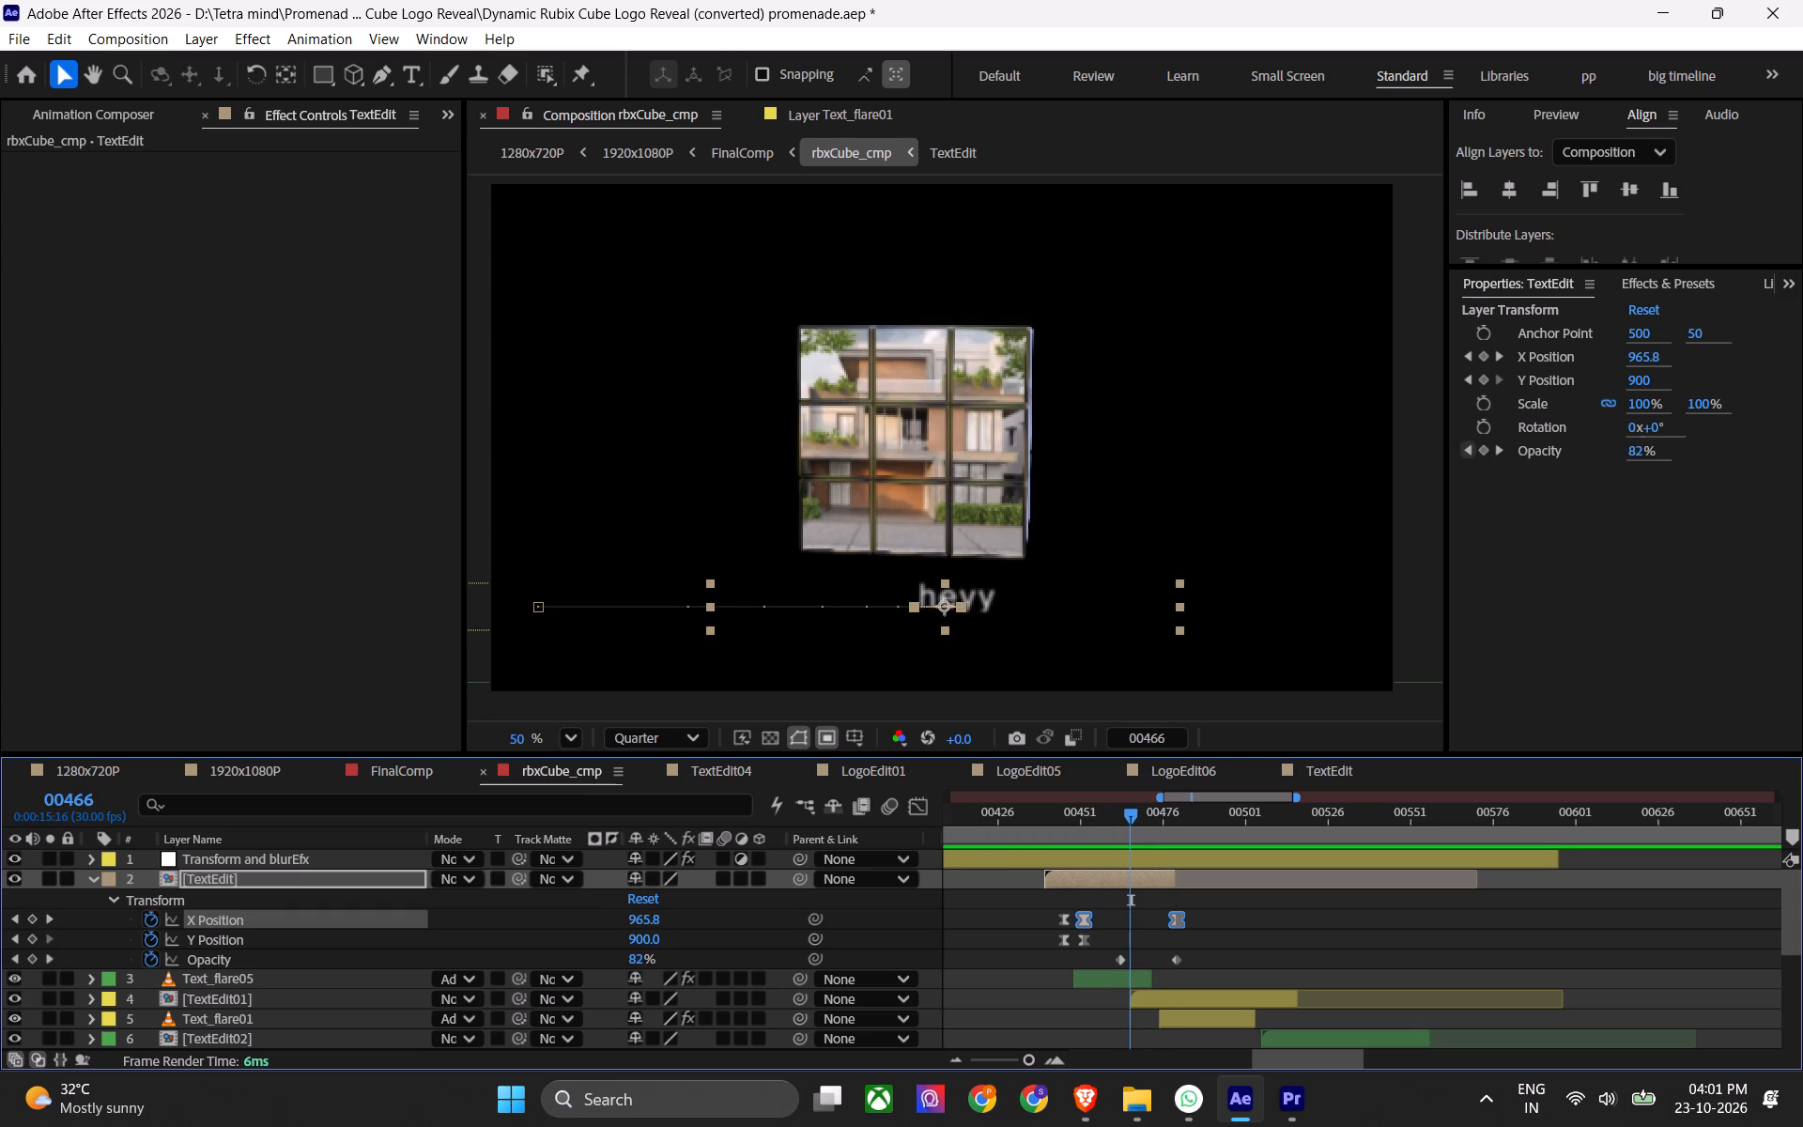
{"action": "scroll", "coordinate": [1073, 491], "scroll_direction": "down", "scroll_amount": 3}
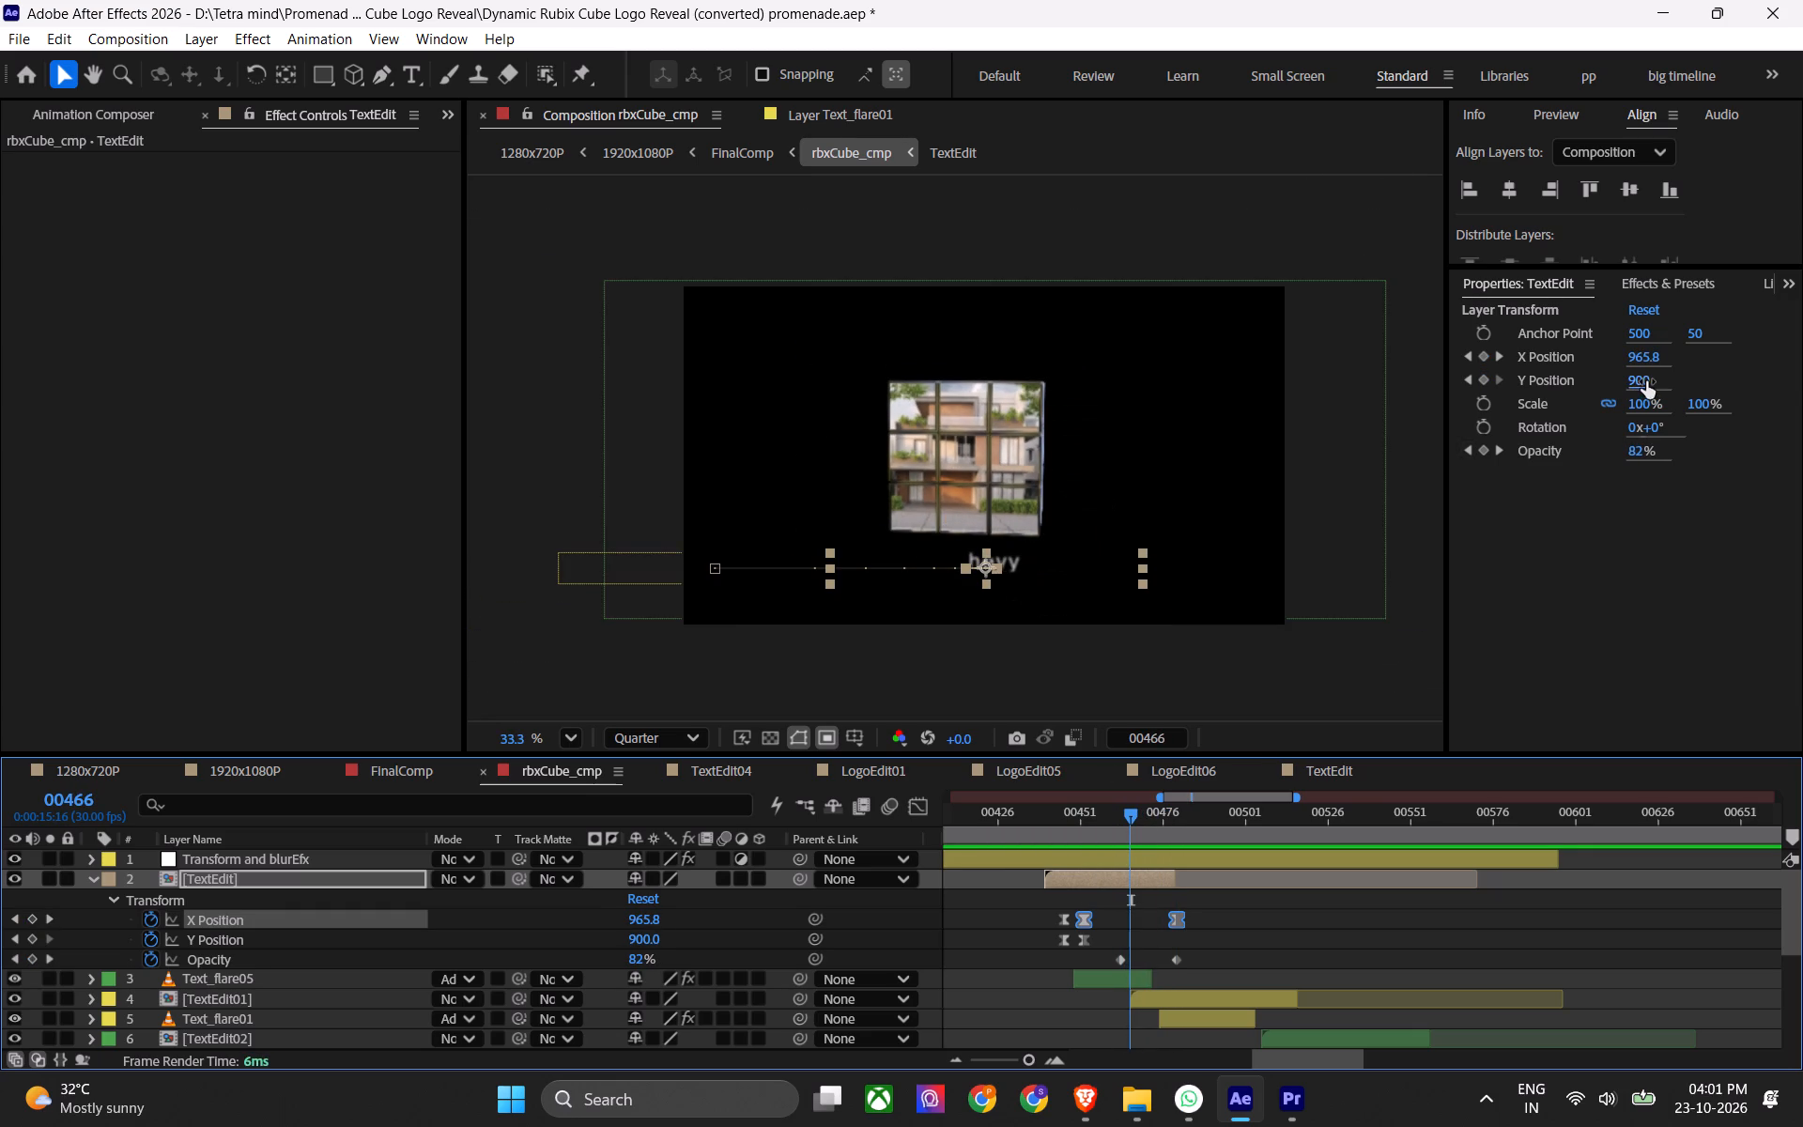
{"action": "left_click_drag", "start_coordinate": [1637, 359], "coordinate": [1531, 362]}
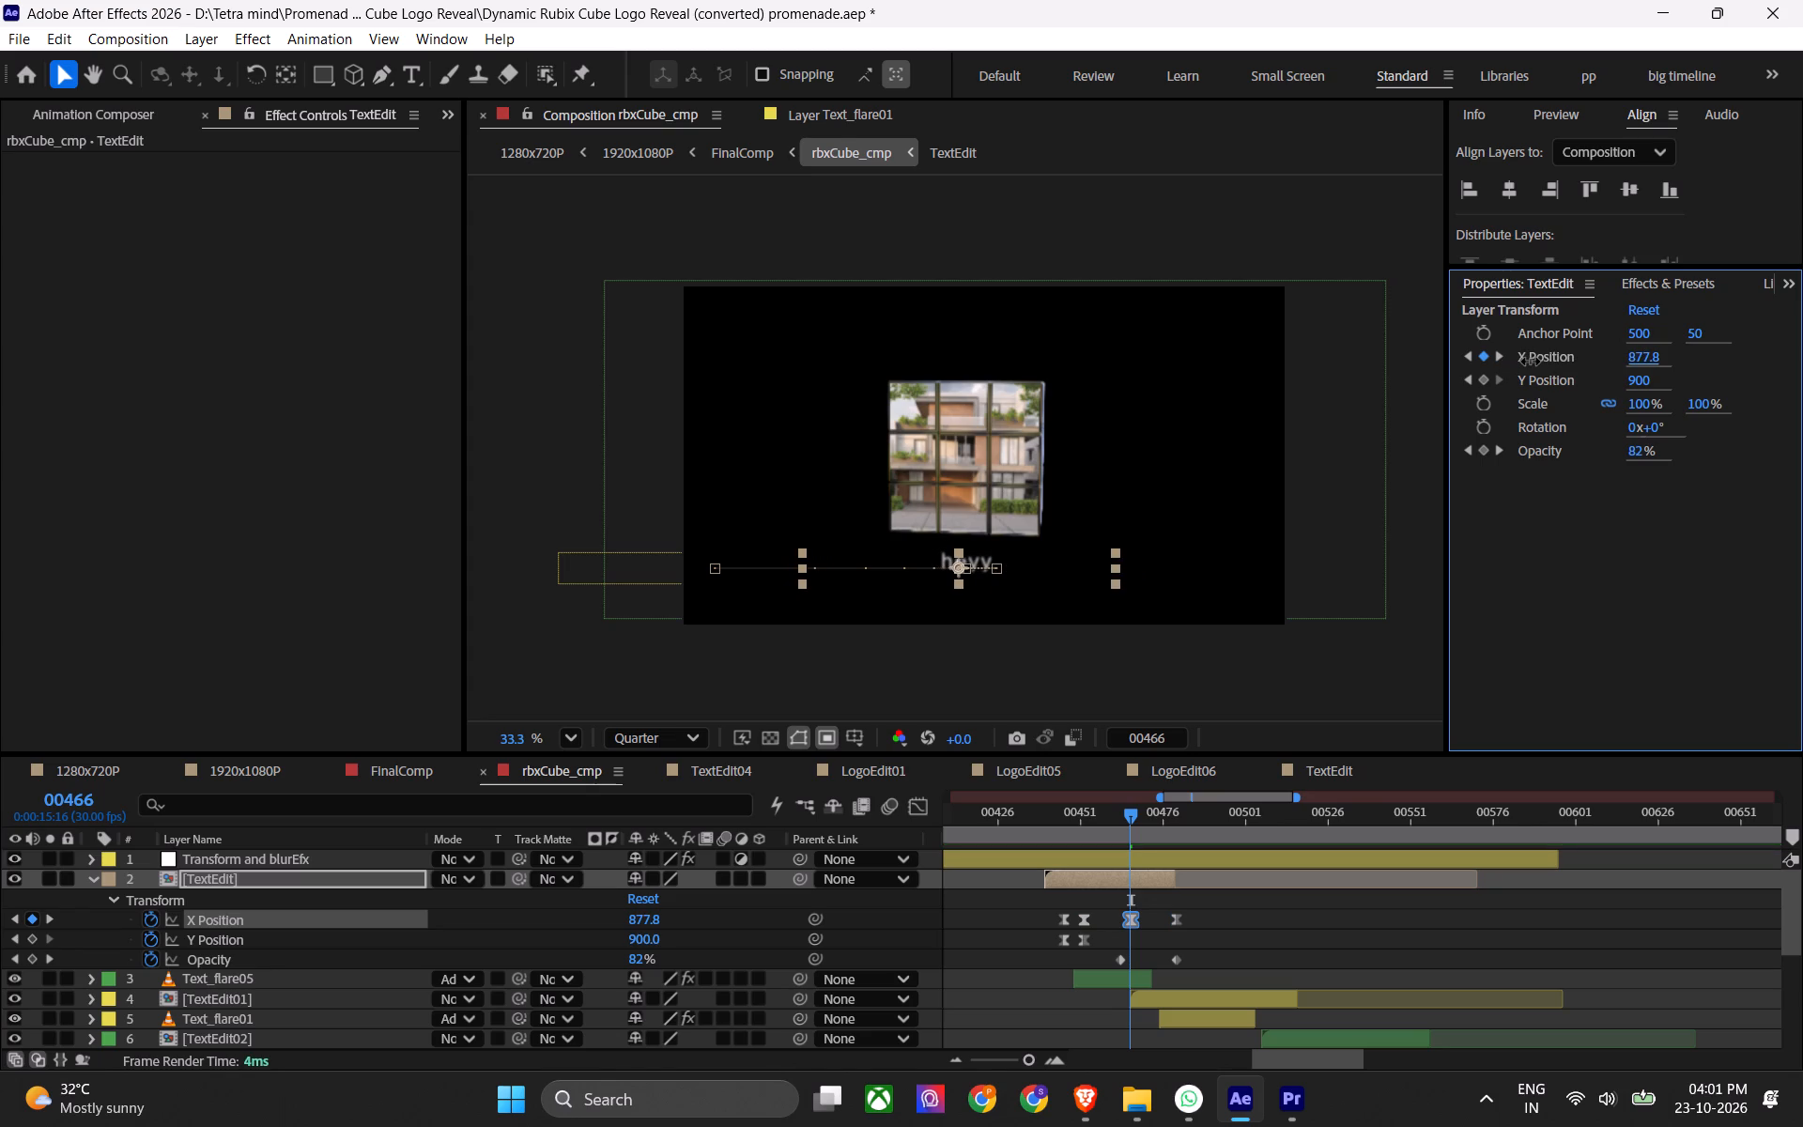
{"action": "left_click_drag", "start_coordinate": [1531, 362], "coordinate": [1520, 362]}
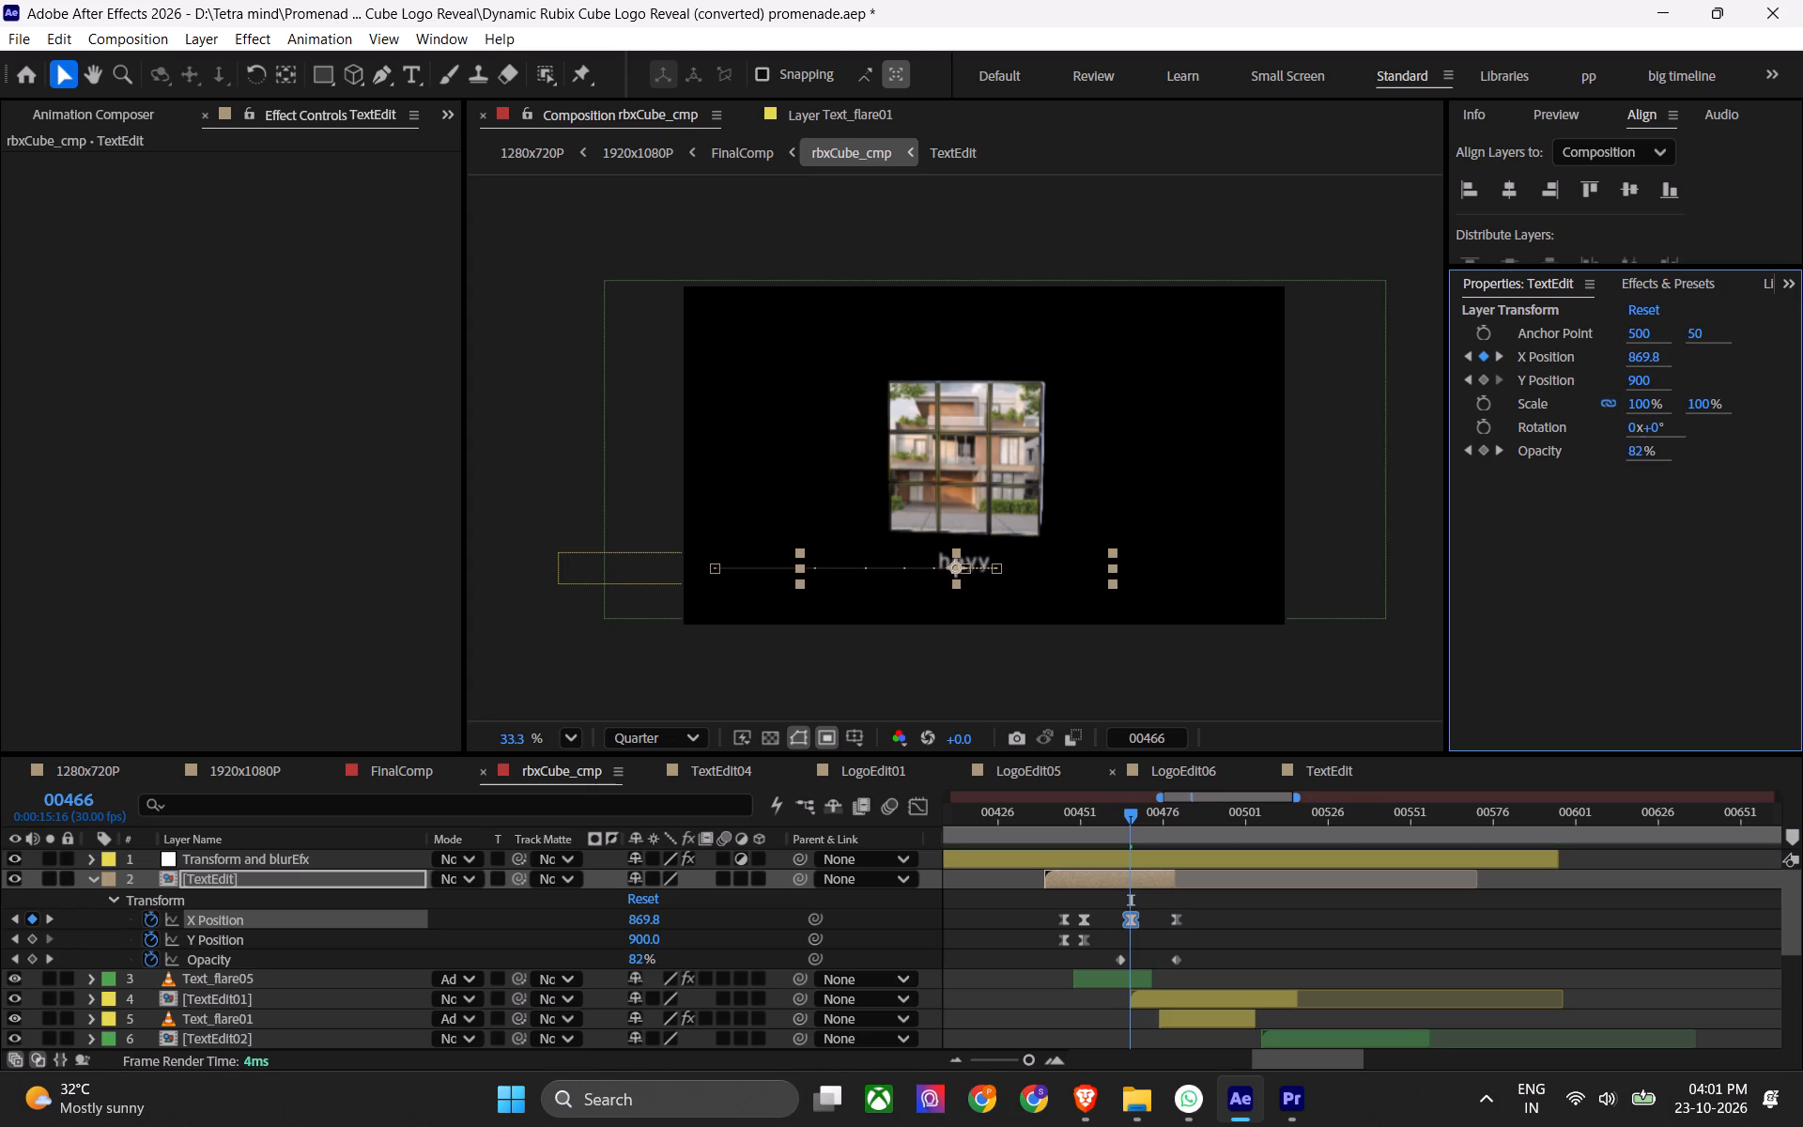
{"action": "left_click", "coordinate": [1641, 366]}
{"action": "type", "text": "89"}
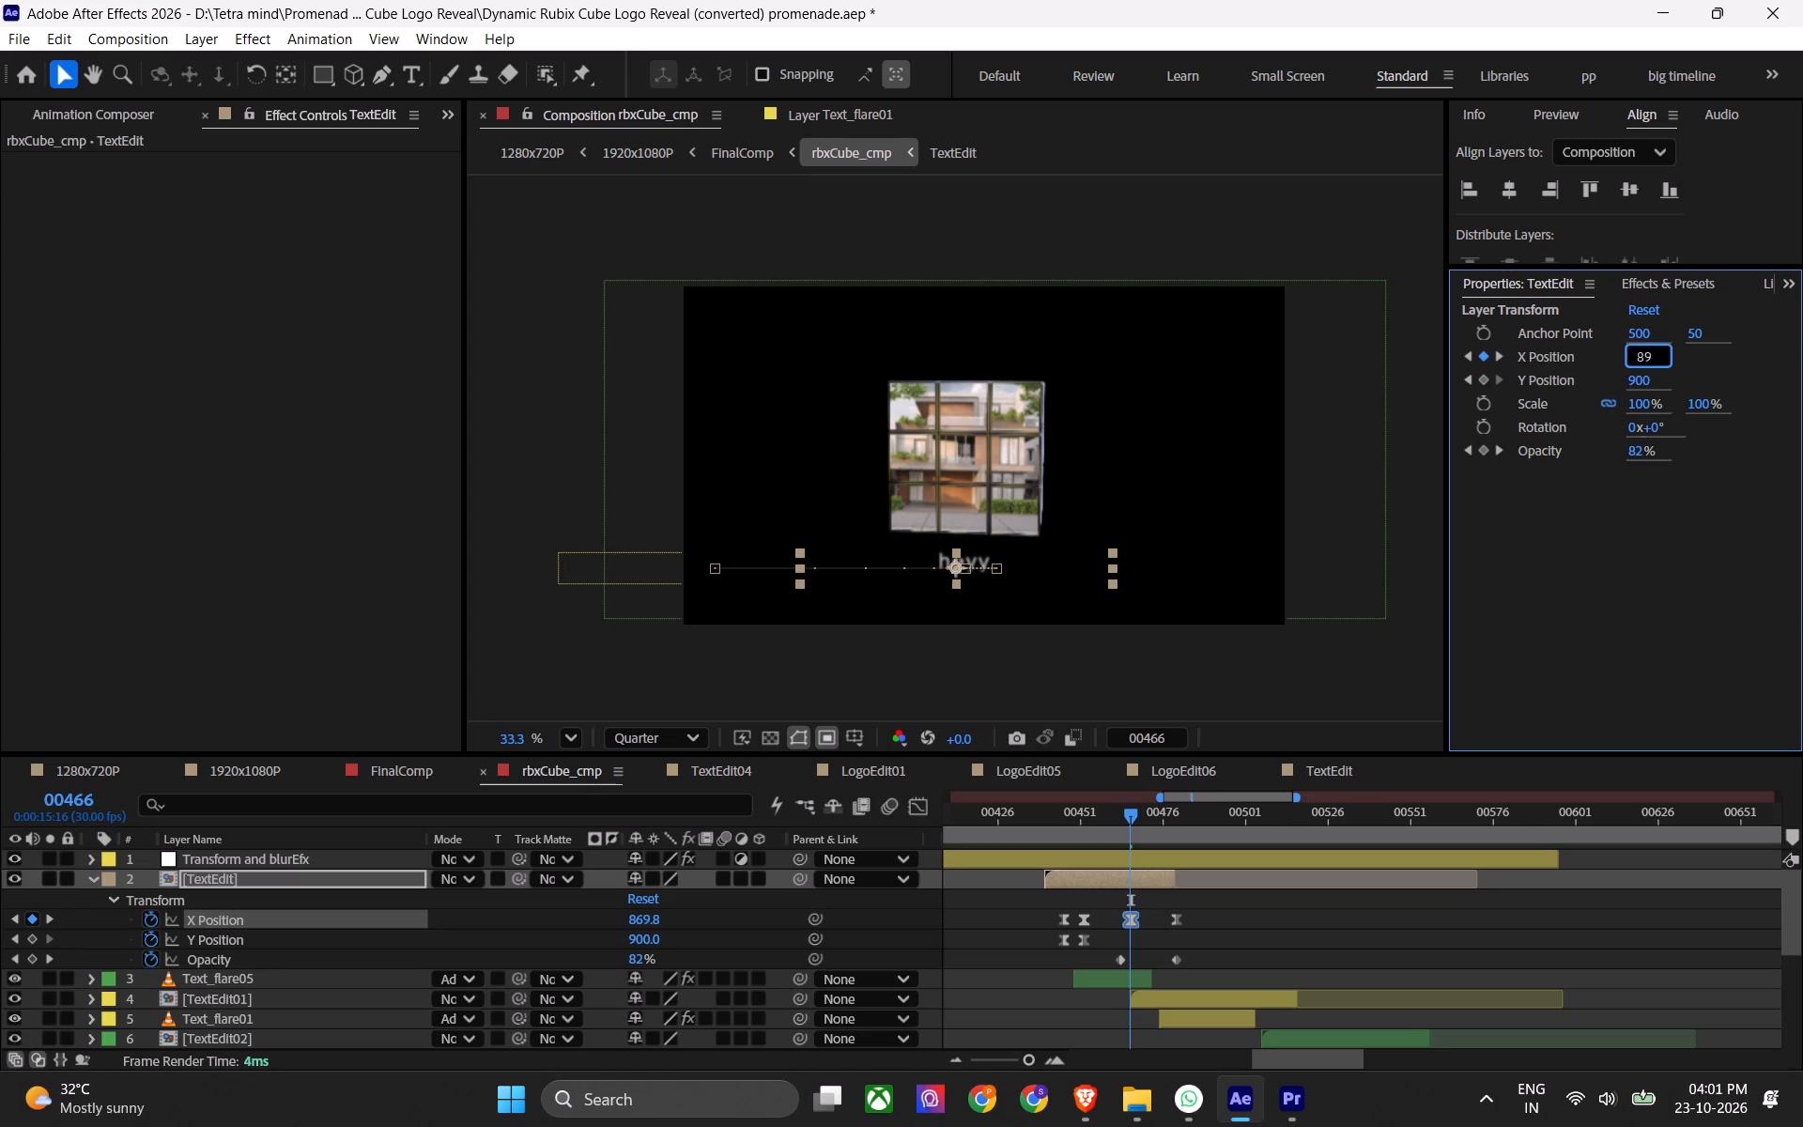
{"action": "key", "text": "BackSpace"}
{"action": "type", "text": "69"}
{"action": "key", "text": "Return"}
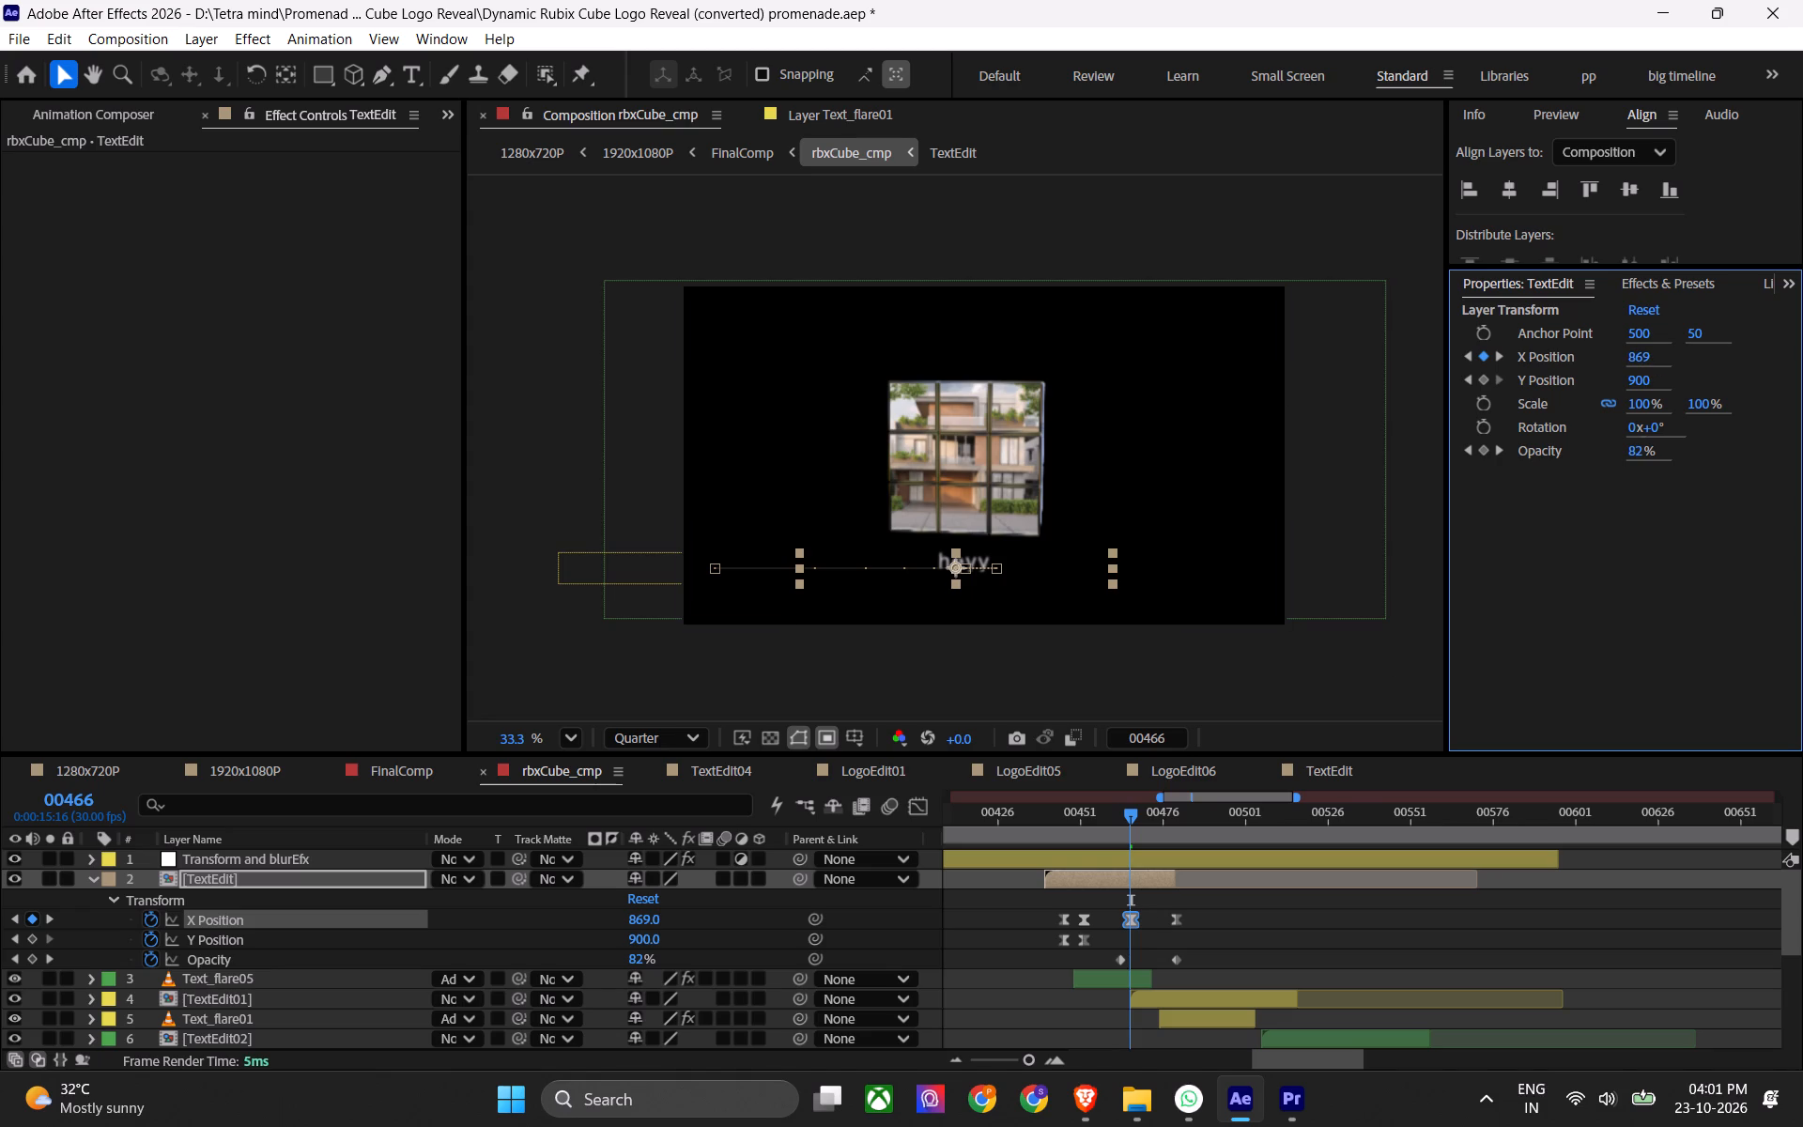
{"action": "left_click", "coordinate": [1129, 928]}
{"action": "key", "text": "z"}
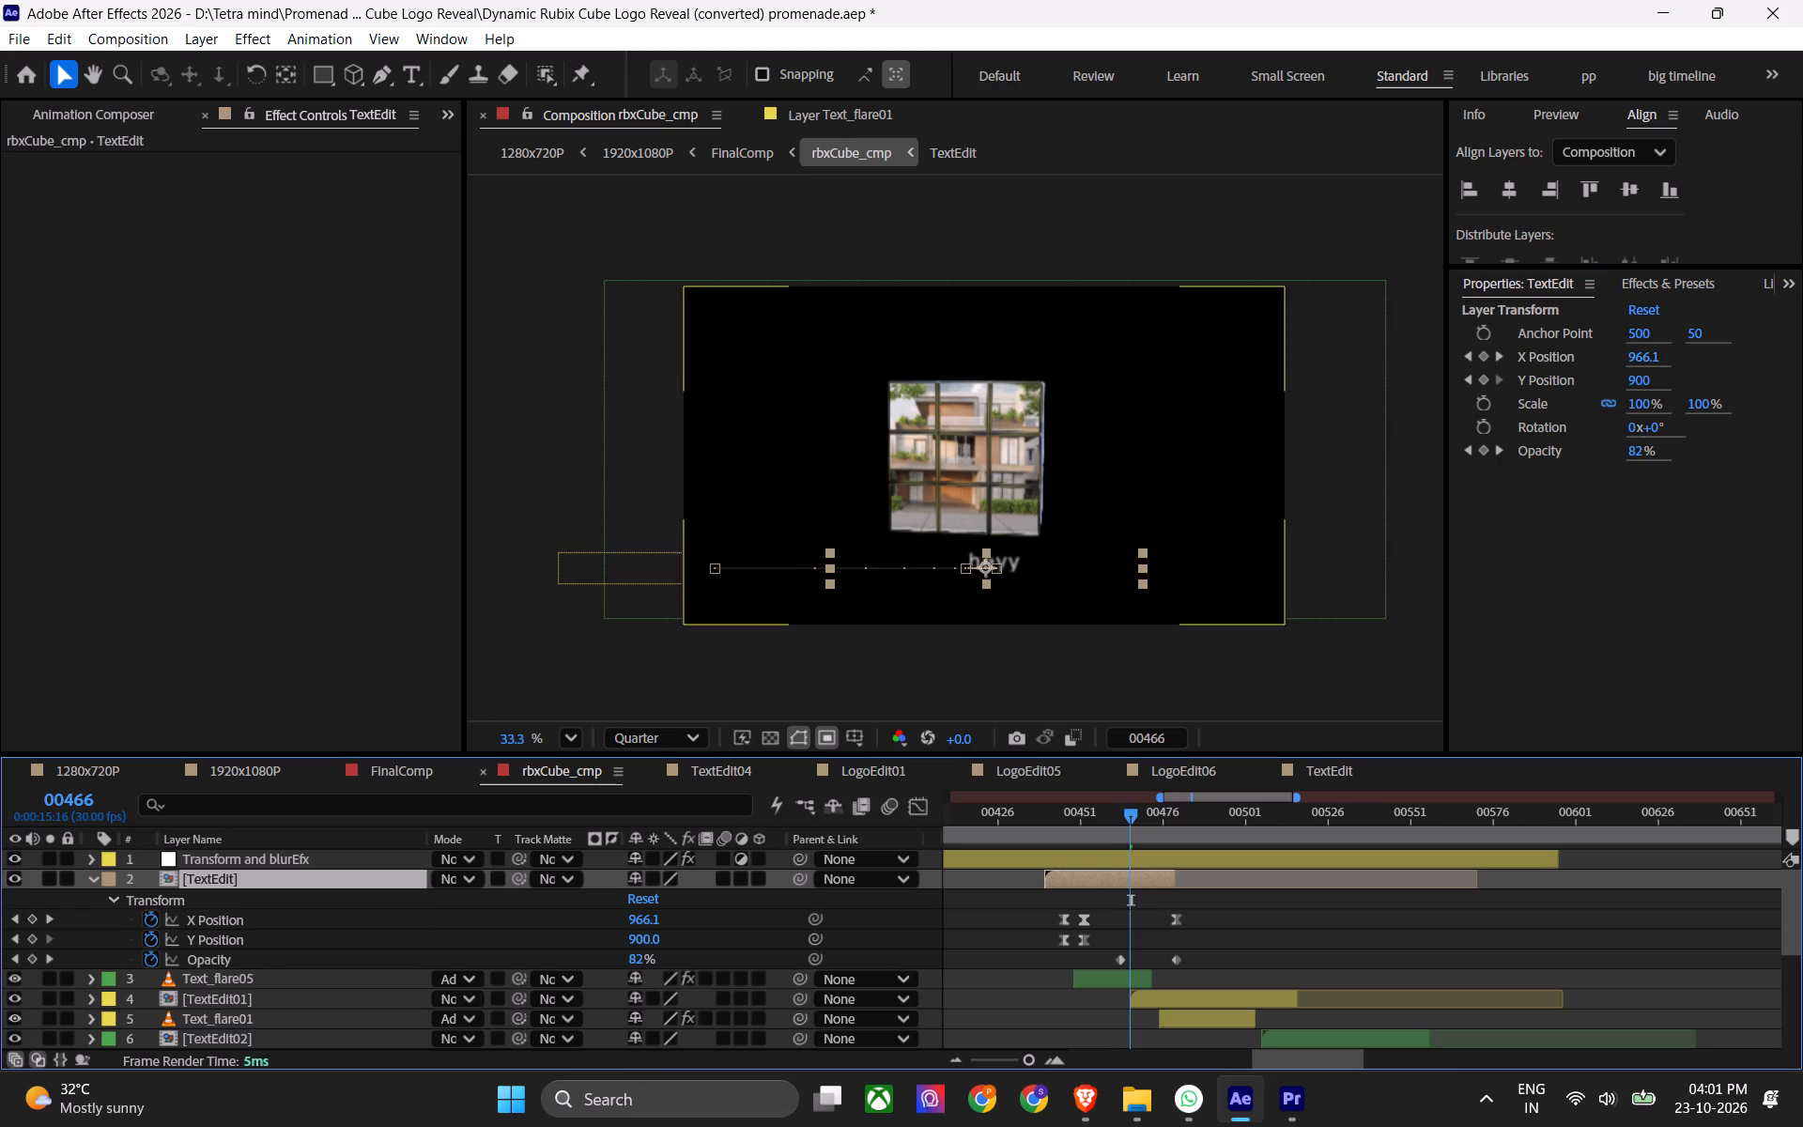
Set TextEdit's final X Position keyframe at frame 00480 to 869.
{"action": "left_click_drag", "start_coordinate": [1113, 811], "coordinate": [1081, 822]}
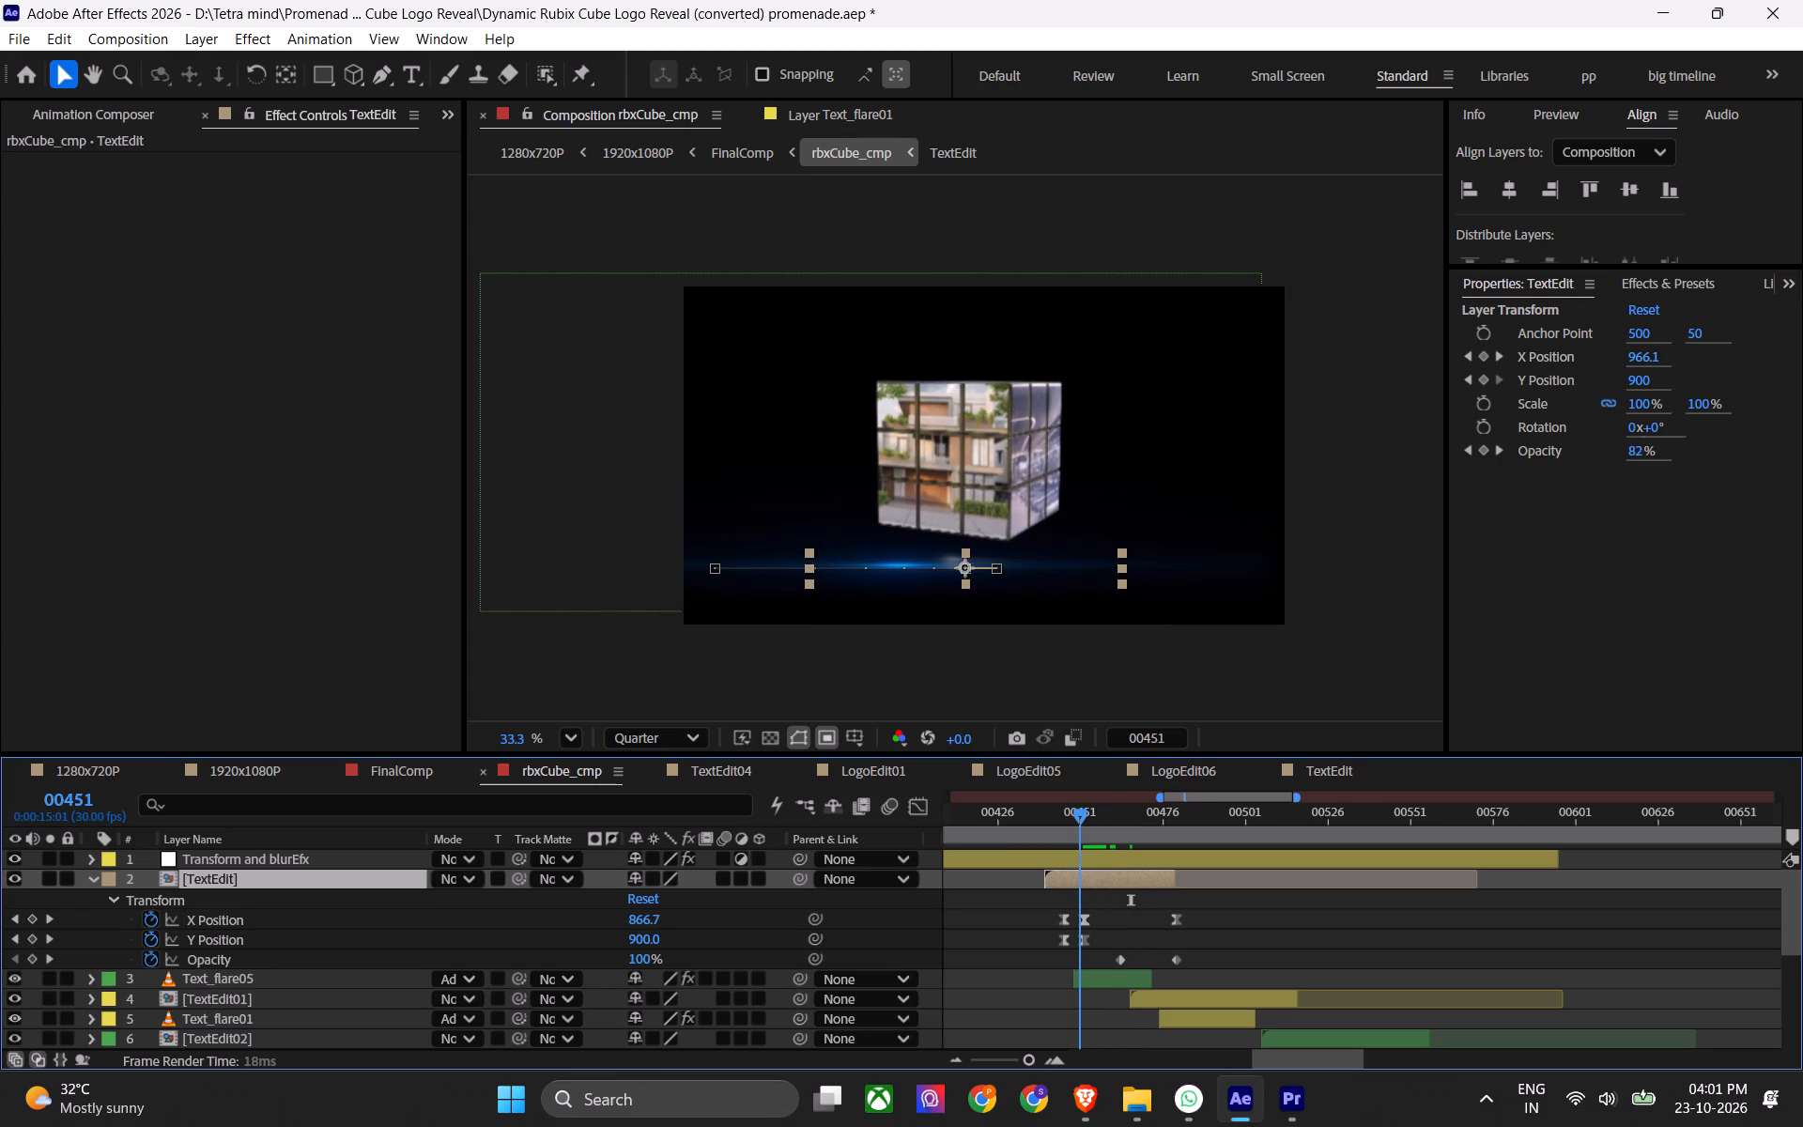
{"action": "left_click_drag", "start_coordinate": [1081, 822], "coordinate": [1181, 845]}
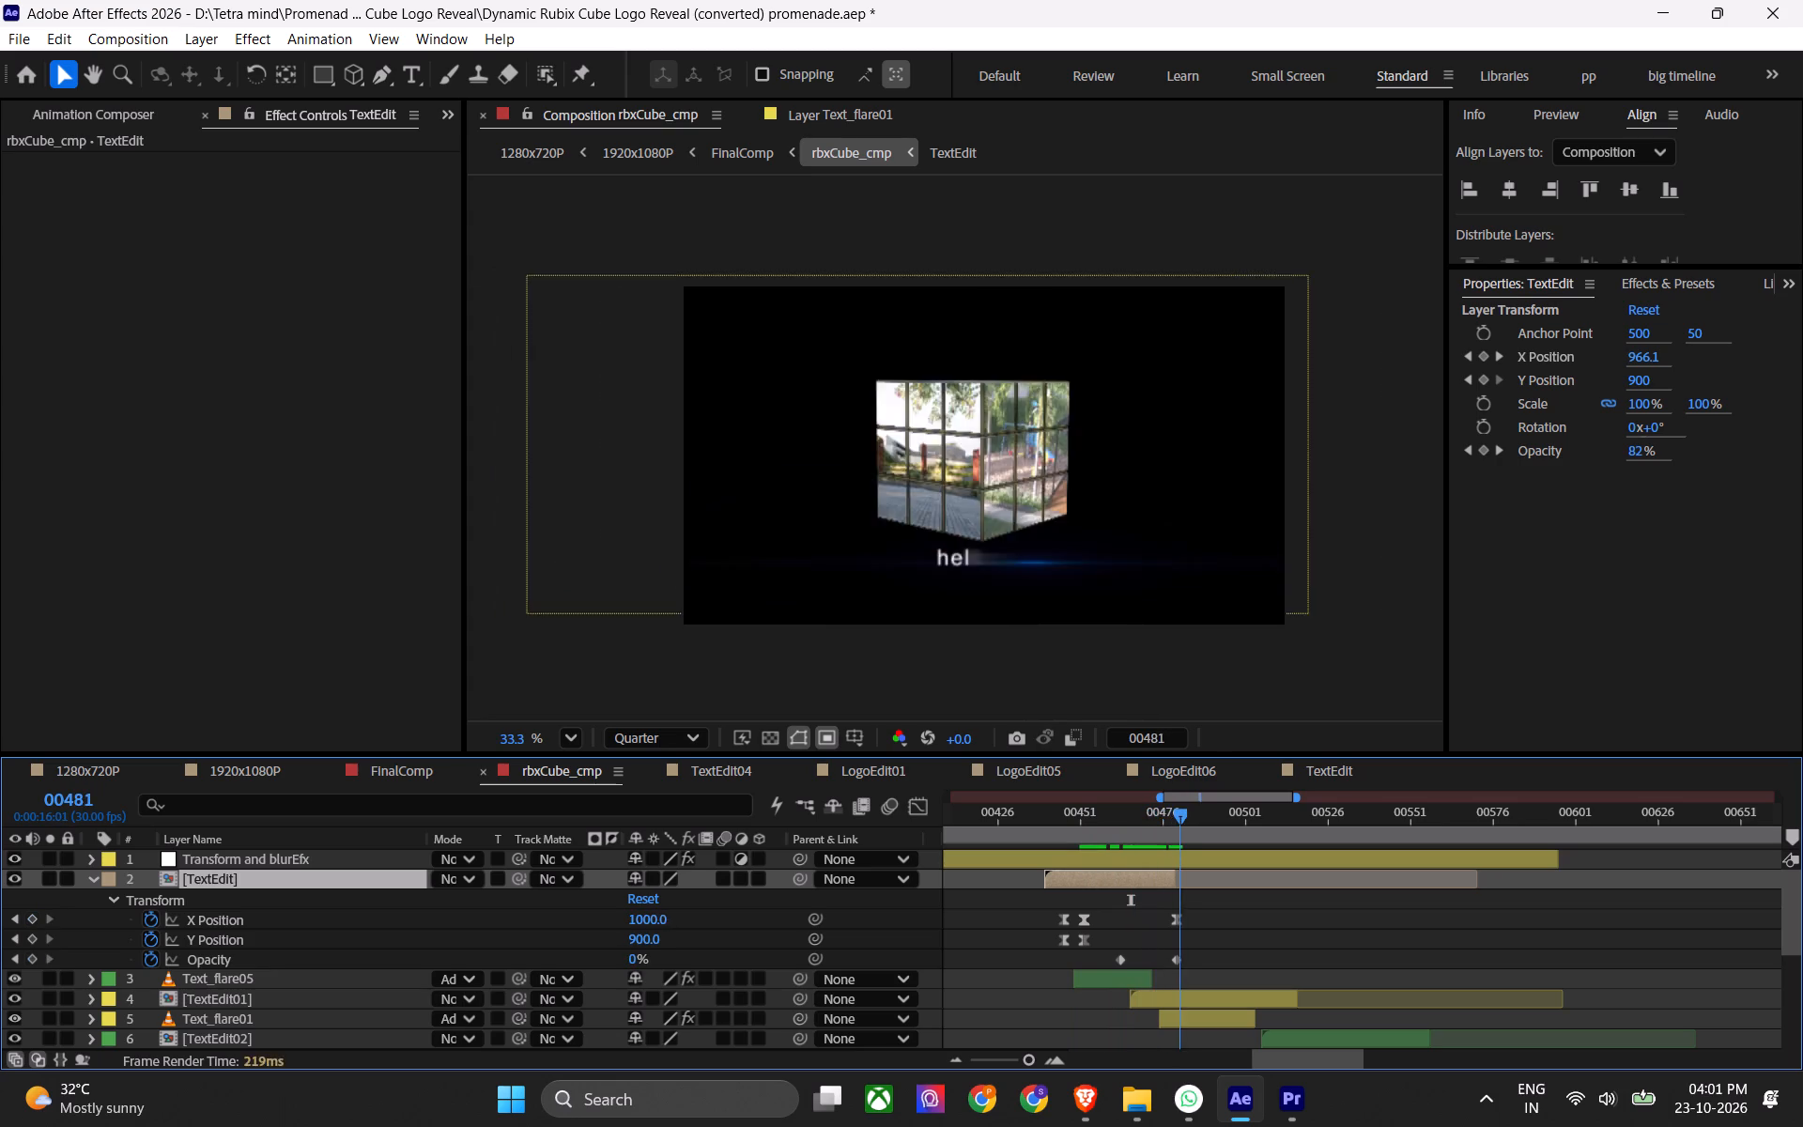
{"action": "left_click_drag", "start_coordinate": [1181, 845], "coordinate": [1170, 850]}
{"action": "left_click", "coordinate": [1176, 917]}
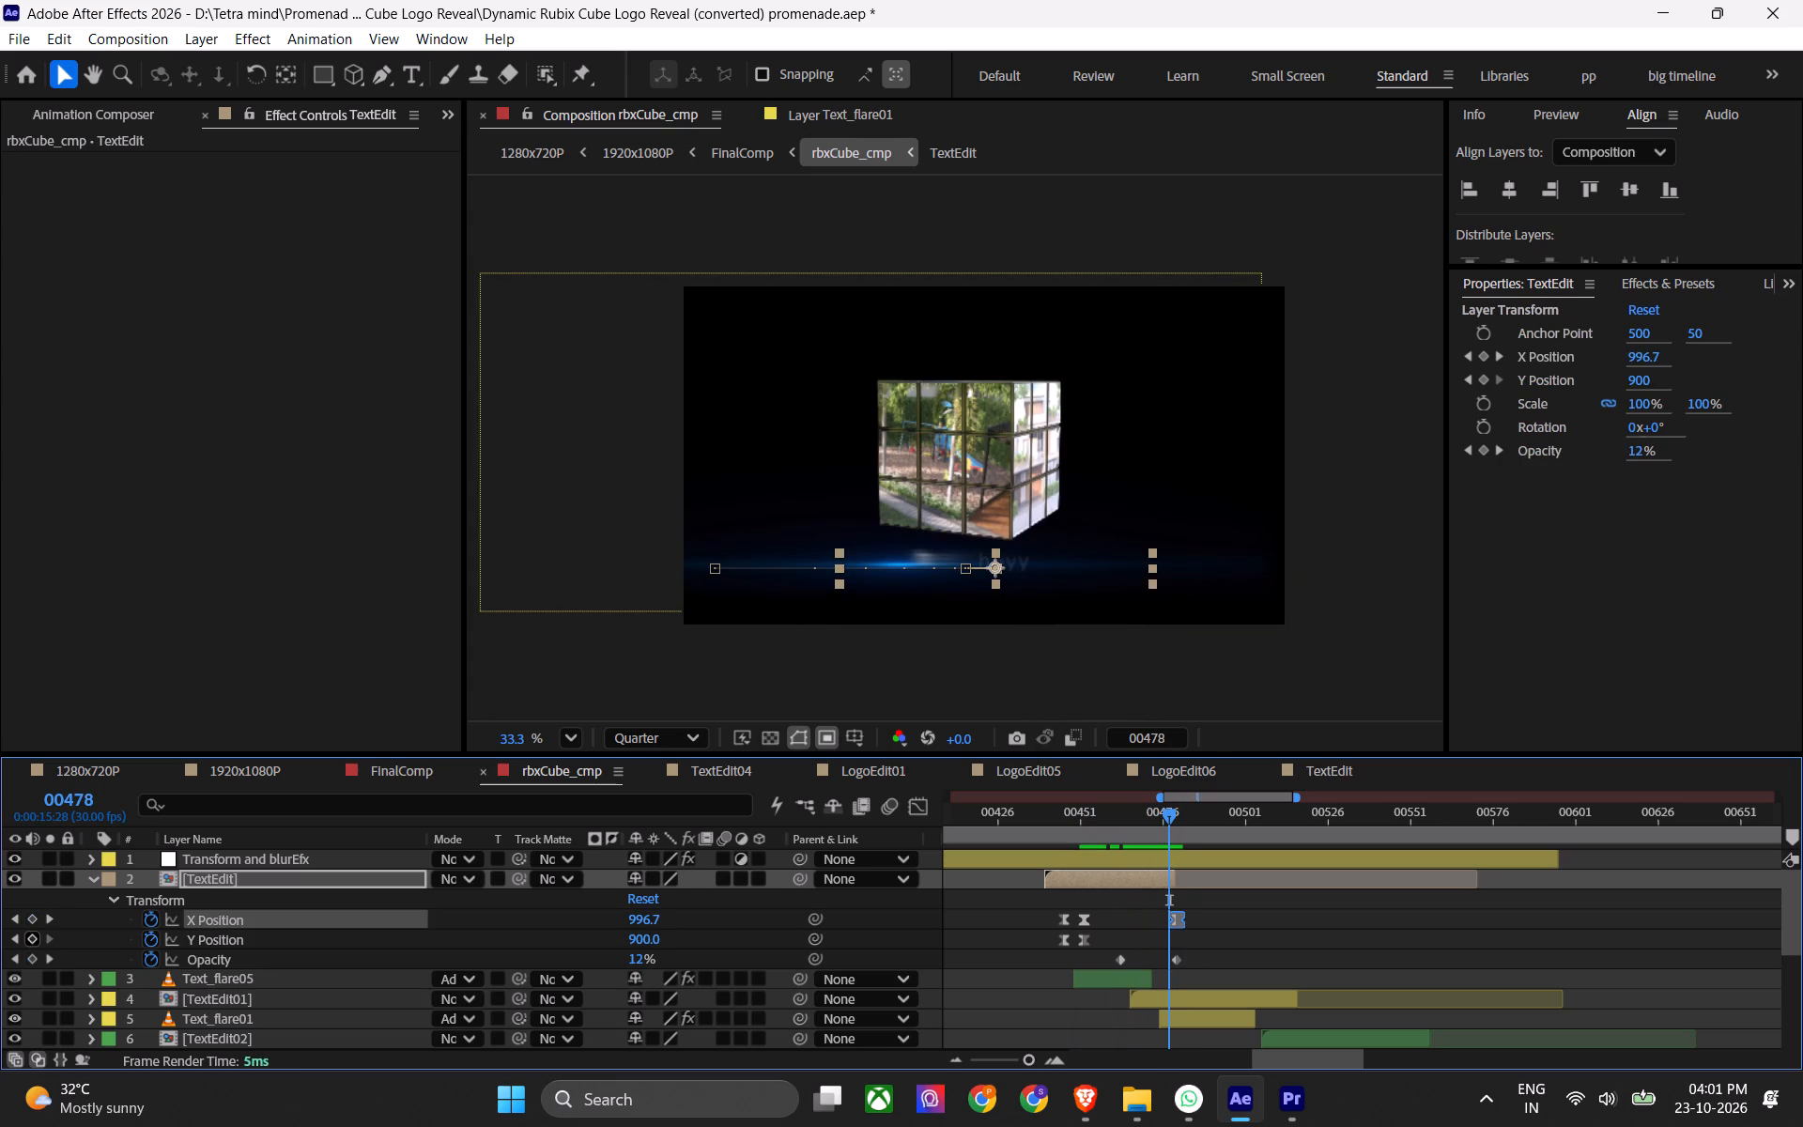
{"action": "left_click", "coordinate": [51, 924]}
{"action": "left_click", "coordinate": [1629, 359]}
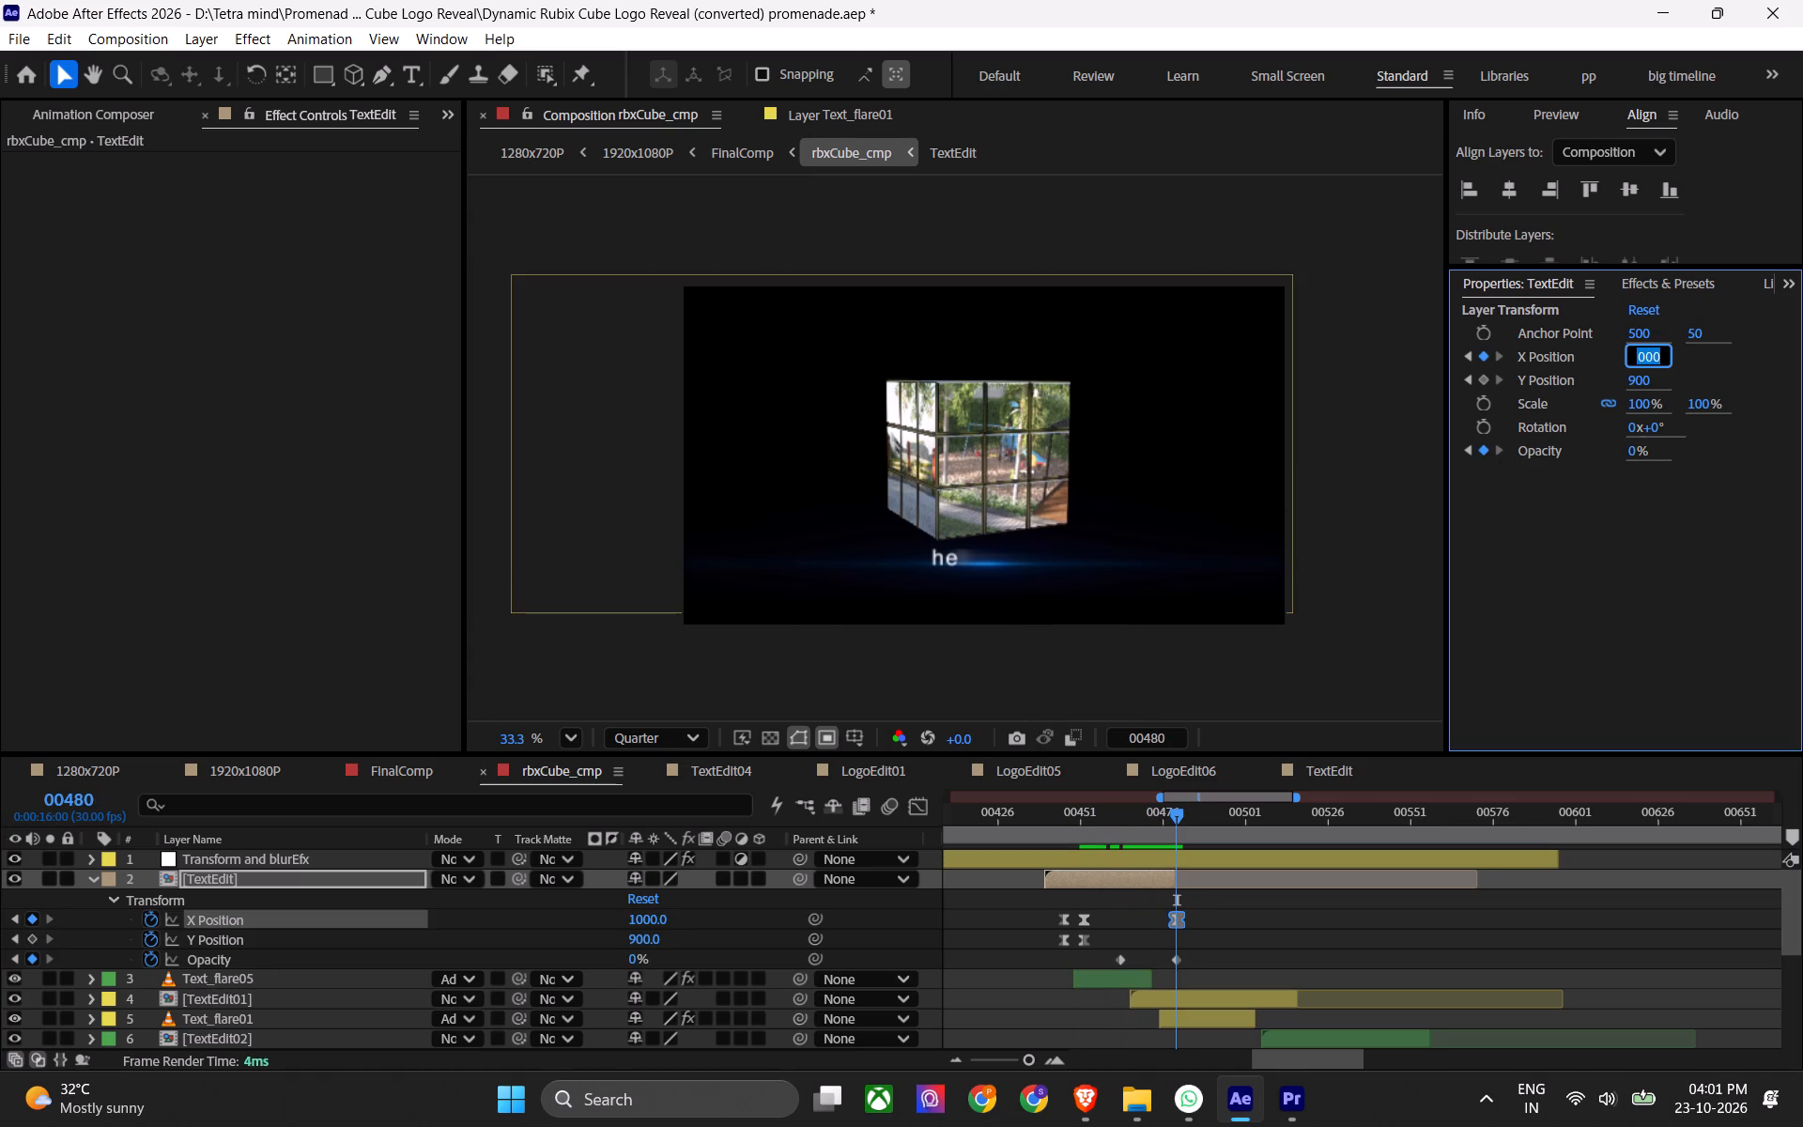
{"action": "type", "text": "869"}
{"action": "key", "text": "Return"}
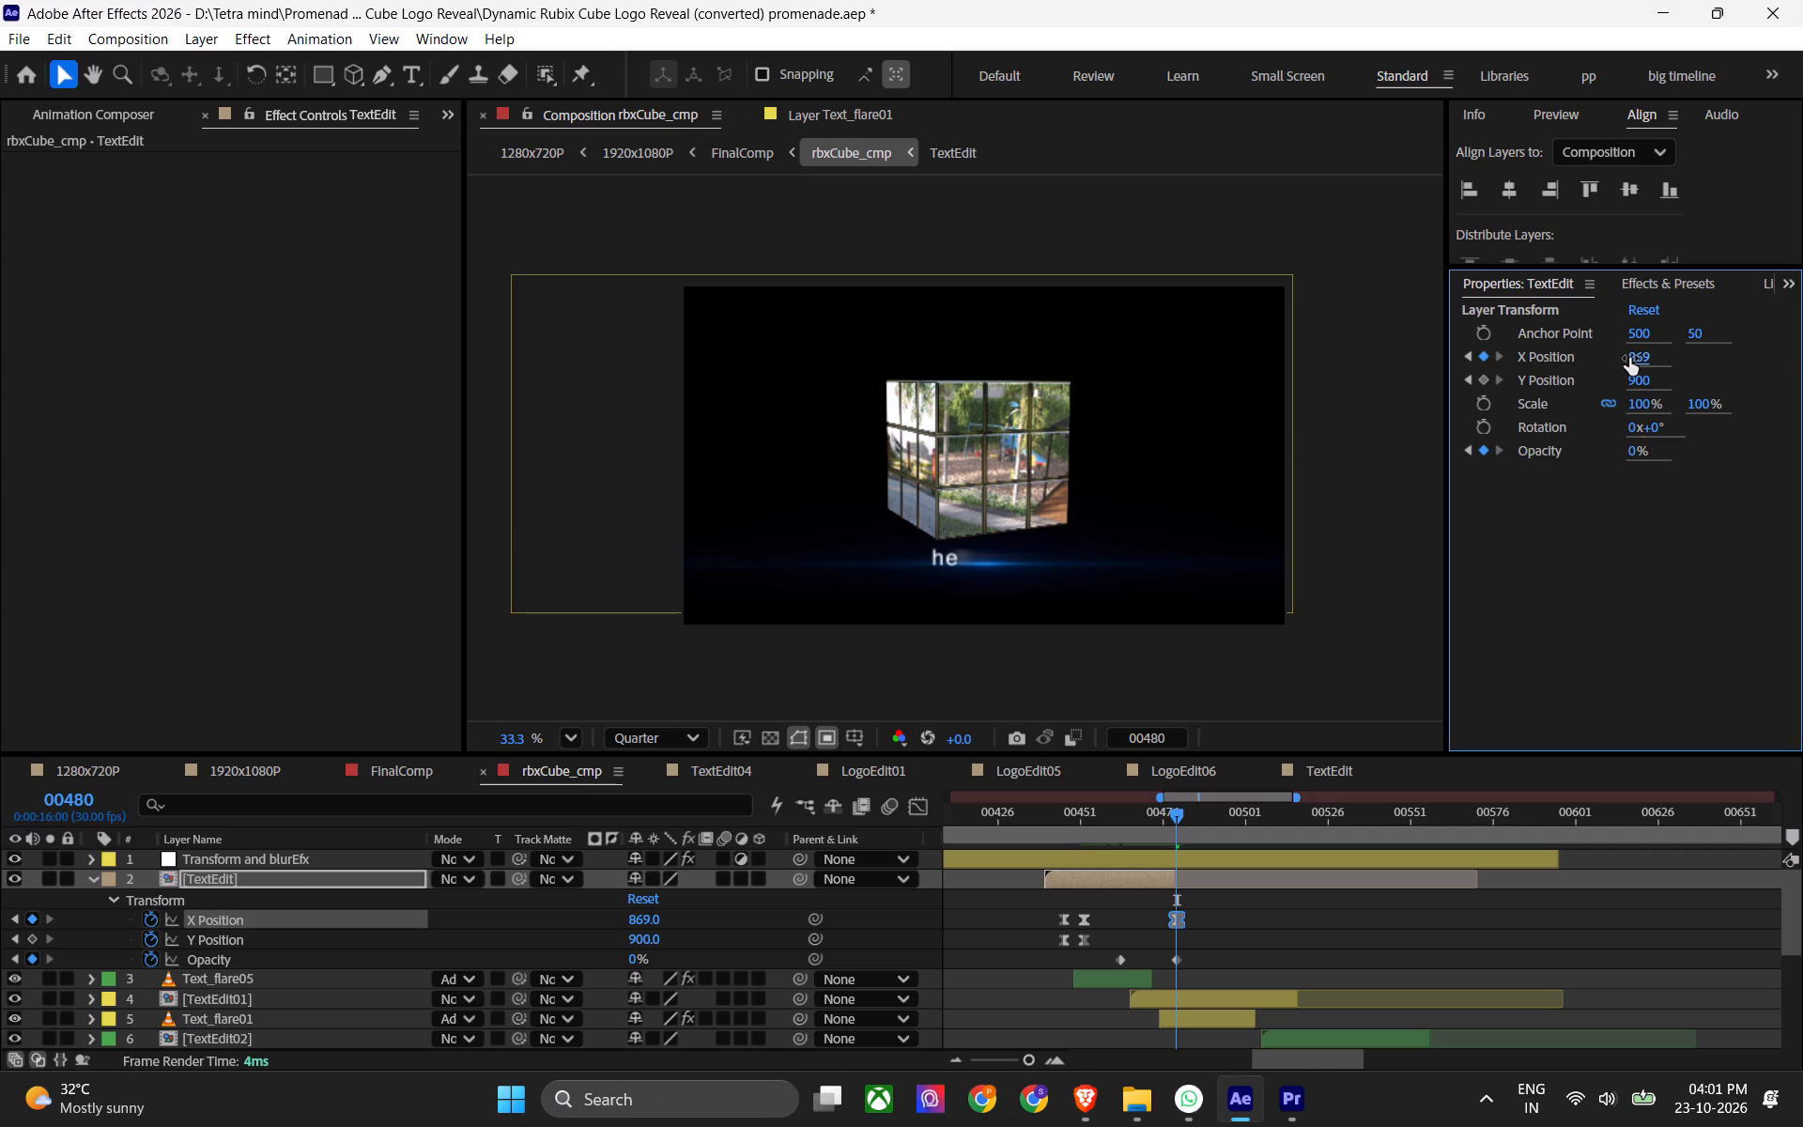
Play back and scrub frames 00443 to 00489 to examine the heyy caption's drift, fade and handover to hello.
{"action": "left_click", "coordinate": [1077, 821]}
{"action": "key", "text": "space"}
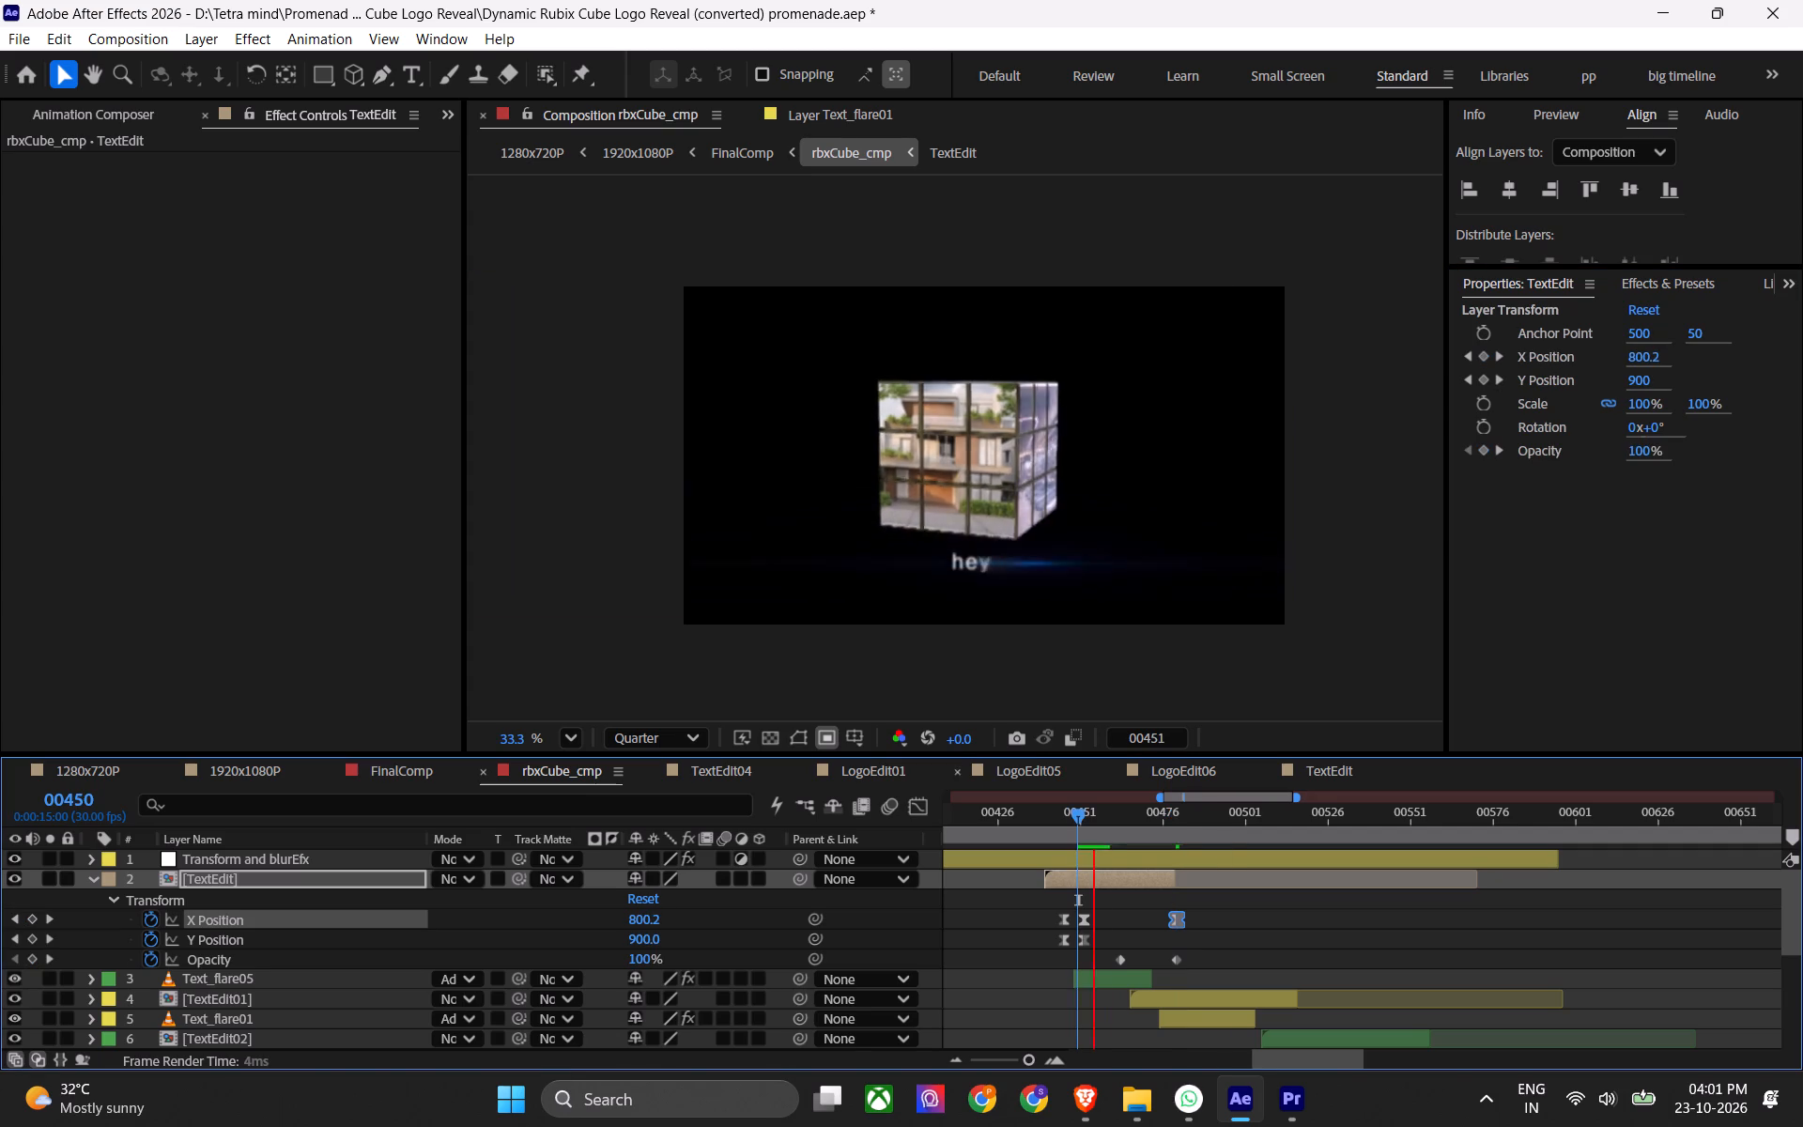
{"action": "key", "text": "space"}
{"action": "left_click_drag", "start_coordinate": [1076, 824], "coordinate": [1056, 833]}
{"action": "key", "text": "space"}
{"action": "key", "text": "space"}
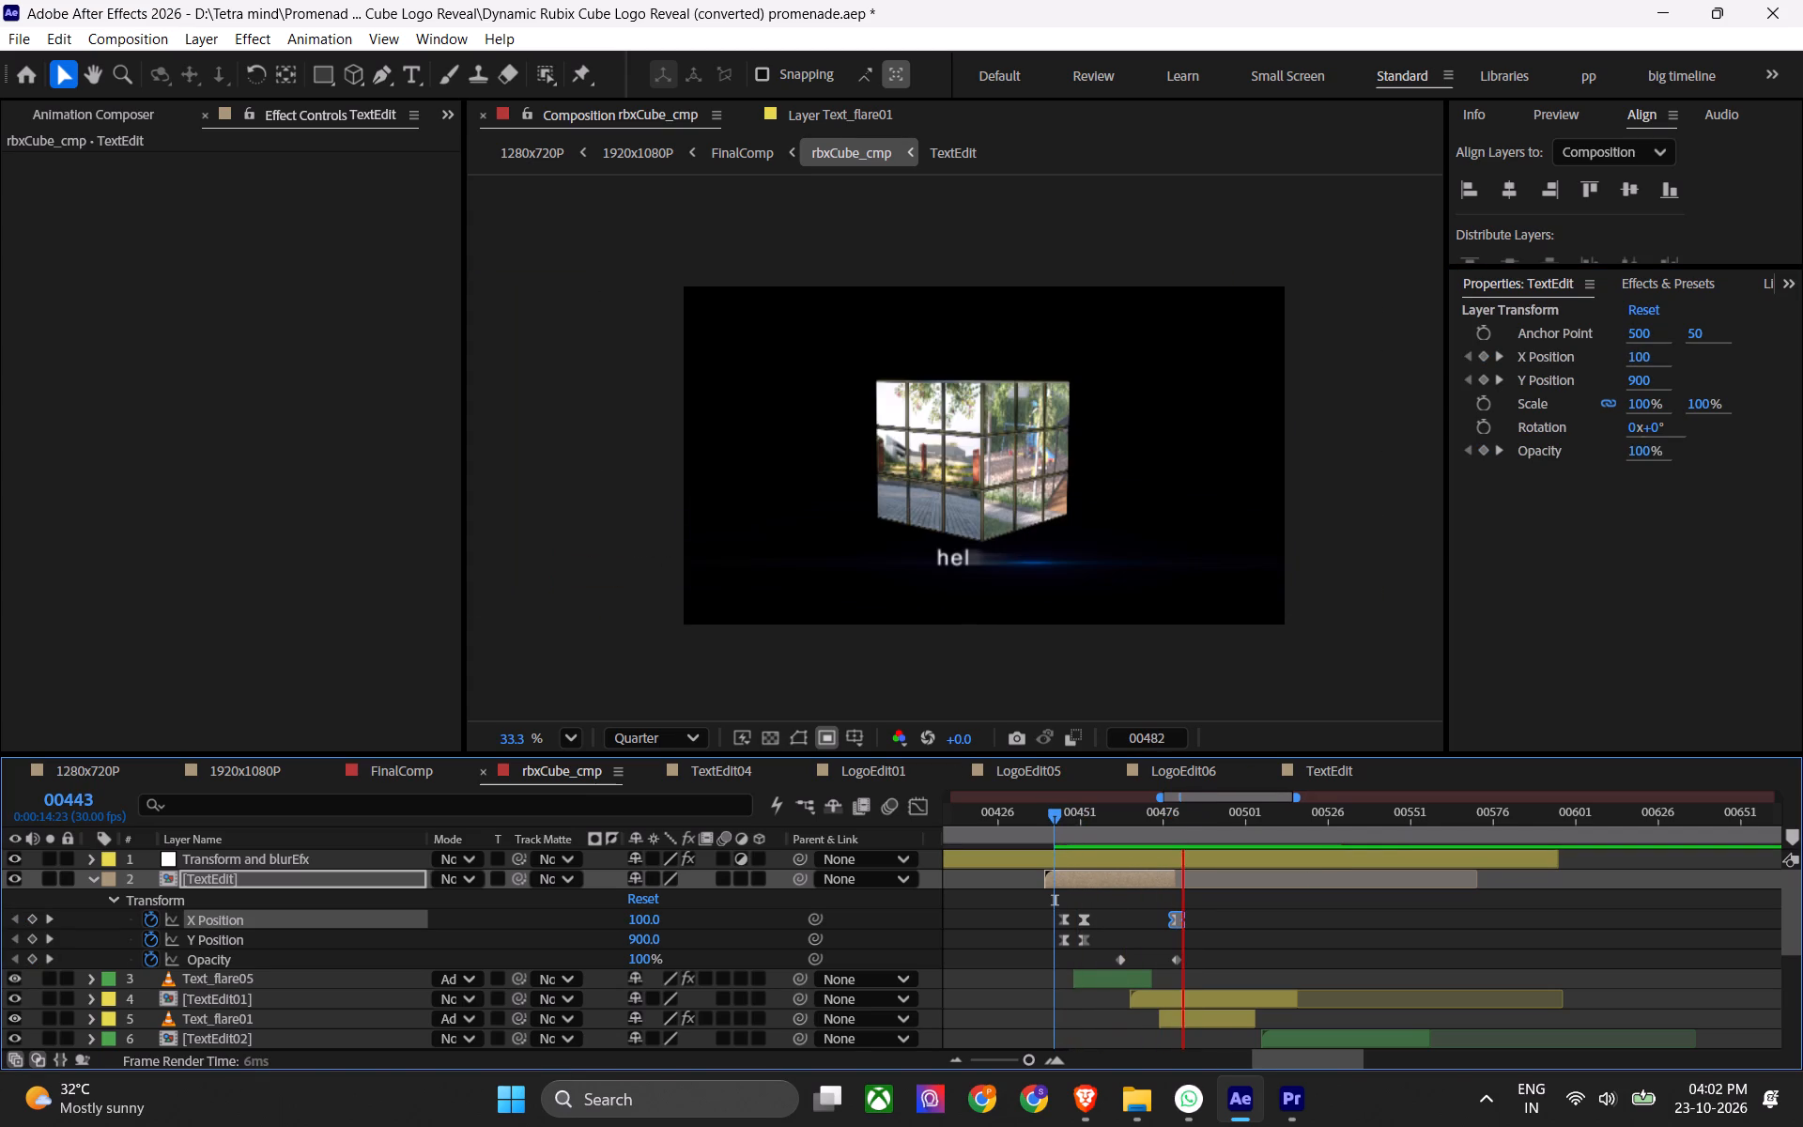
{"action": "left_click_drag", "start_coordinate": [1142, 826], "coordinate": [1081, 824]}
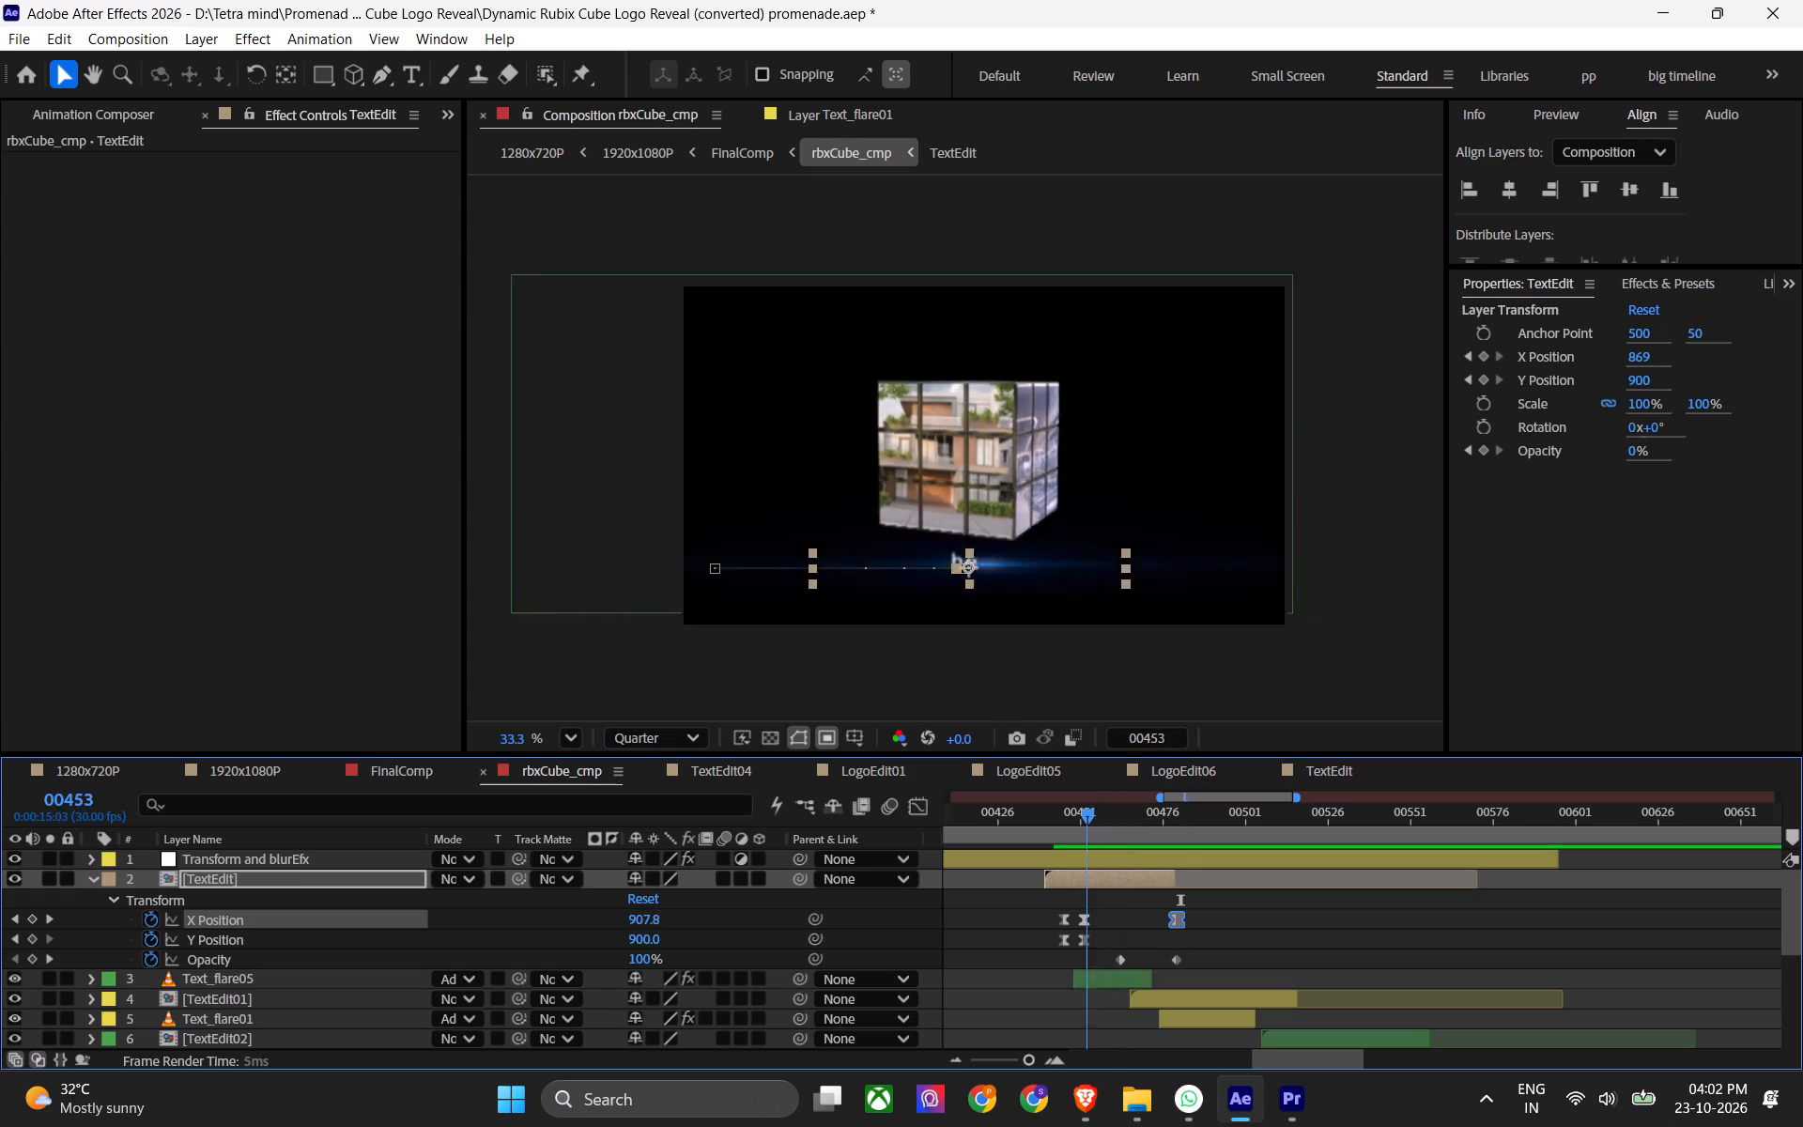
{"action": "left_click_drag", "start_coordinate": [1081, 824], "coordinate": [1129, 832]}
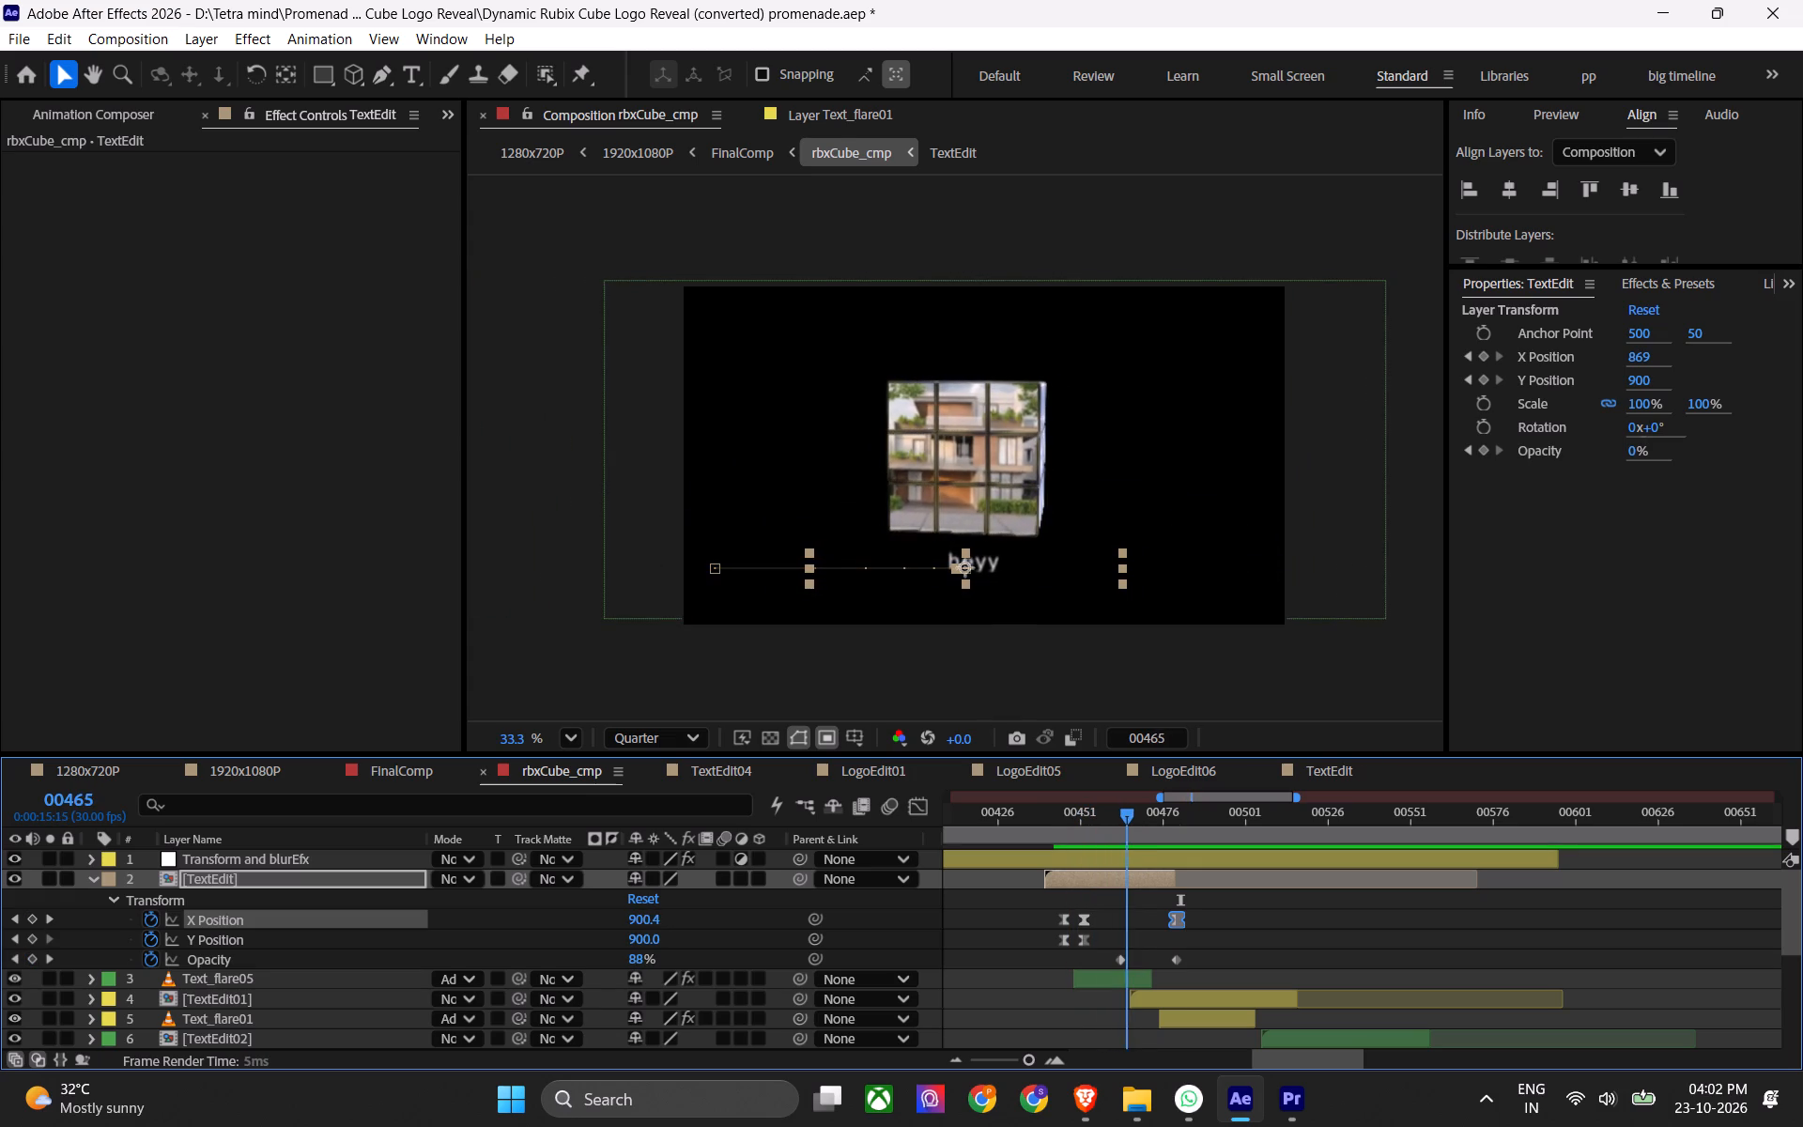
{"action": "left_click_drag", "start_coordinate": [1129, 832], "coordinate": [1161, 832]}
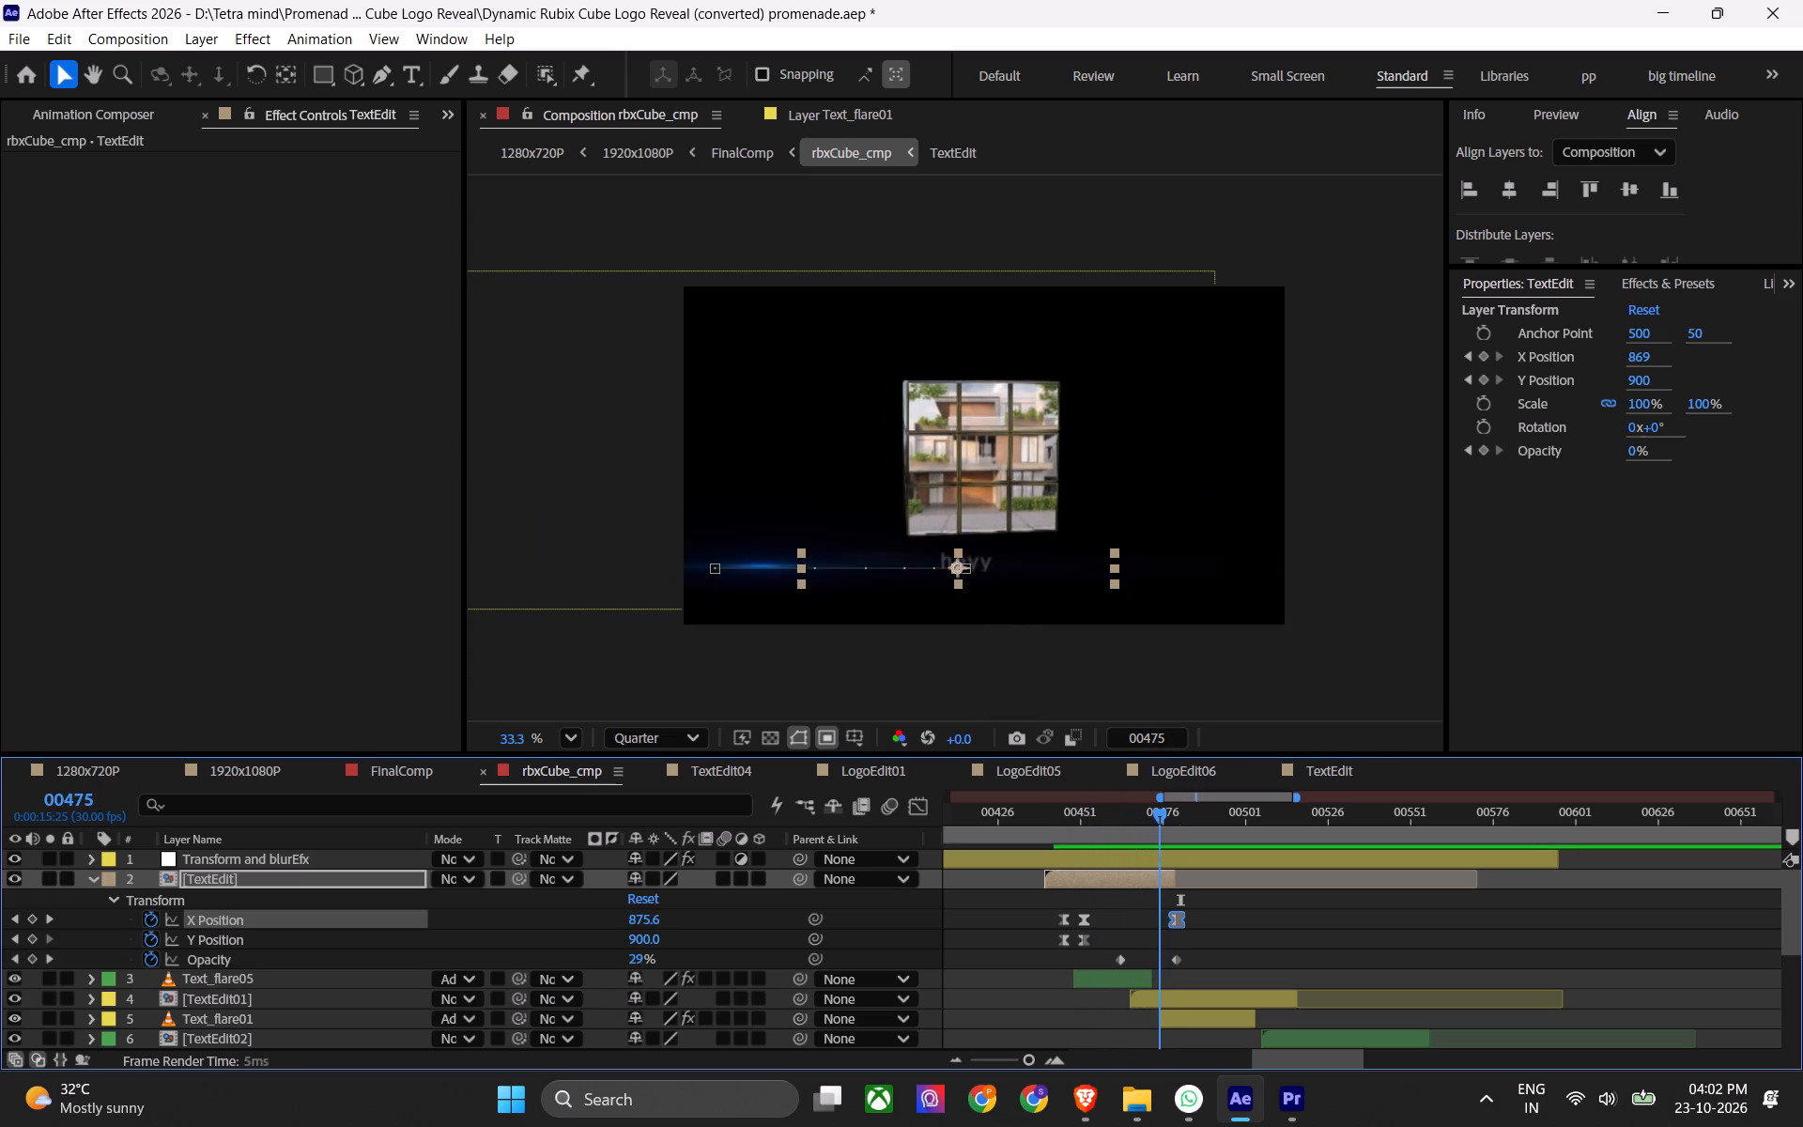
{"action": "left_click_drag", "start_coordinate": [1161, 832], "coordinate": [1180, 827]}
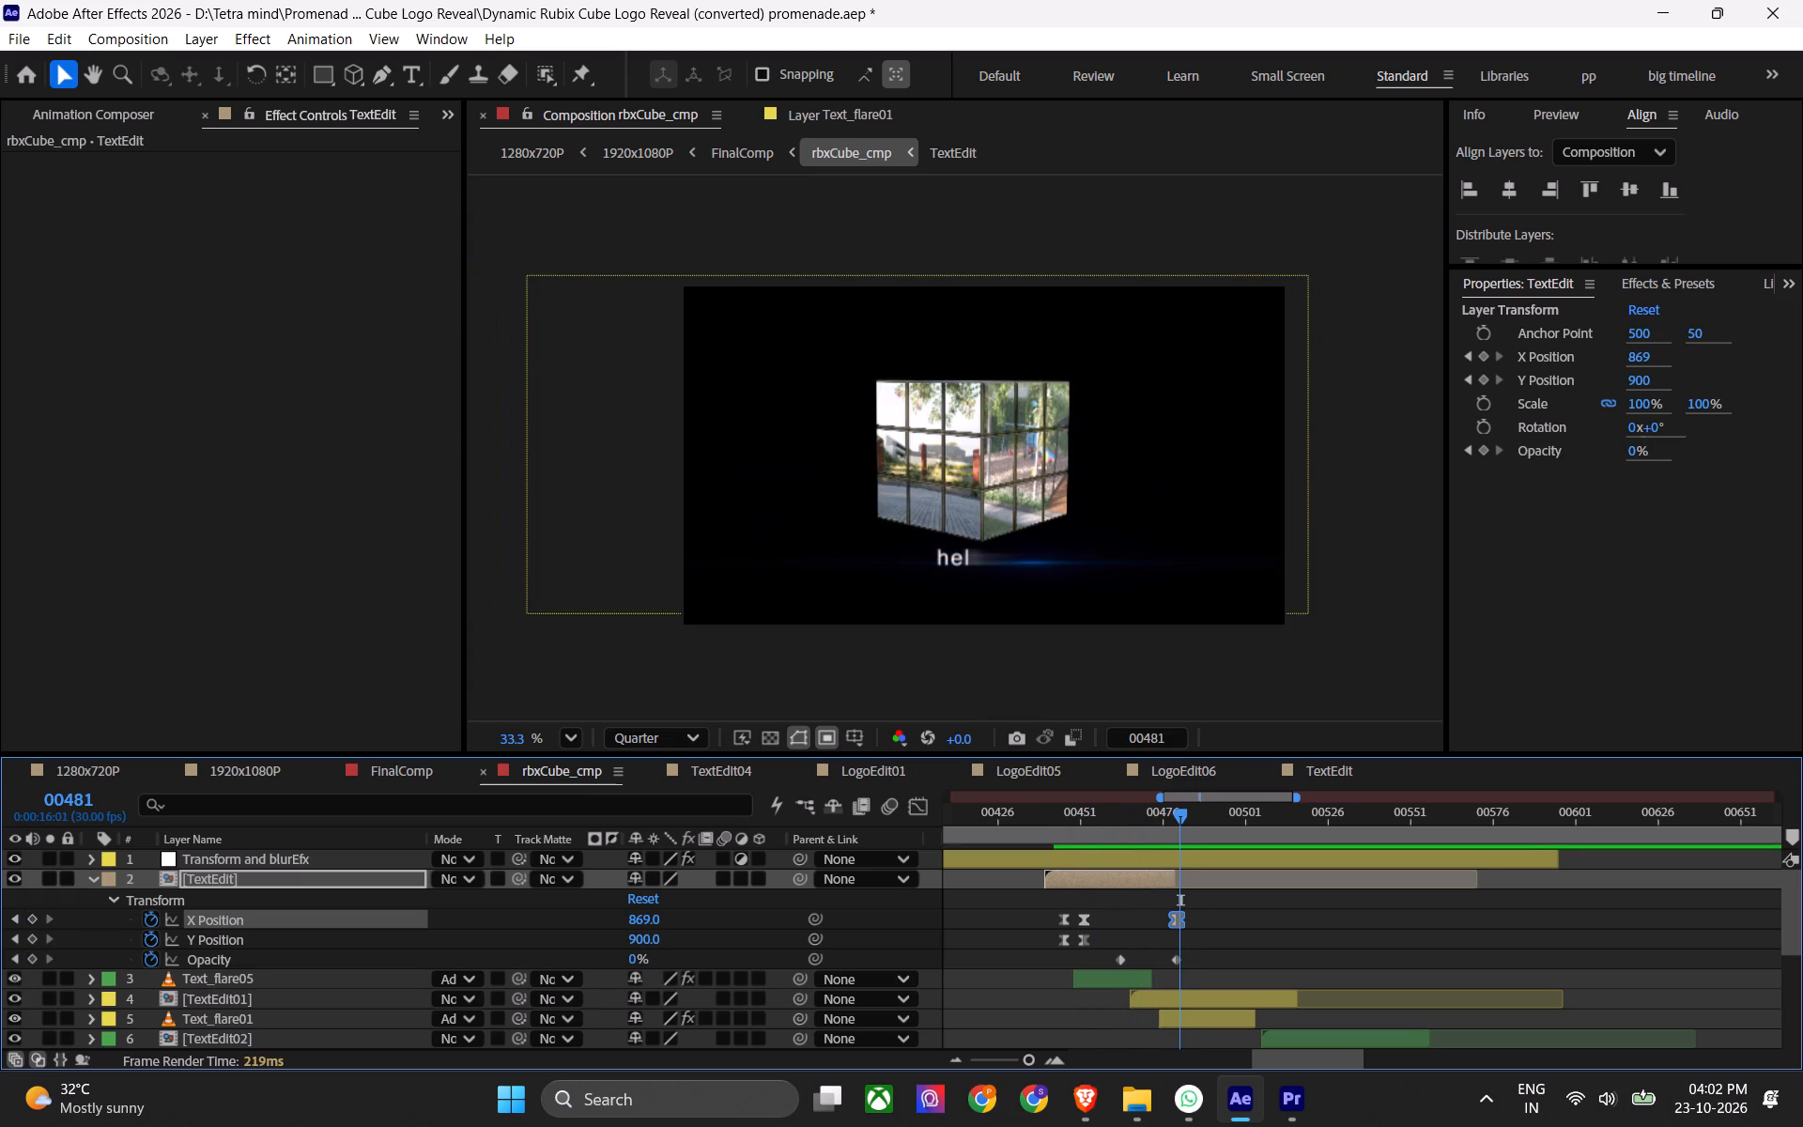
{"action": "left_click_drag", "start_coordinate": [1180, 827], "coordinate": [1205, 821]}
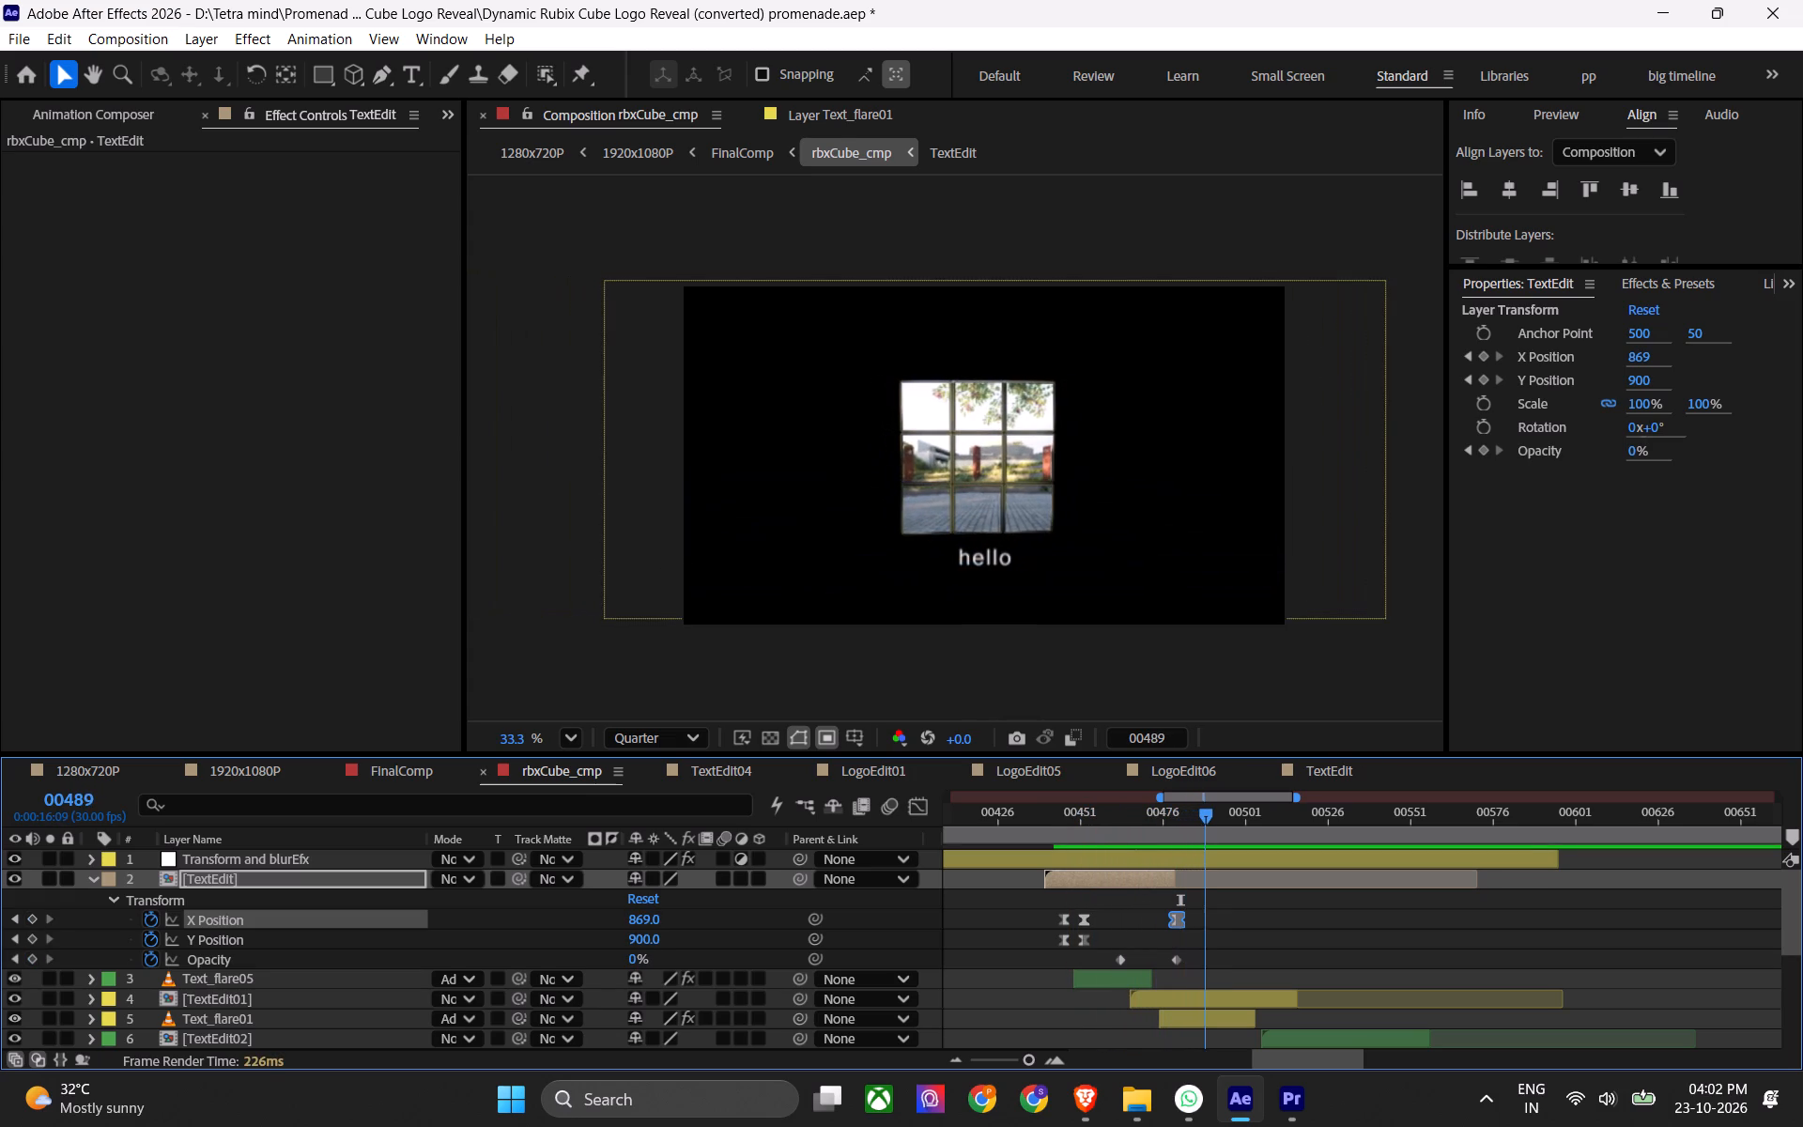
{"action": "left_click_drag", "start_coordinate": [1205, 821], "coordinate": [1196, 823]}
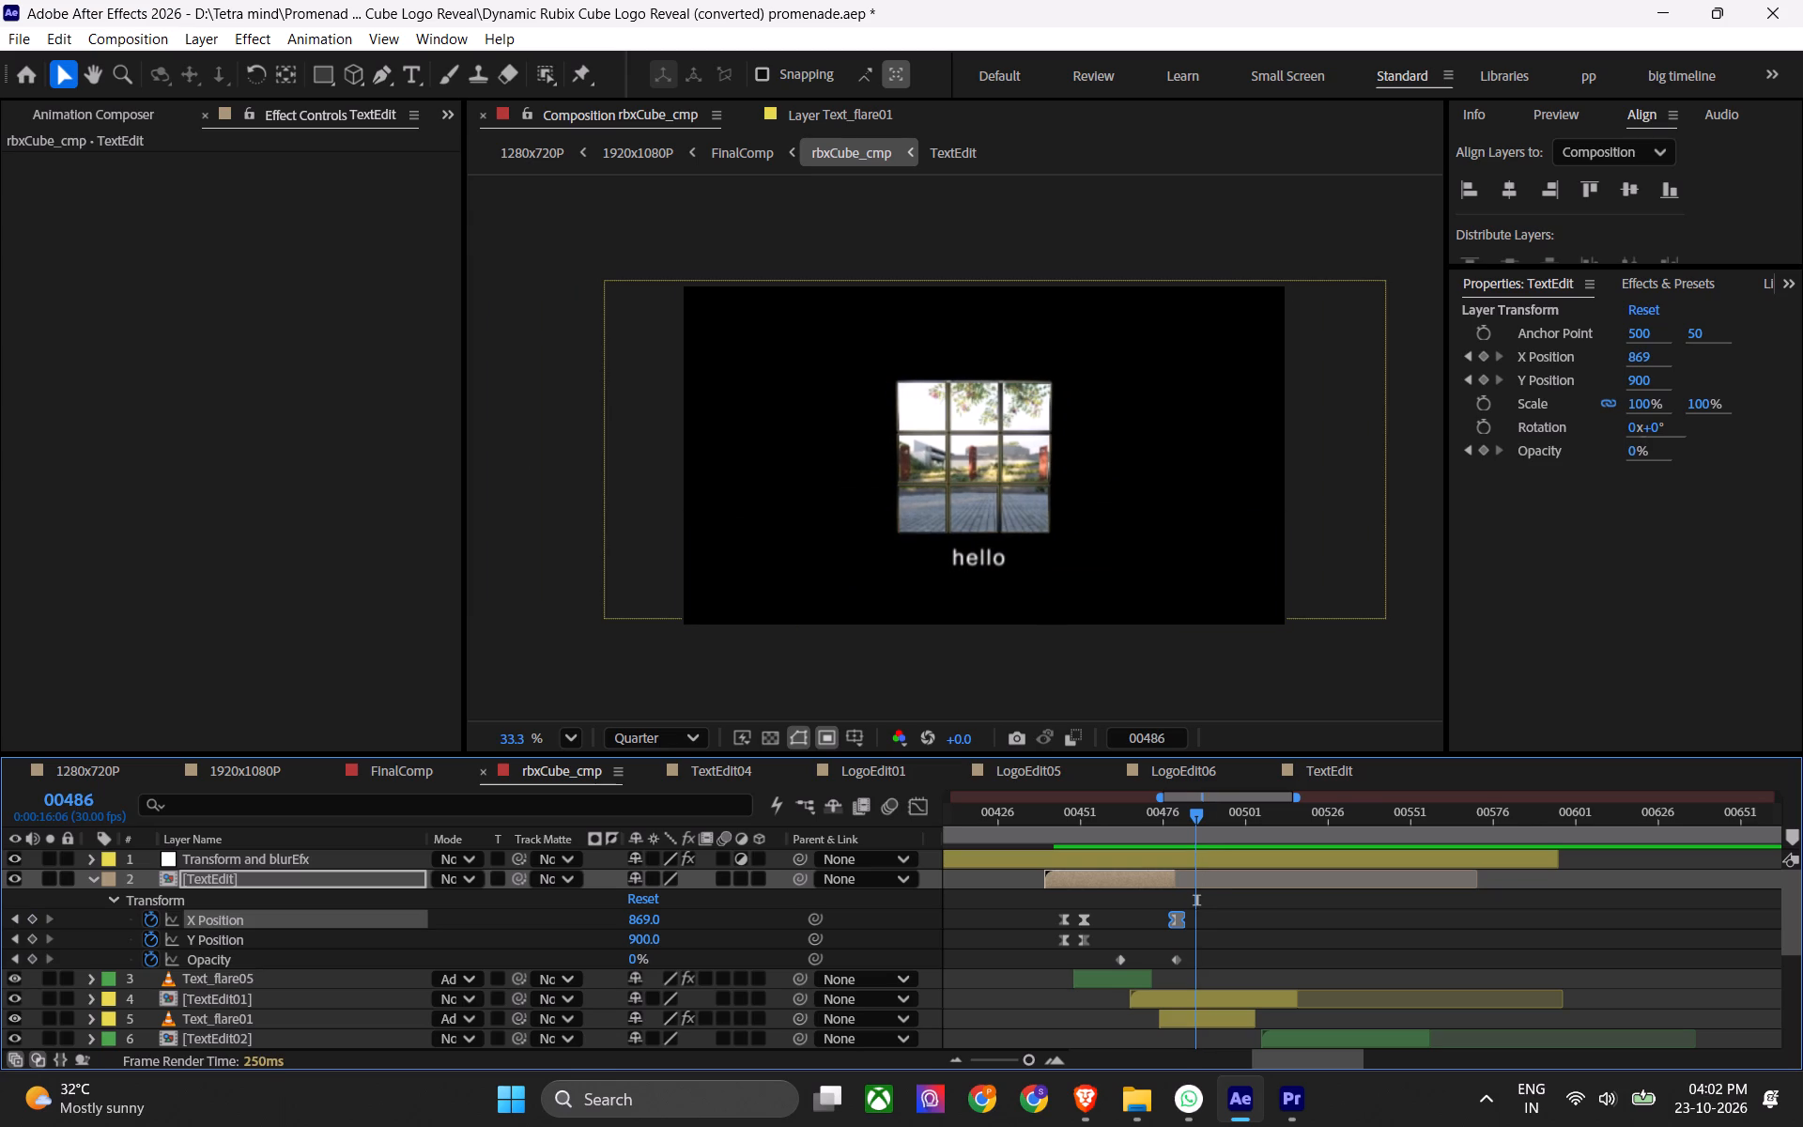
Reveal TextEdit01's keyframes, then scrub and play back from frame 00446 to examine how hello follows the heyy caption.
{"action": "left_click", "coordinate": [1215, 988]}
{"action": "left_click", "coordinate": [1216, 993]}
{"action": "key", "text": "u"}
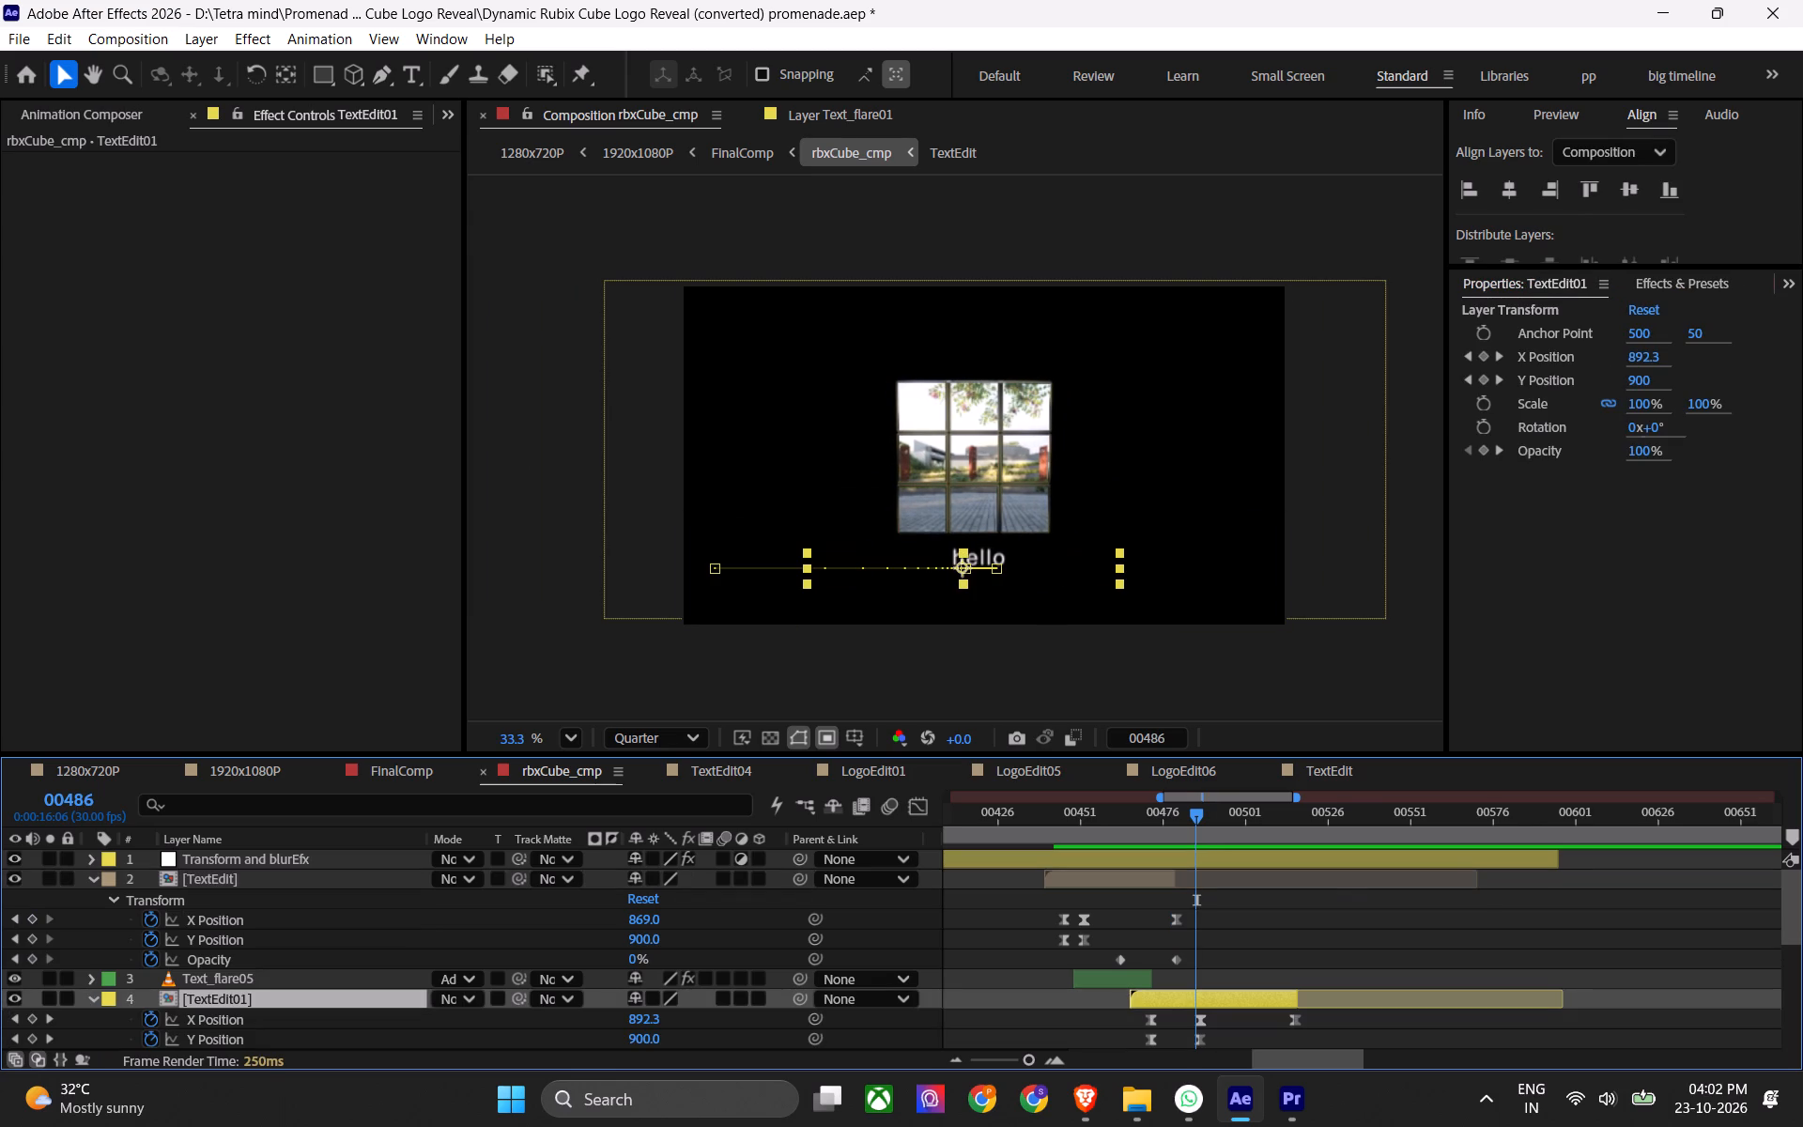
{"action": "scroll", "coordinate": [1223, 1016], "scroll_direction": "down", "scroll_amount": 1}
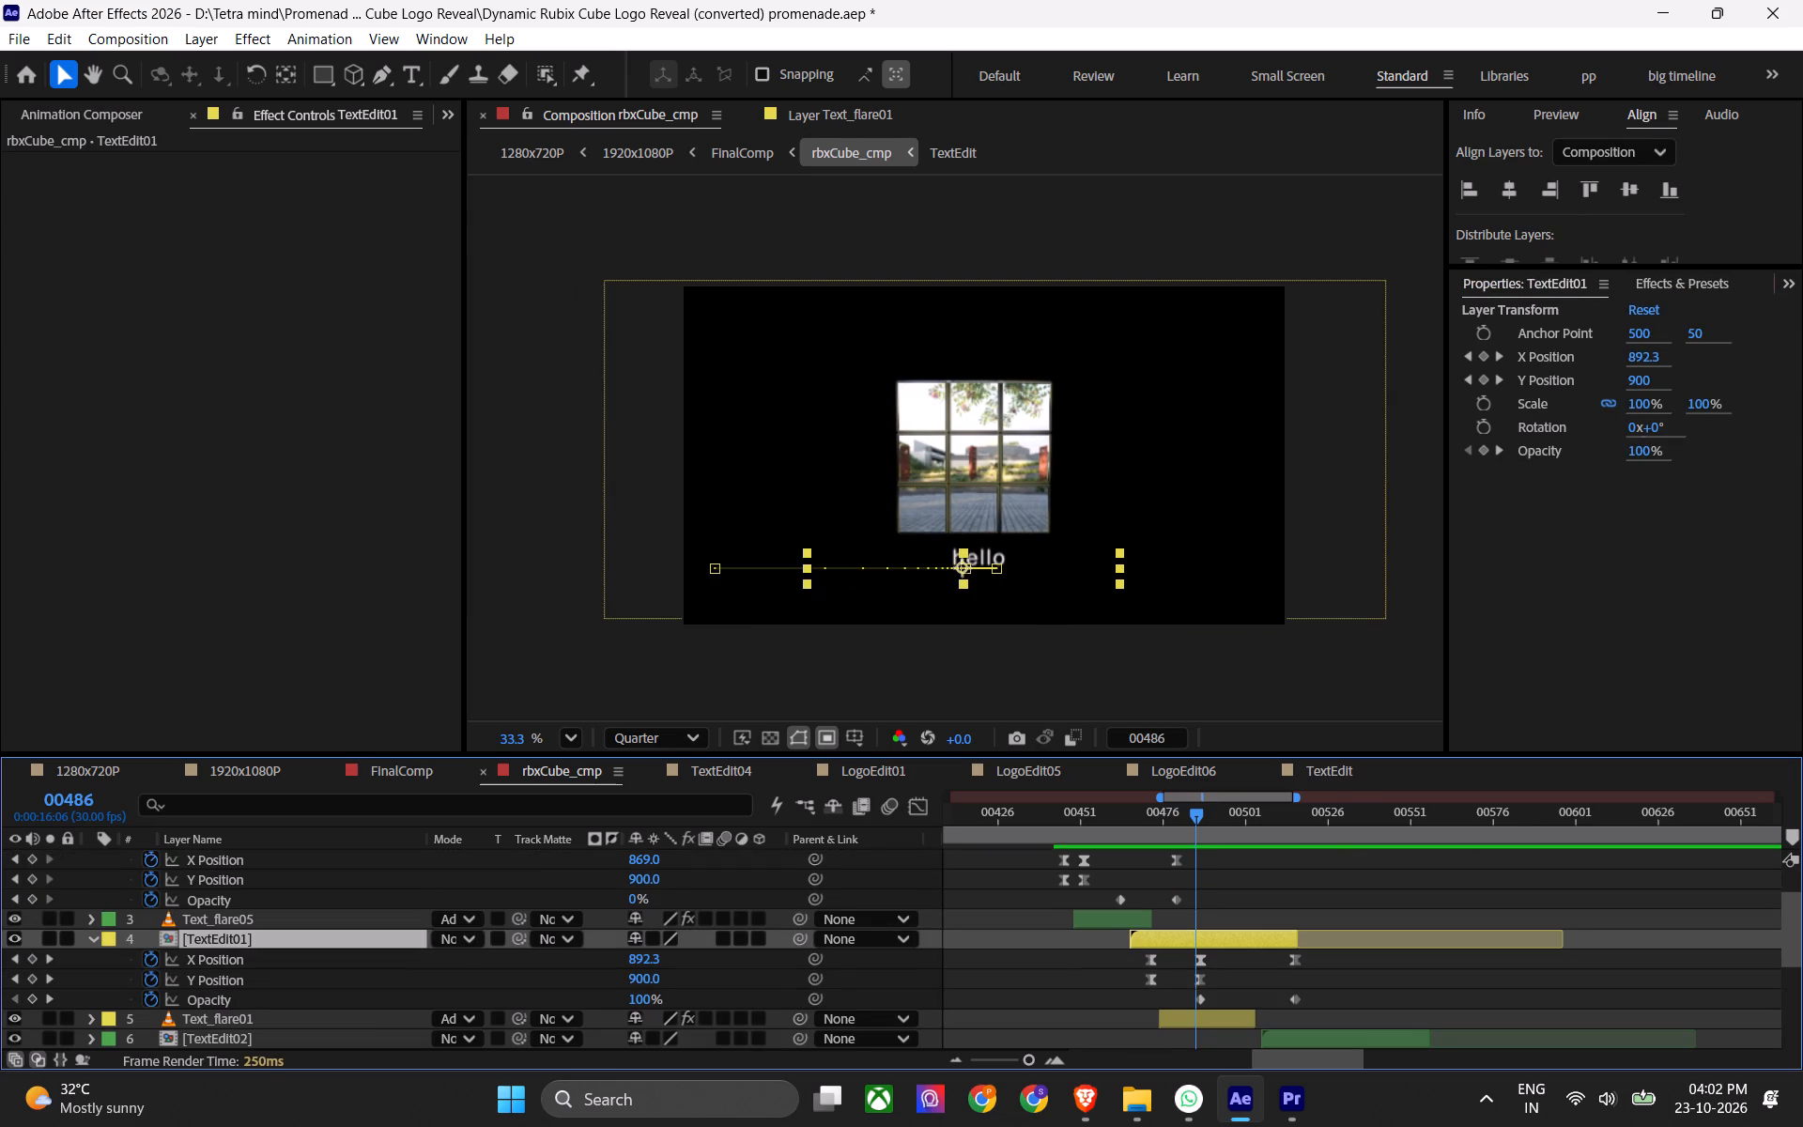
{"action": "left_click_drag", "start_coordinate": [1198, 822], "coordinate": [1267, 826]}
{"action": "scroll", "coordinate": [1237, 831], "scroll_direction": "up", "scroll_amount": 1}
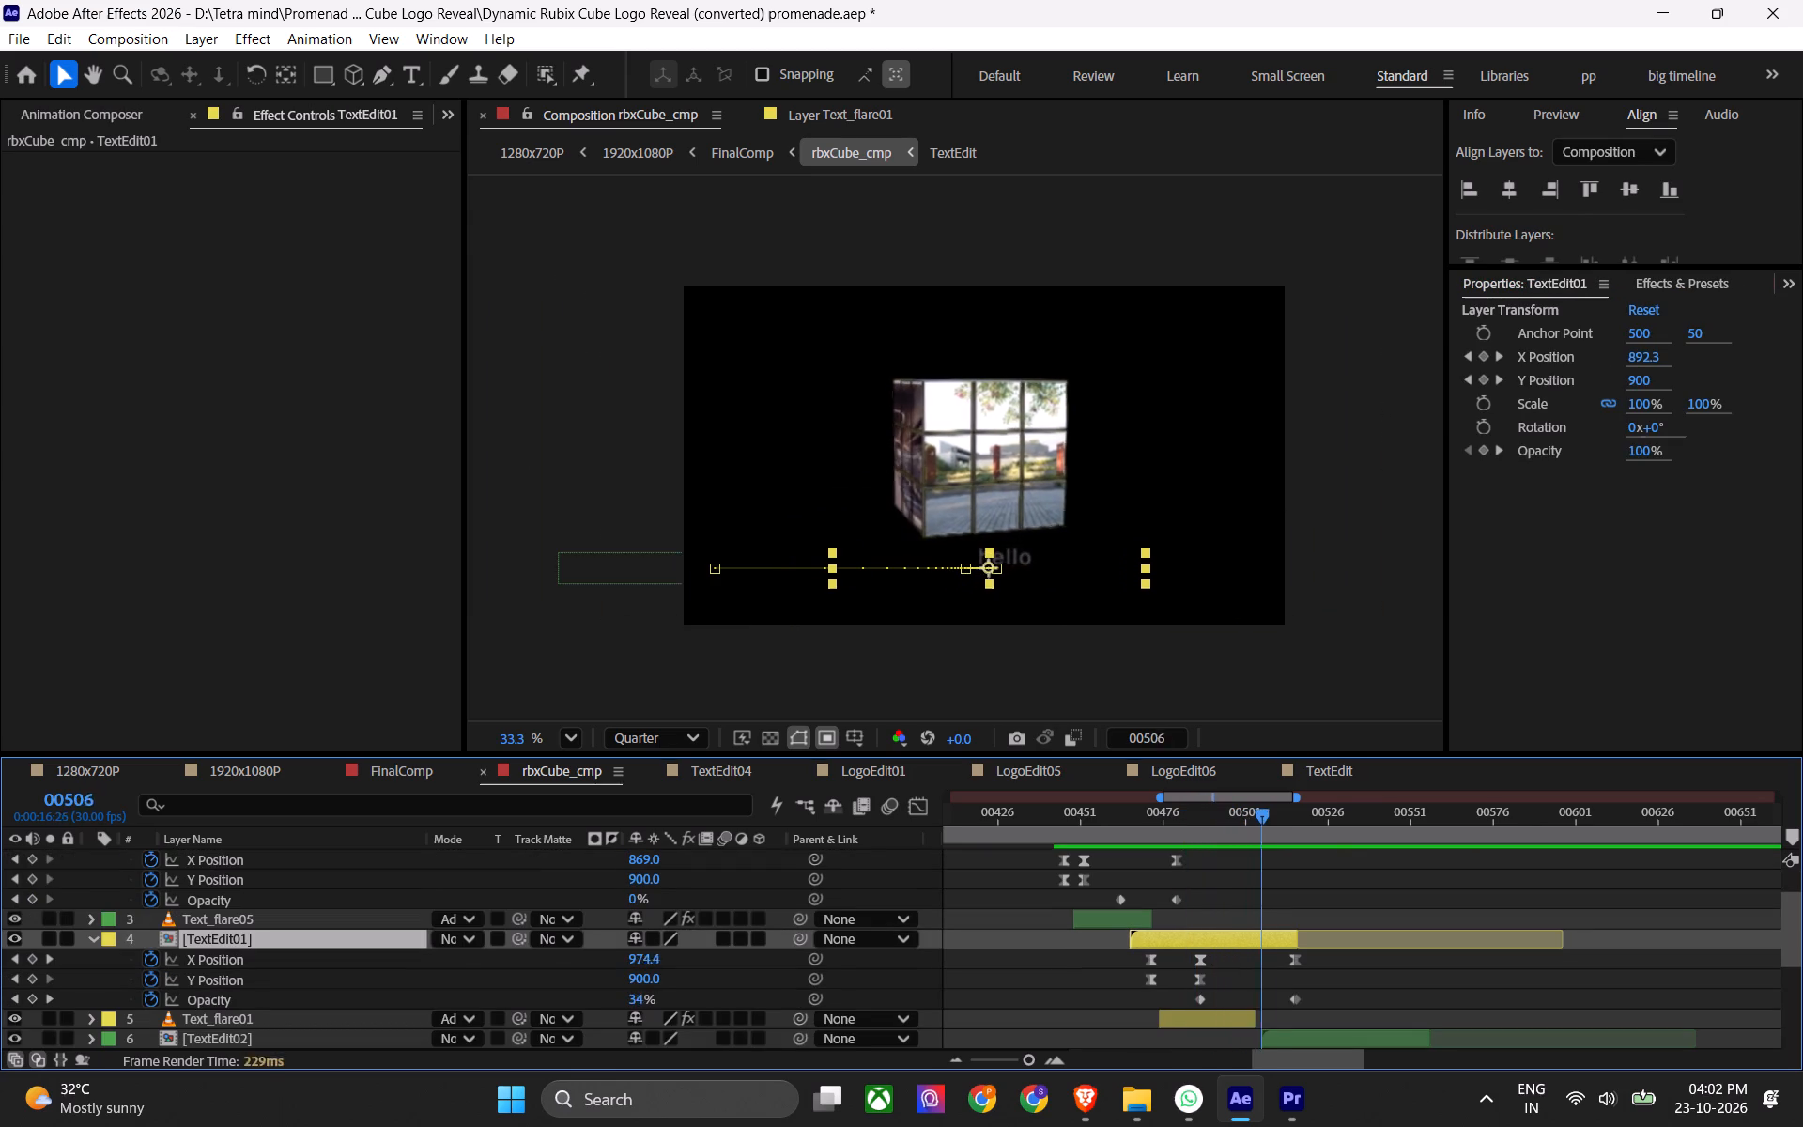
{"action": "left_click_drag", "start_coordinate": [1267, 826], "coordinate": [1210, 841]}
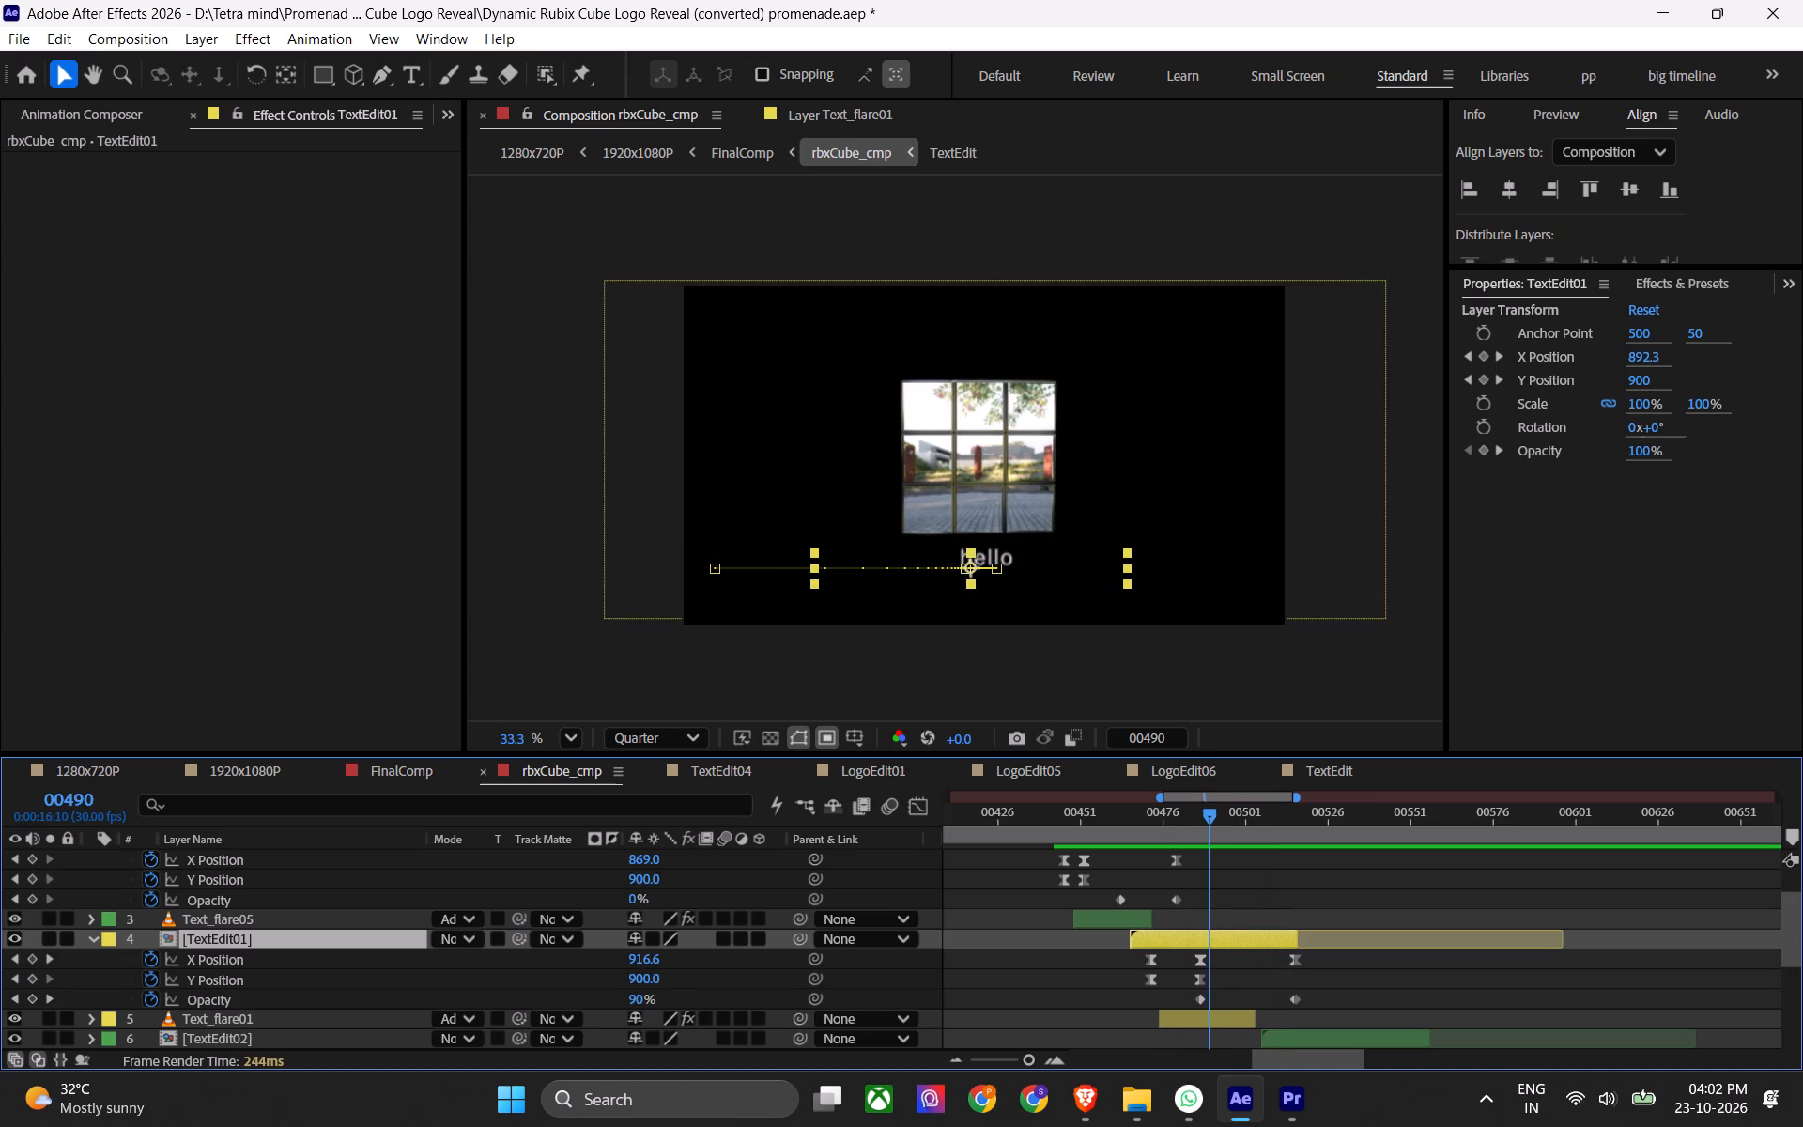
{"action": "left_click_drag", "start_coordinate": [1210, 841], "coordinate": [1206, 841]}
{"action": "left_click_drag", "start_coordinate": [1102, 807], "coordinate": [1063, 819]}
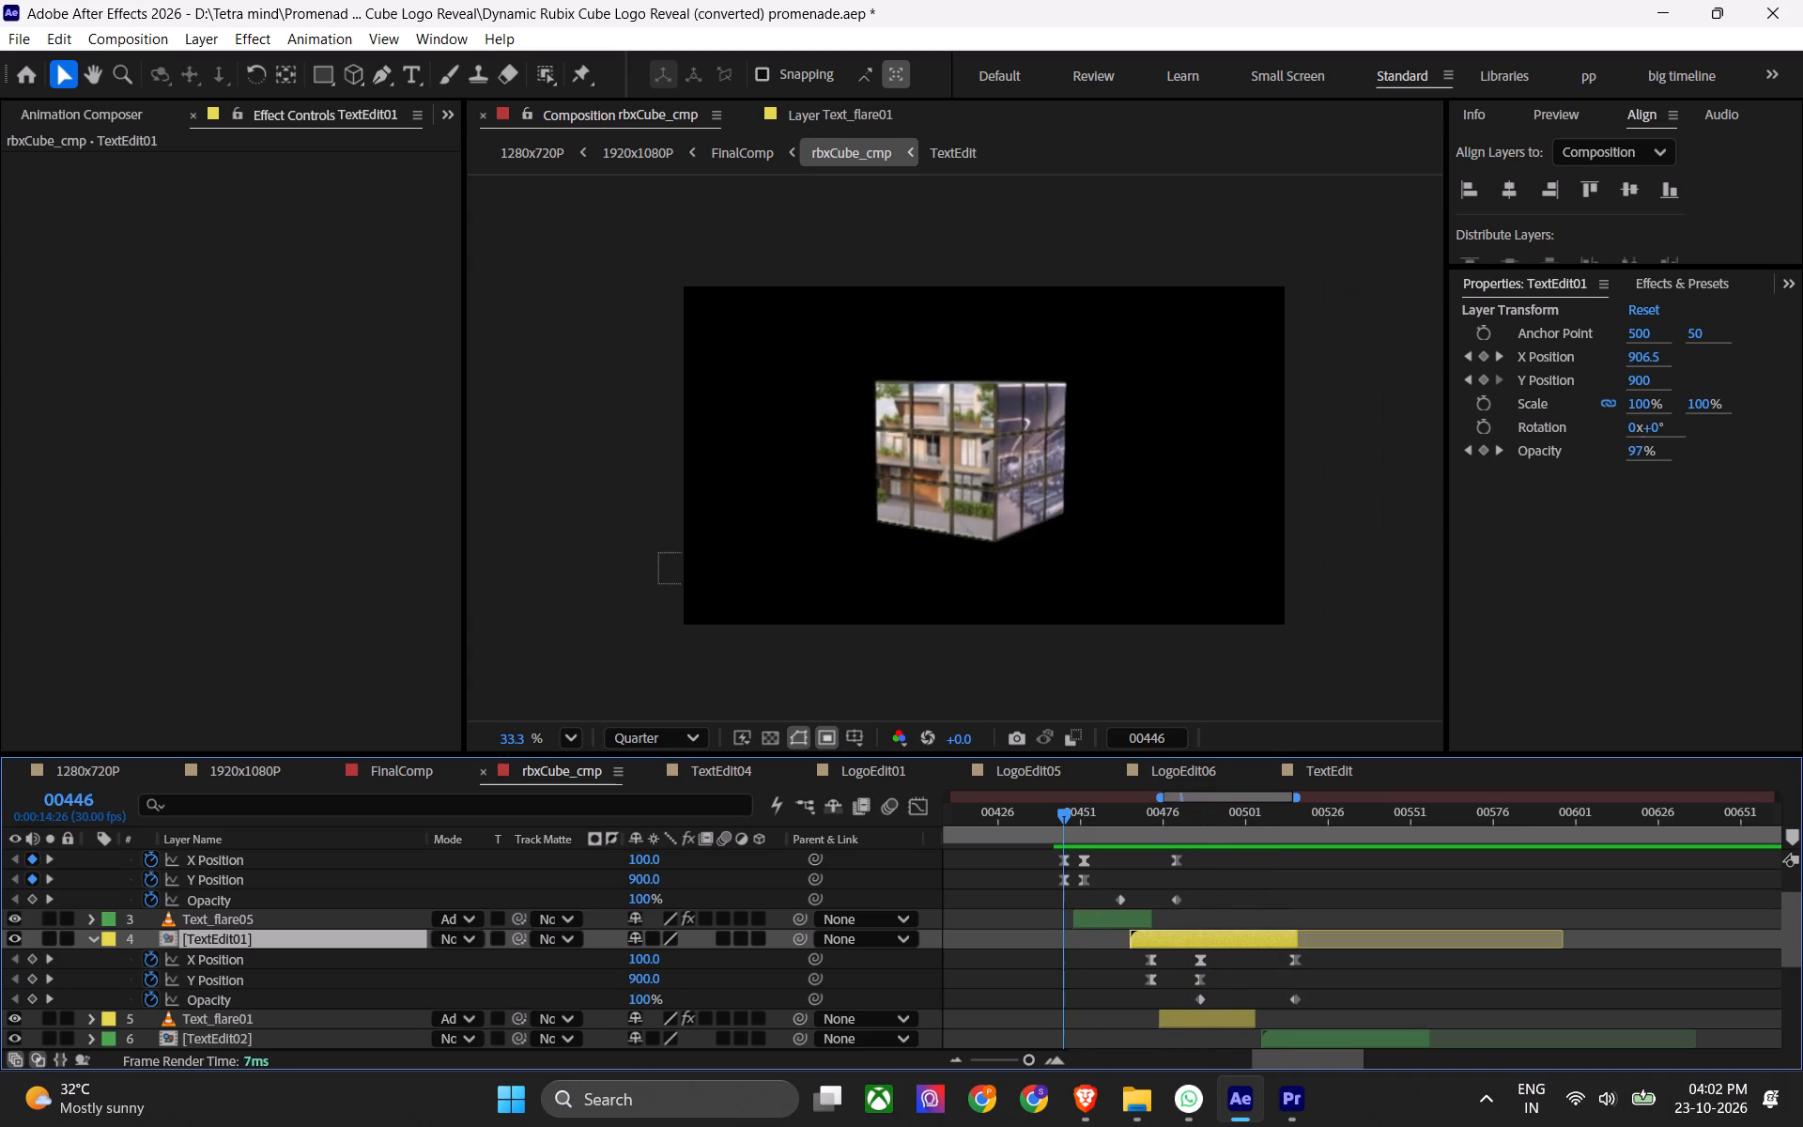
{"action": "key", "text": "space"}
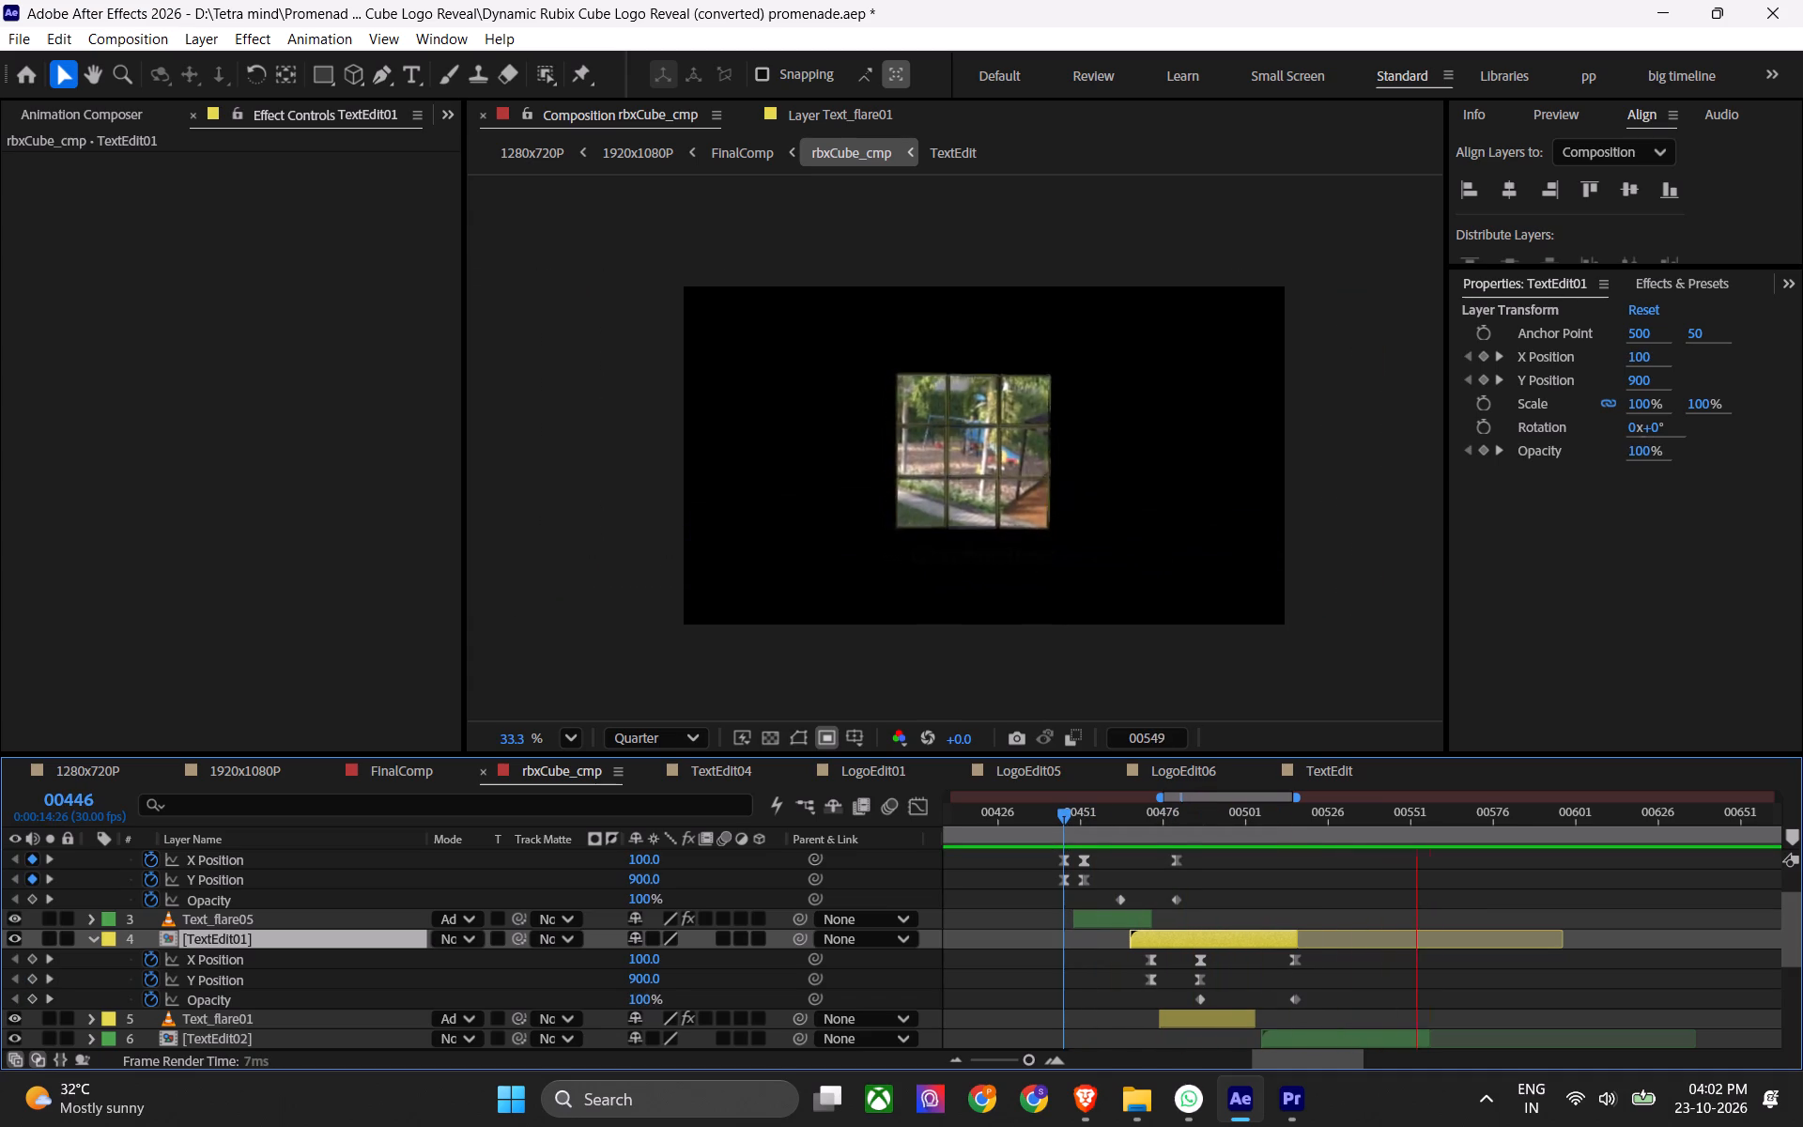
{"action": "key", "text": "space"}
Save the project.
{"action": "key", "text": "ctrl+s"}
Play back the heyy caption's entrance from frames 00443 and 00432 to examine its timing against the flare.
{"action": "left_click_drag", "start_coordinate": [1070, 813], "coordinate": [1036, 827]}
{"action": "left_click", "coordinate": [1053, 811]}
{"action": "key", "text": "space"}
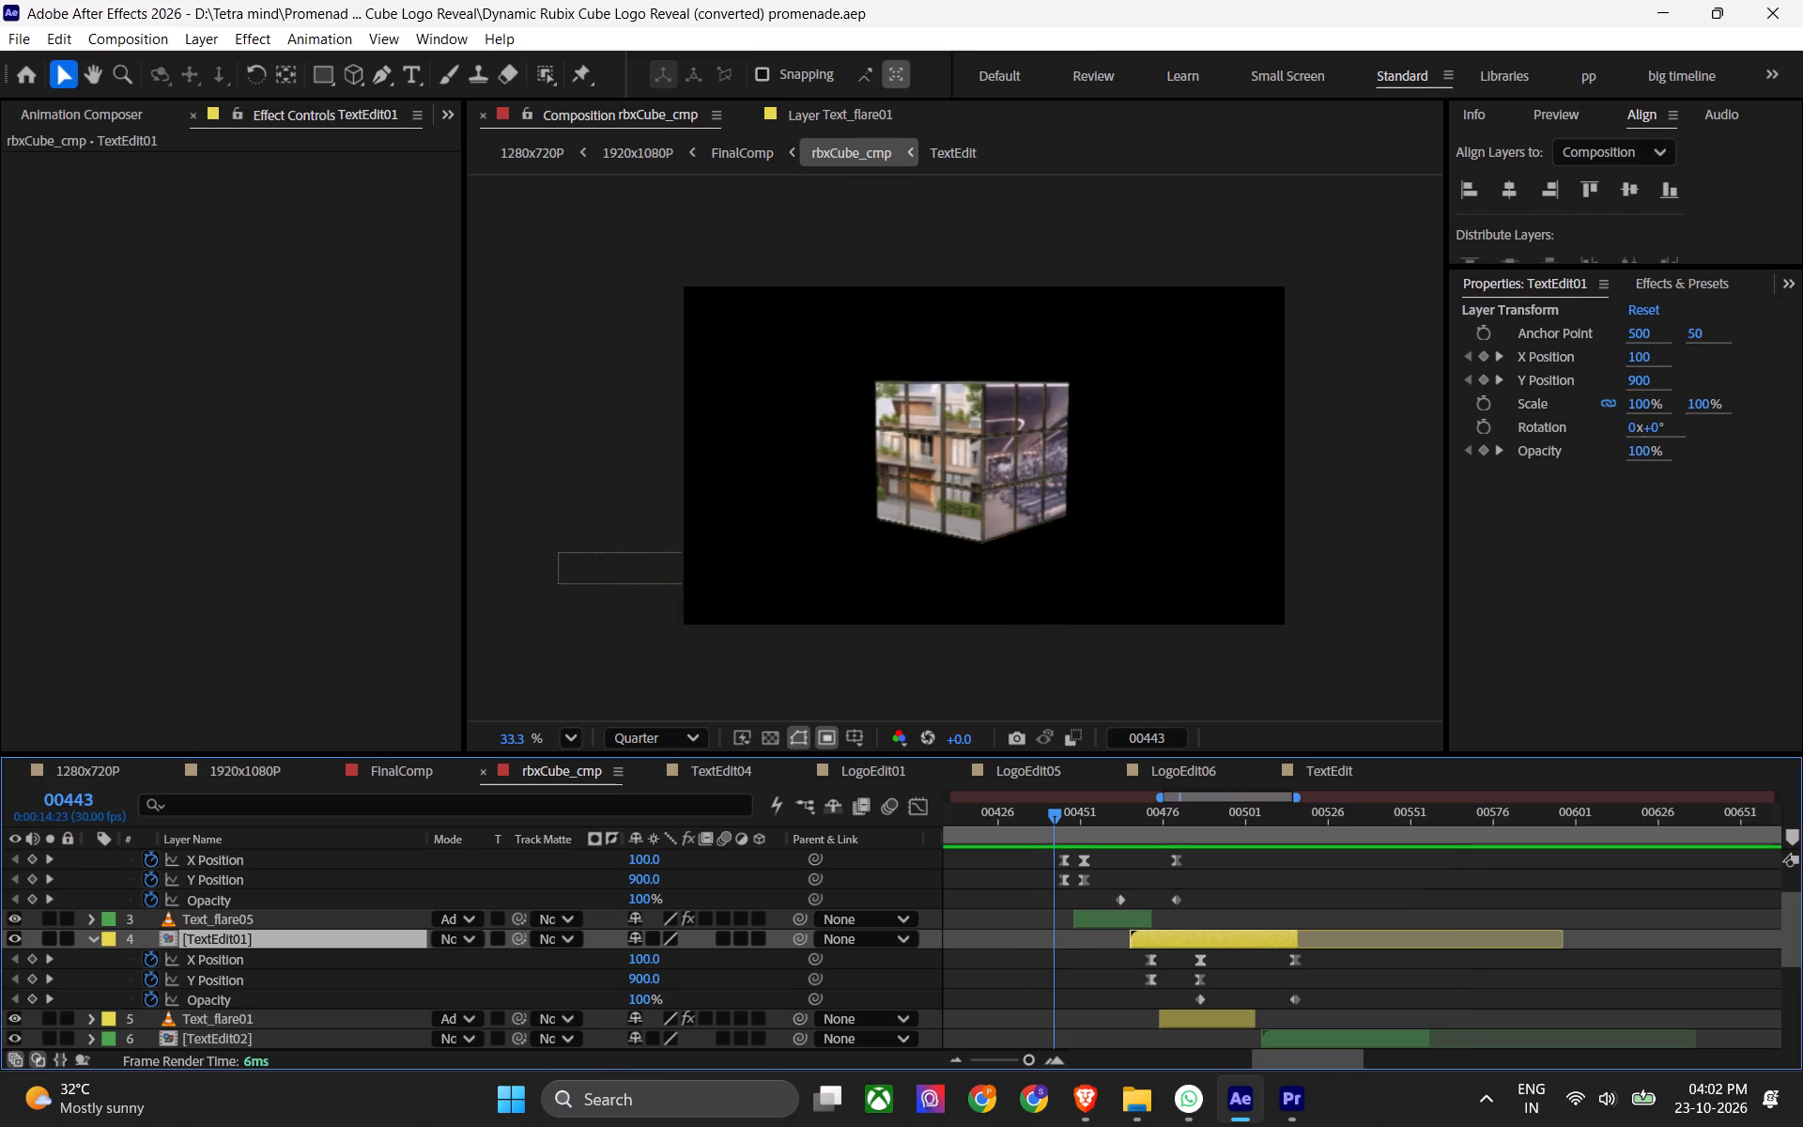
{"action": "key", "text": "space"}
{"action": "left_click_drag", "start_coordinate": [1027, 810], "coordinate": [1016, 813]}
{"action": "key", "text": "space"}
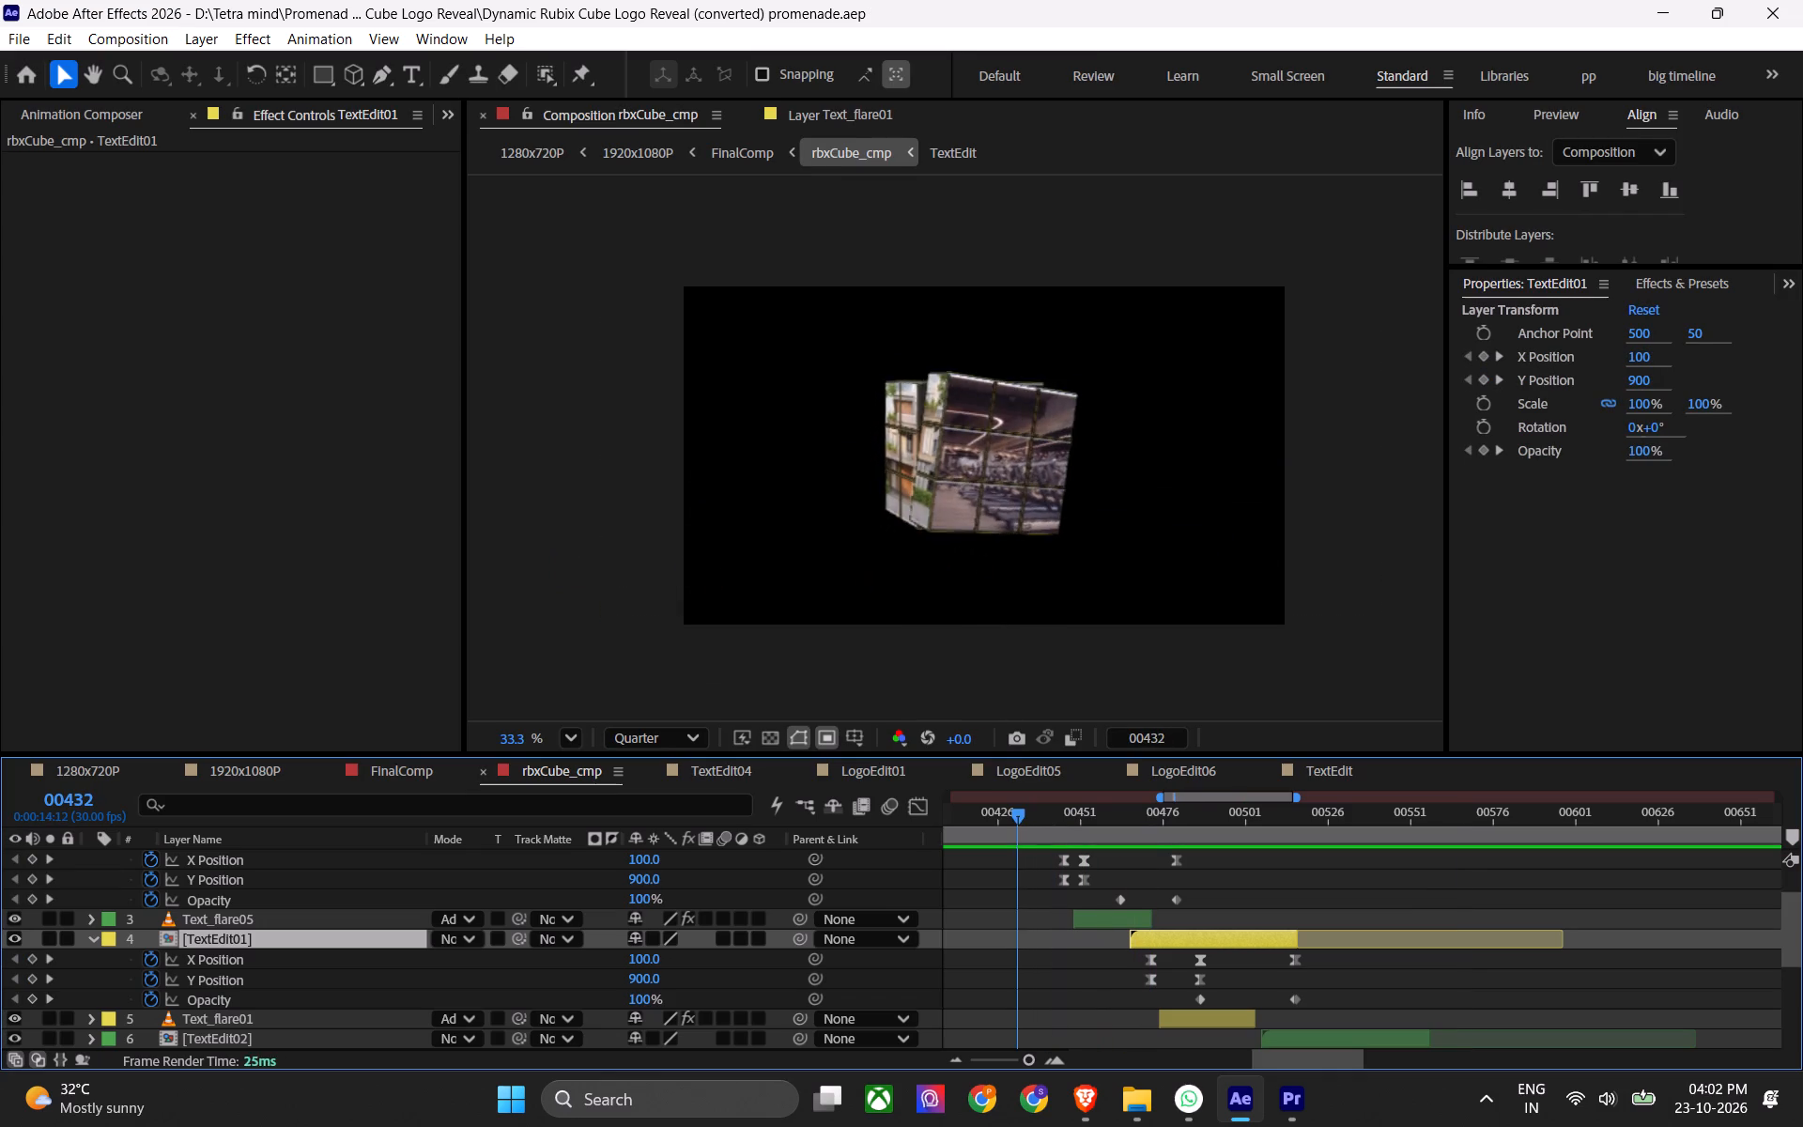
{"action": "key", "text": "space"}
Shift the Text_flare05 layer about seven frames earlier so it starts at about frame 00442.
{"action": "scroll", "coordinate": [1103, 907], "scroll_direction": "up", "scroll_amount": 1}
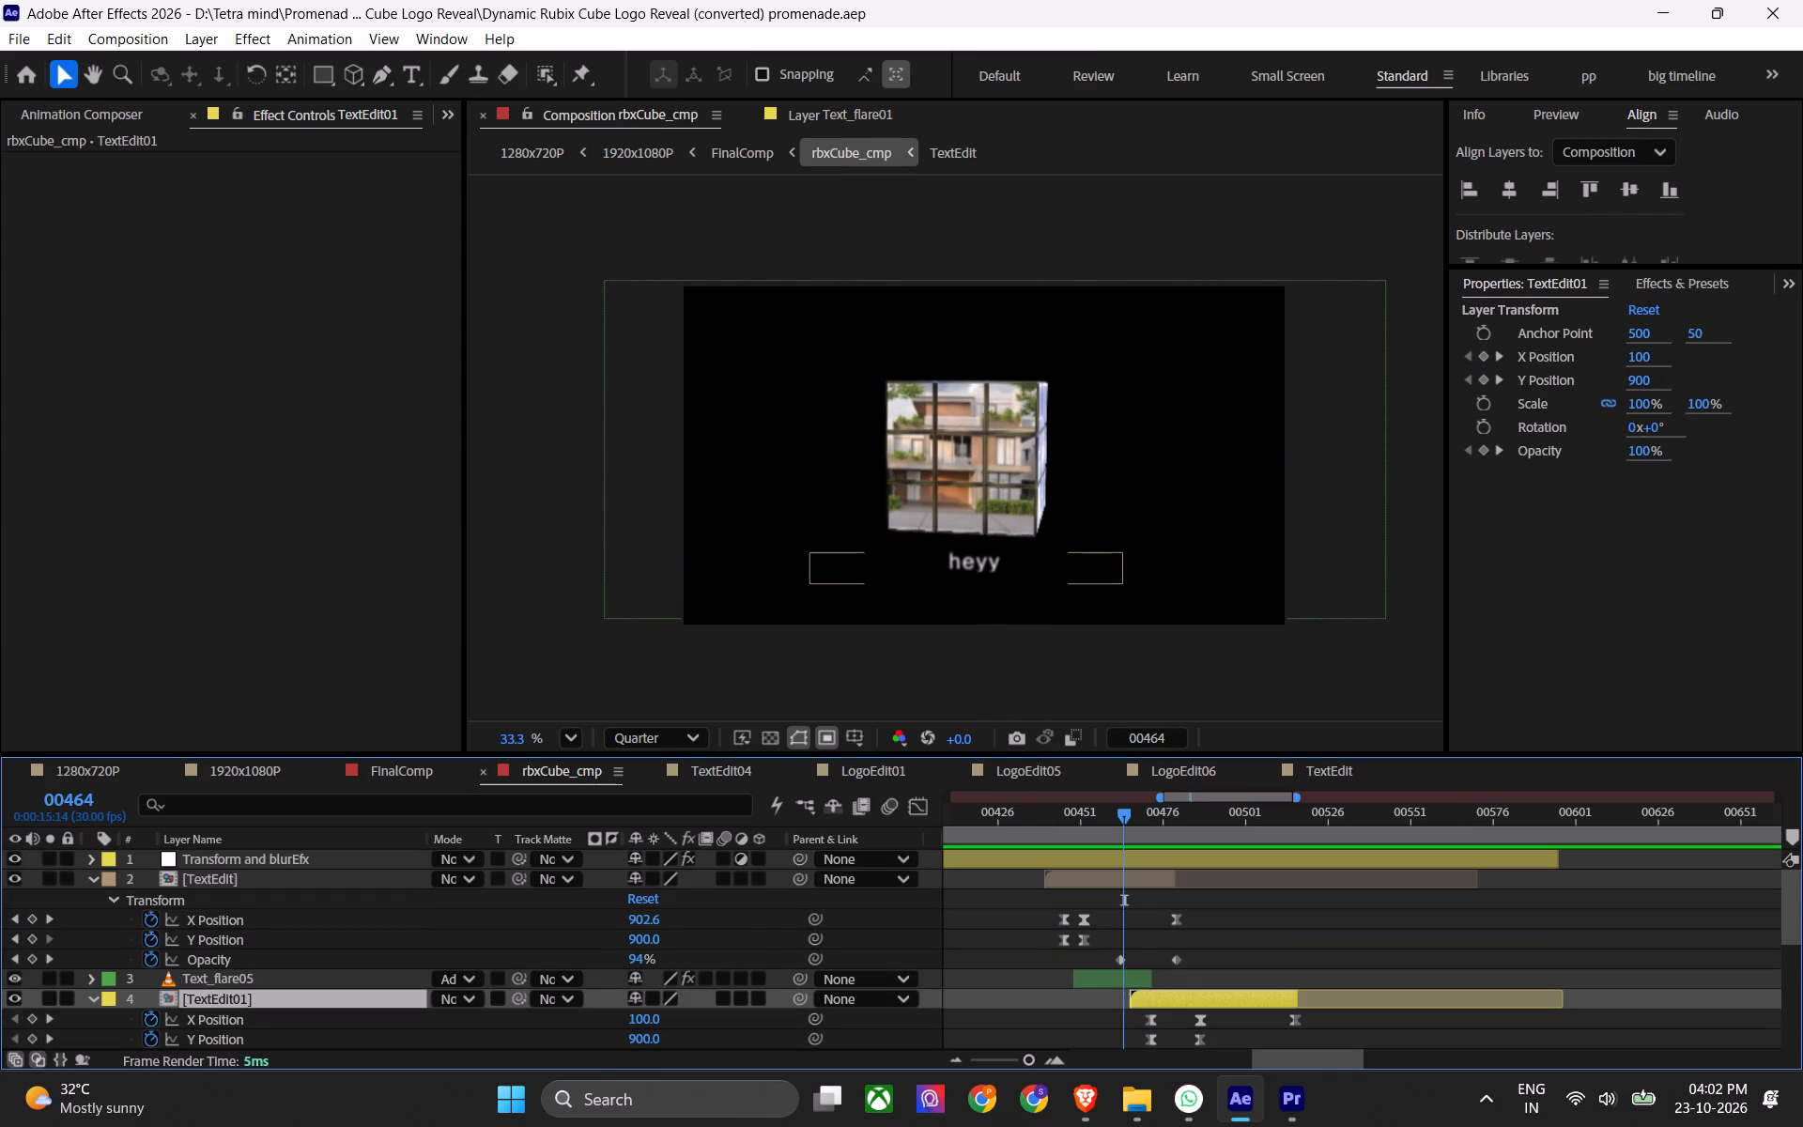
{"action": "scroll", "coordinate": [1085, 889], "scroll_direction": "down", "scroll_amount": 2, "text": "alt"}
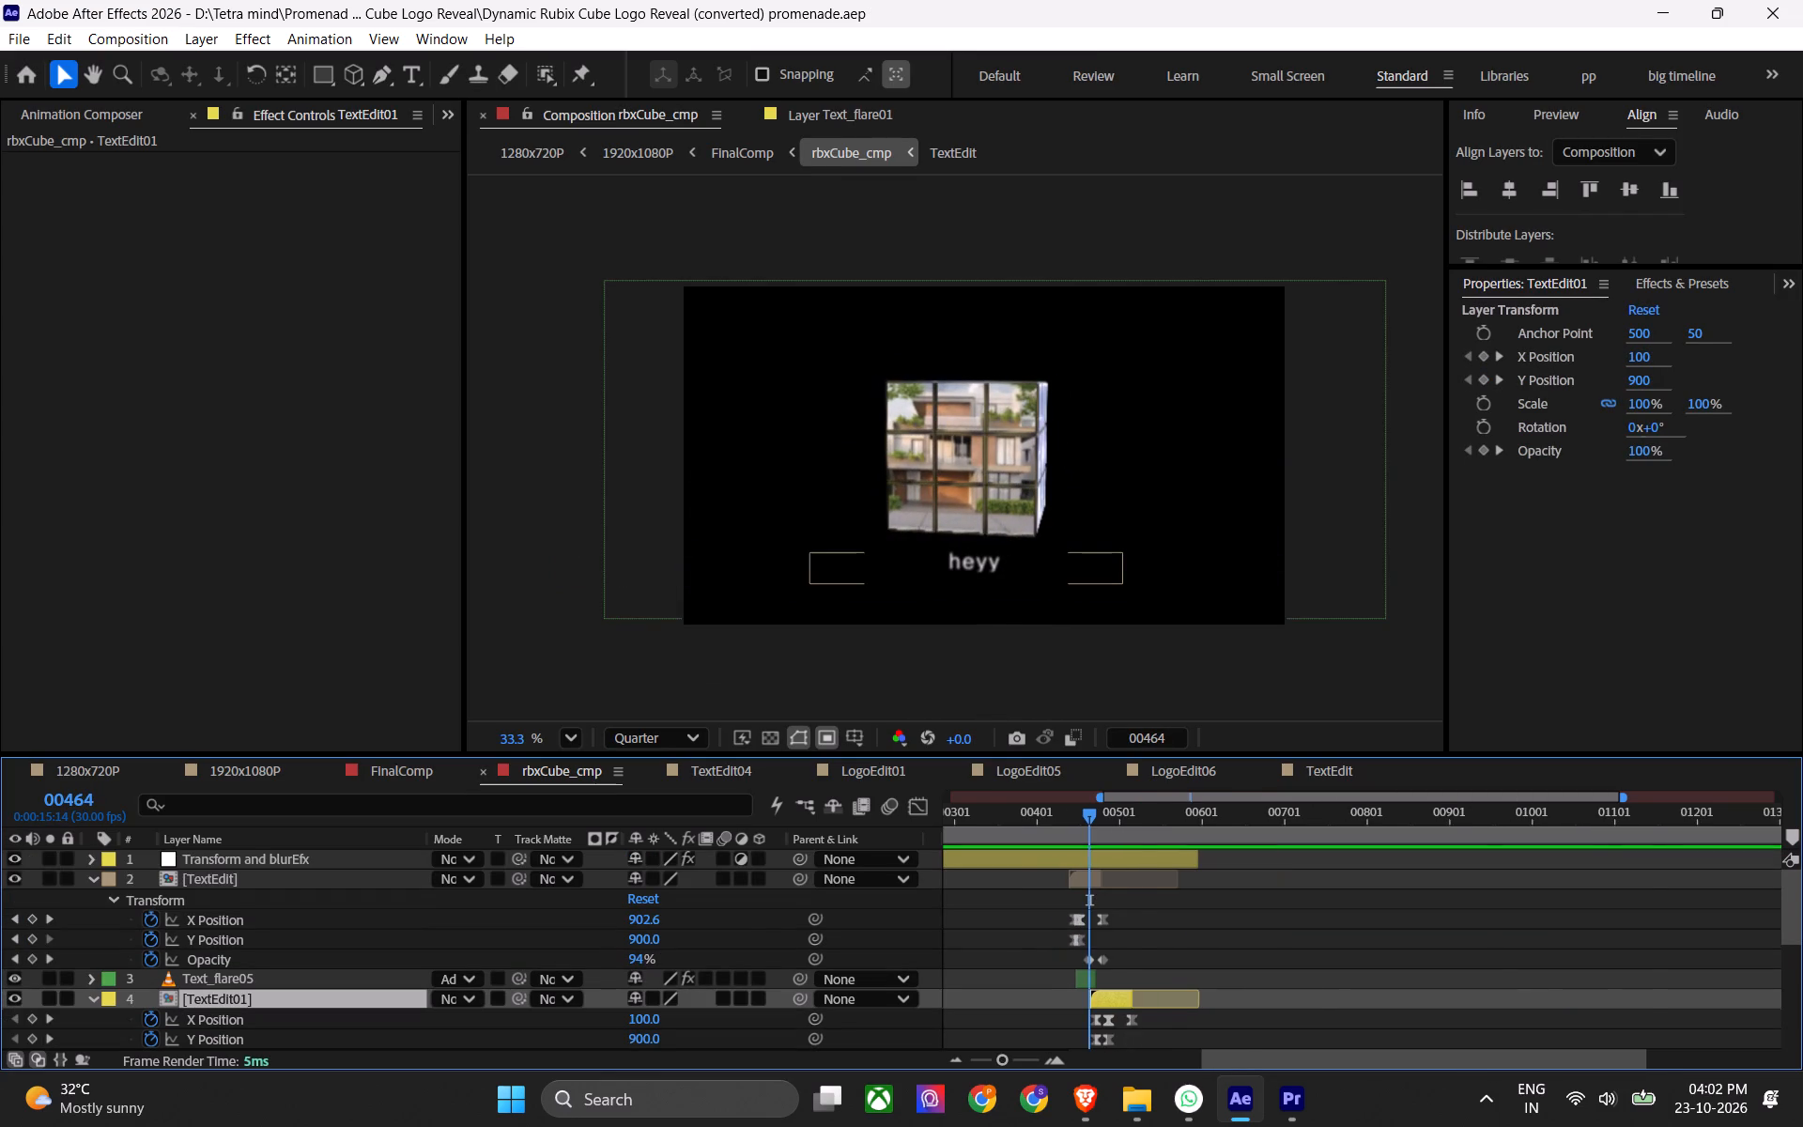
{"action": "scroll", "coordinate": [1072, 975], "scroll_direction": "up", "scroll_amount": 2, "text": "alt"}
{"action": "left_click_drag", "start_coordinate": [1127, 979], "coordinate": [1102, 991]}
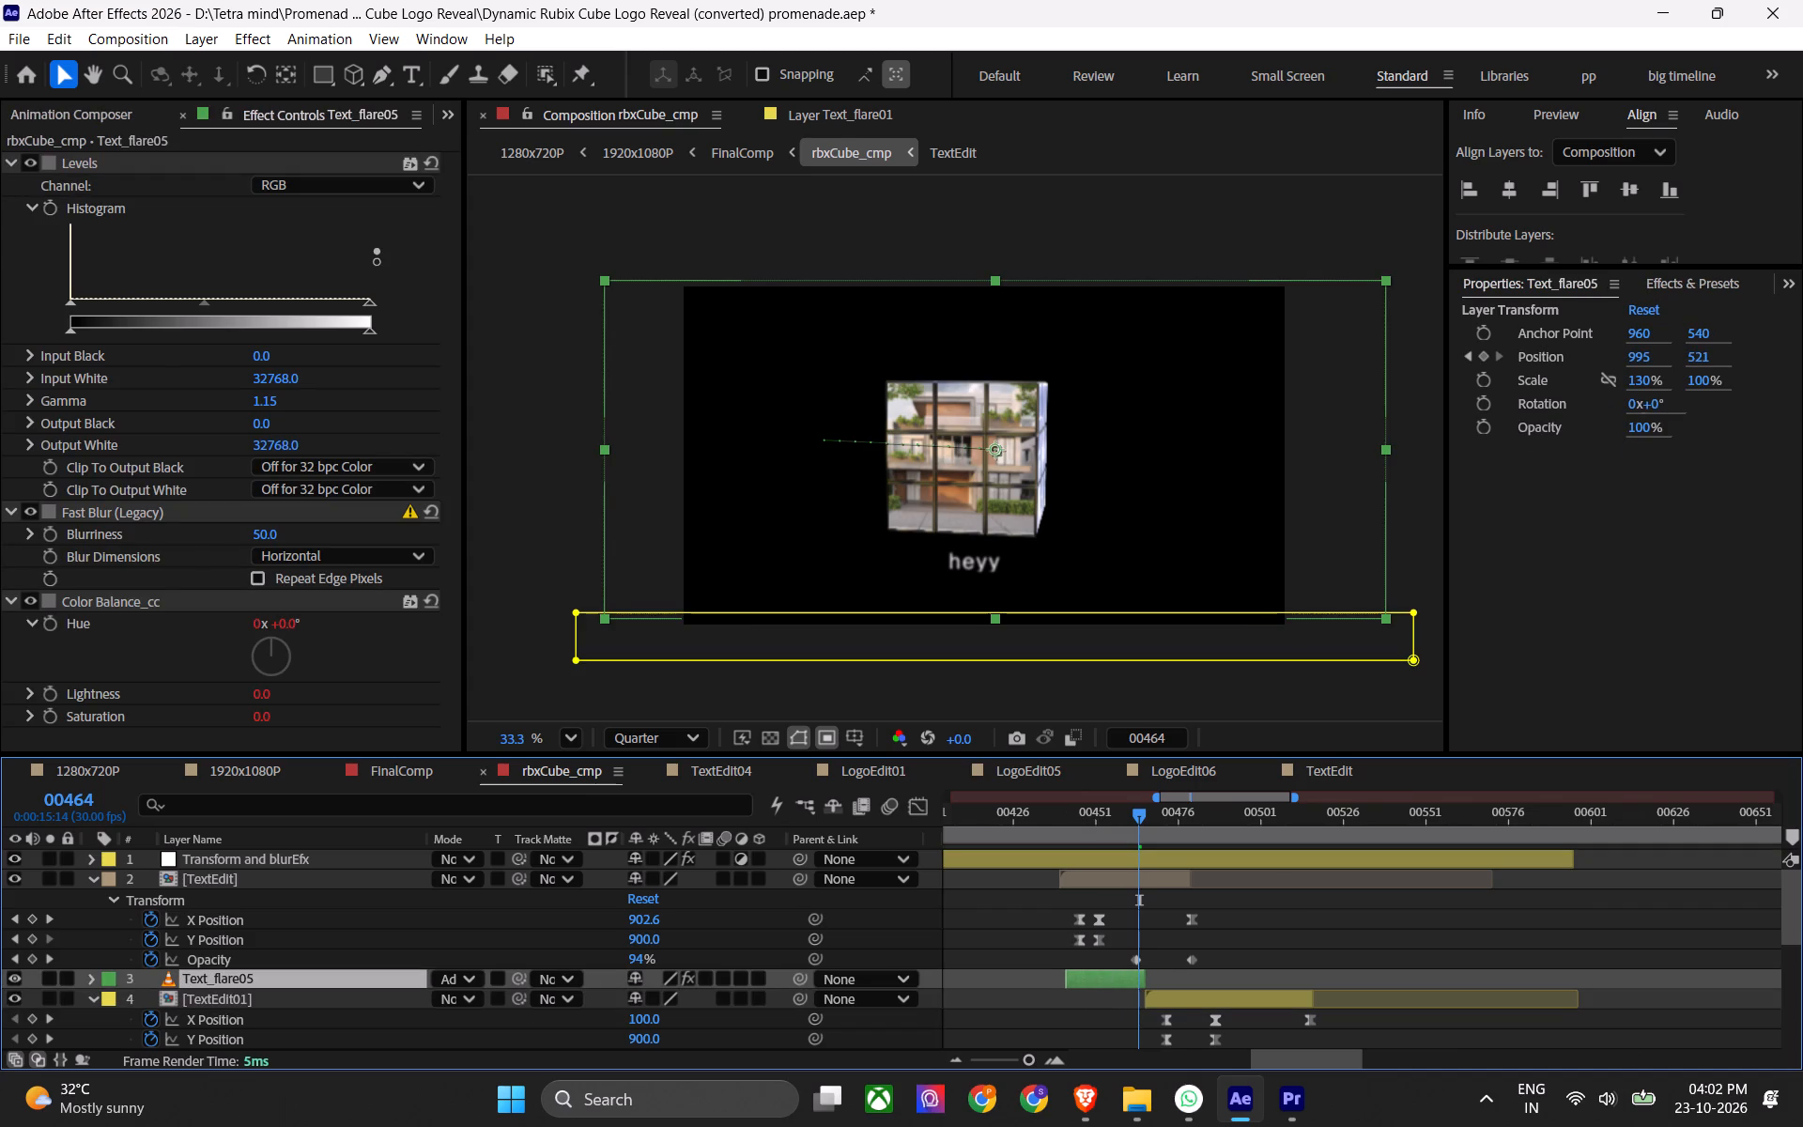
Move TextEdit's first two X and Y Position keyframe pairs four frames earlier, with the first pair at frame 00442.
{"action": "left_click_drag", "start_coordinate": [1060, 910], "coordinate": [1081, 952]}
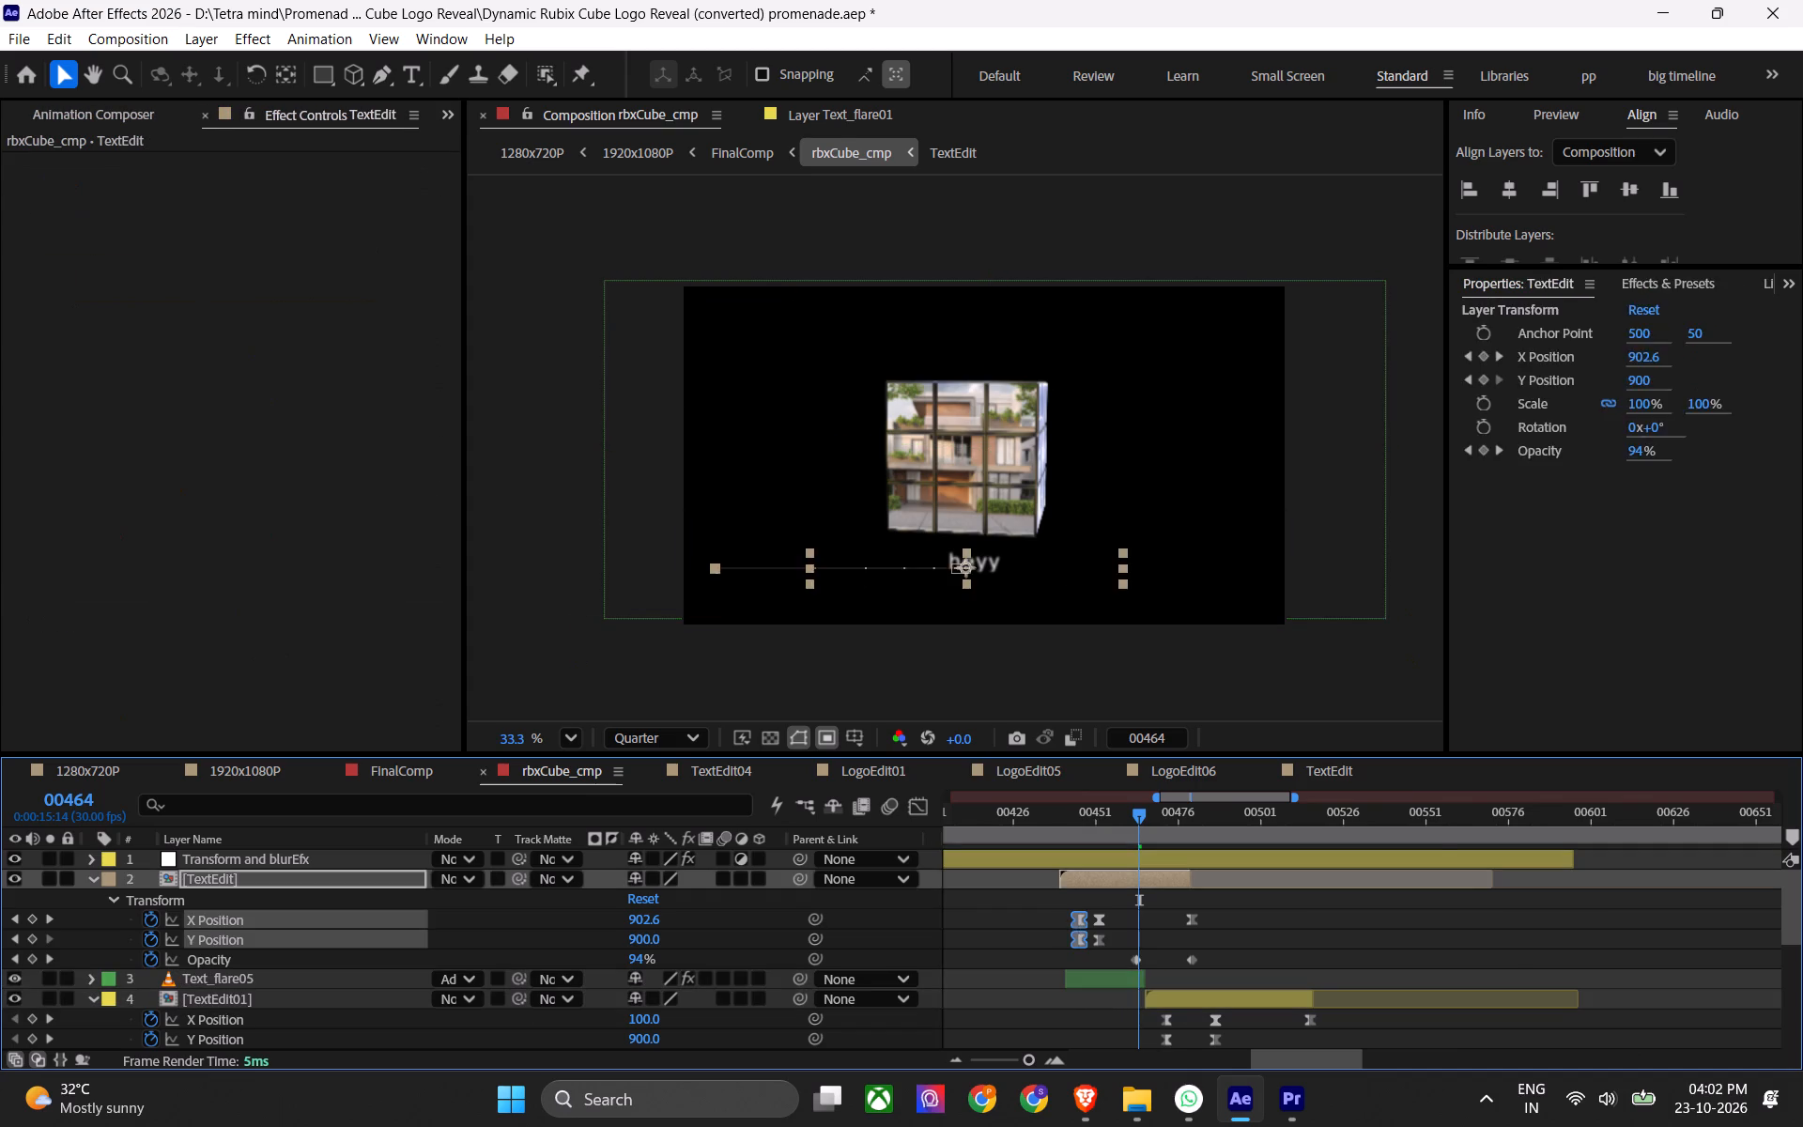
{"action": "left_click", "coordinate": [1086, 924]}
{"action": "left_click_drag", "start_coordinate": [1047, 904], "coordinate": [1115, 942]}
{"action": "left_click_drag", "start_coordinate": [1077, 918], "coordinate": [1066, 923]}
Play back from frame 00434 and scrub to frame 00445 to examine the heyy entrance with the flare.
{"action": "left_click_drag", "start_coordinate": [1053, 835], "coordinate": [1039, 839]}
{"action": "key", "text": "space"}
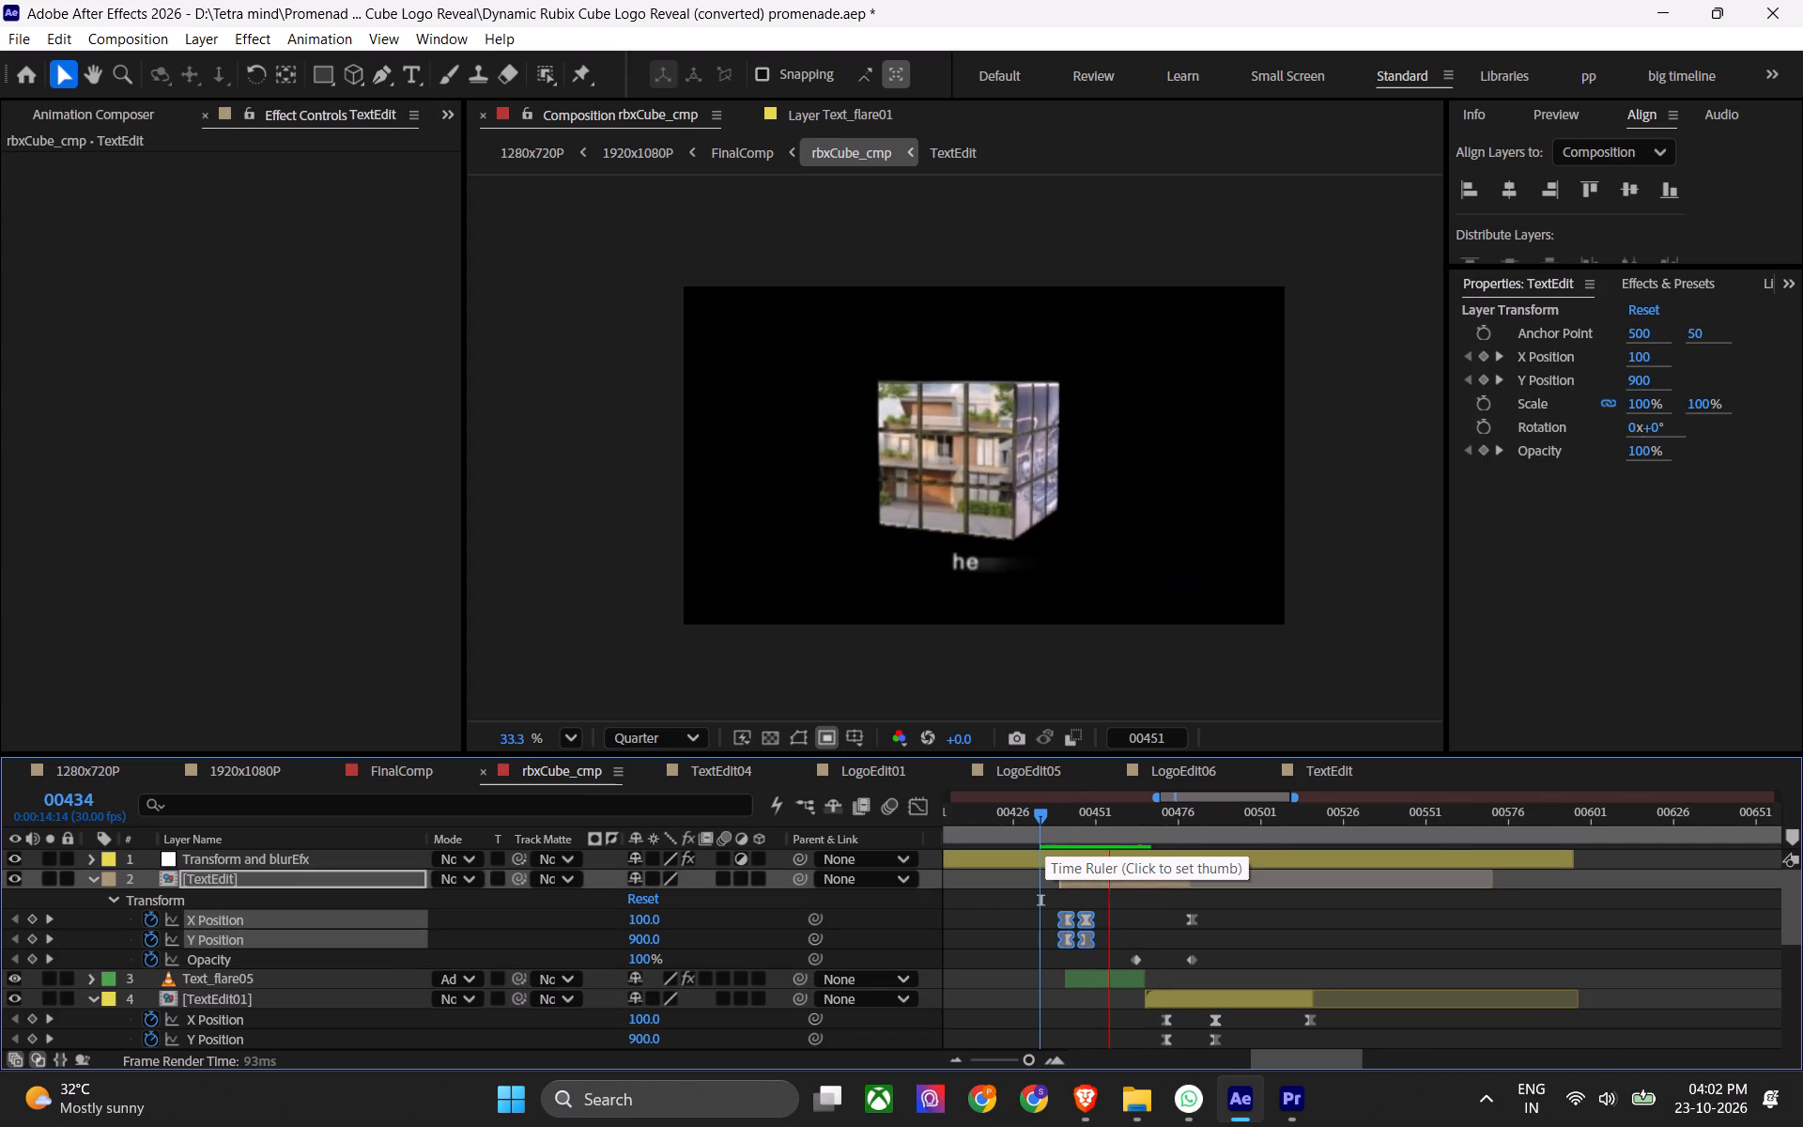
{"action": "key", "text": "space"}
{"action": "left_click_drag", "start_coordinate": [1056, 820], "coordinate": [1069, 826]}
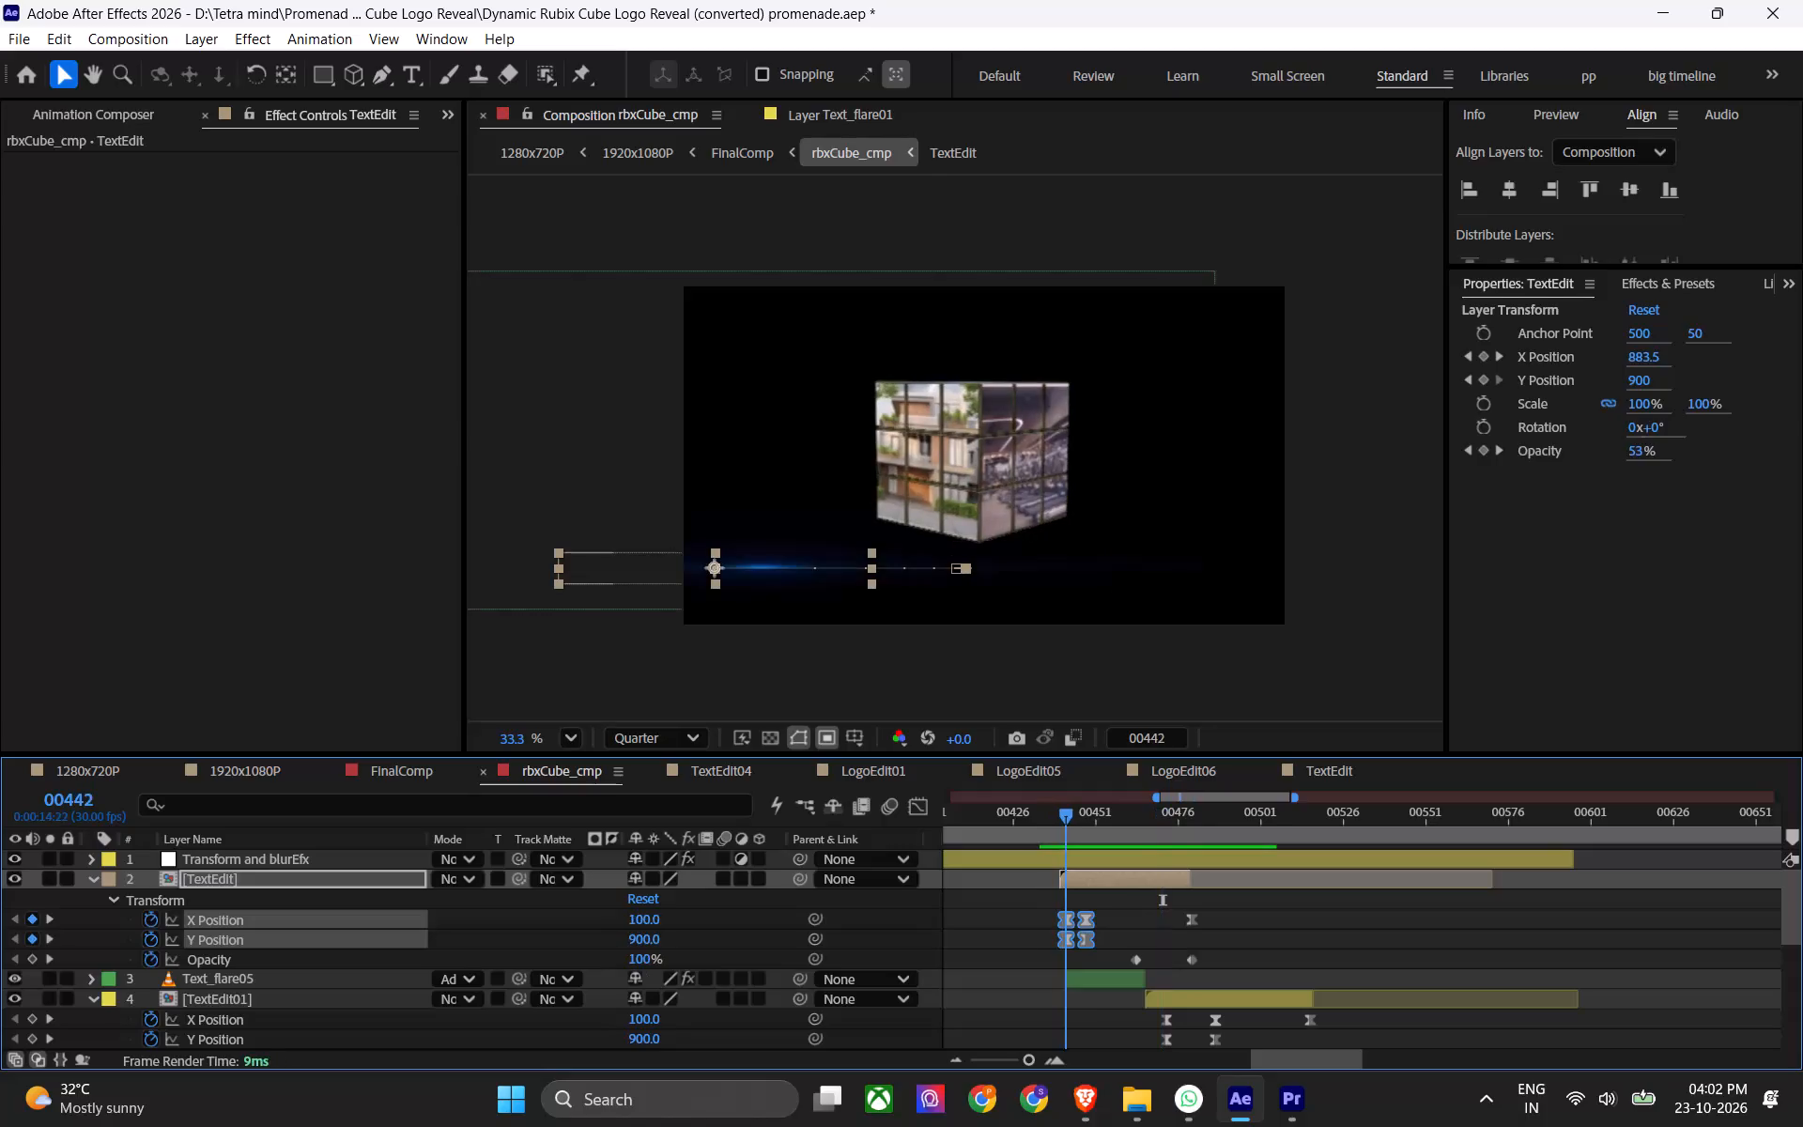
{"action": "left_click_drag", "start_coordinate": [1069, 826], "coordinate": [1075, 827]}
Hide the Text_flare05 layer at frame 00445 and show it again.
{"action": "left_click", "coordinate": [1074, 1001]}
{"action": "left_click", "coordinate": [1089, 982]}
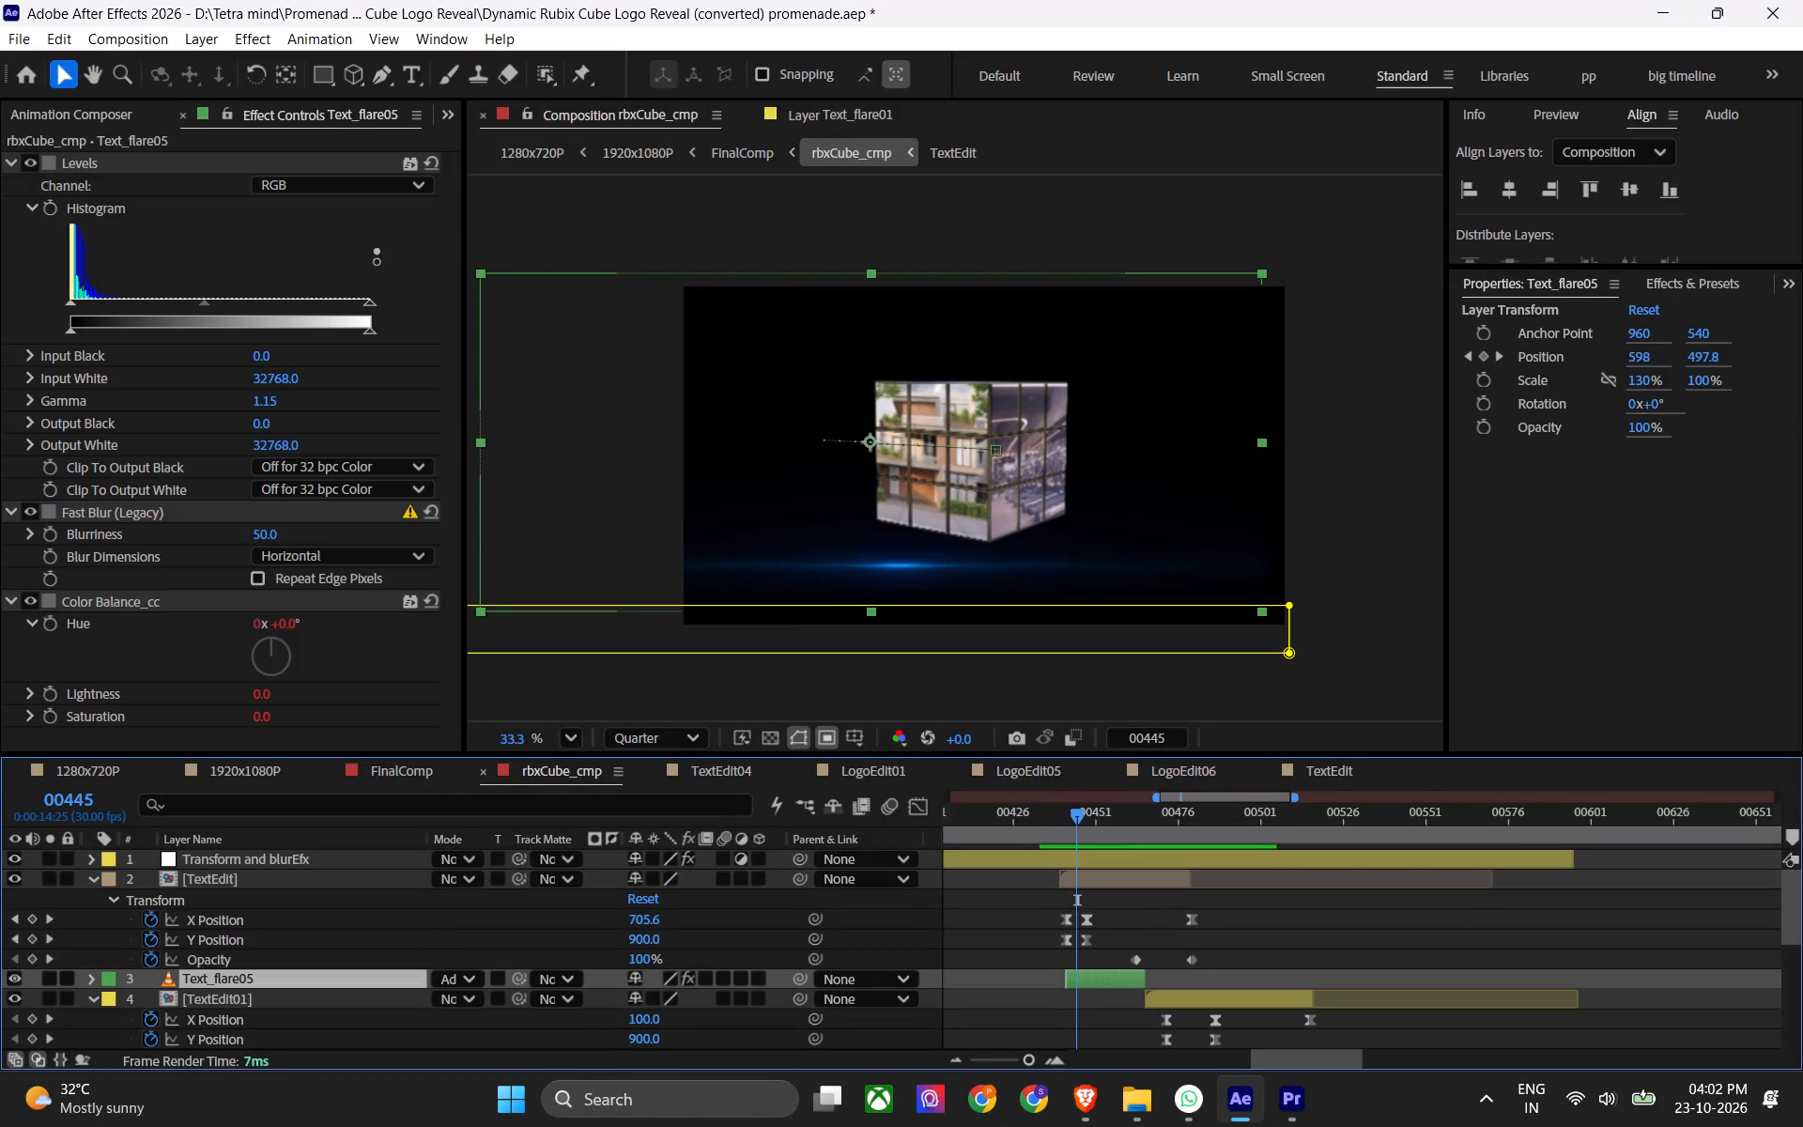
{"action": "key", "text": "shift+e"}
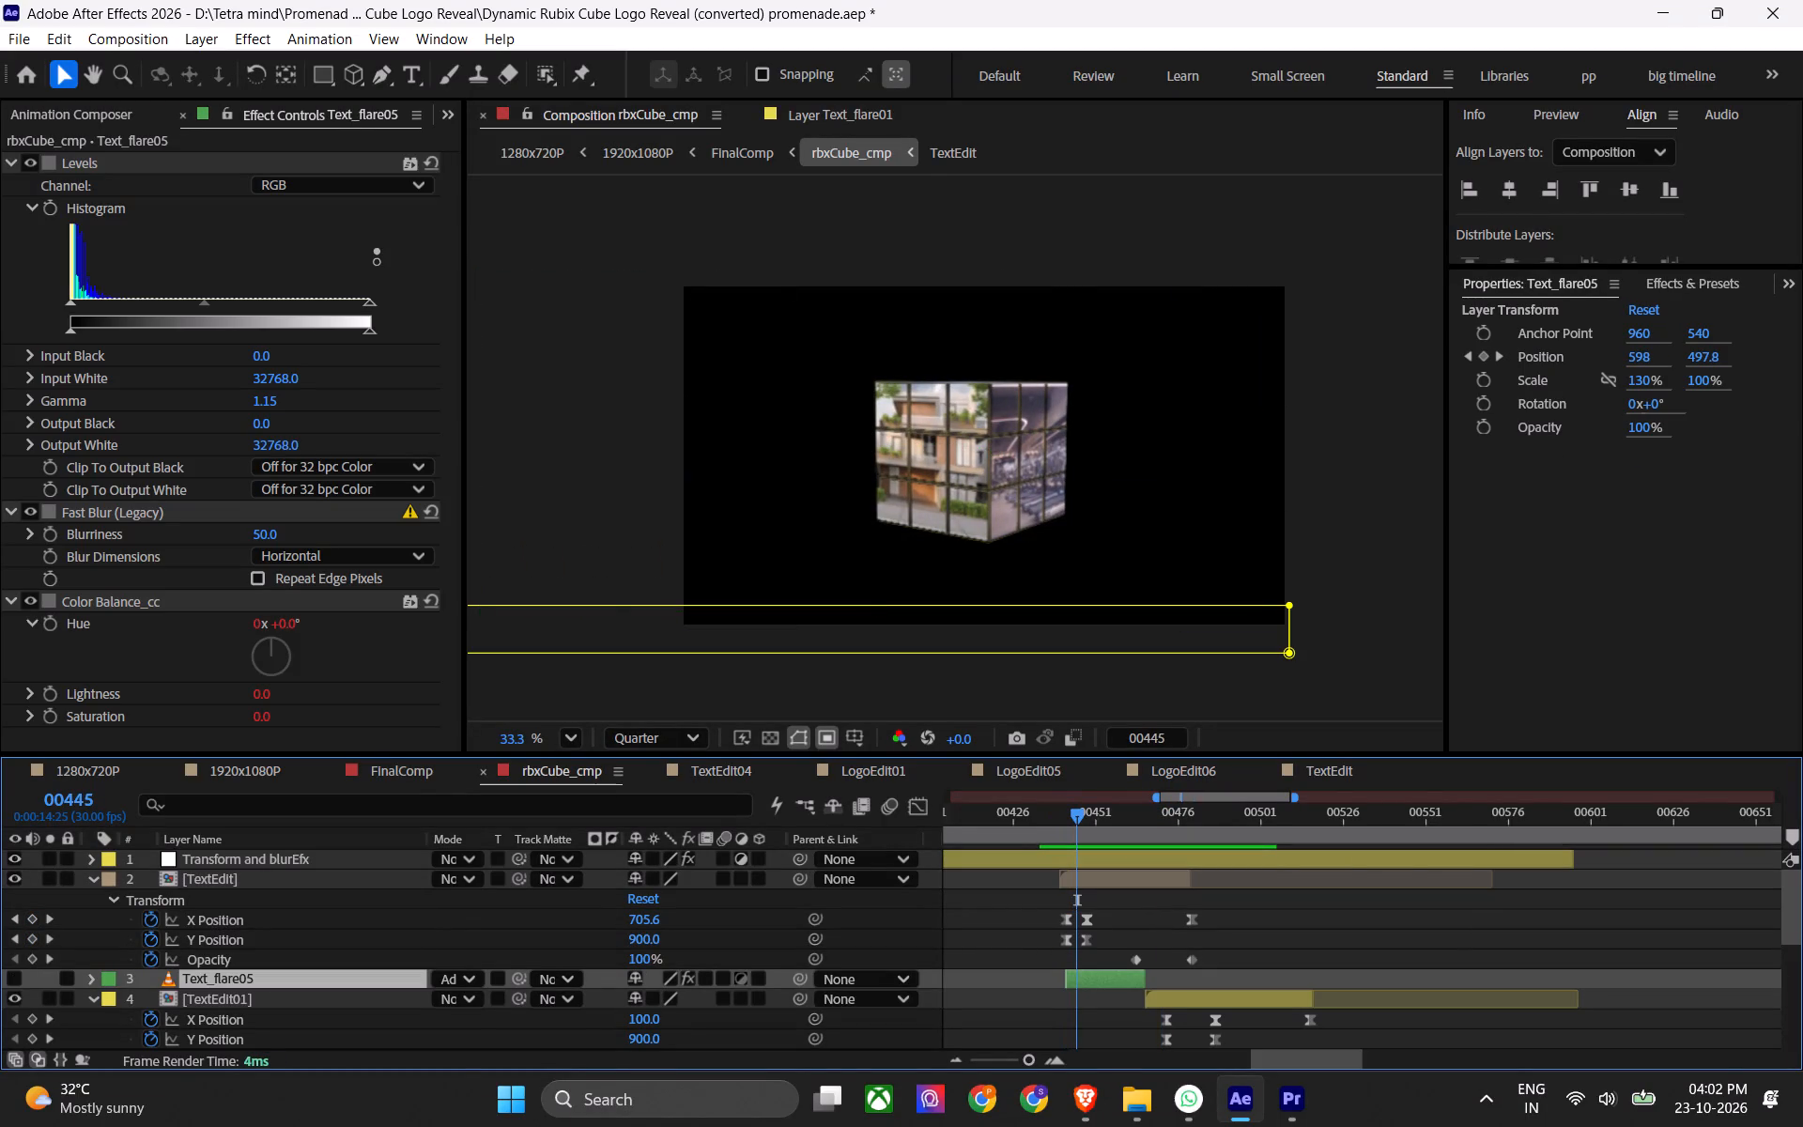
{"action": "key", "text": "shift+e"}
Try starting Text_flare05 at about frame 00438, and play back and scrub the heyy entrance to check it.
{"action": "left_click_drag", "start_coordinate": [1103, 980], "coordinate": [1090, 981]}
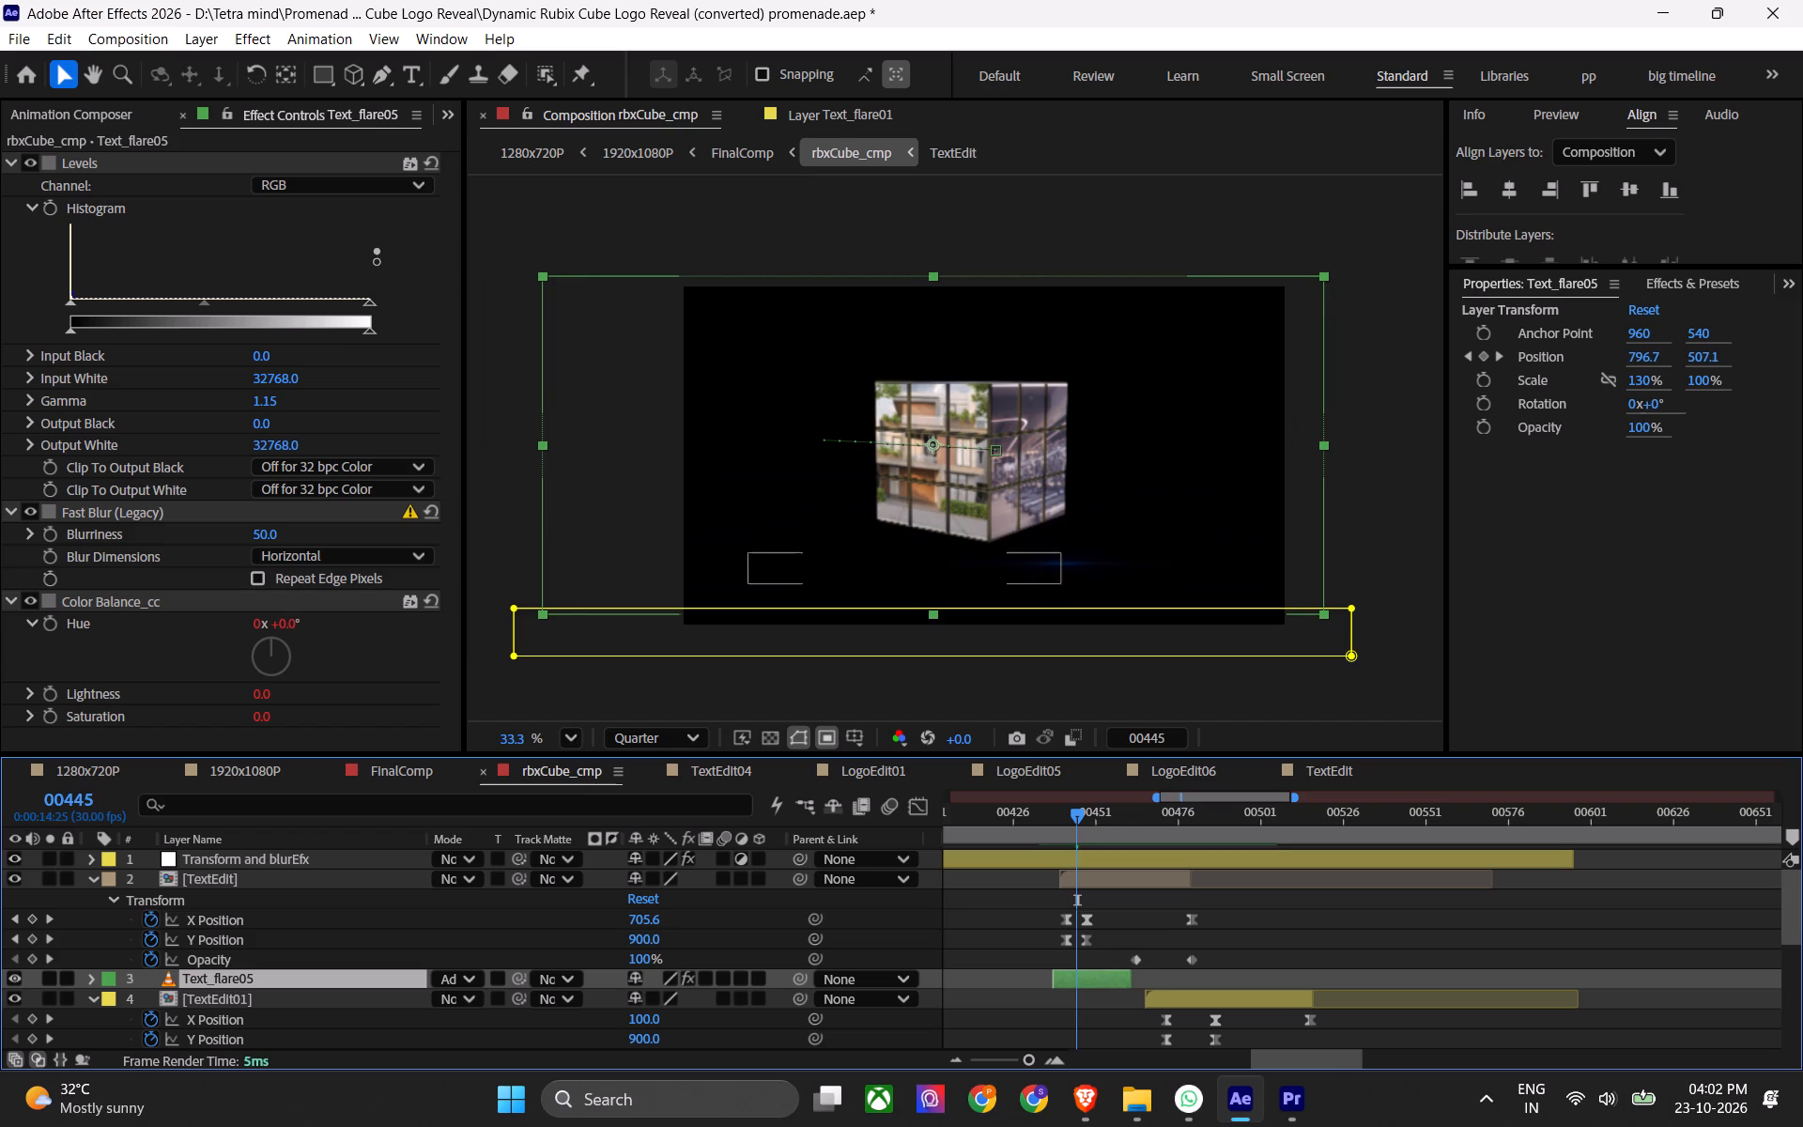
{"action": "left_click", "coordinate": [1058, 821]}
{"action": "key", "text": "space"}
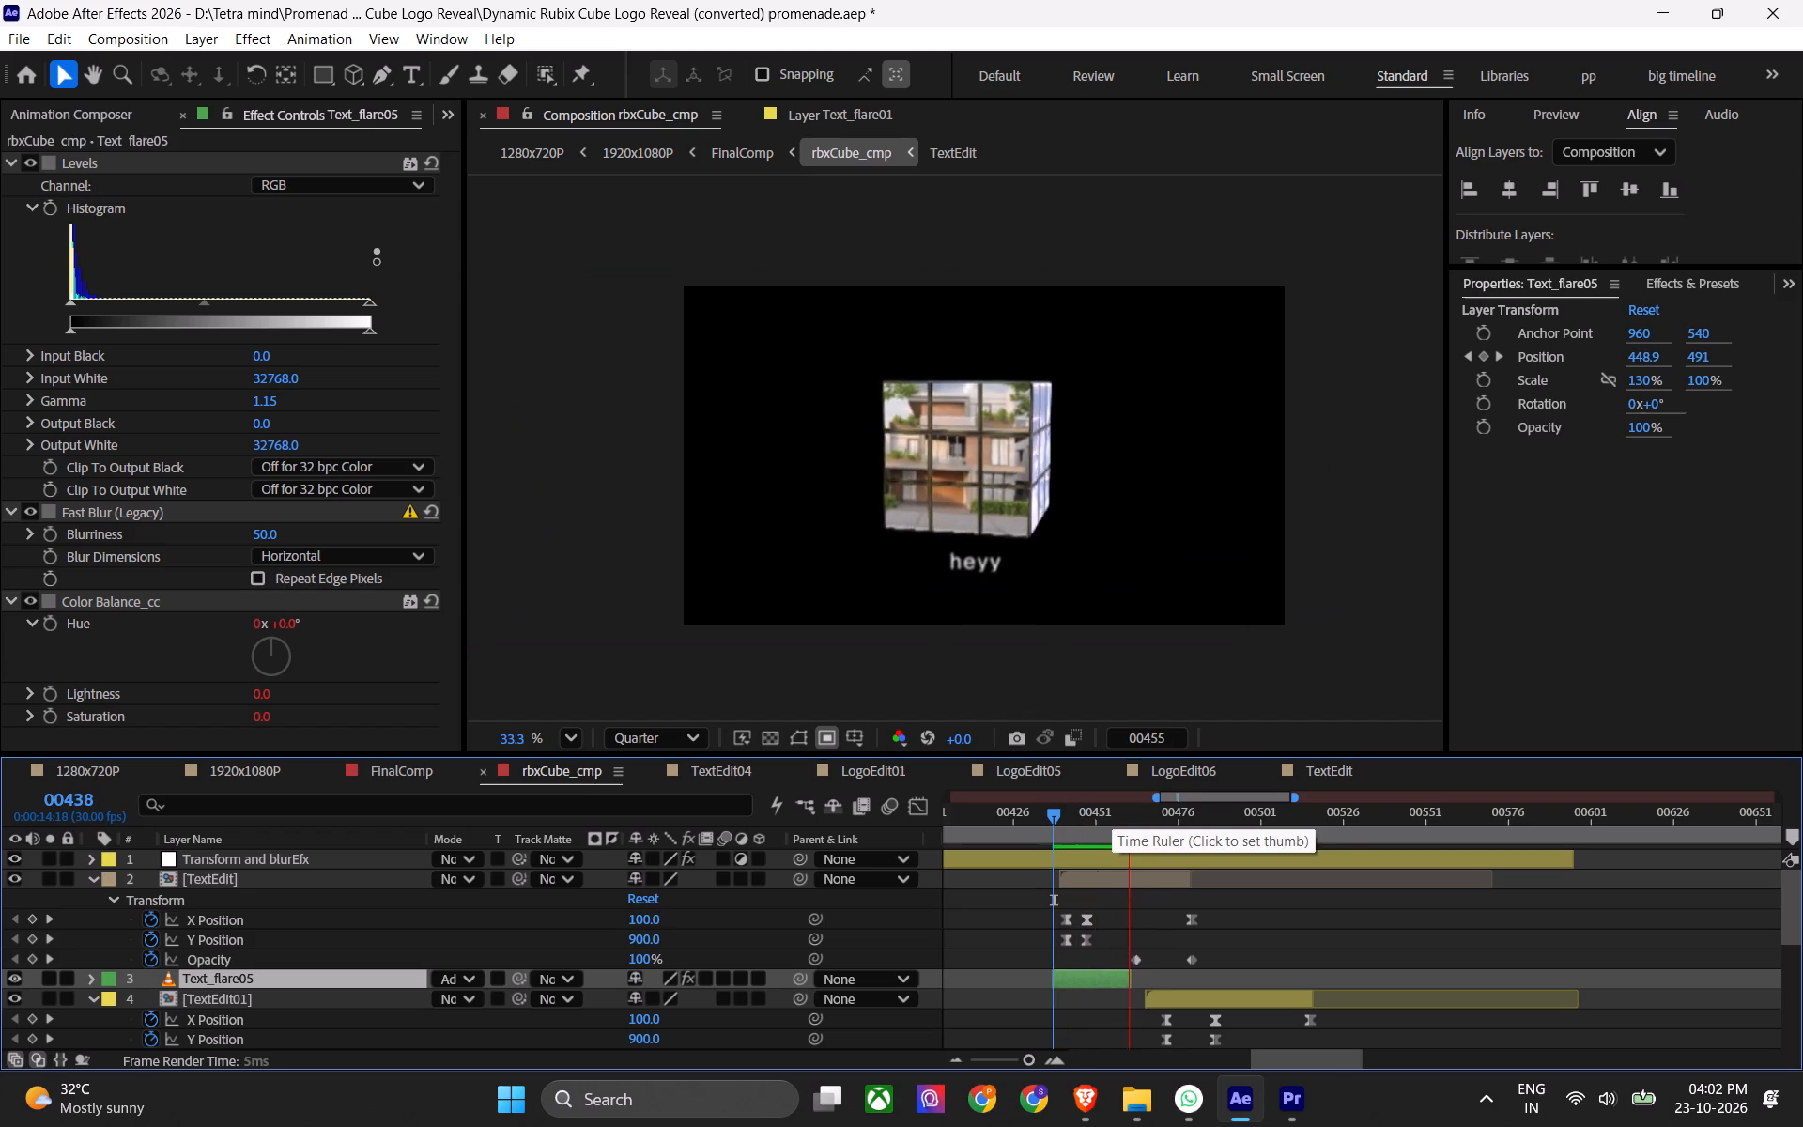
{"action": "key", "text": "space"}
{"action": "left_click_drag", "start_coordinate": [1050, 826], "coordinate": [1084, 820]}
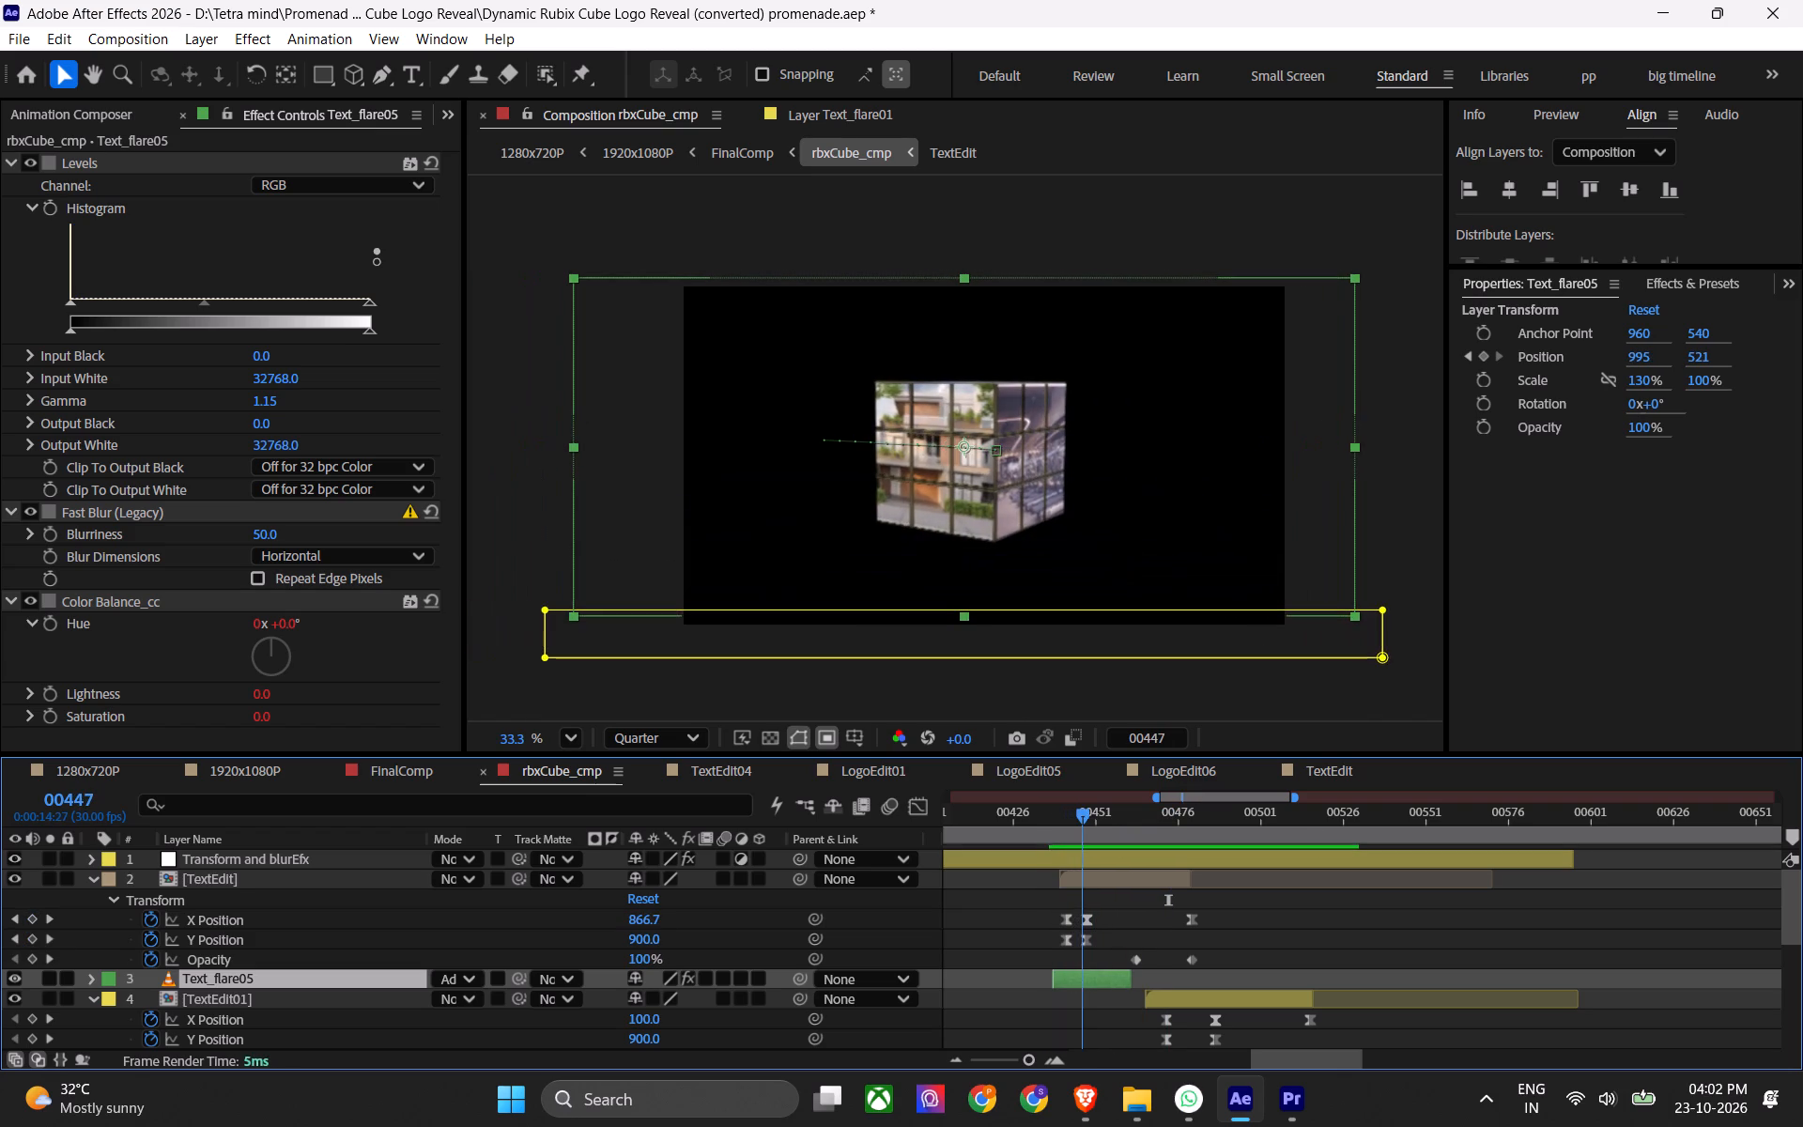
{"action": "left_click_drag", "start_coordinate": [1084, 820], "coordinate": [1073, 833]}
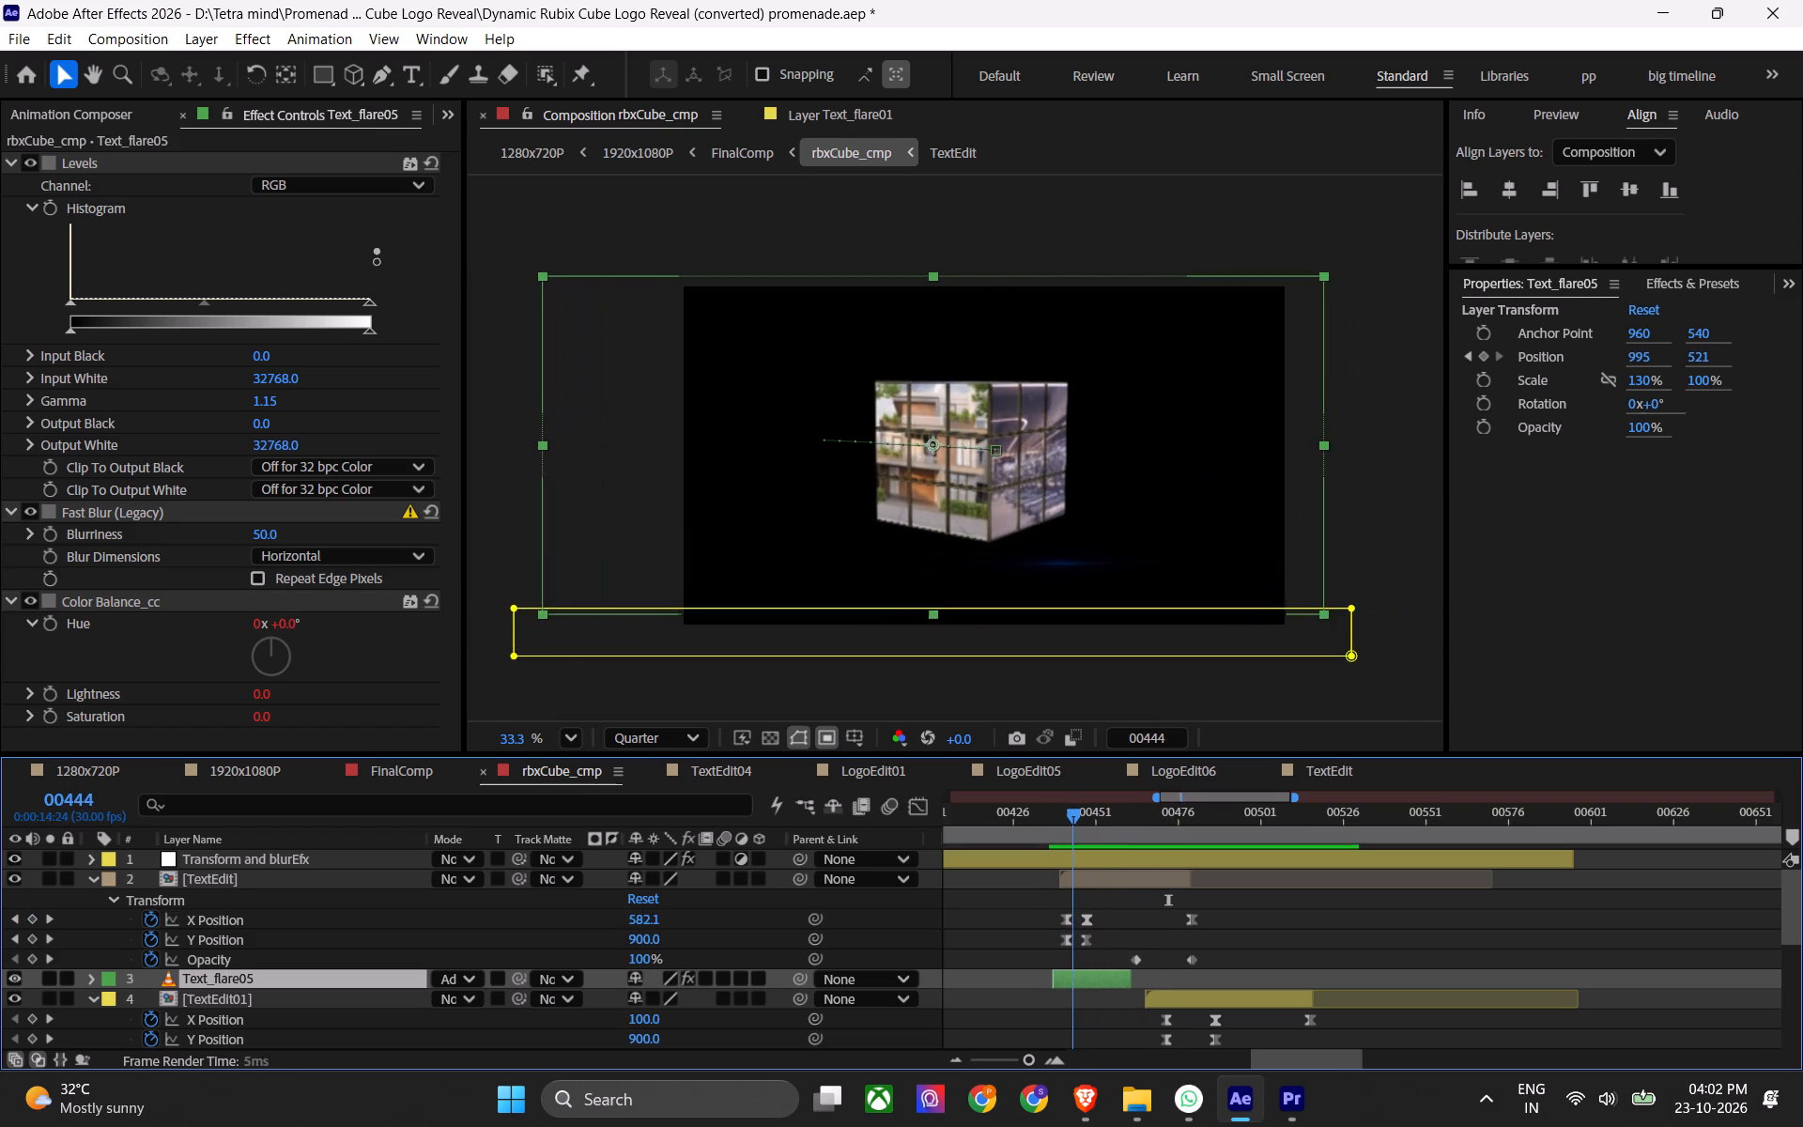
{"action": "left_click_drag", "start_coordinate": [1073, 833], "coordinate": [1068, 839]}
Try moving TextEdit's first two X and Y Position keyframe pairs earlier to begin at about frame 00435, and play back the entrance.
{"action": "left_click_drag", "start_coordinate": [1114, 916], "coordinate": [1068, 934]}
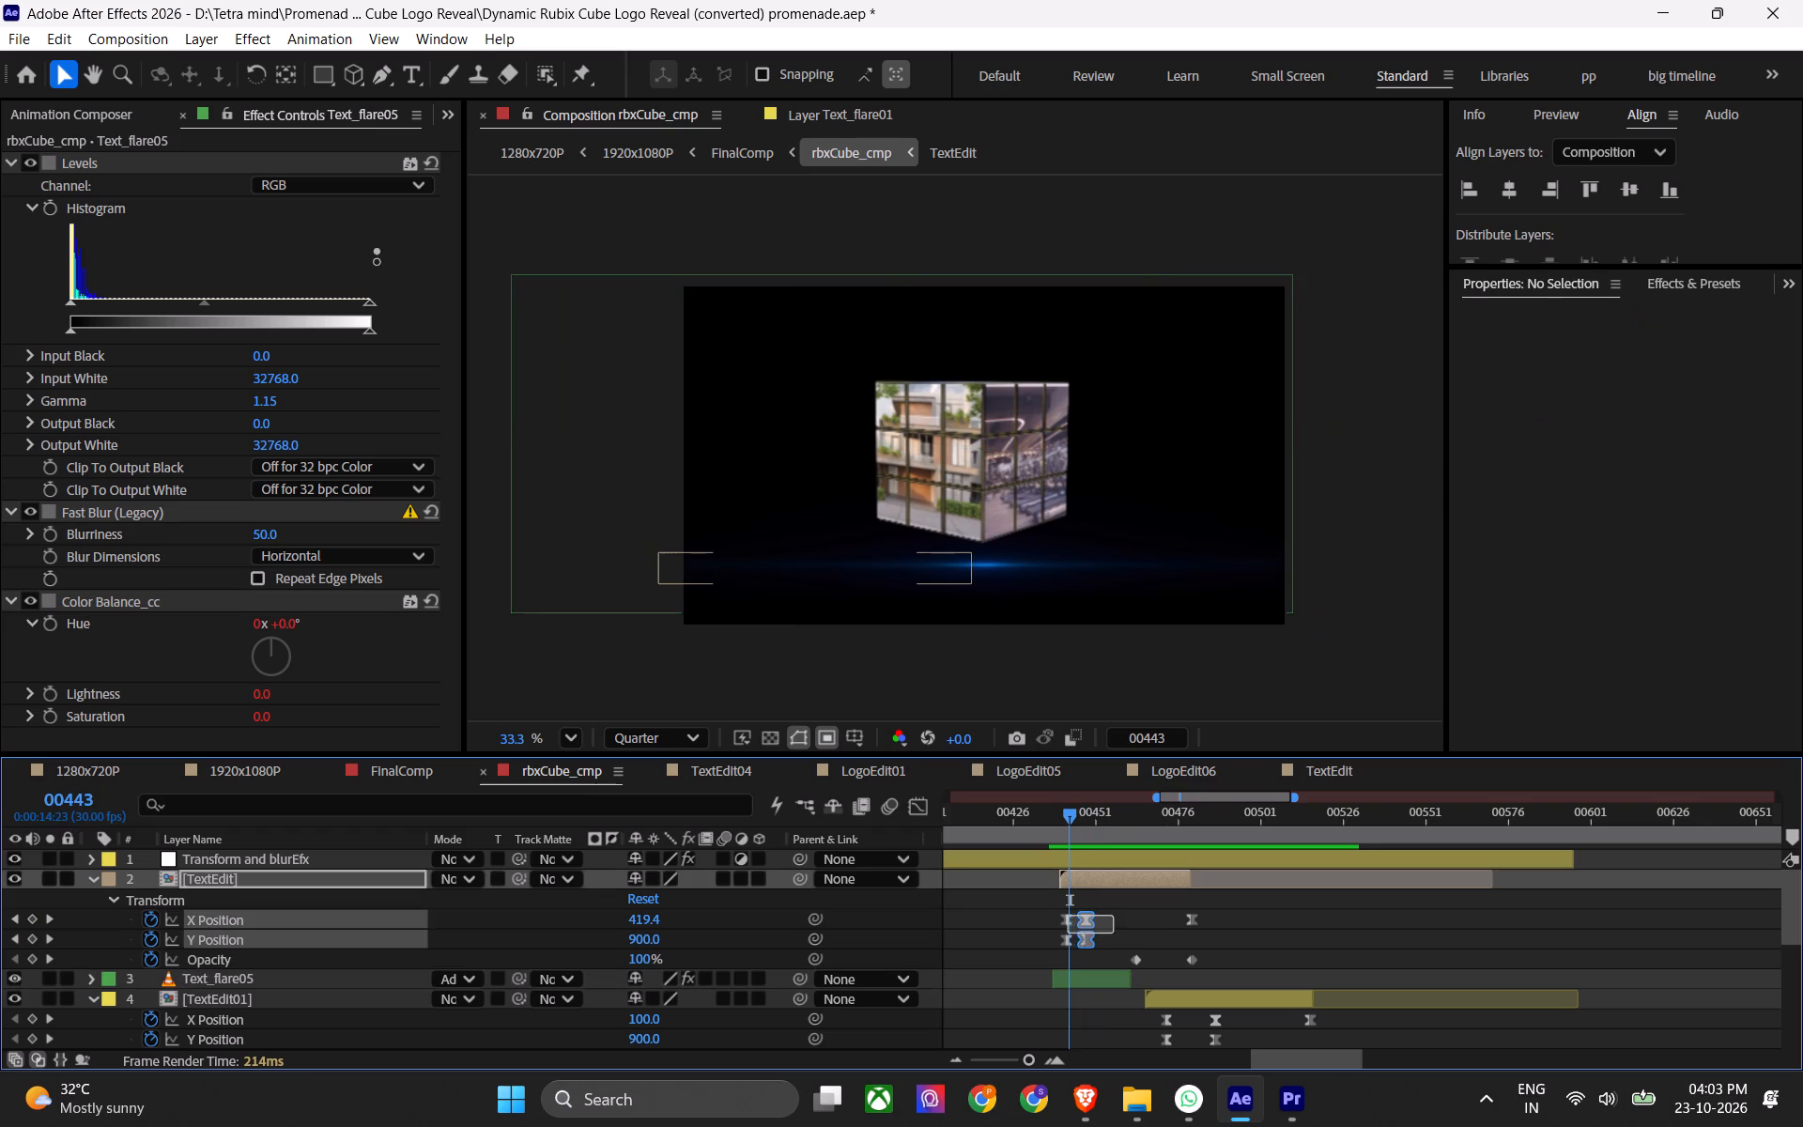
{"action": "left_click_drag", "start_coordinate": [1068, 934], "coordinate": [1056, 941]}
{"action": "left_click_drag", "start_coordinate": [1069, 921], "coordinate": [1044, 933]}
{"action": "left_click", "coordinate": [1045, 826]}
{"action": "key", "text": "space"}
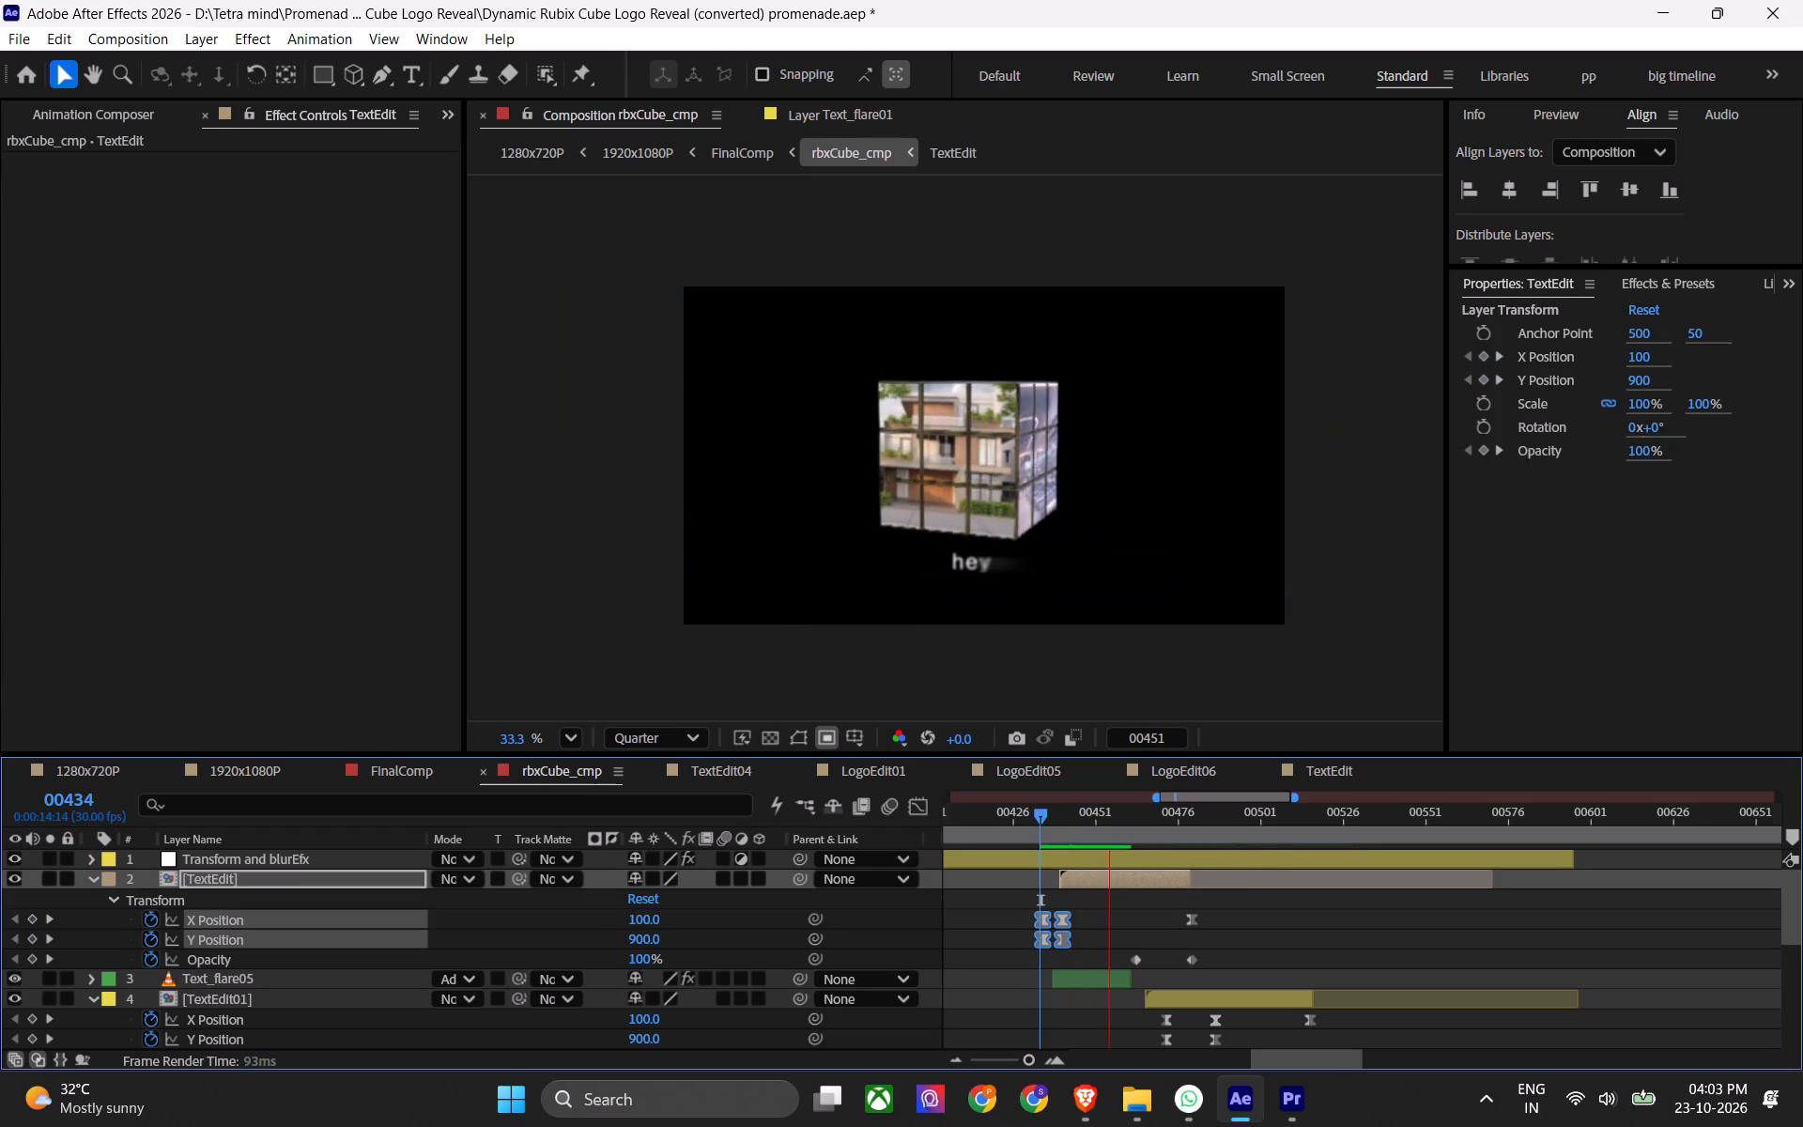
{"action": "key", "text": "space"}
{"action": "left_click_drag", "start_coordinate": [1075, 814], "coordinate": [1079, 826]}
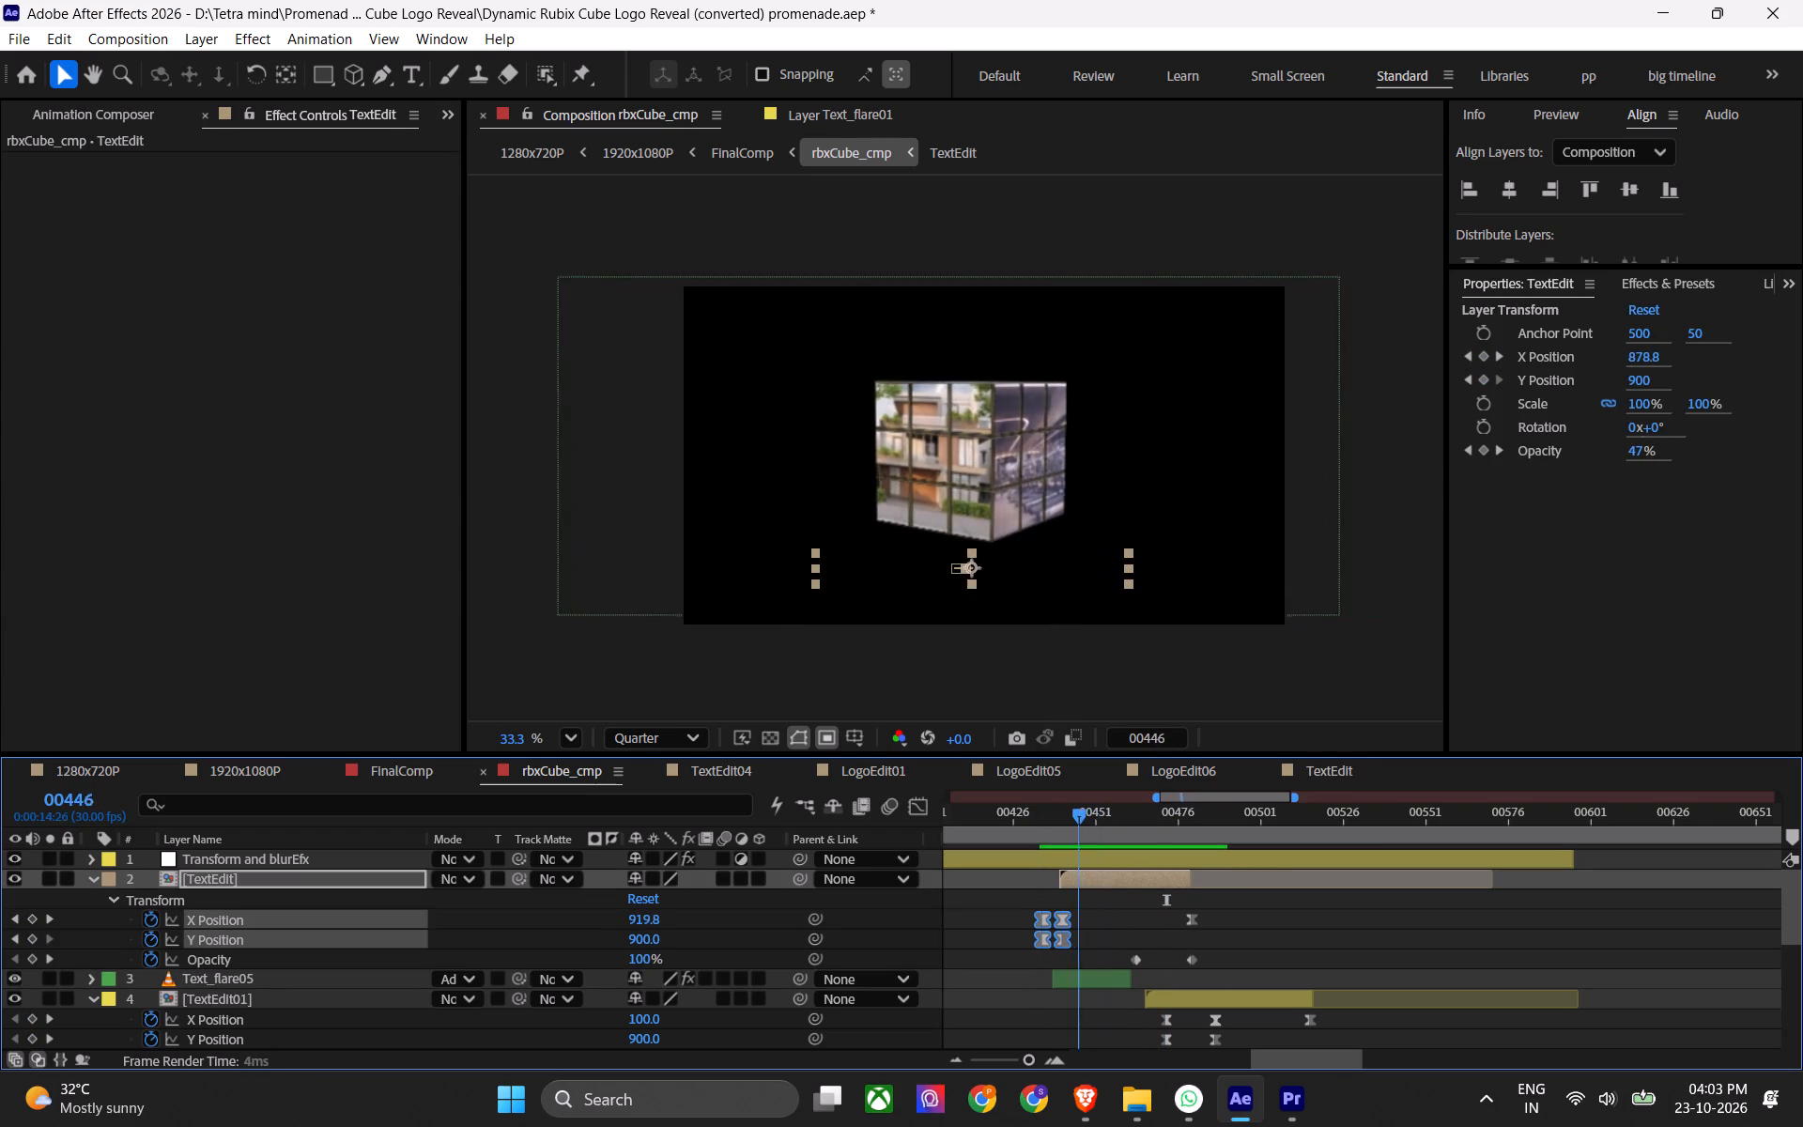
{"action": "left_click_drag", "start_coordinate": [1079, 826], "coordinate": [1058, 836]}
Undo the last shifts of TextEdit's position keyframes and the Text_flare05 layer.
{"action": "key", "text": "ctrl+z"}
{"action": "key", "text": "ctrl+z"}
Inside the TextEdit composition, move both heyy Range Selector Offset keyframes six frames earlier, to about frames 00002 and 00012, and save.
{"action": "double_click", "coordinate": [1092, 884]}
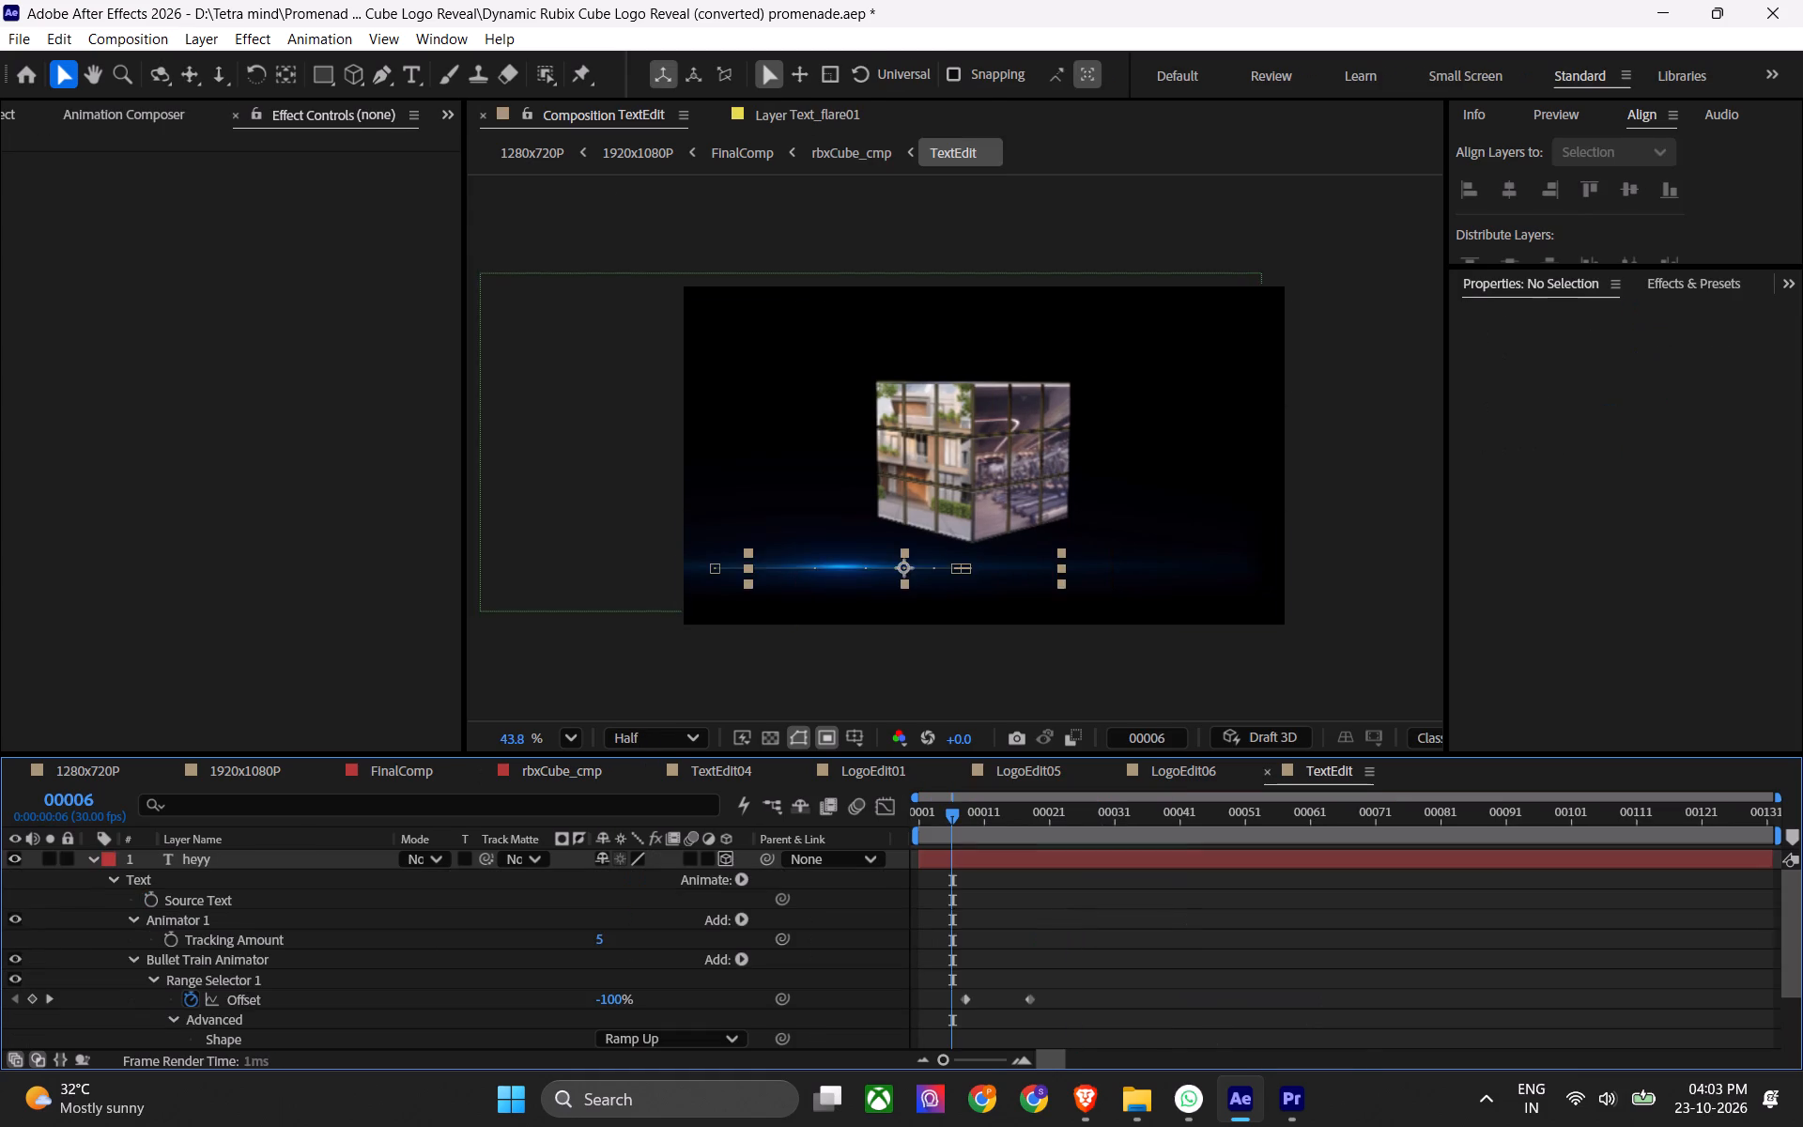
{"action": "left_click_drag", "start_coordinate": [958, 807], "coordinate": [1016, 834]}
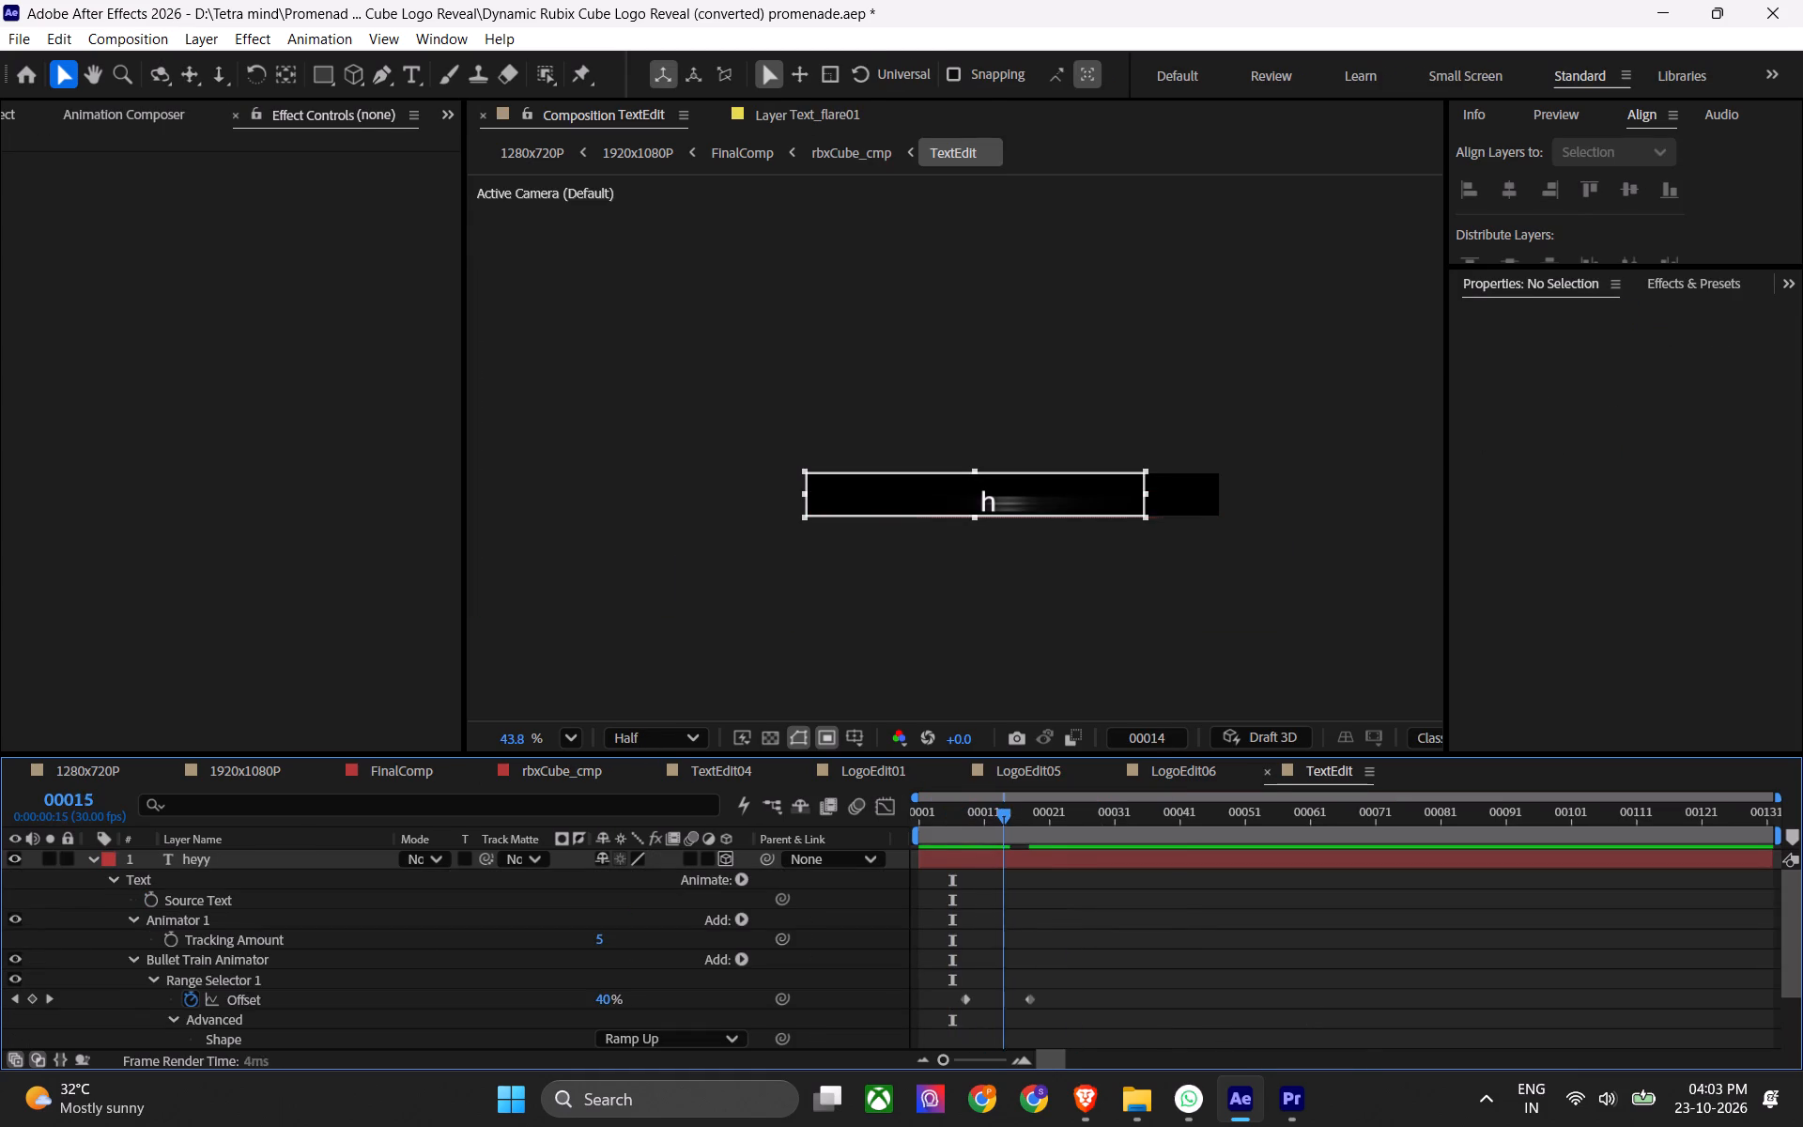
{"action": "left_click_drag", "start_coordinate": [1016, 834], "coordinate": [1226, 863]}
{"action": "left_click_drag", "start_coordinate": [1071, 985], "coordinate": [963, 1023]}
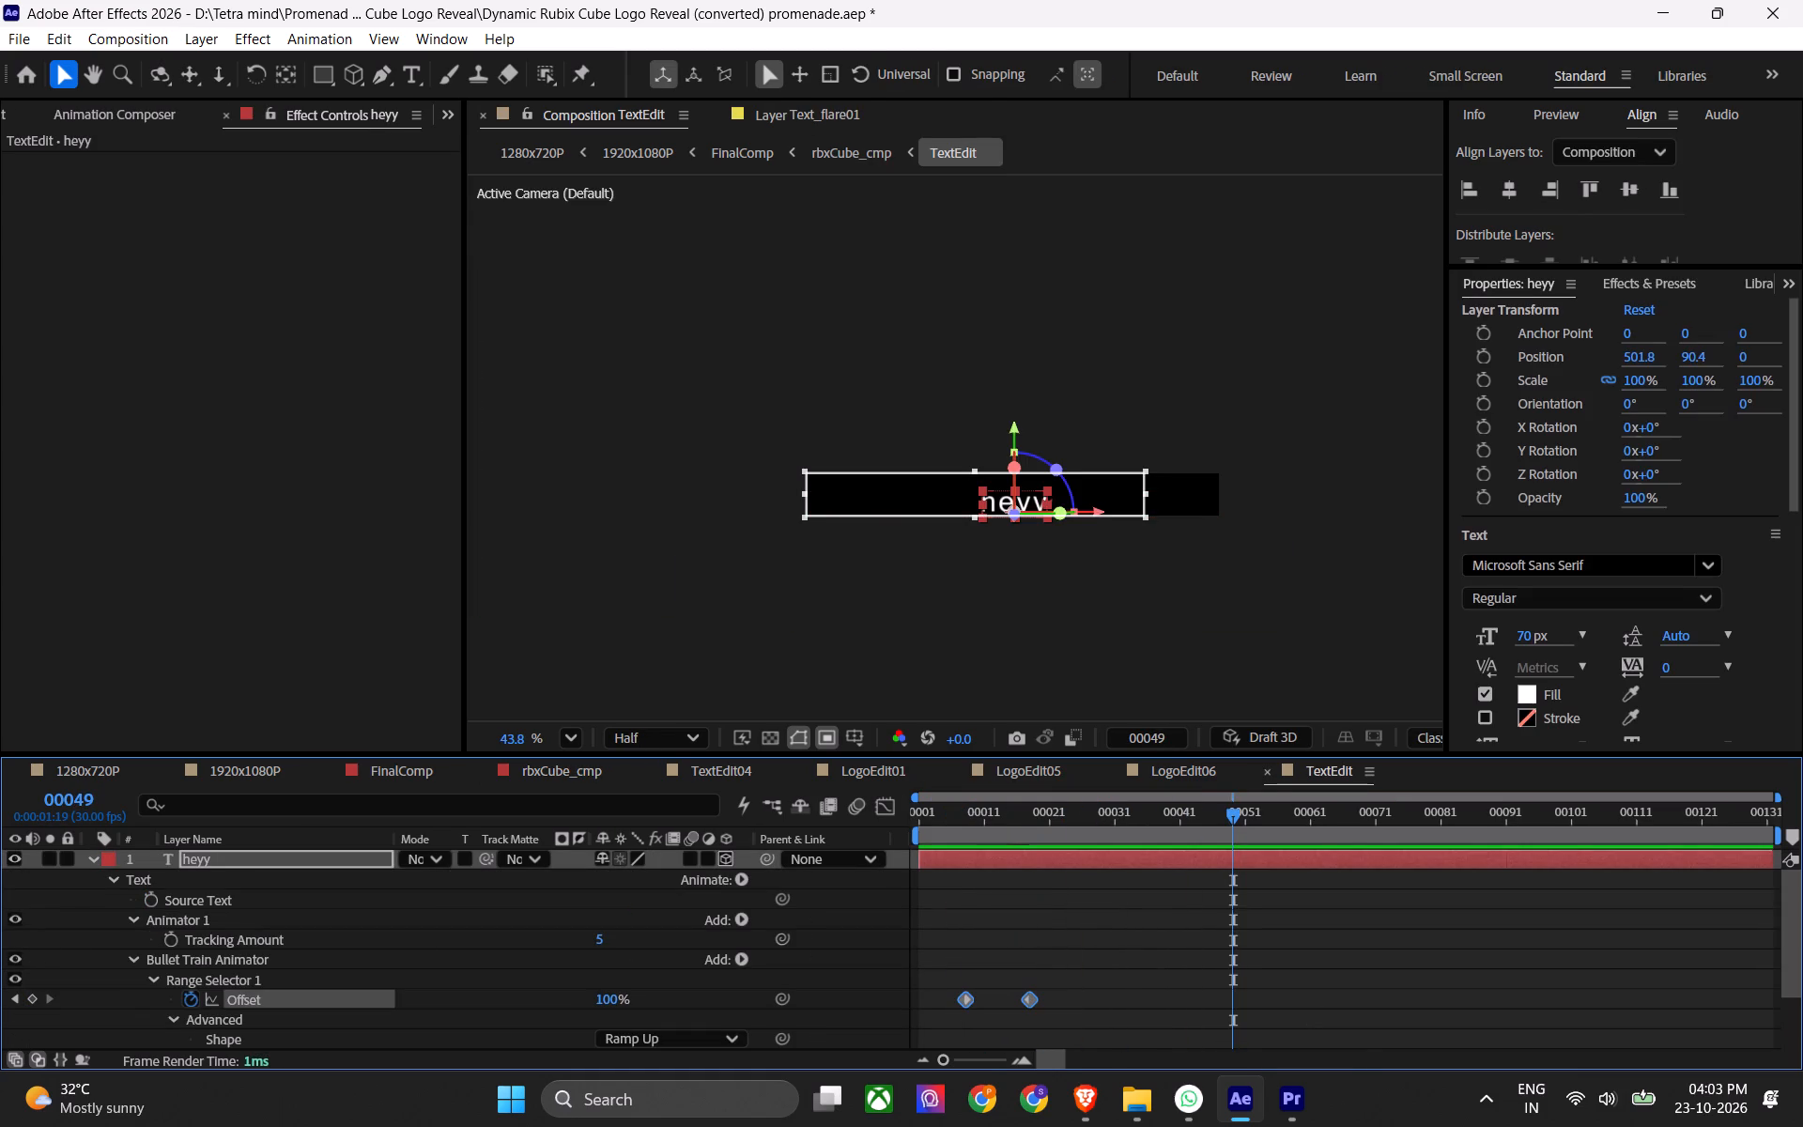
{"action": "left_click_drag", "start_coordinate": [963, 1003], "coordinate": [925, 1008]}
{"action": "key", "text": "ctrl+s"}
Play back rbxCube_cmp from frame 00435 and scrub to frame 00470 to examine the heyy reveal and fade.
{"action": "left_click", "coordinate": [576, 771]}
{"action": "left_click_drag", "start_coordinate": [1064, 827], "coordinate": [1043, 829]}
{"action": "key", "text": "space"}
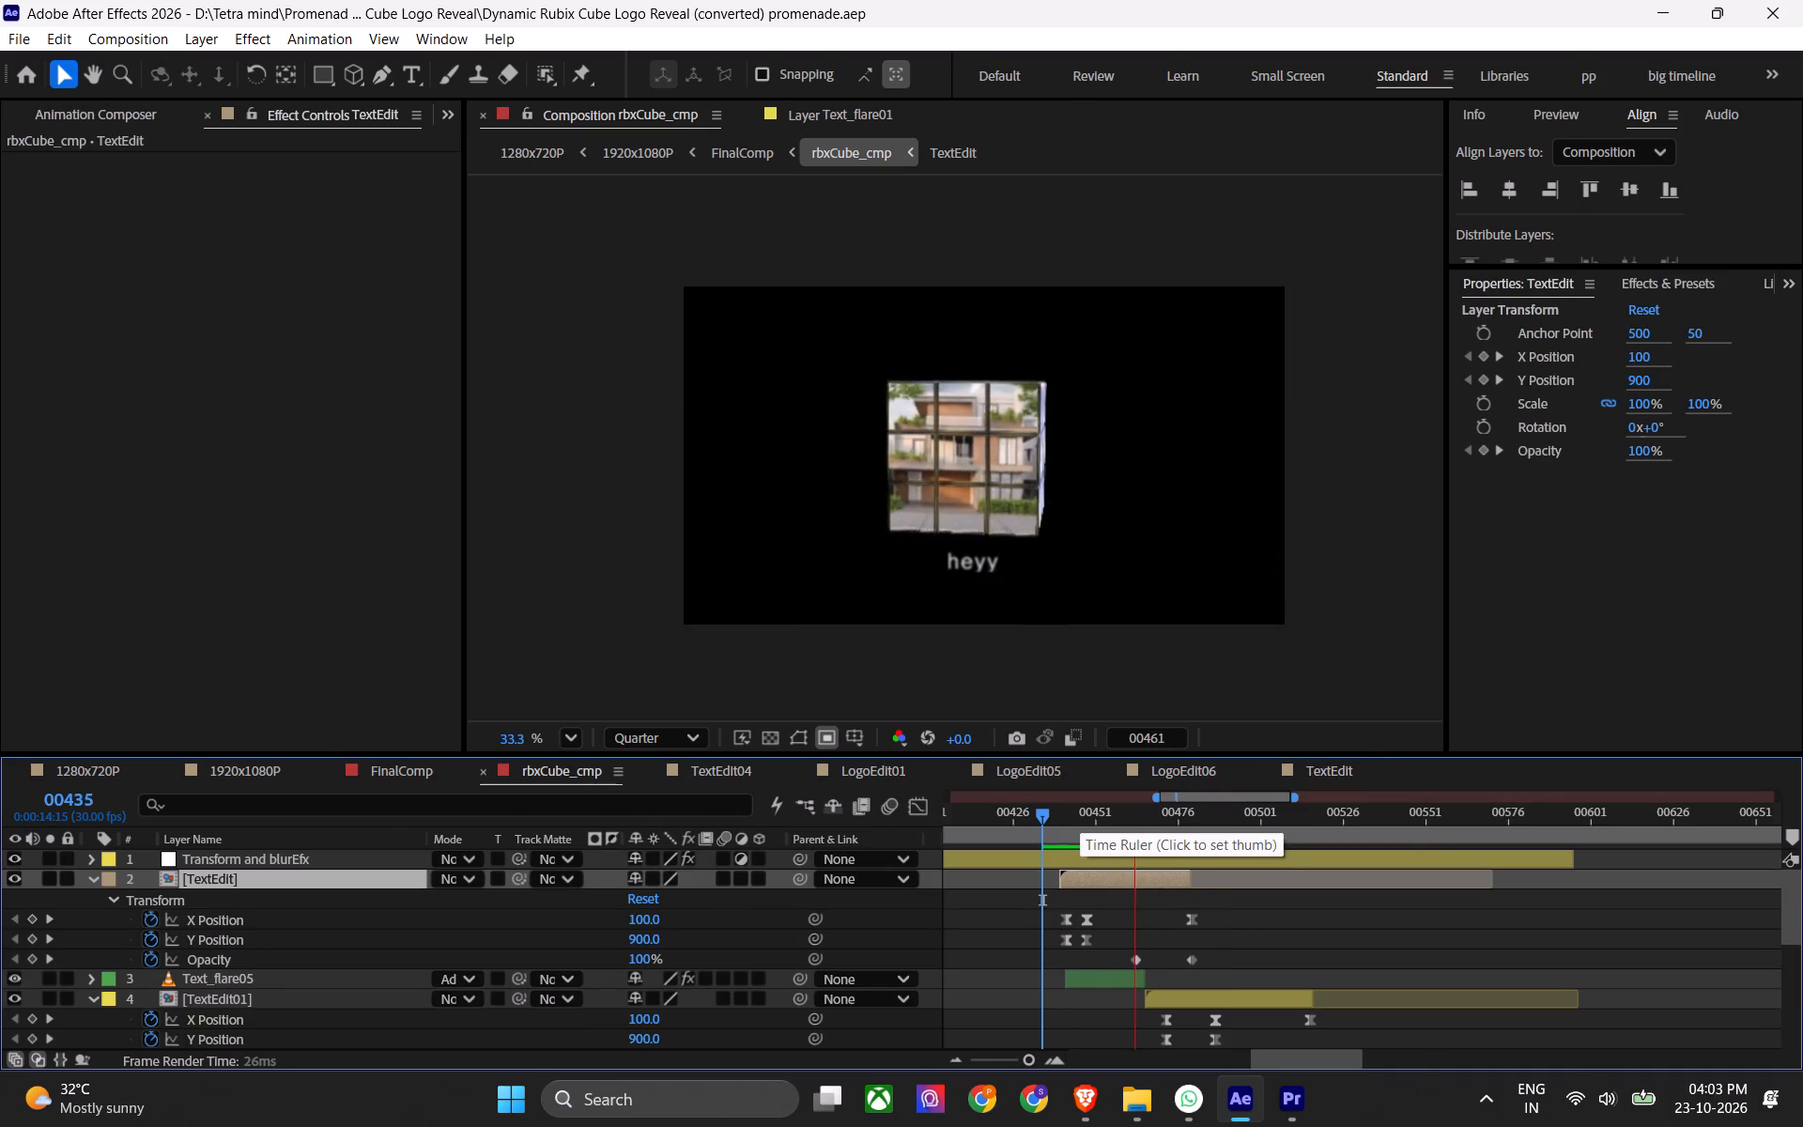
{"action": "key", "text": "space"}
{"action": "left_click_drag", "start_coordinate": [1094, 826], "coordinate": [1163, 826]}
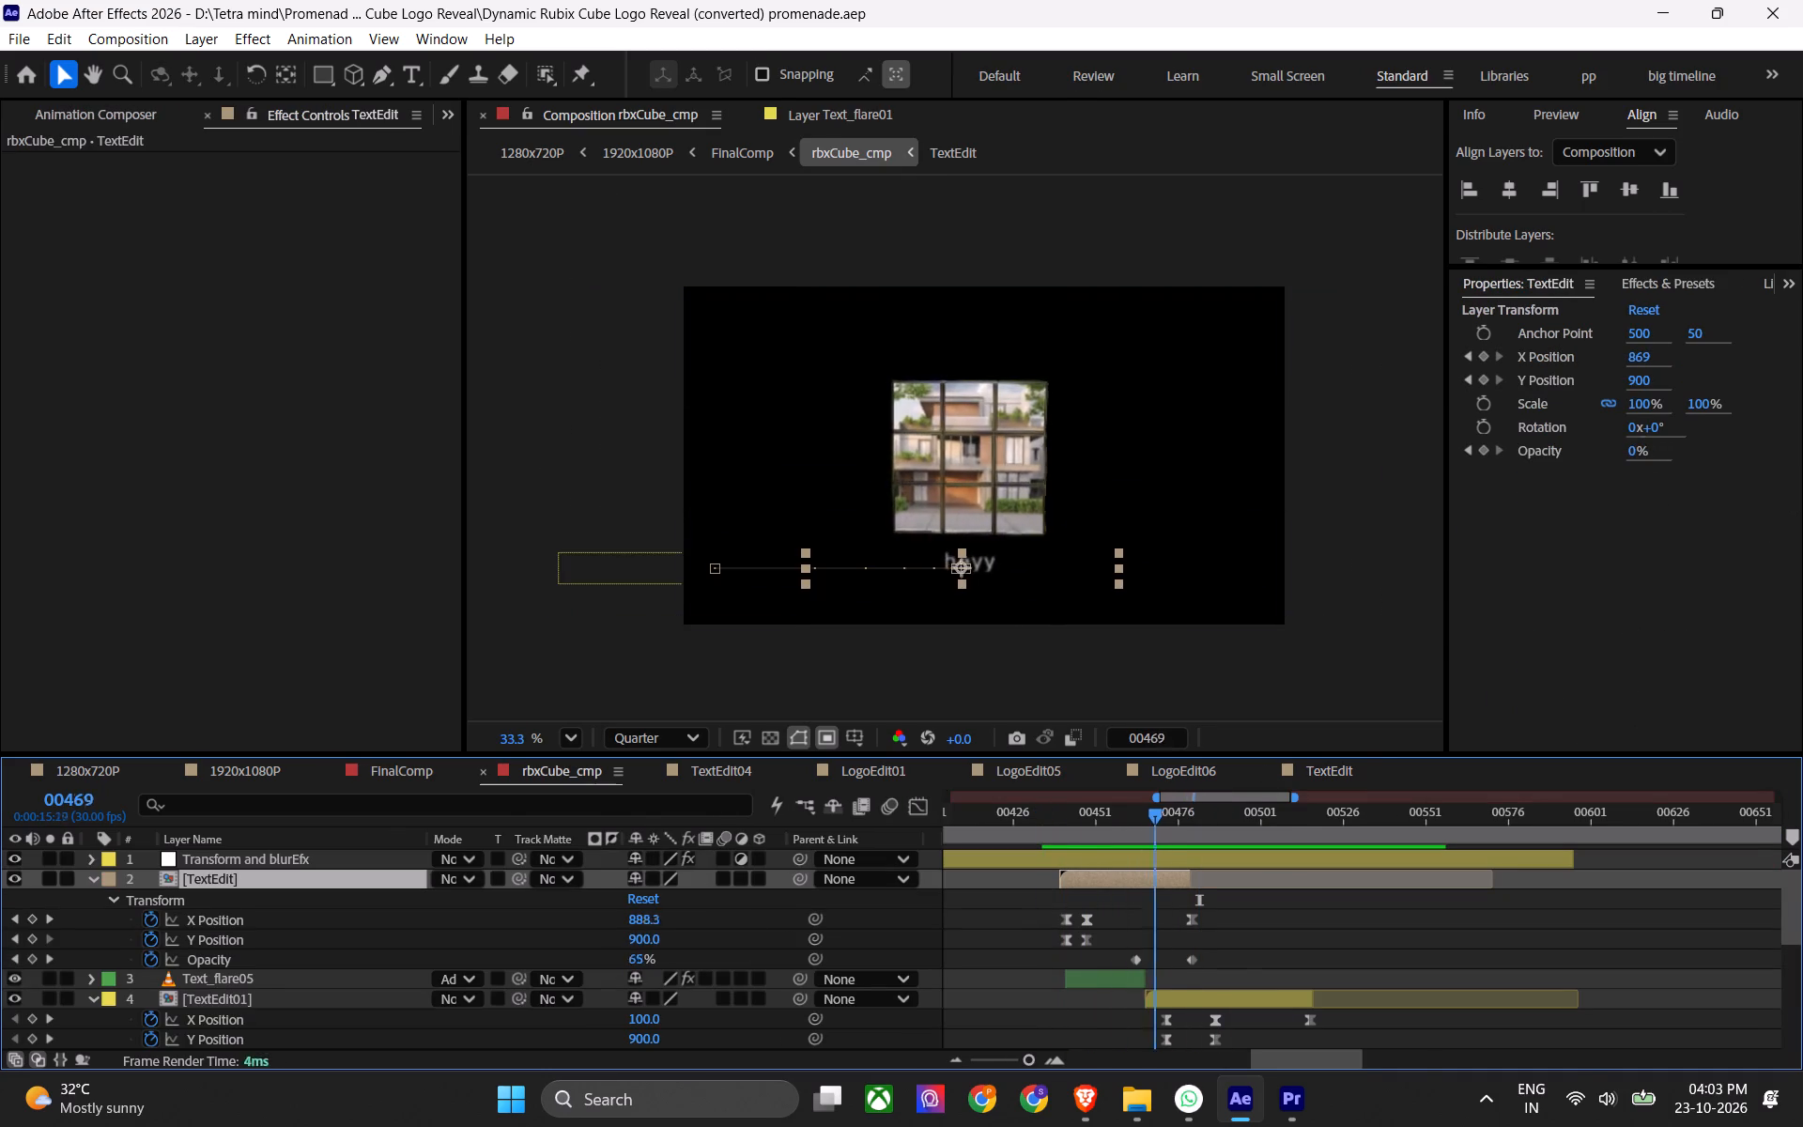
{"action": "left_click_drag", "start_coordinate": [1163, 826], "coordinate": [1158, 826]}
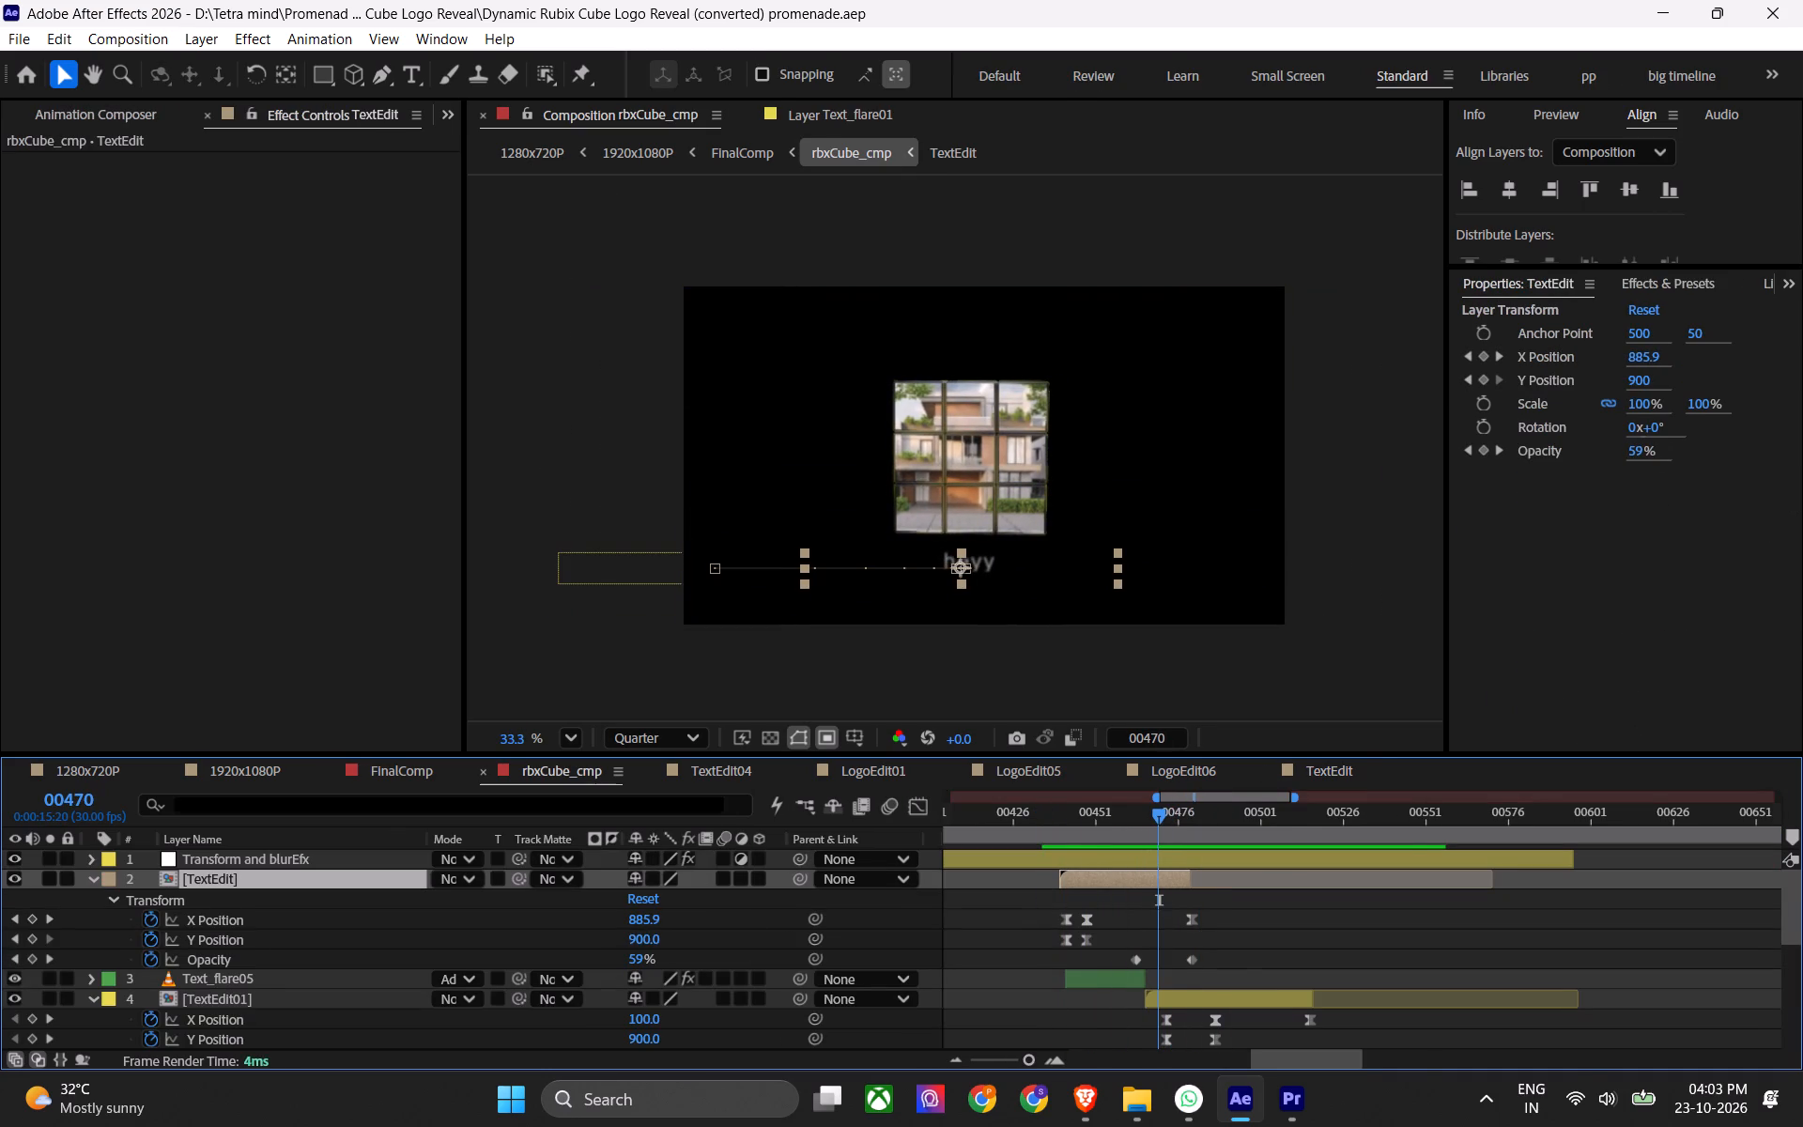
Reopen the TextEdit composition, scrub to about frame 00050 to examine the revealed heyy text, and close the composition.
{"action": "left_click", "coordinate": [1257, 771]}
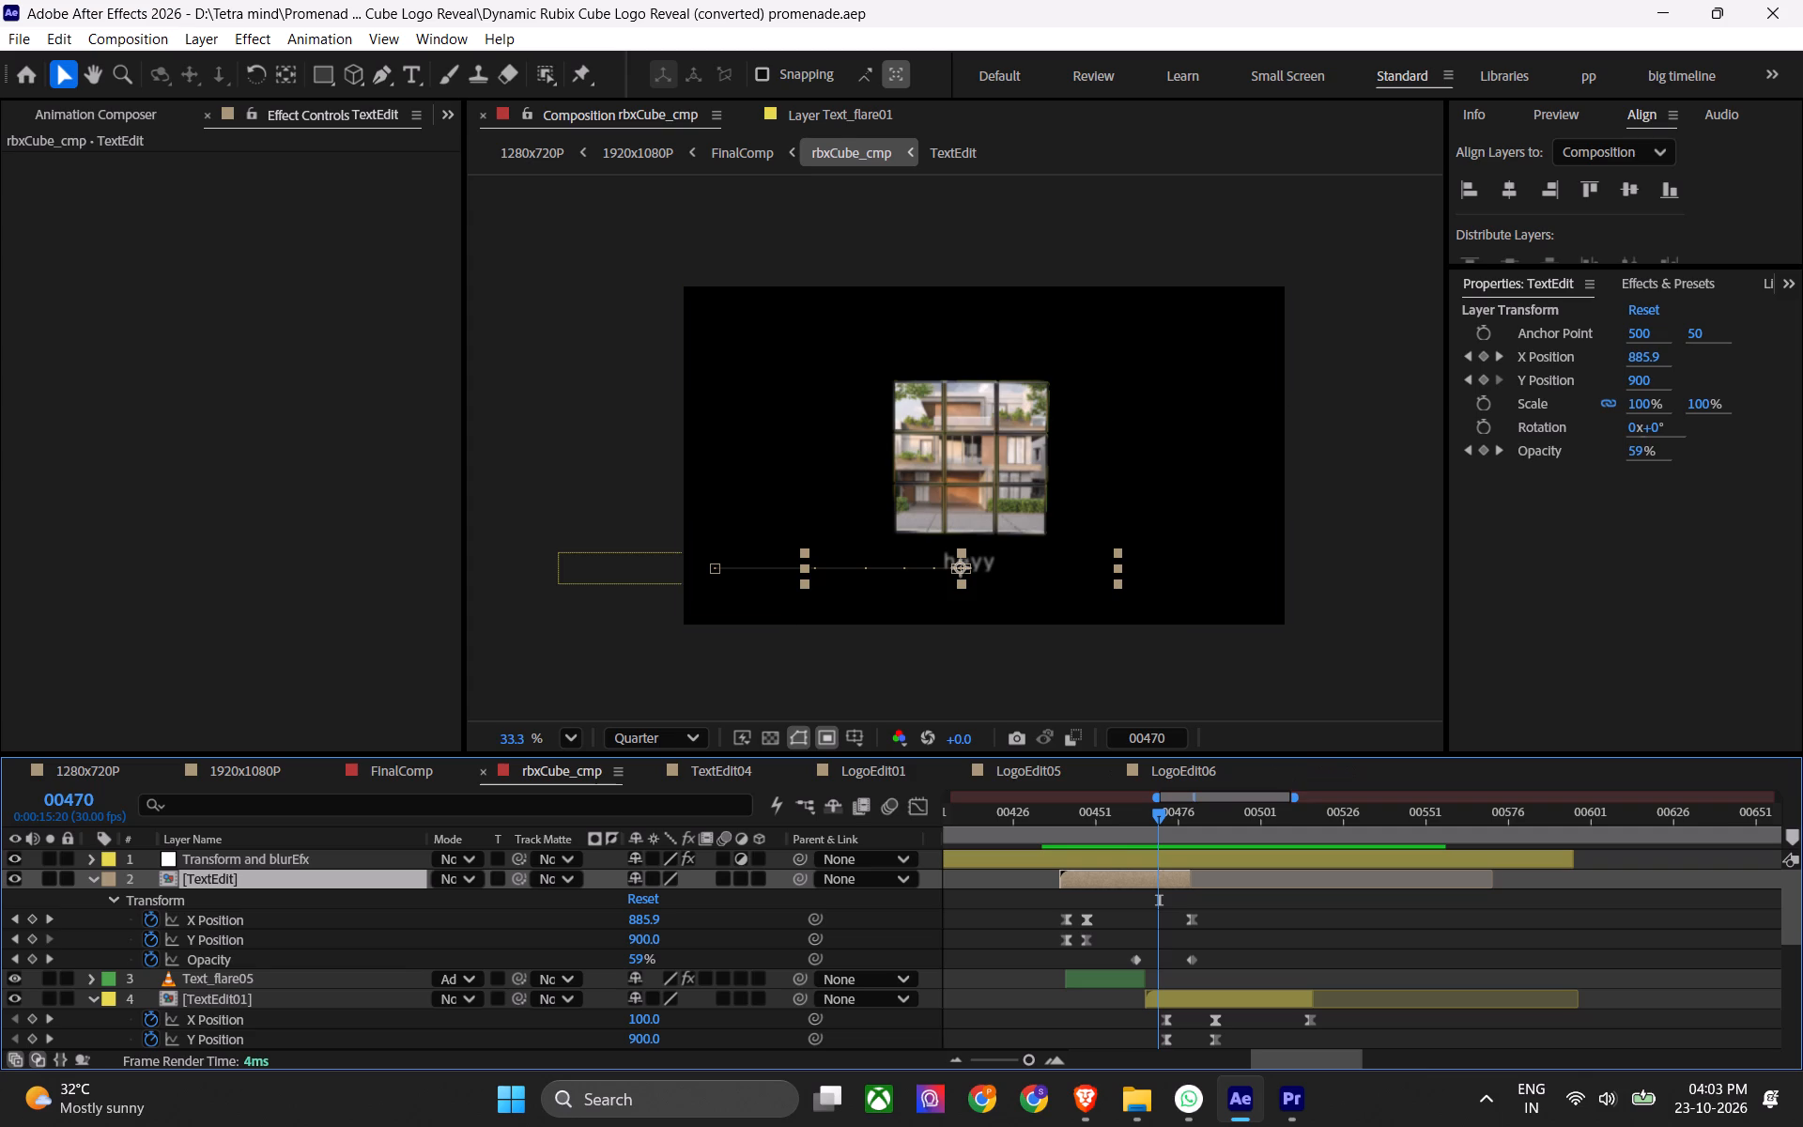
{"action": "left_click", "coordinate": [1147, 876]}
{"action": "double_click", "coordinate": [1146, 858]}
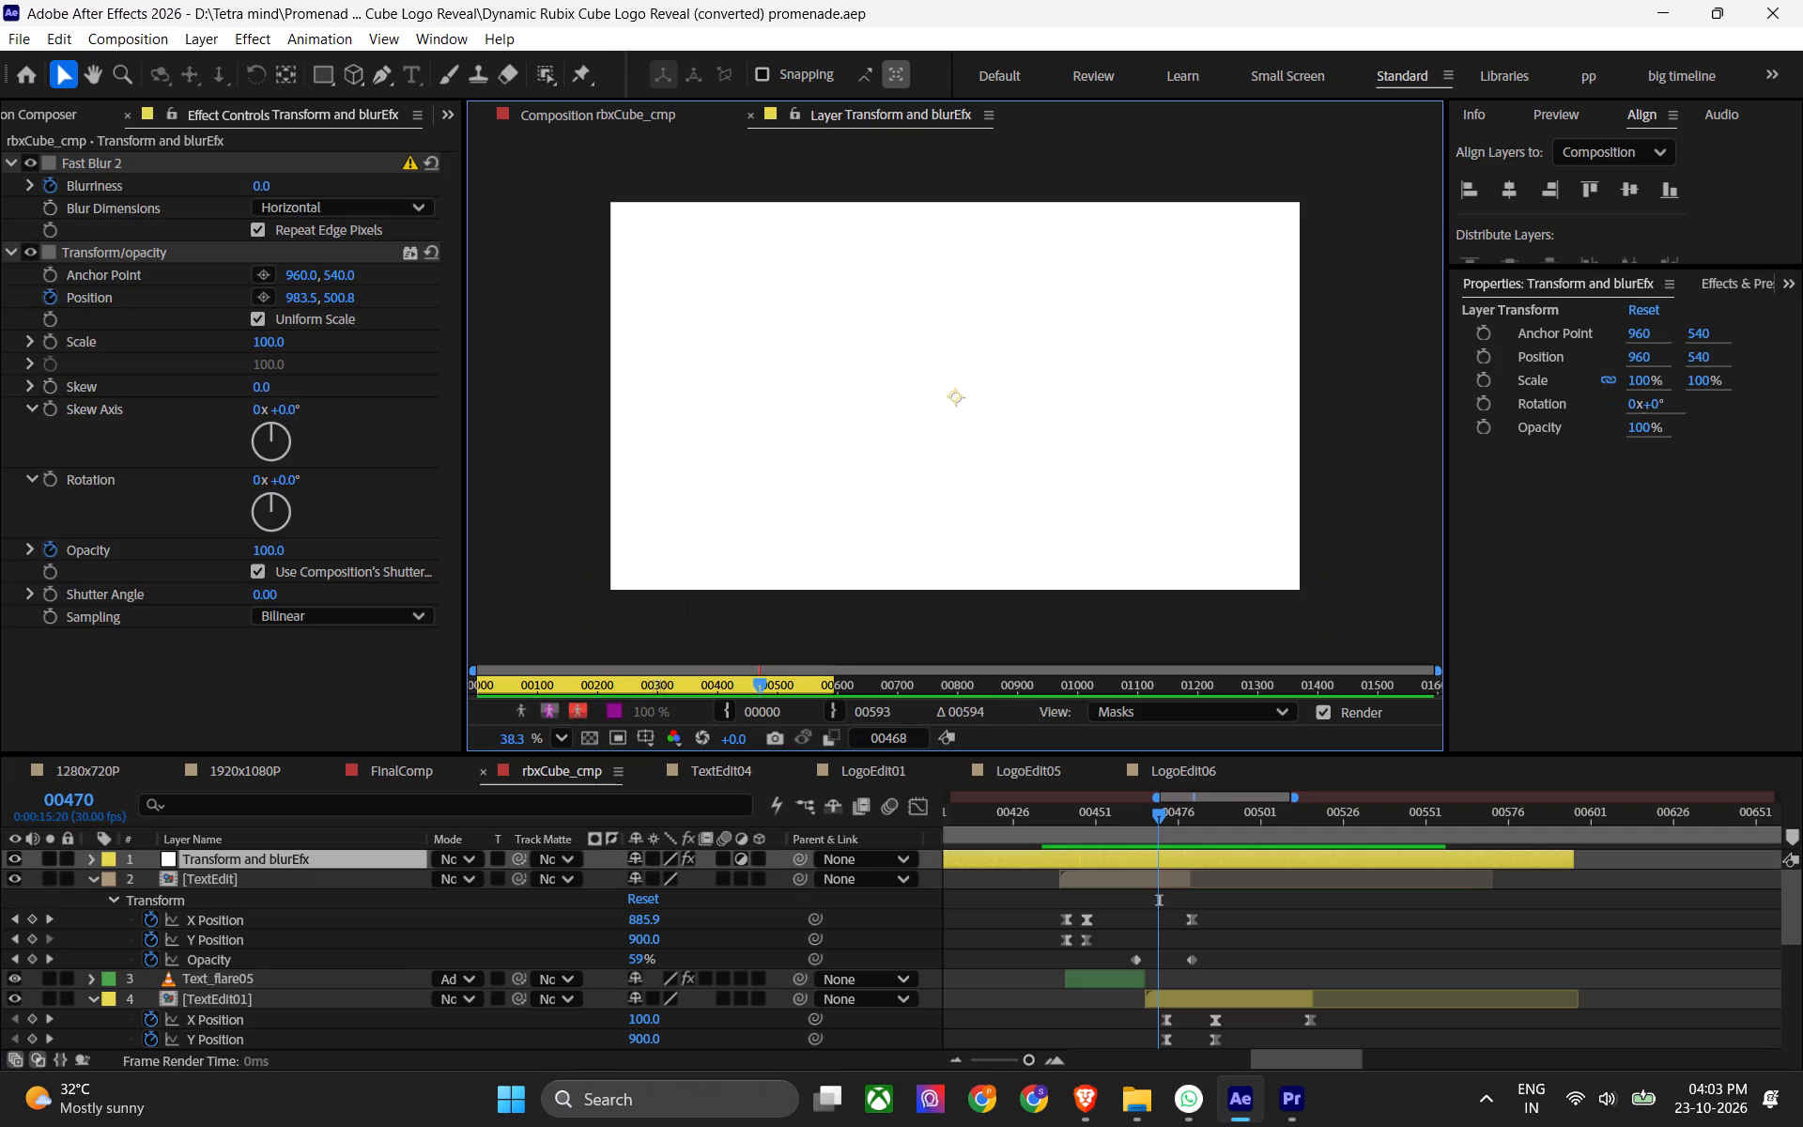
{"action": "double_click", "coordinate": [1120, 883]}
{"action": "left_click_drag", "start_coordinate": [1122, 814], "coordinate": [1178, 829]}
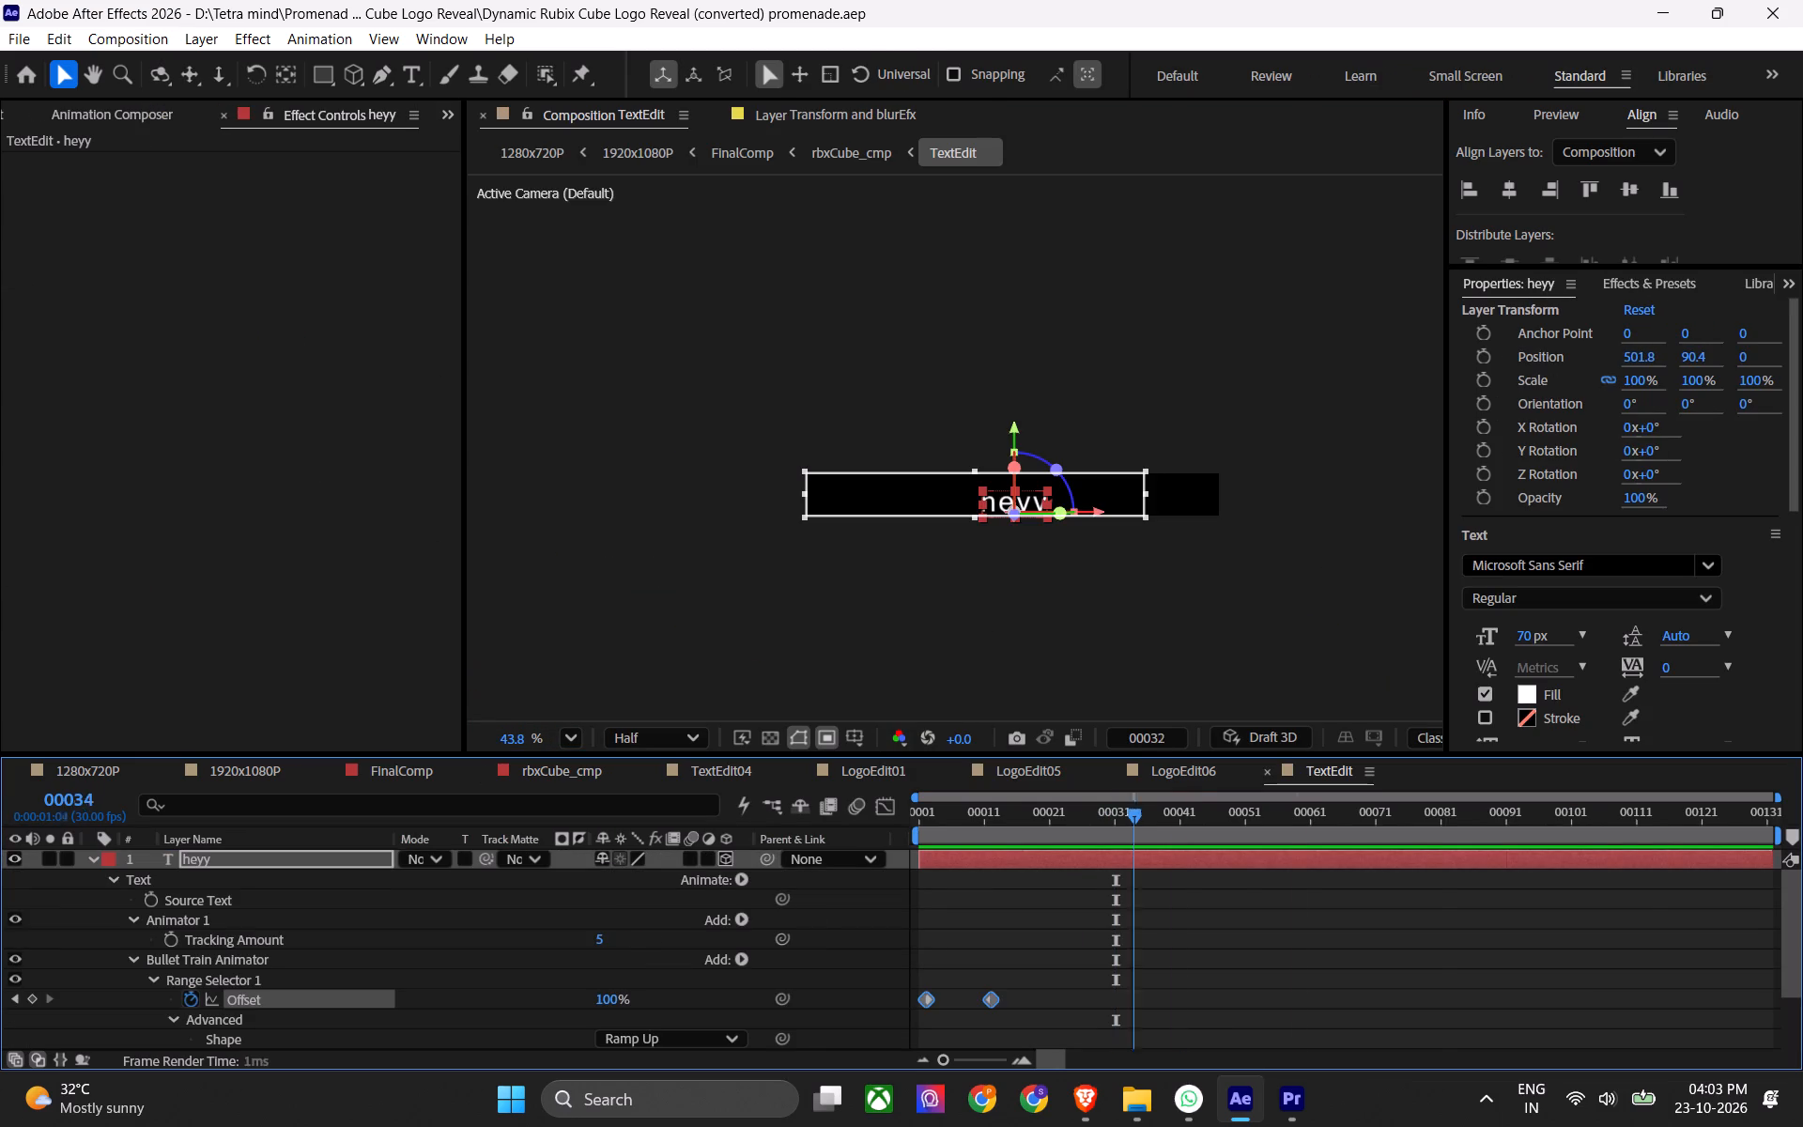
{"action": "left_click_drag", "start_coordinate": [1178, 829], "coordinate": [1116, 864]}
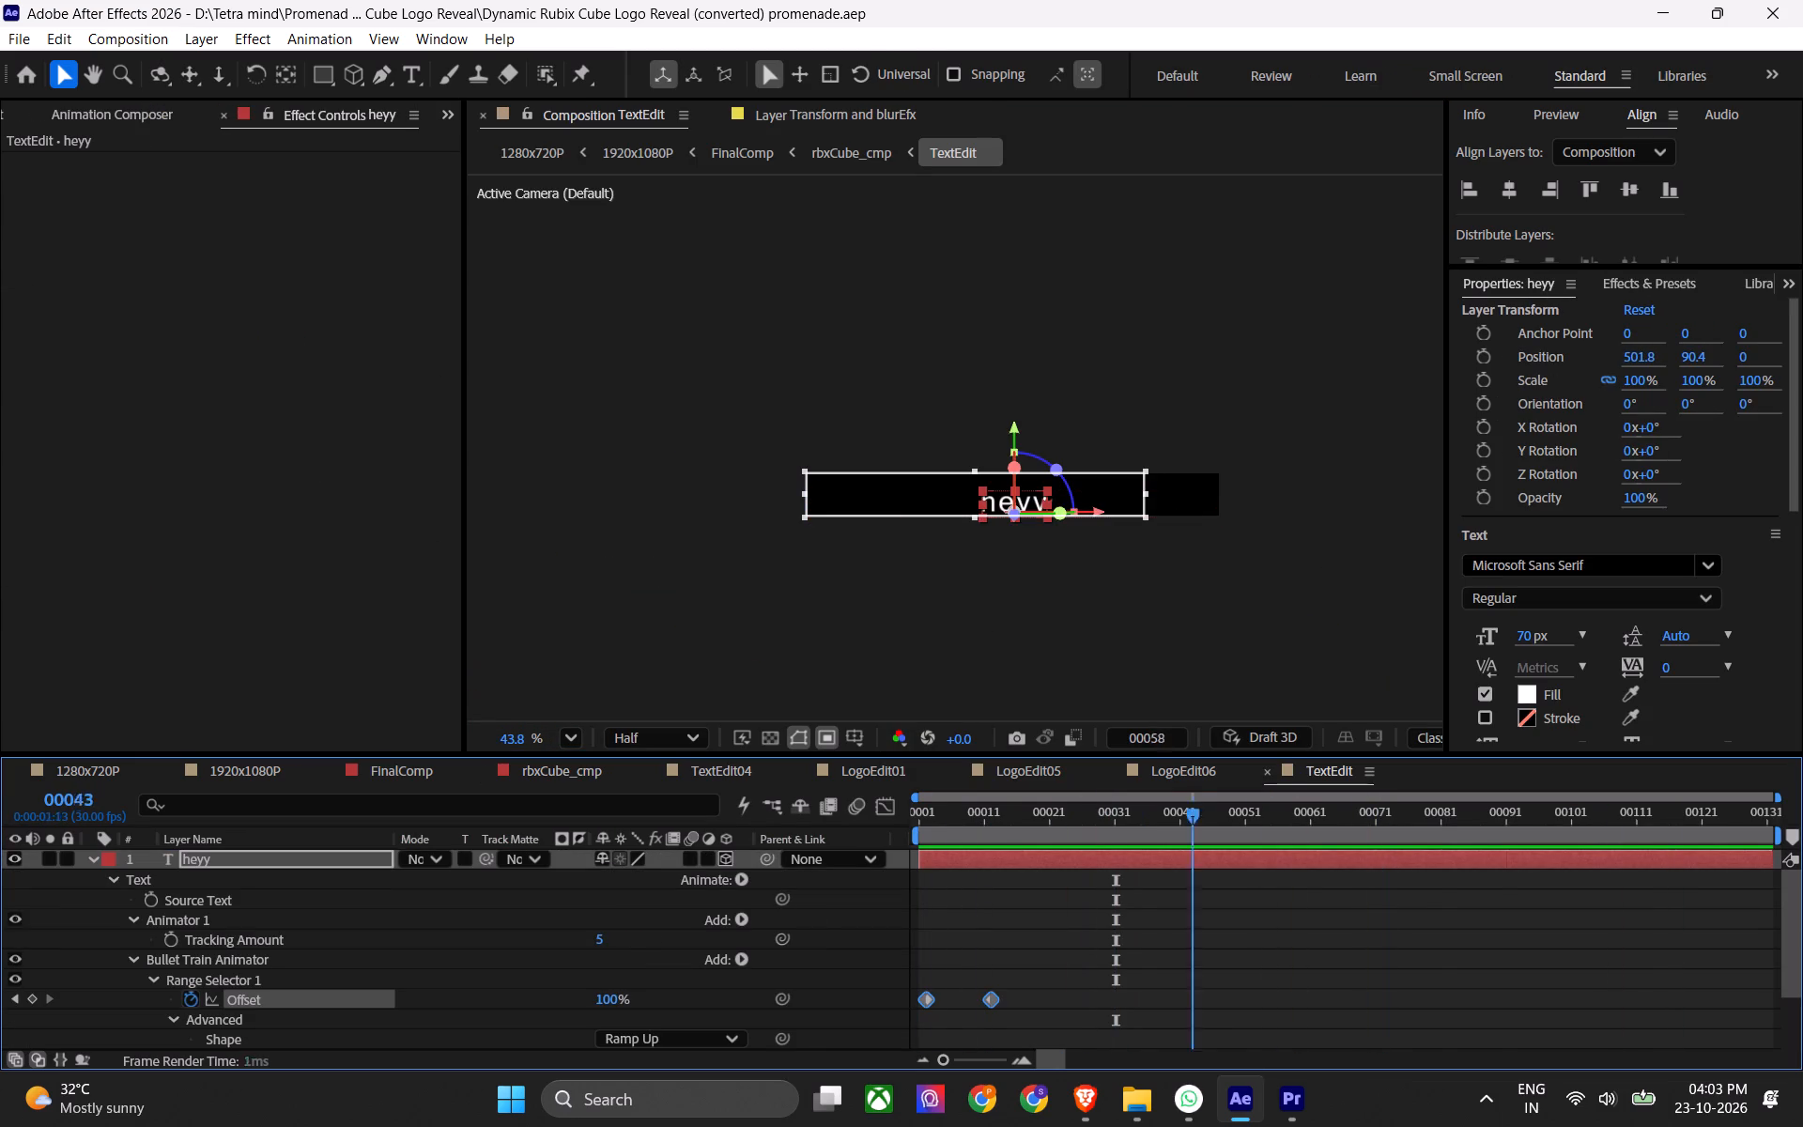
{"action": "left_click_drag", "start_coordinate": [1116, 864], "coordinate": [1243, 852]}
{"action": "left_click", "coordinate": [1225, 933]}
{"action": "left_click", "coordinate": [1269, 780]}
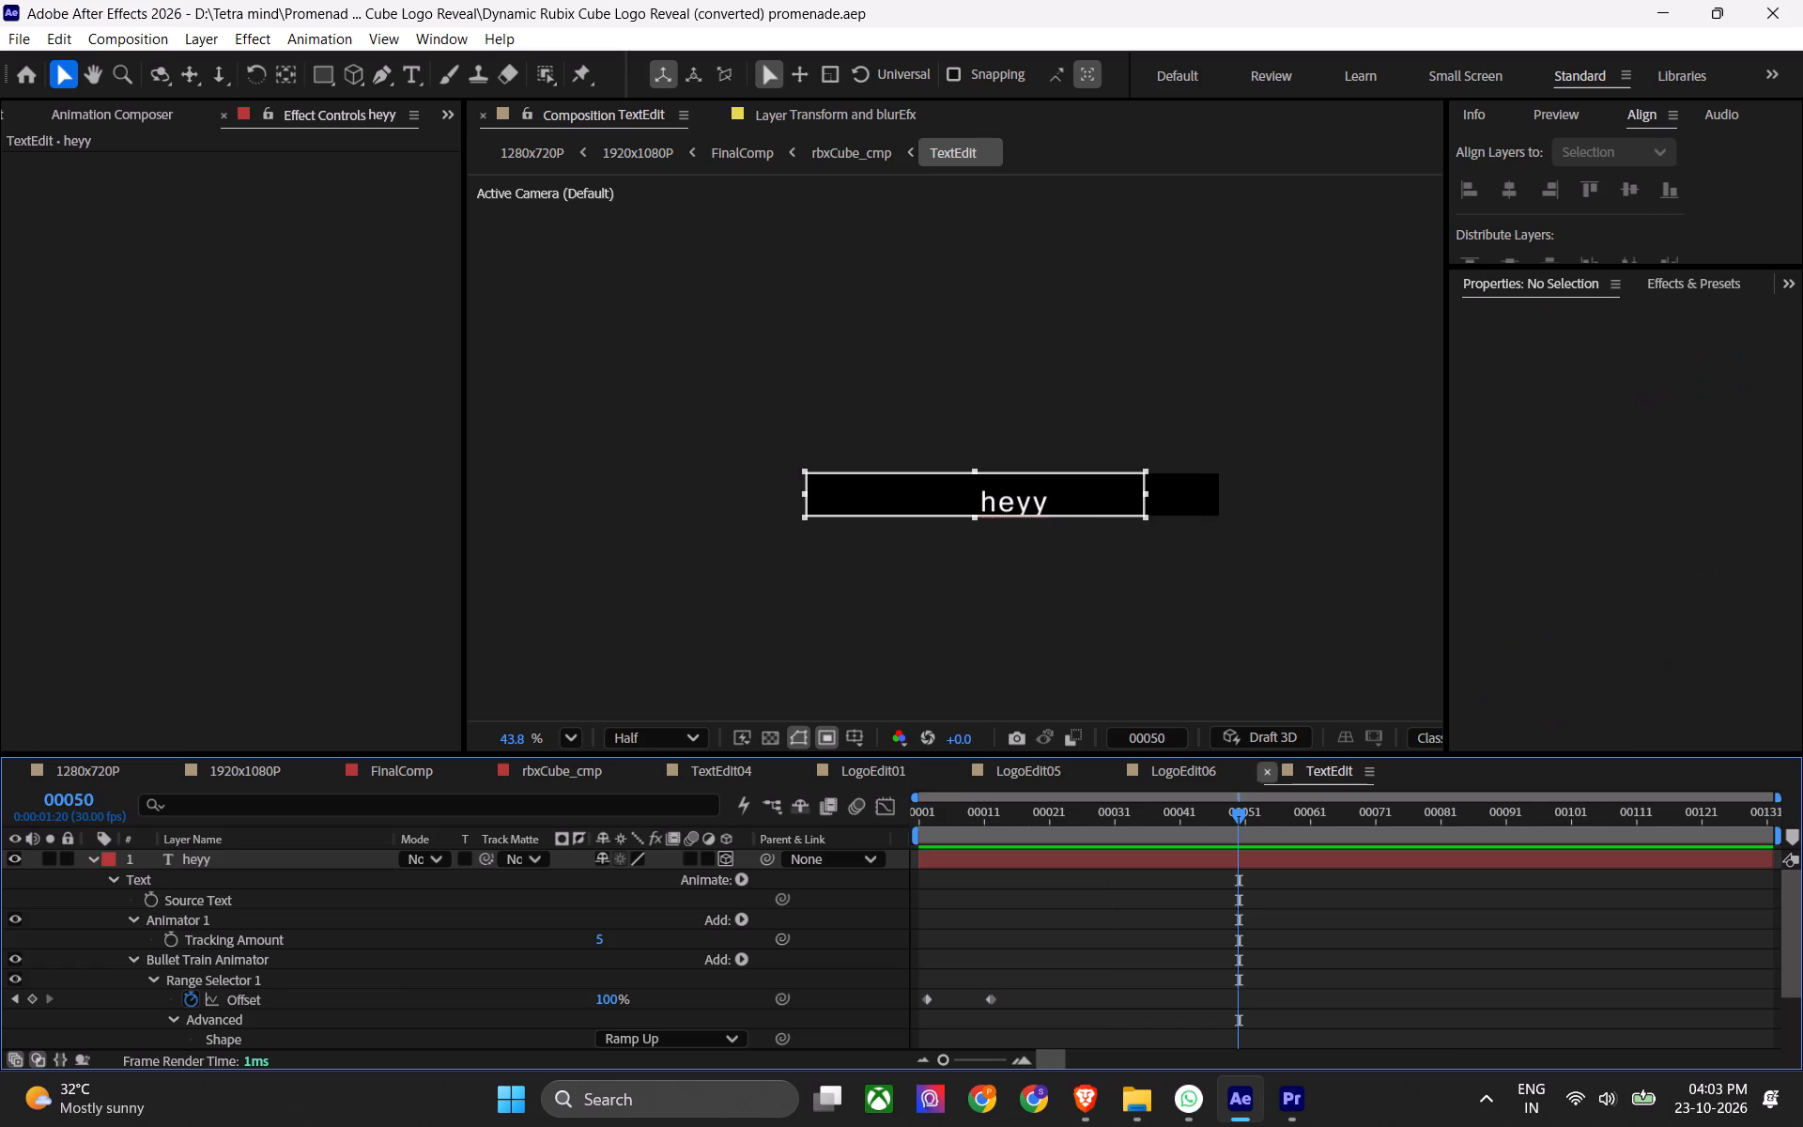
Save the project, return to rbxCube_cmp, and scrub between about frames 00461 and 00479 to examine the heyy fade into hello.
{"action": "key", "text": "ctrl+s"}
{"action": "left_click", "coordinate": [528, 771]}
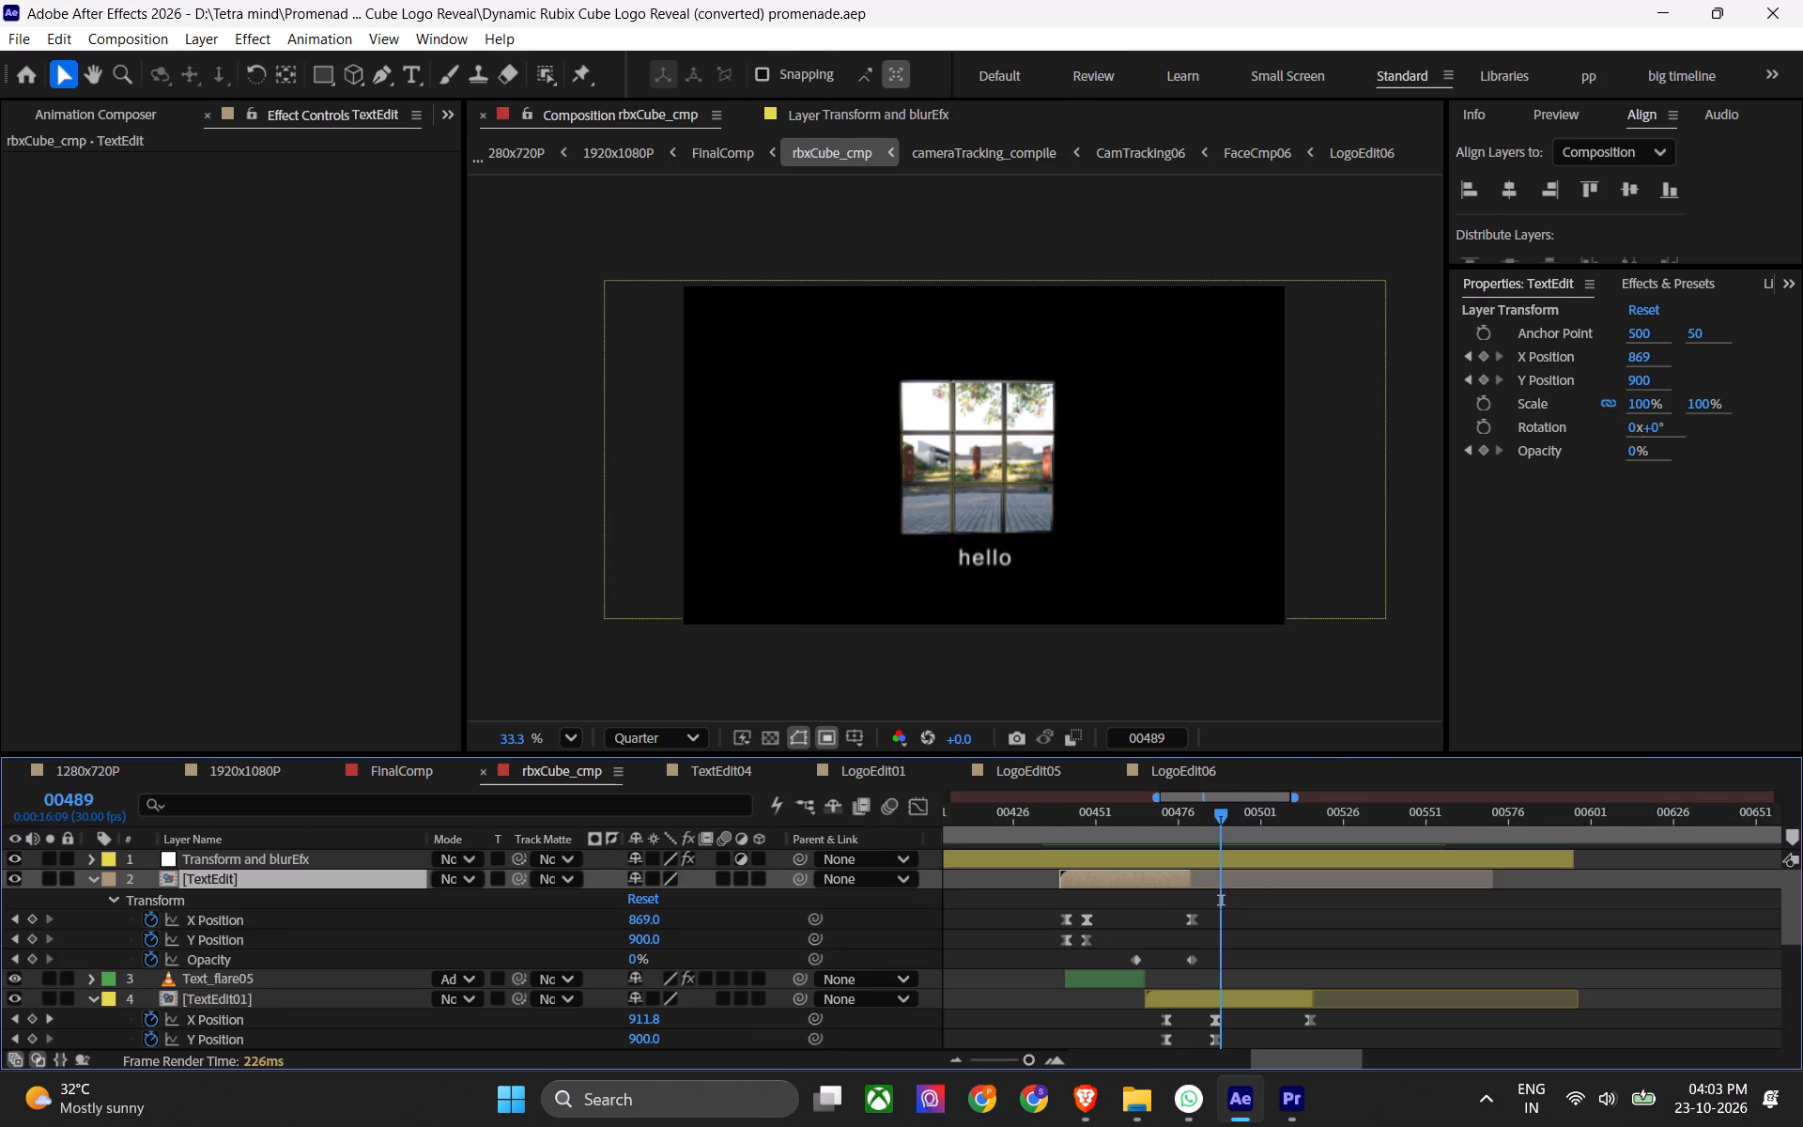
{"action": "left_click_drag", "start_coordinate": [1207, 814], "coordinate": [1132, 834]}
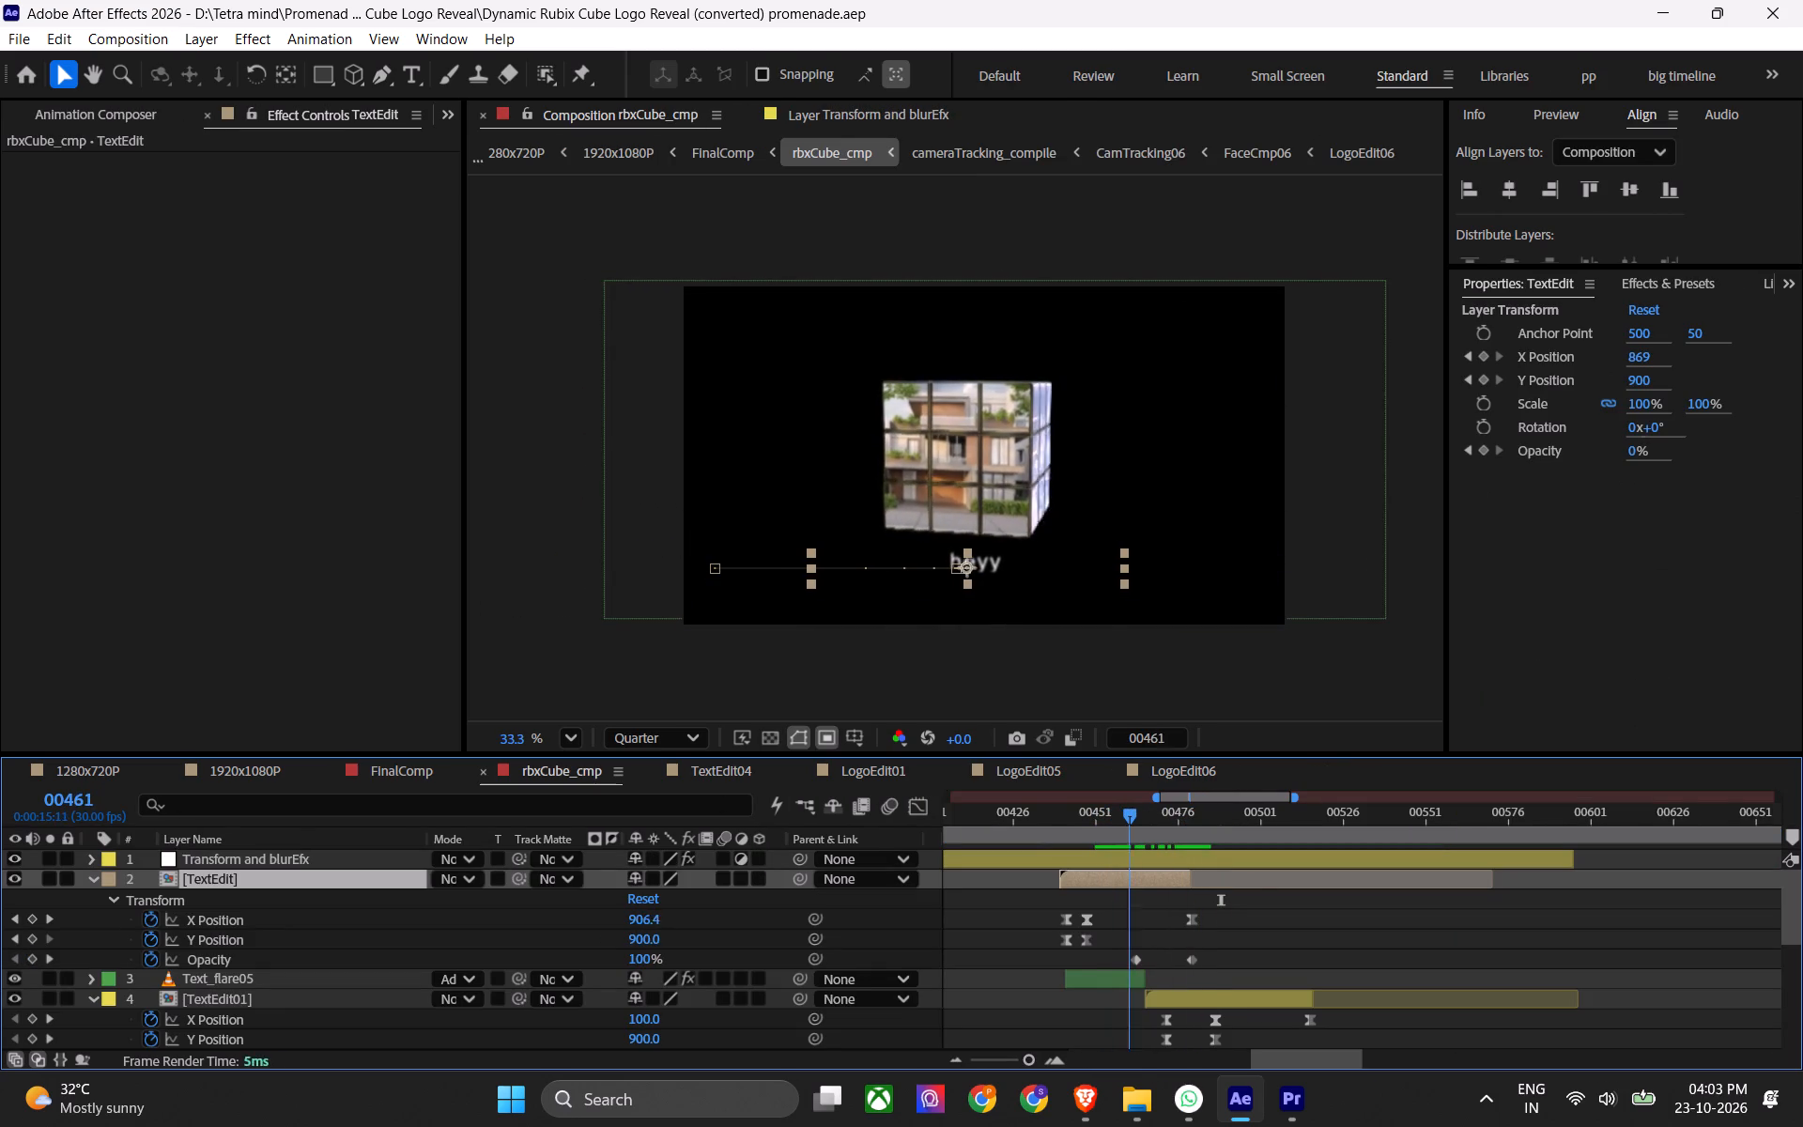
{"action": "left_click_drag", "start_coordinate": [1132, 834], "coordinate": [1182, 843]}
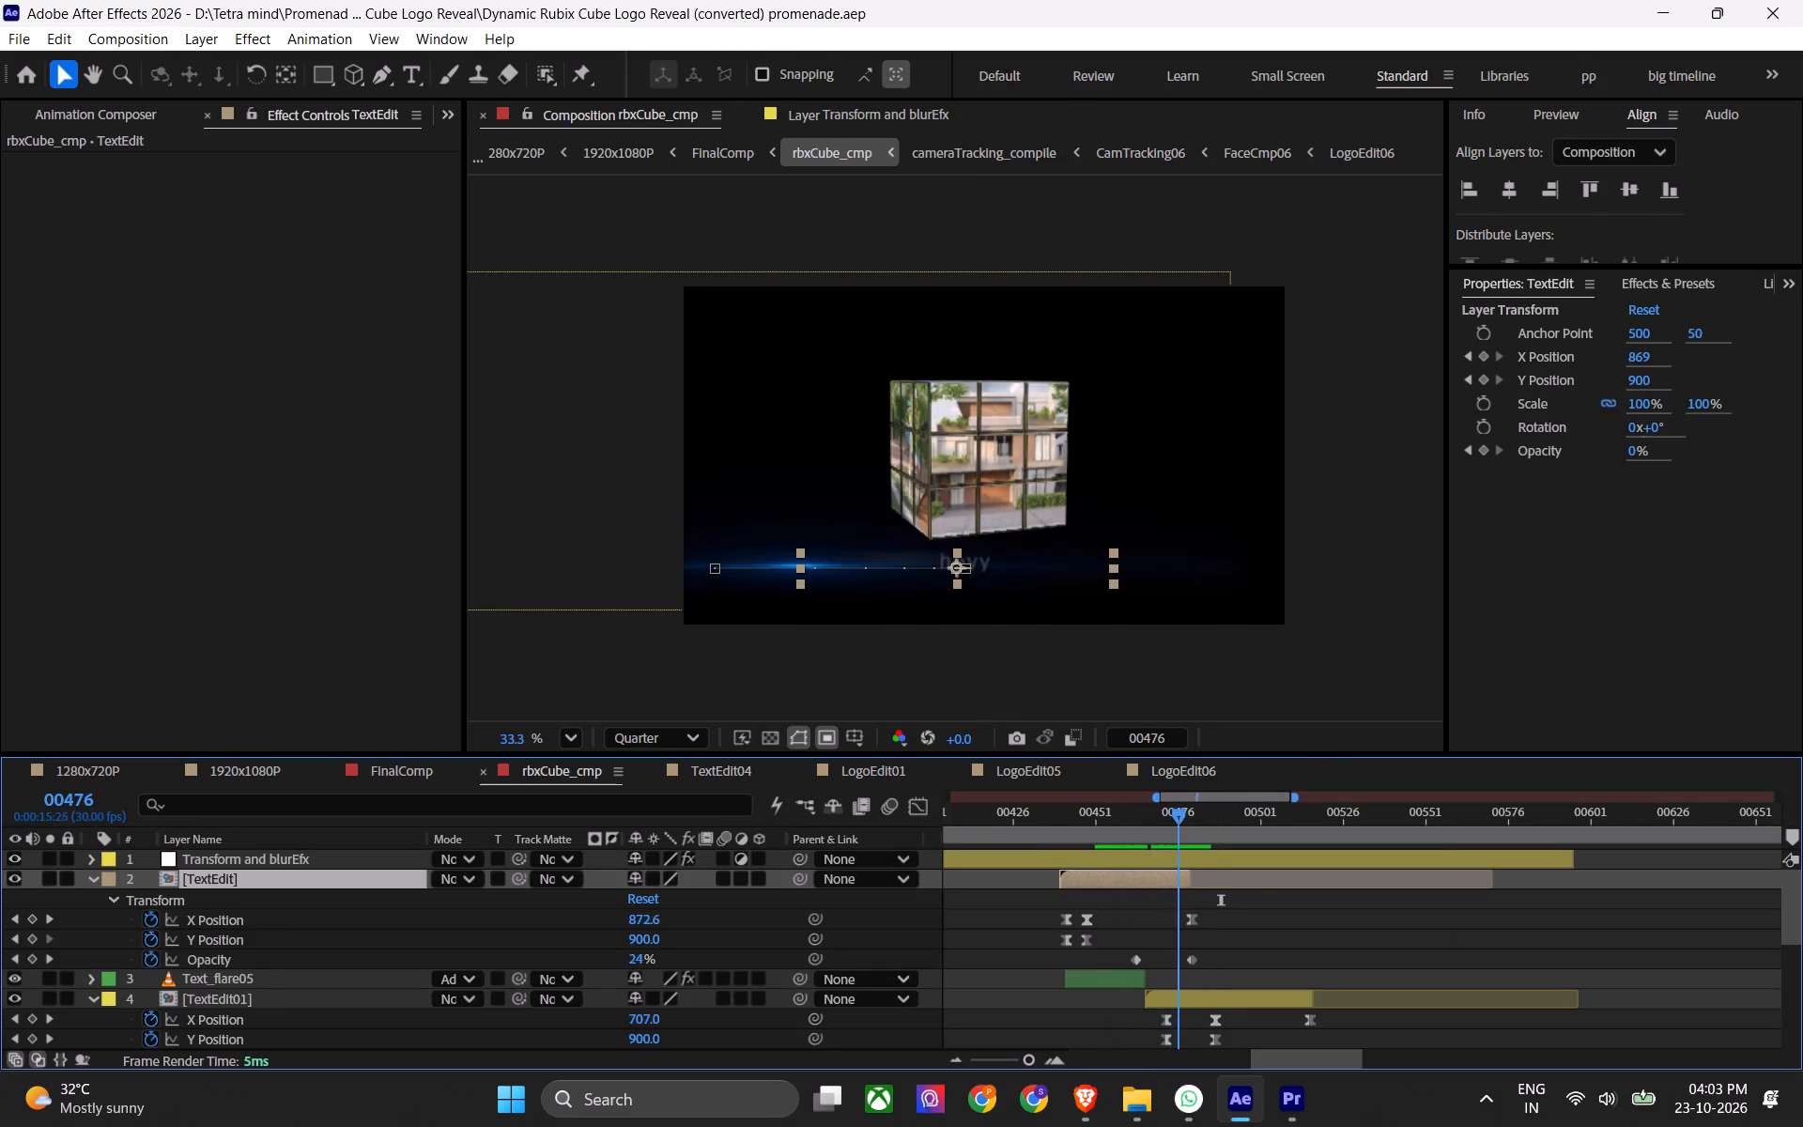
{"action": "left_click_drag", "start_coordinate": [1182, 843], "coordinate": [1187, 843]}
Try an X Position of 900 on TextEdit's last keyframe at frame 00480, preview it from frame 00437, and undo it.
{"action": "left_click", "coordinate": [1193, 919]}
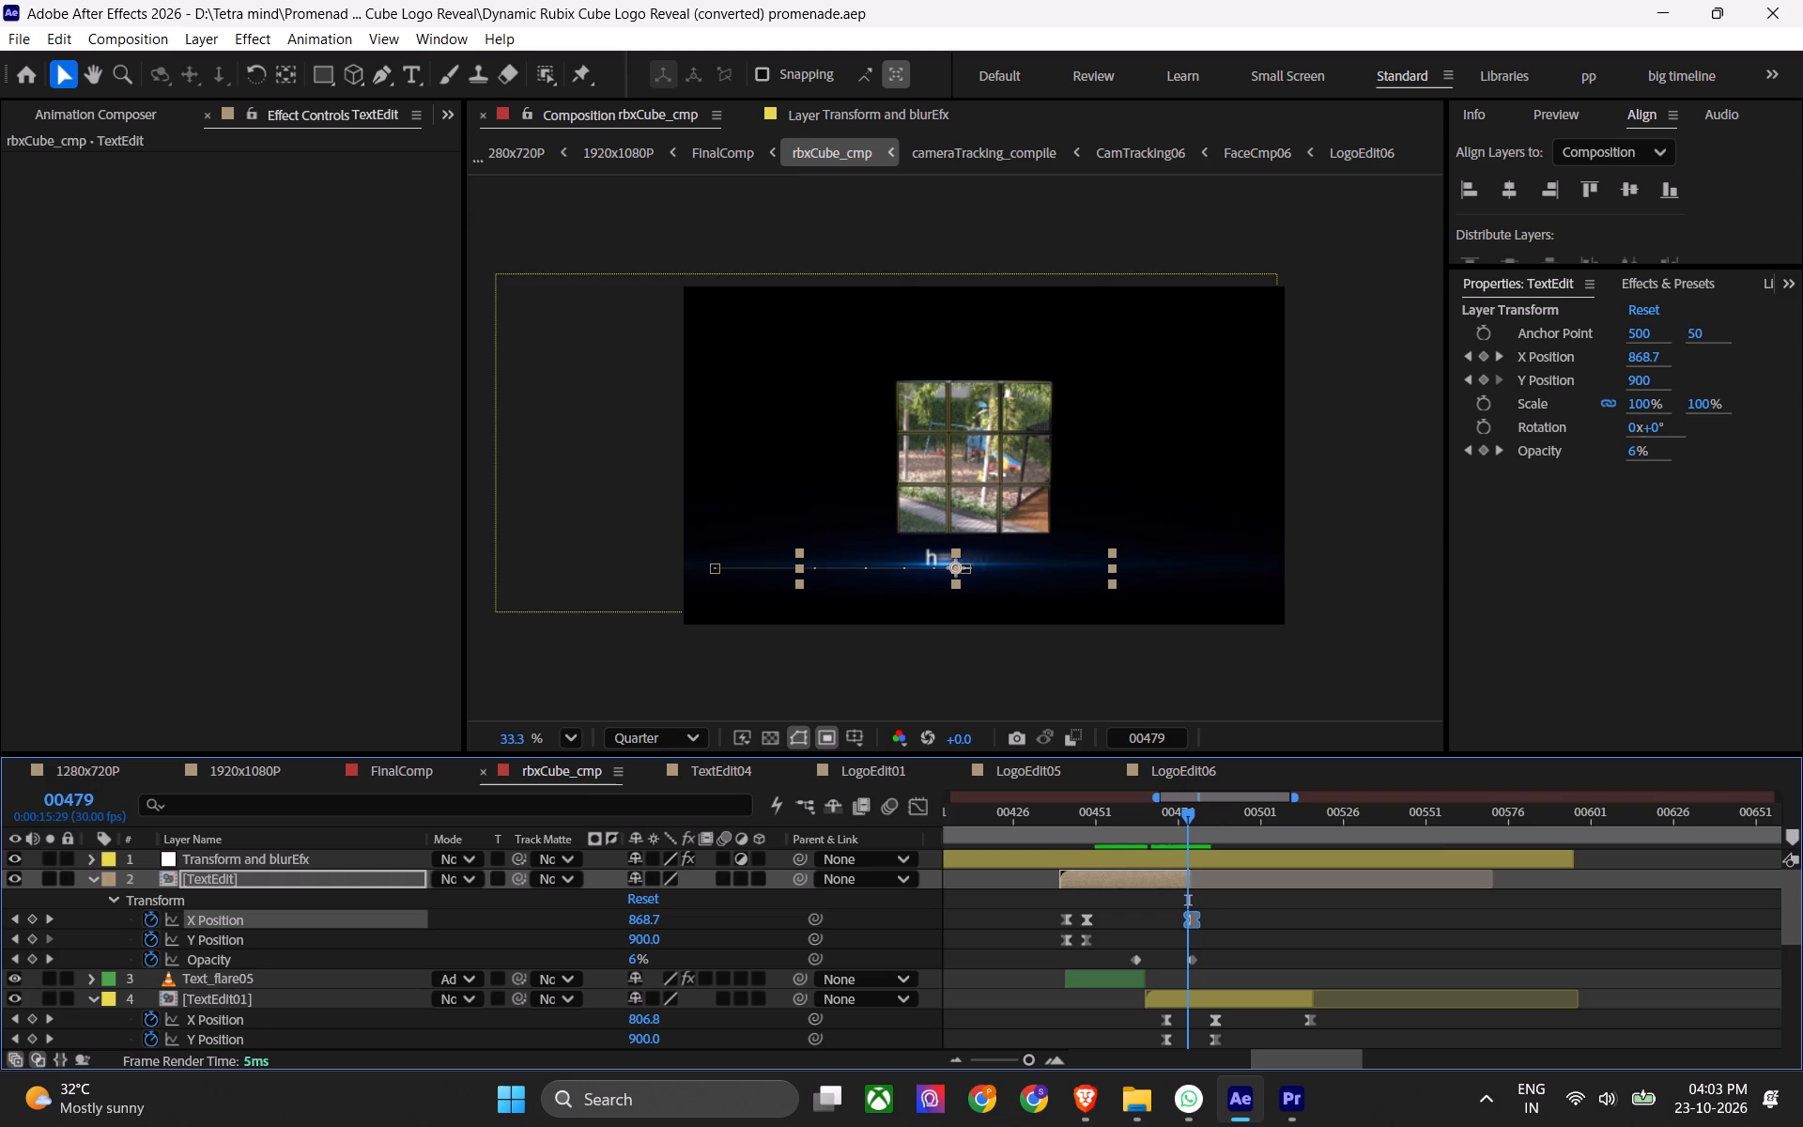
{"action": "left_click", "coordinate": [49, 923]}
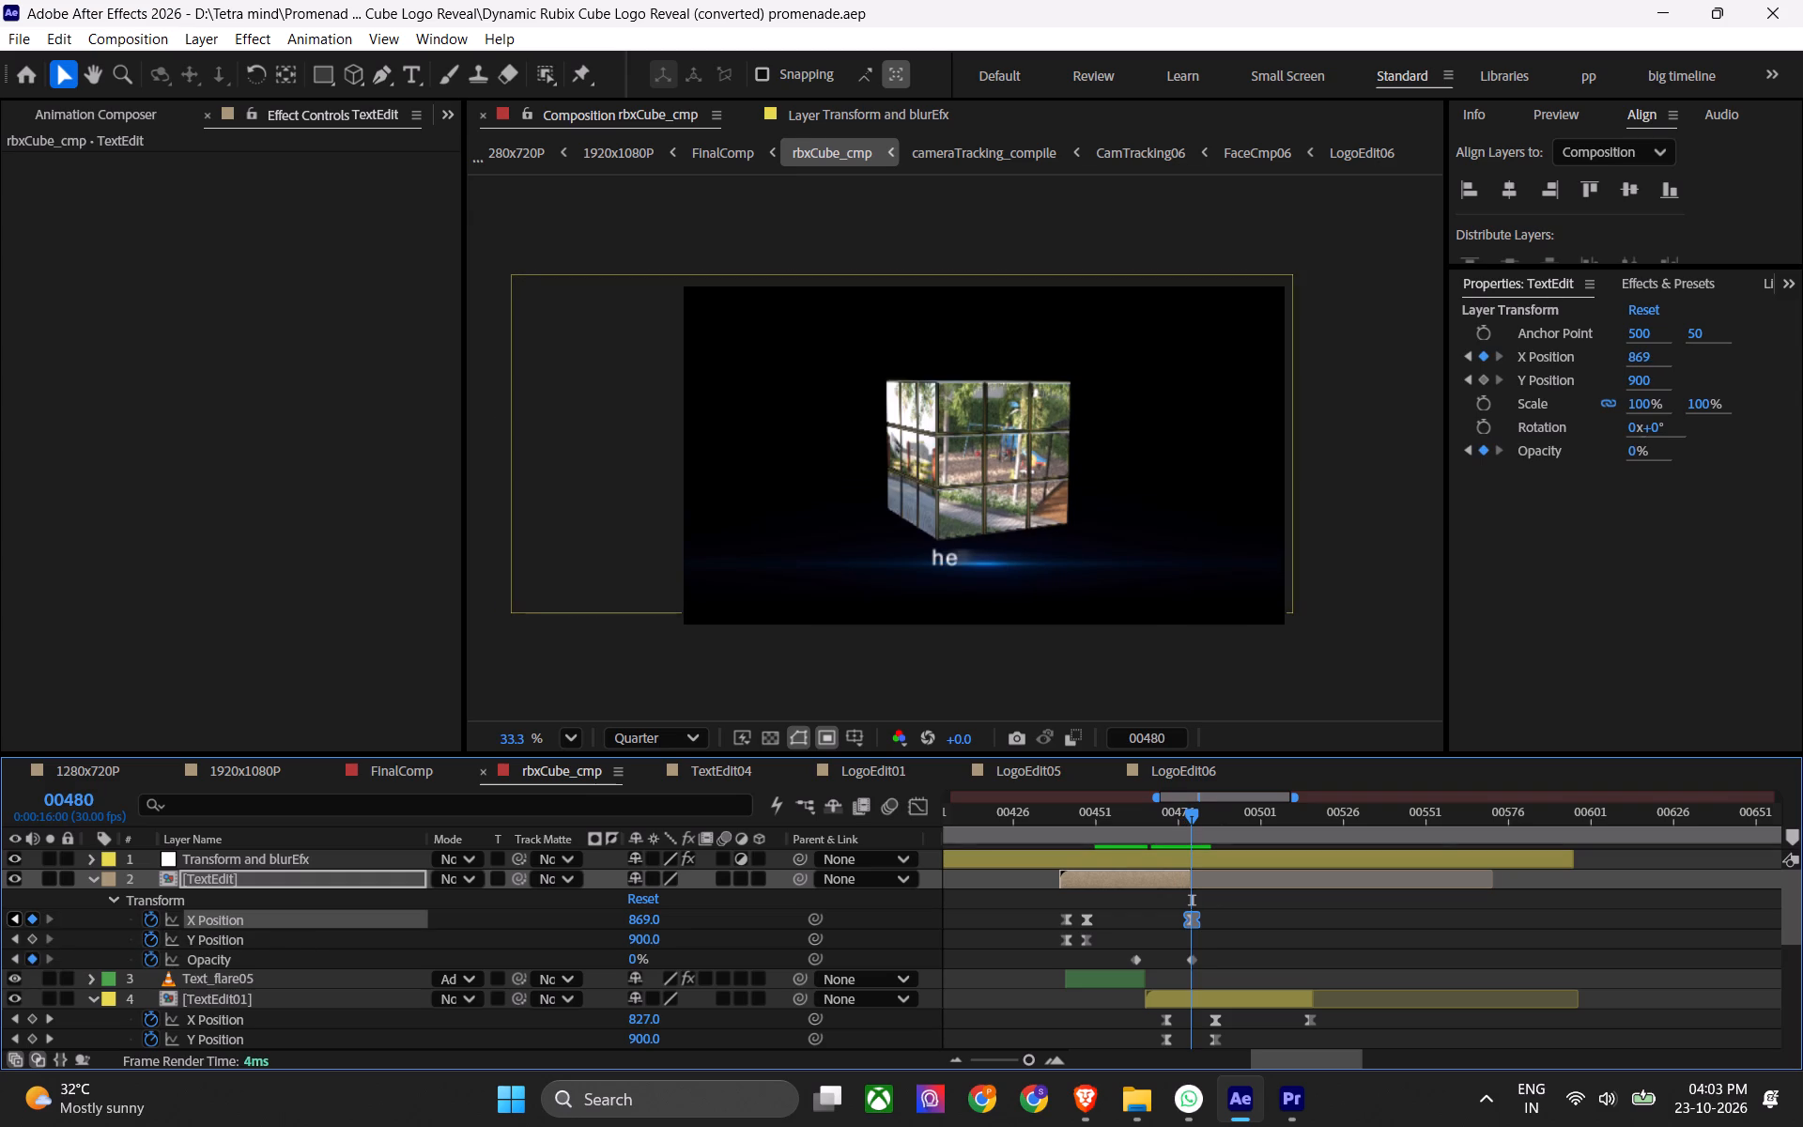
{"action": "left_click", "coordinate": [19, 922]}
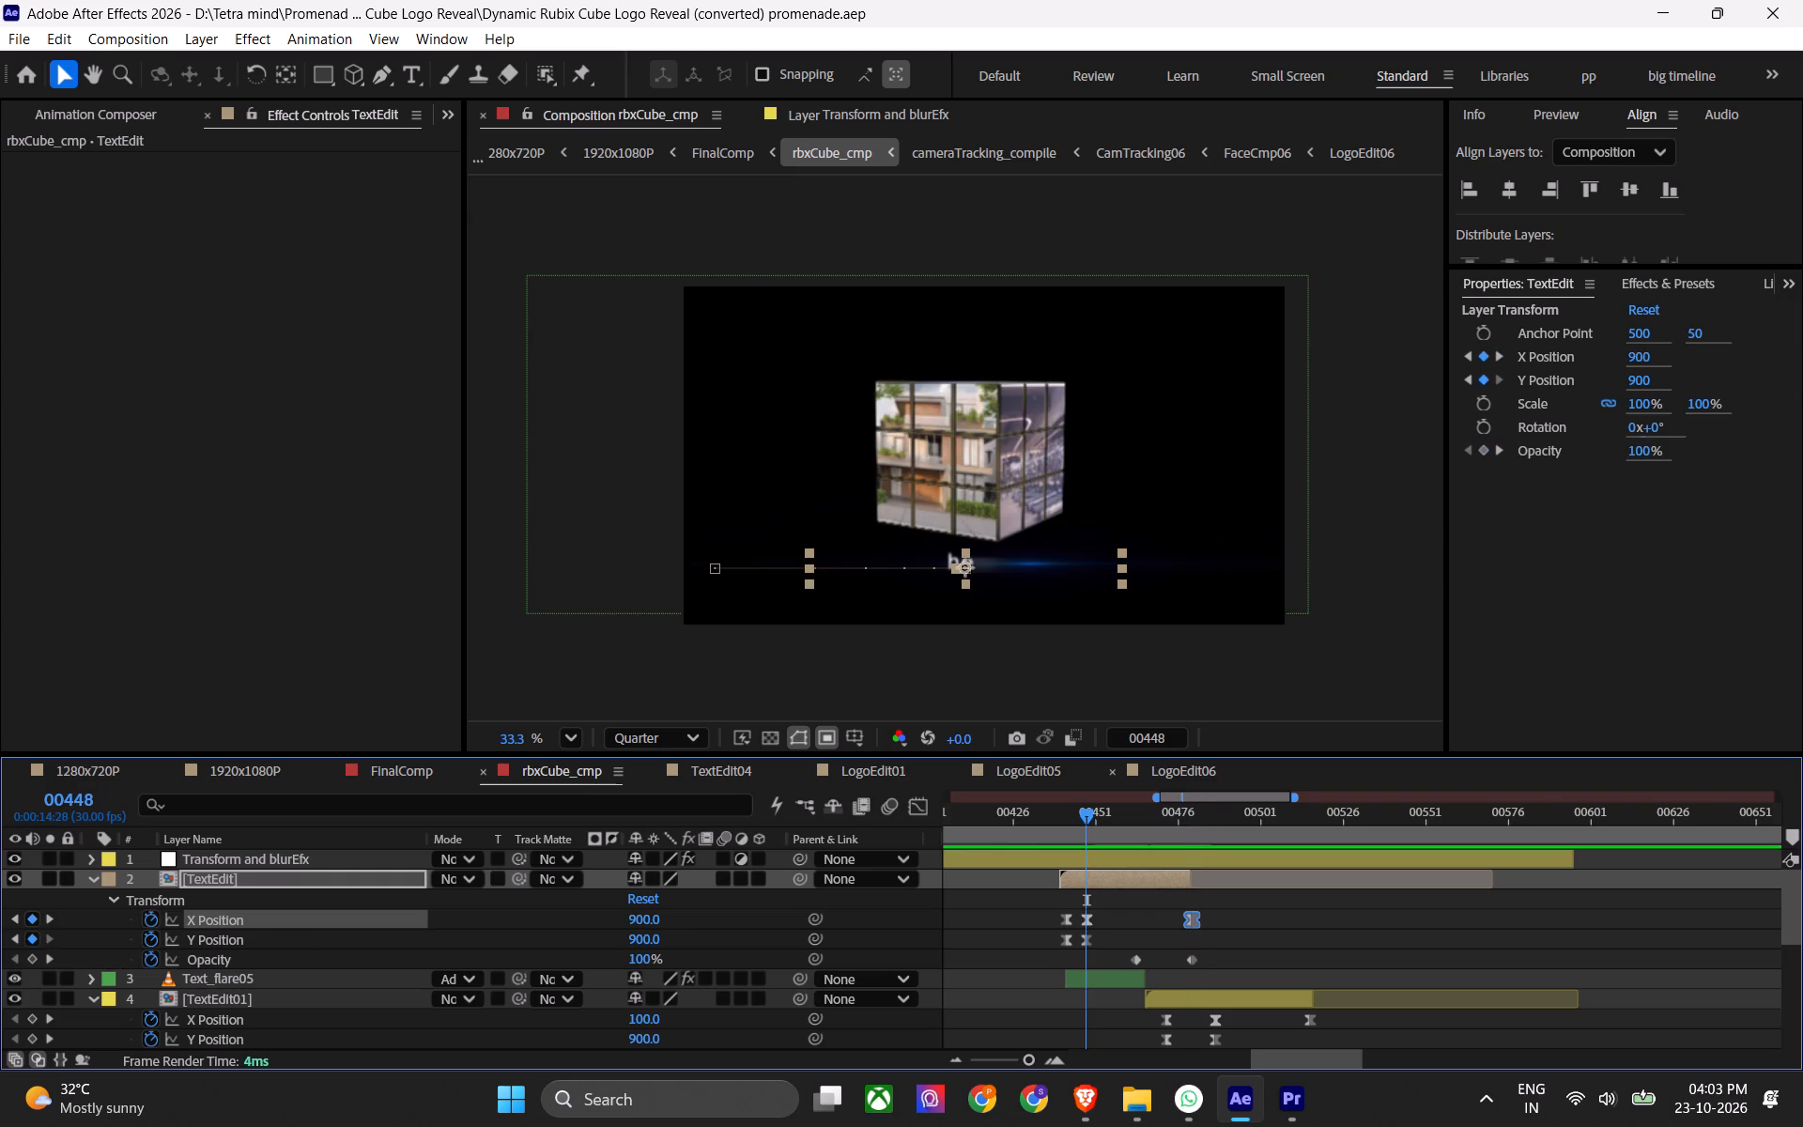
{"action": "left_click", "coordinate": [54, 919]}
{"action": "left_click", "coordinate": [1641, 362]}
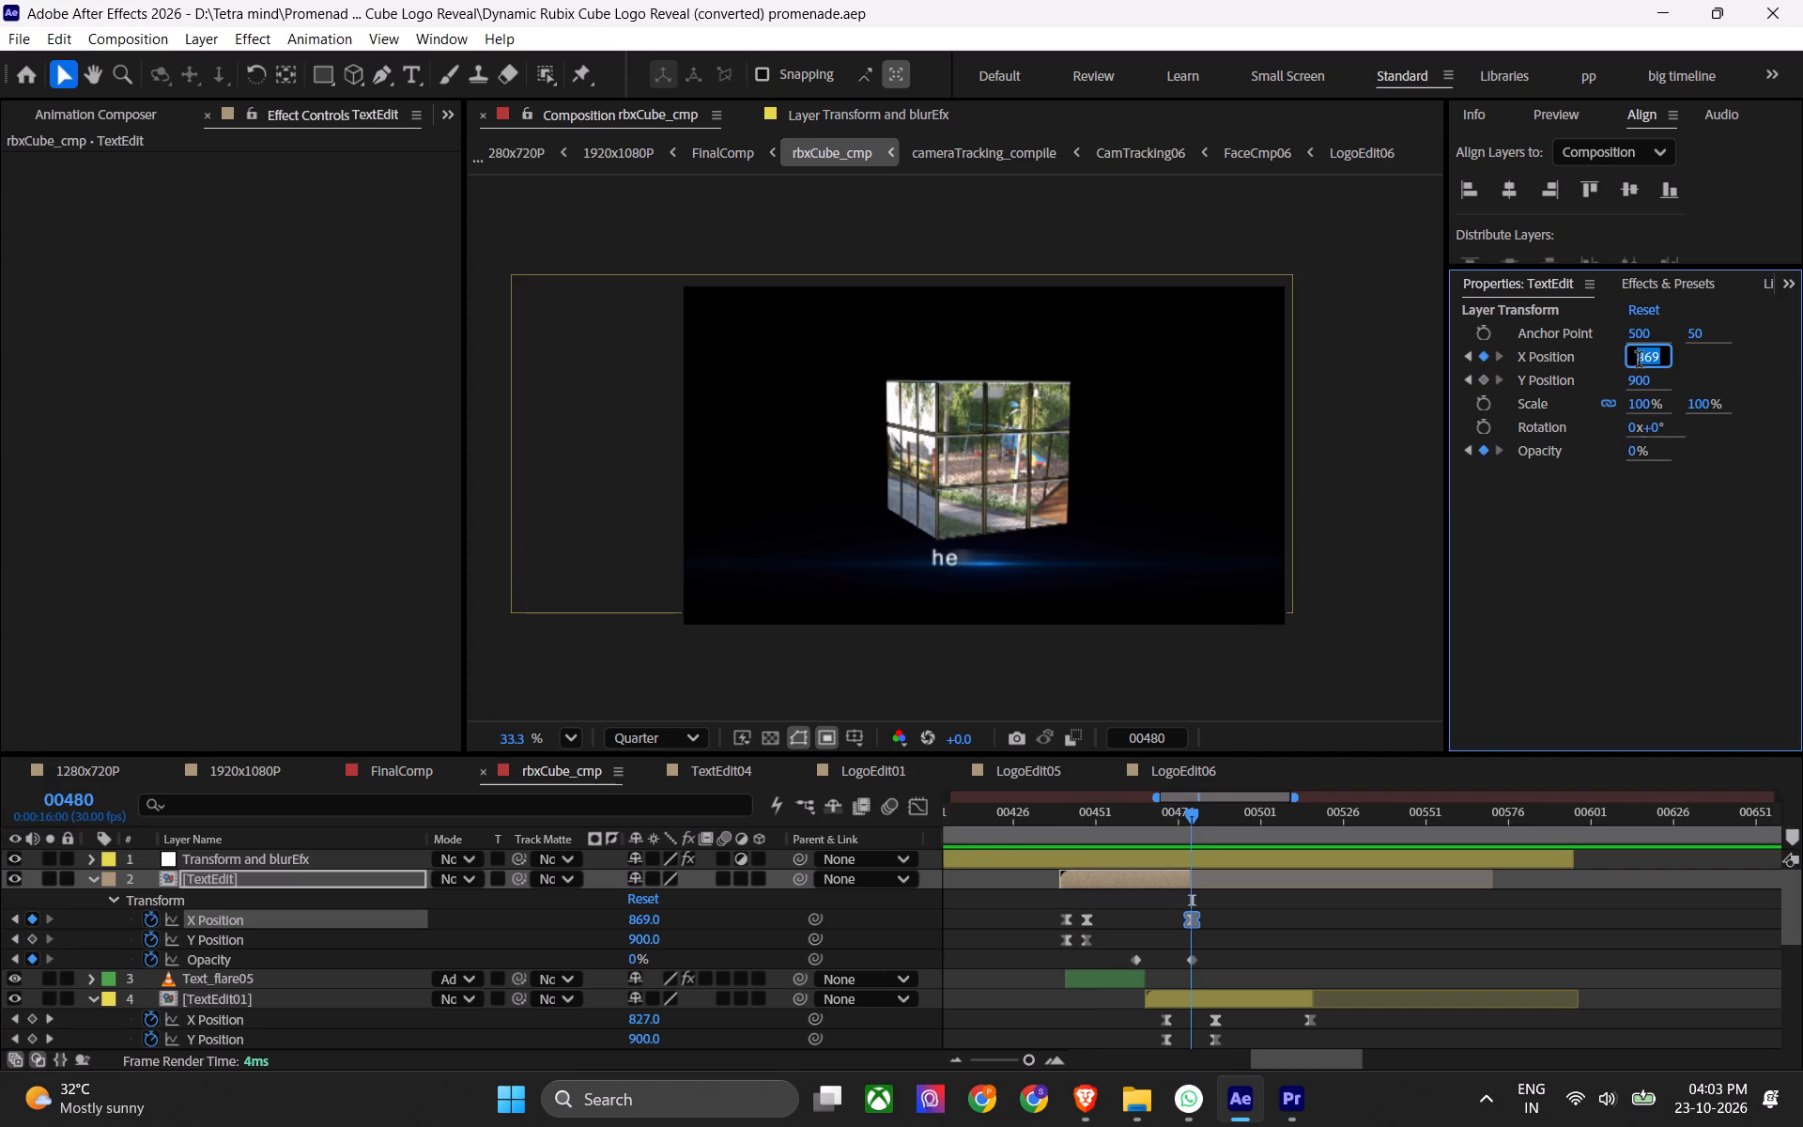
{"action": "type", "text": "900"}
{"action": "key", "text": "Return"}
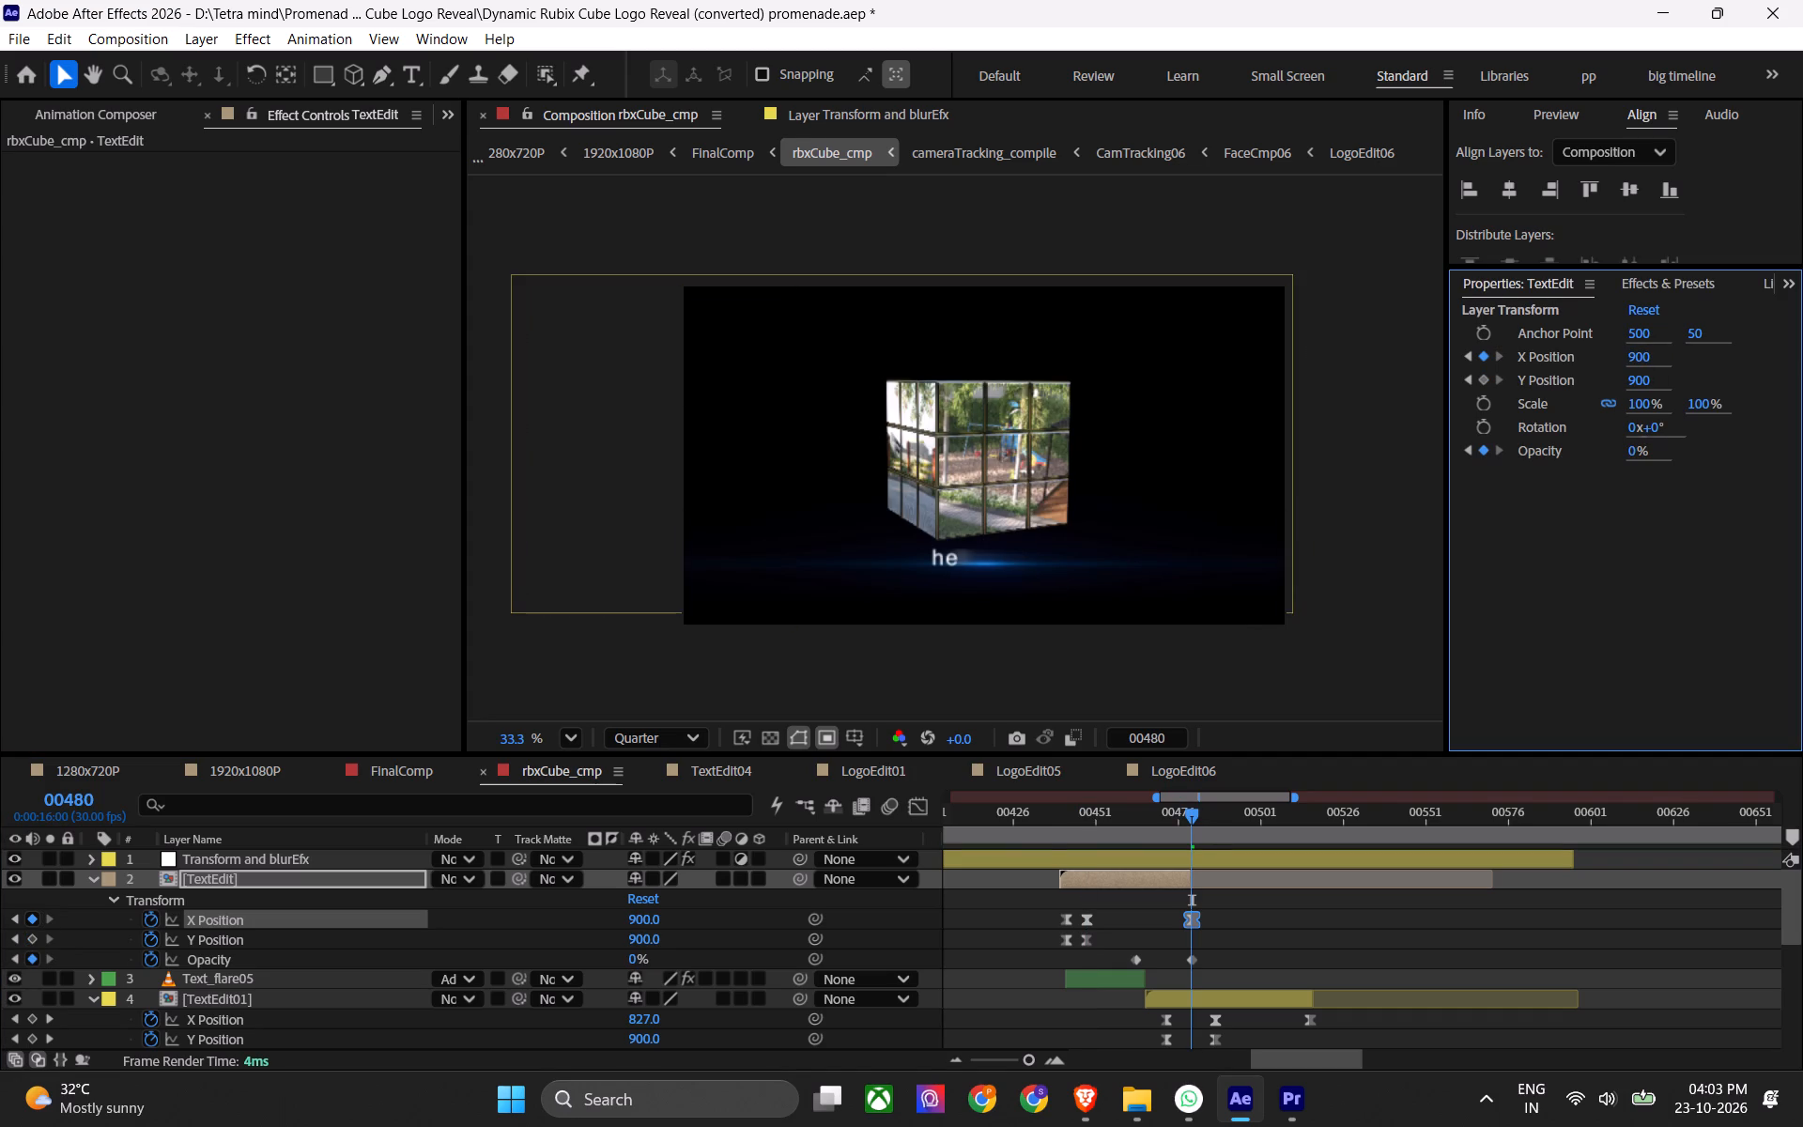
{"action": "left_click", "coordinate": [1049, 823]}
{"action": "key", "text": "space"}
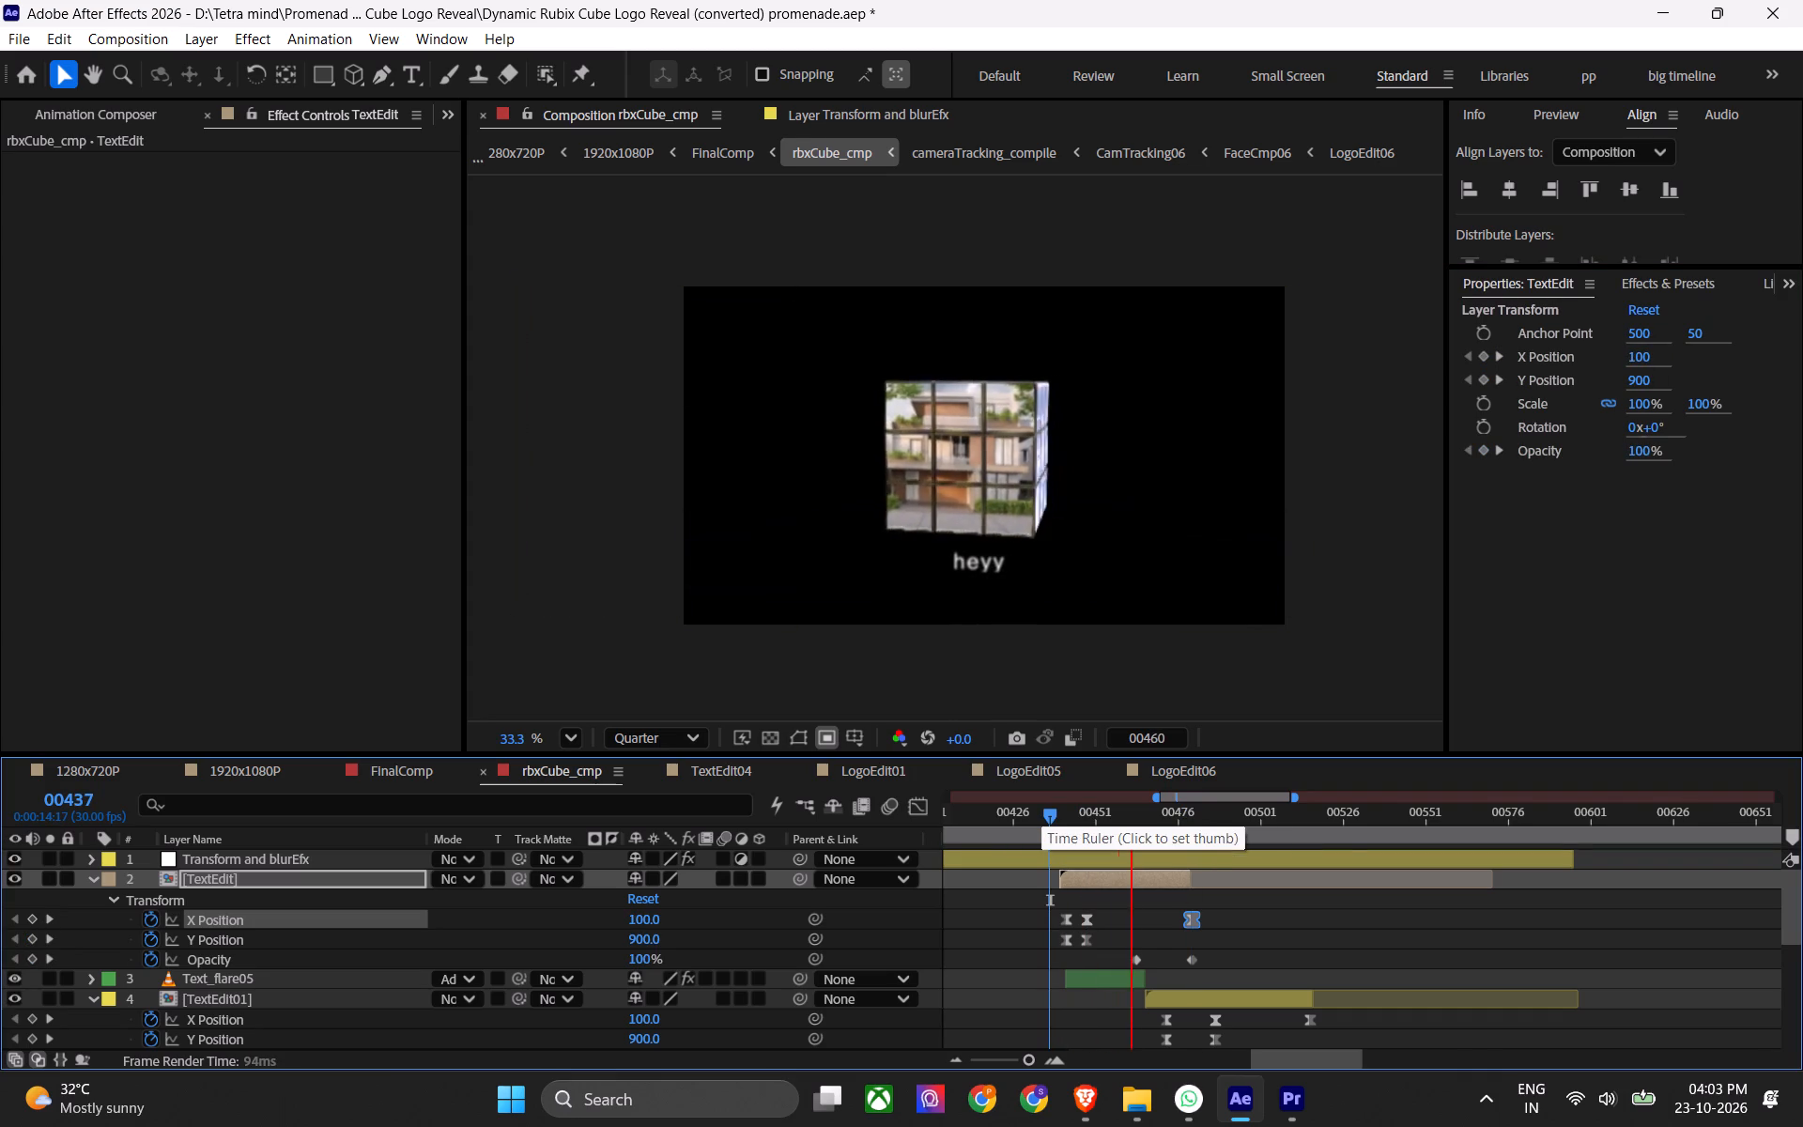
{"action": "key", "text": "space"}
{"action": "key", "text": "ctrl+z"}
Play back rbxCube_cmp from about frames 00440 and 00434, save, and scrub to frame 00473 to examine the heyy fade-out.
{"action": "left_click_drag", "start_coordinate": [1069, 814], "coordinate": [1058, 819]}
{"action": "key", "text": "space"}
{"action": "key", "text": "space"}
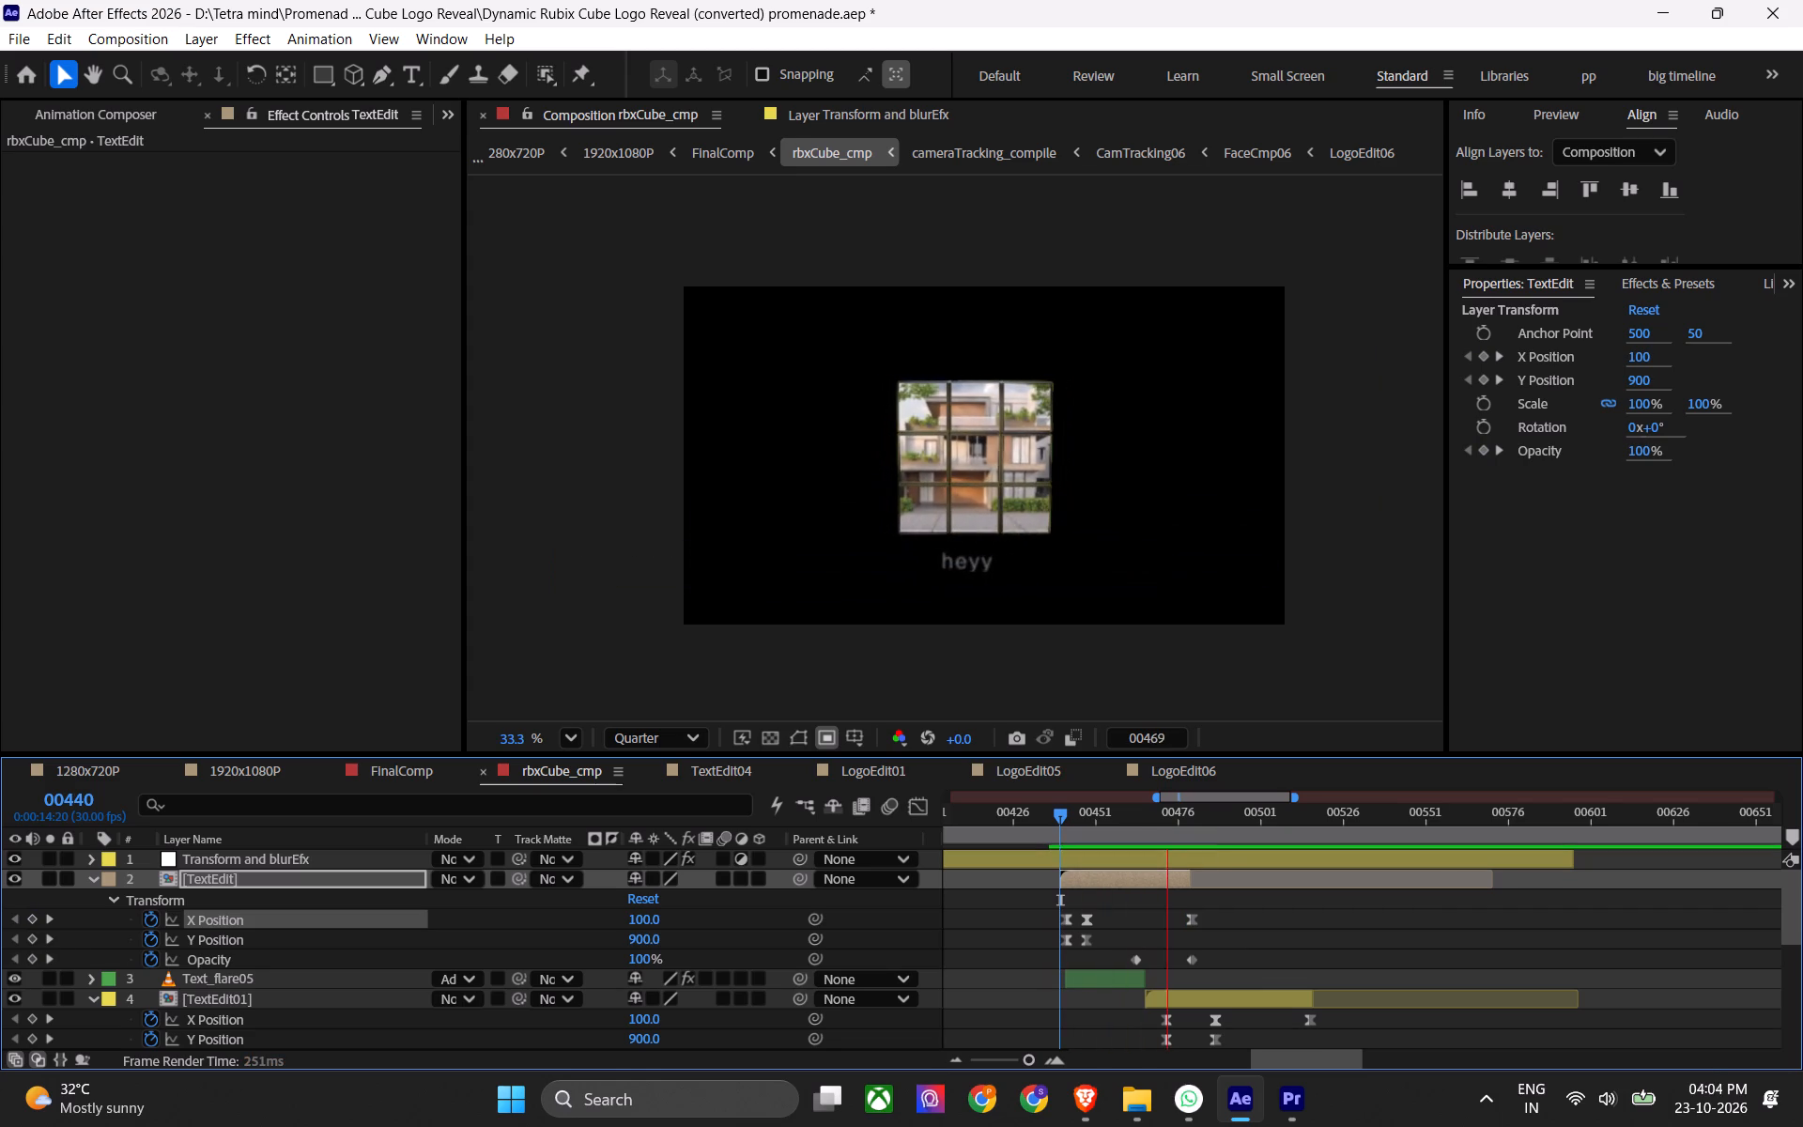
{"action": "key", "text": "ctrl+s"}
{"action": "left_click_drag", "start_coordinate": [1063, 830], "coordinate": [1041, 826]}
{"action": "key", "text": "space"}
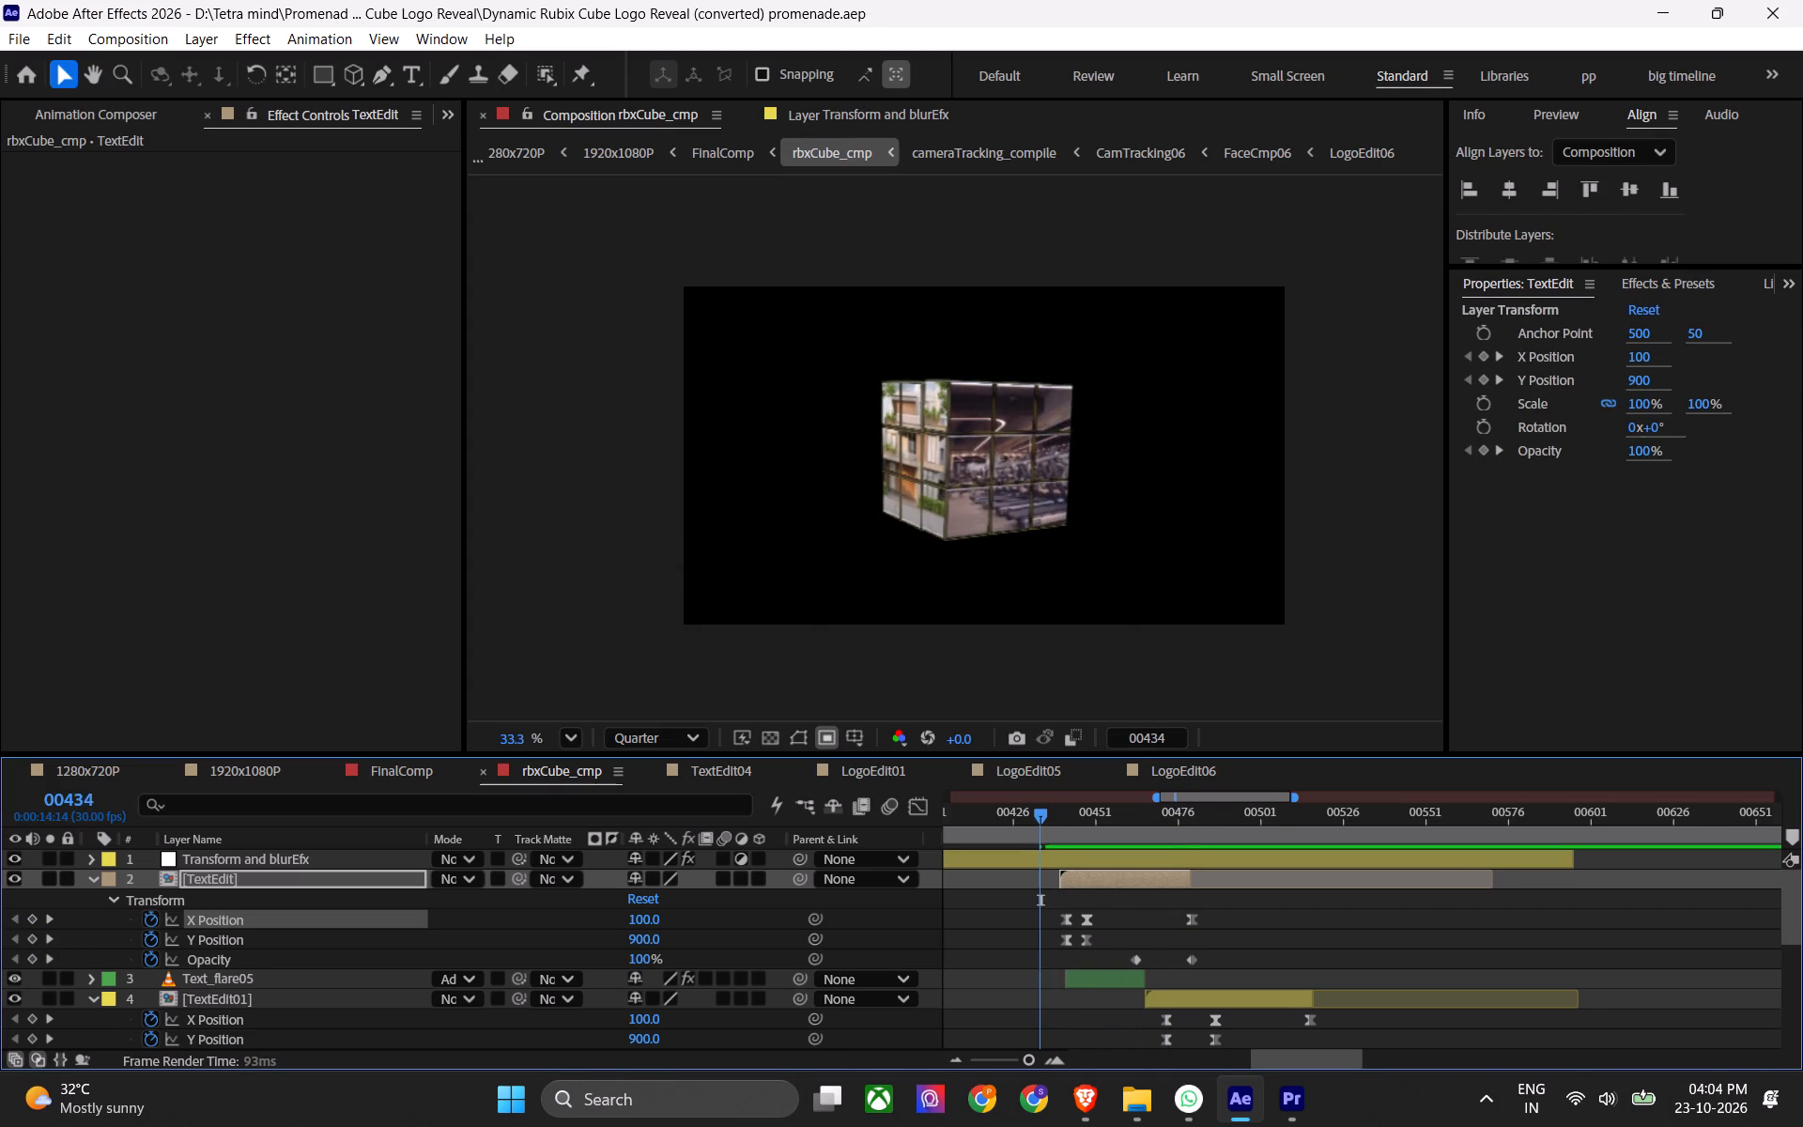
{"action": "key", "text": "space"}
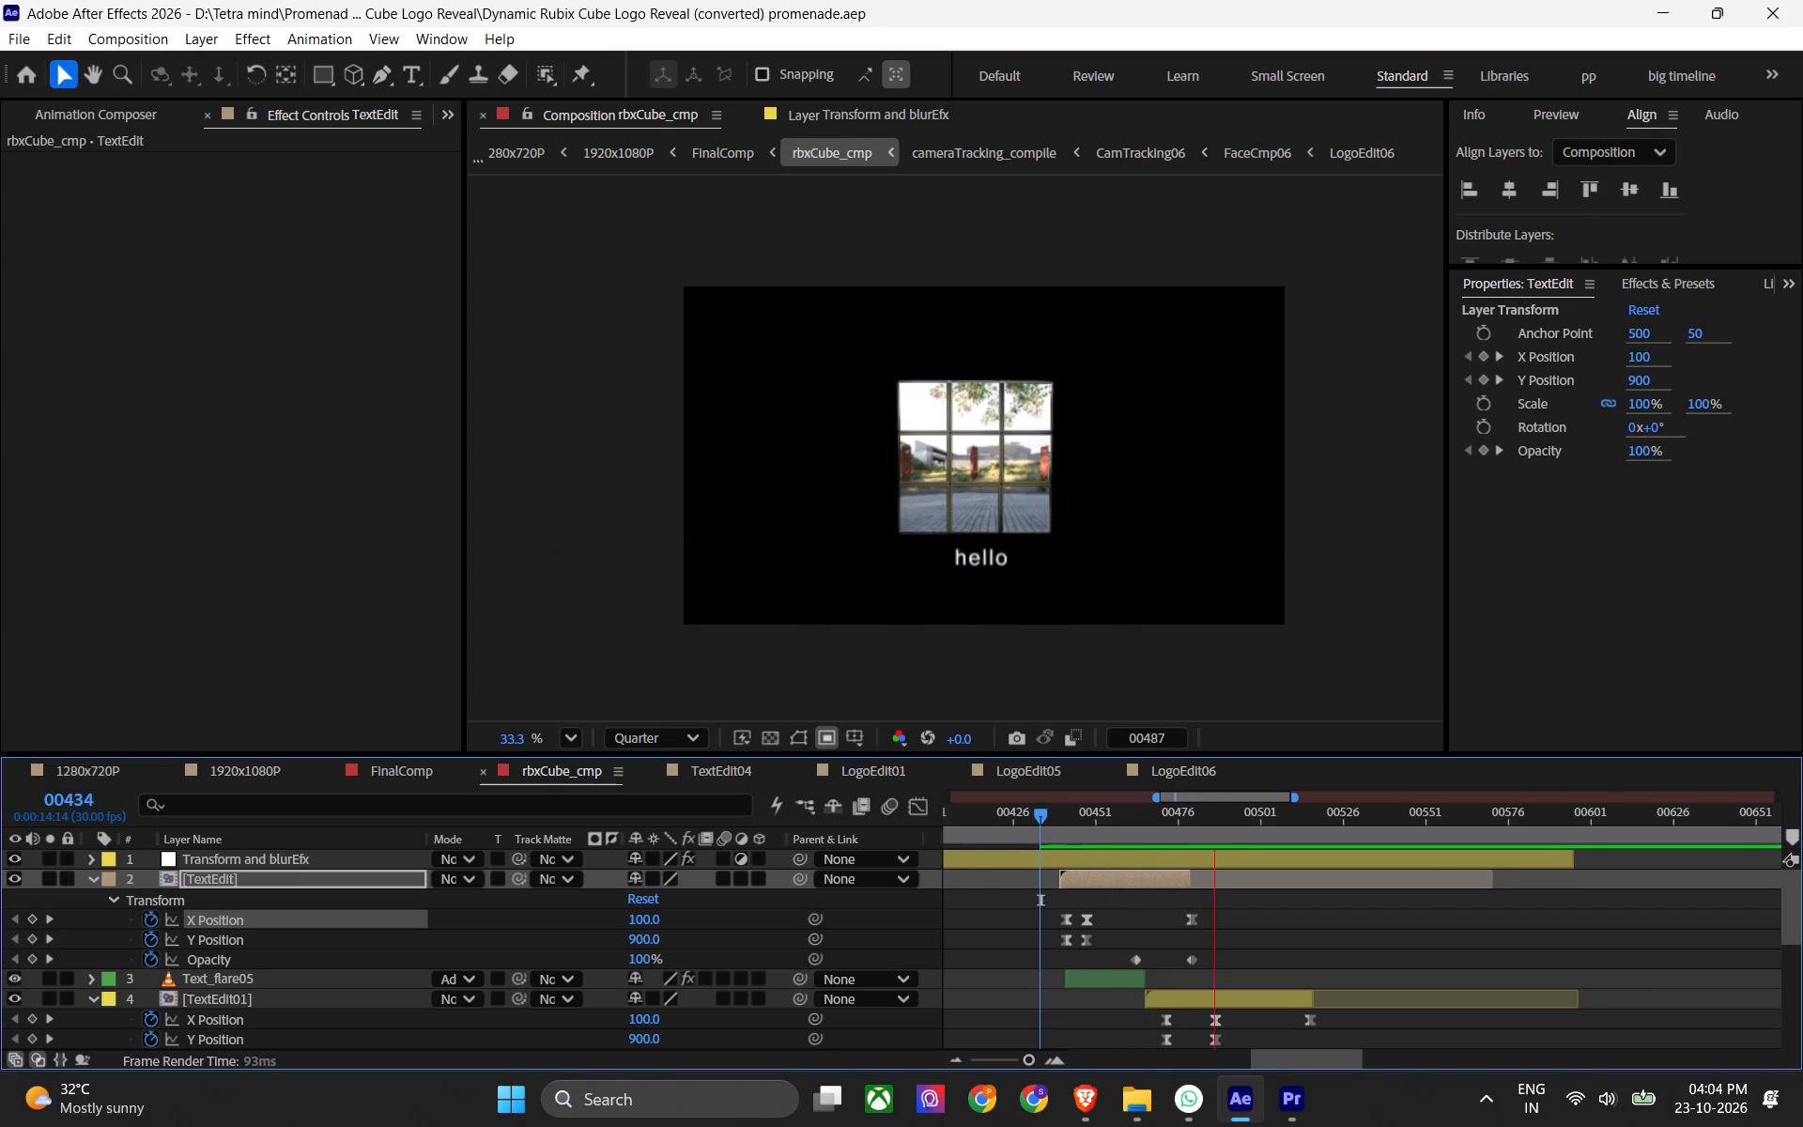
{"action": "left_click_drag", "start_coordinate": [1111, 827], "coordinate": [1152, 827]}
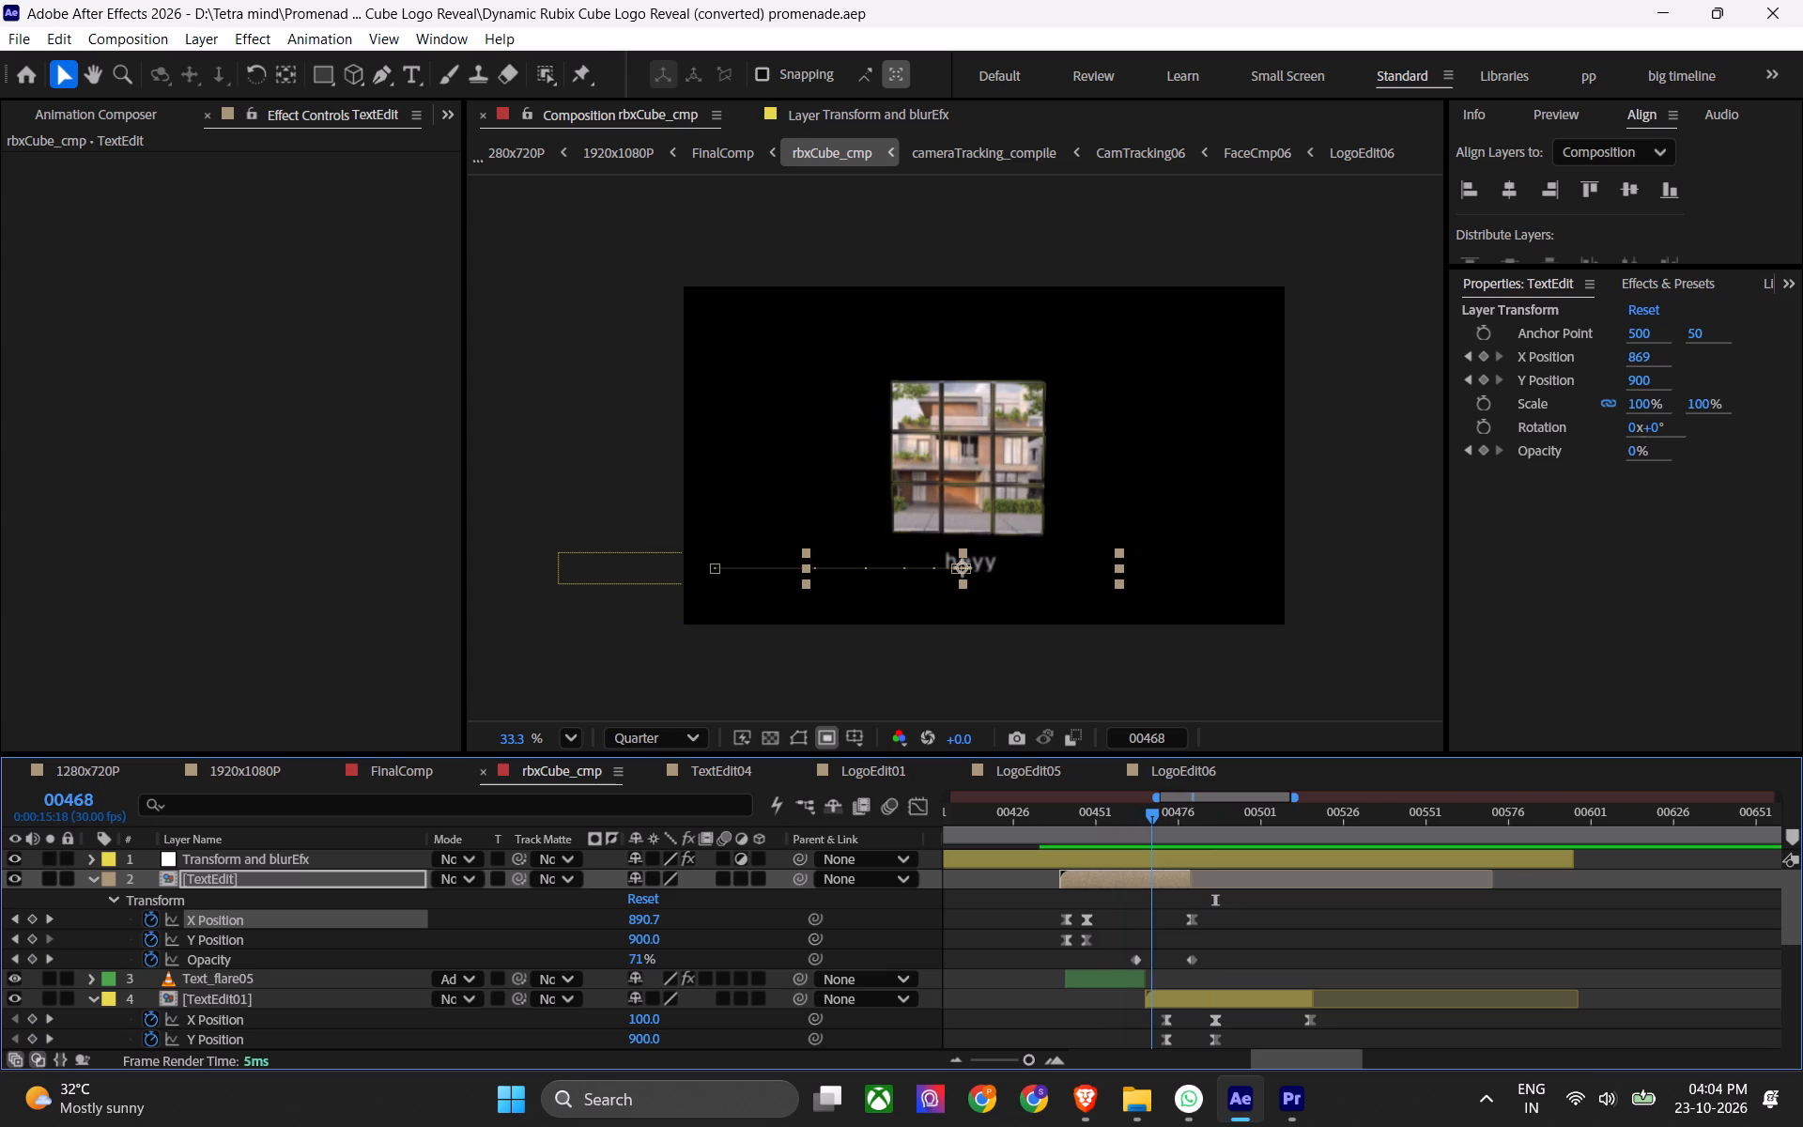
{"action": "left_click_drag", "start_coordinate": [1152, 827], "coordinate": [1168, 819]}
Move both TextEdit Opacity keyframes later, to about frames 00471 and 00488, previewing the delayed heyy fade from frame 00464.
{"action": "left_click_drag", "start_coordinate": [1219, 951], "coordinate": [1135, 963]}
{"action": "left_click_drag", "start_coordinate": [1135, 963], "coordinate": [1142, 960]}
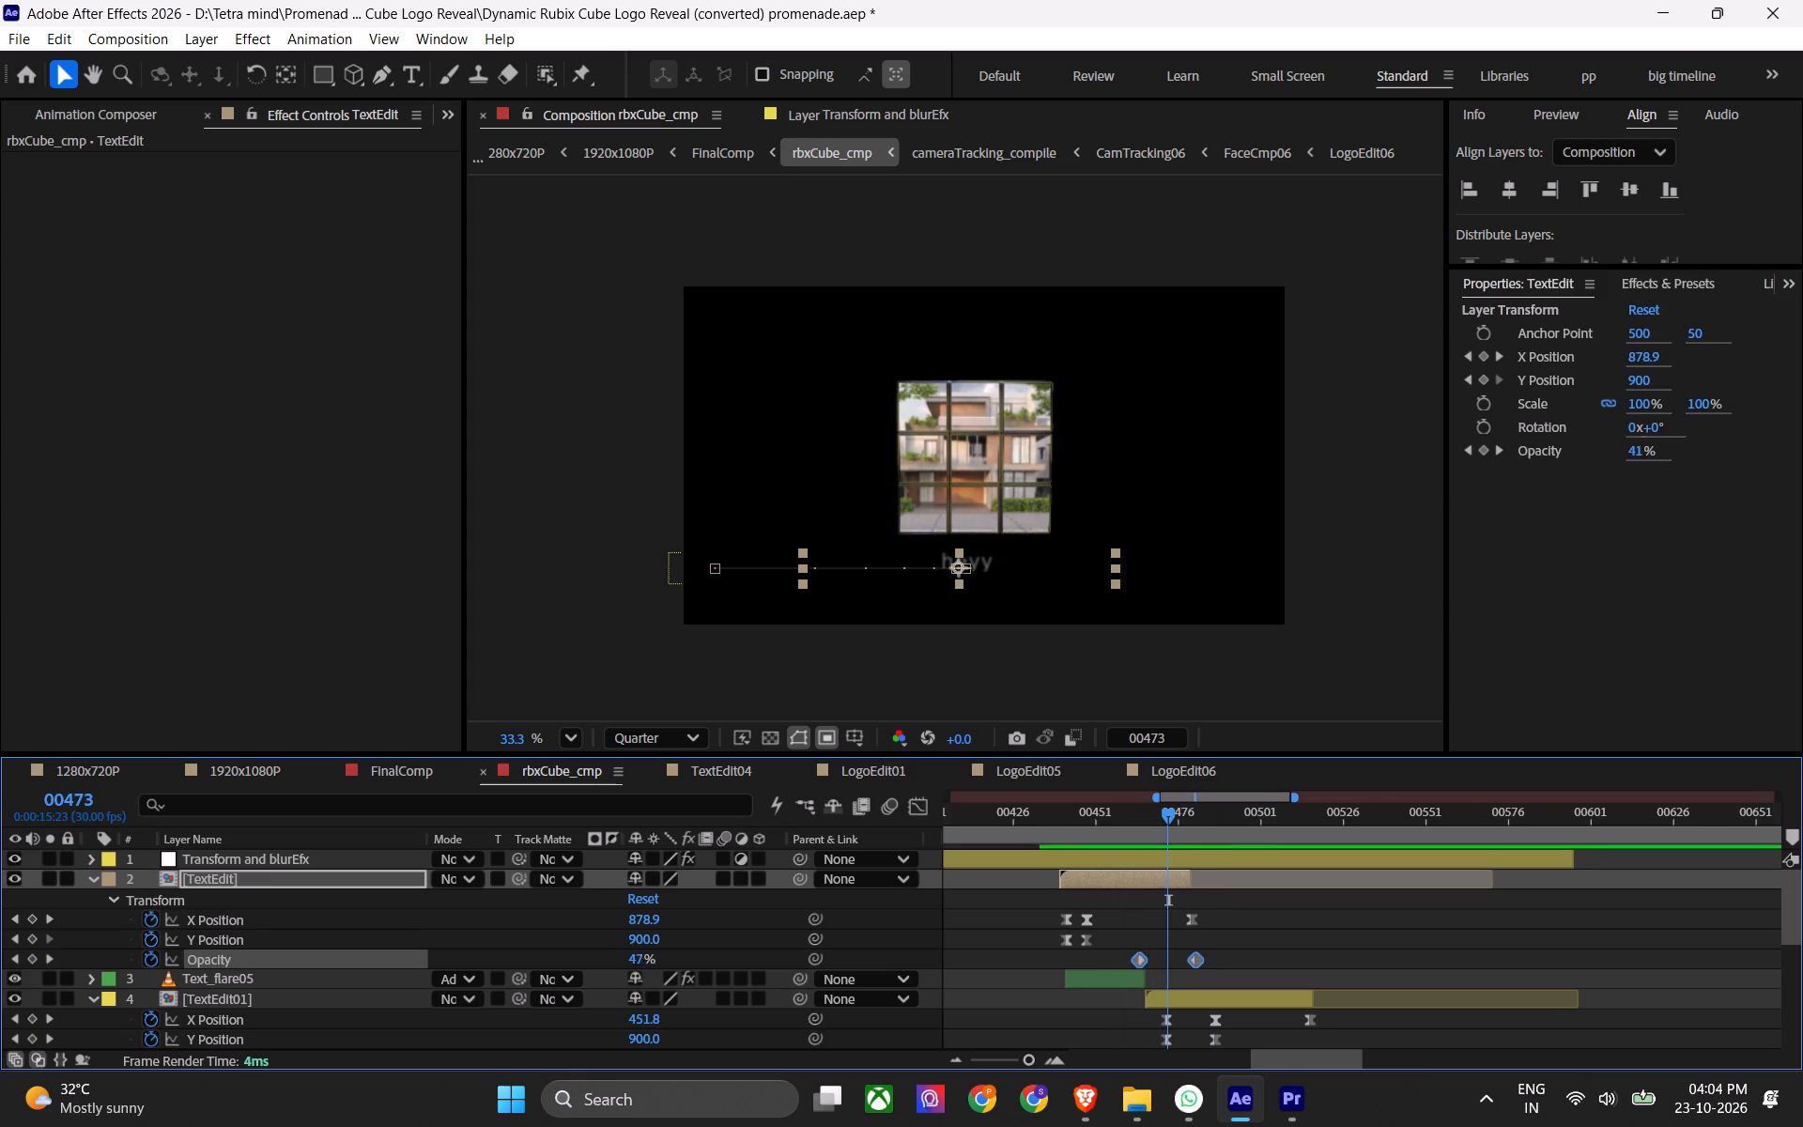
{"action": "left_click_drag", "start_coordinate": [1142, 960], "coordinate": [1172, 957]}
{"action": "left_click_drag", "start_coordinate": [1150, 824], "coordinate": [1137, 828]}
{"action": "key", "text": "space"}
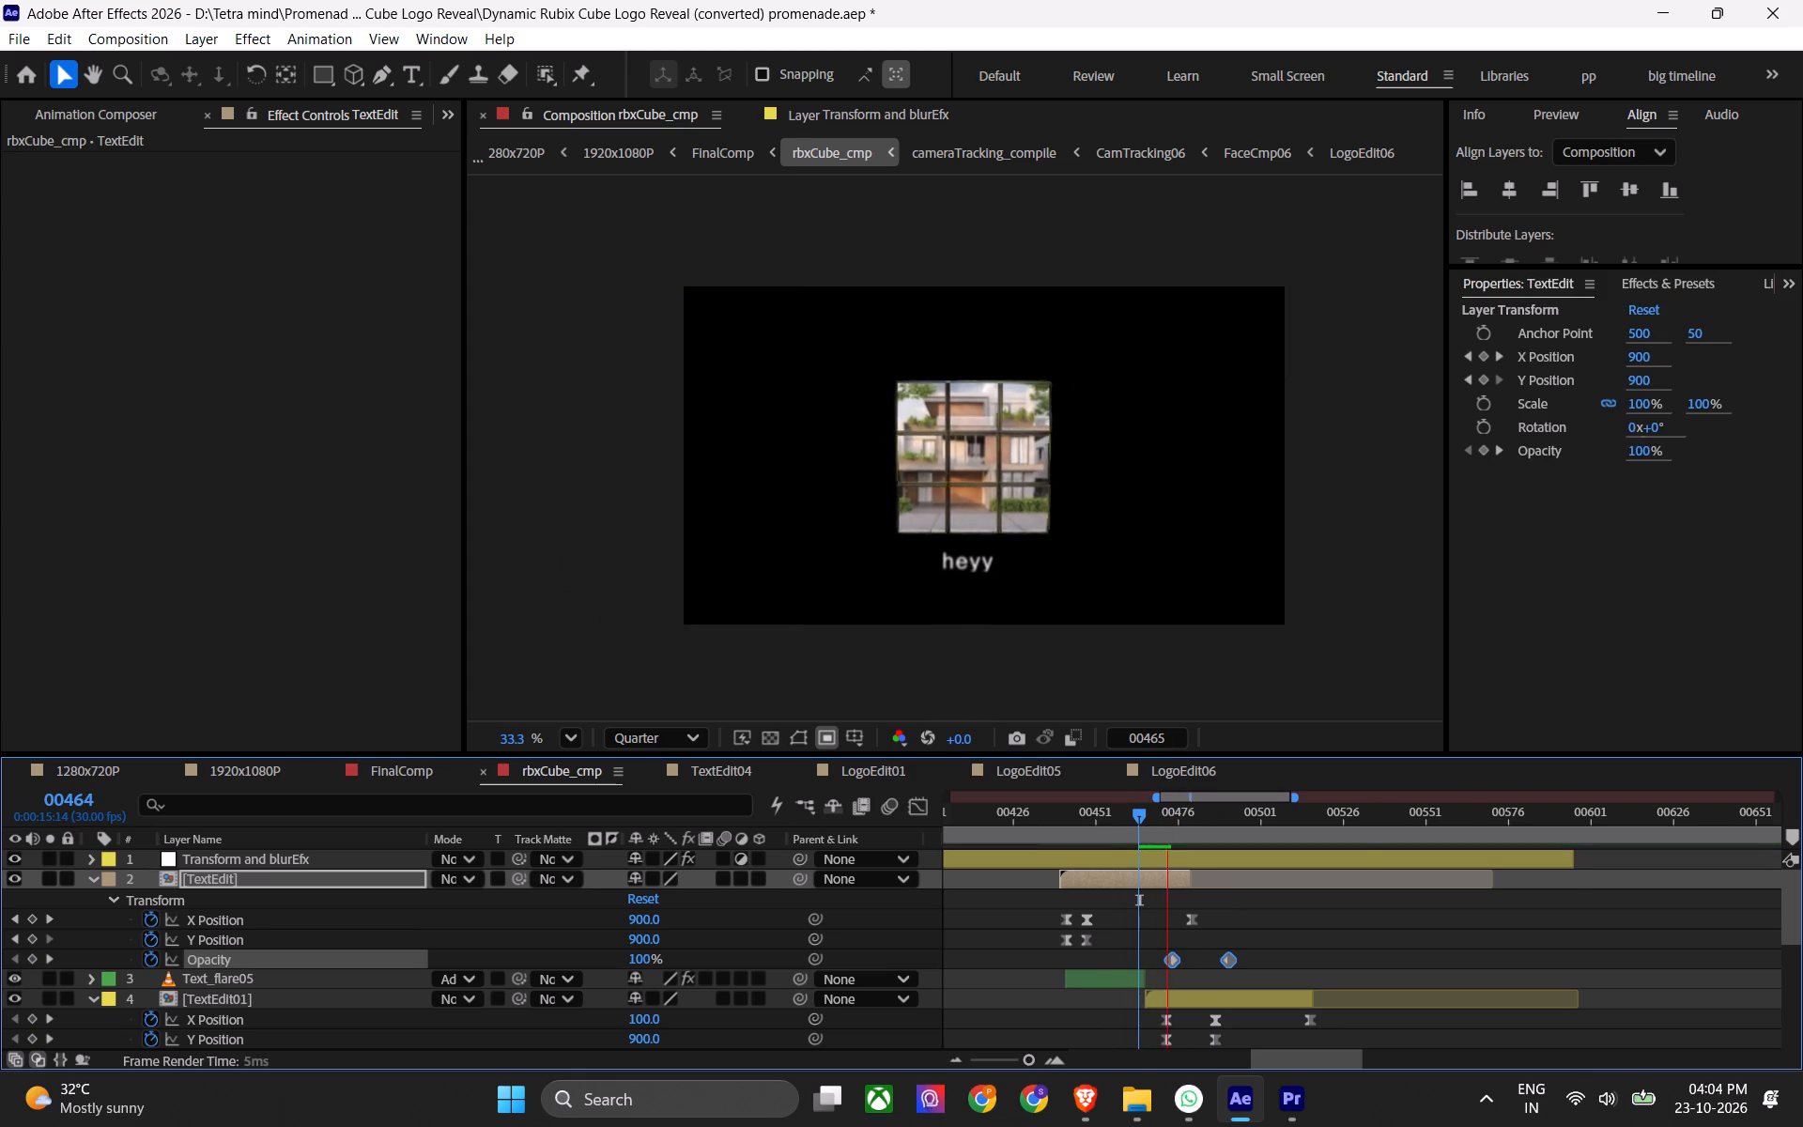
{"action": "key", "text": "space"}
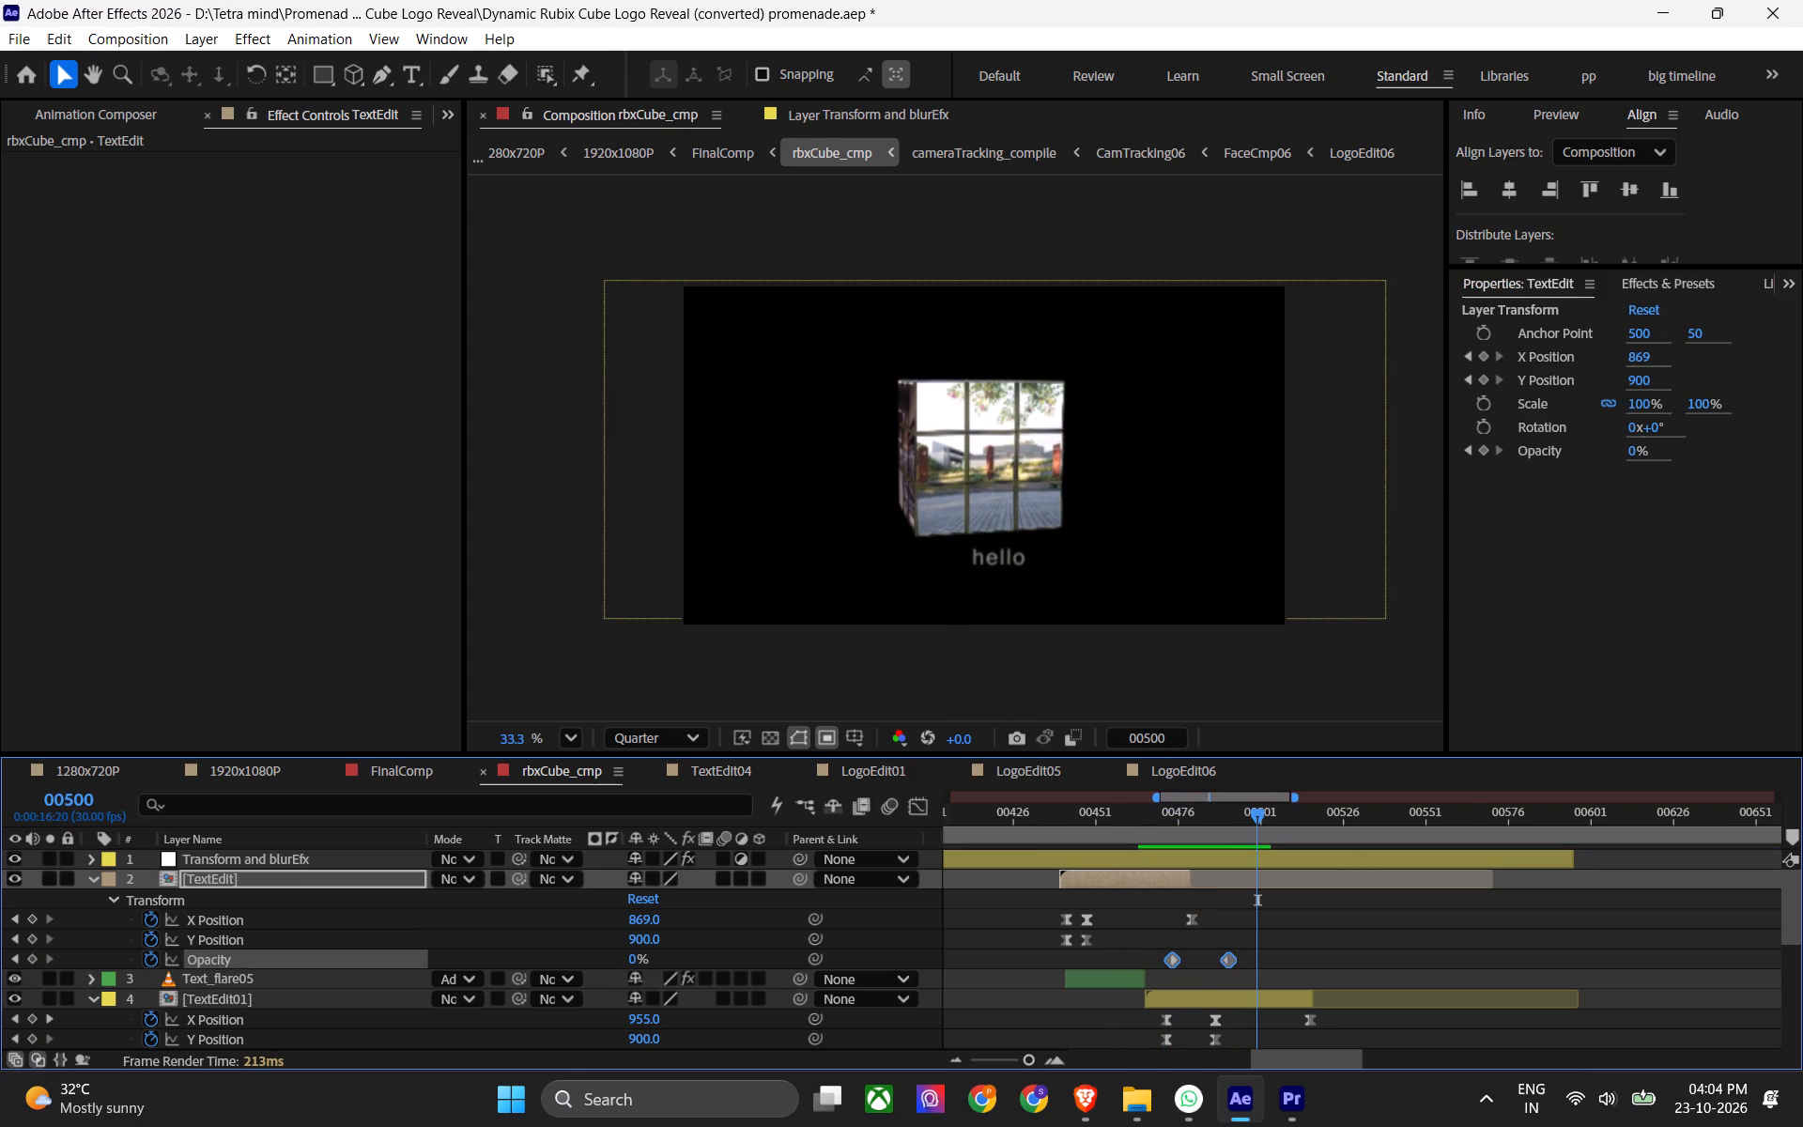
{"action": "left_click_drag", "start_coordinate": [1171, 962], "coordinate": [1162, 966]}
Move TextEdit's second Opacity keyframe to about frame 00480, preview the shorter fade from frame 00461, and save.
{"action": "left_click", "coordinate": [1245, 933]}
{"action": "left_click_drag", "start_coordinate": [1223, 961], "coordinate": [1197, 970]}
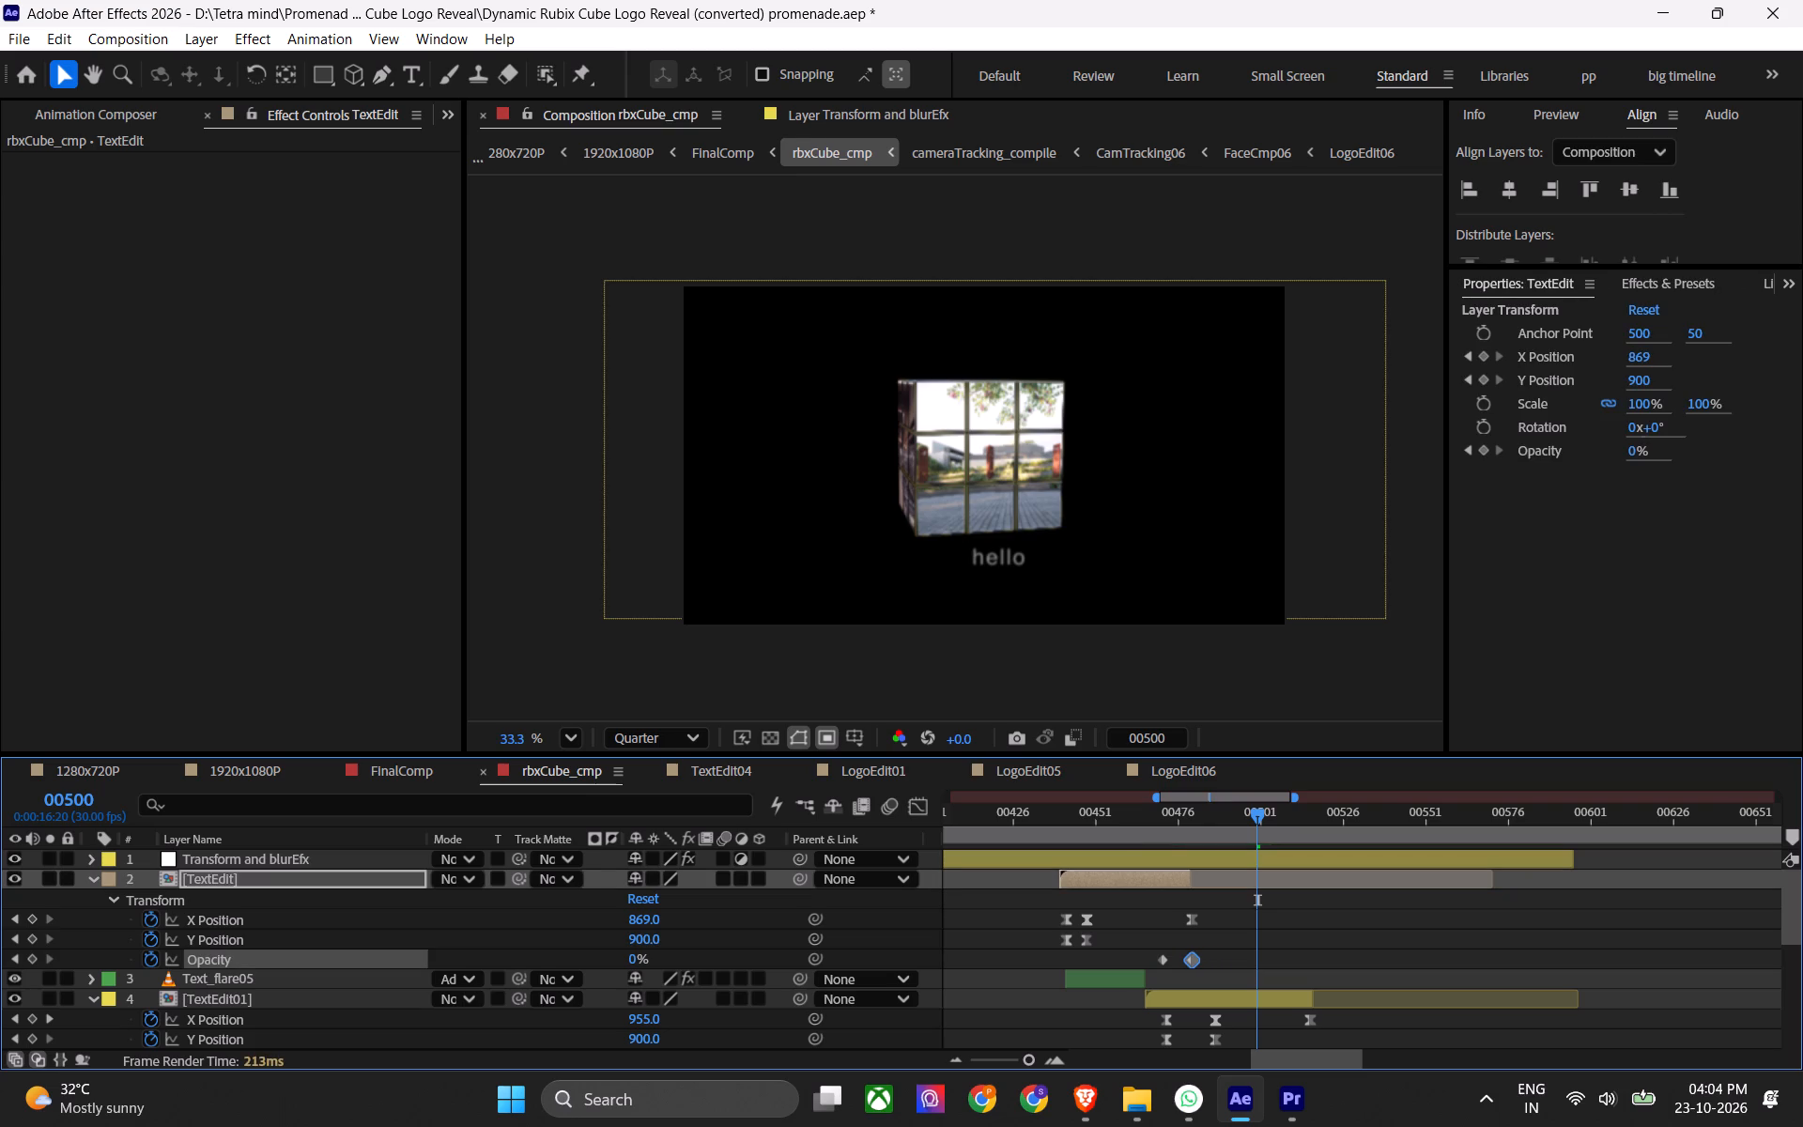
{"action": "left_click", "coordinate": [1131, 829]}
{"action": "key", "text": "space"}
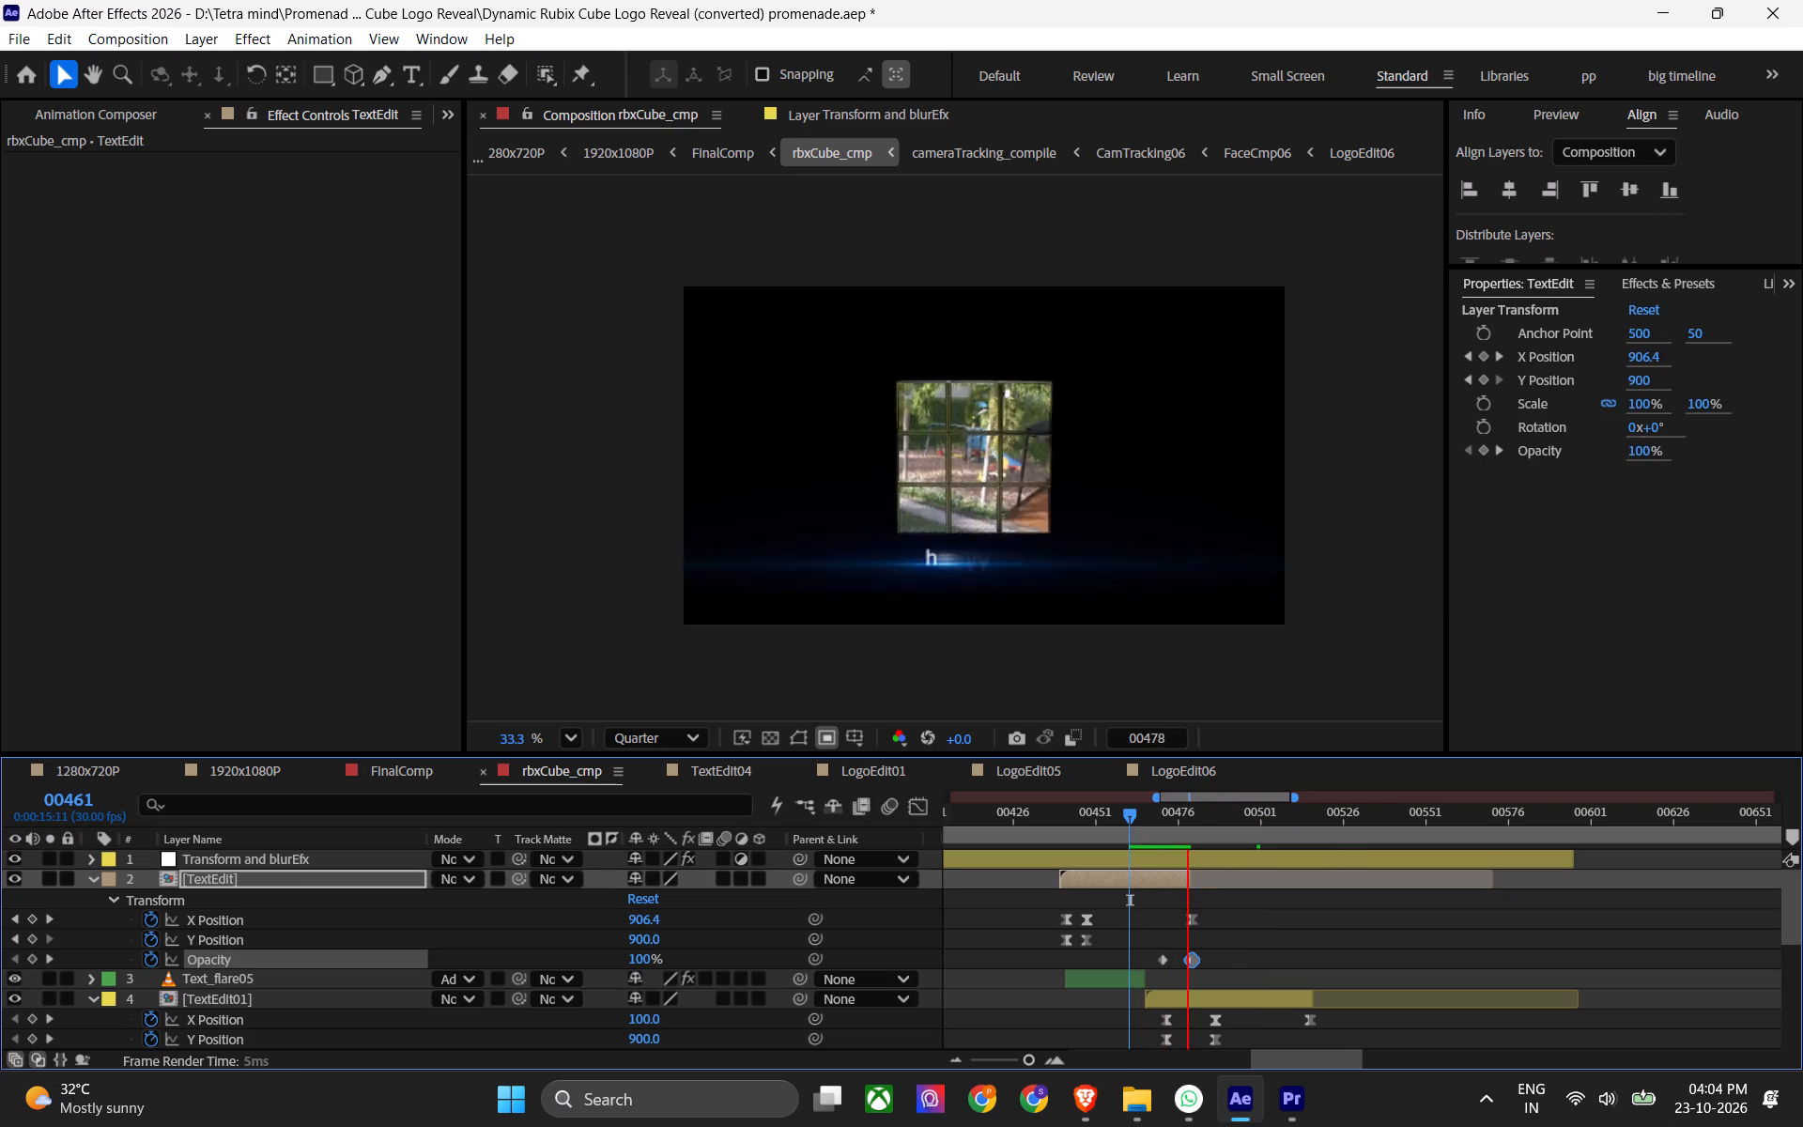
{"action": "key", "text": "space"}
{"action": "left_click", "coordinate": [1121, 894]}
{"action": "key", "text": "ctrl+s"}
At frame 00459, set a small square region of interest beneath the cube in the rbxCube_cmp preview.
{"action": "left_click", "coordinate": [1132, 873]}
{"action": "left_click_drag", "start_coordinate": [1130, 824], "coordinate": [1122, 834]}
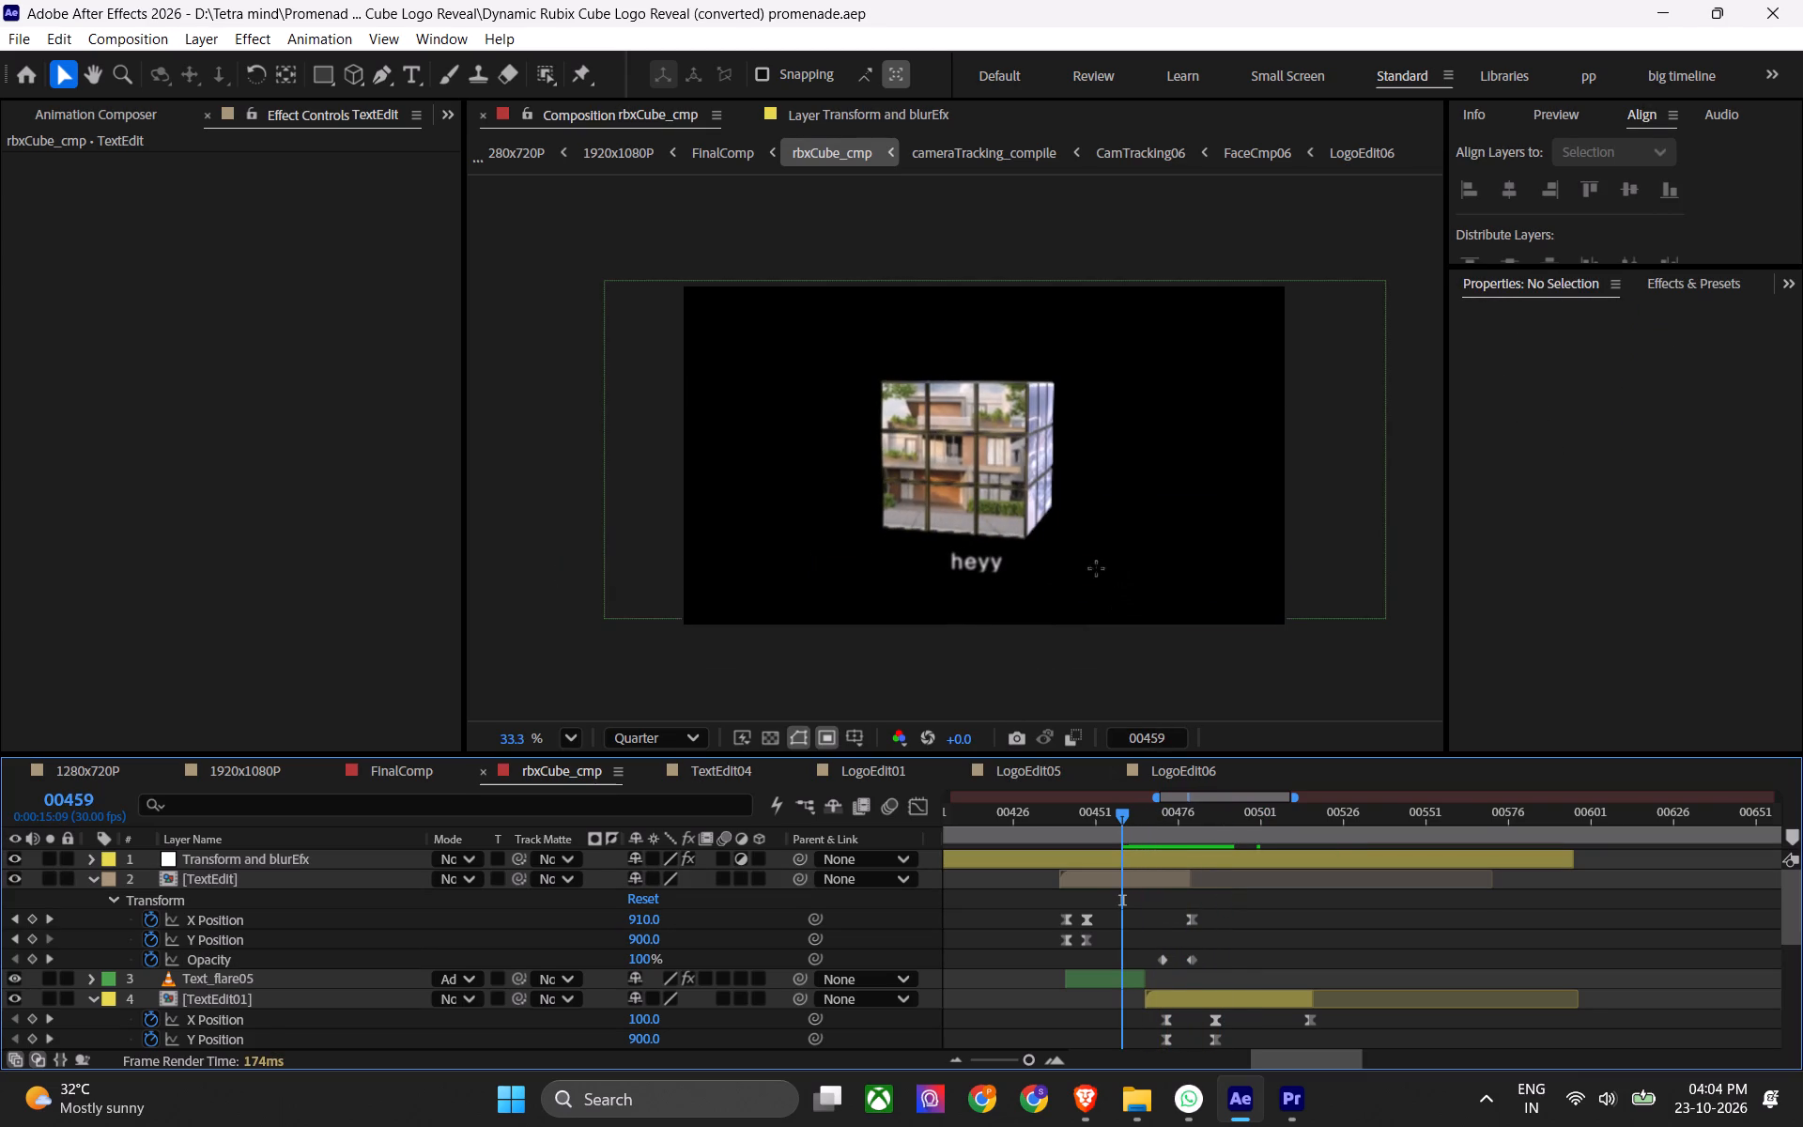
{"action": "key", "text": "v"}
{"action": "left_click", "coordinate": [1065, 570]}
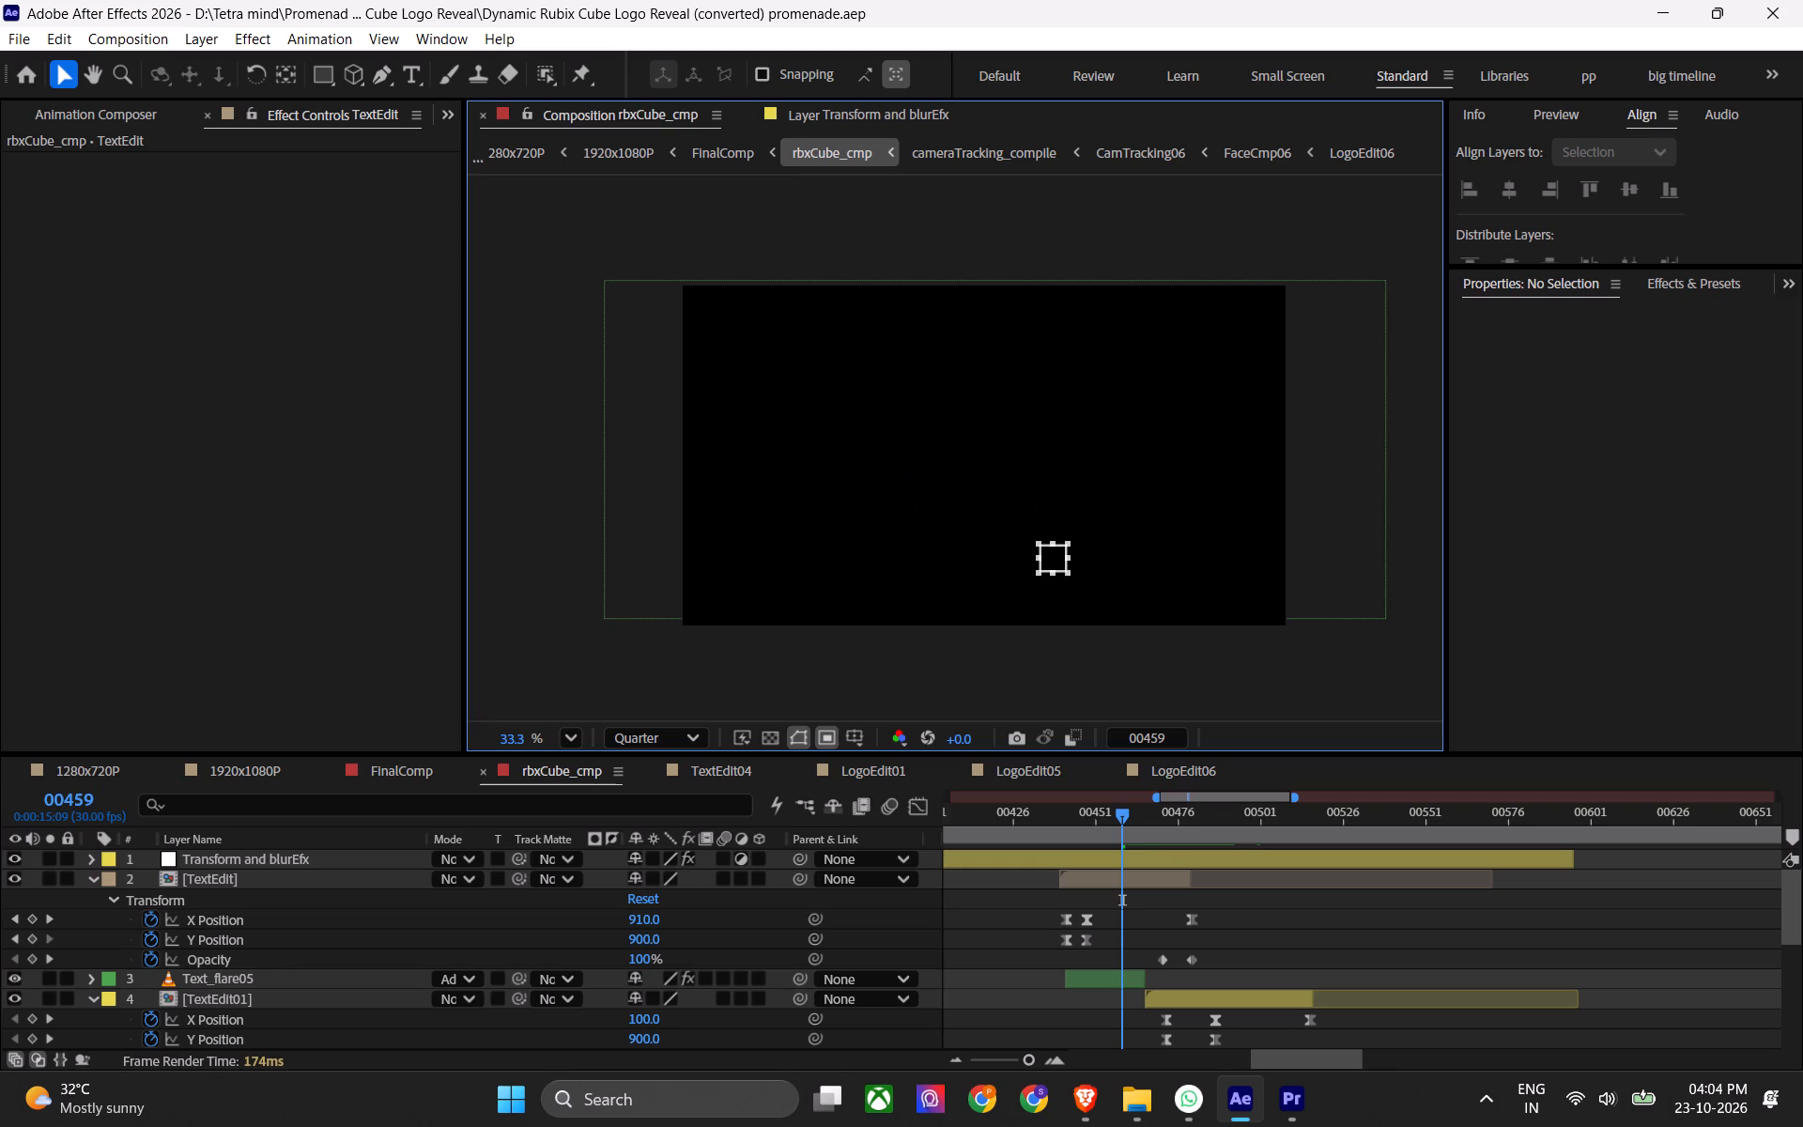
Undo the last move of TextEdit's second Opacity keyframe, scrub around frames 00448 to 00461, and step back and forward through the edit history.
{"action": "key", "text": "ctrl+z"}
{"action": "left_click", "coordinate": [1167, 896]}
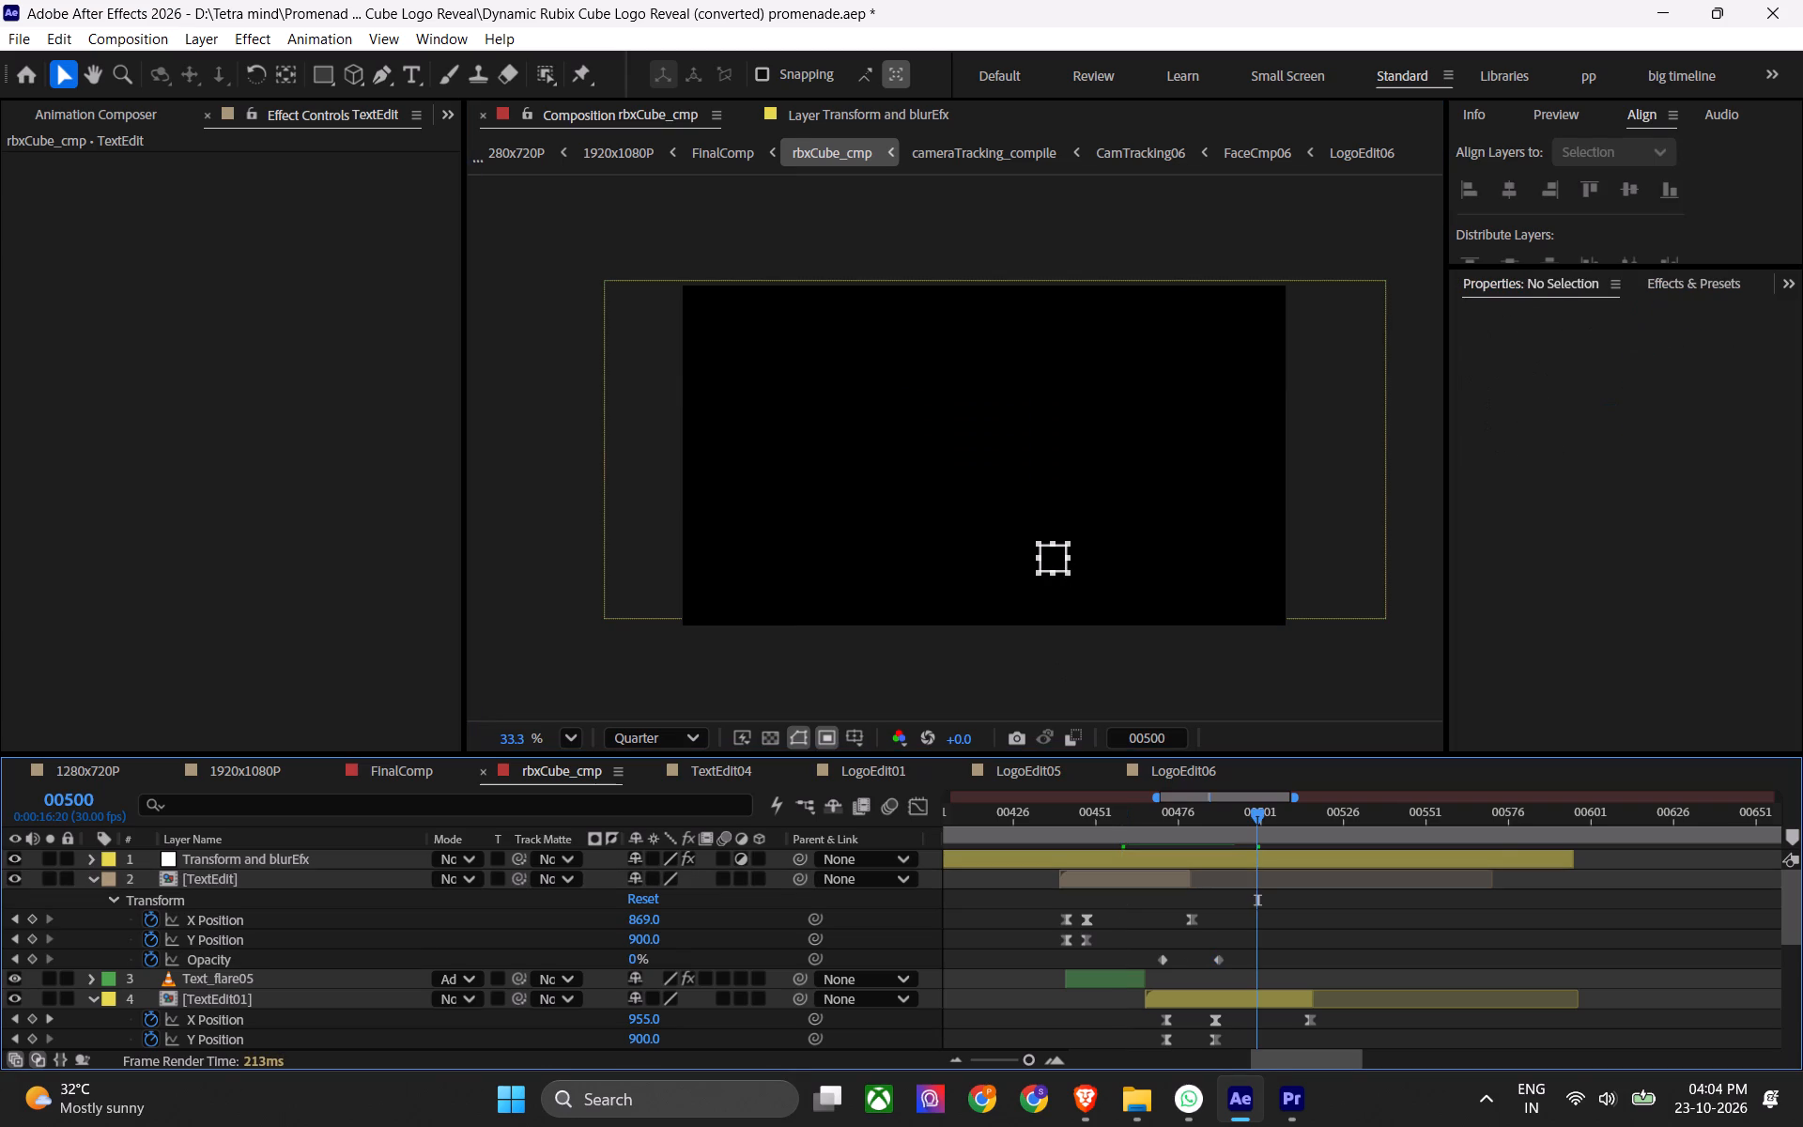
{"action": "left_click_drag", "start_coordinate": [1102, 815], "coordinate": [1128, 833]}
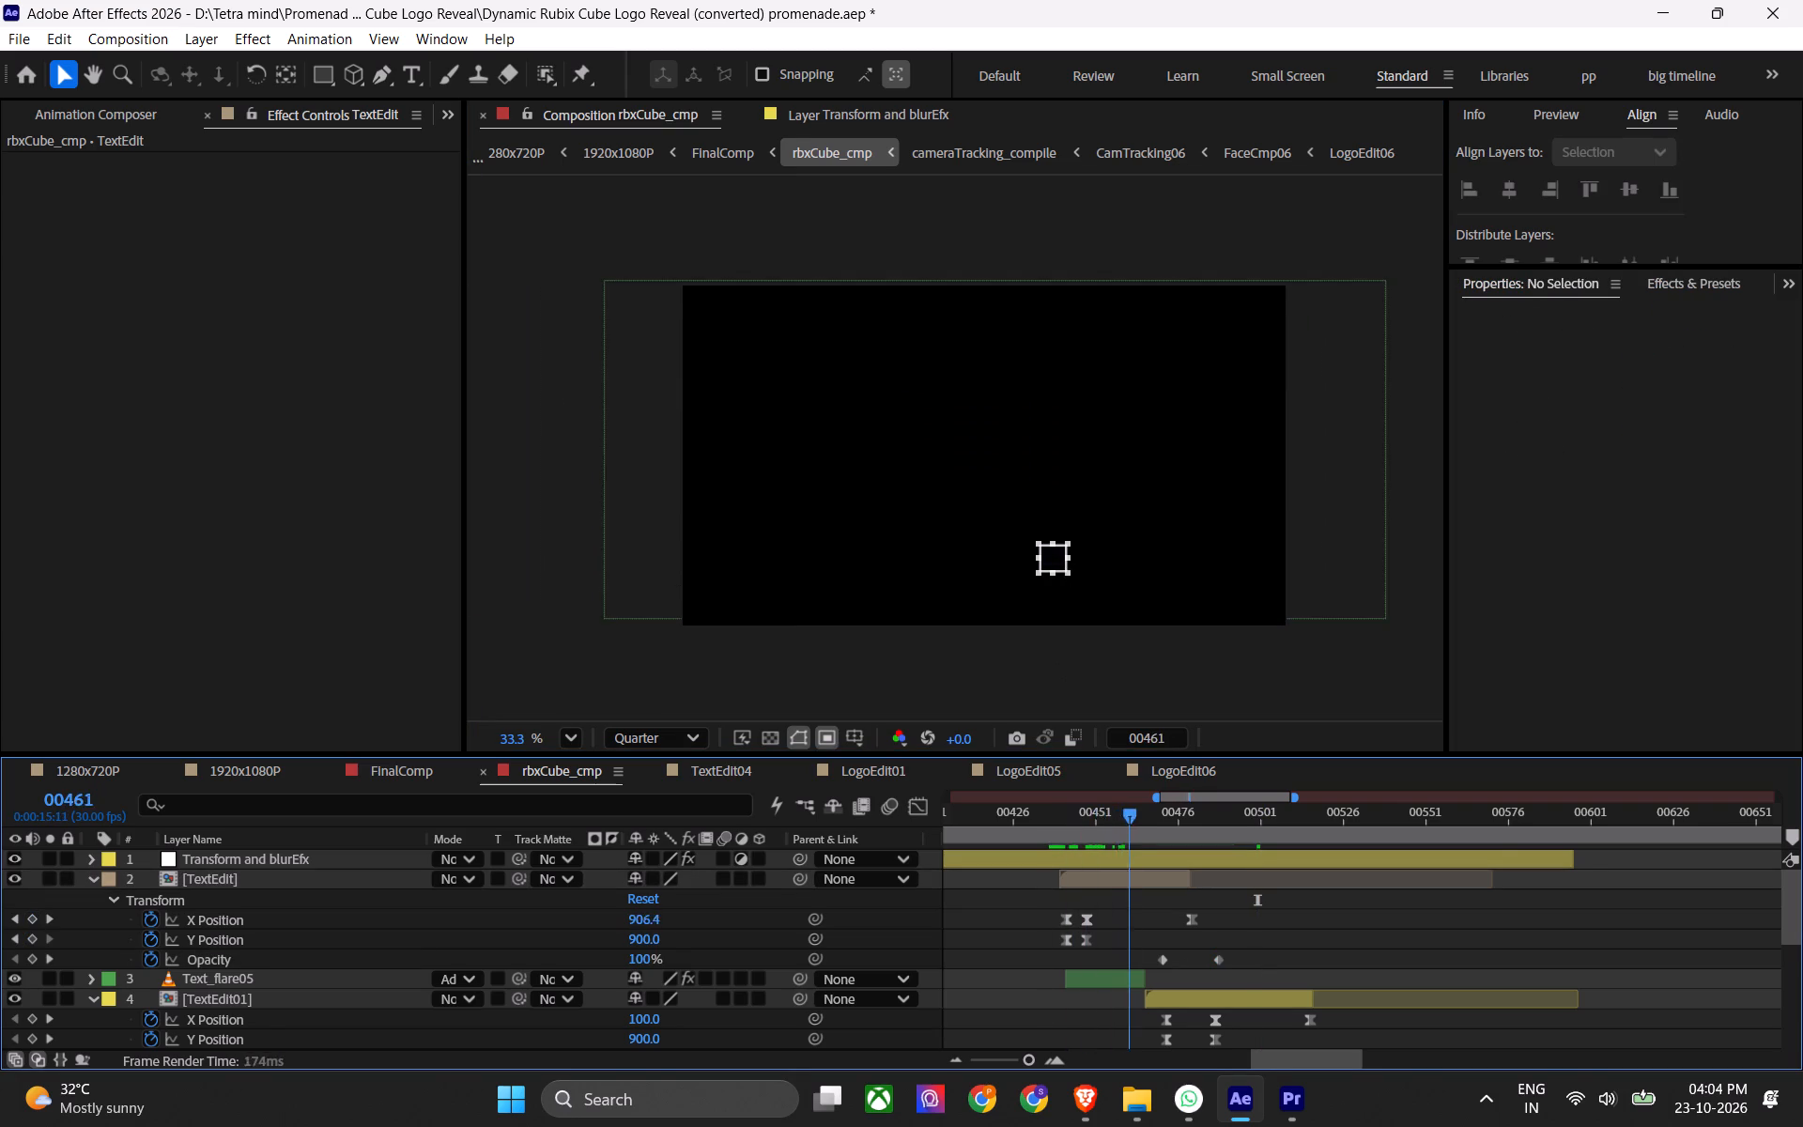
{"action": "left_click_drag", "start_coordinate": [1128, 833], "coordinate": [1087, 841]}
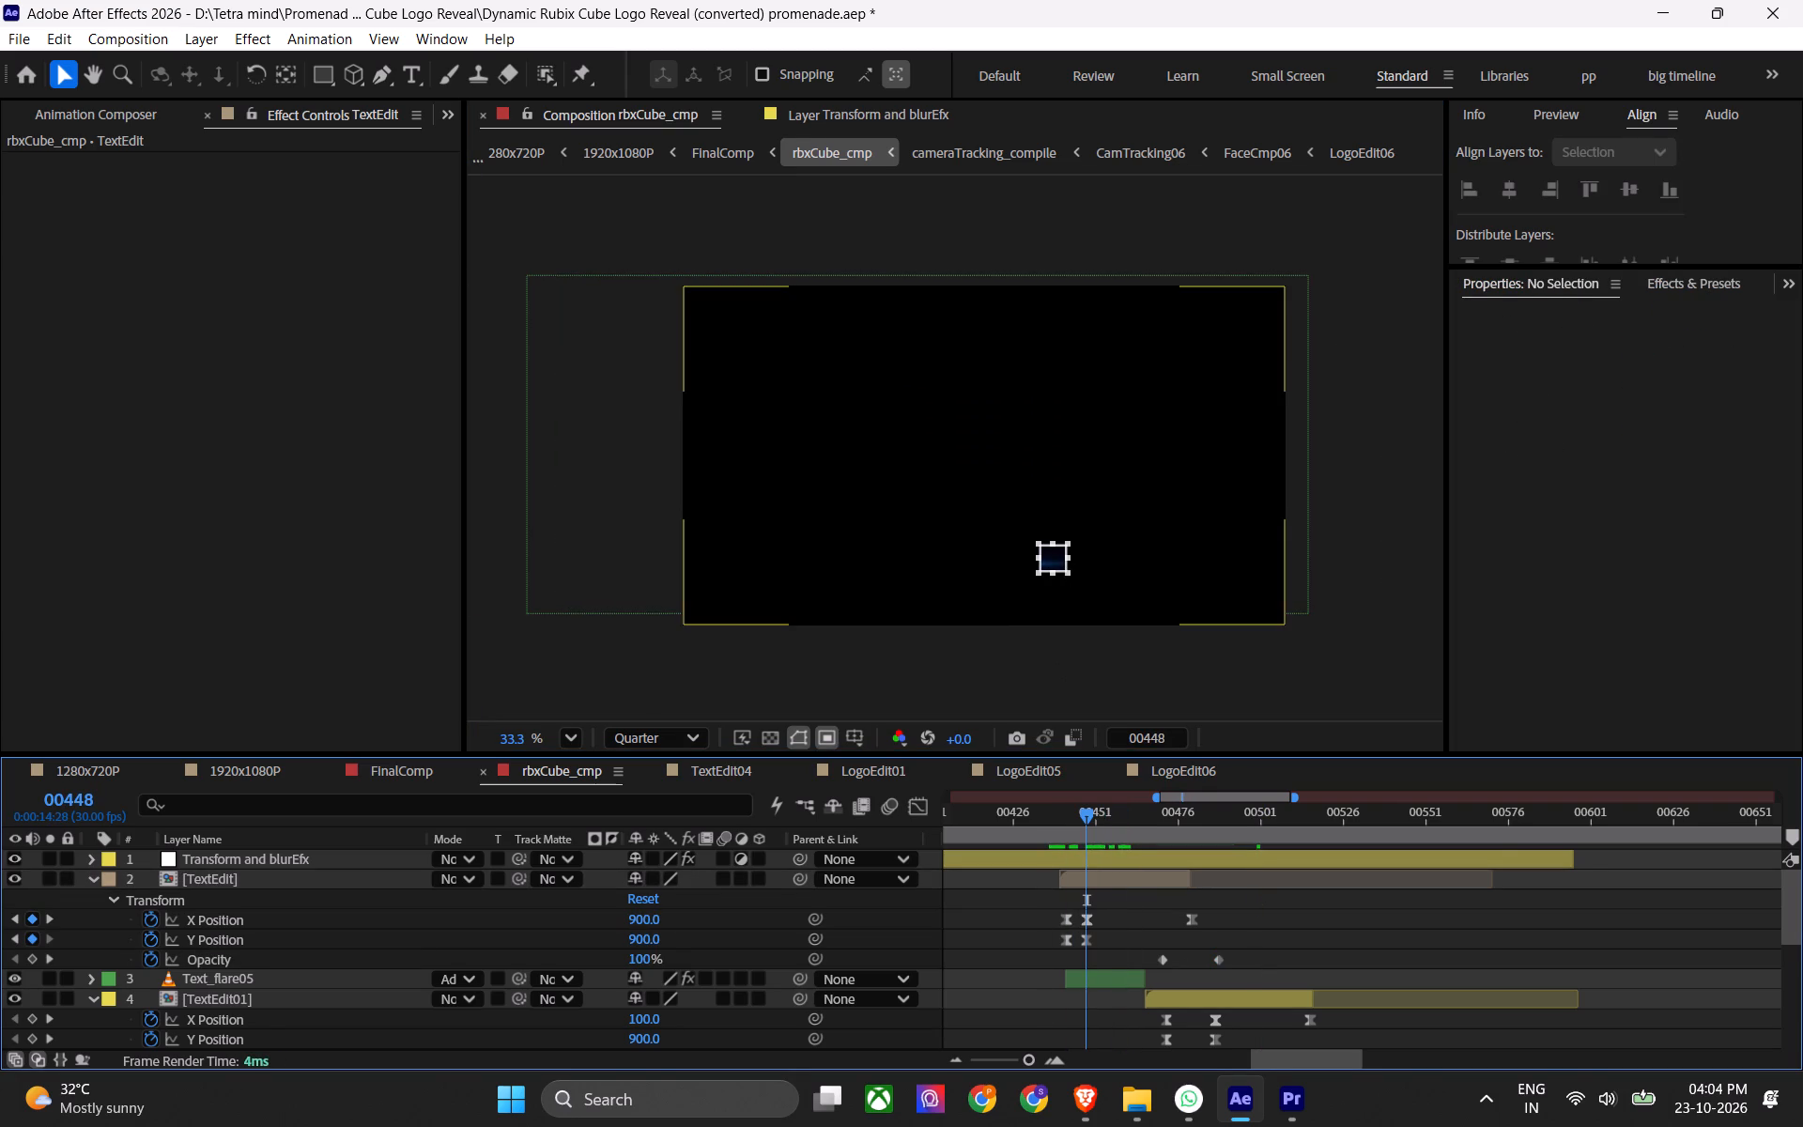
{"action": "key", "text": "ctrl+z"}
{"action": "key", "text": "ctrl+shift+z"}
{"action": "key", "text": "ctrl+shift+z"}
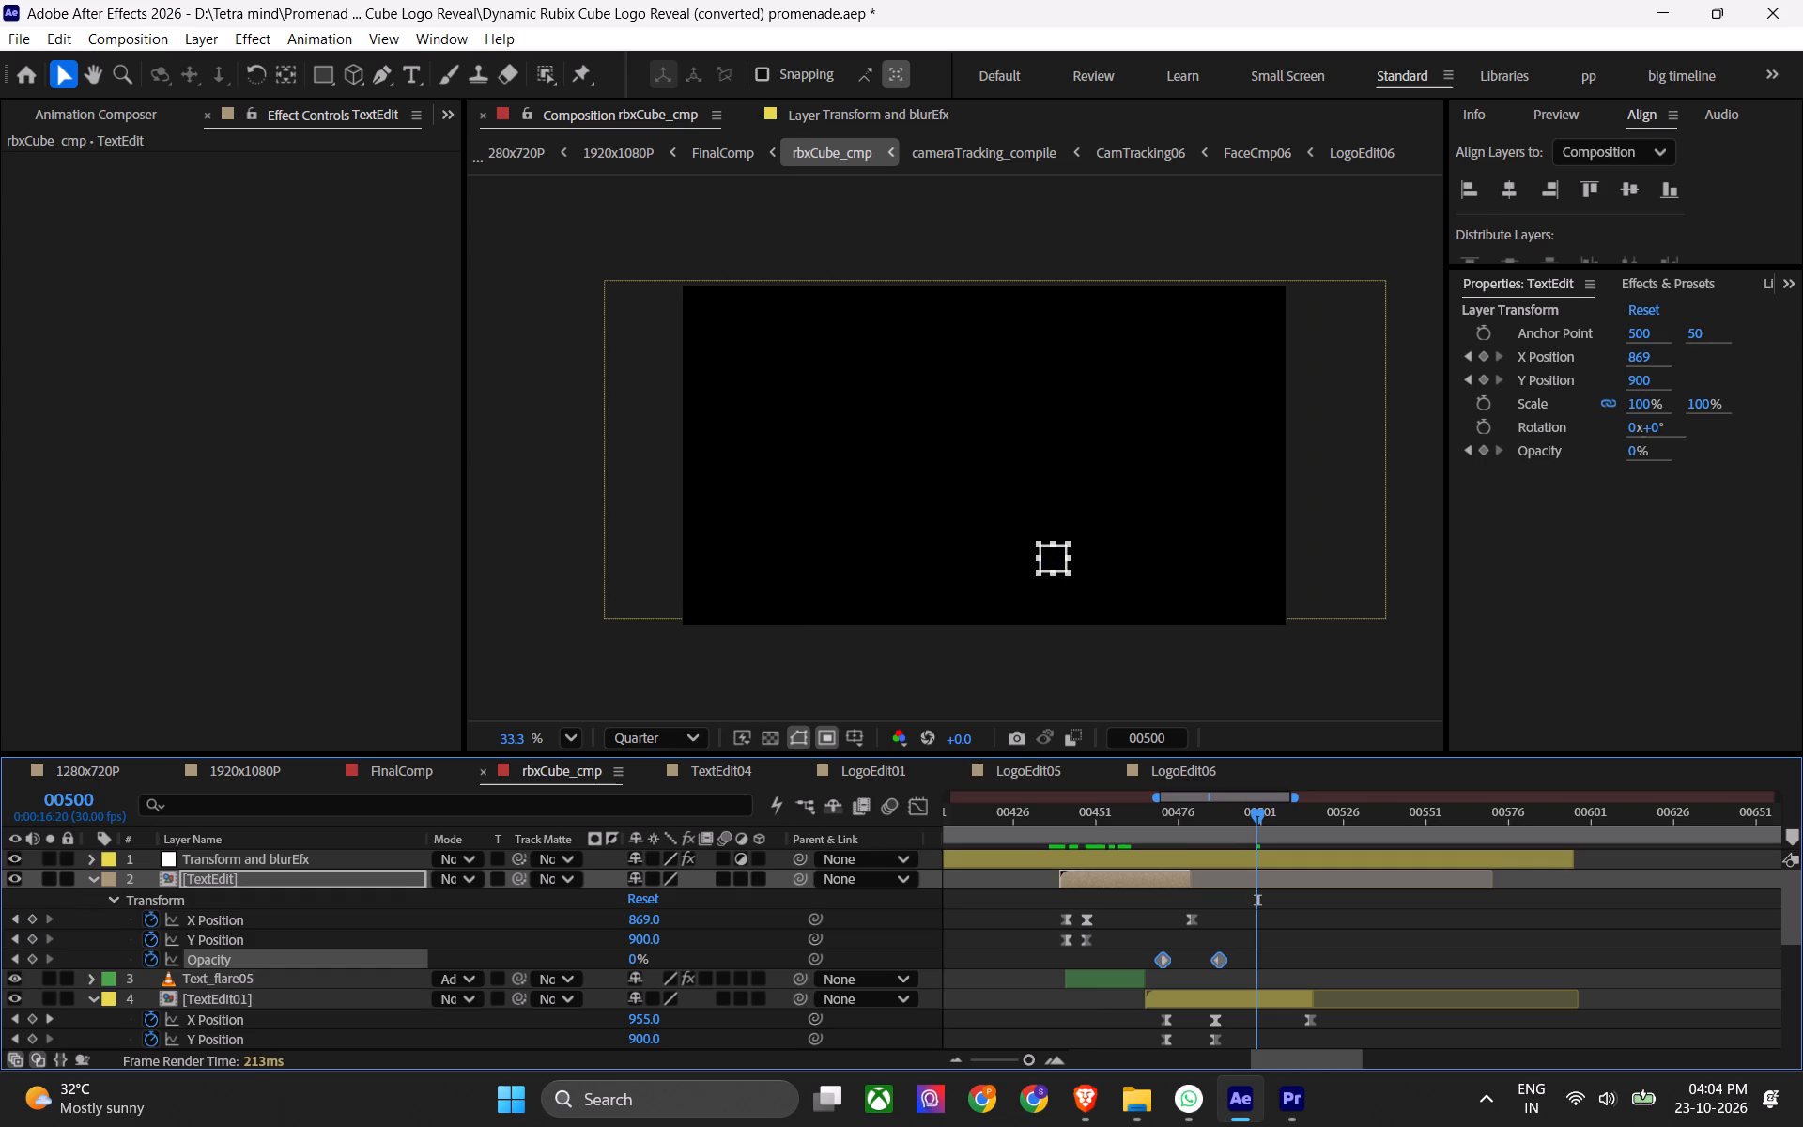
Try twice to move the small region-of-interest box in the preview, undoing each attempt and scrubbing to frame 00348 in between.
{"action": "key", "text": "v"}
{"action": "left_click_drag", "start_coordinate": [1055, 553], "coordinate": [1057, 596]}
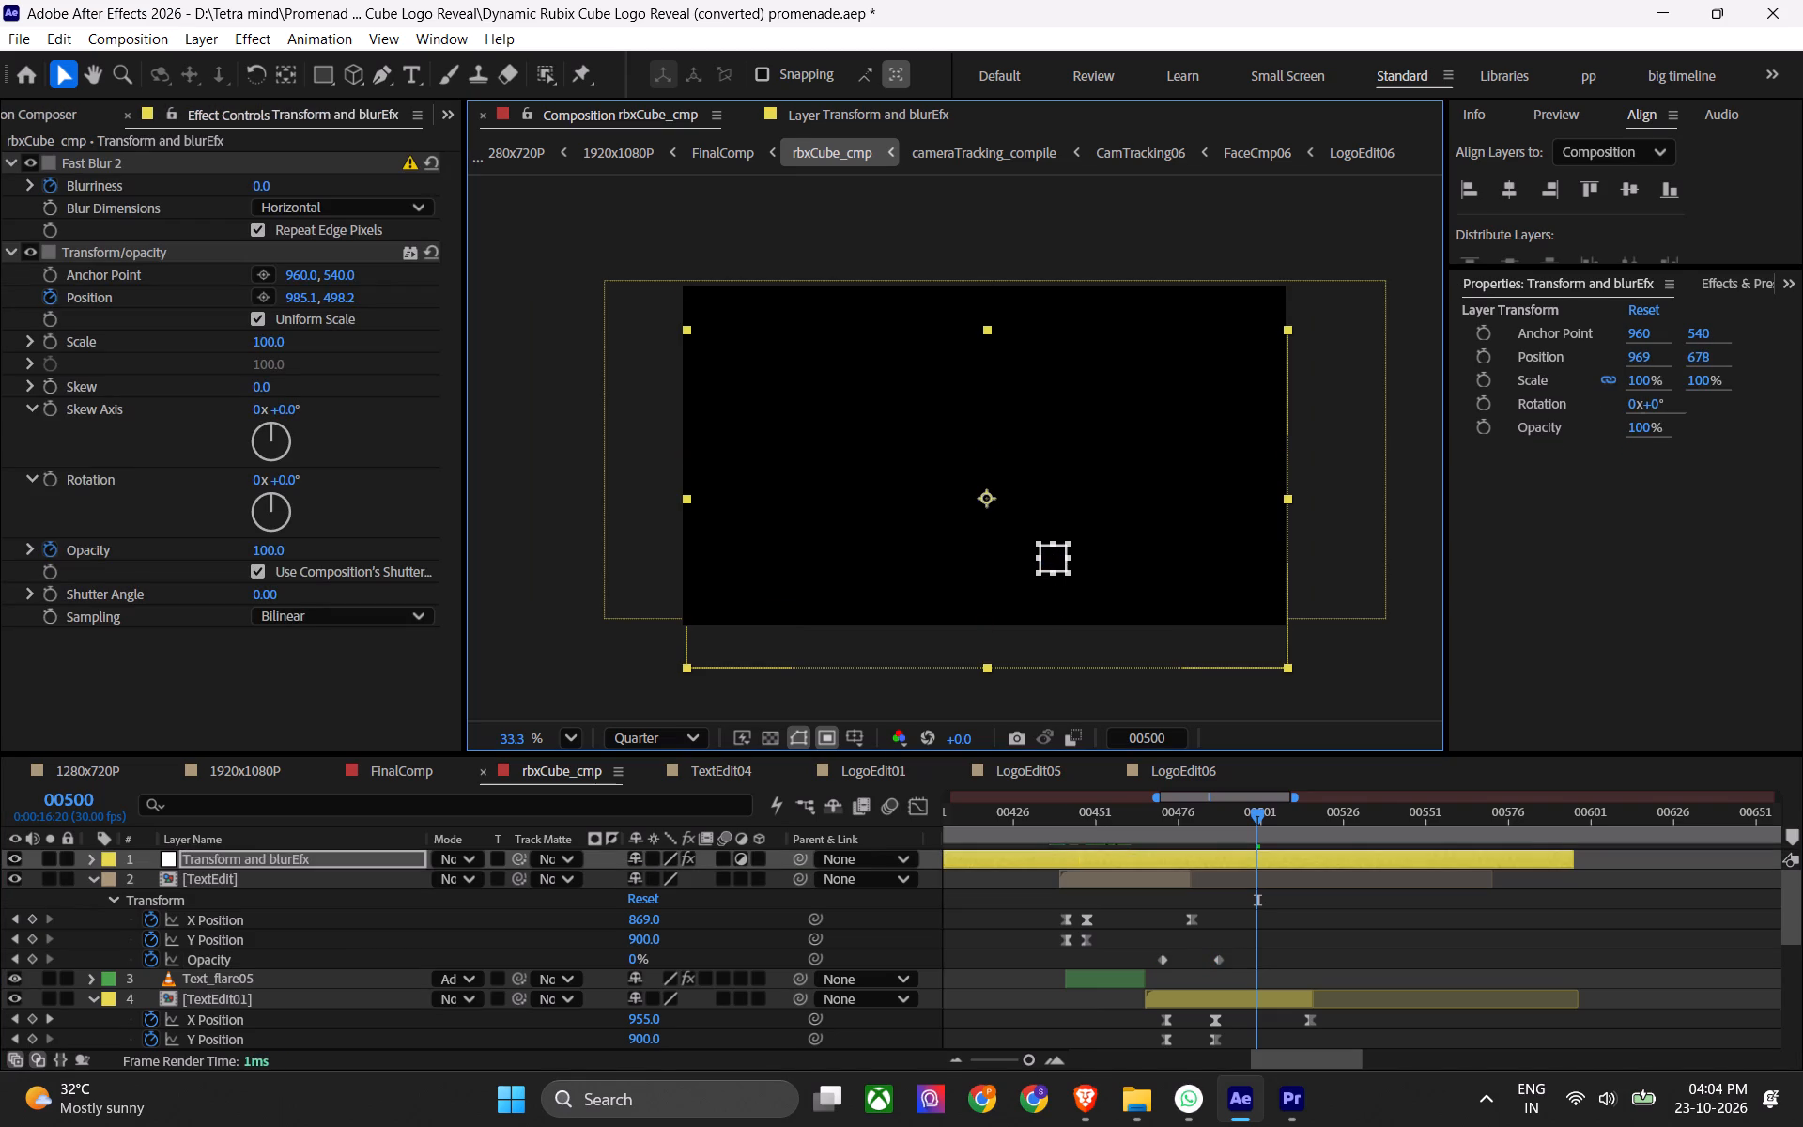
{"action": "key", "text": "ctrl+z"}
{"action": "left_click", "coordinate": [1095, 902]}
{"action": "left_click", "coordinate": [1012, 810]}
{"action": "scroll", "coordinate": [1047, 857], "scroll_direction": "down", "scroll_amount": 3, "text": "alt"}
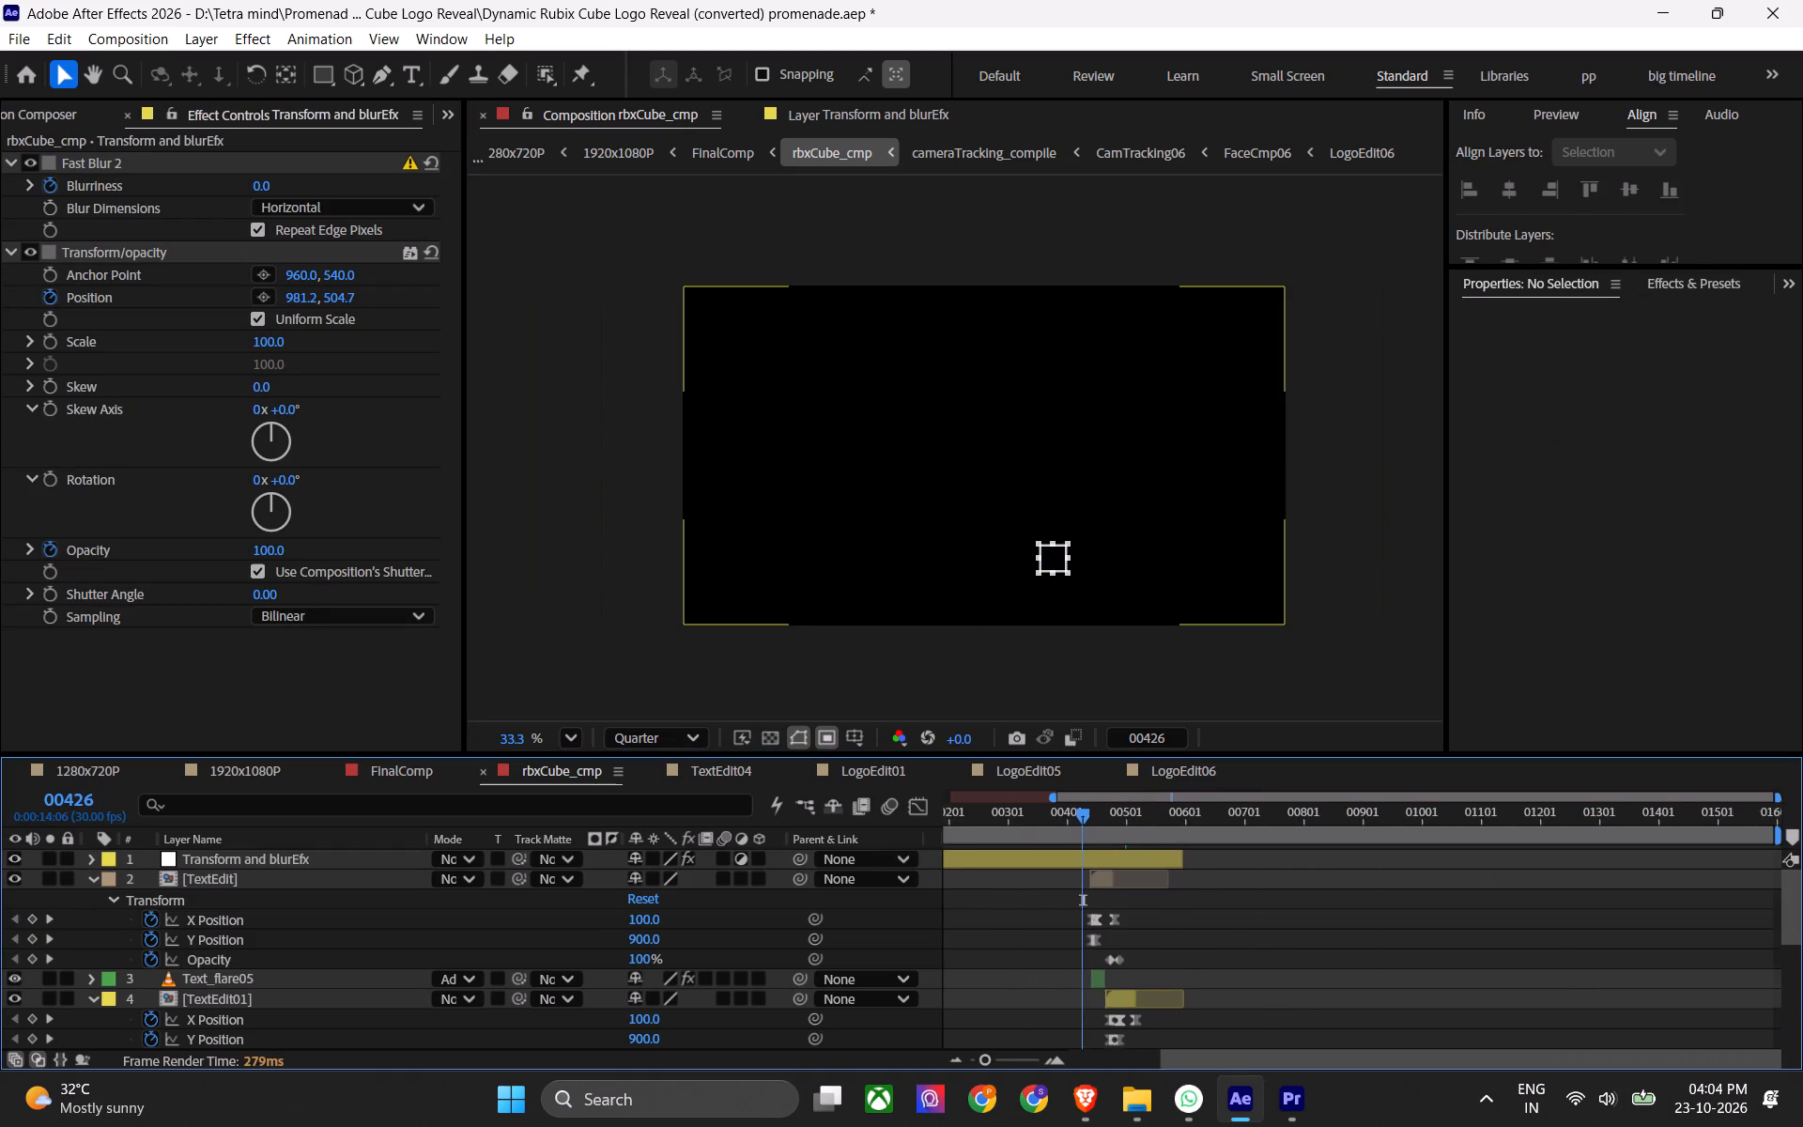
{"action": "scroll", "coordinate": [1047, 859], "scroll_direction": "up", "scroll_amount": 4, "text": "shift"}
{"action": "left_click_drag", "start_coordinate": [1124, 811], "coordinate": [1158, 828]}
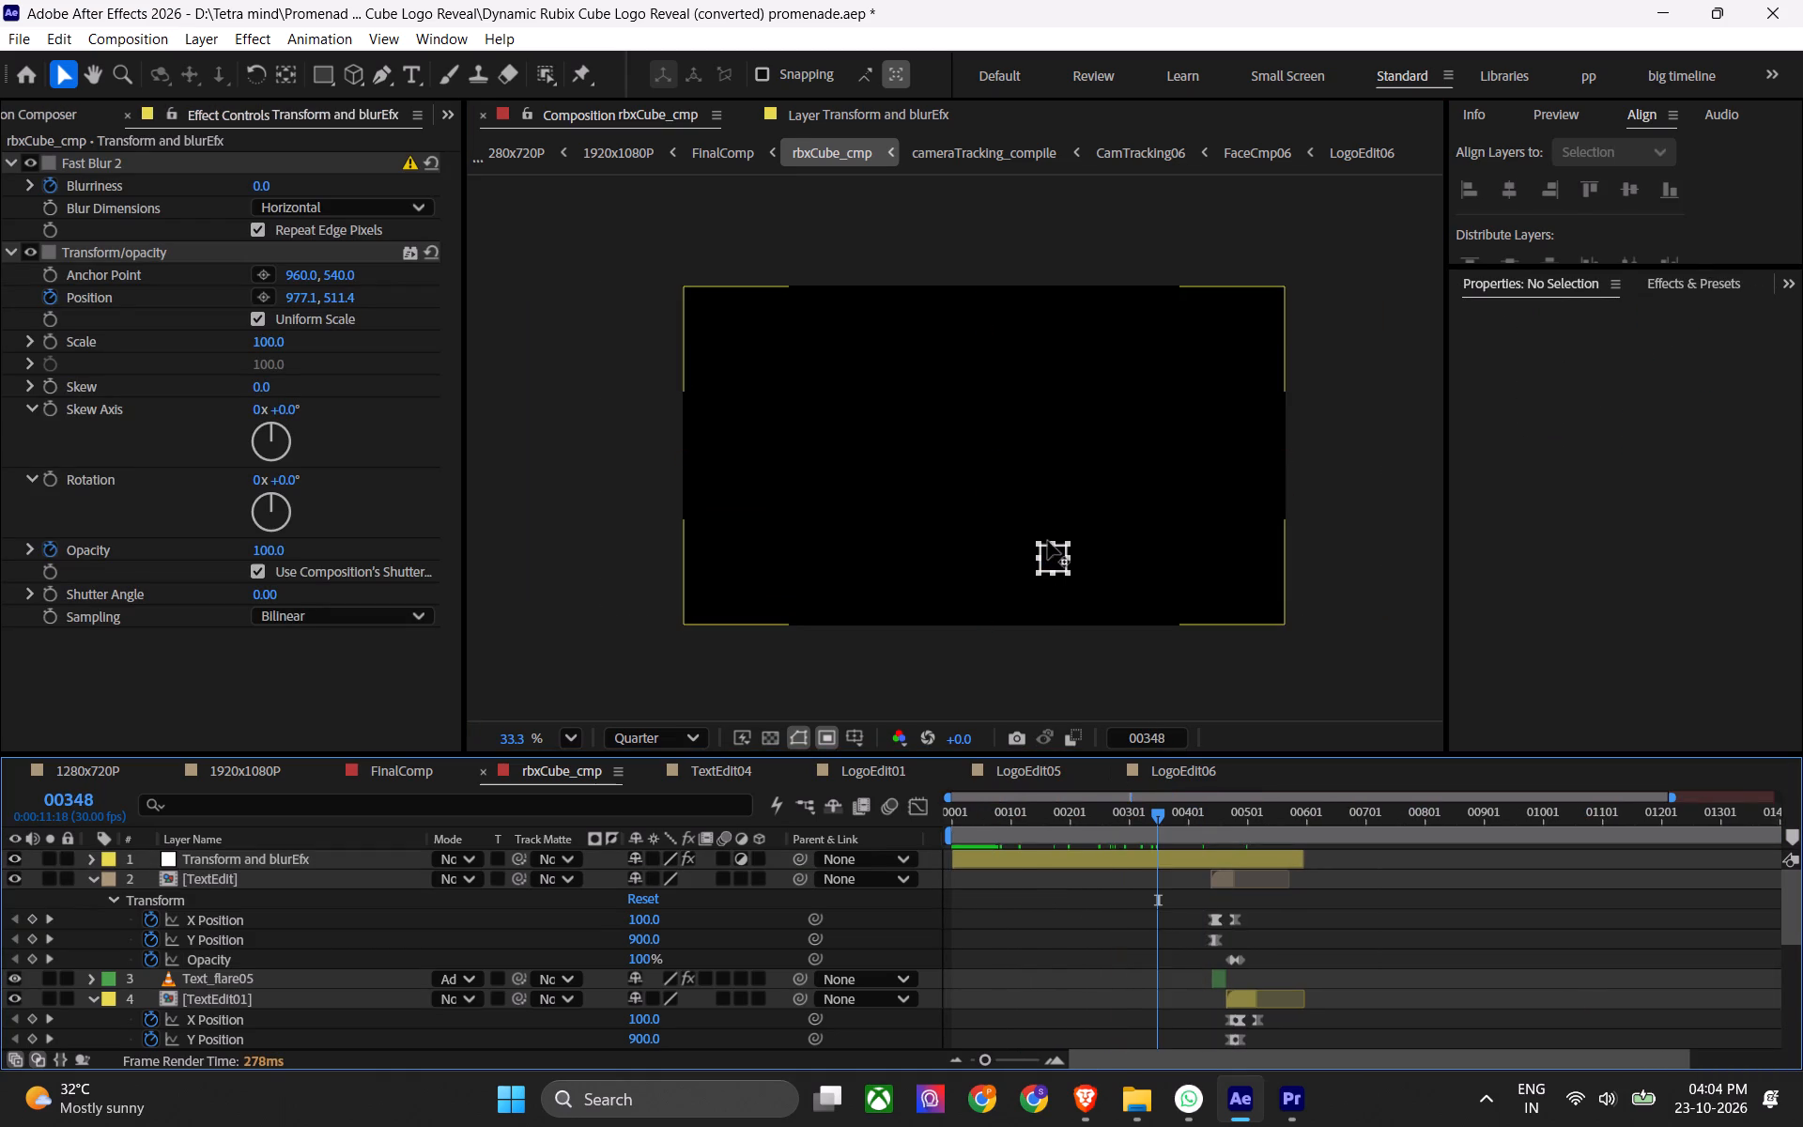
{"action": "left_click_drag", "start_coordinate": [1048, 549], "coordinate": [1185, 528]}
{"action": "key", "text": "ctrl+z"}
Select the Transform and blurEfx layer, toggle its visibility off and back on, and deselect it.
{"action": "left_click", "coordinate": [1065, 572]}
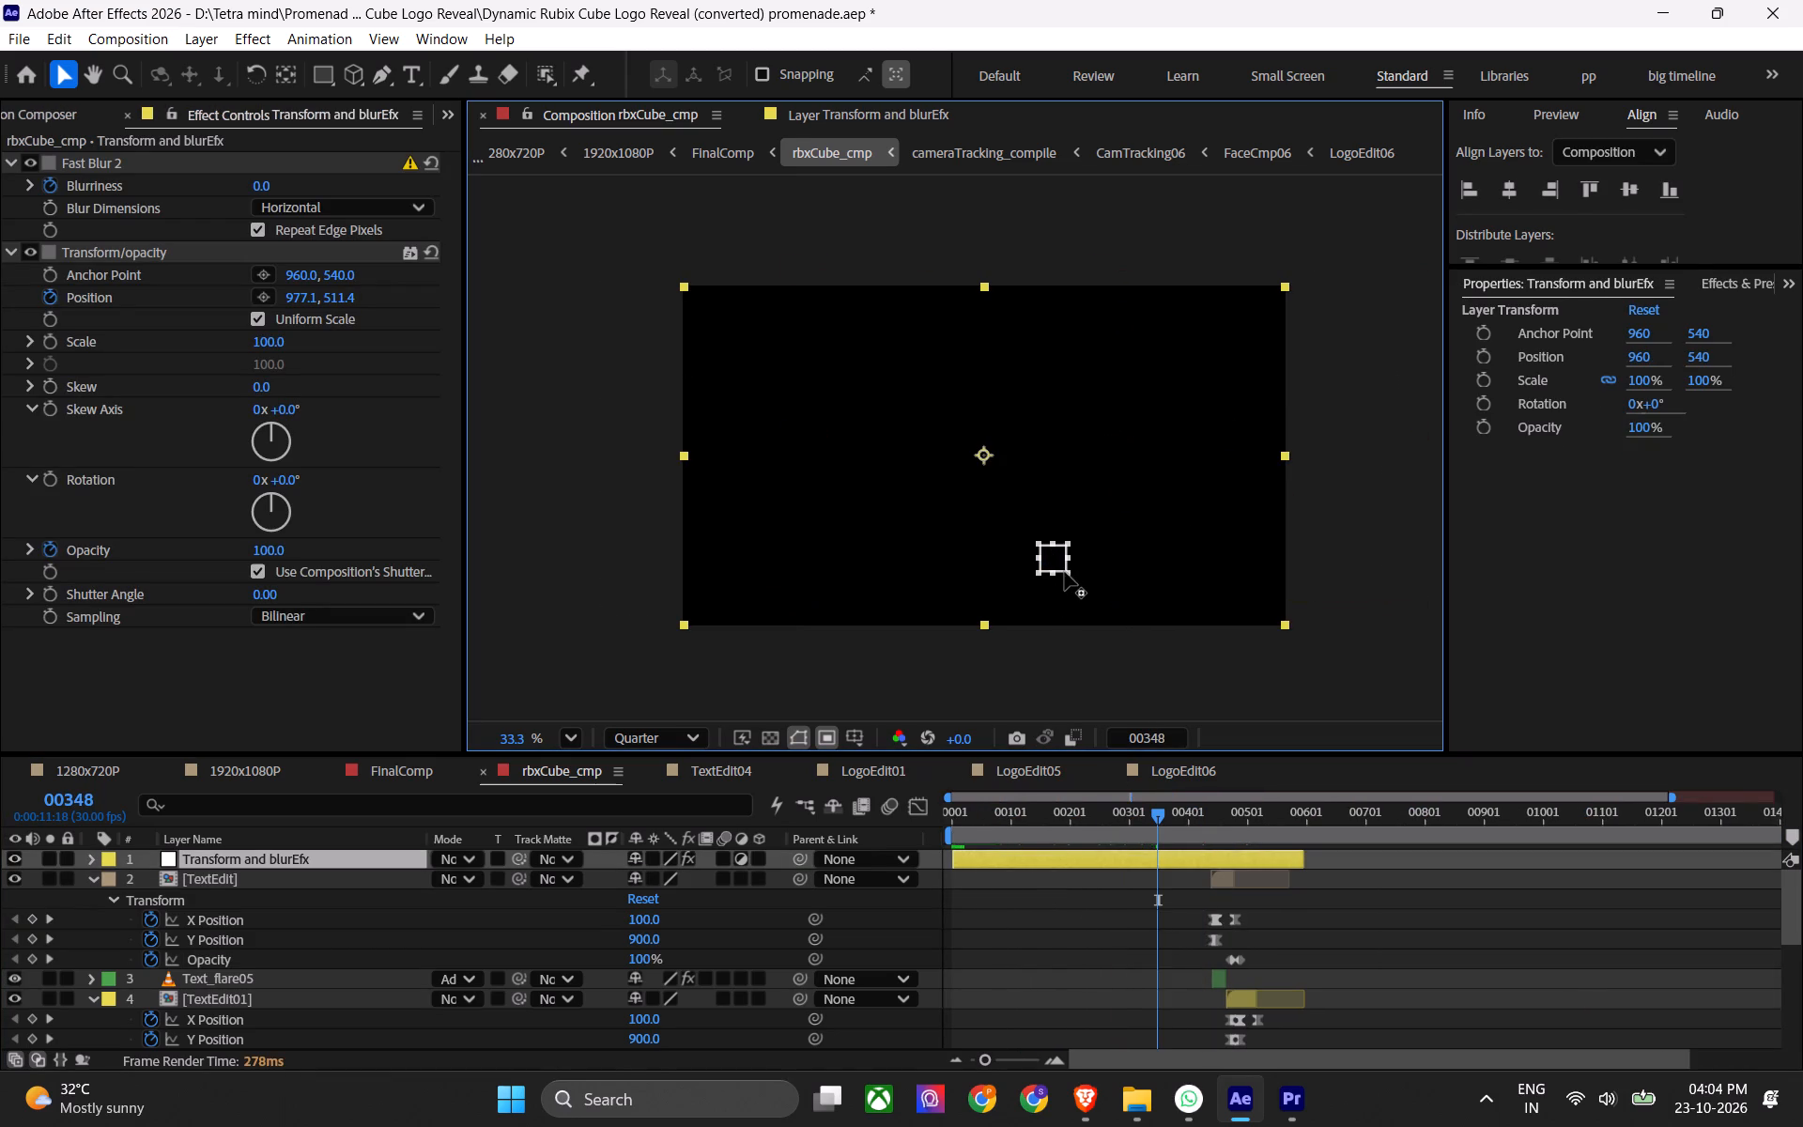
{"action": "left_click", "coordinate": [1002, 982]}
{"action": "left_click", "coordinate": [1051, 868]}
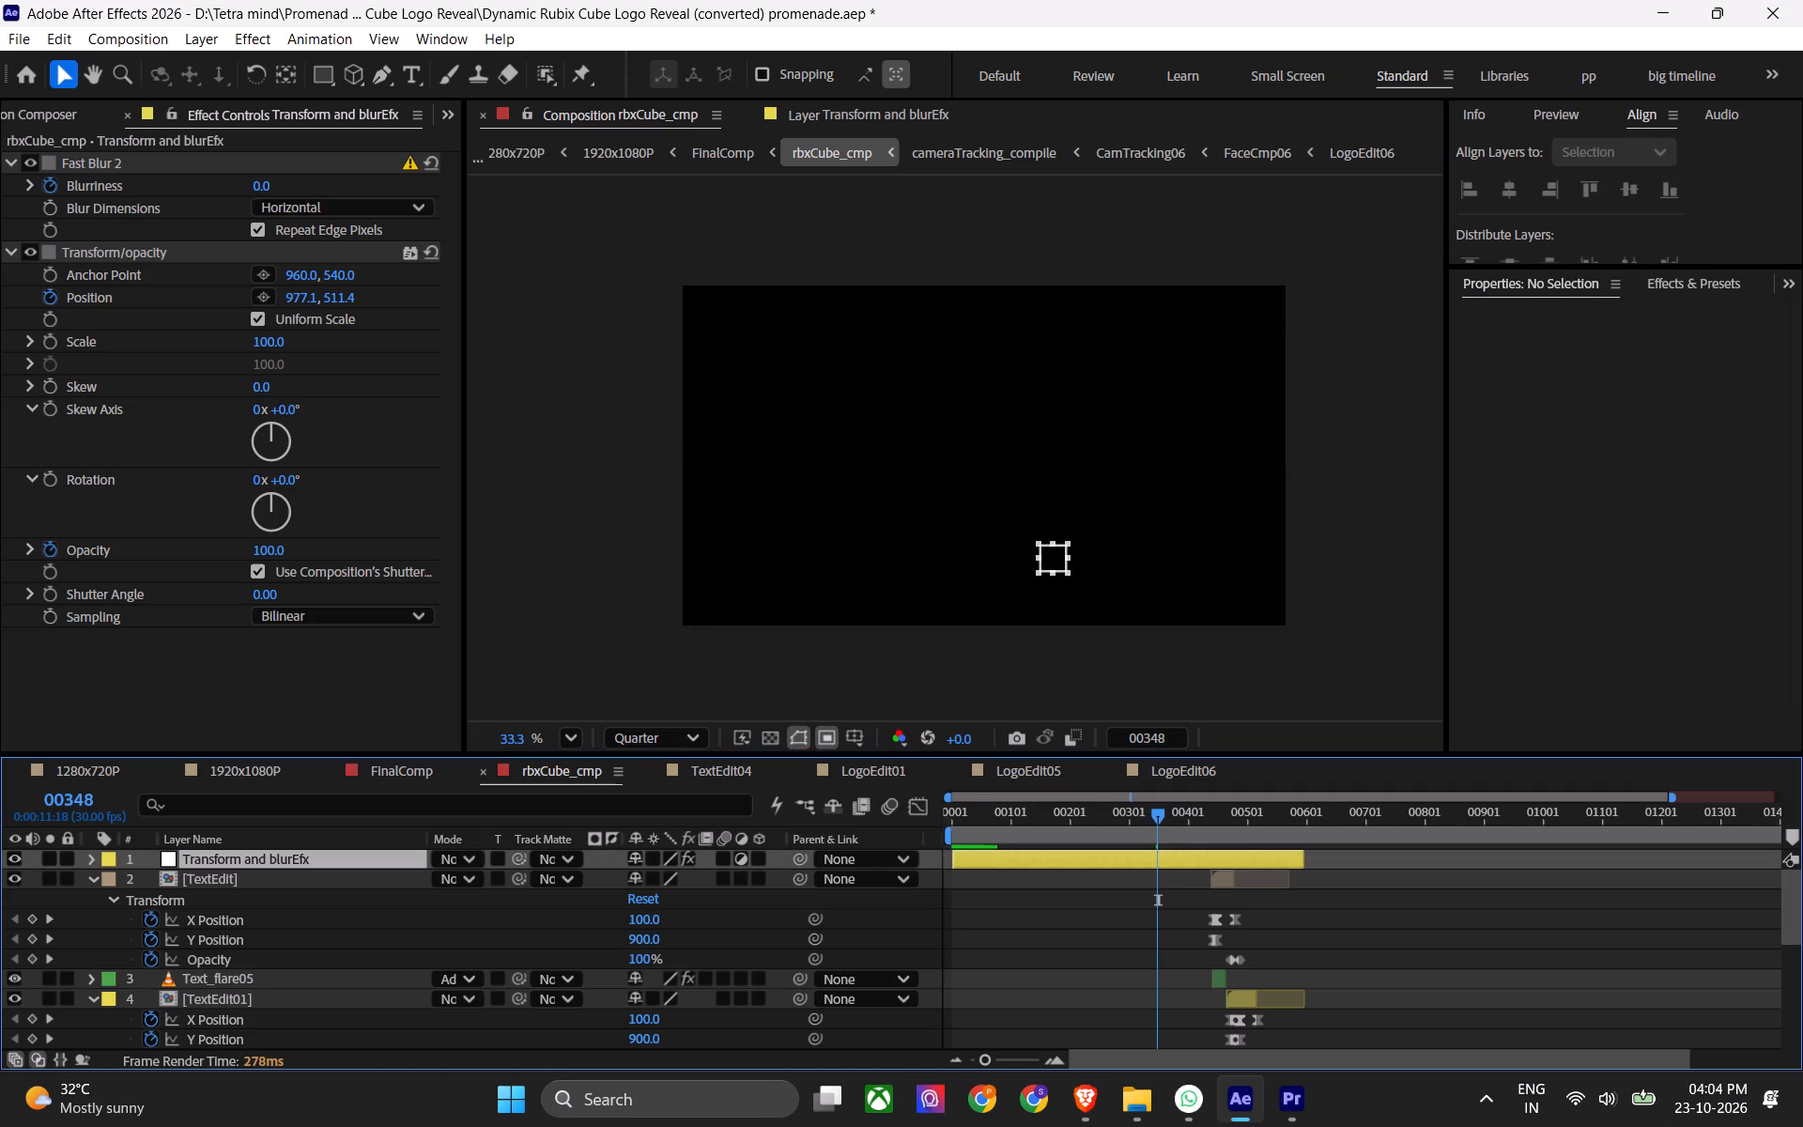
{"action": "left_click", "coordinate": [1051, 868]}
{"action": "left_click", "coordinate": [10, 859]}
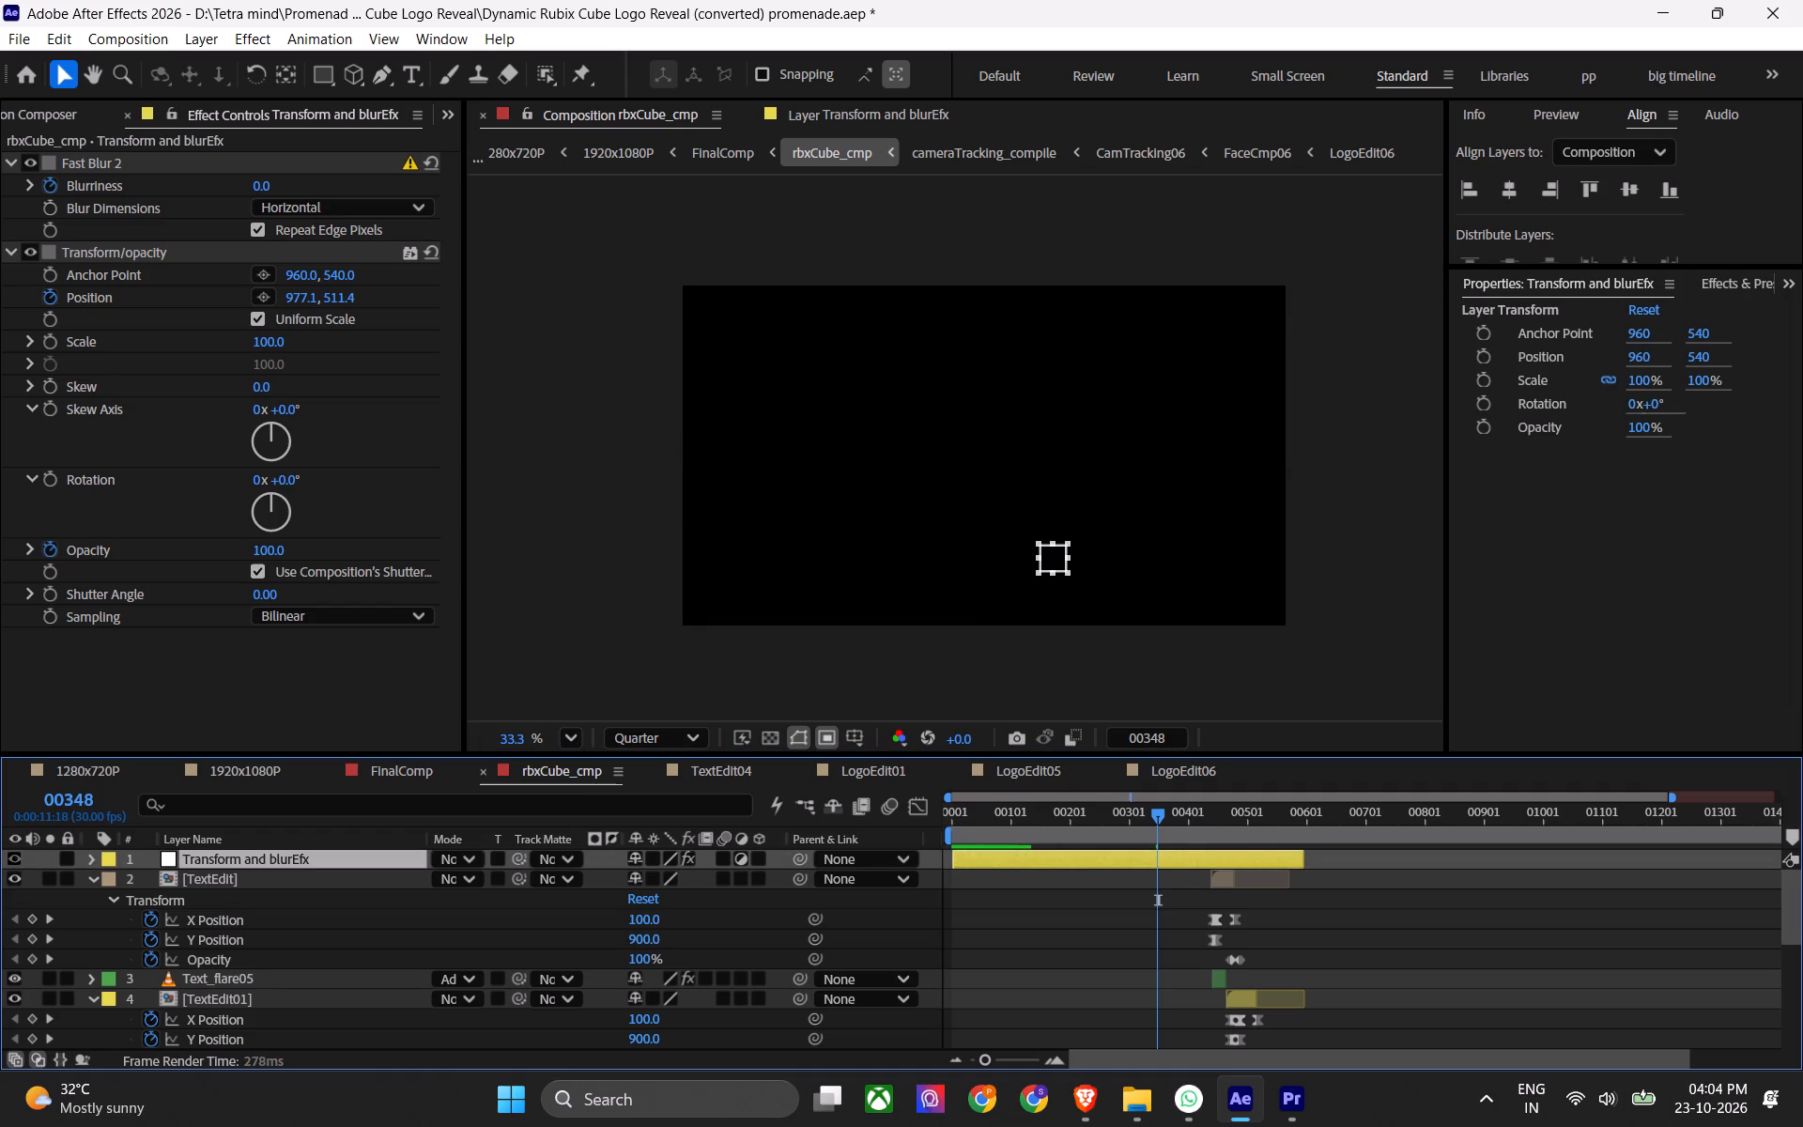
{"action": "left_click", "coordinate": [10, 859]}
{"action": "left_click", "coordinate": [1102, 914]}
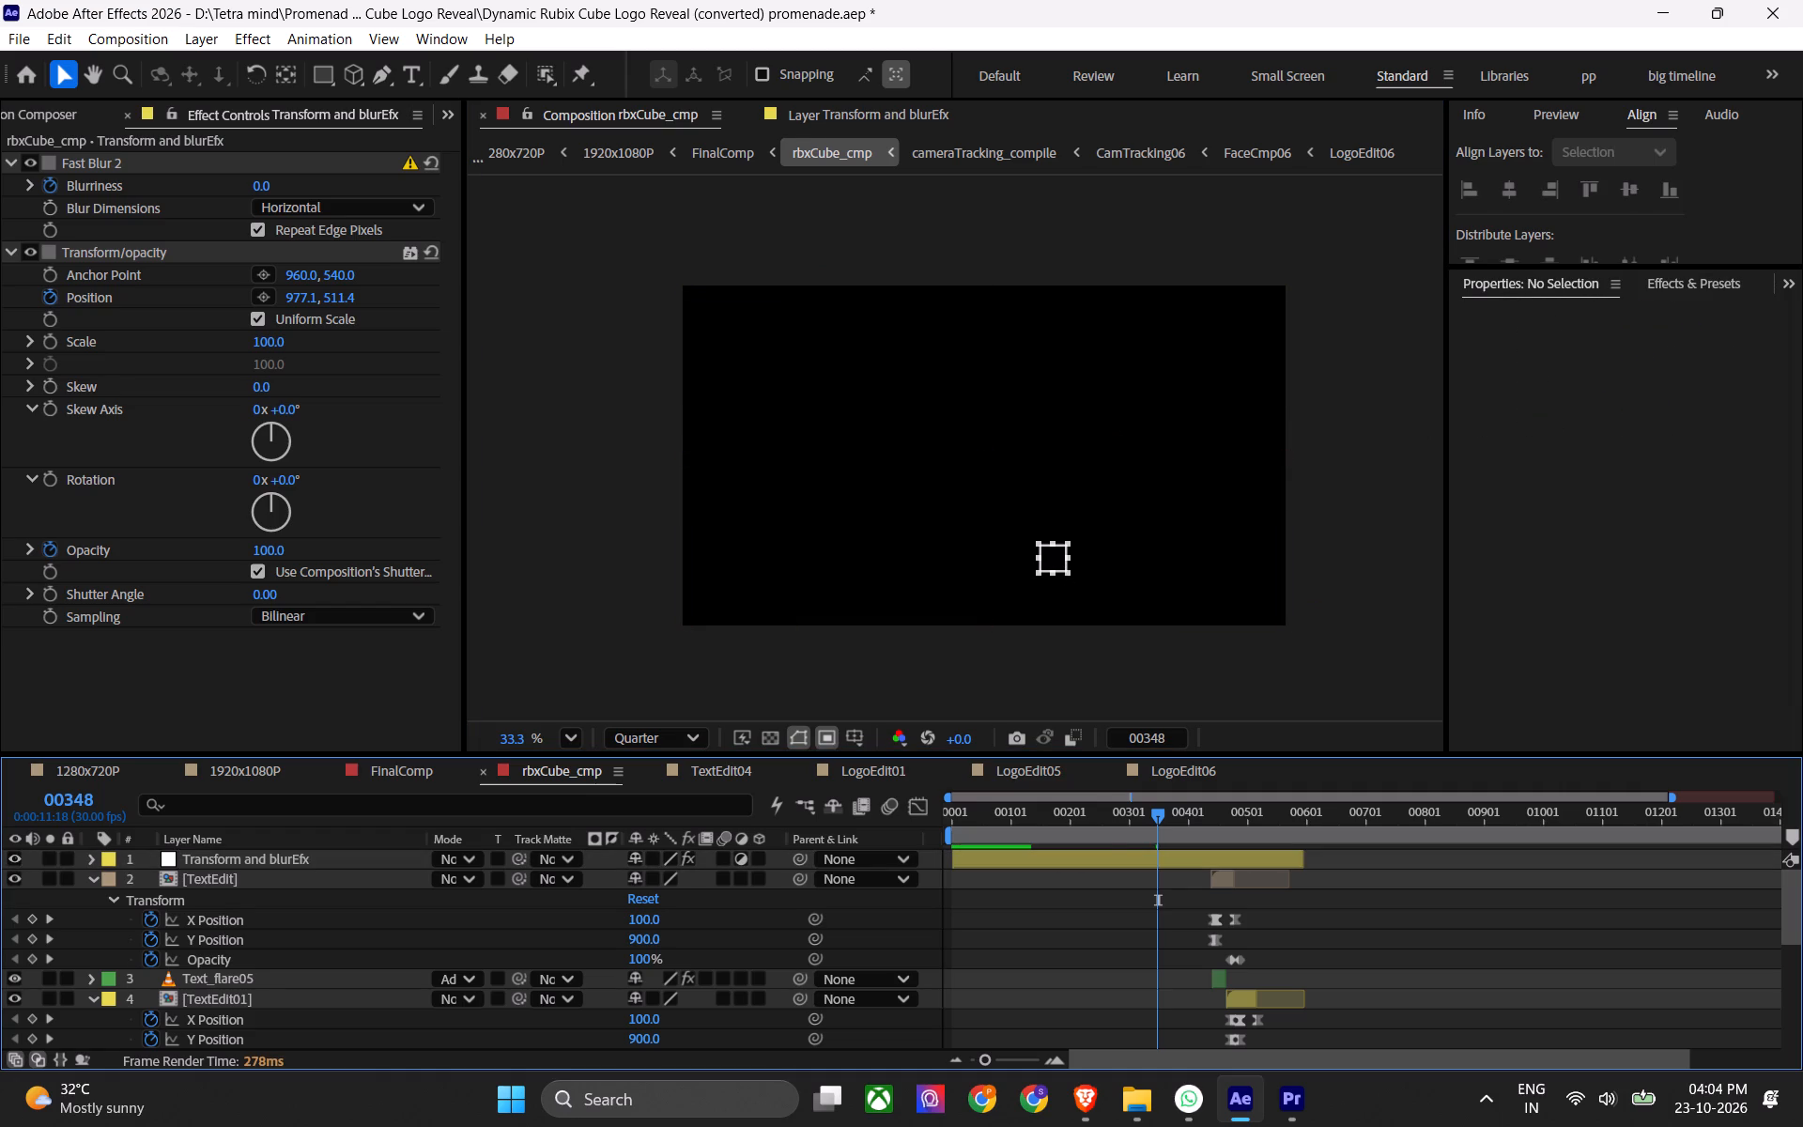
Scrub rbxCube_cmp to frame 00410, save, and examine the small region box in the preview at different magnifications.
{"action": "left_click_drag", "start_coordinate": [1139, 821], "coordinate": [1222, 881]}
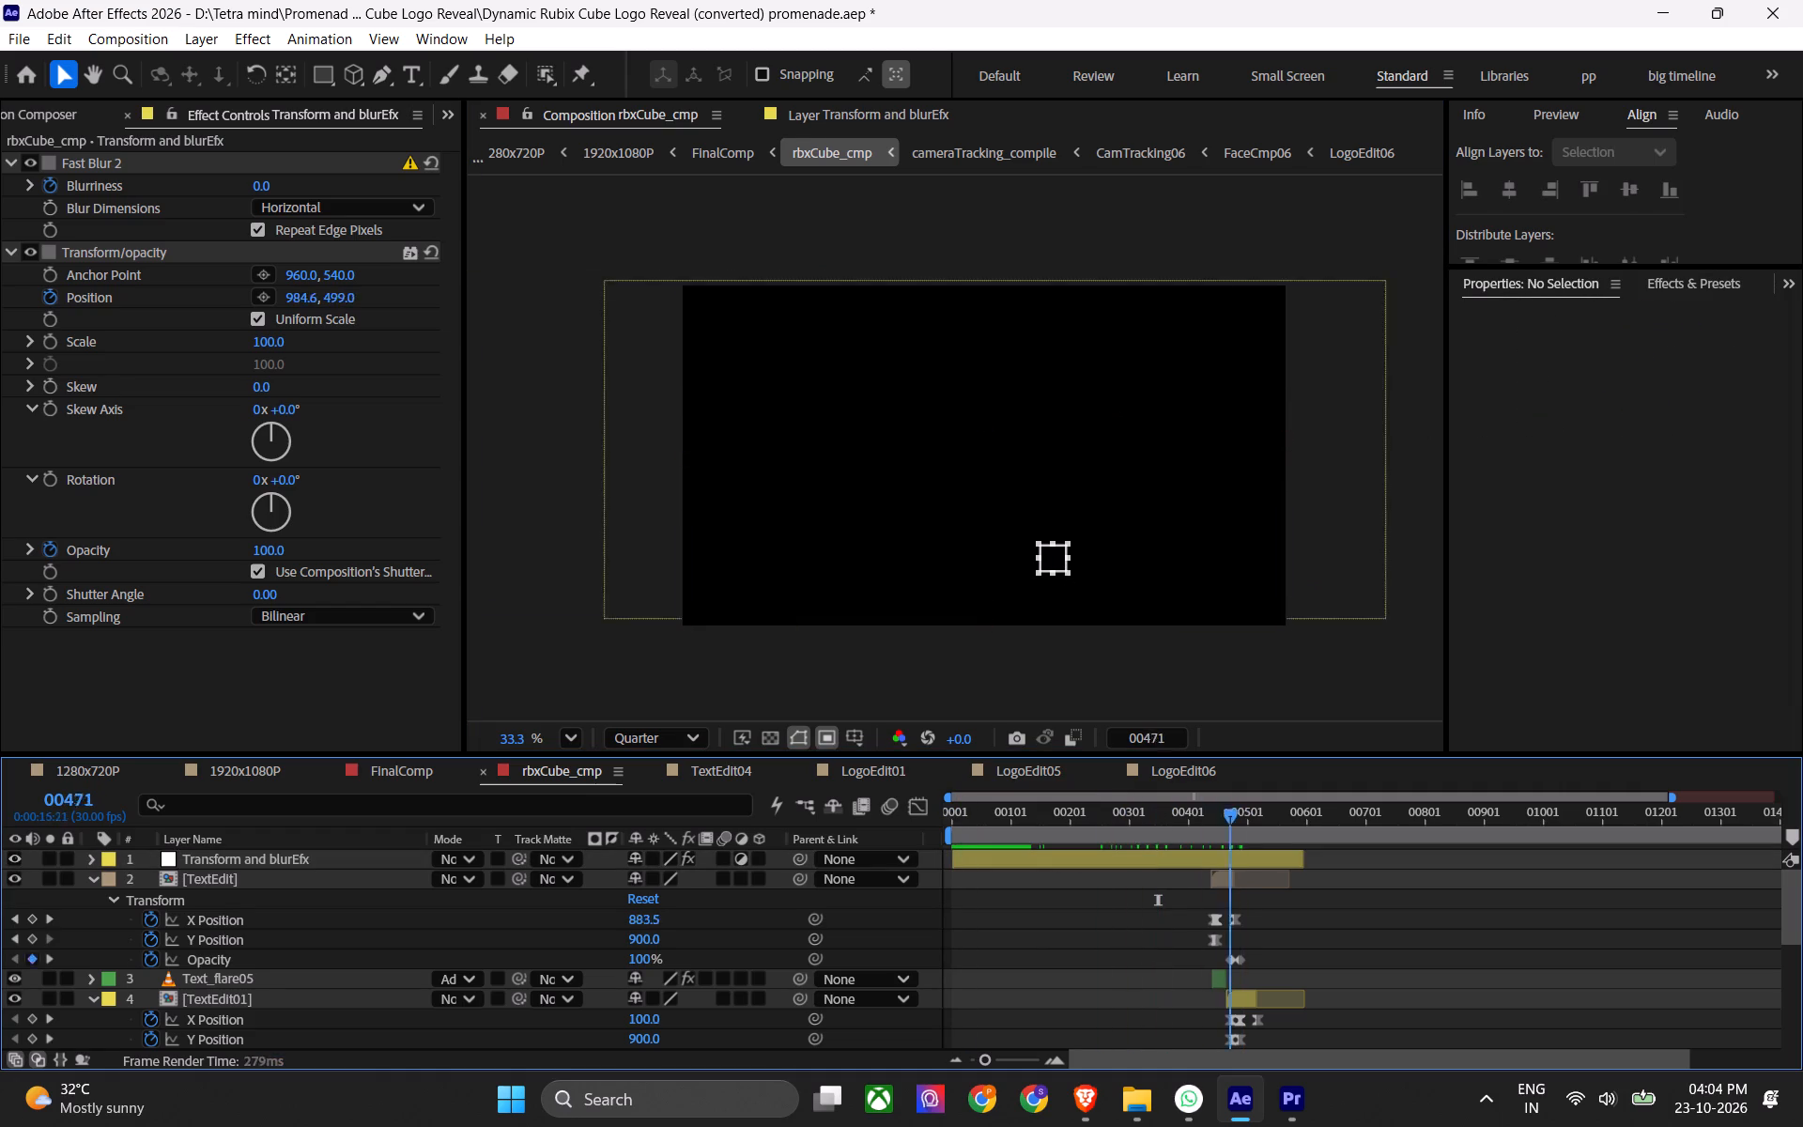
{"action": "left_click_drag", "start_coordinate": [1222, 881], "coordinate": [1194, 889]}
{"action": "key", "text": "ctrl+s"}
{"action": "scroll", "coordinate": [1088, 611], "scroll_direction": "up", "scroll_amount": 12}
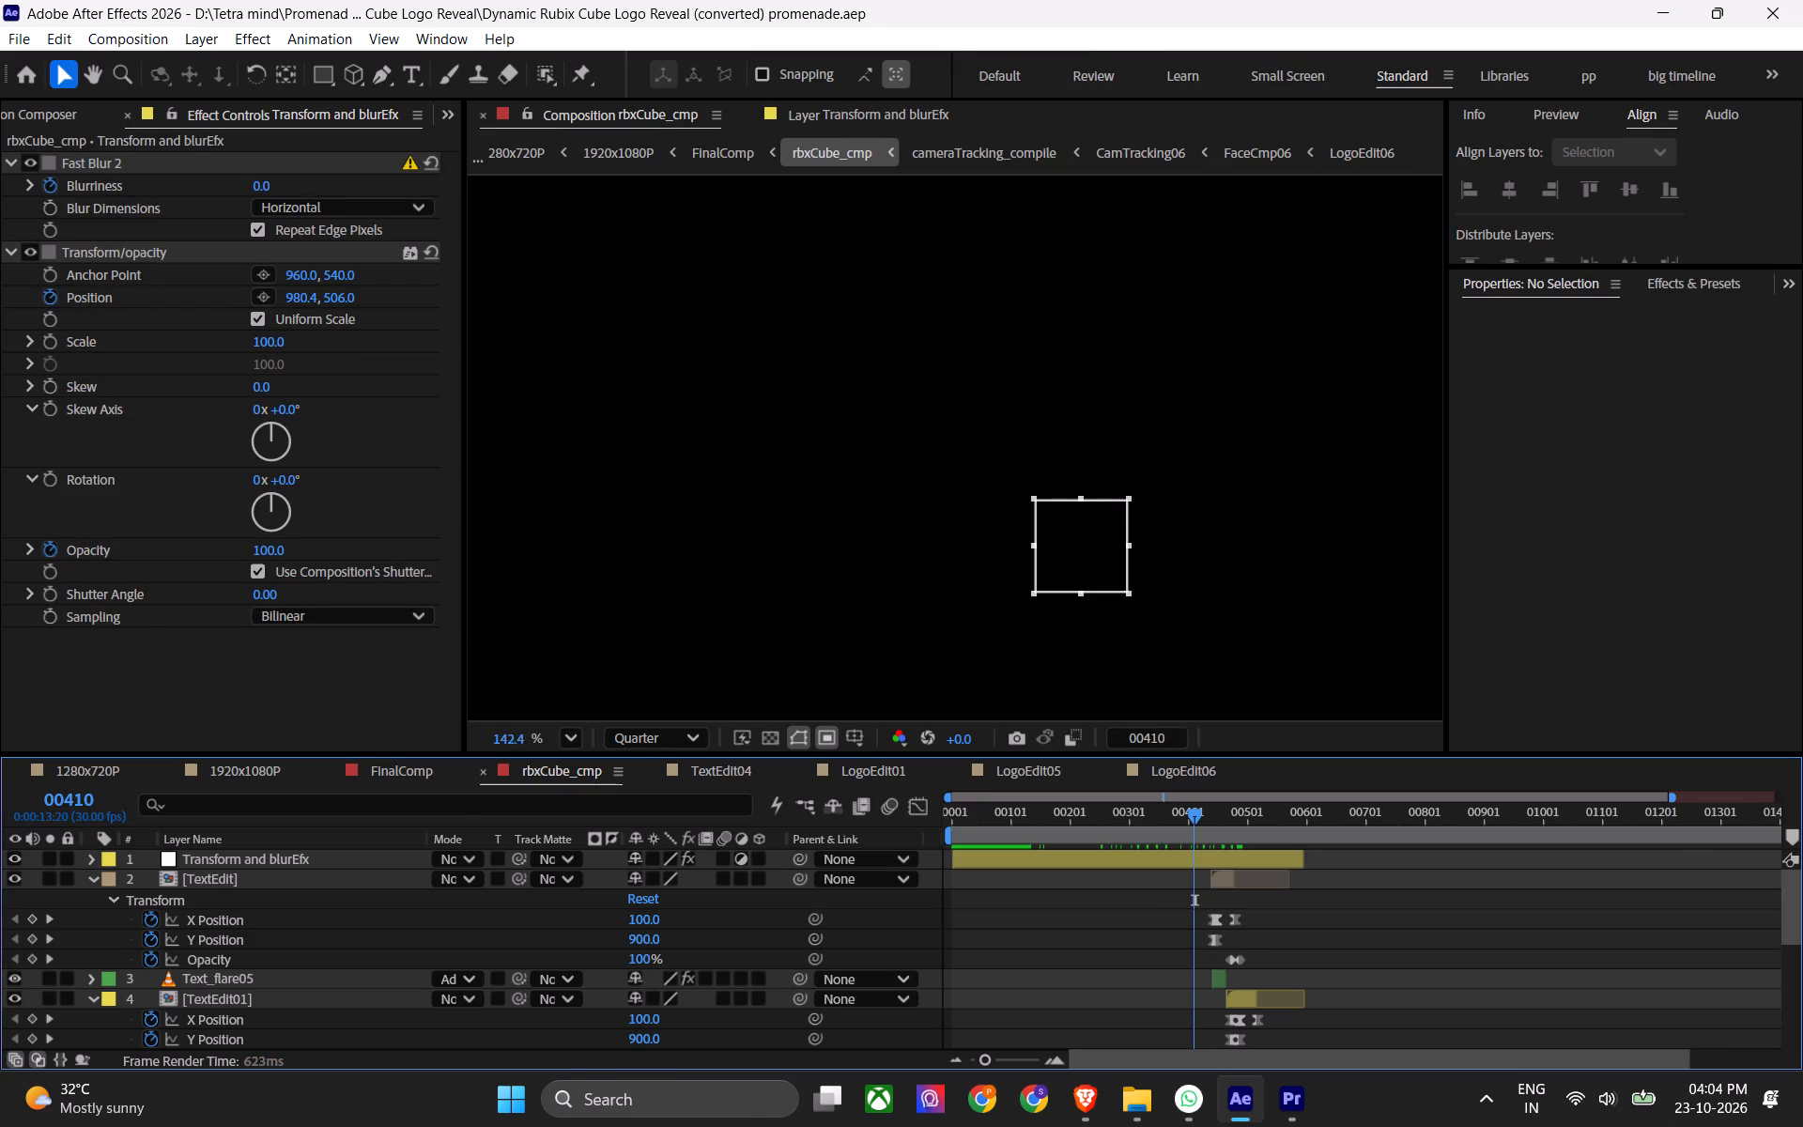
{"action": "scroll", "coordinate": [963, 475], "scroll_direction": "up", "scroll_amount": 7}
{"action": "scroll", "coordinate": [1111, 569], "scroll_direction": "down", "scroll_amount": 9}
{"action": "scroll", "coordinate": [1121, 572], "scroll_direction": "up", "scroll_amount": 1}
{"action": "scroll", "coordinate": [1121, 573], "scroll_direction": "down", "scroll_amount": 1}
{"action": "scroll", "coordinate": [1121, 573], "scroll_direction": "up", "scroll_amount": 1}
{"action": "scroll", "coordinate": [1121, 573], "scroll_direction": "down", "scroll_amount": 5}
{"action": "scroll", "coordinate": [1111, 602], "scroll_direction": "up", "scroll_amount": 1}
{"action": "scroll", "coordinate": [1111, 602], "scroll_direction": "down", "scroll_amount": 3}
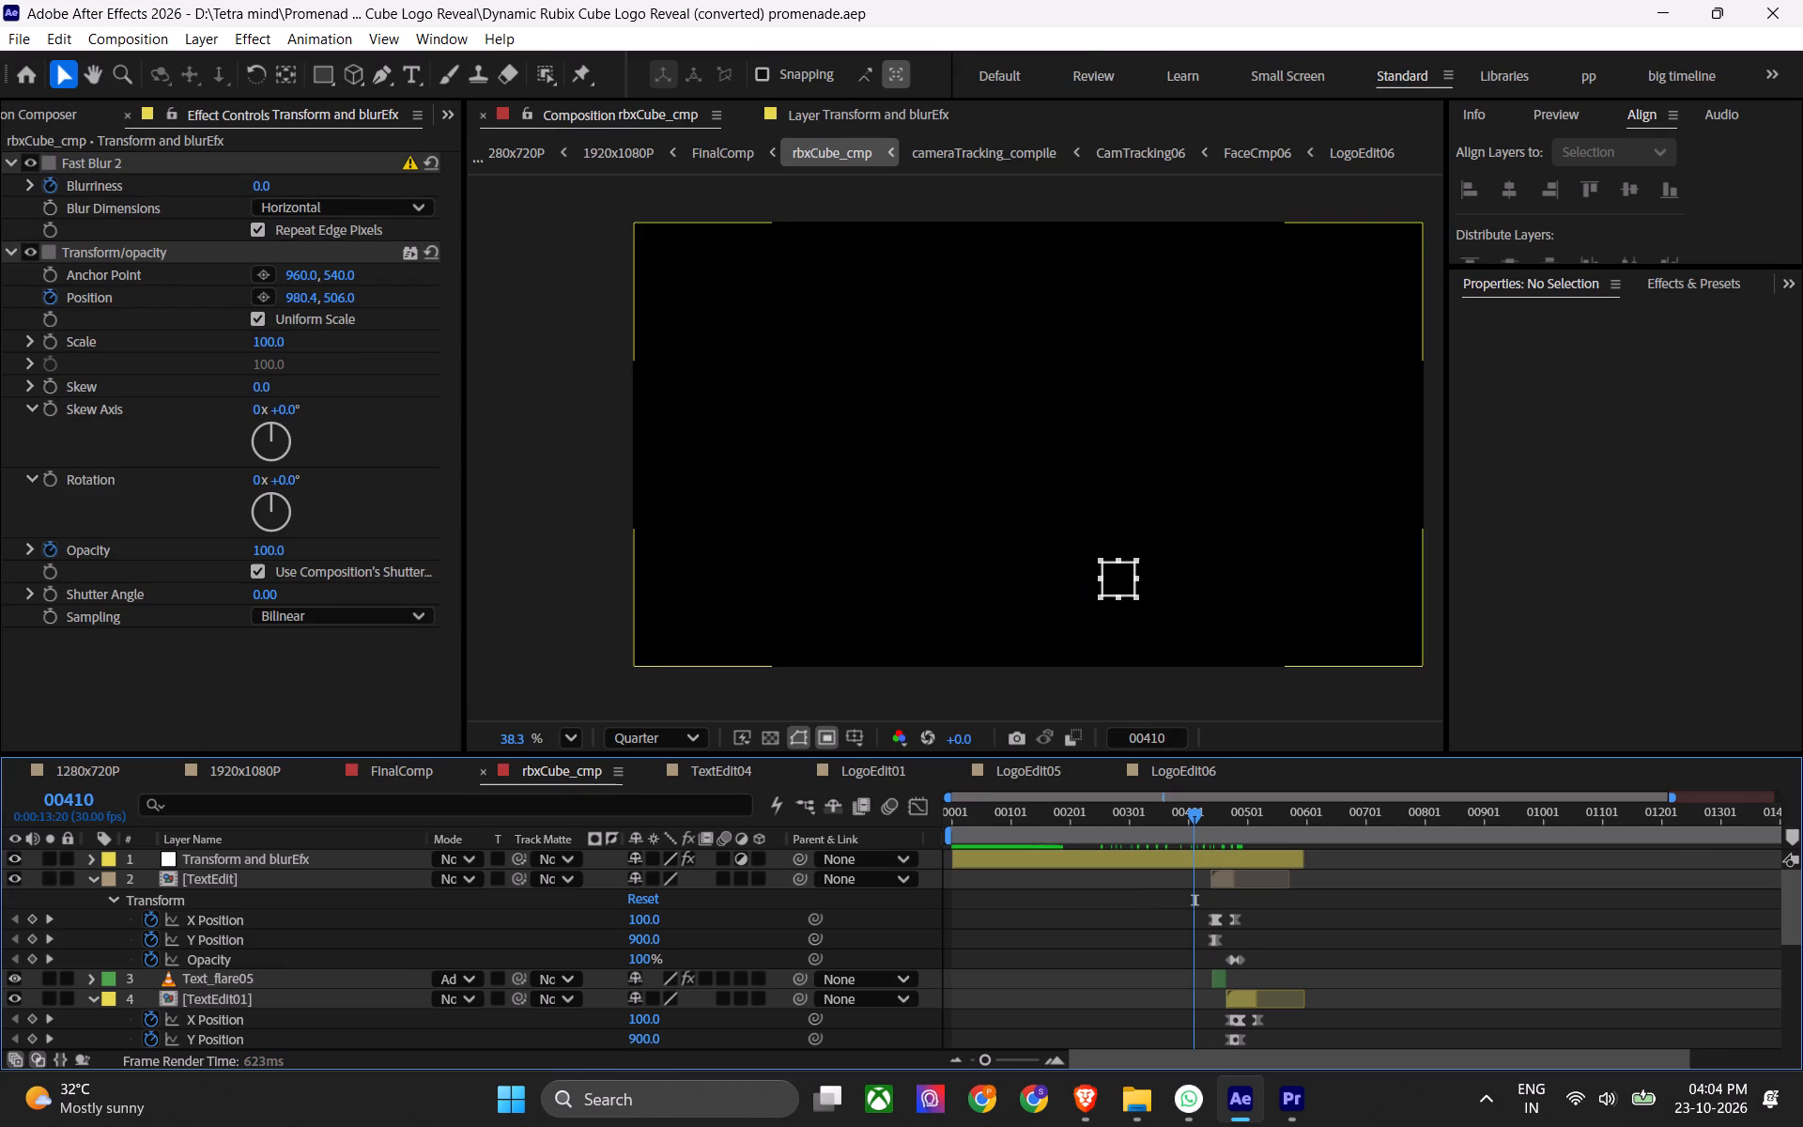
Enlarge the small region-of-interest box in the preview until it covers the whole composition frame.
{"action": "left_click_drag", "start_coordinate": [1101, 566], "coordinate": [683, 332]}
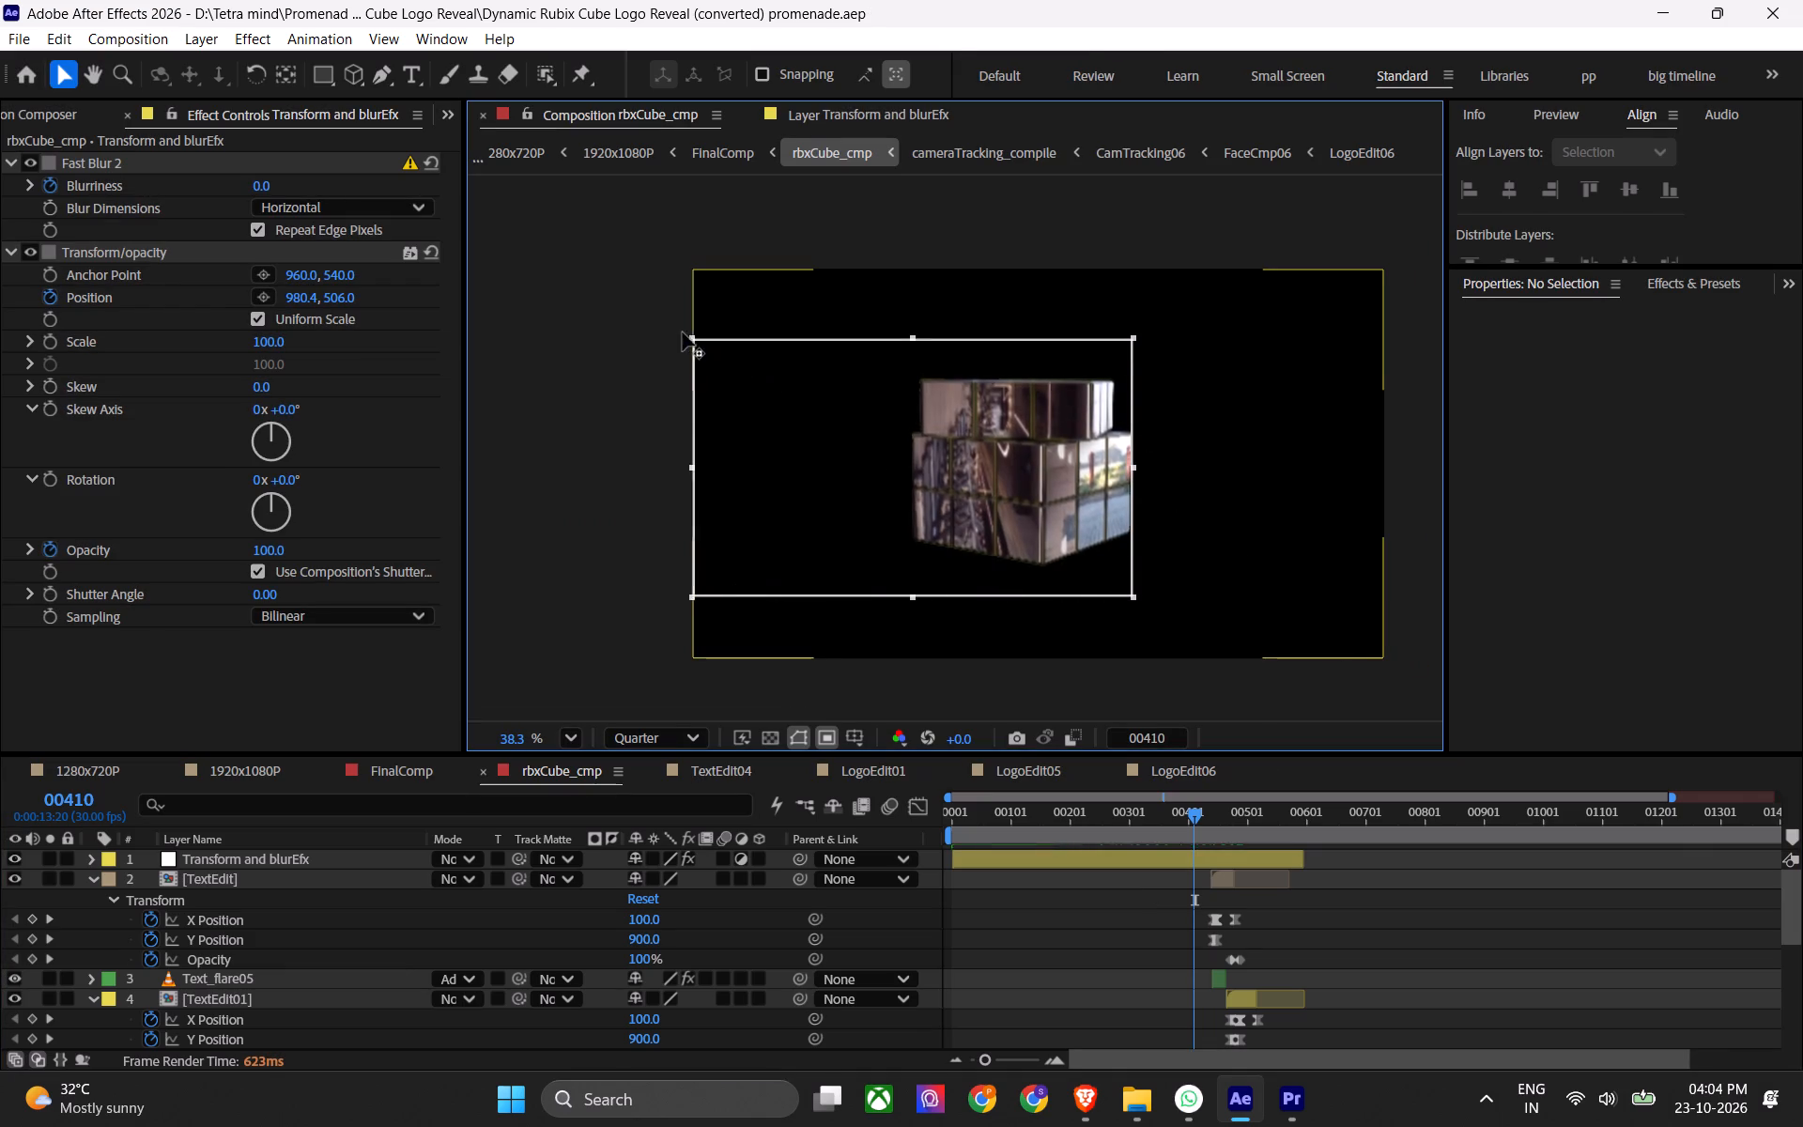
{"action": "left_click_drag", "start_coordinate": [683, 332], "coordinate": [686, 270]}
{"action": "left_click", "coordinate": [1097, 940]}
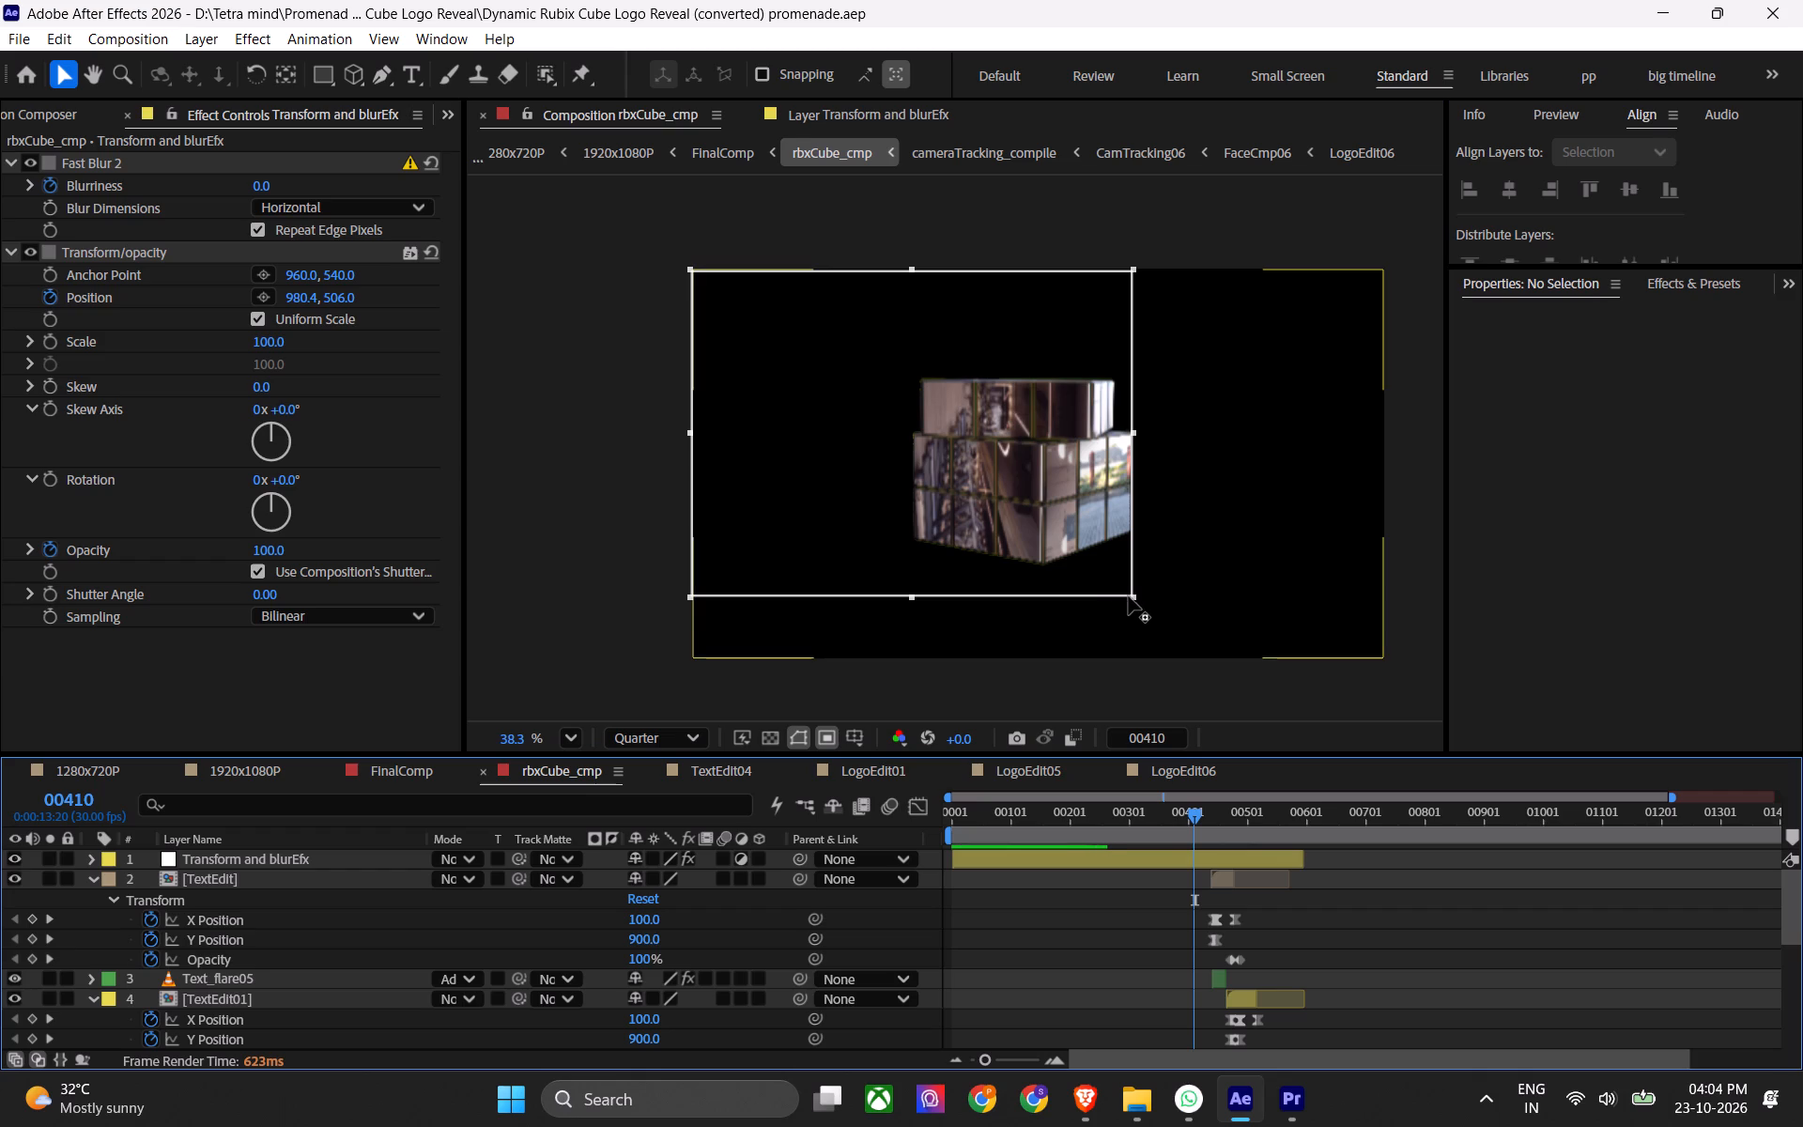
{"action": "left_click_drag", "start_coordinate": [1132, 596], "coordinate": [1362, 693]}
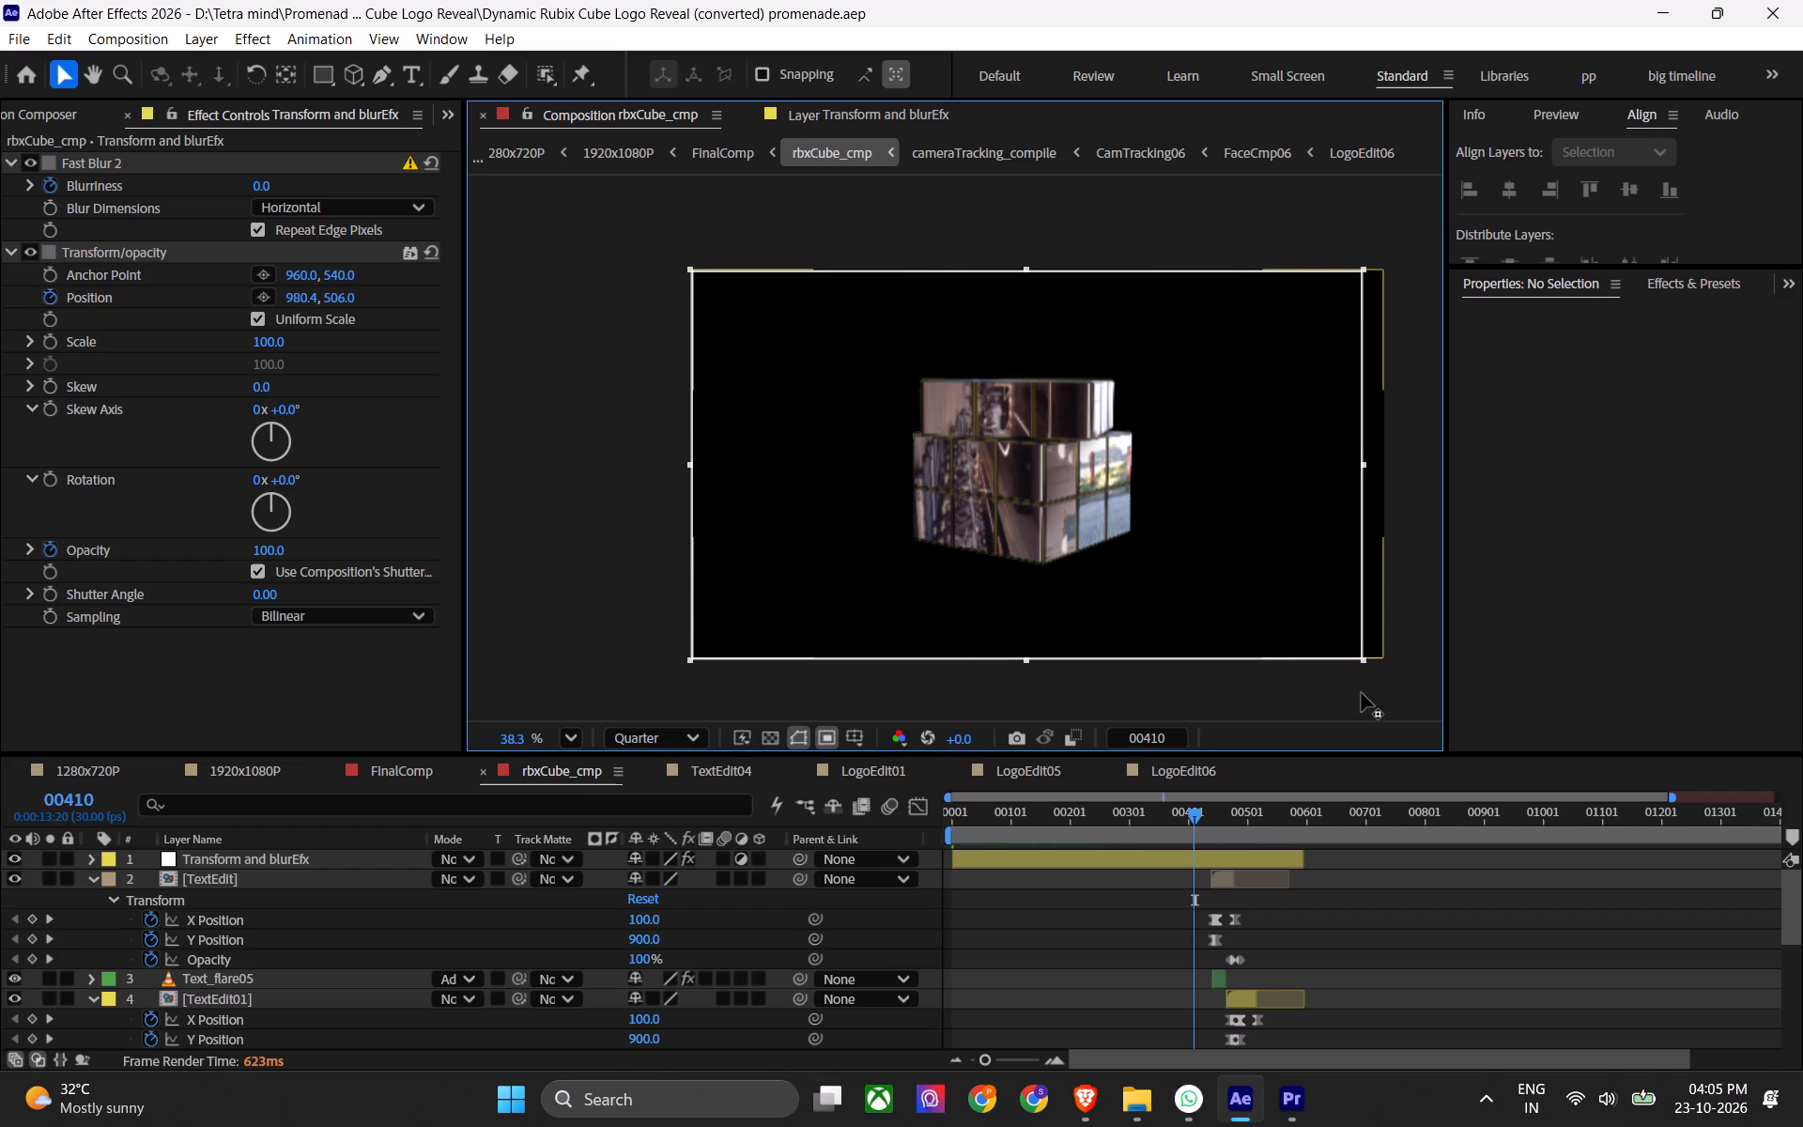
{"action": "left_click_drag", "start_coordinate": [1362, 693], "coordinate": [1418, 746]}
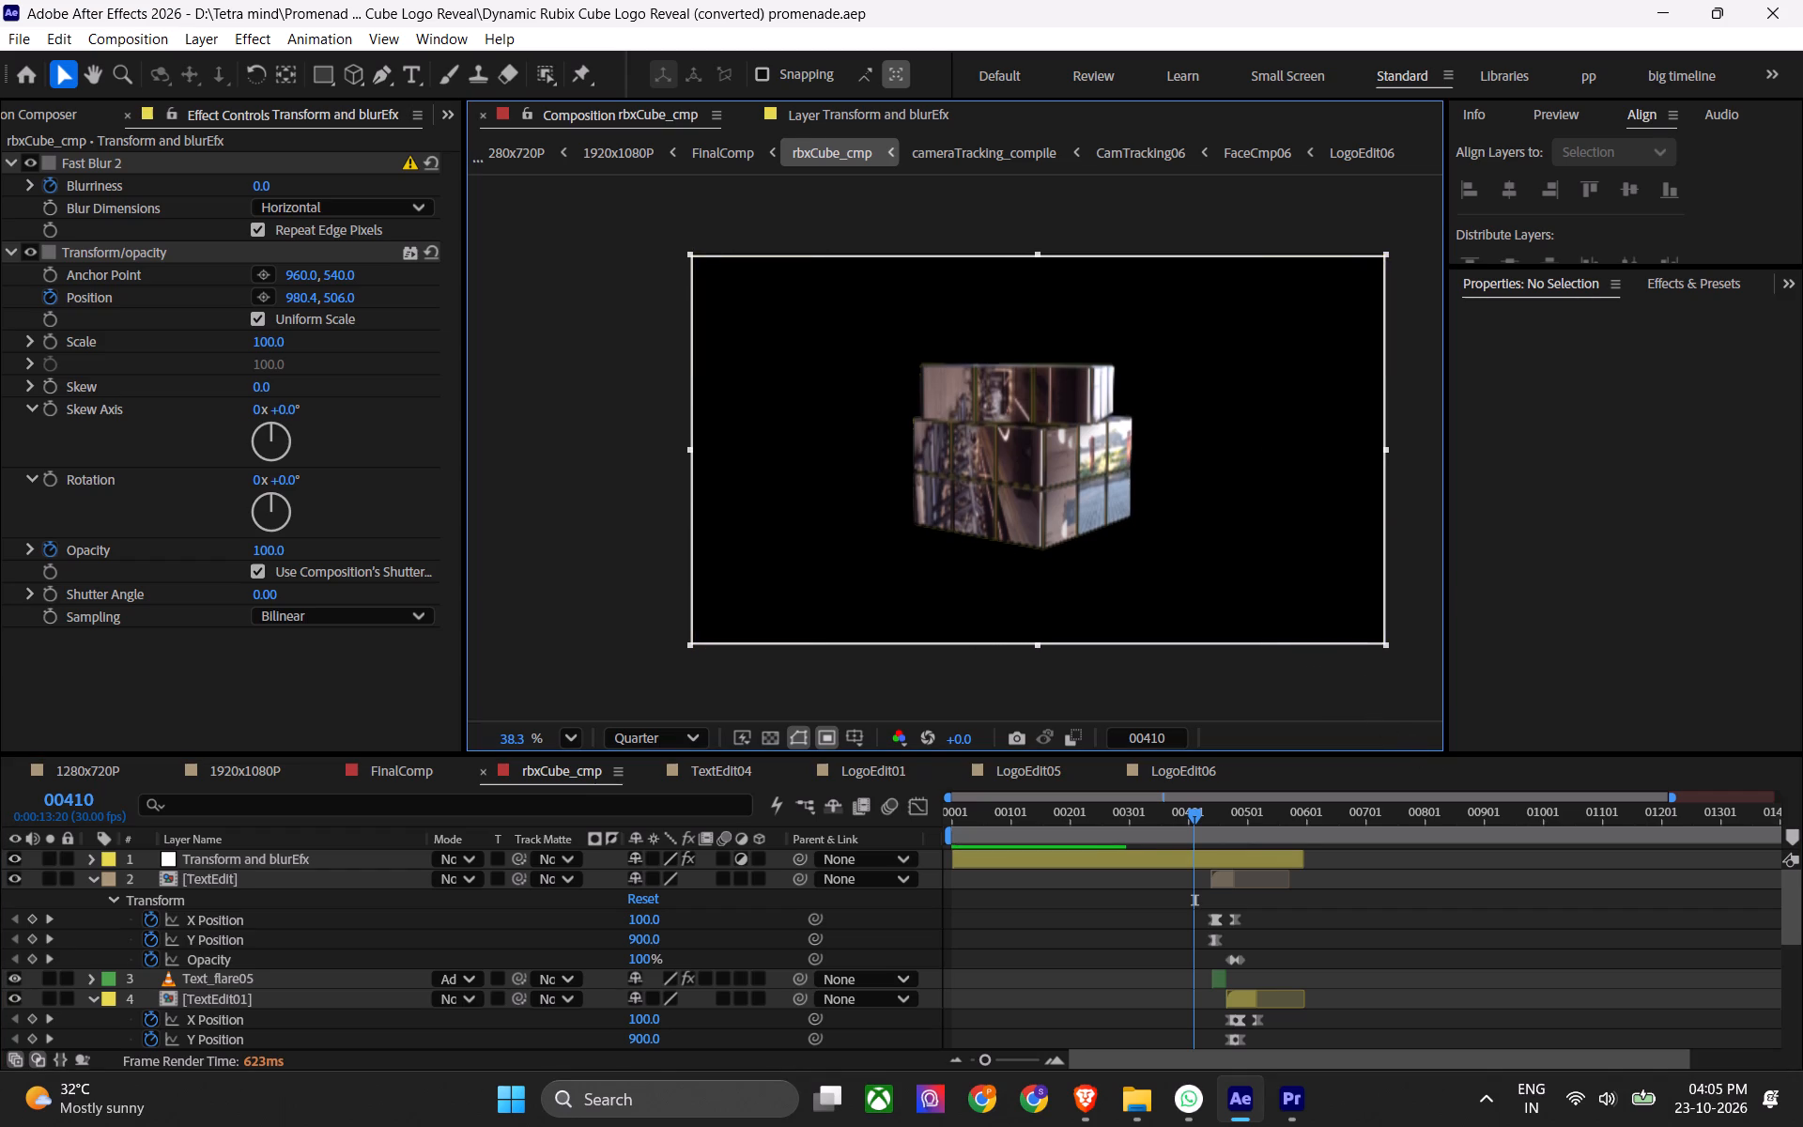
Play rbxCube_cmp from frame 00380 through the heyy and hello captions, and save the project.
{"action": "left_click_drag", "start_coordinate": [1194, 817], "coordinate": [1178, 854]}
{"action": "key", "text": "space"}
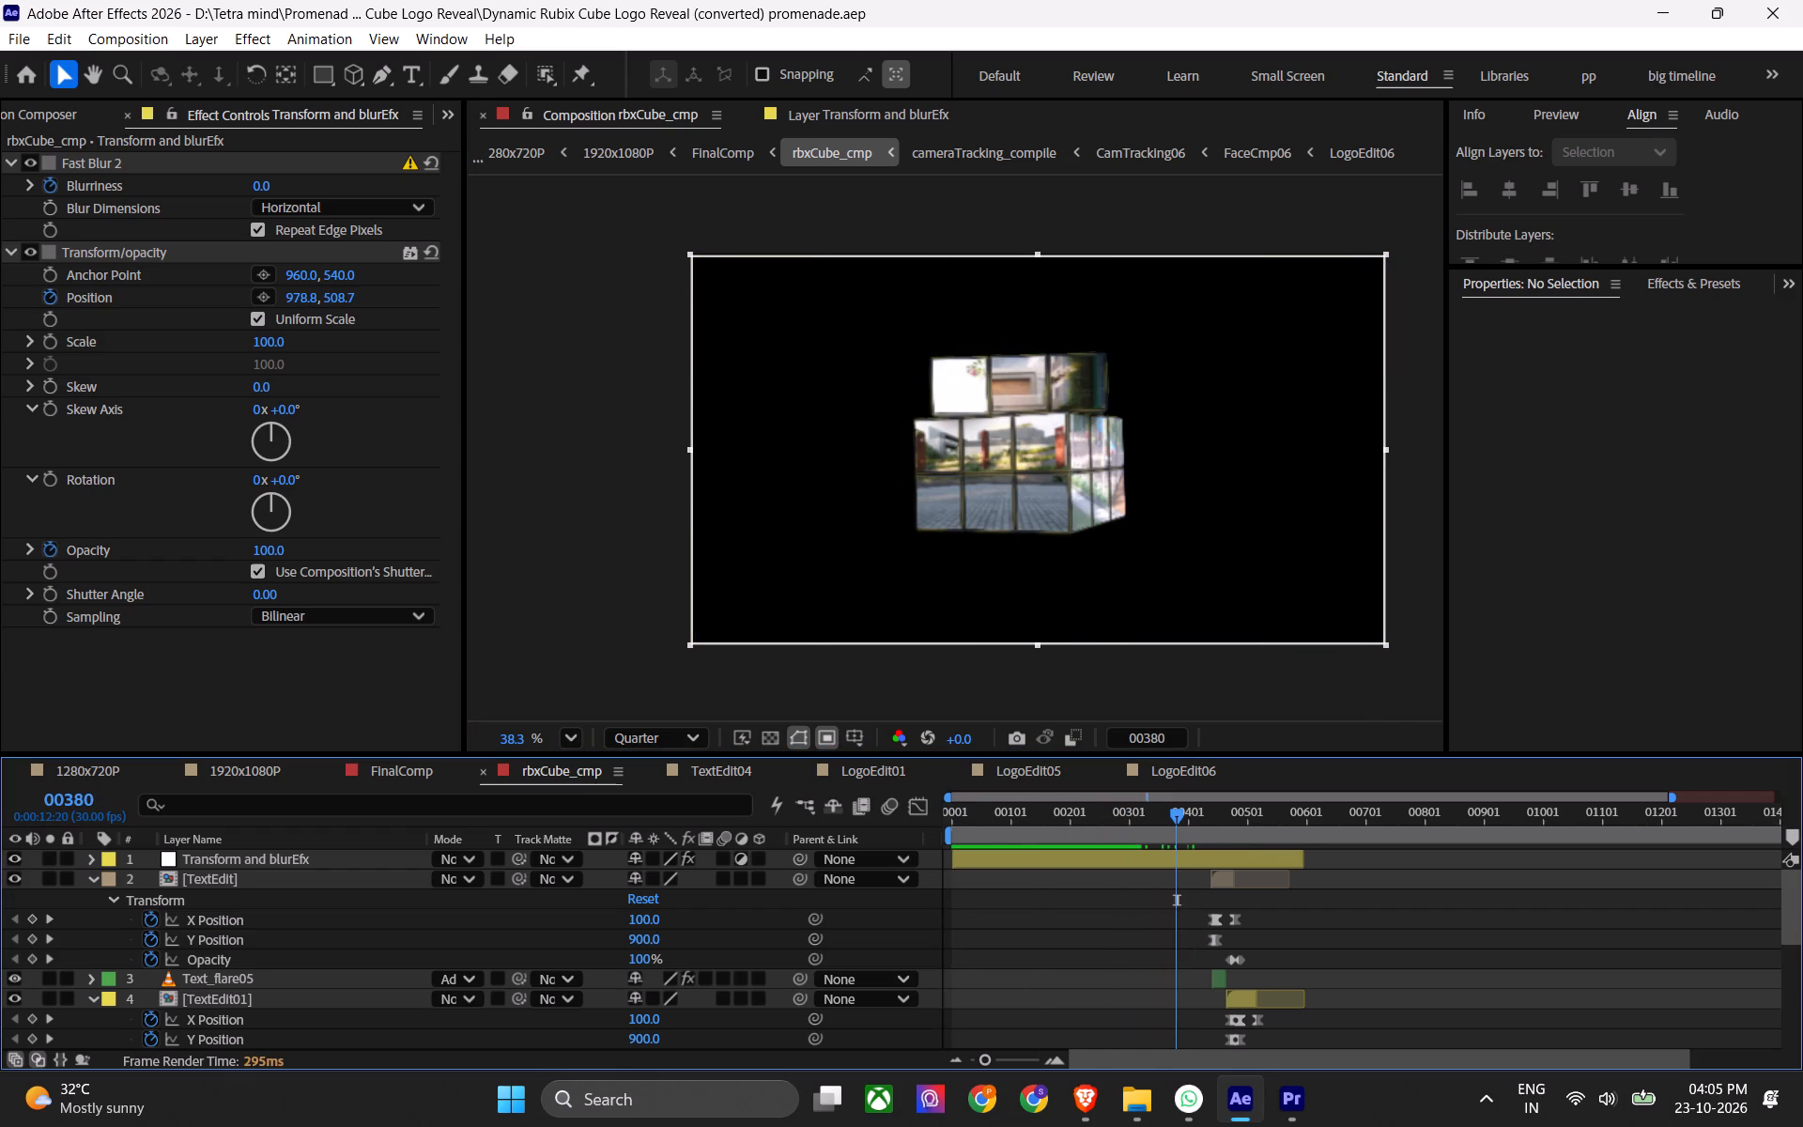
{"action": "scroll", "coordinate": [1245, 889], "scroll_direction": "up", "scroll_amount": 2, "text": "alt"}
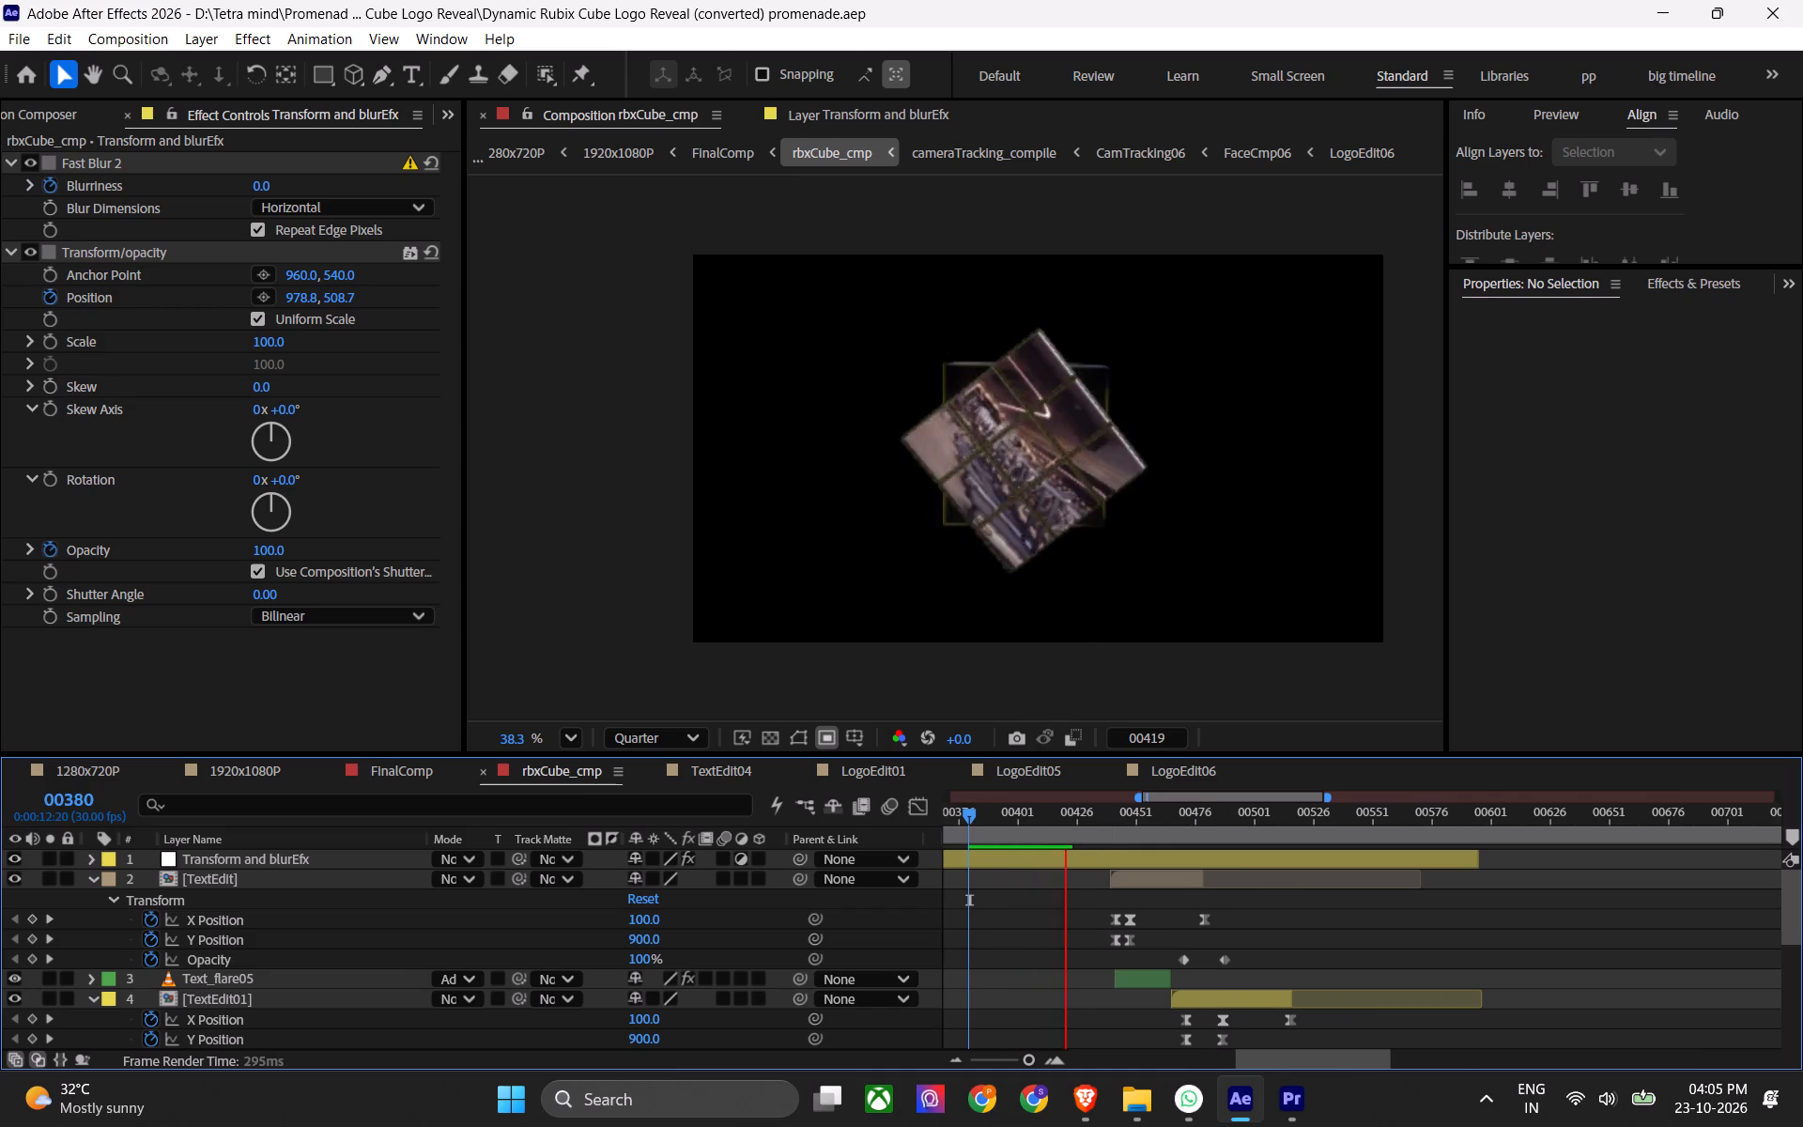
{"action": "scroll", "coordinate": [1181, 919], "scroll_direction": "up", "scroll_amount": 2, "text": "alt"}
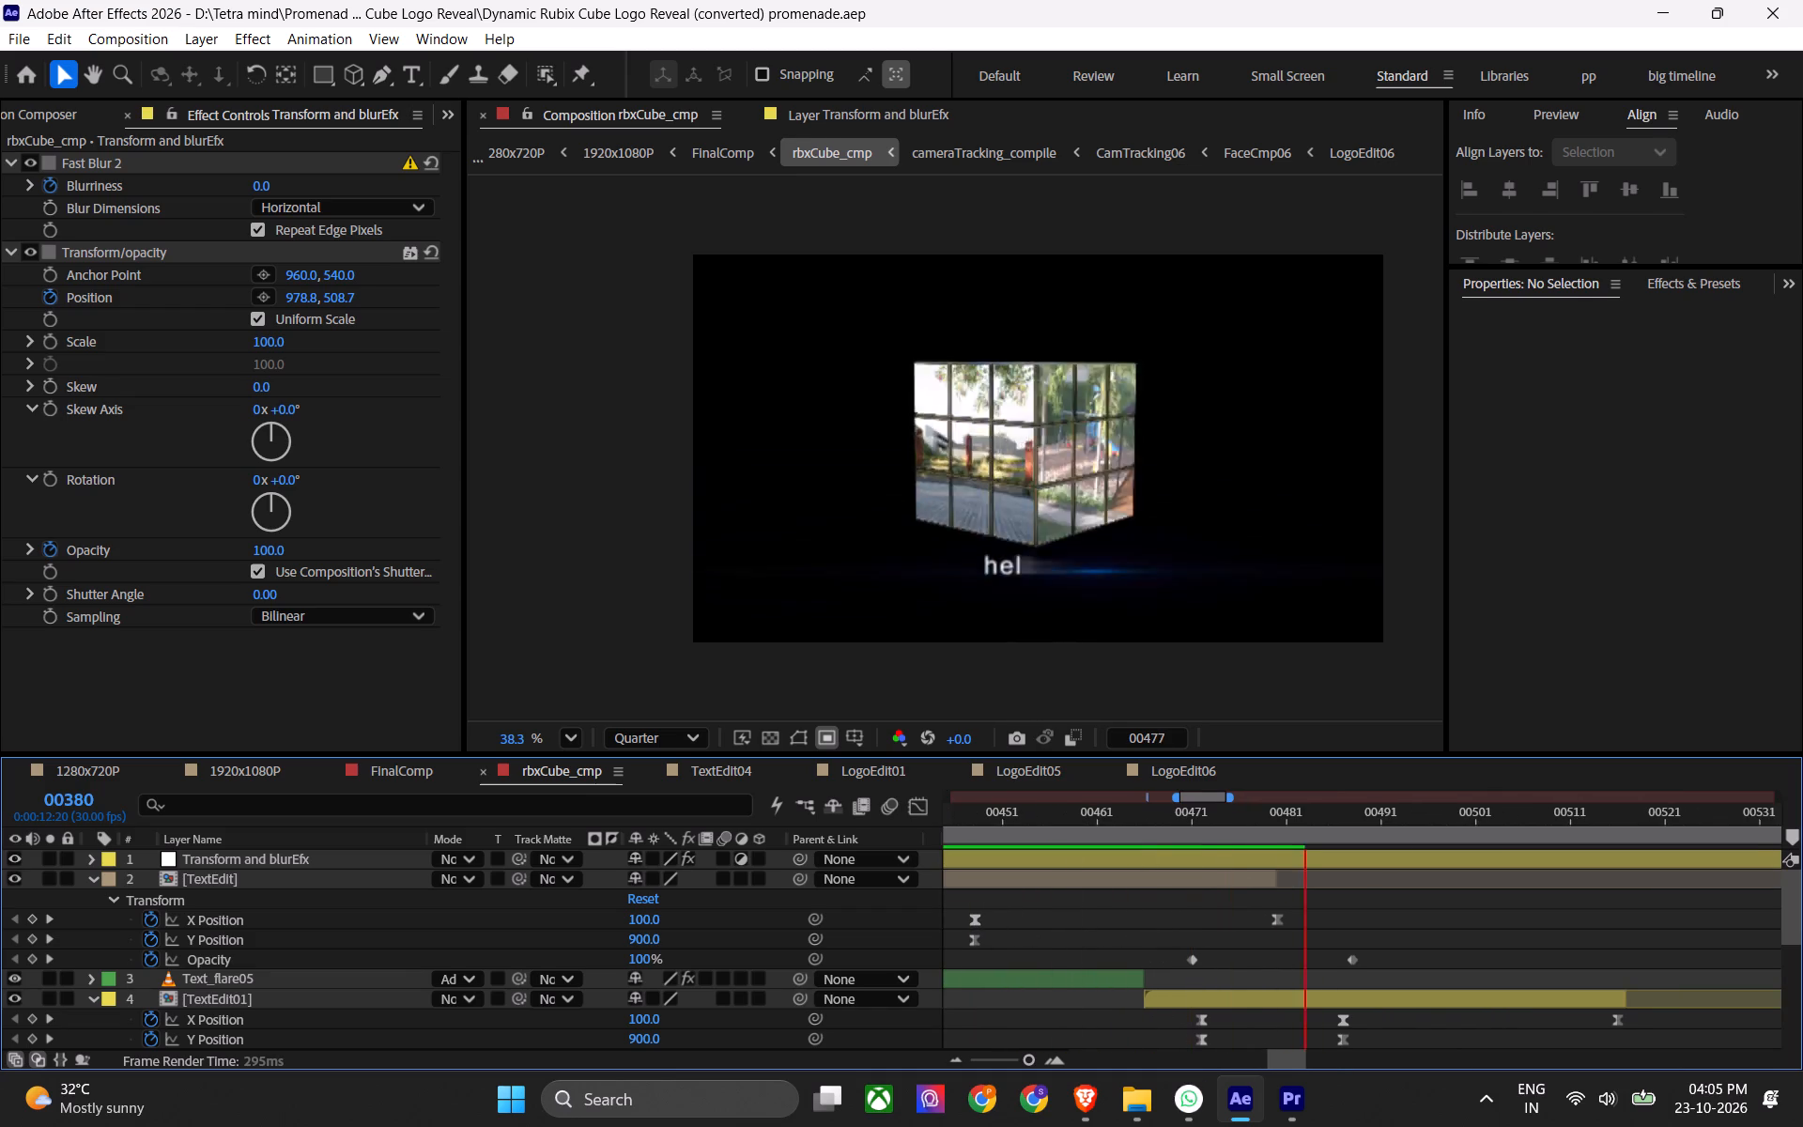
{"action": "key", "text": "space"}
{"action": "scroll", "coordinate": [1134, 903], "scroll_direction": "down", "scroll_amount": 2, "text": "alt"}
{"action": "scroll", "coordinate": [1137, 909], "scroll_direction": "up", "scroll_amount": 1, "text": "shift"}
{"action": "key", "text": "ctrl+s"}
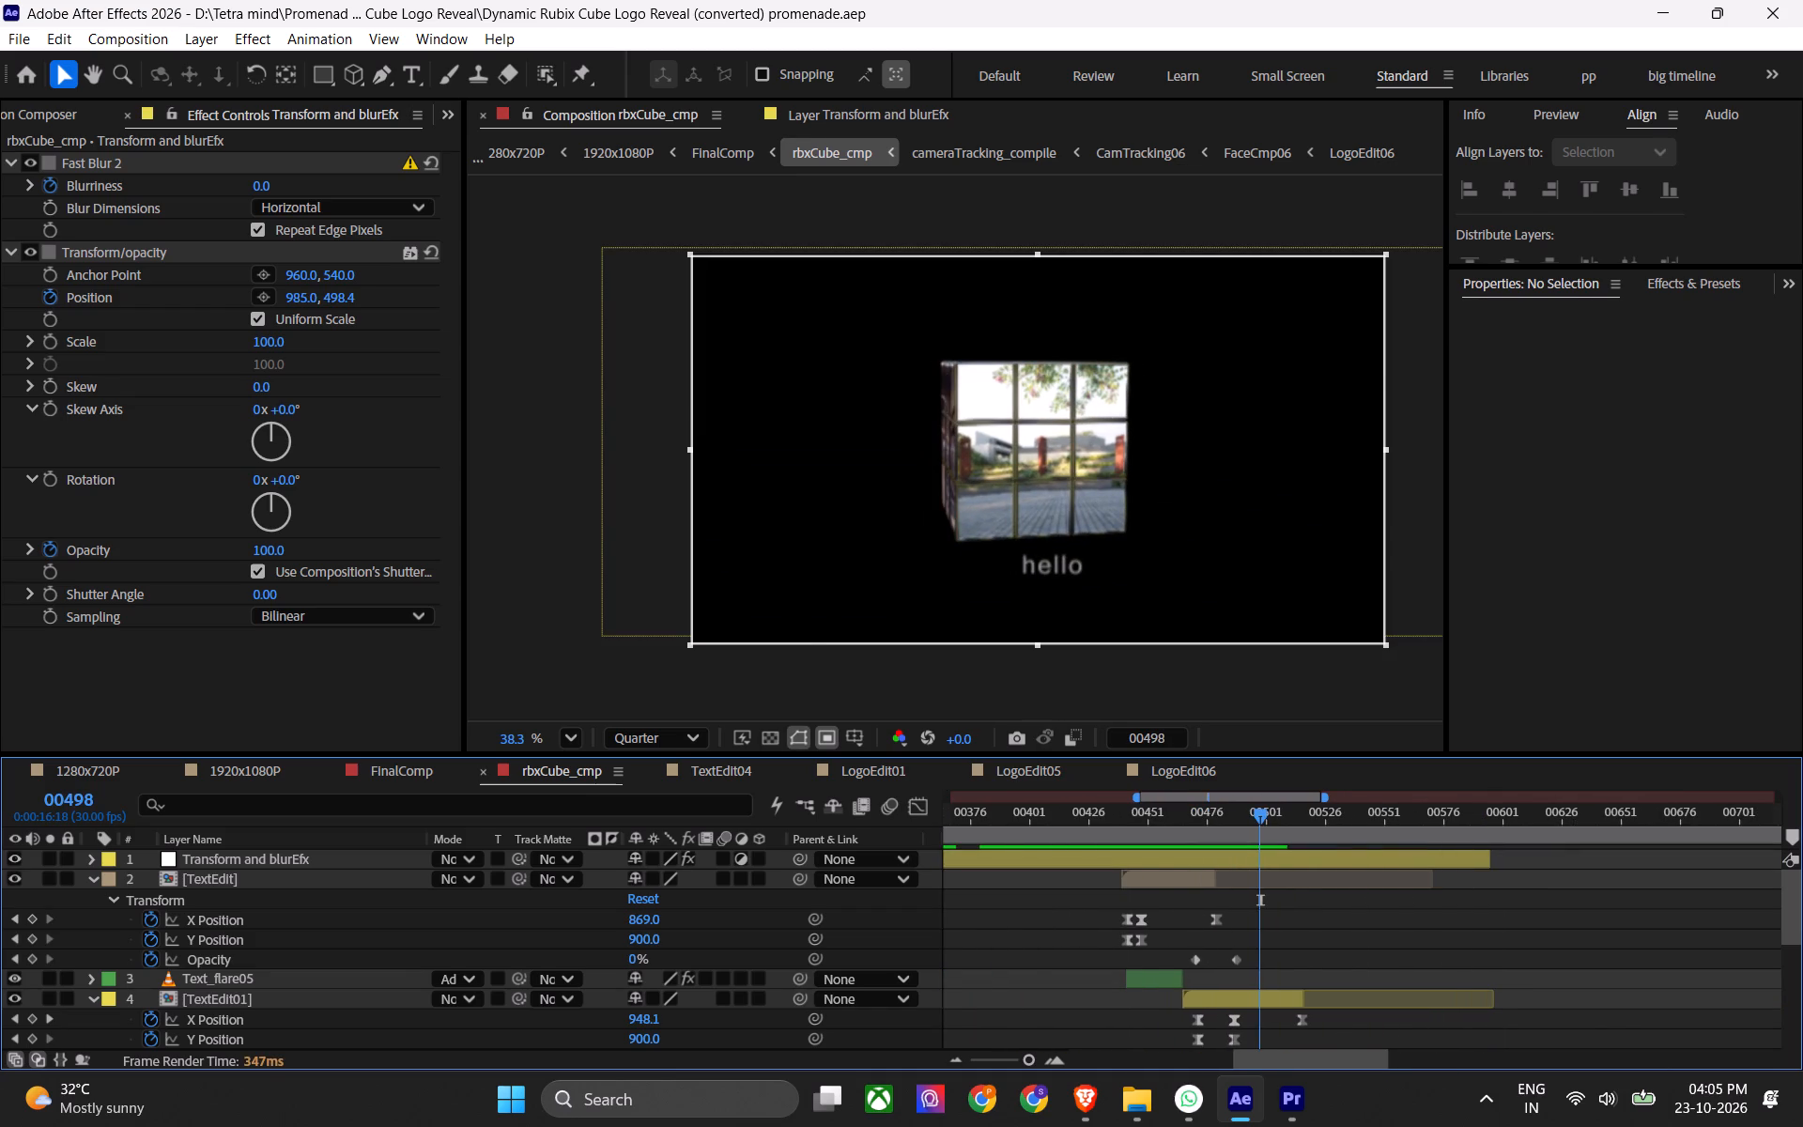
Replay the caption sequence from frames 00430, 00427 and 00435 to check the heyy-to-hello transition, saving the project between playbacks.
{"action": "left_click_drag", "start_coordinate": [1107, 835], "coordinate": [1099, 835]}
{"action": "key", "text": "space"}
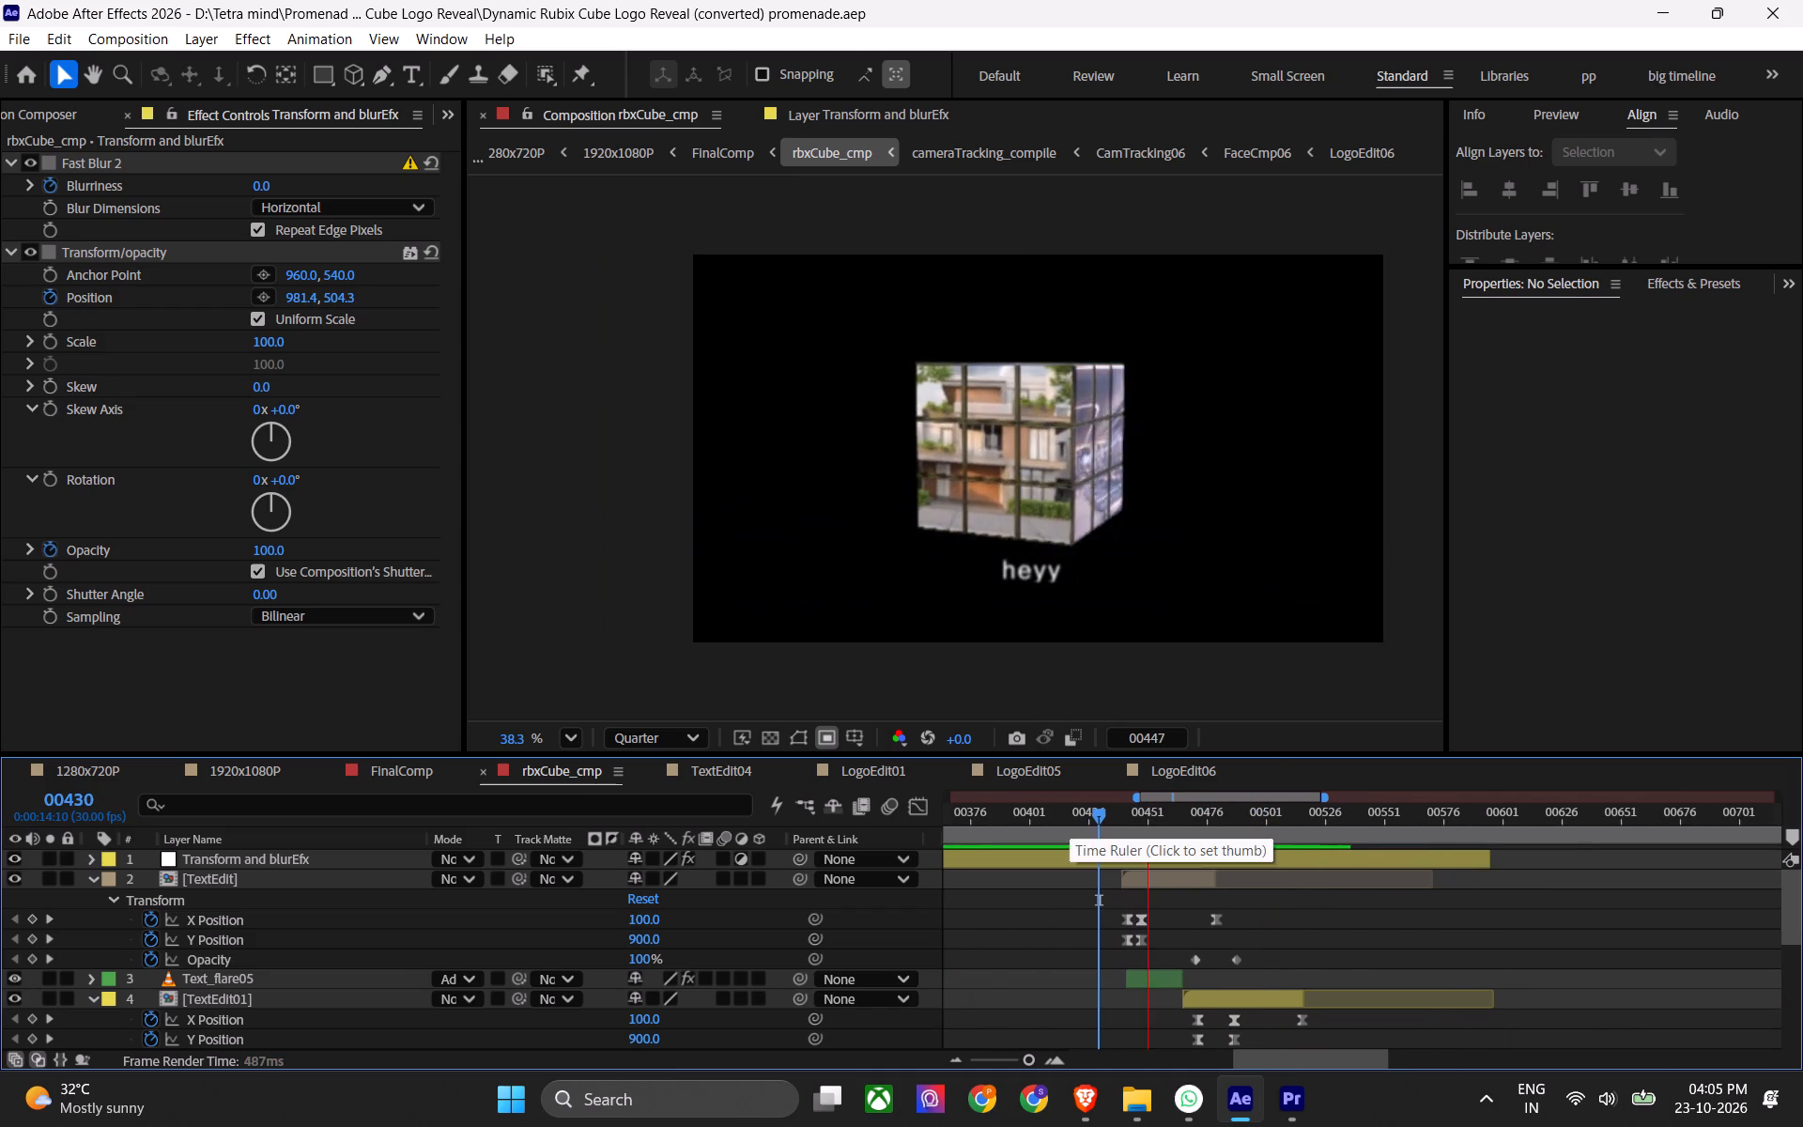
{"action": "key", "text": "space"}
{"action": "left_click", "coordinate": [1093, 822]}
{"action": "key", "text": "space"}
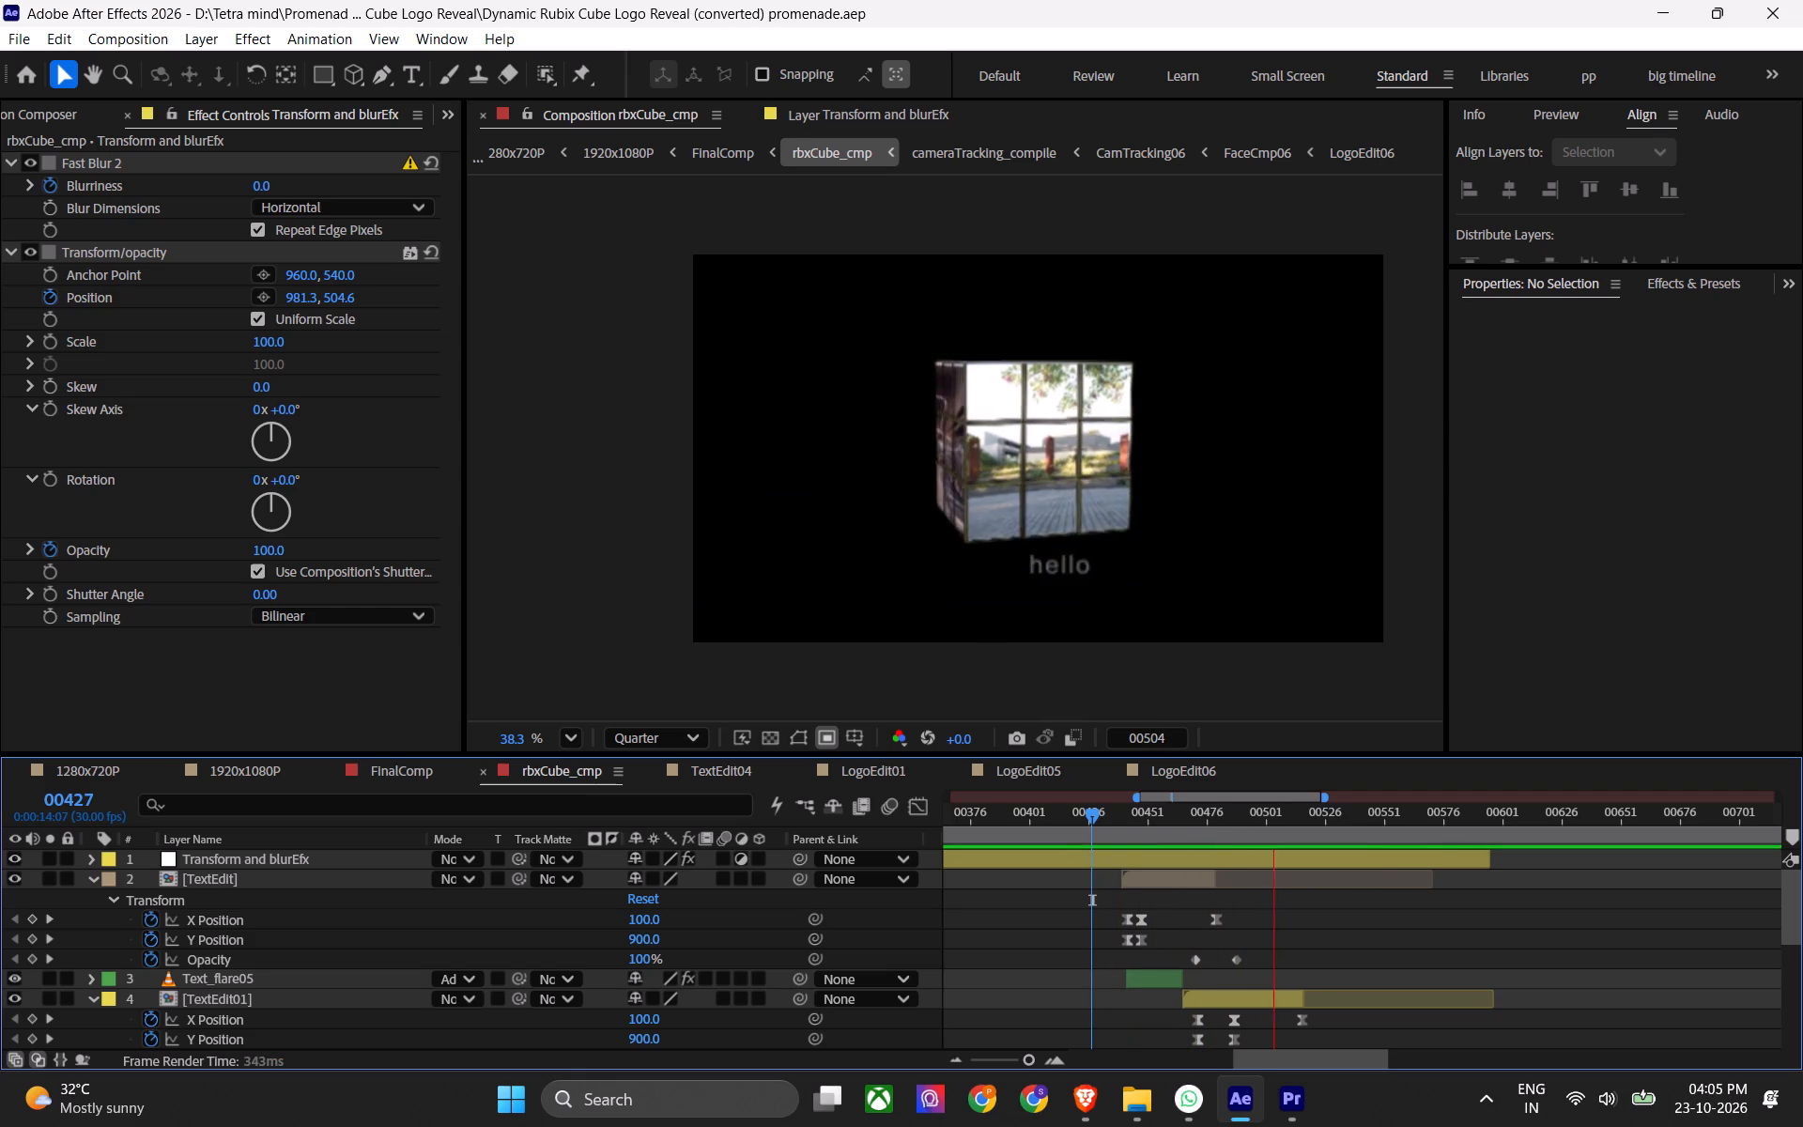
{"action": "key", "text": "space"}
{"action": "key", "text": "ctrl+s"}
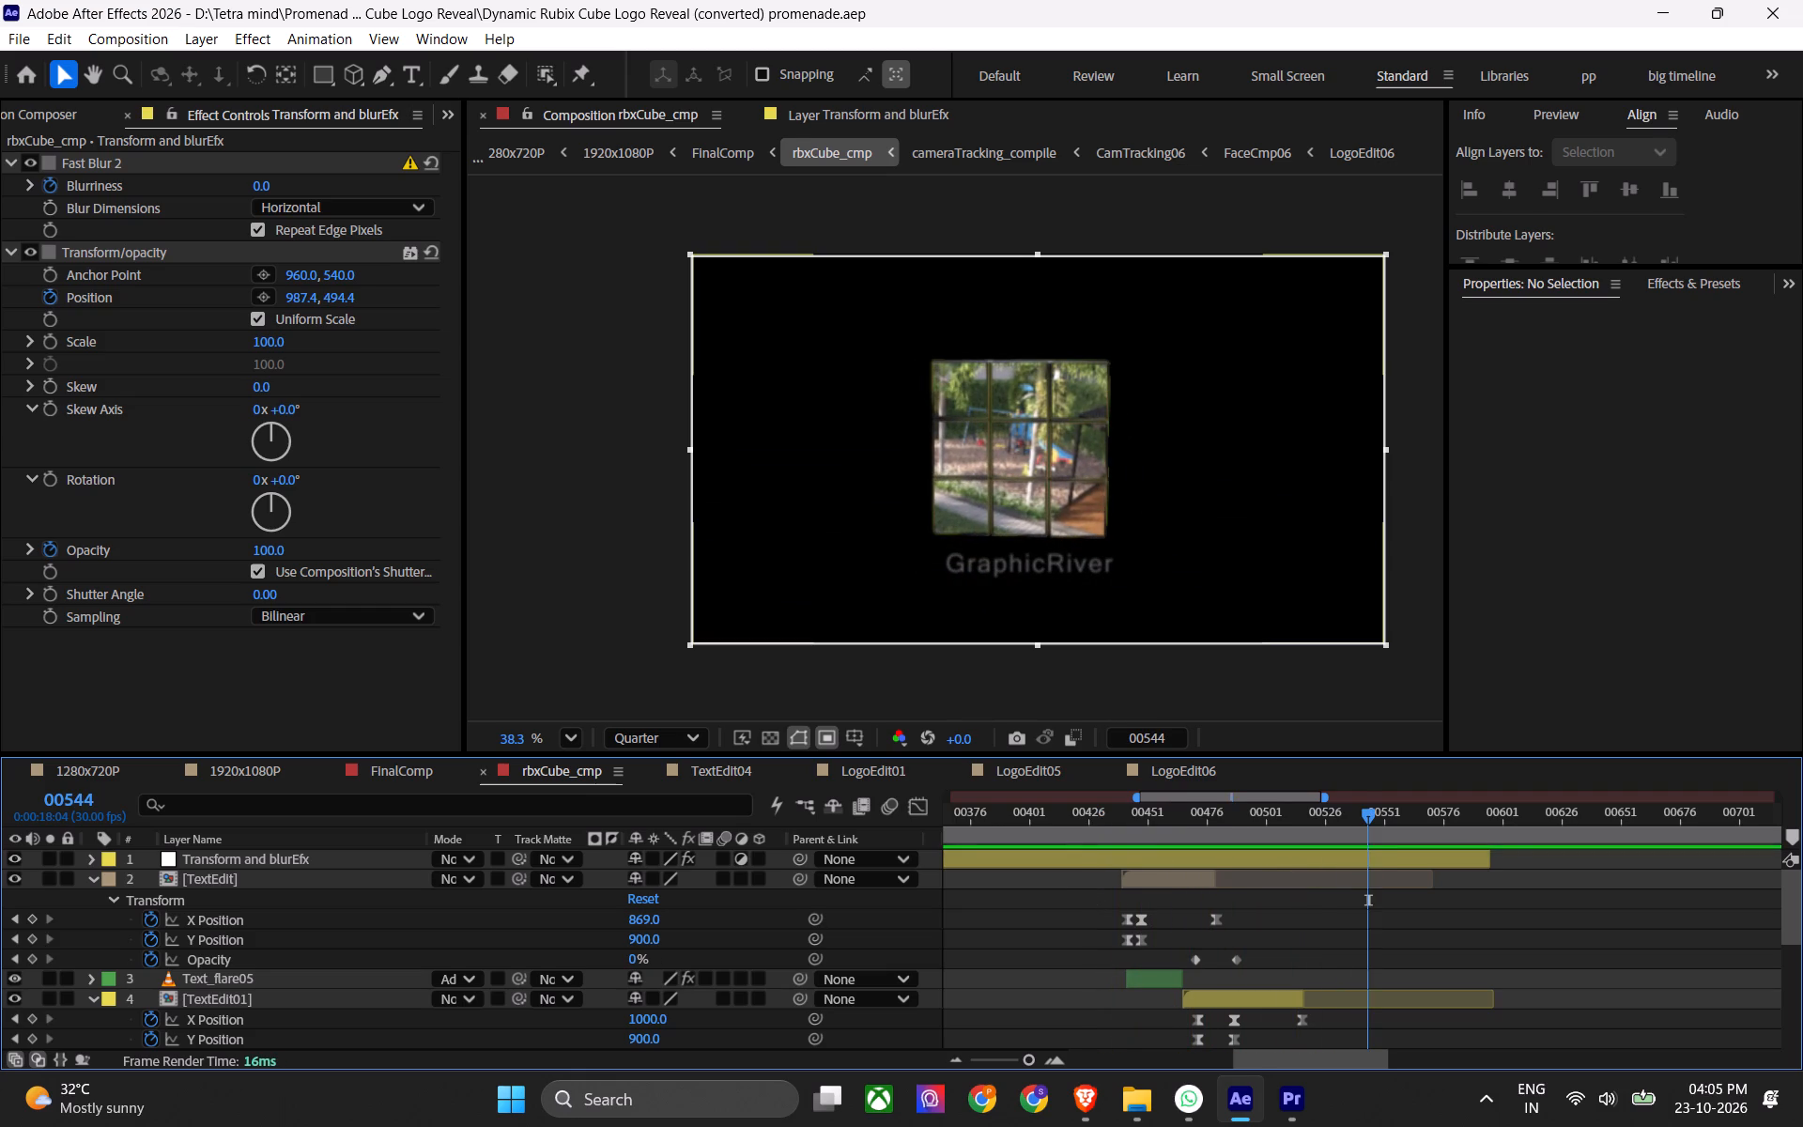
{"action": "left_click", "coordinate": [1109, 809]}
{"action": "key", "text": "space"}
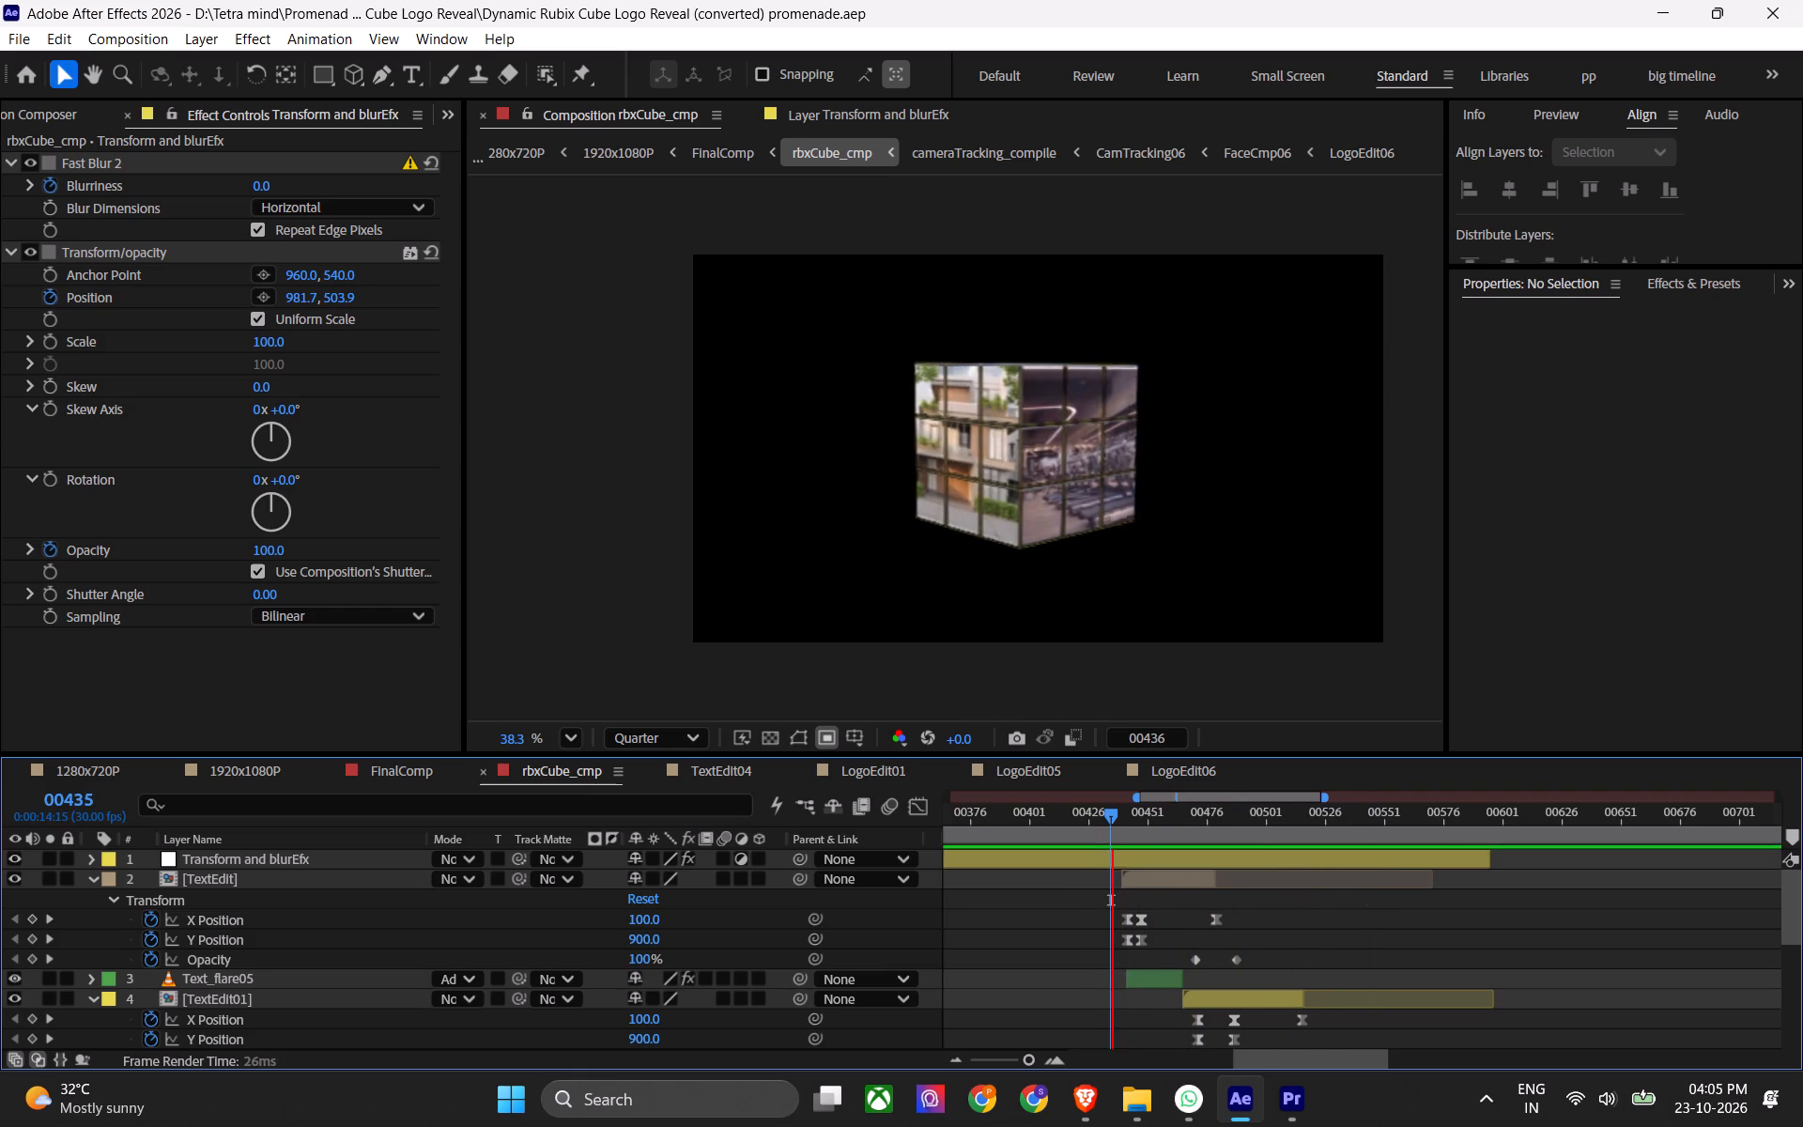
{"action": "key", "text": "space"}
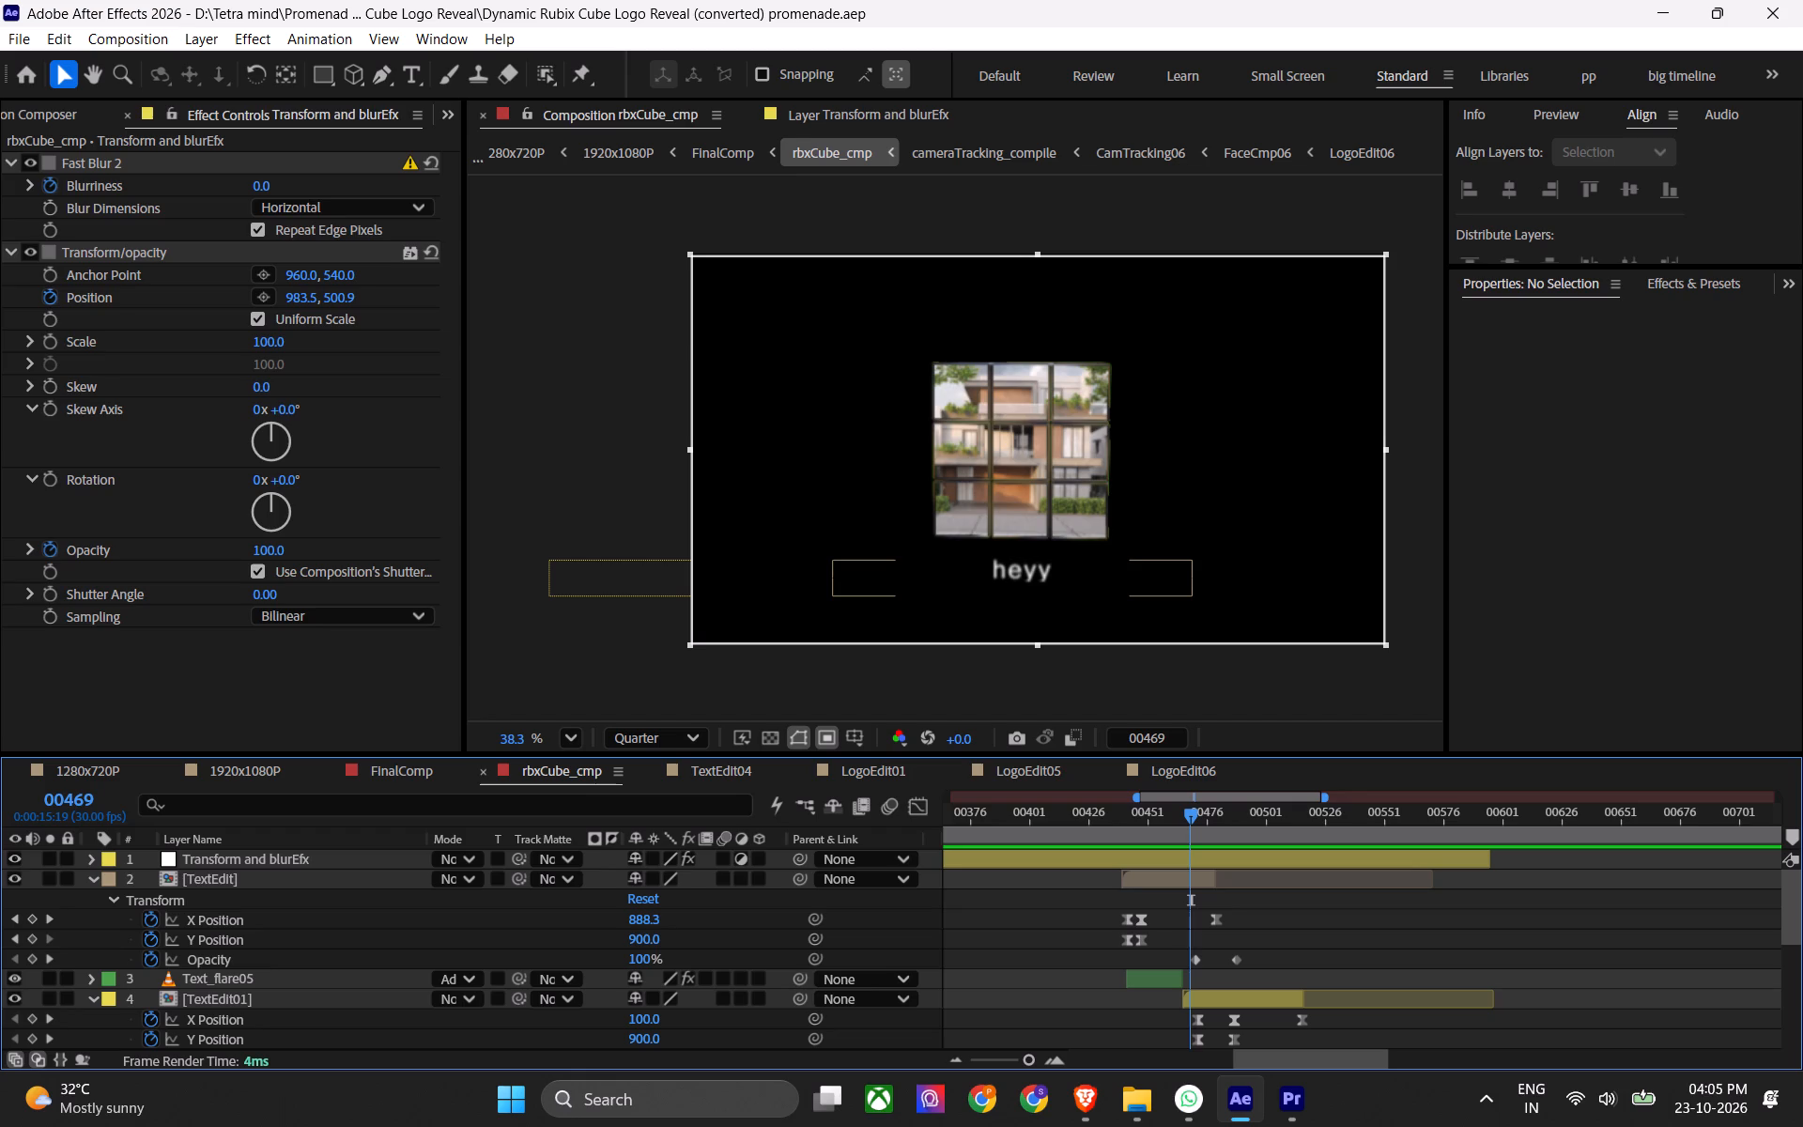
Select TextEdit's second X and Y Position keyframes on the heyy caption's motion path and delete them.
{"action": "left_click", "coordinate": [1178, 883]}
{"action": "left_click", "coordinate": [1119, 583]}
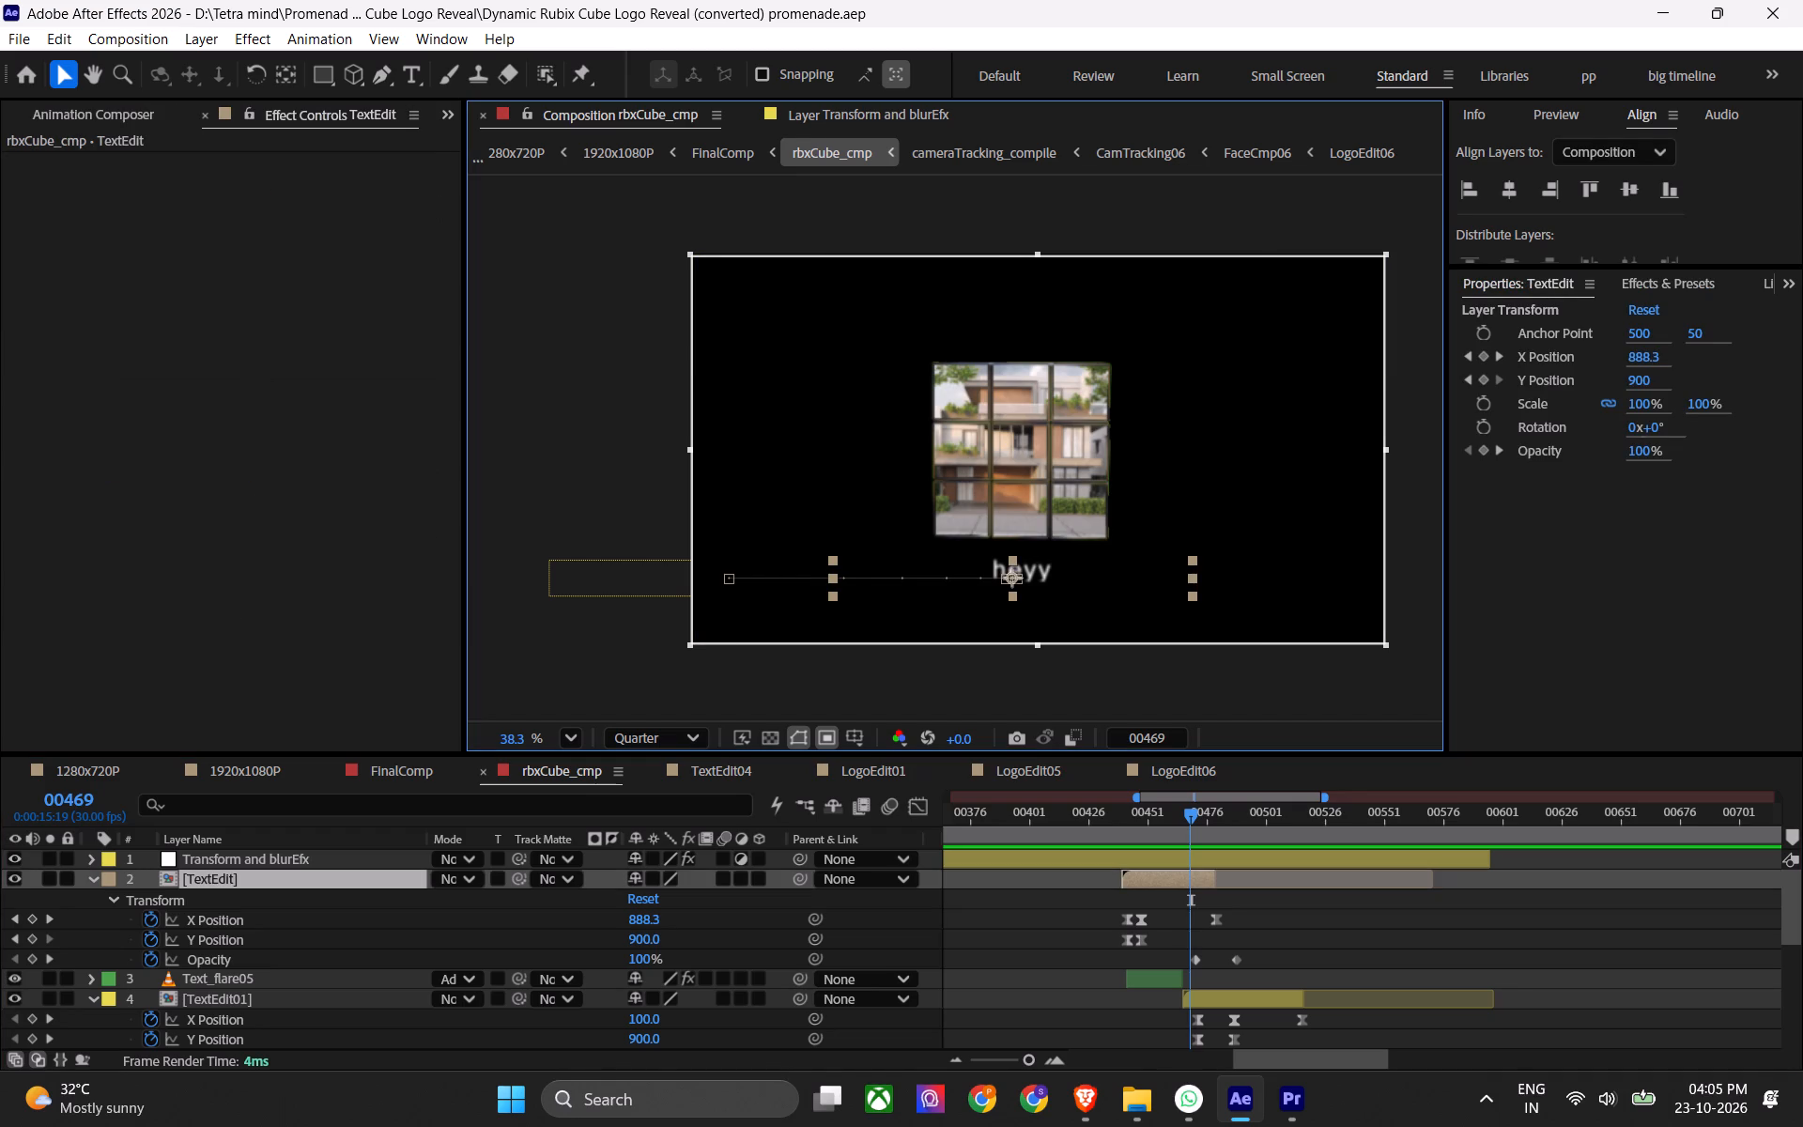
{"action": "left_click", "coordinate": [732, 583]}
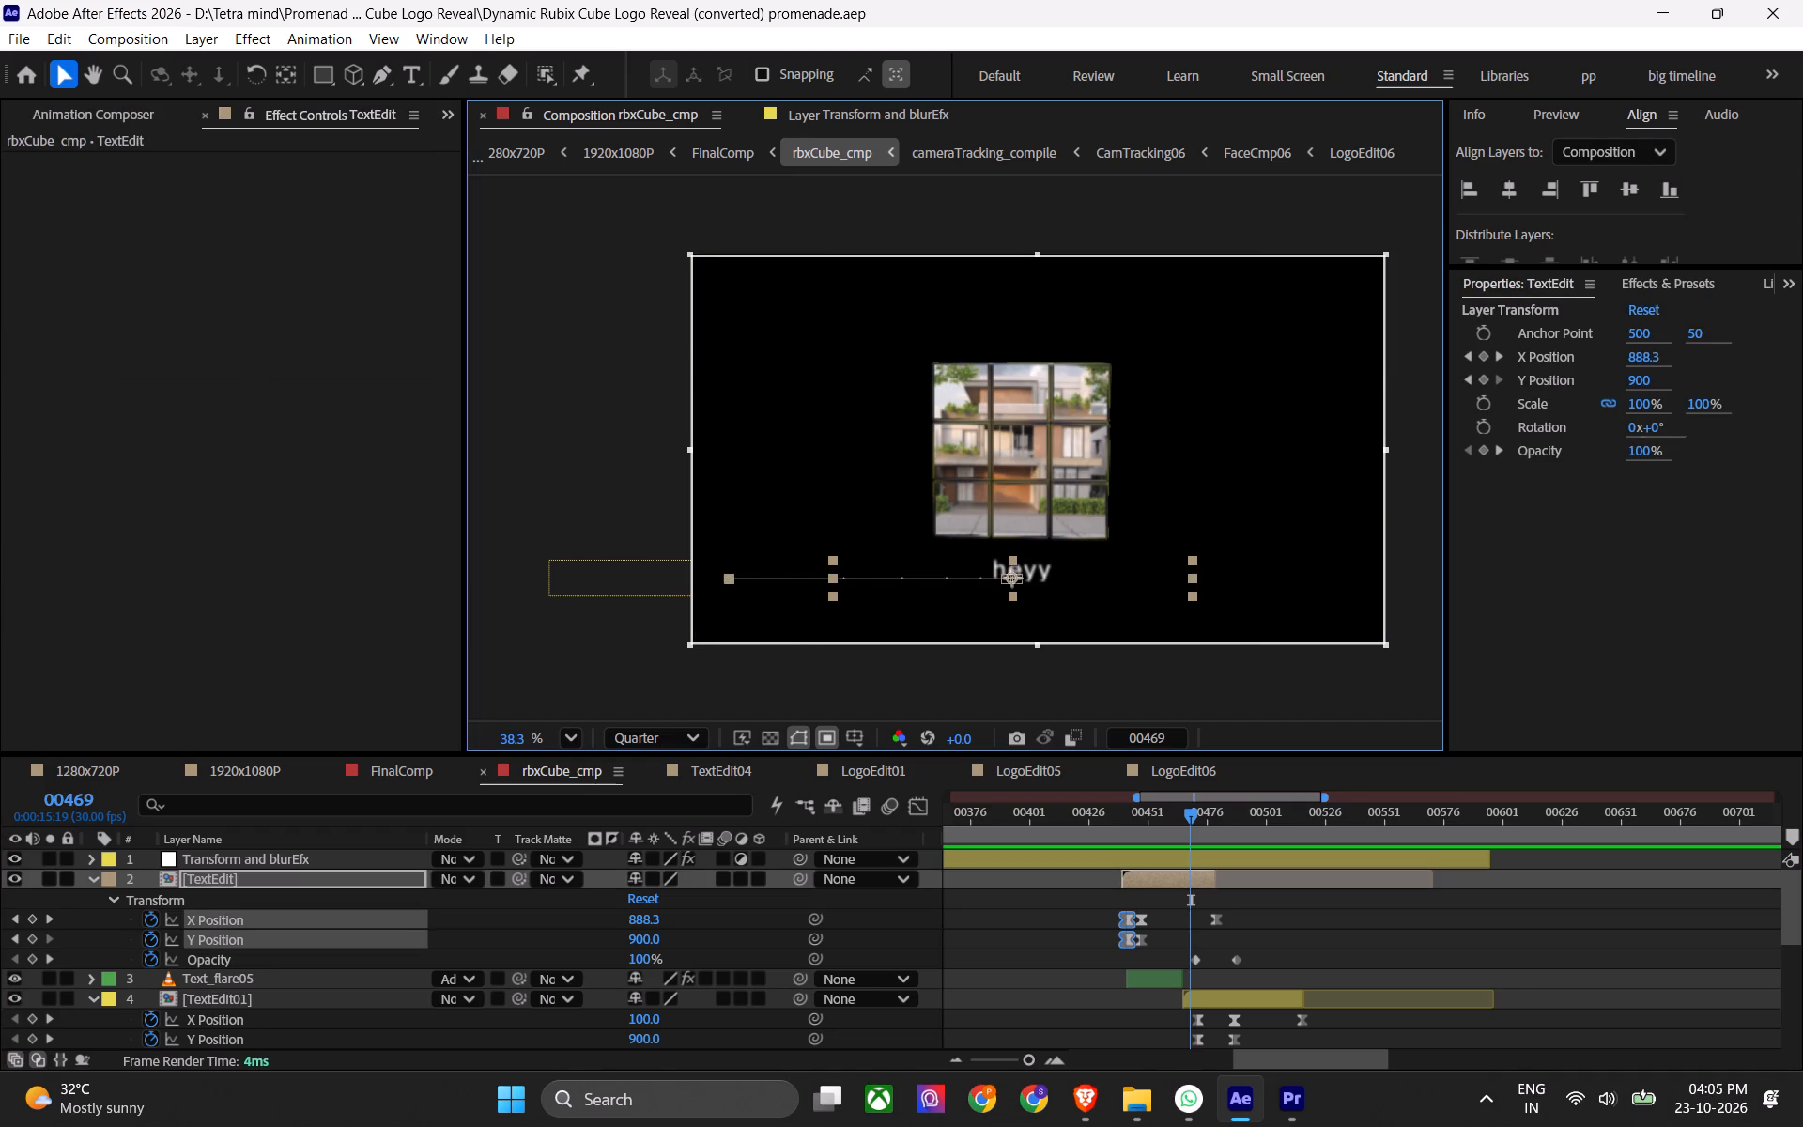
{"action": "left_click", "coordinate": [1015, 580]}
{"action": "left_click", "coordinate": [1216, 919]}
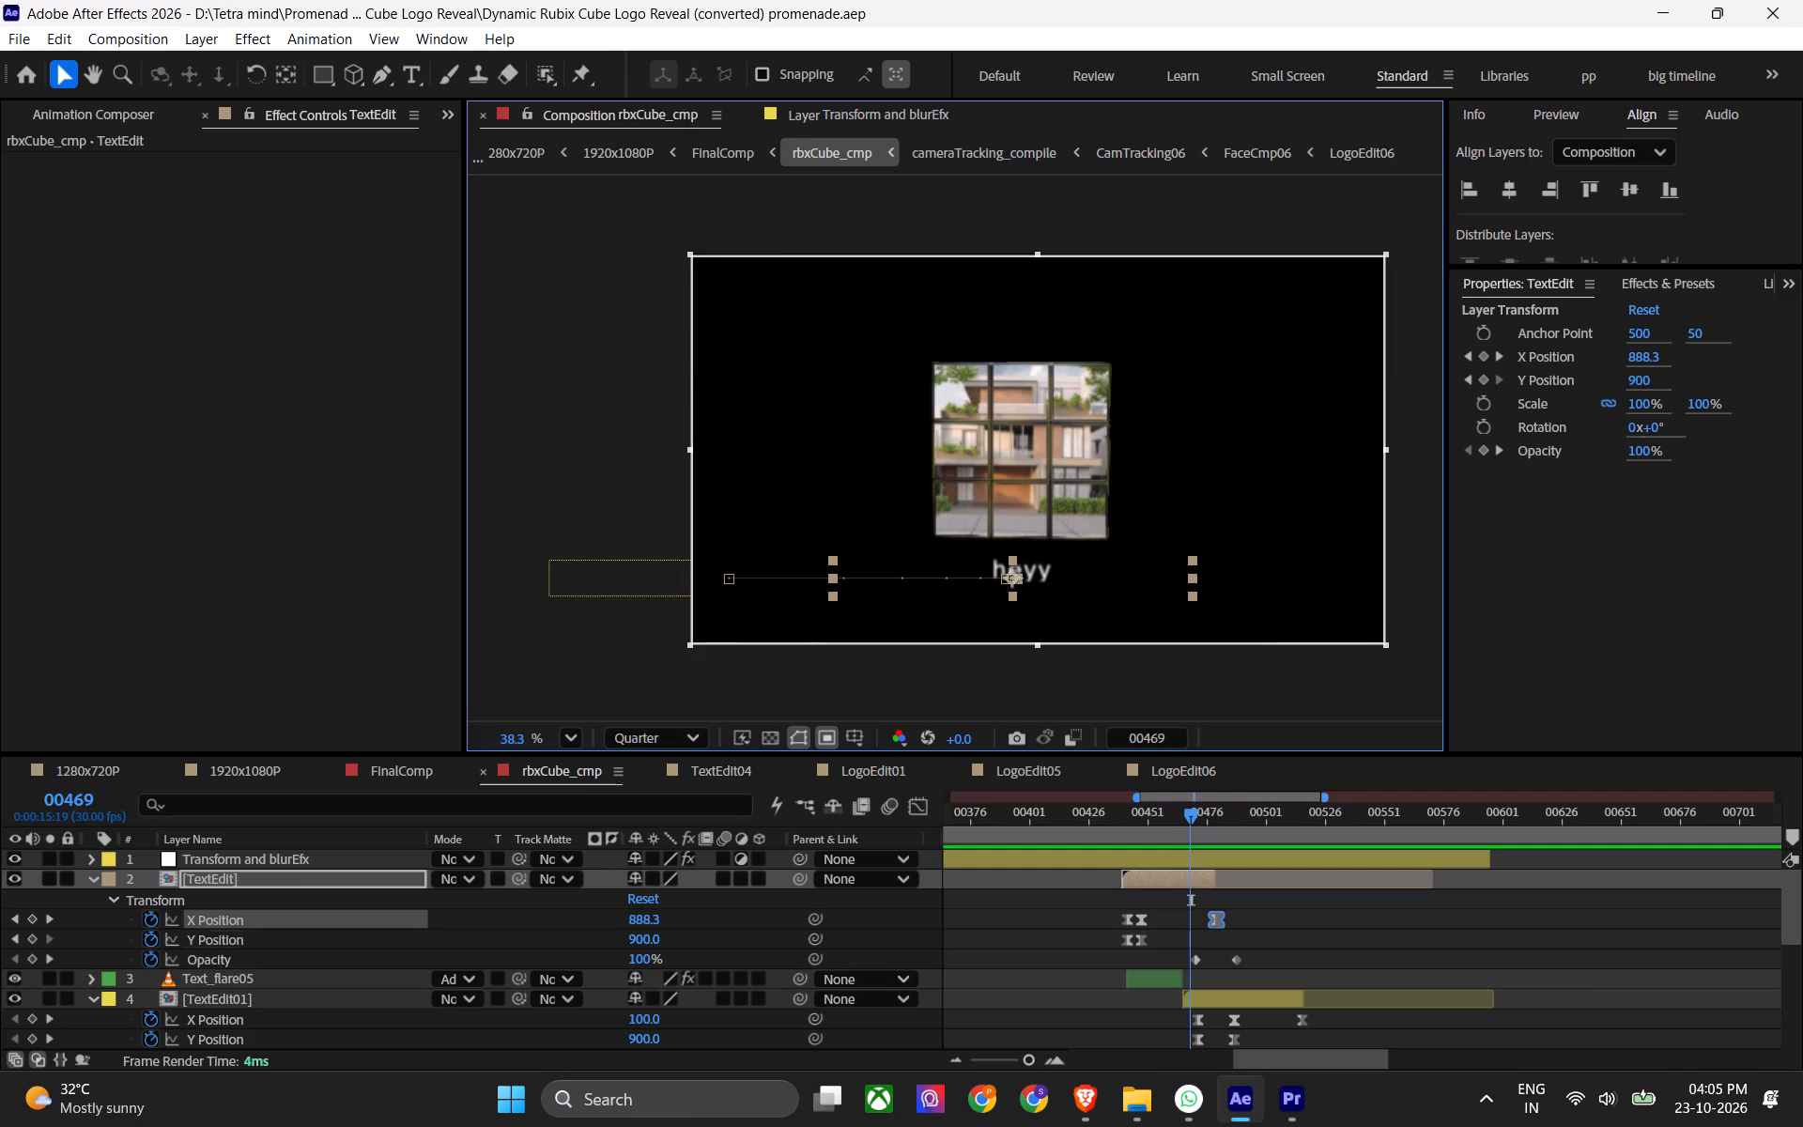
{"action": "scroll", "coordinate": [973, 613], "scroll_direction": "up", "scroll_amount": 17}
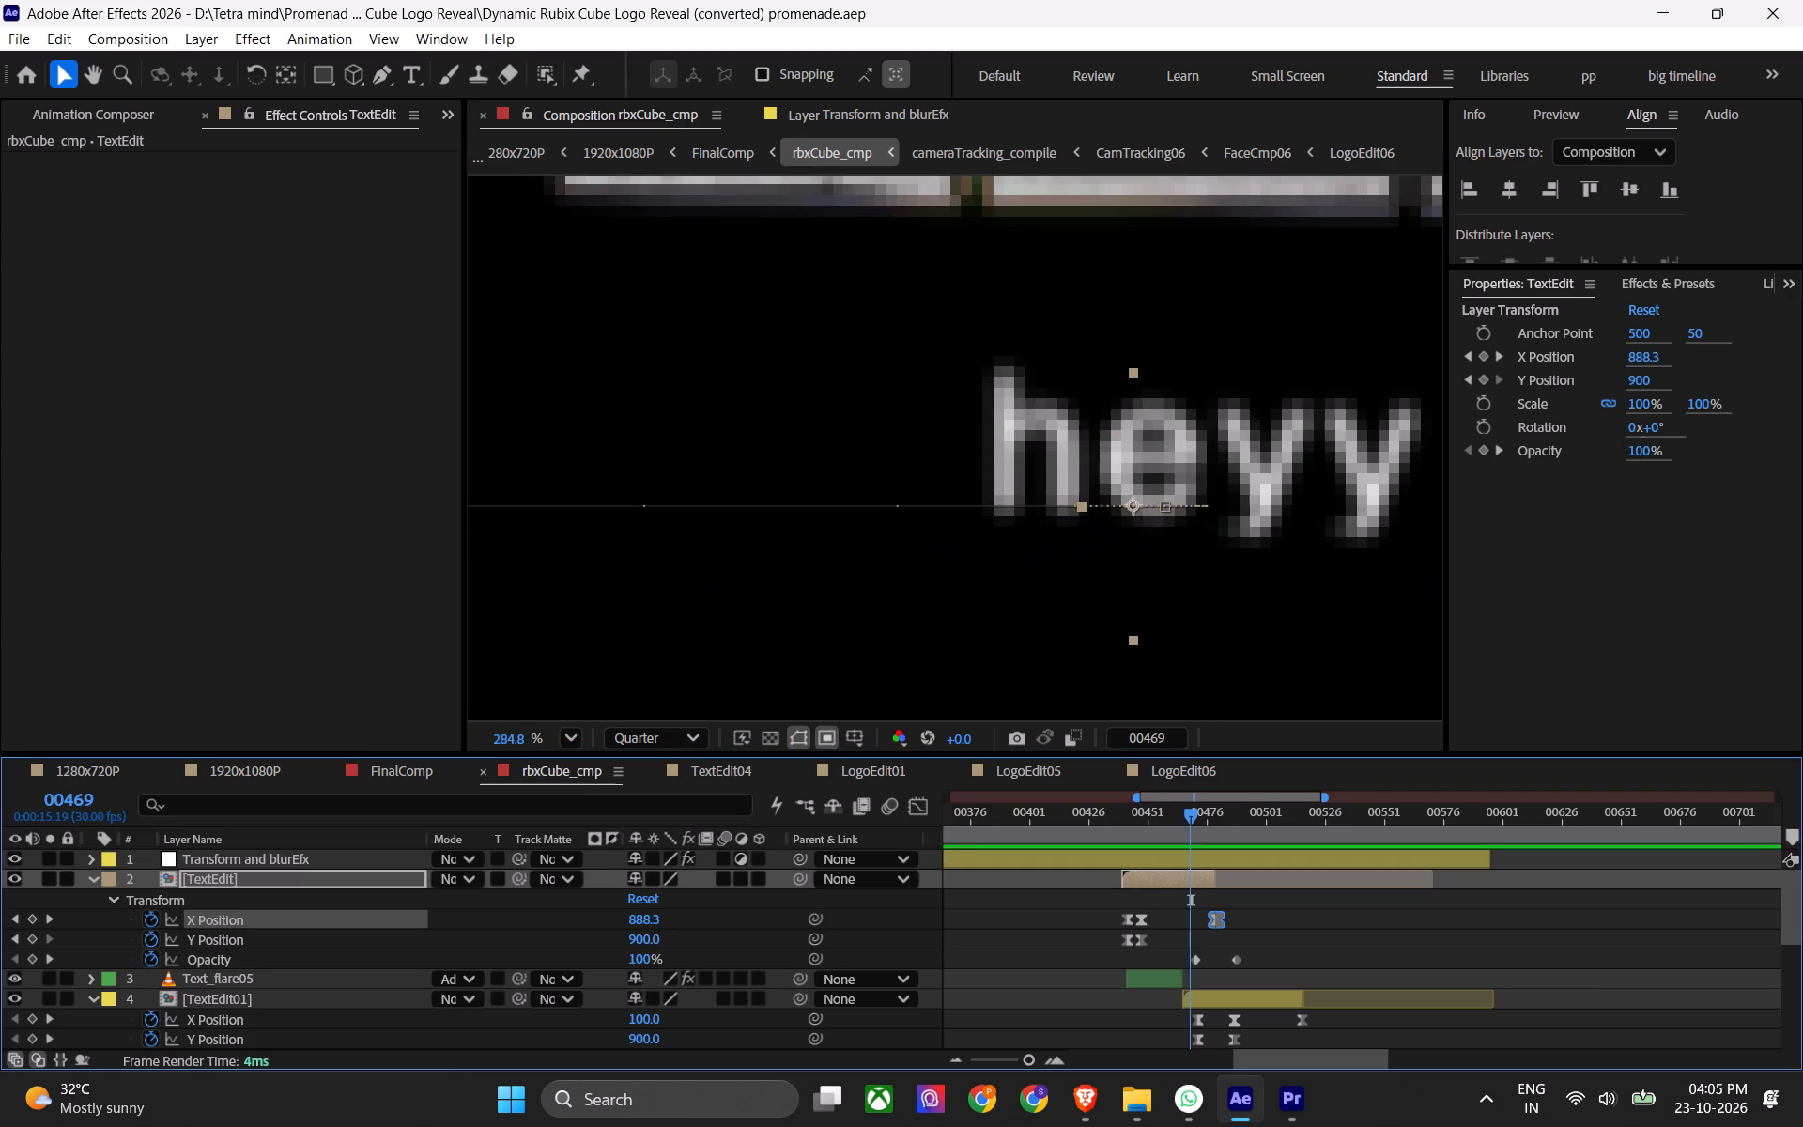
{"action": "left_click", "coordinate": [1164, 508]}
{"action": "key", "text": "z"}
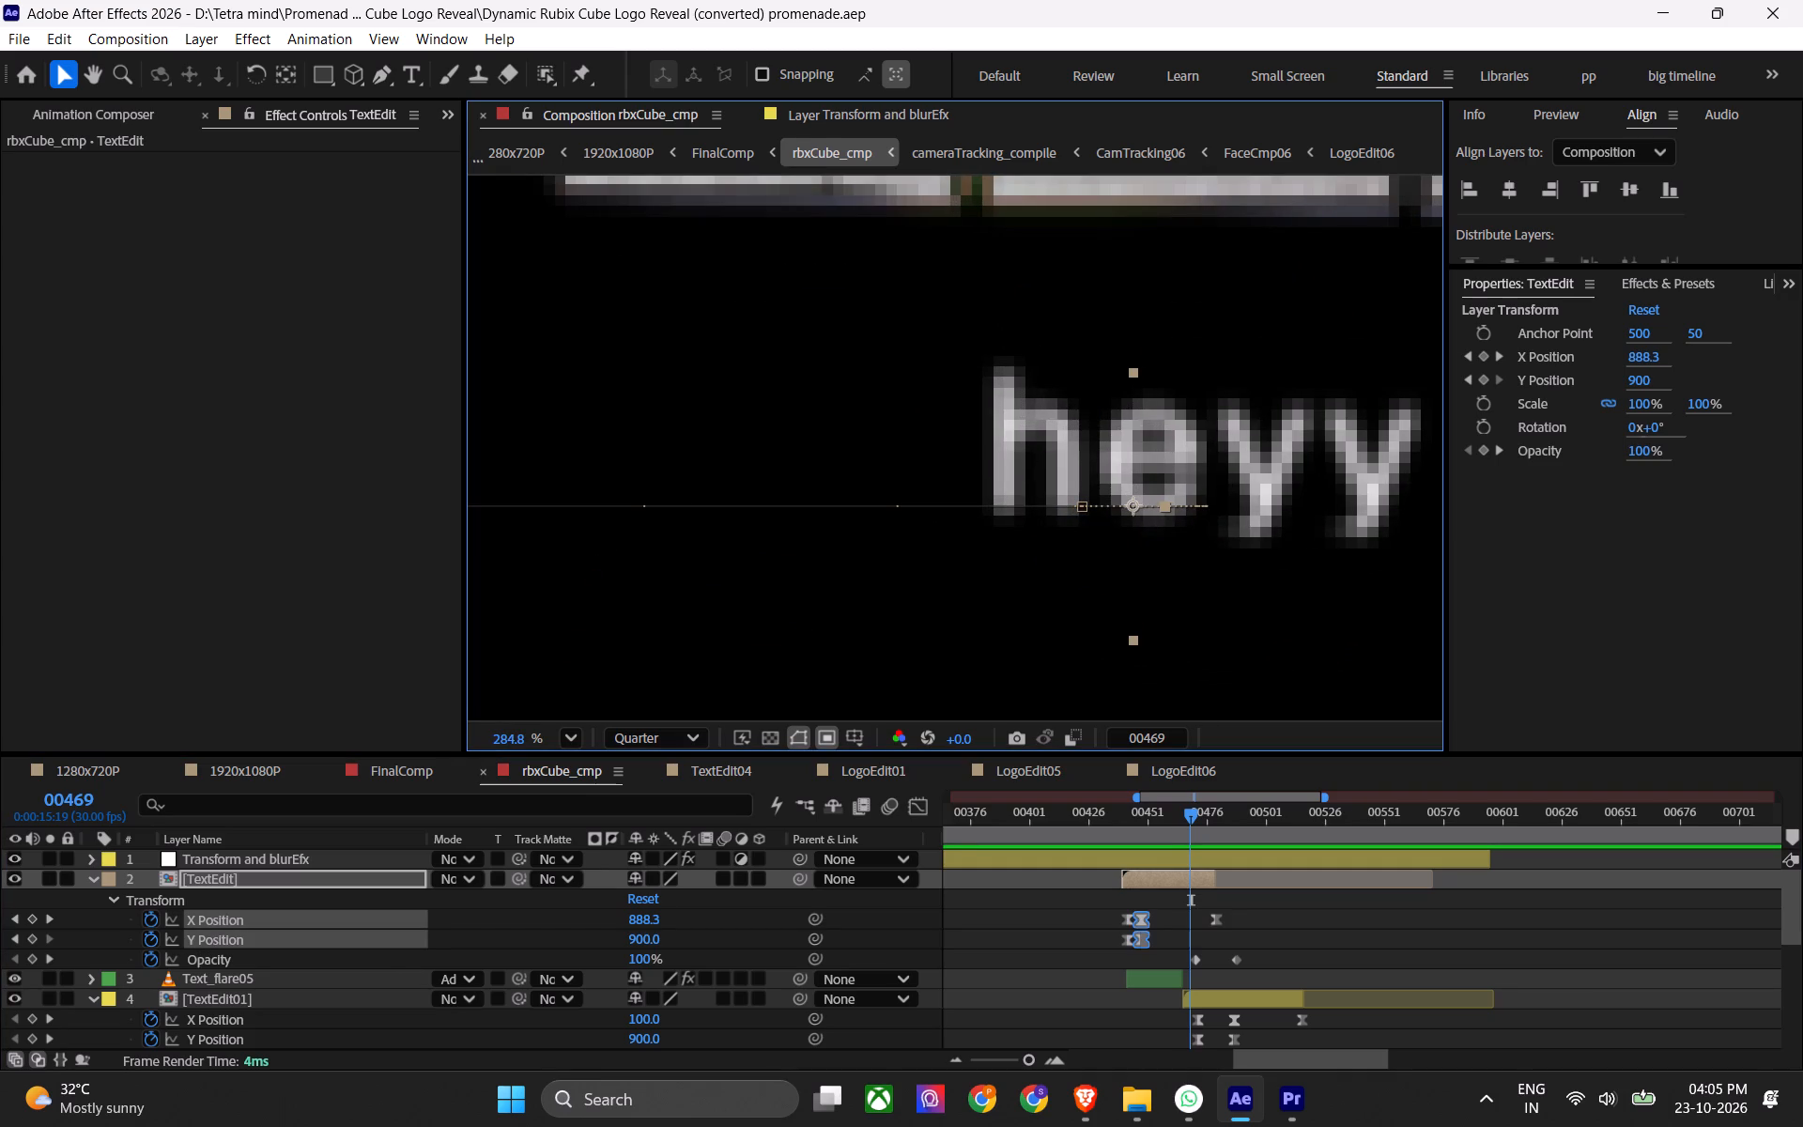
Play the heyy caption from frame 00441, fit the composition in the viewer, and replay from frame 00445.
{"action": "left_click_drag", "start_coordinate": [1137, 836], "coordinate": [1125, 840]}
{"action": "key", "text": "space"}
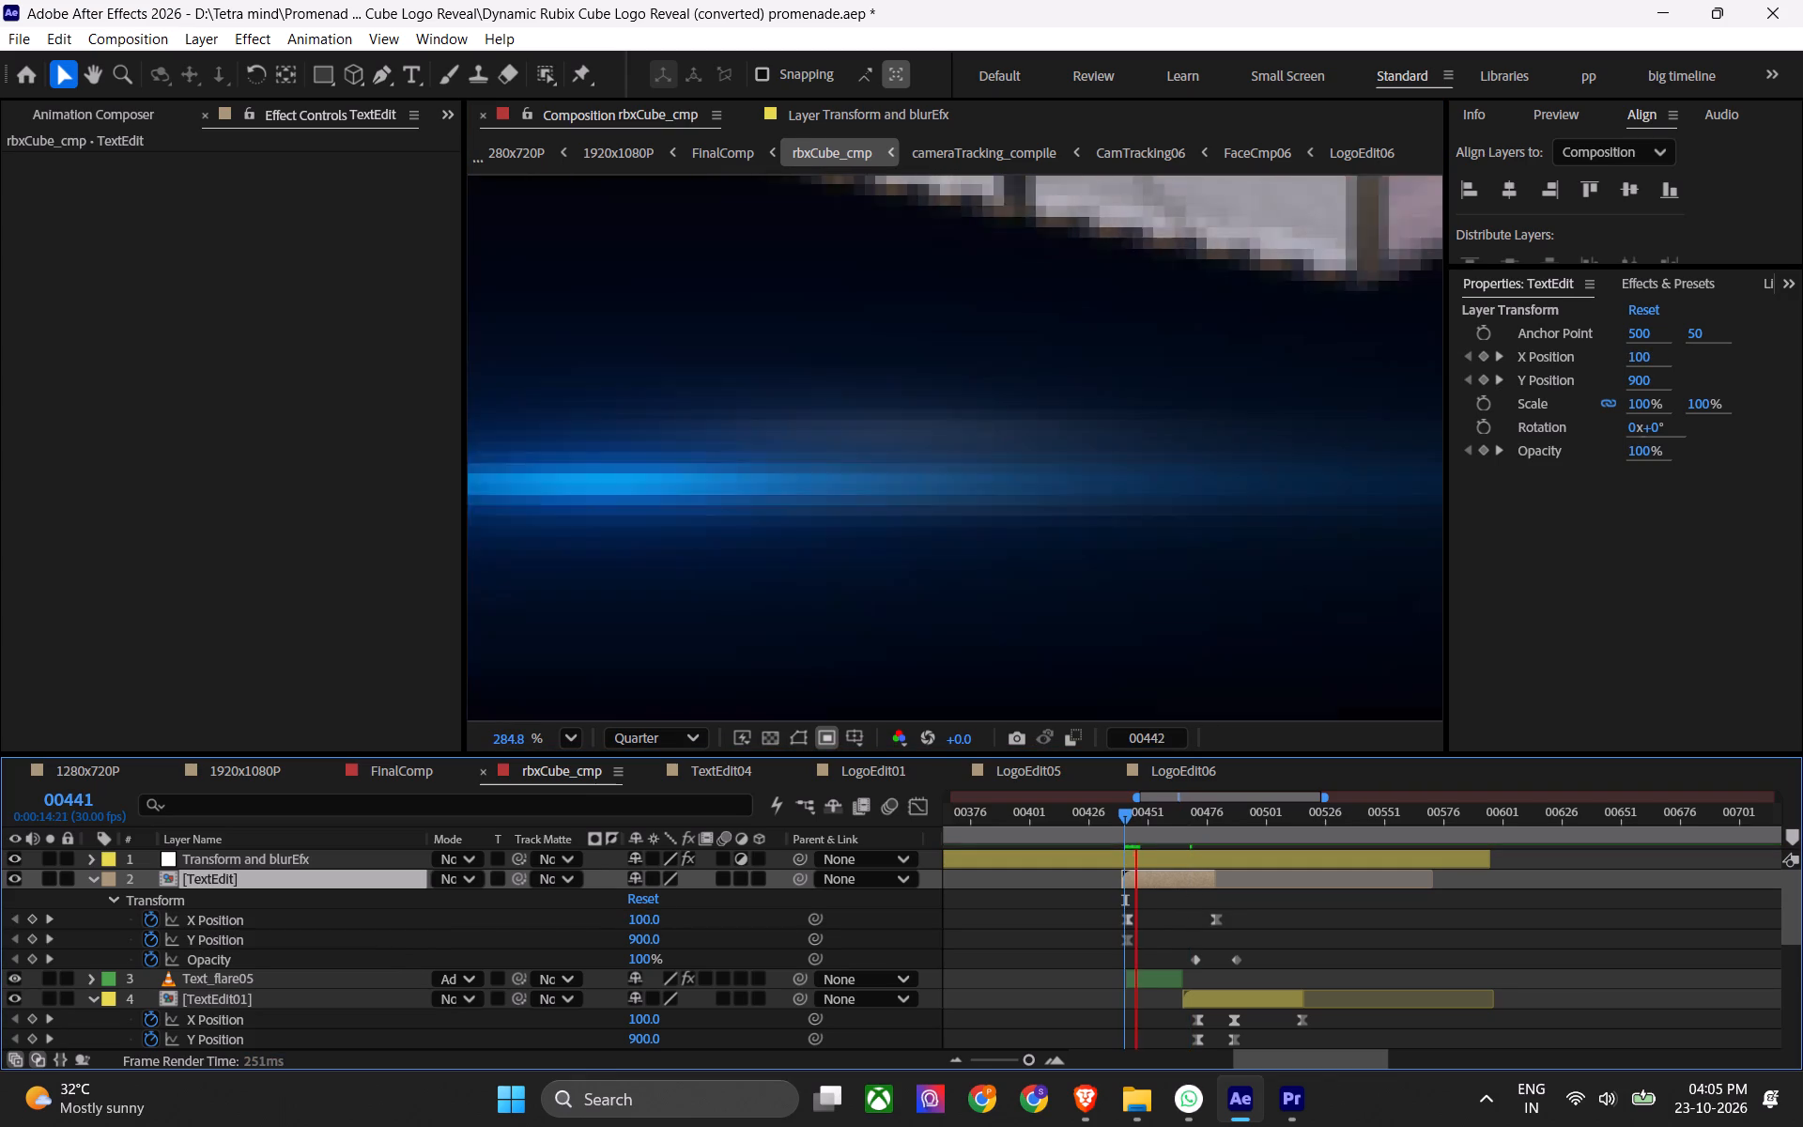
{"action": "key", "text": "space"}
{"action": "left_click", "coordinate": [567, 739]}
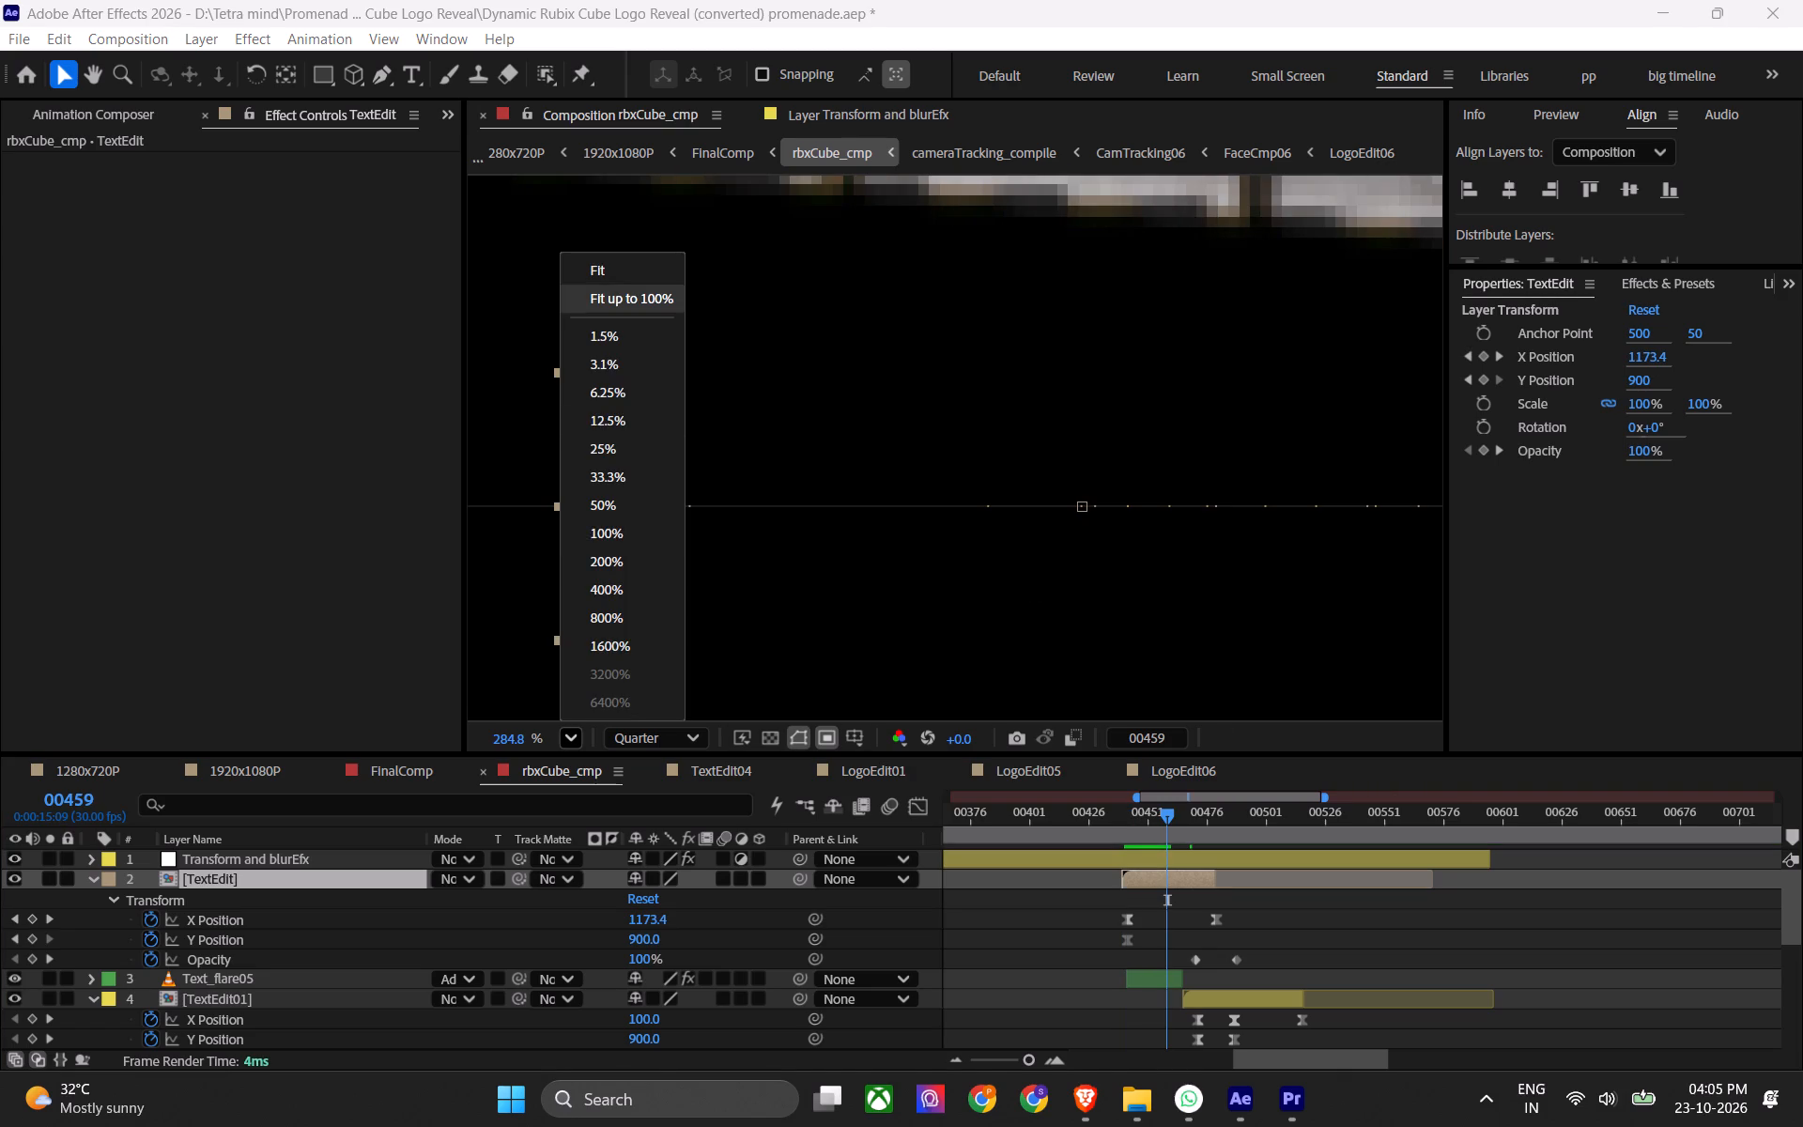
{"action": "left_click", "coordinate": [618, 266]}
{"action": "left_click", "coordinate": [1134, 814]}
{"action": "key", "text": "space"}
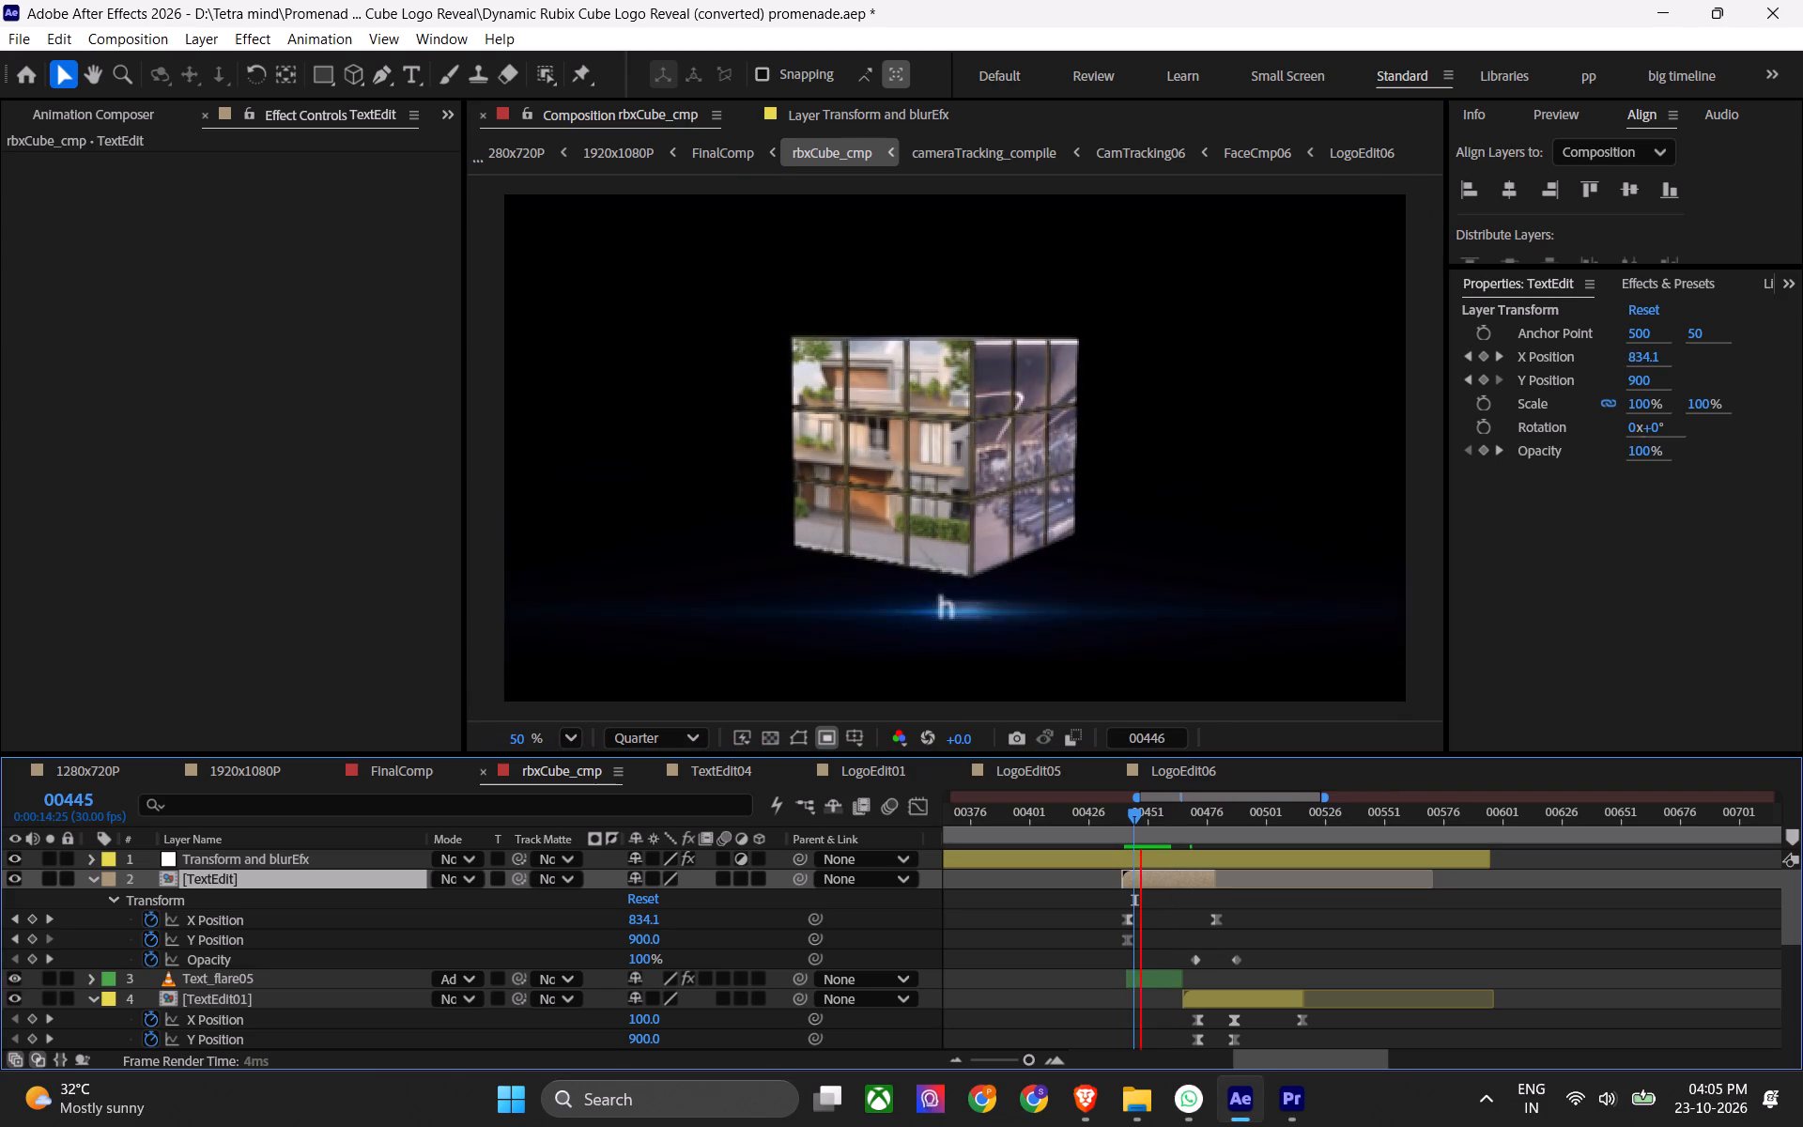
{"action": "key", "text": "space"}
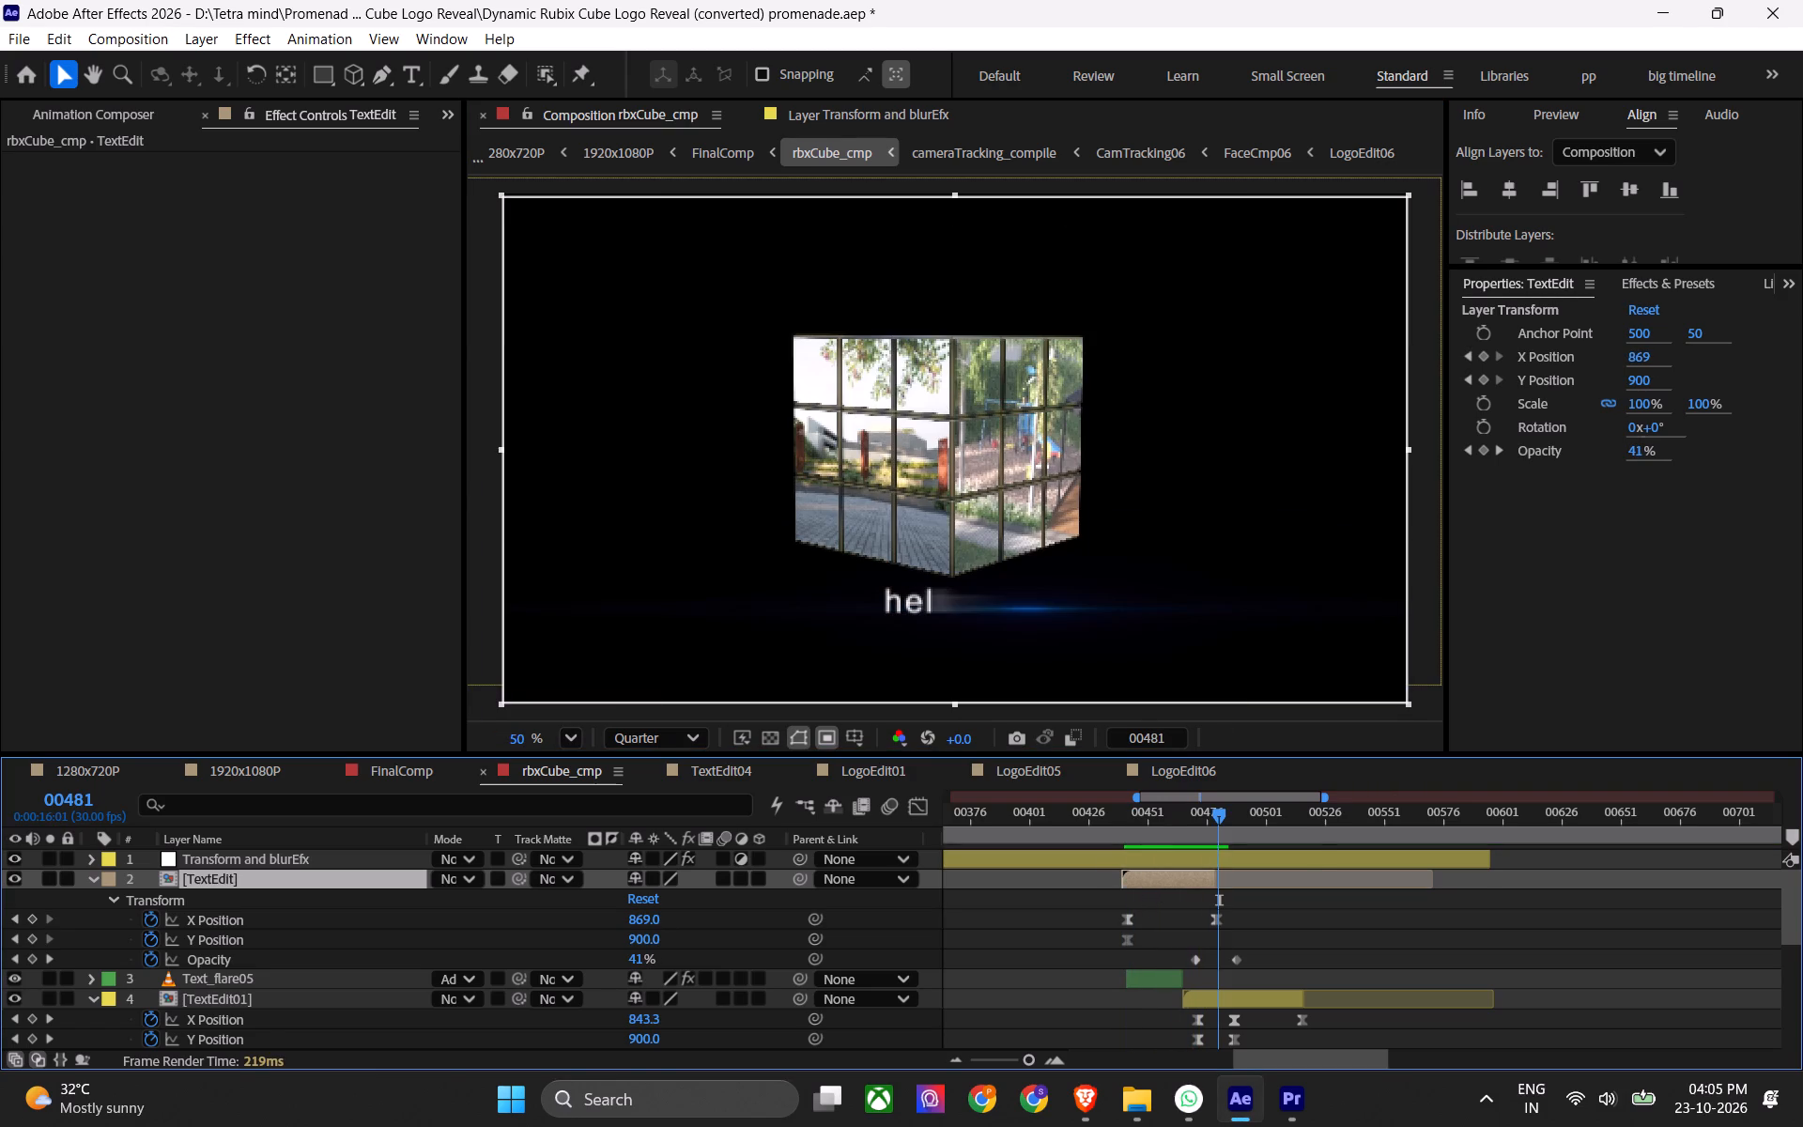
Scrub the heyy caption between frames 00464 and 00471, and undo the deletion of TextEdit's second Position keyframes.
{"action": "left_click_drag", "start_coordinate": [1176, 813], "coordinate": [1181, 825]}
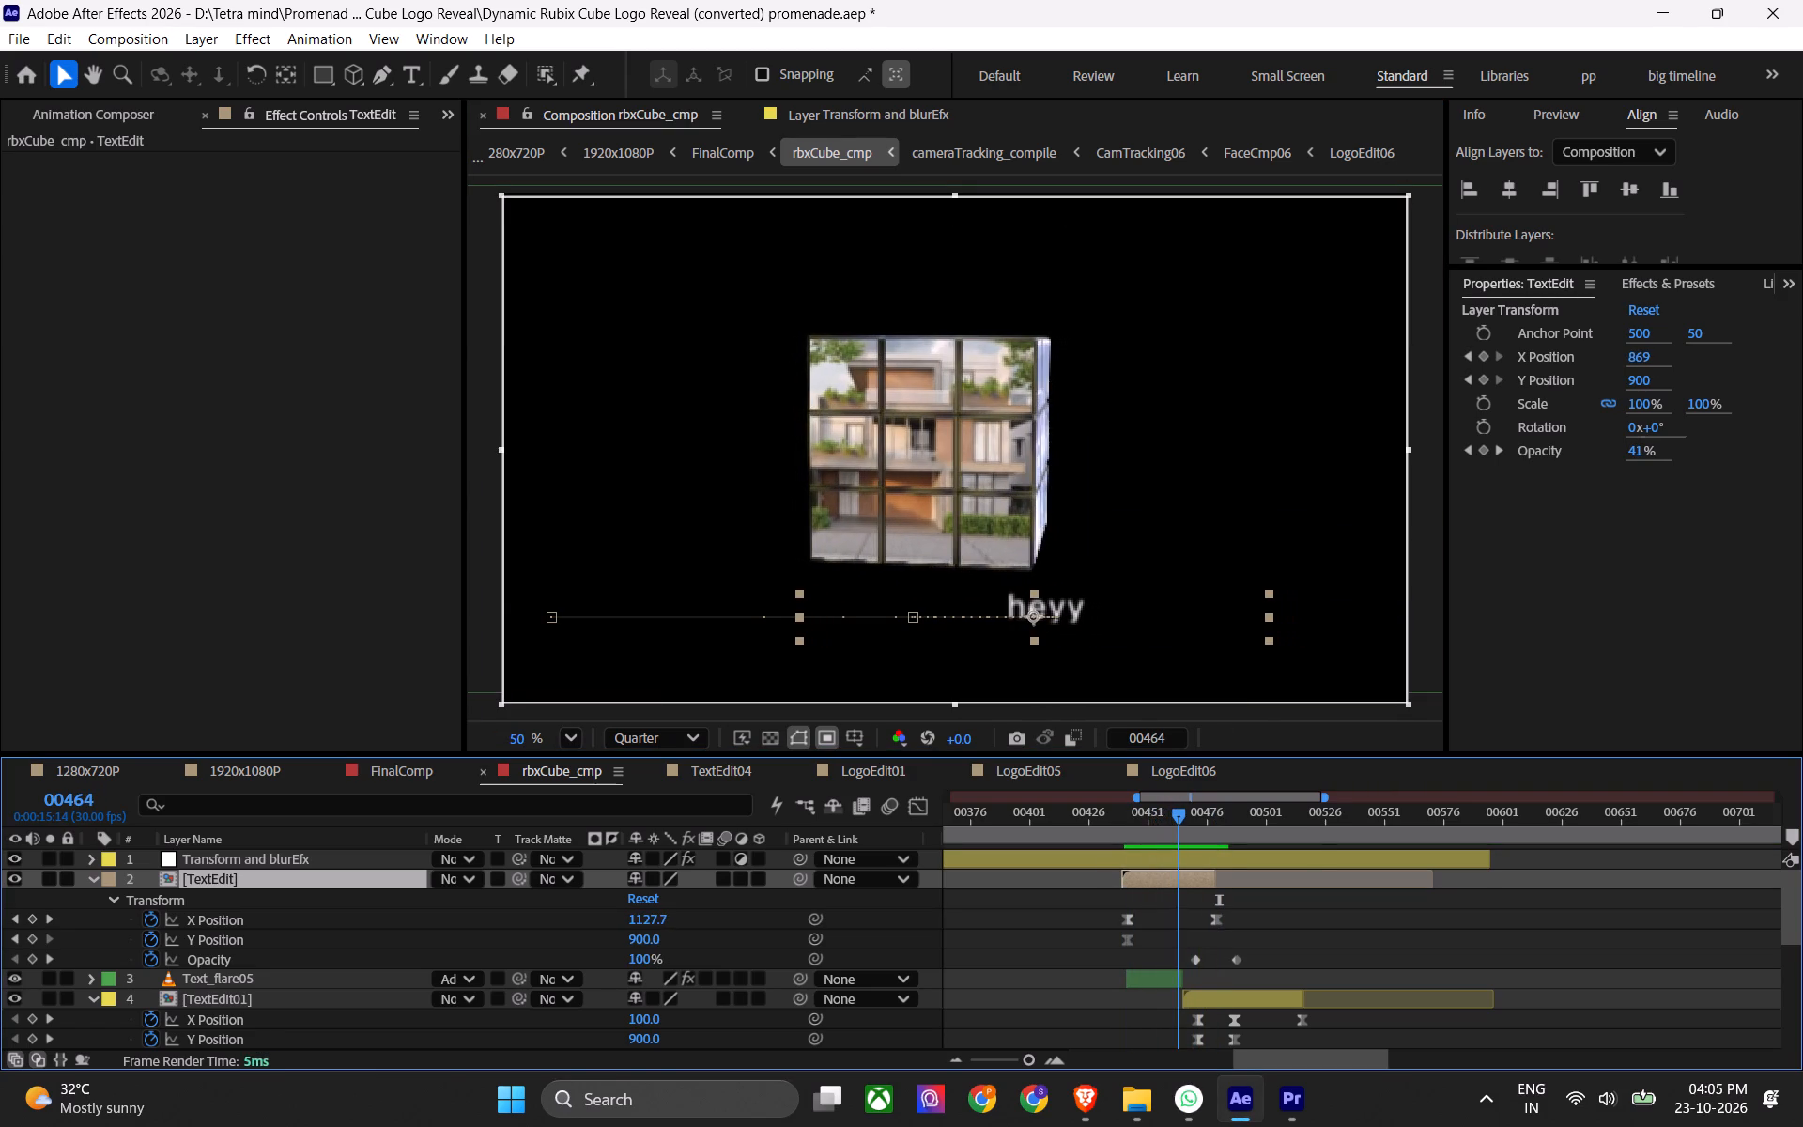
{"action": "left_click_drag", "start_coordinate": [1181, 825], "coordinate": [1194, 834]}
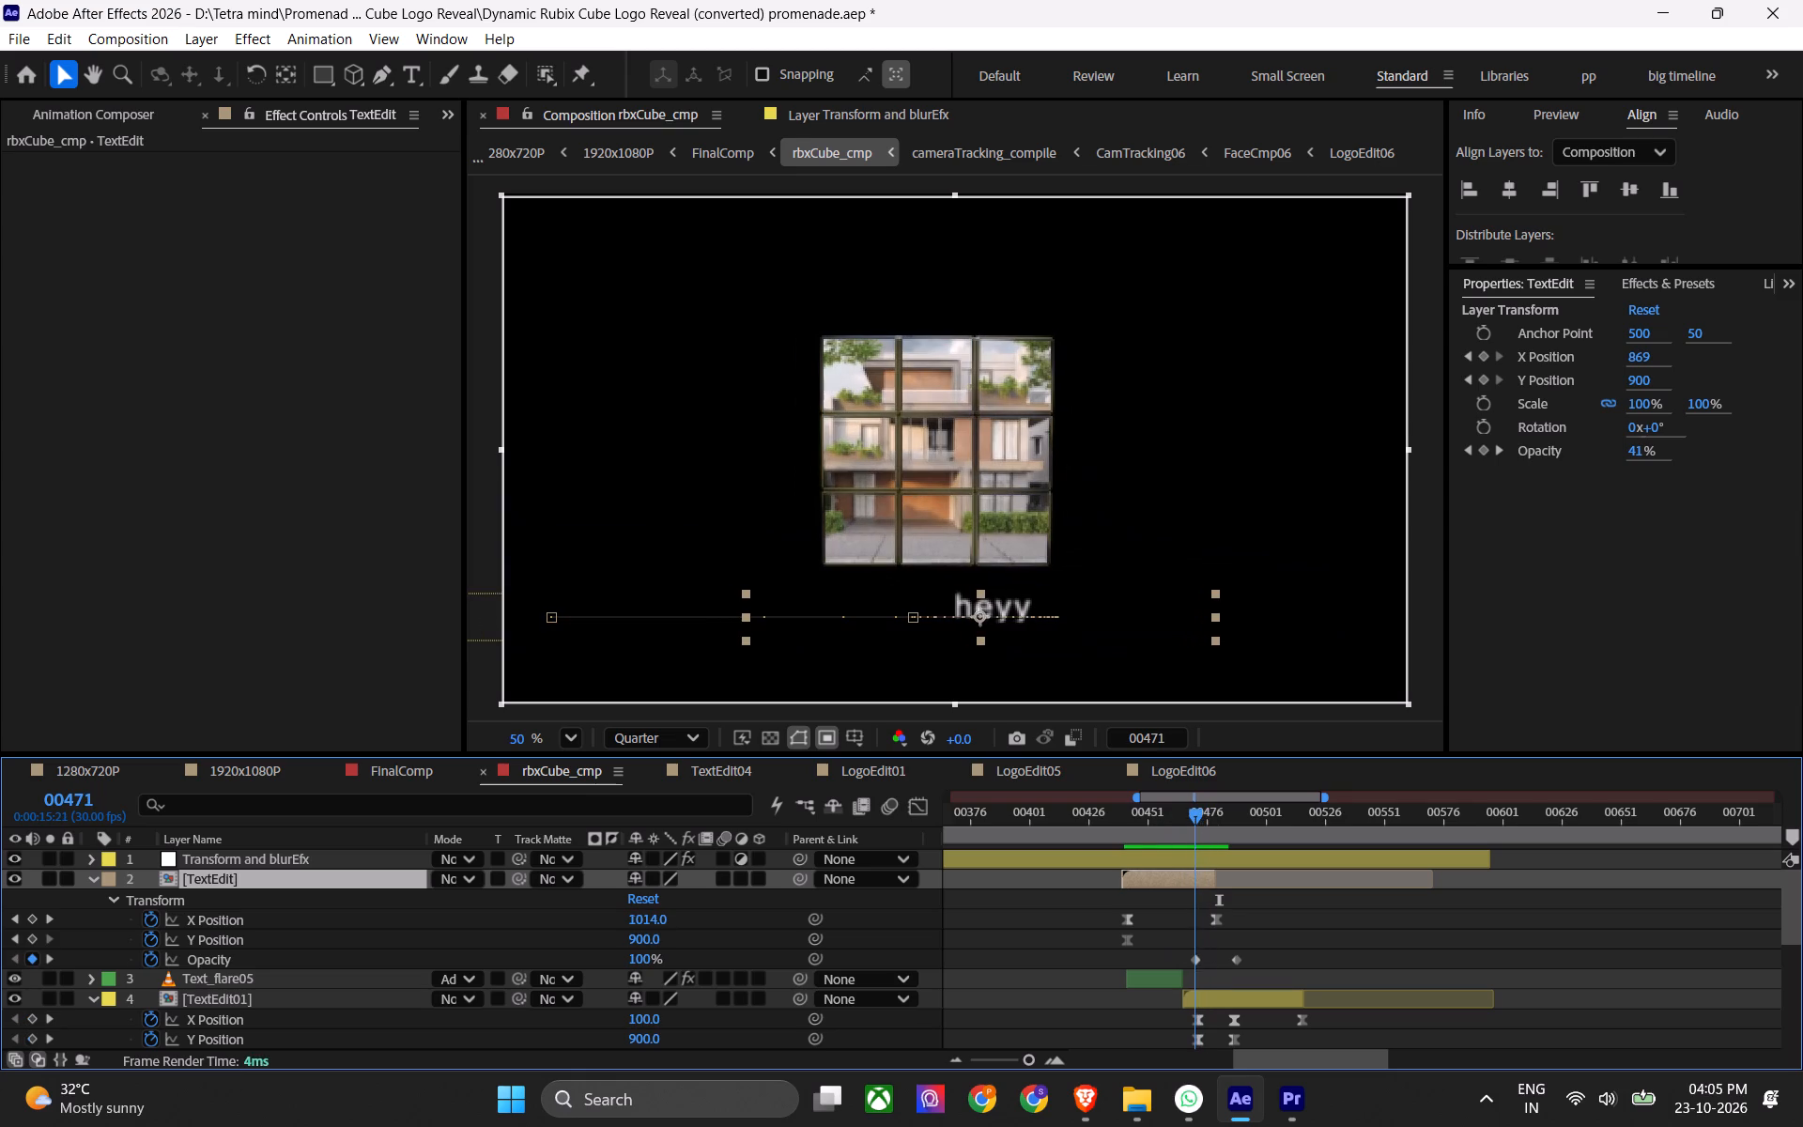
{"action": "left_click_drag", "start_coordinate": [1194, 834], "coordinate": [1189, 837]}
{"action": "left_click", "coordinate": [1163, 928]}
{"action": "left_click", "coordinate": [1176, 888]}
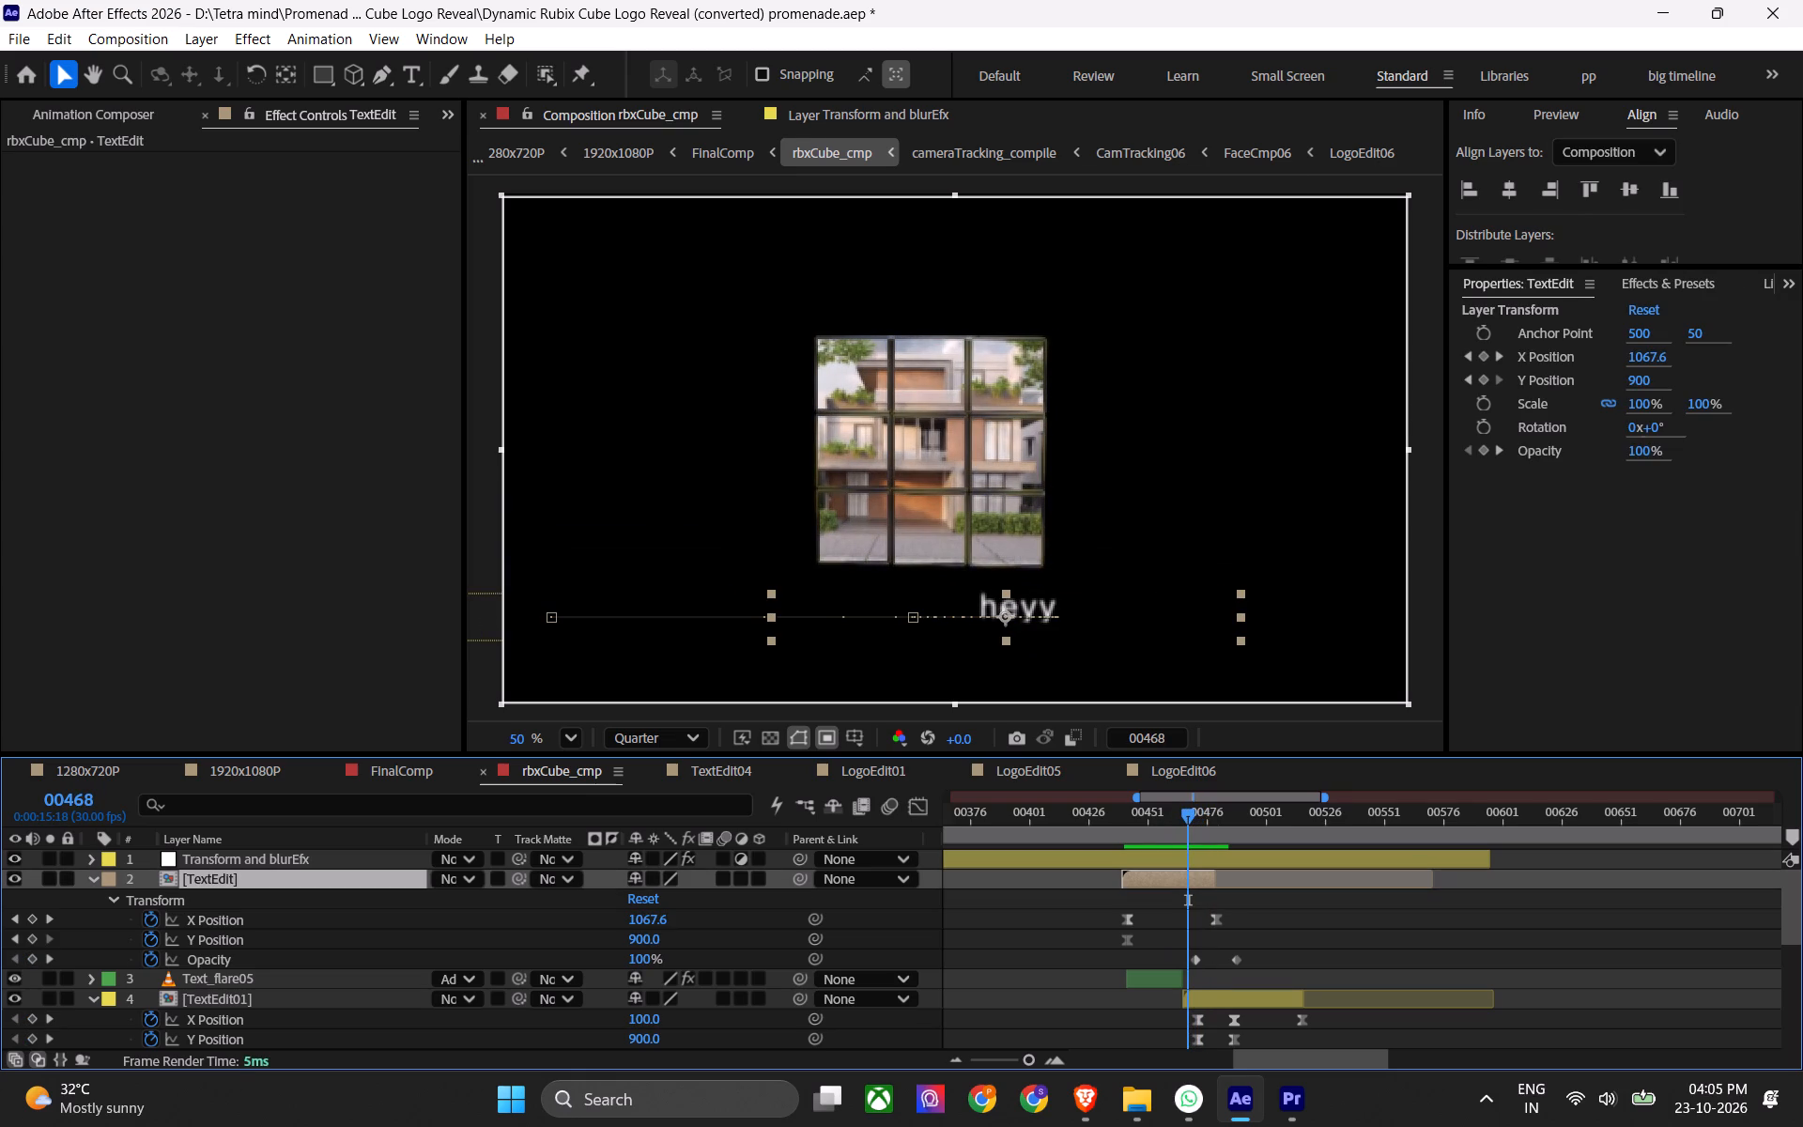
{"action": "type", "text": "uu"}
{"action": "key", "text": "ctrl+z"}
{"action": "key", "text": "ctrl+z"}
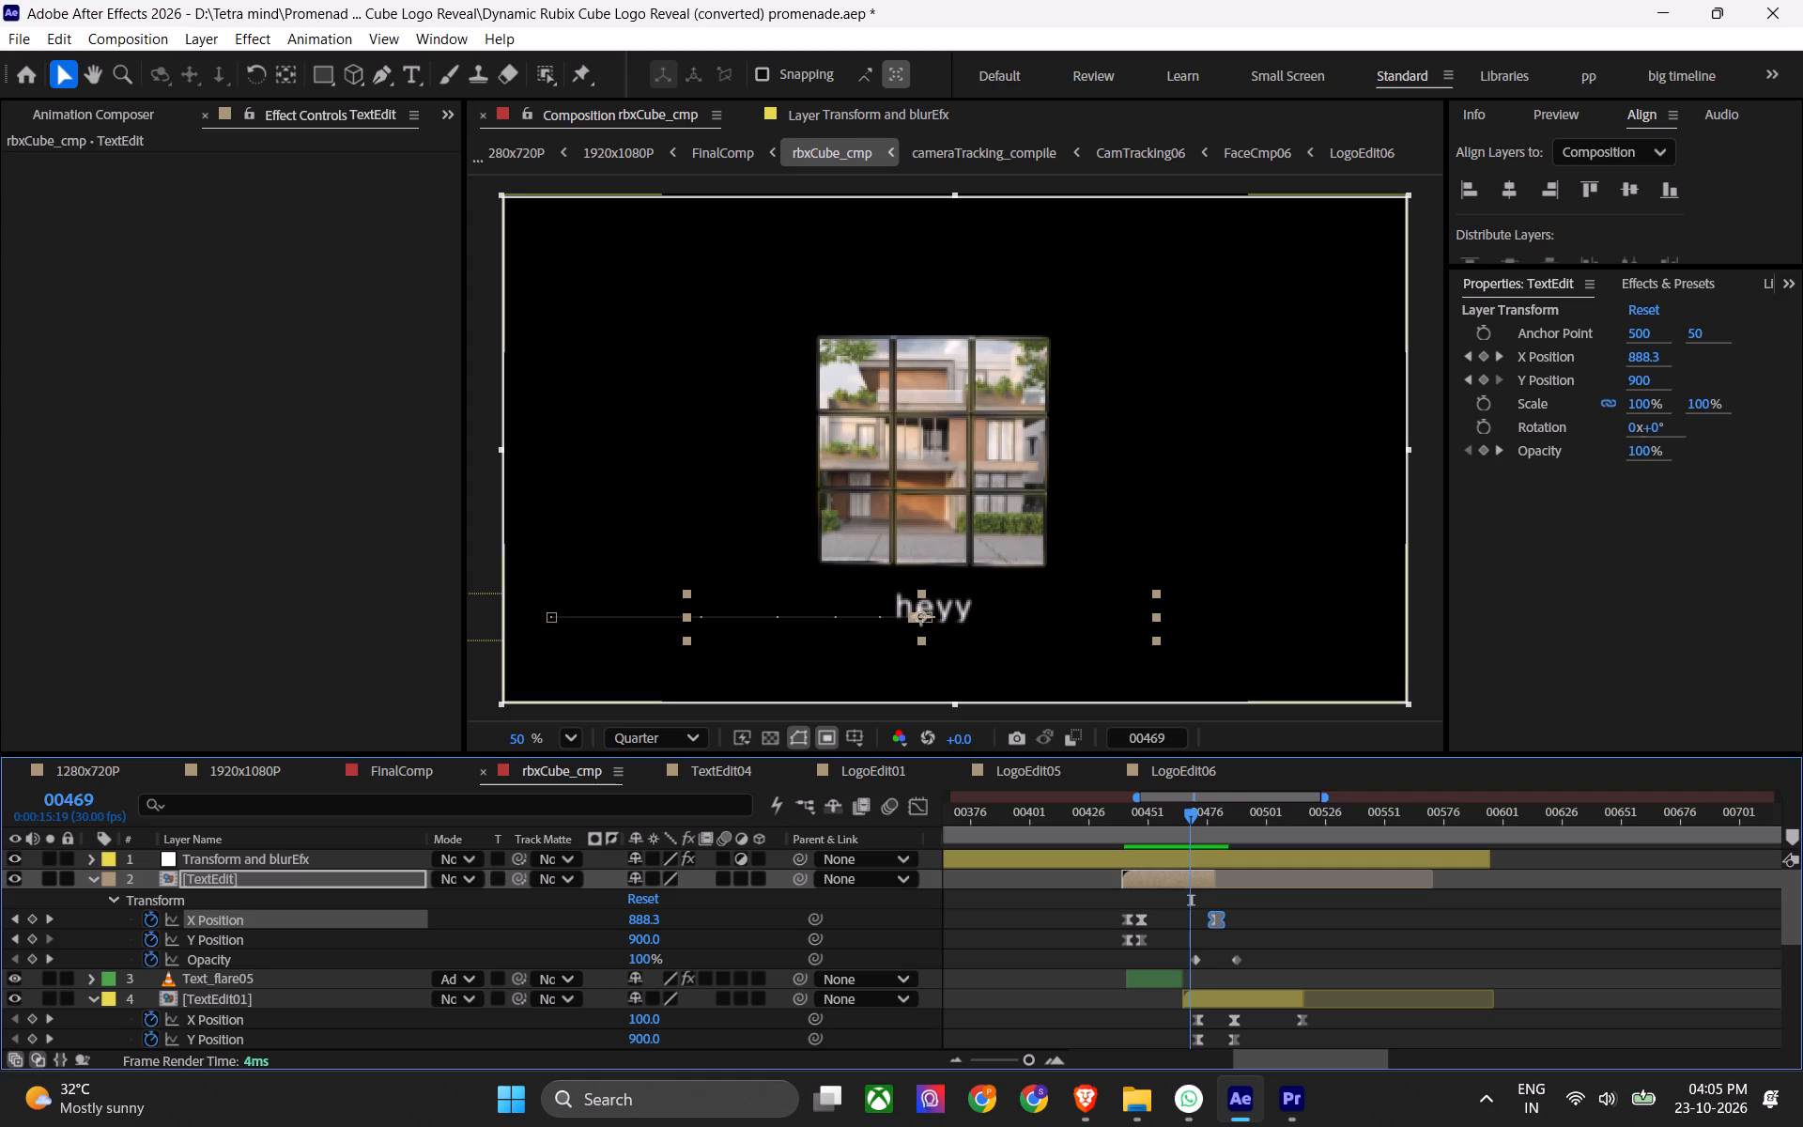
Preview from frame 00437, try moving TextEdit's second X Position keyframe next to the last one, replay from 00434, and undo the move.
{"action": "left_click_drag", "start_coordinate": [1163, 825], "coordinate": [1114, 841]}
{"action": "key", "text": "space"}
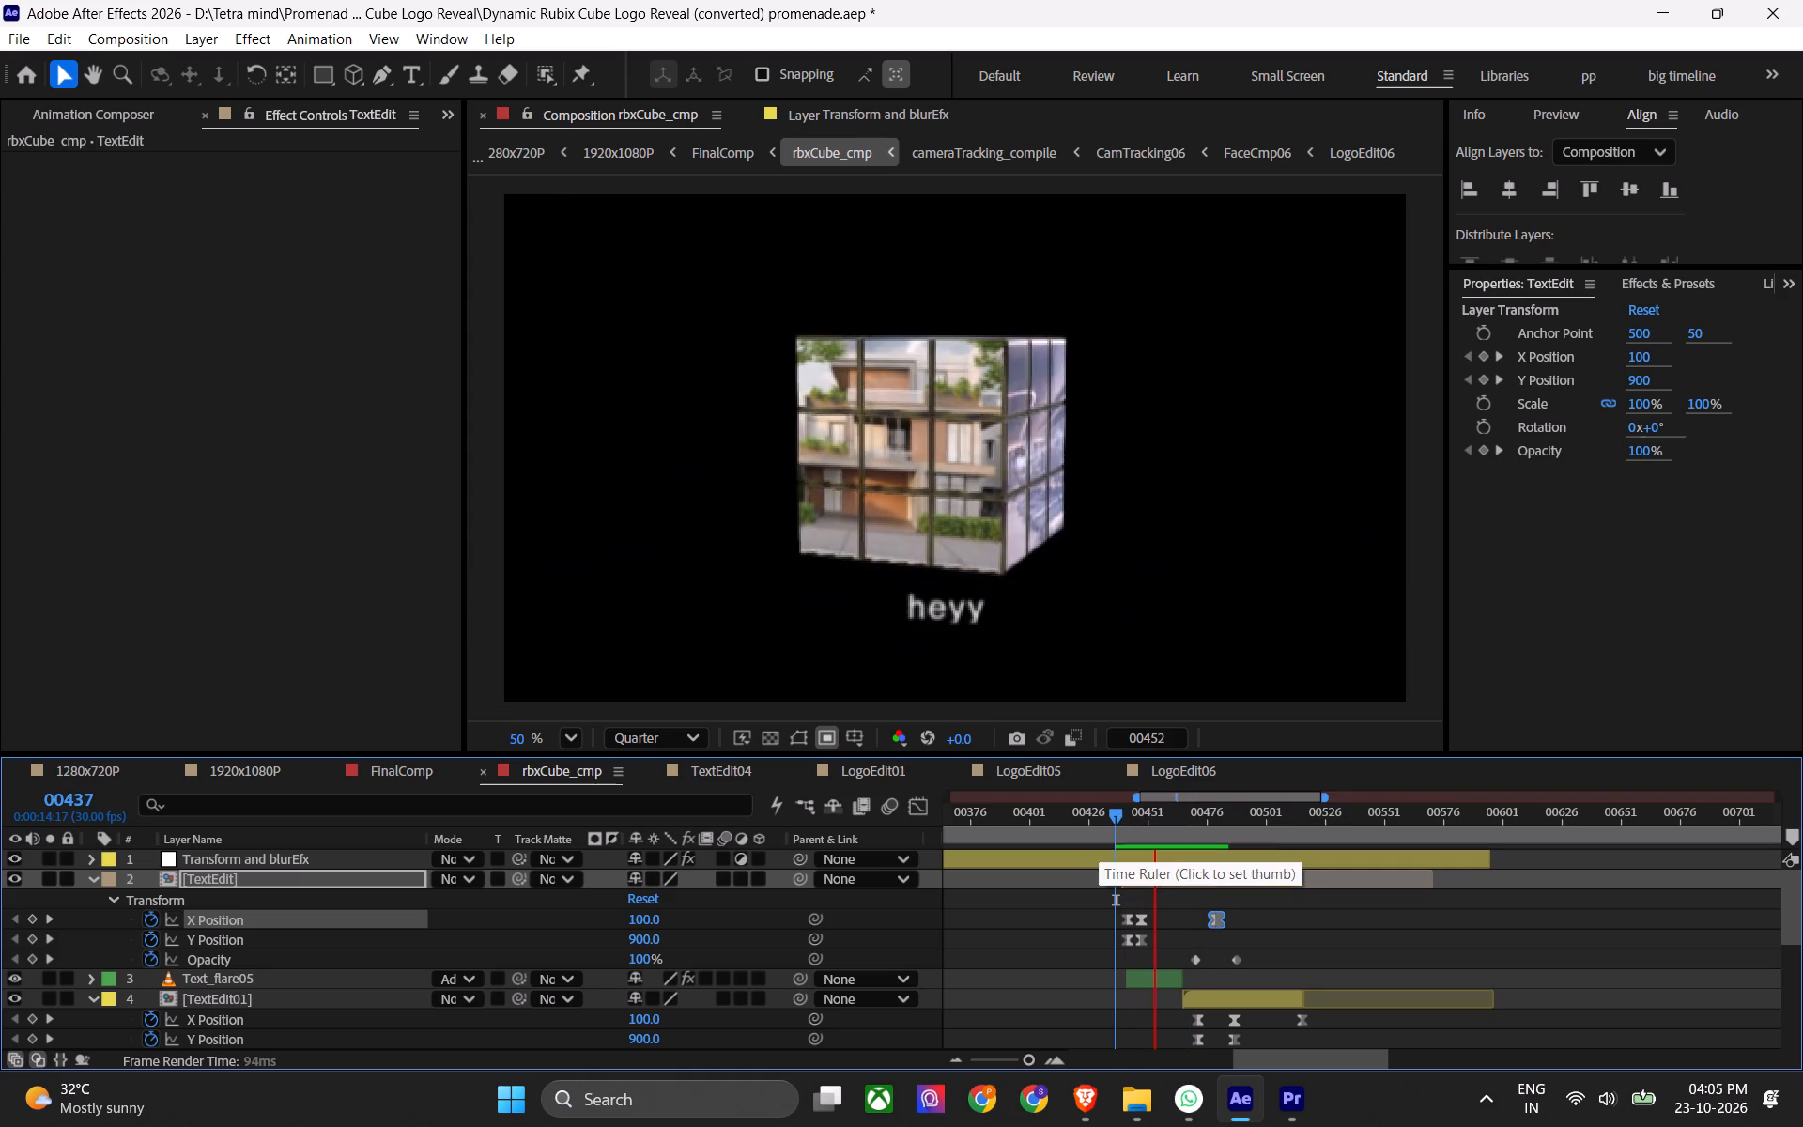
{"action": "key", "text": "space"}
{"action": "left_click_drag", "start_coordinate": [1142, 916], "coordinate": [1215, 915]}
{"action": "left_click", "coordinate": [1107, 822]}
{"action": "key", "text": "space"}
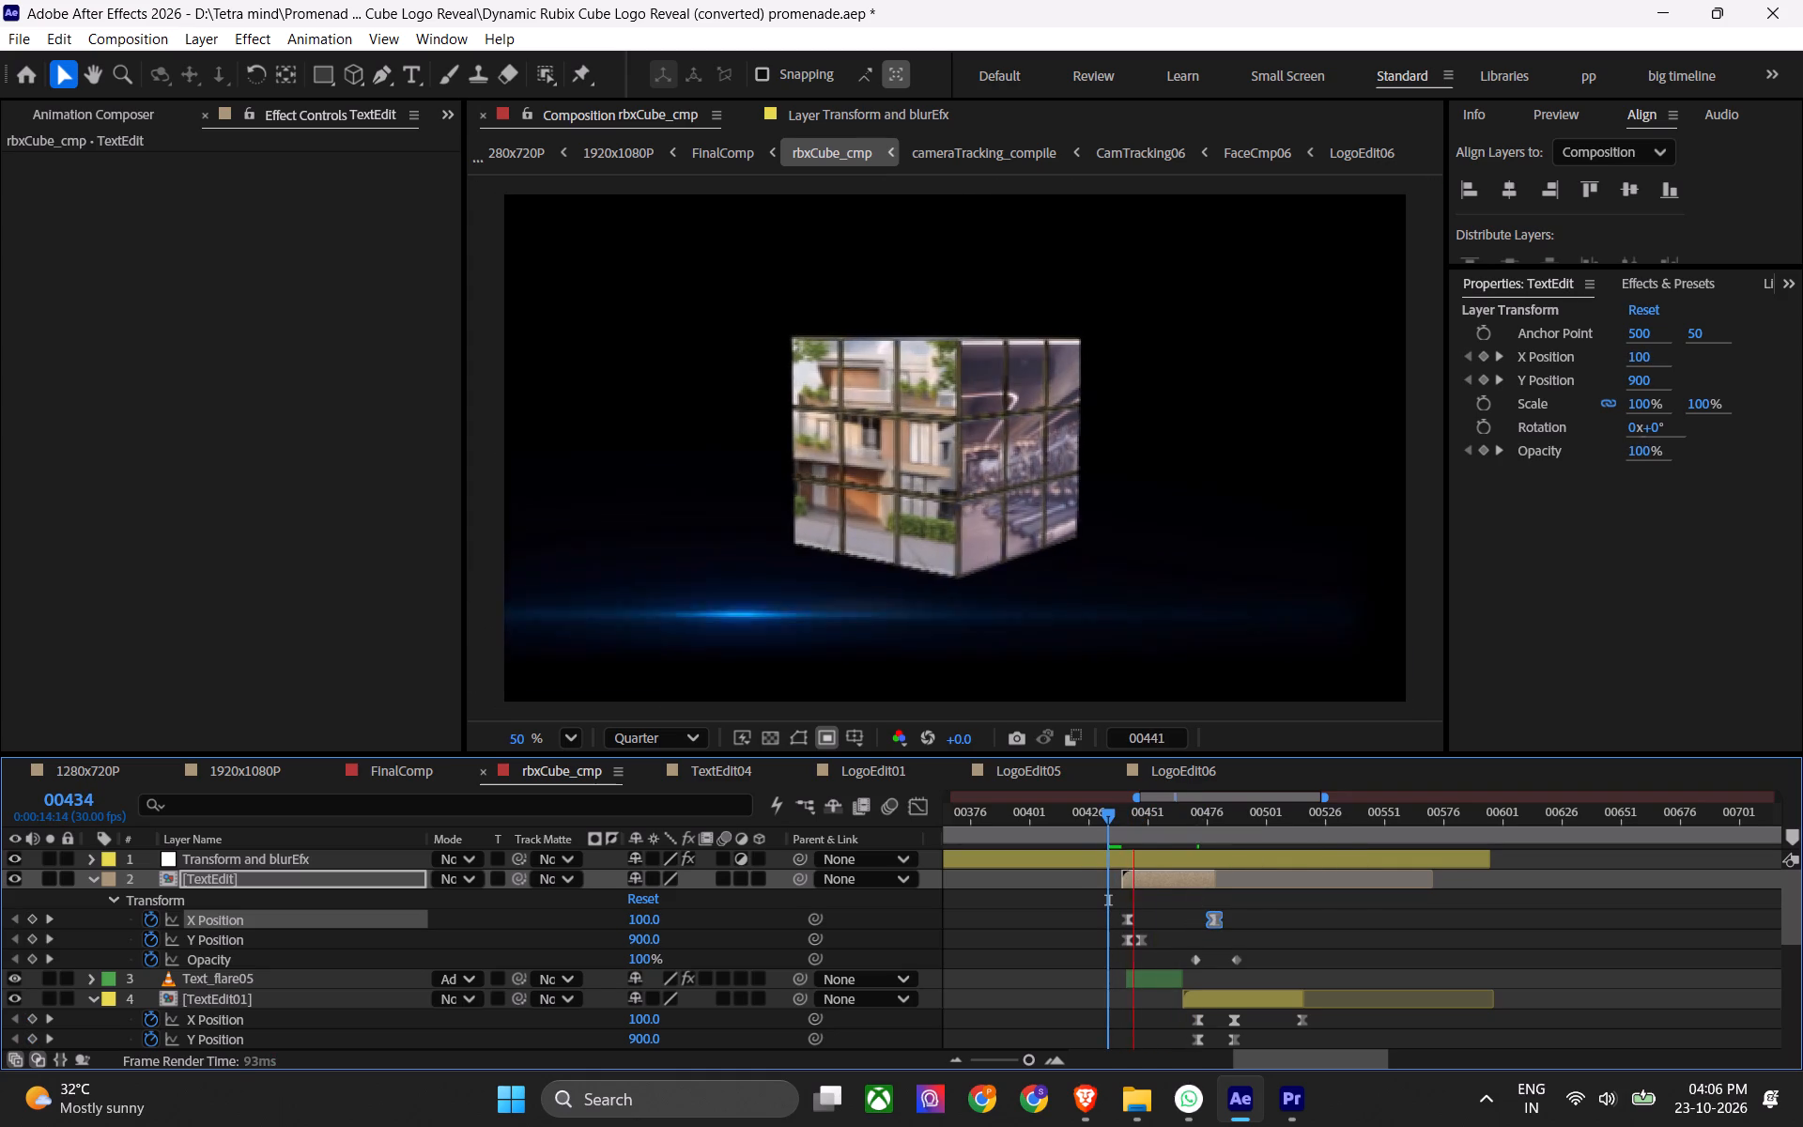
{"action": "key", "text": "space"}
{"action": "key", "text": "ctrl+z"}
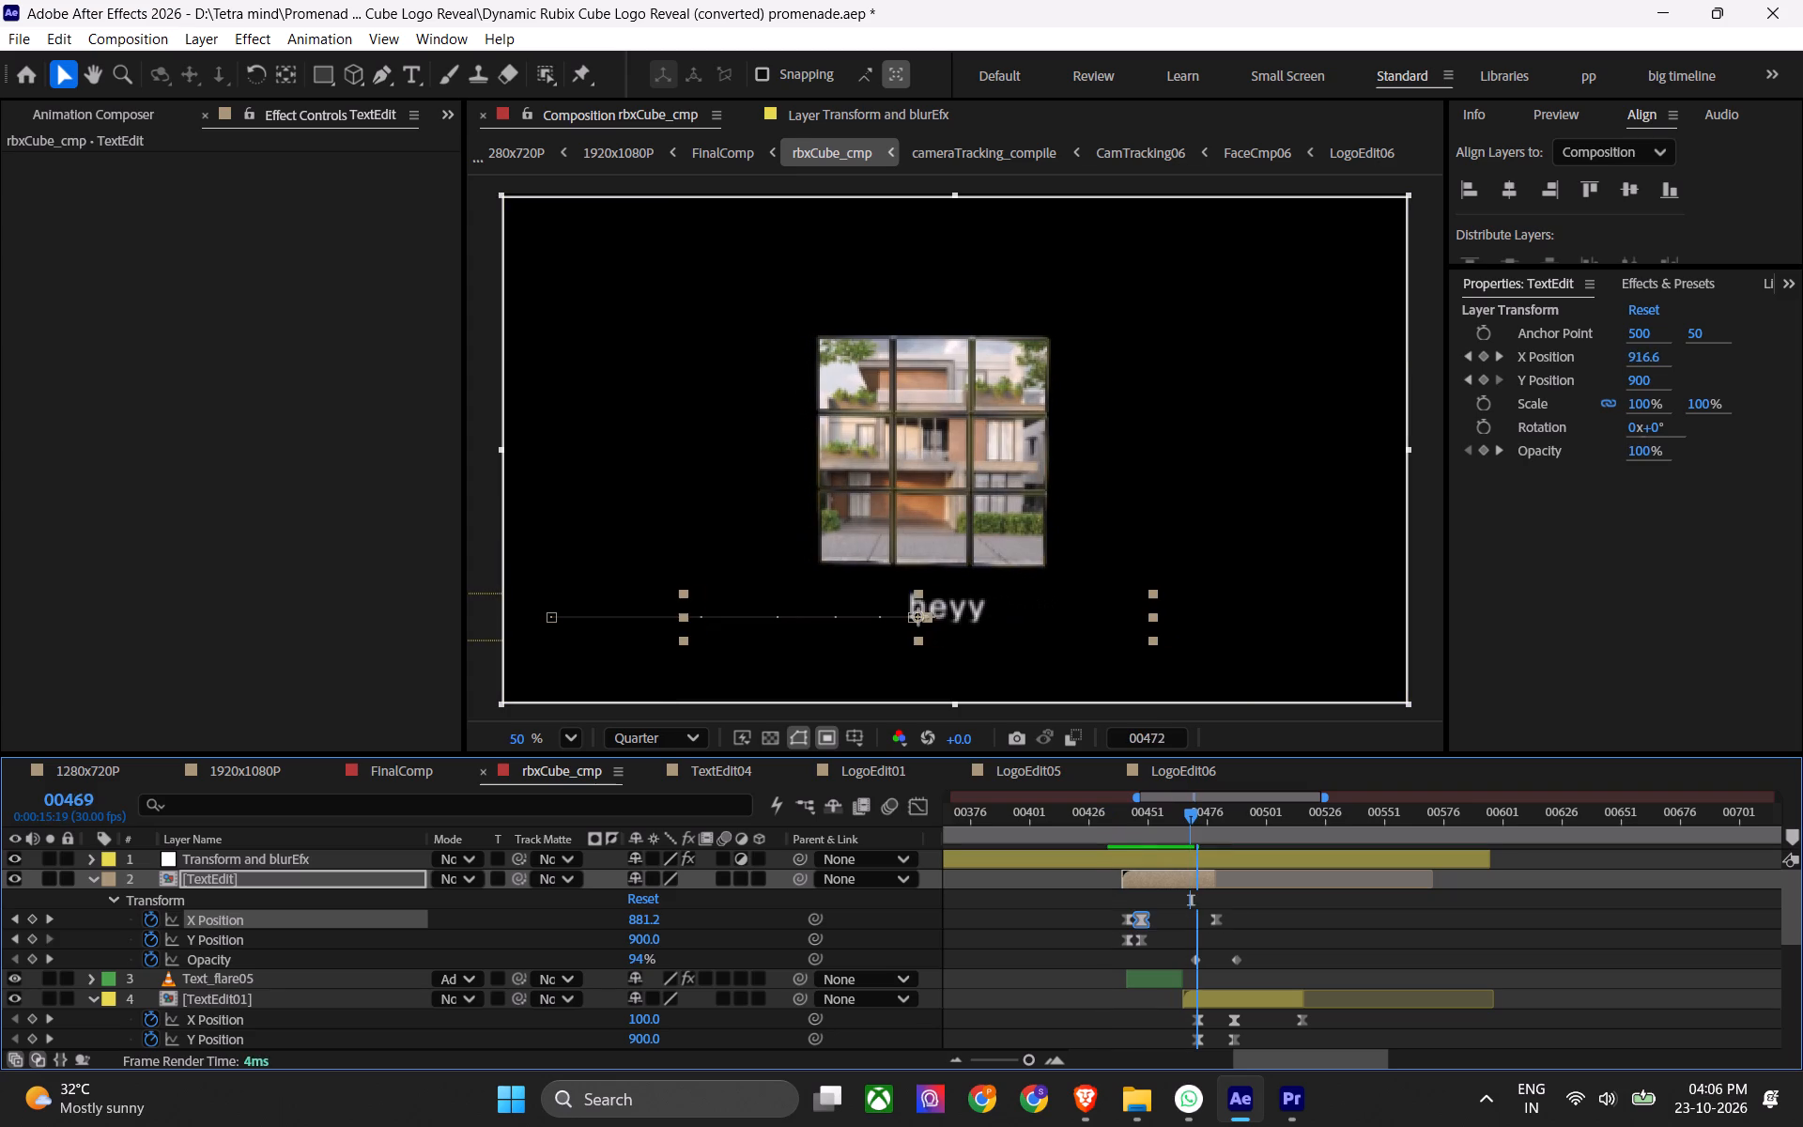
Save the project and play rbxCube_cmp from frame 00427 to about frame 00593 to check all the captions.
{"action": "key", "text": "ctrl+s"}
{"action": "left_click", "coordinate": [1098, 796]}
{"action": "left_click", "coordinate": [1092, 813]}
{"action": "key", "text": "space"}
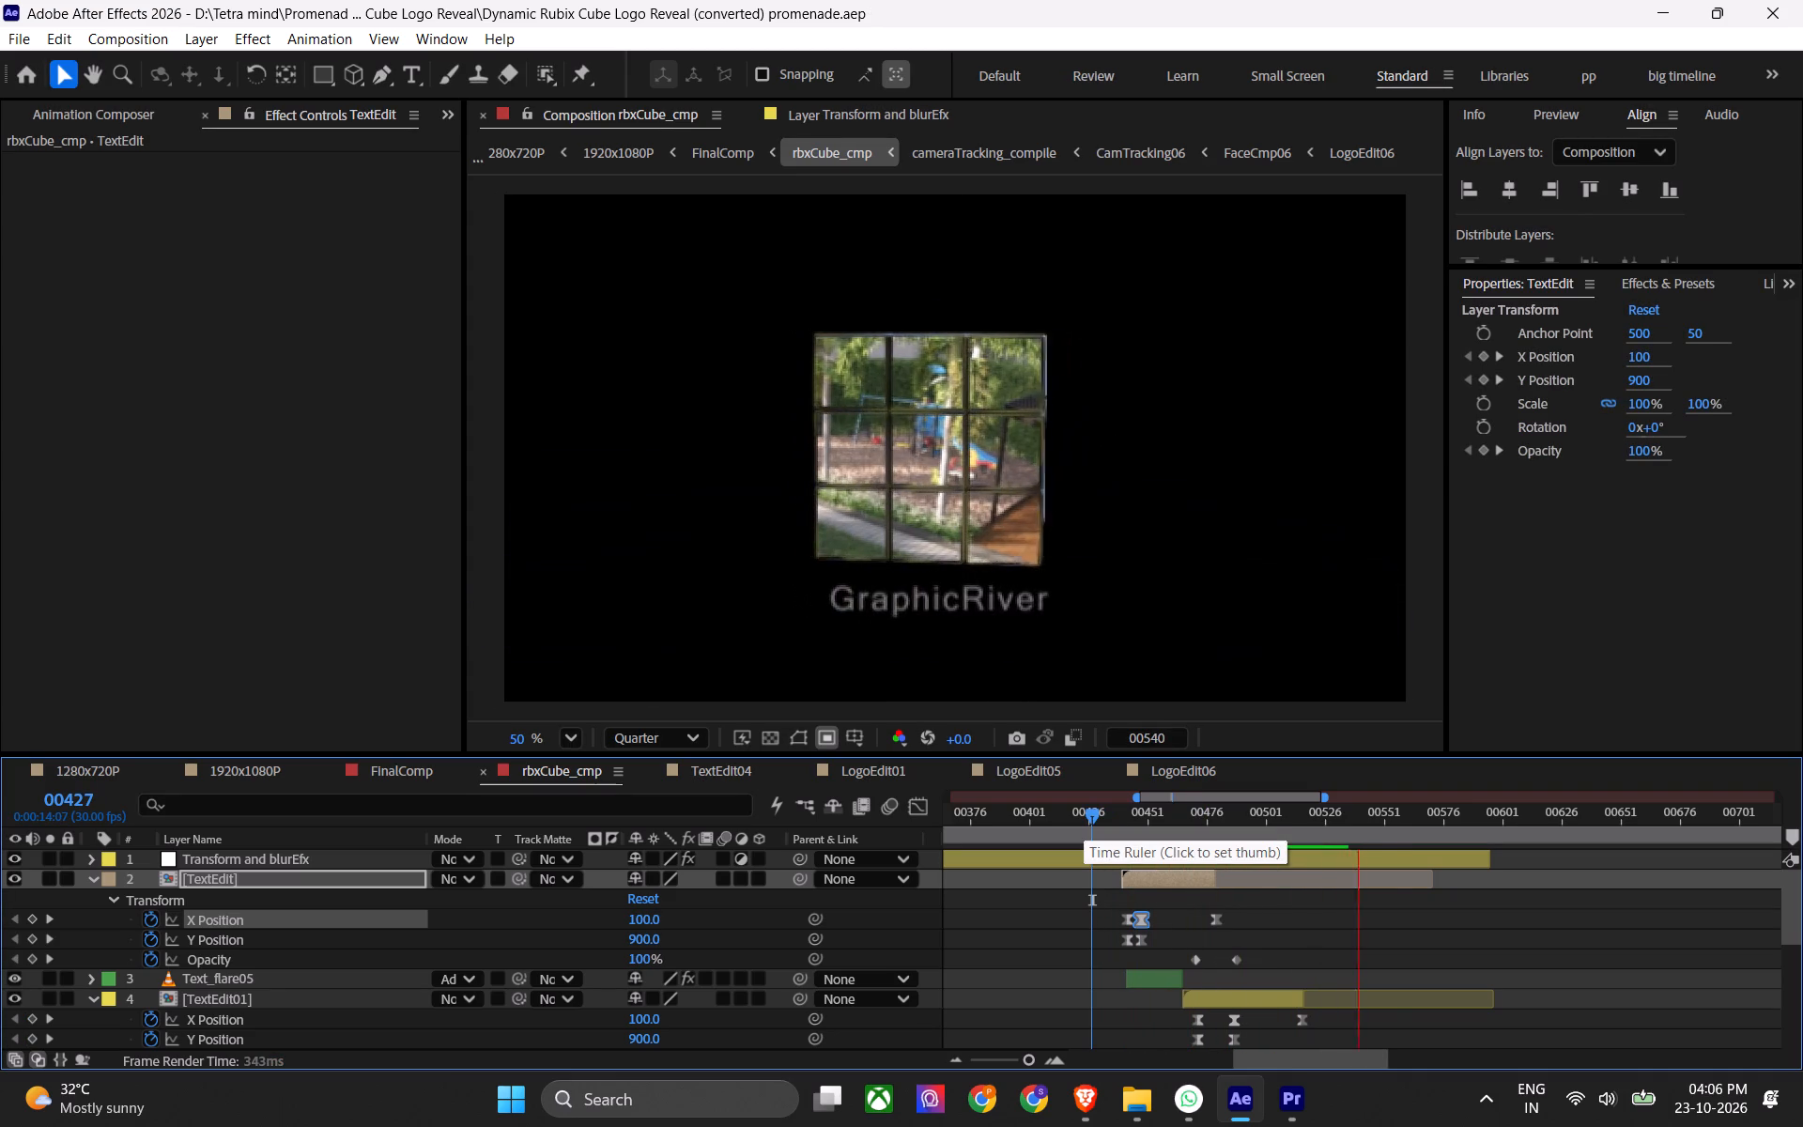
{"action": "key", "text": "space"}
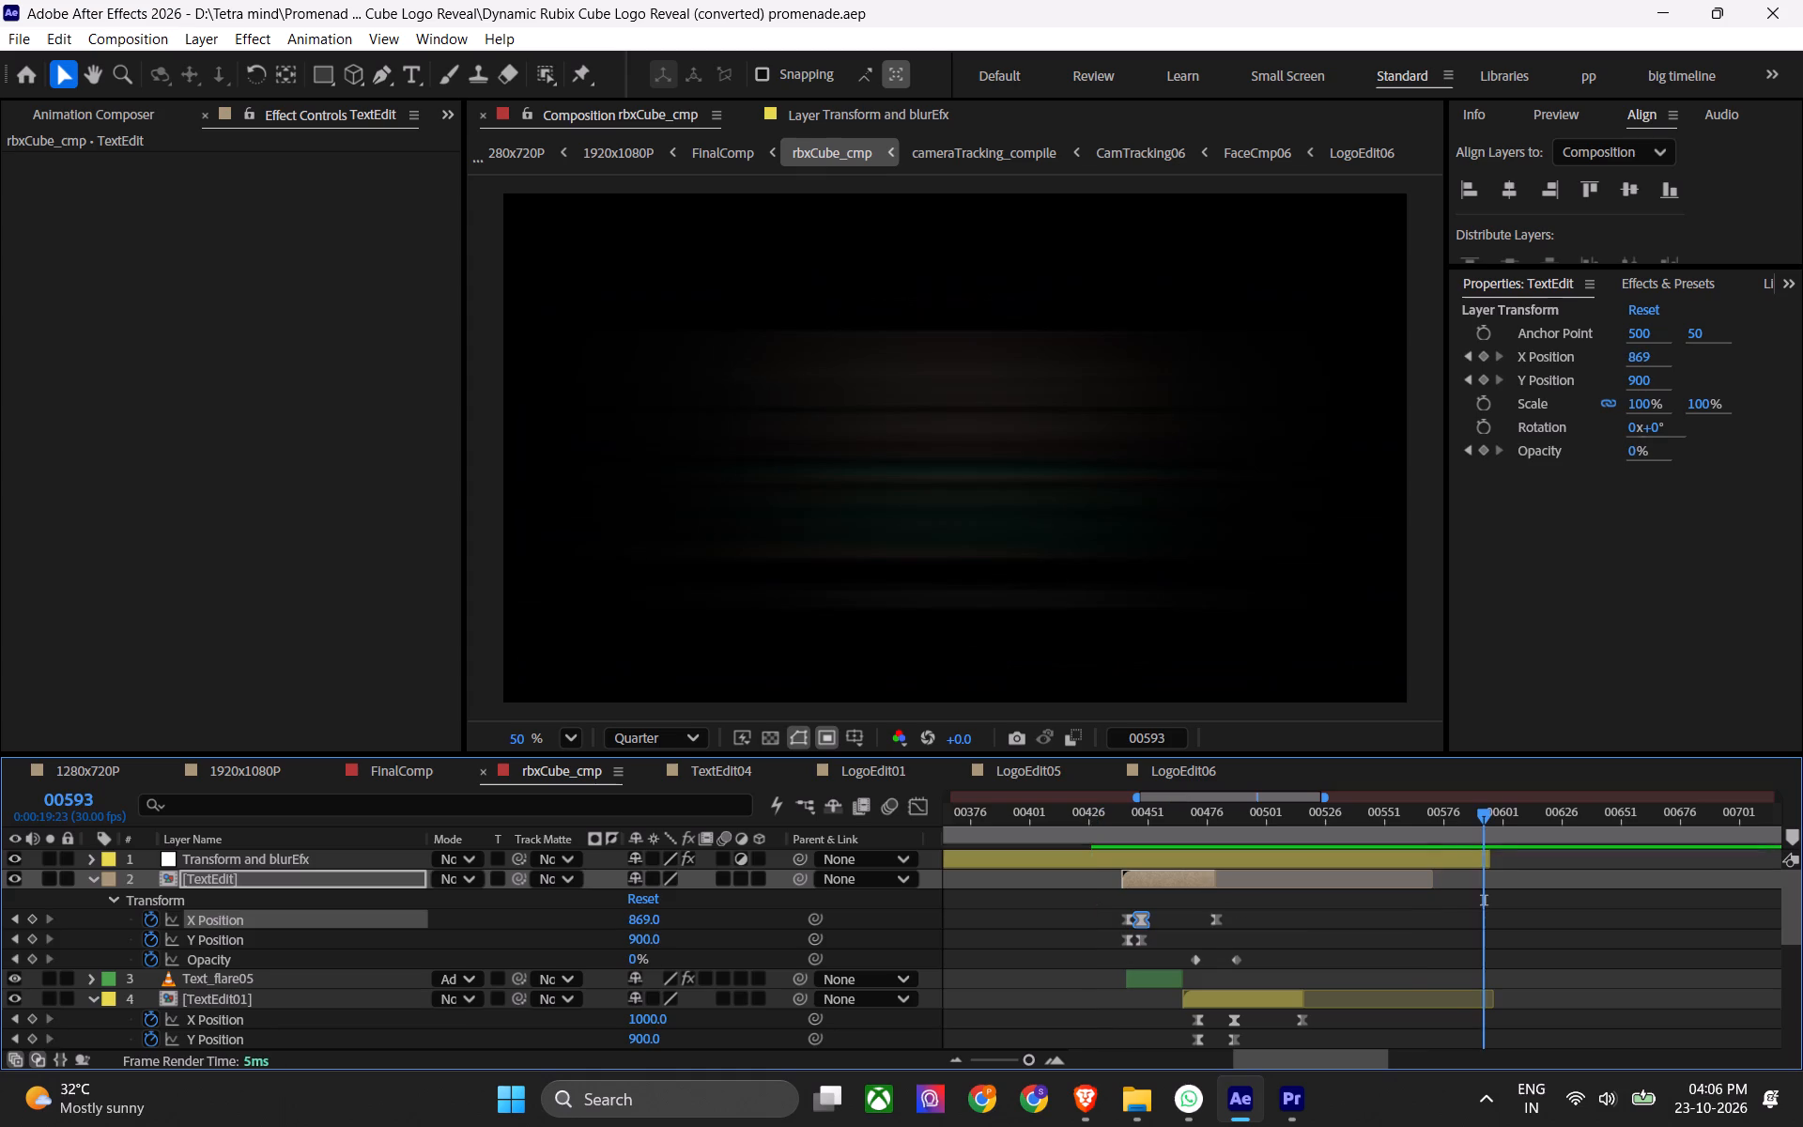
Set TextEdit03's X Position to about 898 to shift the PhotoDune caption, and preview it from frame 00550.
{"action": "scroll", "coordinate": [1359, 942], "scroll_direction": "down", "scroll_amount": 2}
{"action": "left_click_drag", "start_coordinate": [1407, 820], "coordinate": [1424, 829]}
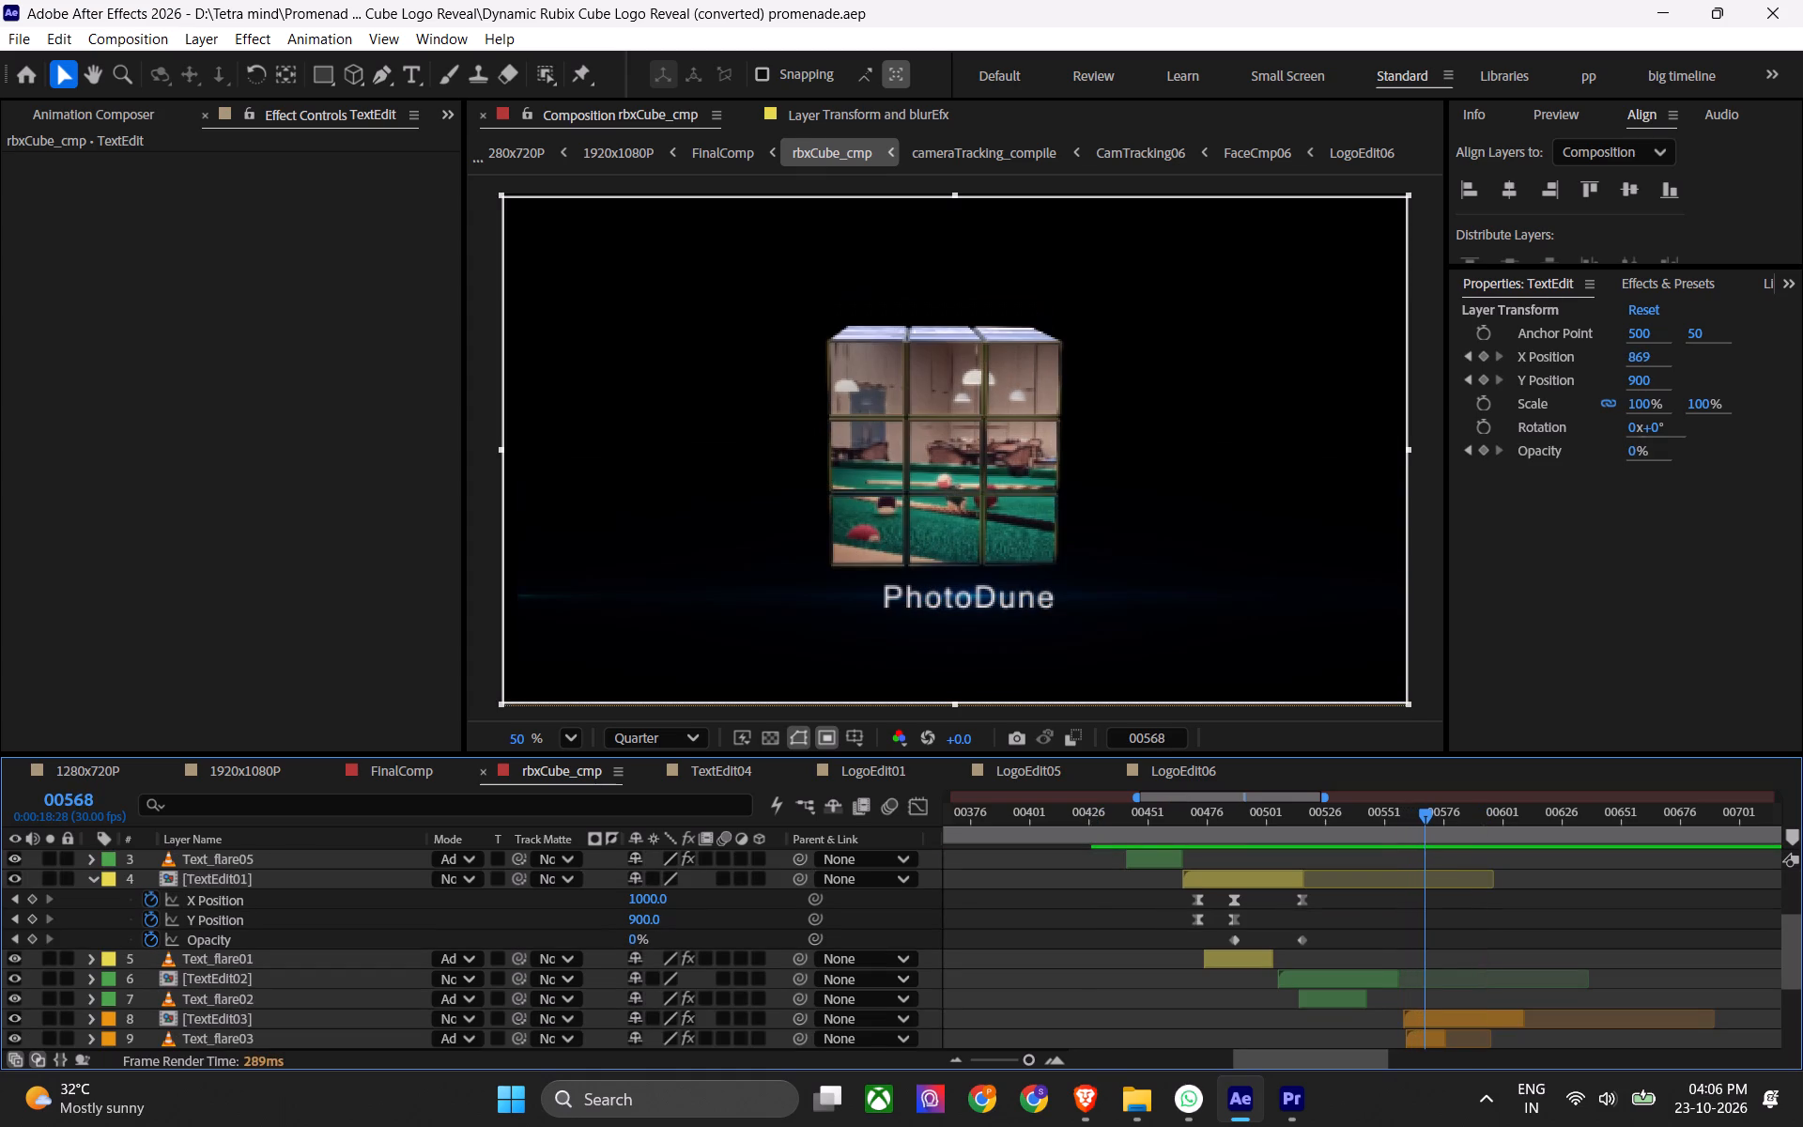
{"action": "left_click_drag", "start_coordinate": [1424, 829], "coordinate": [1425, 829]}
{"action": "left_click", "coordinate": [1436, 1018]}
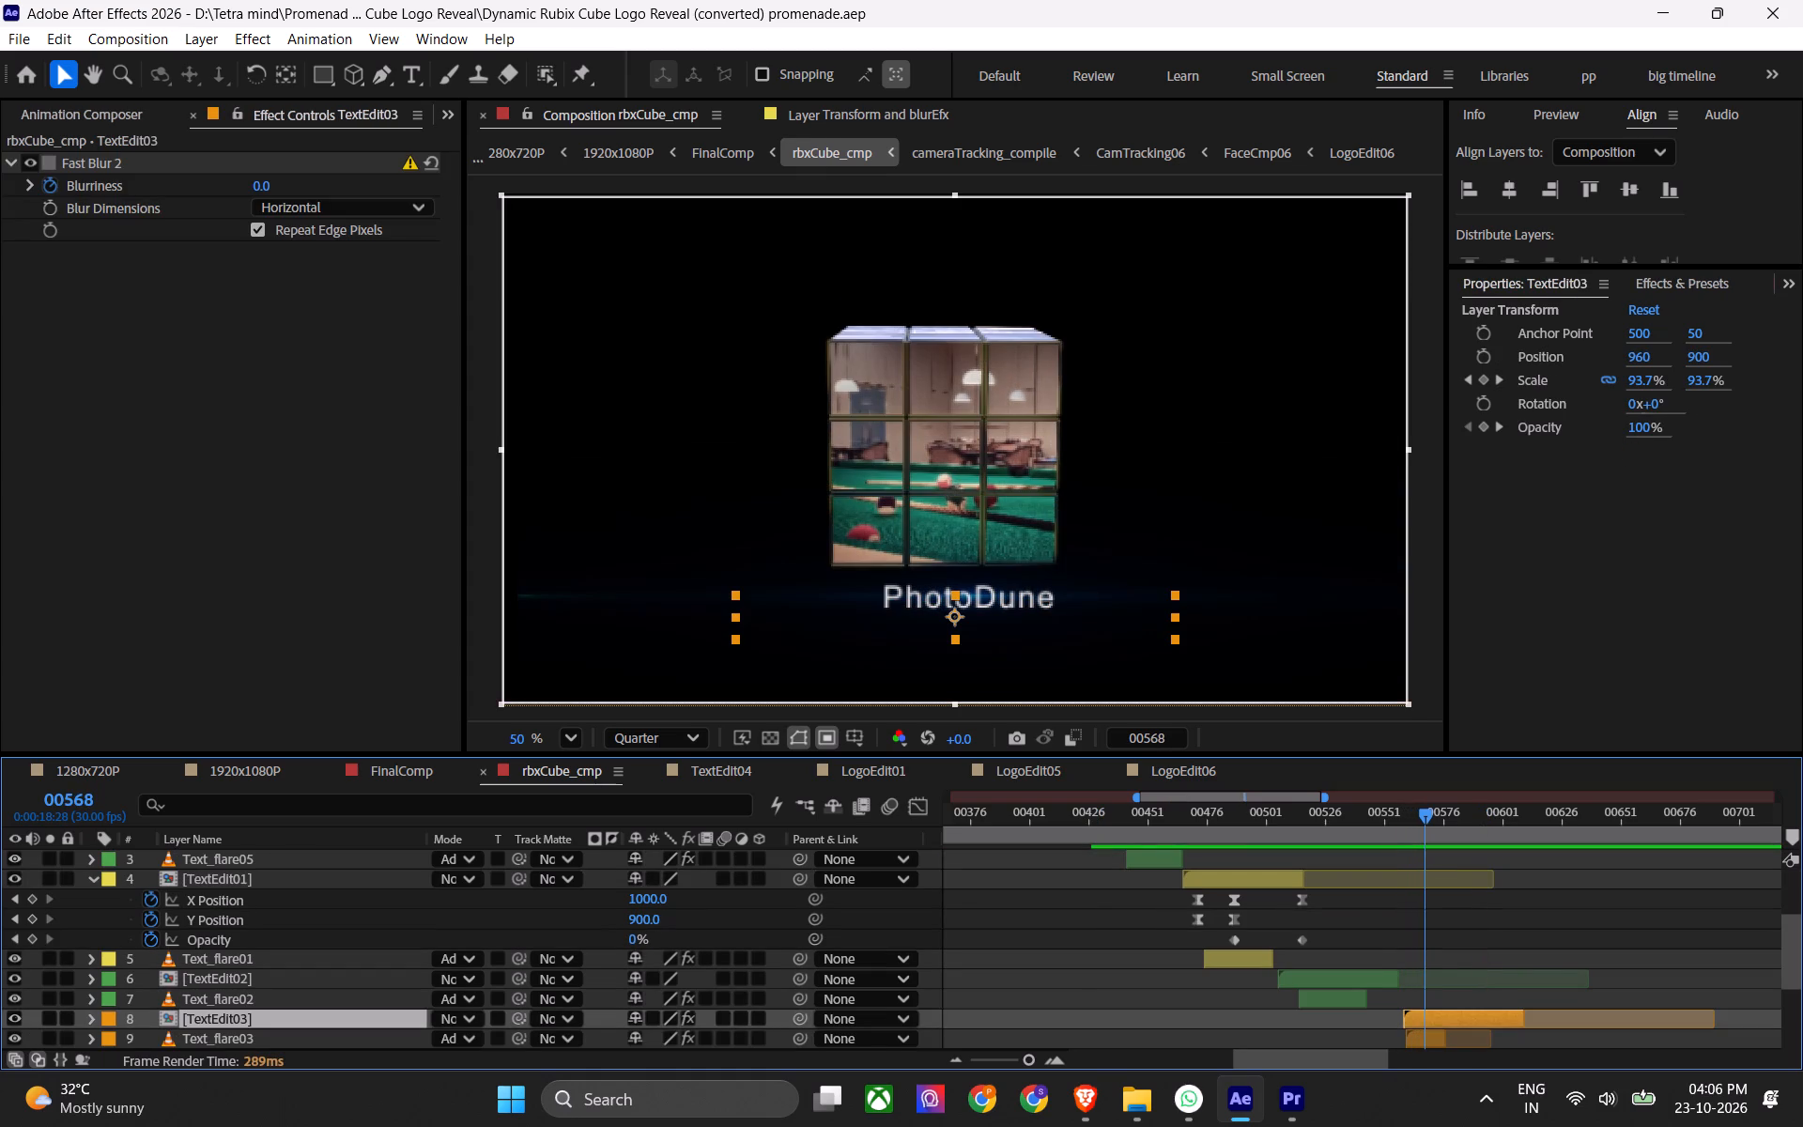
{"action": "scroll", "coordinate": [1400, 1031], "scroll_direction": "down", "scroll_amount": 1}
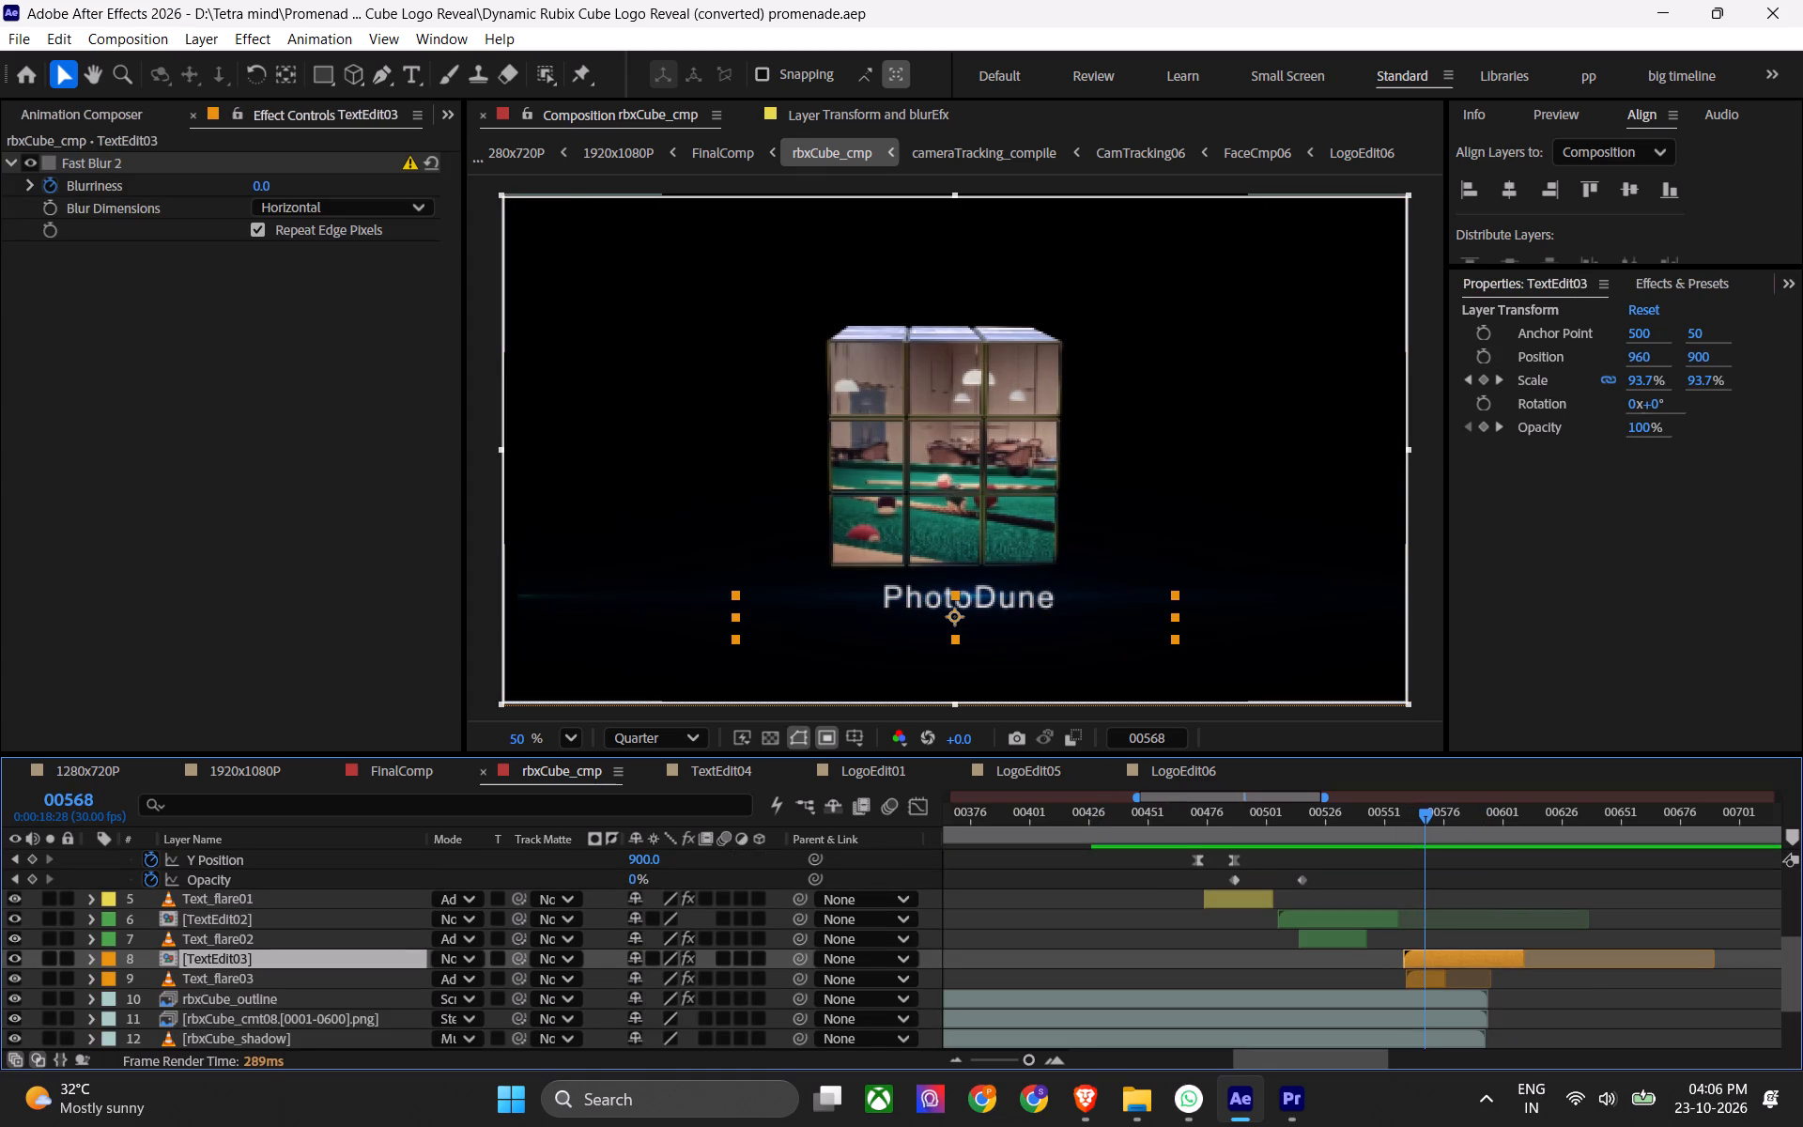
{"action": "key", "text": "u"}
{"action": "scroll", "coordinate": [1422, 985], "scroll_direction": "down", "scroll_amount": 1}
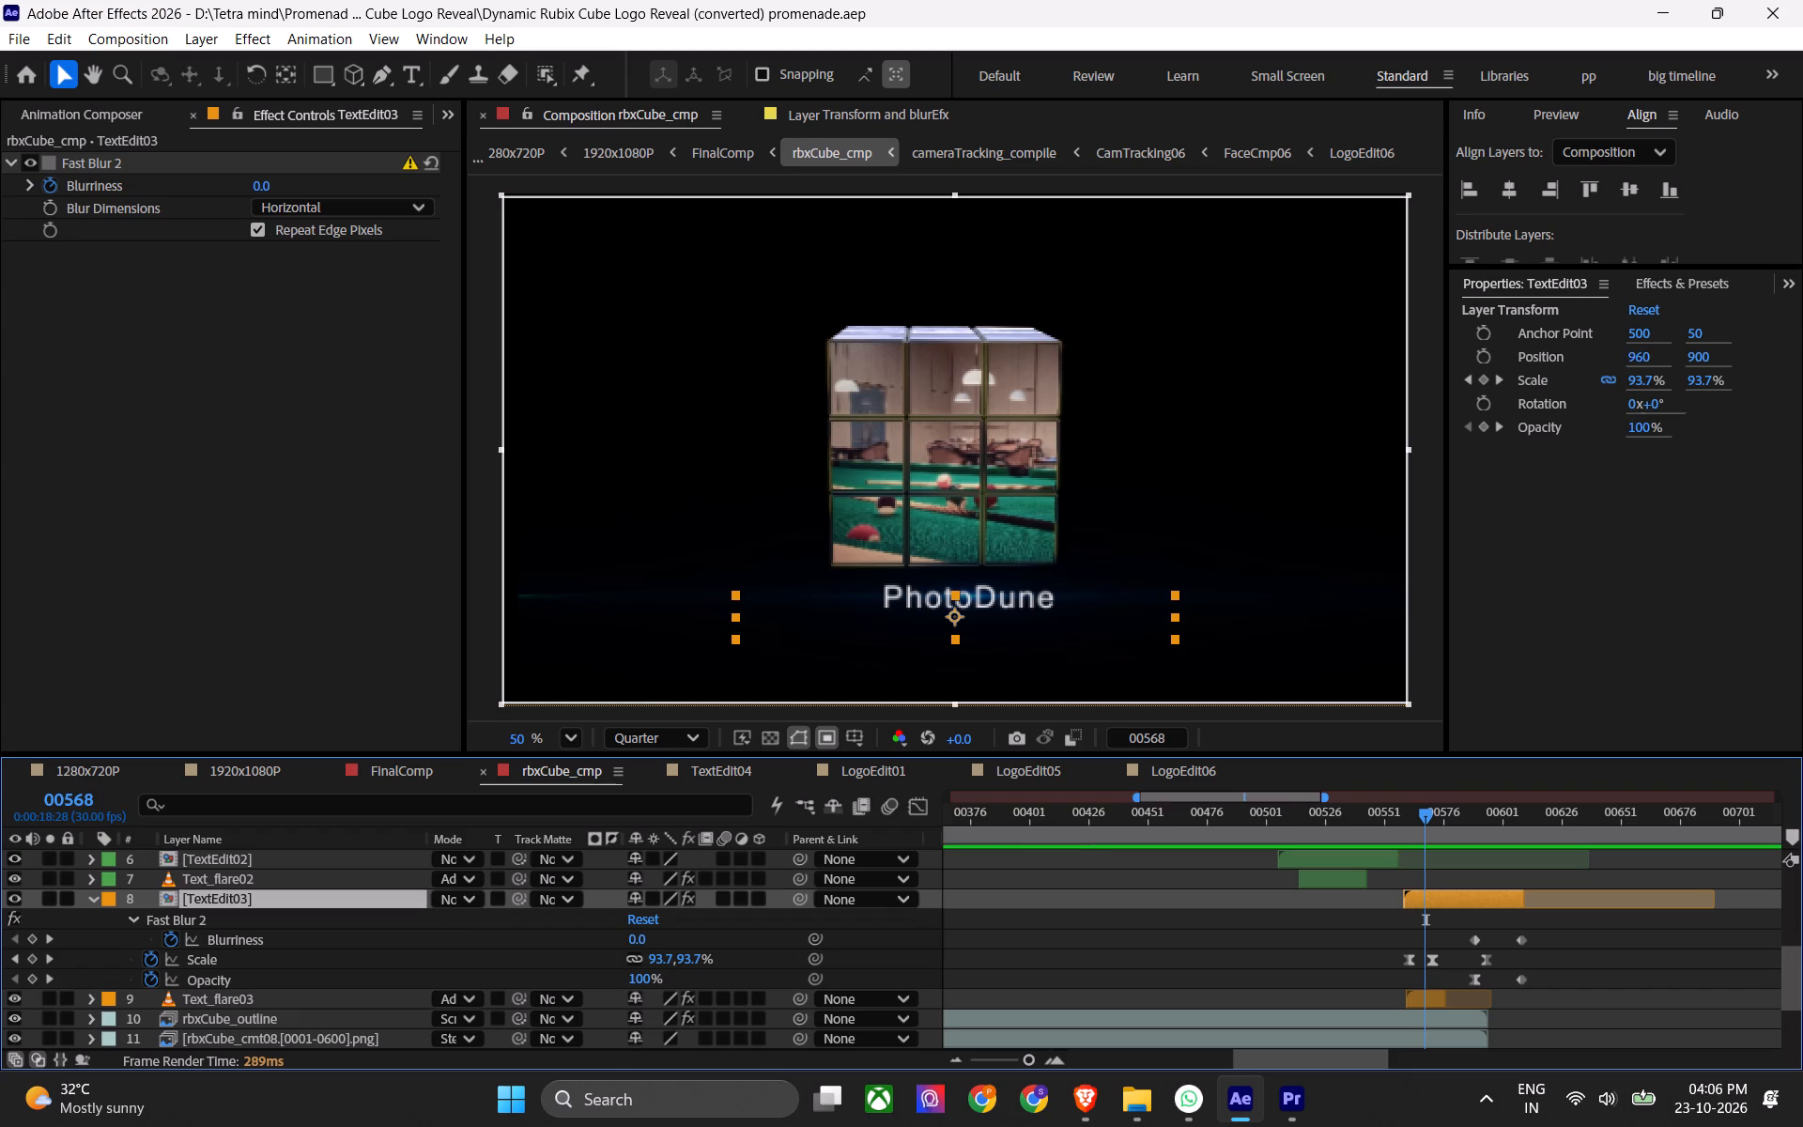
{"action": "left_click_drag", "start_coordinate": [1644, 359], "coordinate": [1574, 365]}
{"action": "left_click_drag", "start_coordinate": [1408, 814], "coordinate": [1381, 815]}
{"action": "key", "text": "space"}
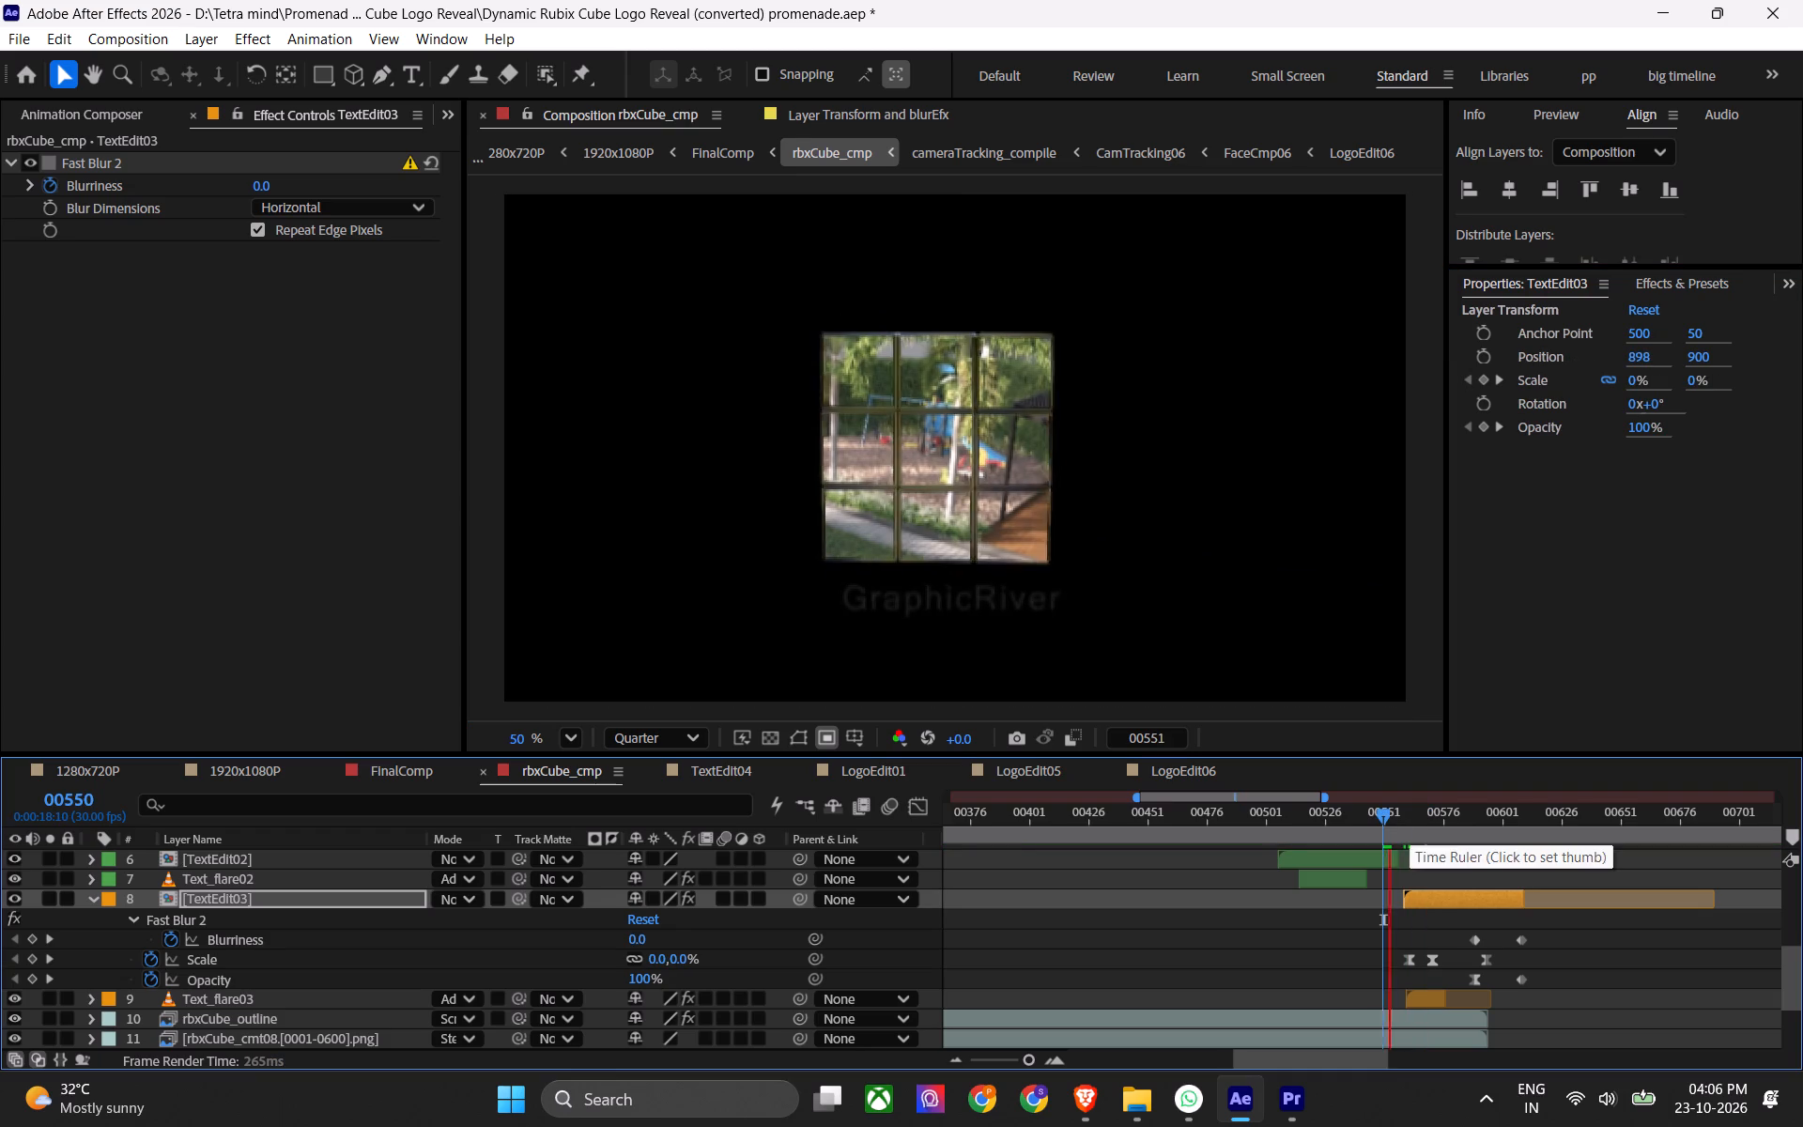
{"action": "key", "text": "space"}
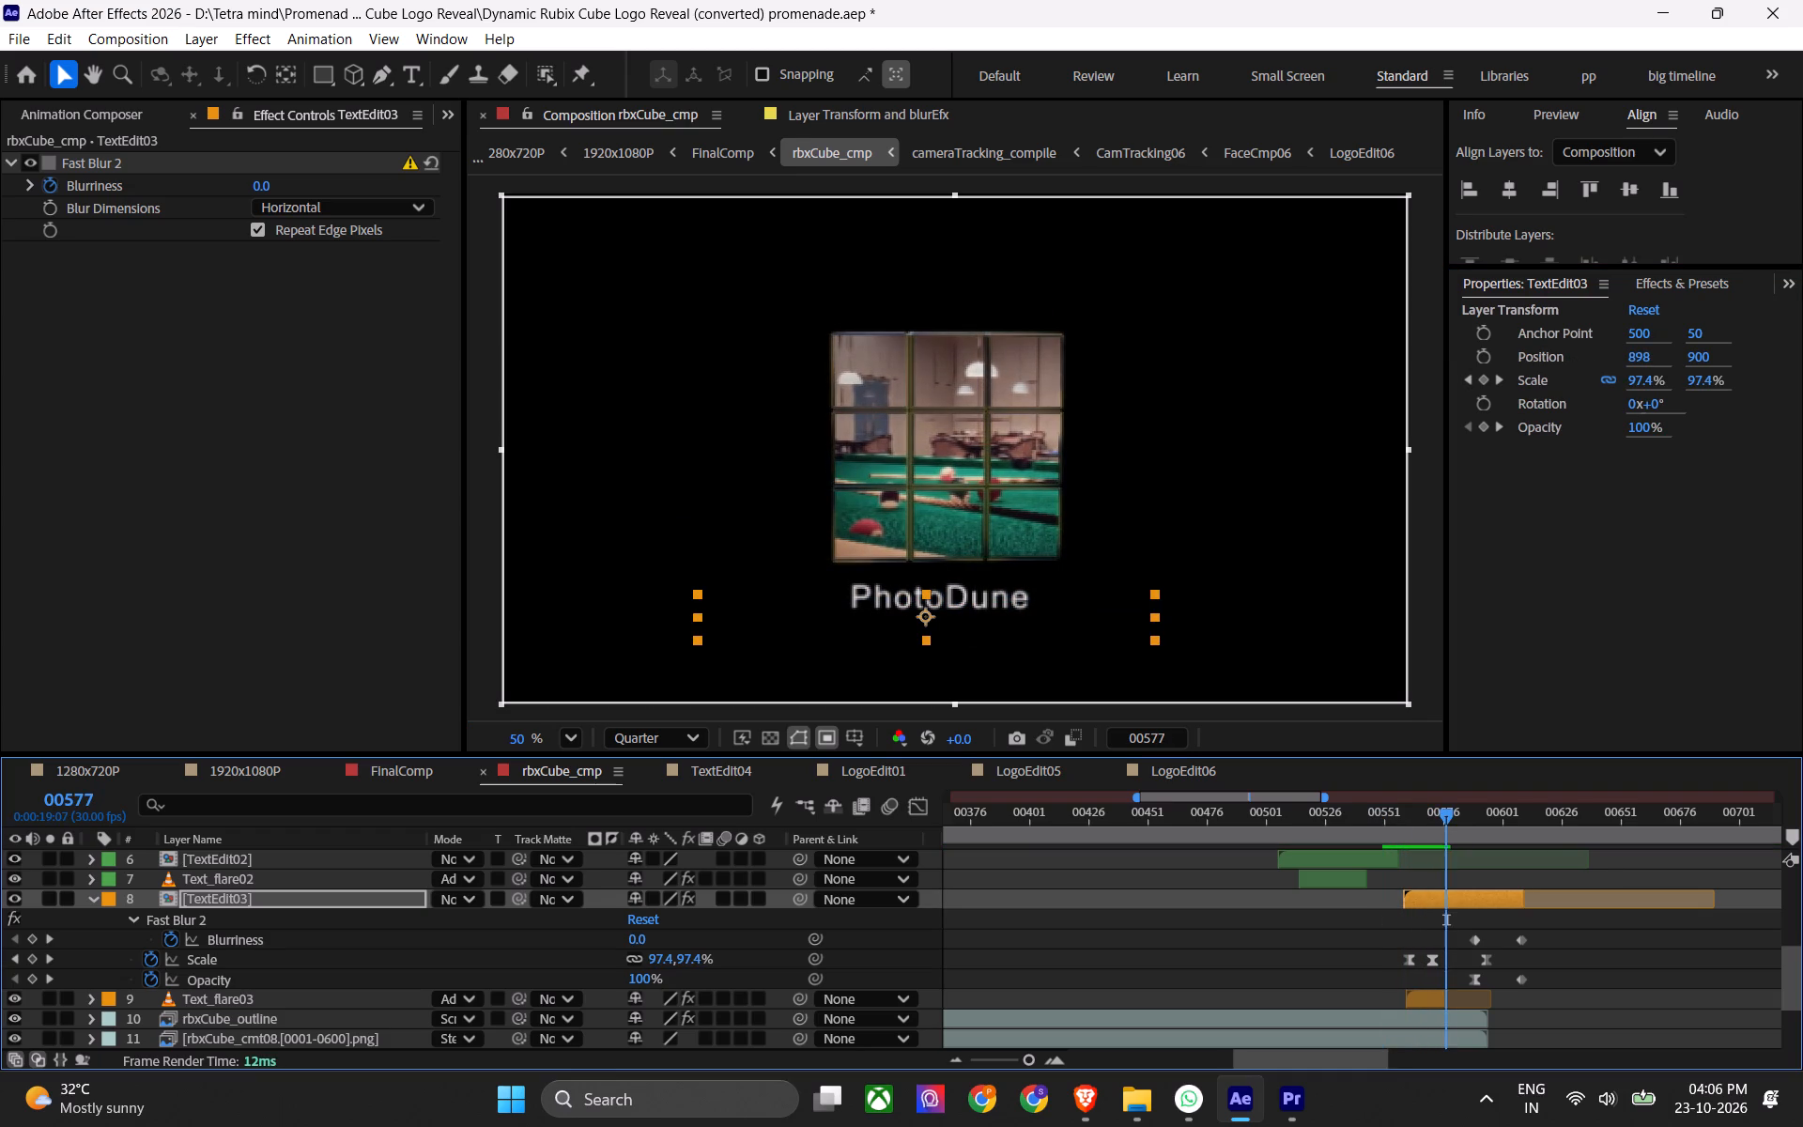
Reveal TextEdit02's keyframes and scrub between frames 00513 and 00547 to examine the GraphicRiver caption's motion and fade.
{"action": "left_click", "coordinate": [1343, 811]}
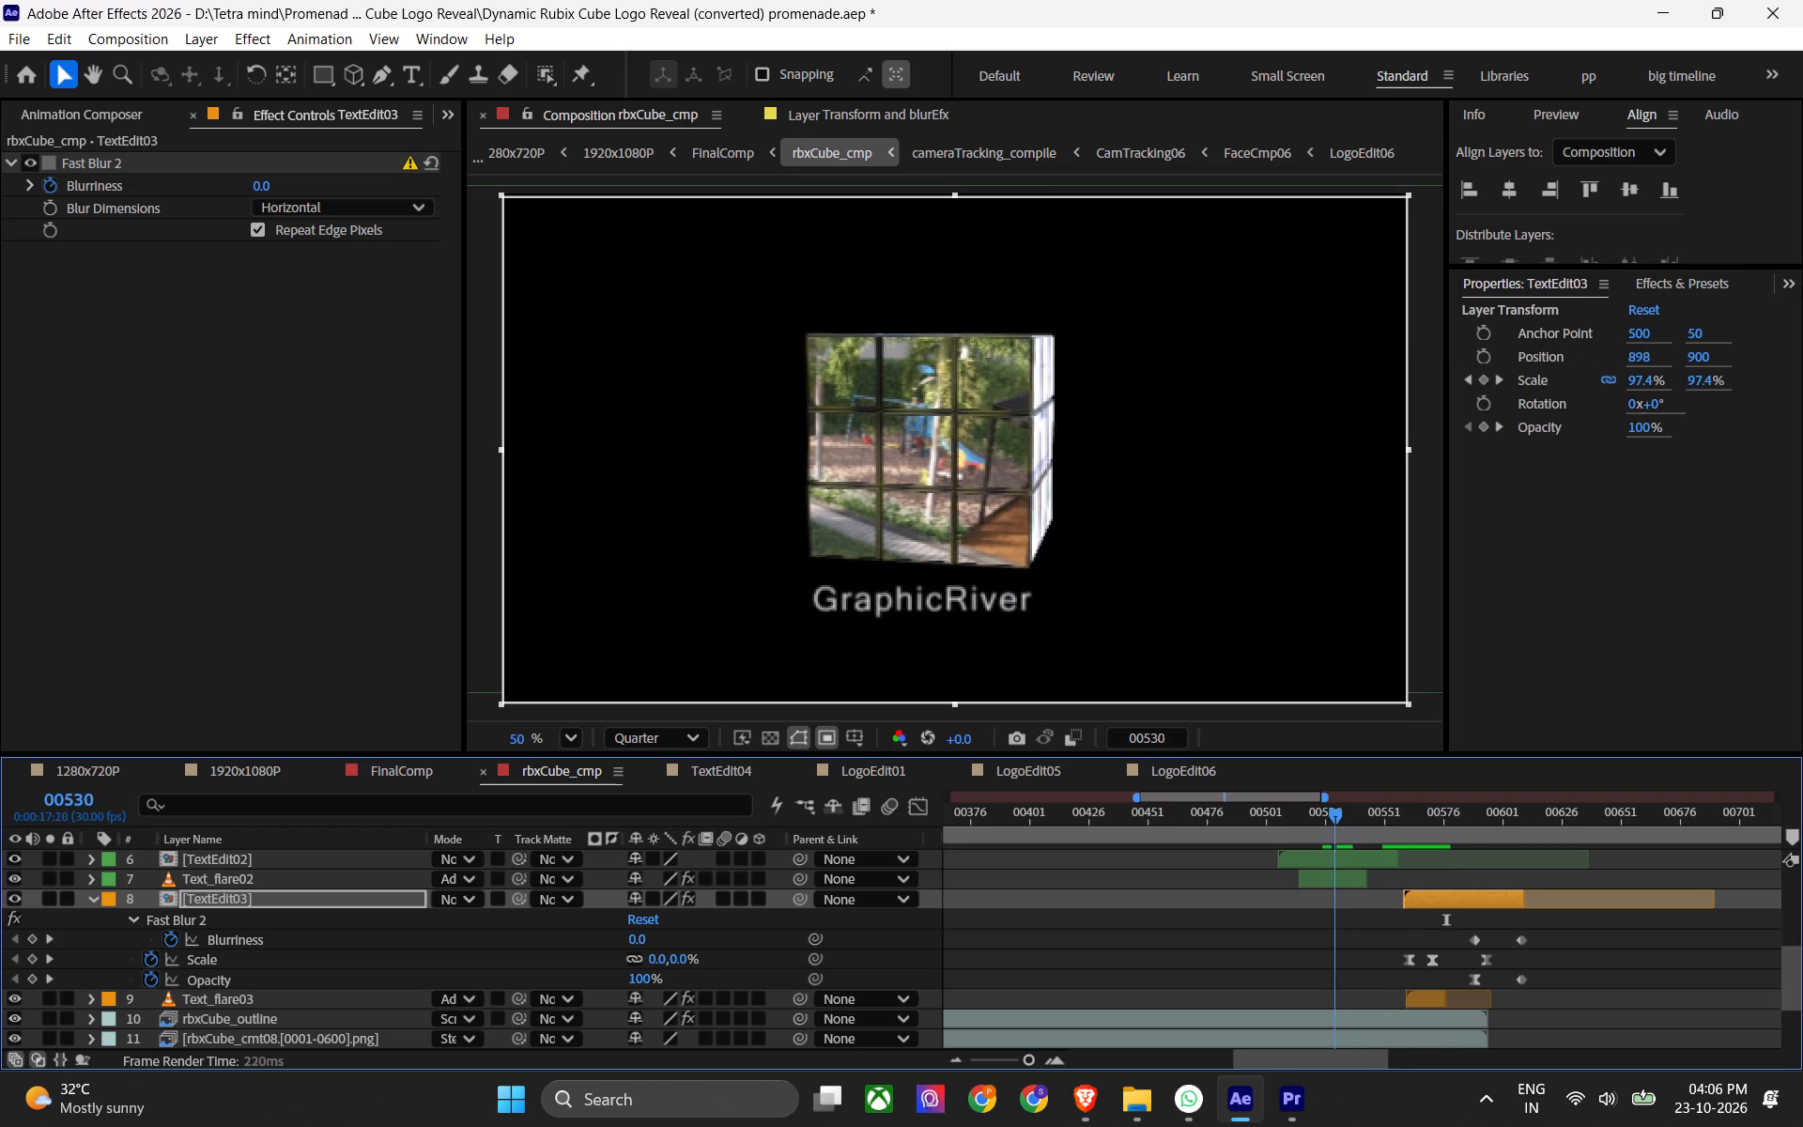
{"action": "left_click", "coordinate": [1348, 862]}
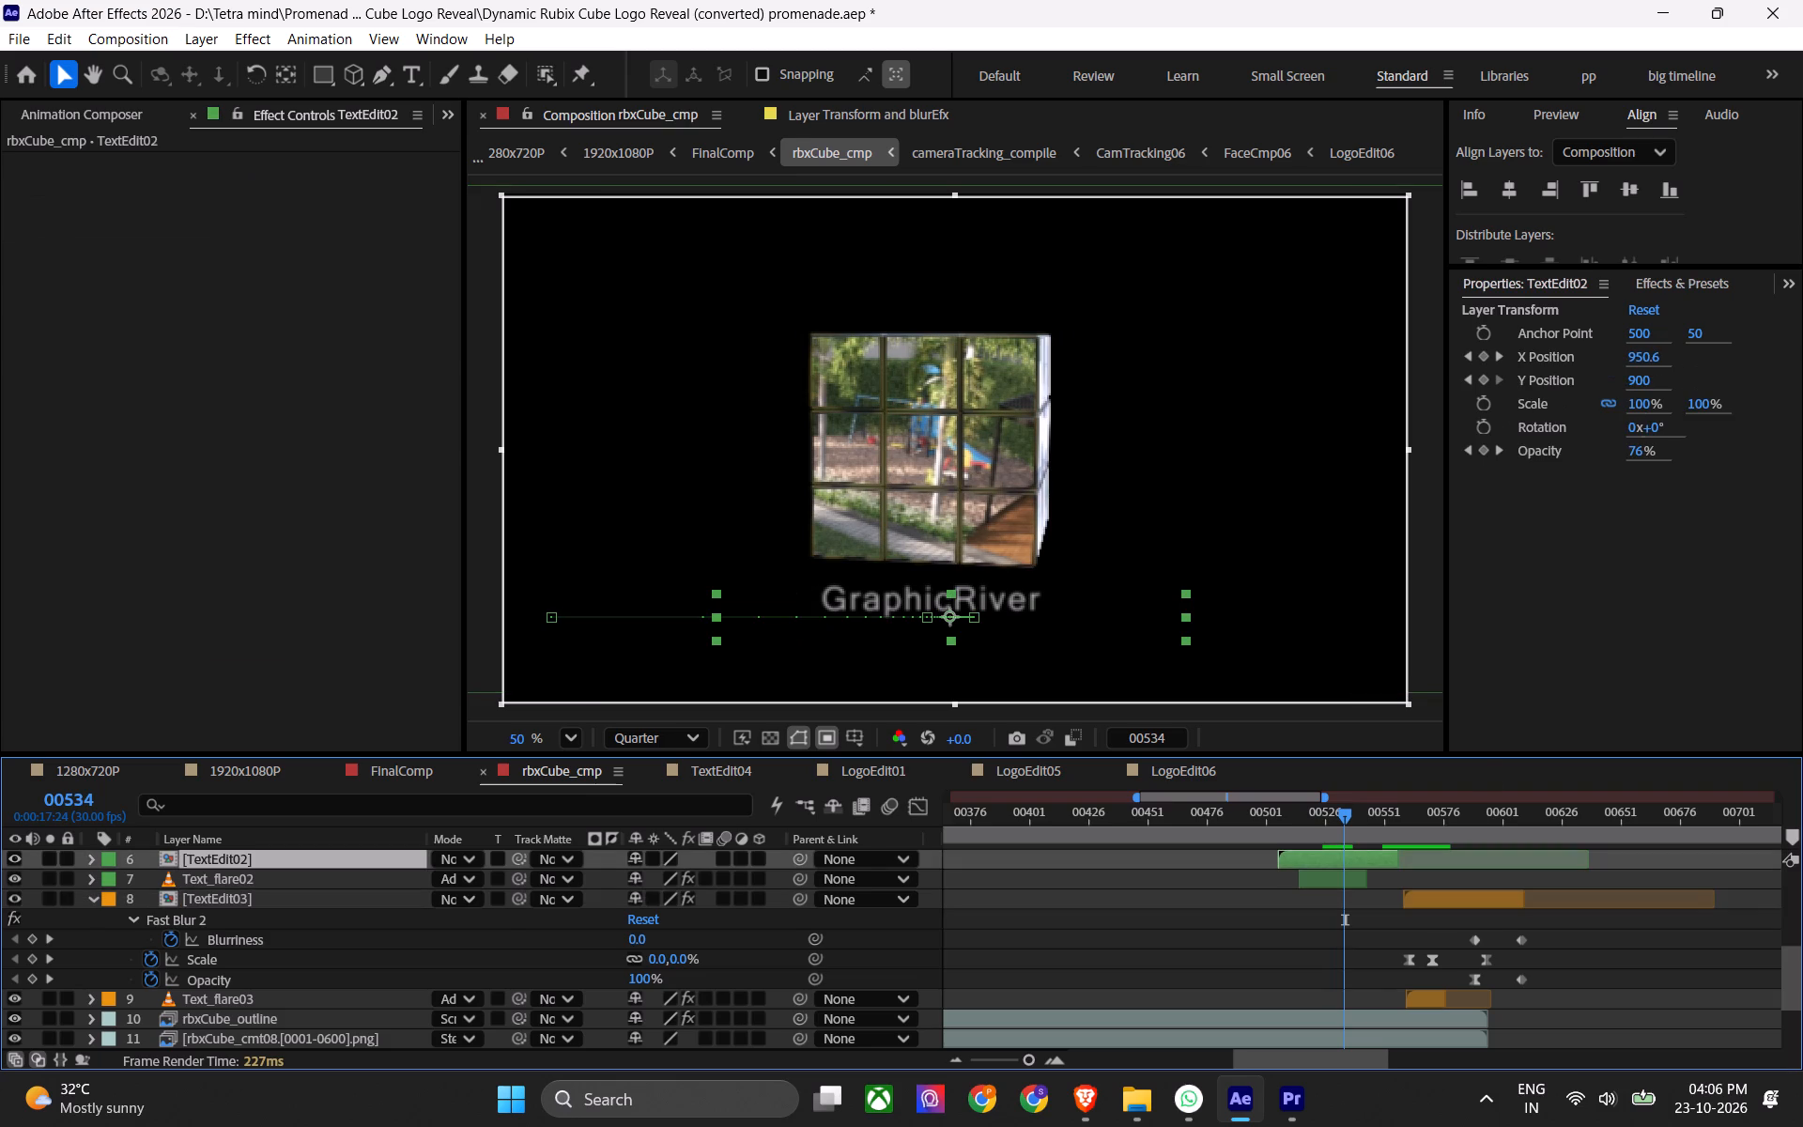
{"action": "scroll", "coordinate": [1295, 884], "scroll_direction": "up", "scroll_amount": 1}
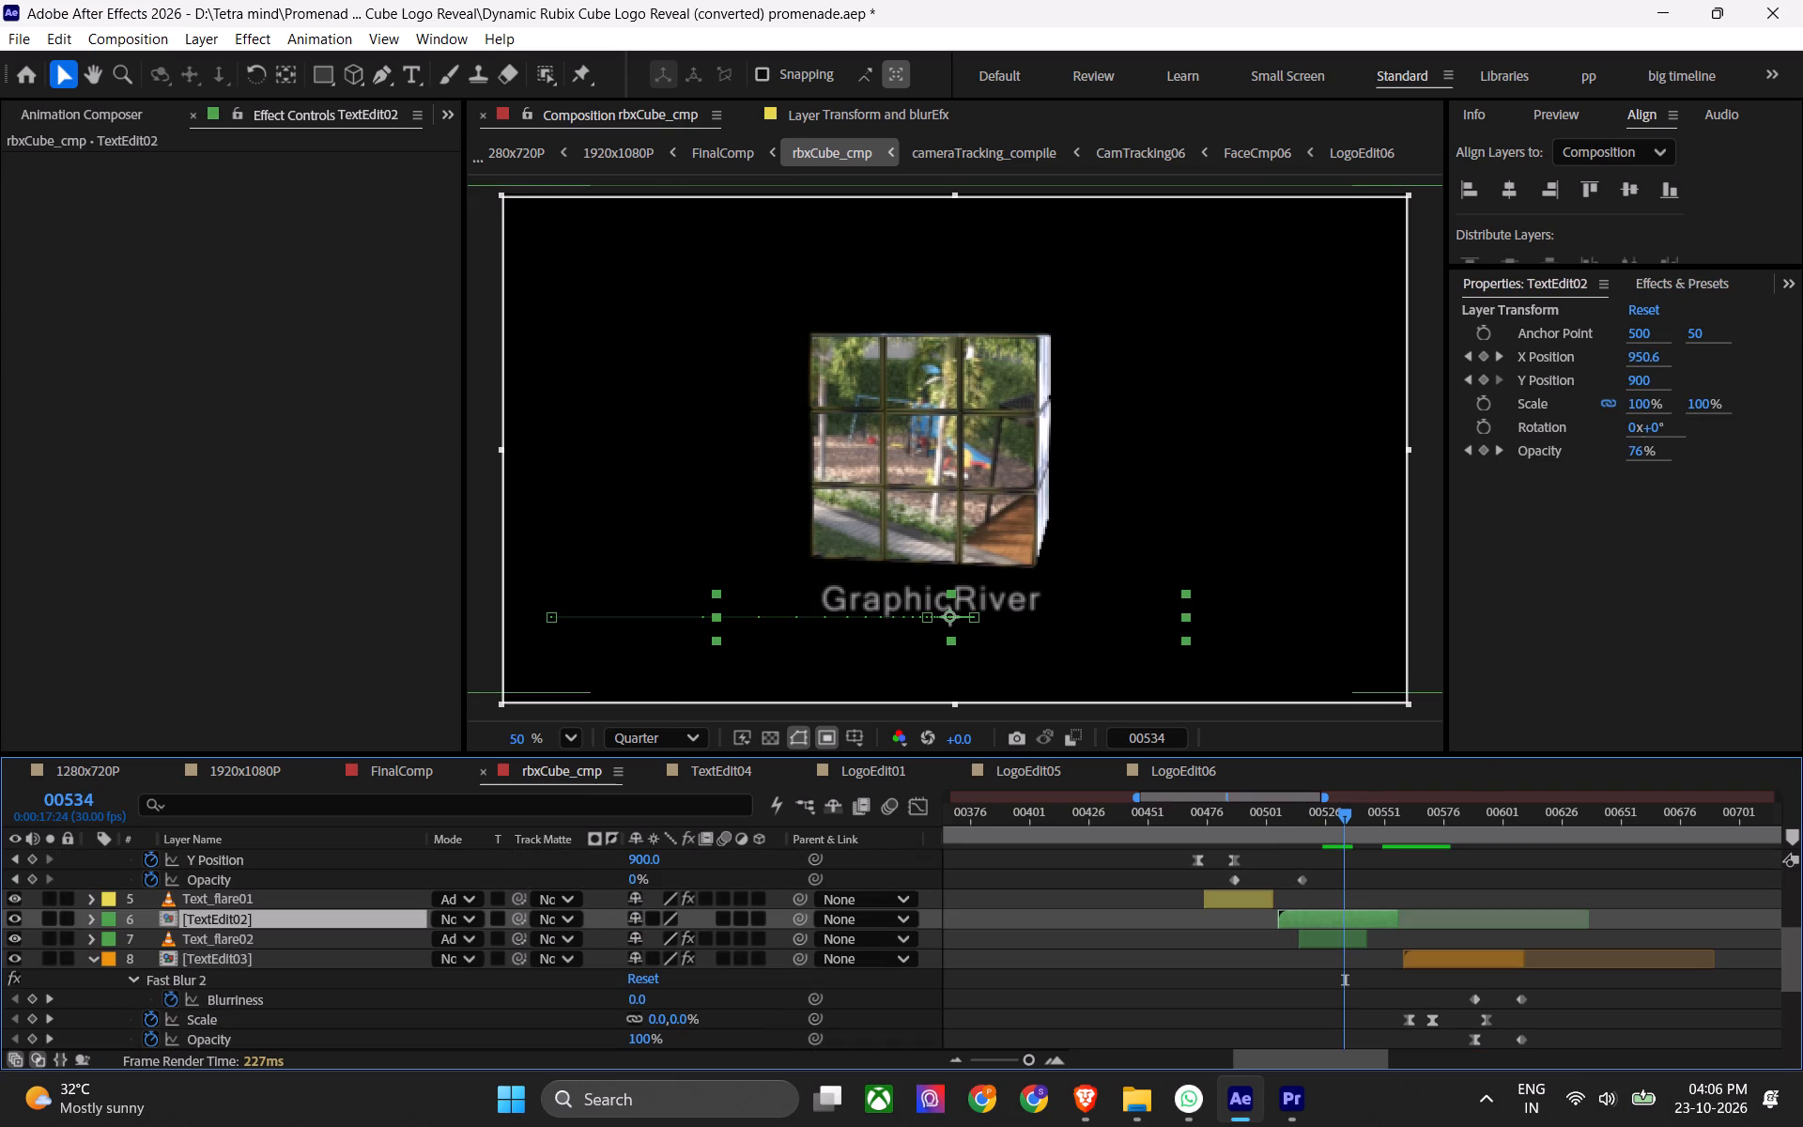
{"action": "key", "text": "u"}
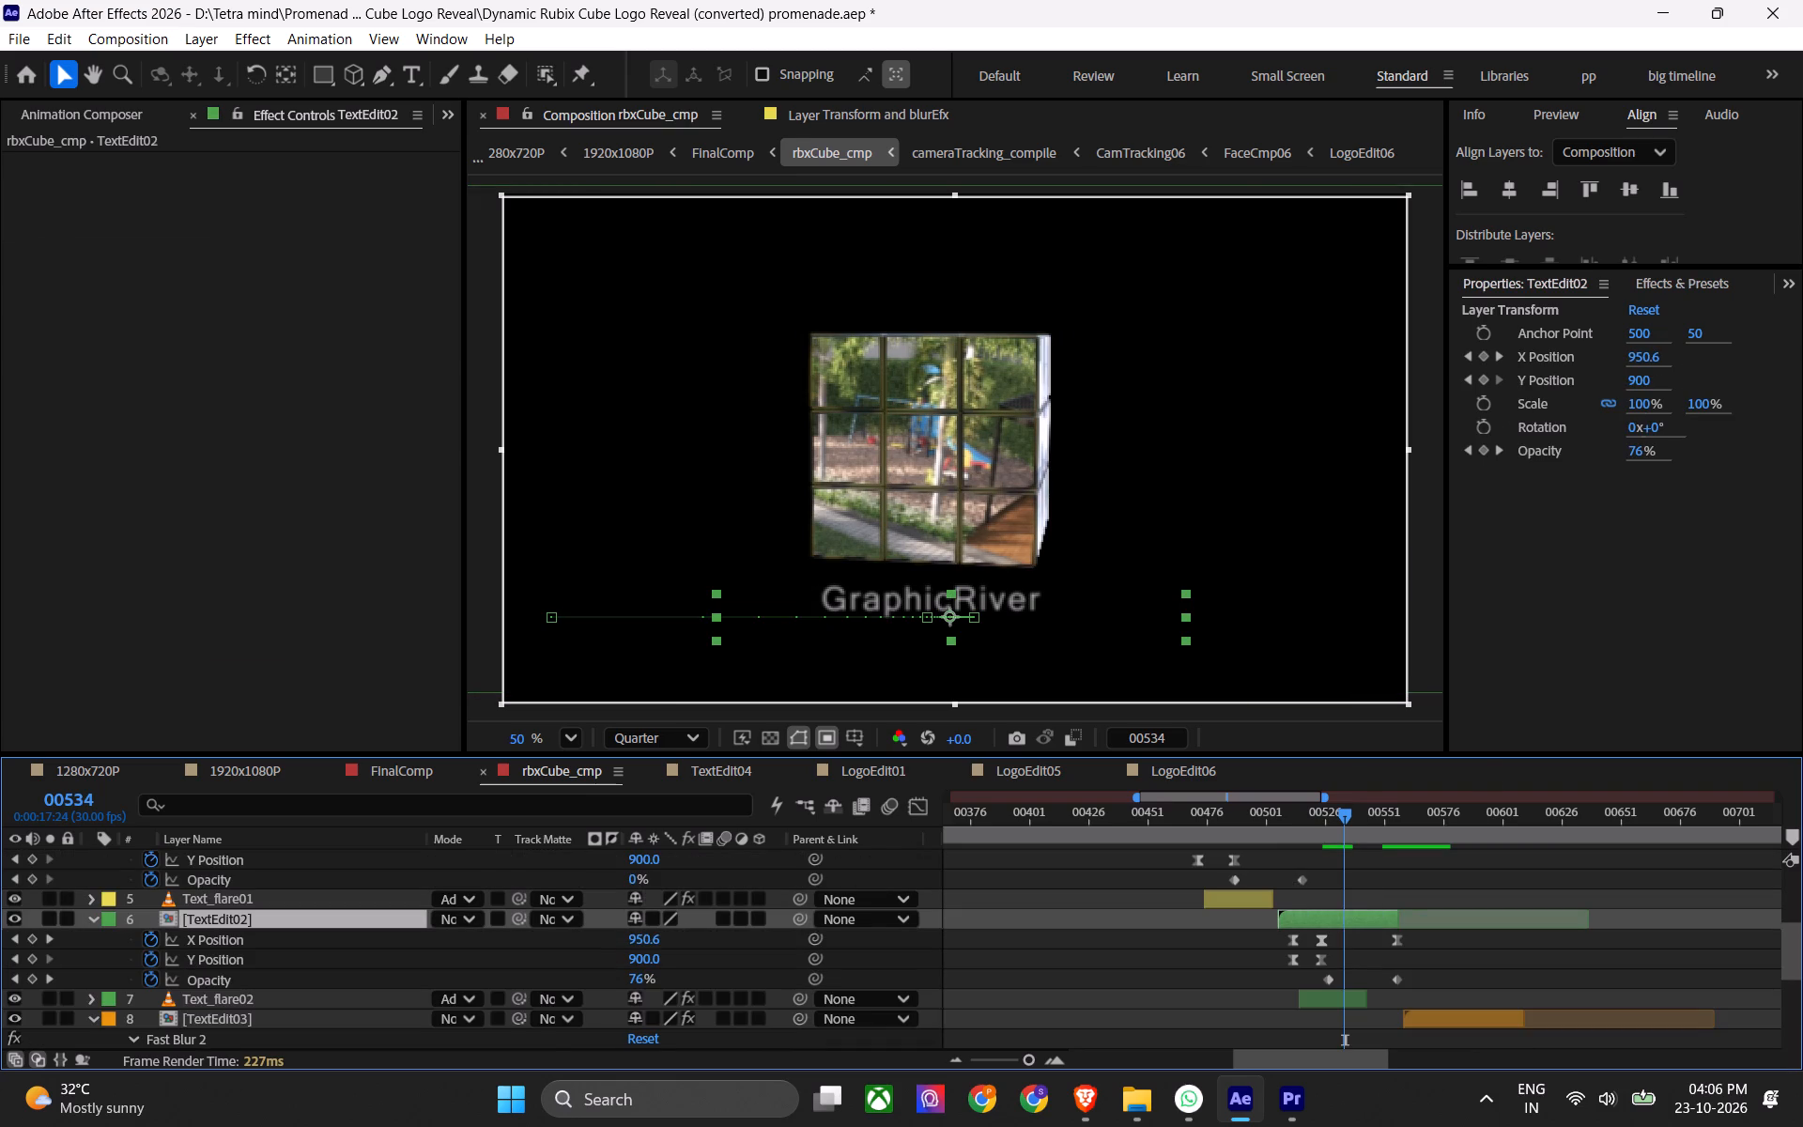
{"action": "left_click_drag", "start_coordinate": [1347, 815], "coordinate": [1297, 827]}
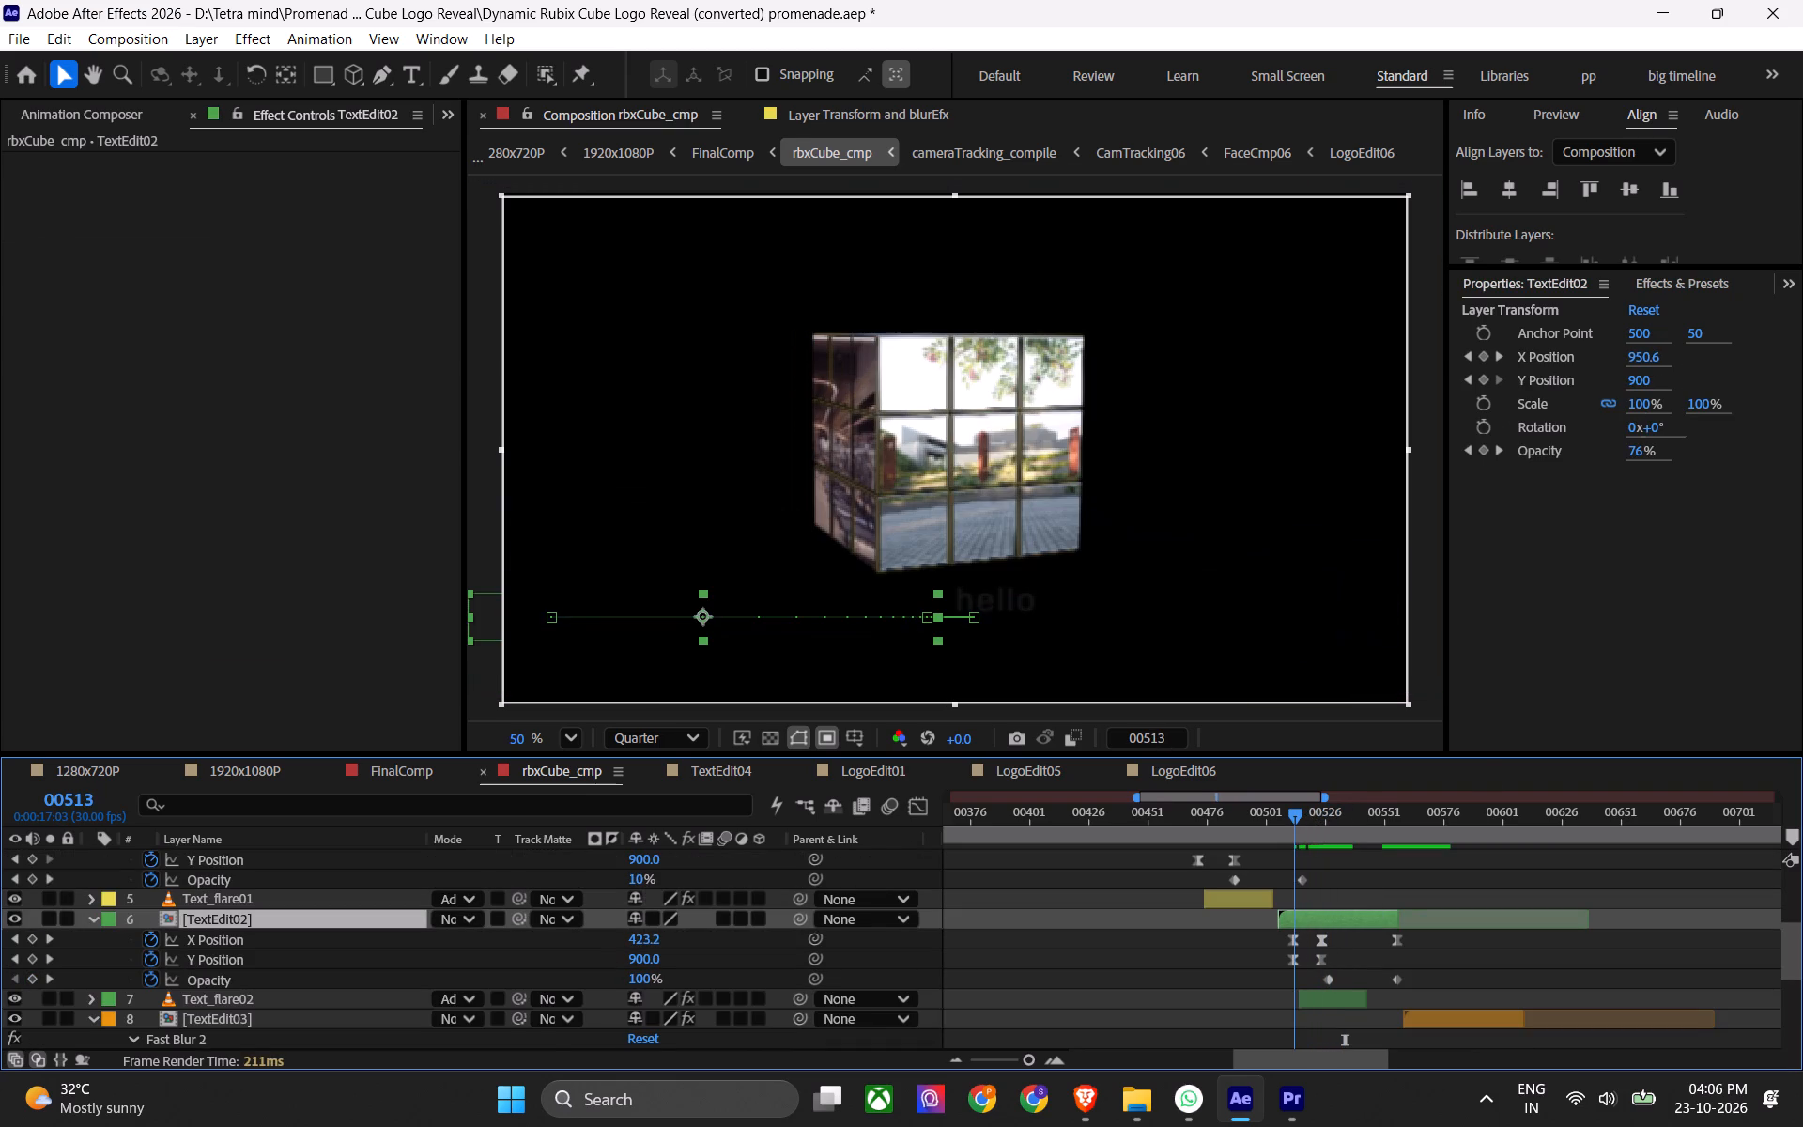
{"action": "left_click_drag", "start_coordinate": [1297, 827], "coordinate": [1317, 830]}
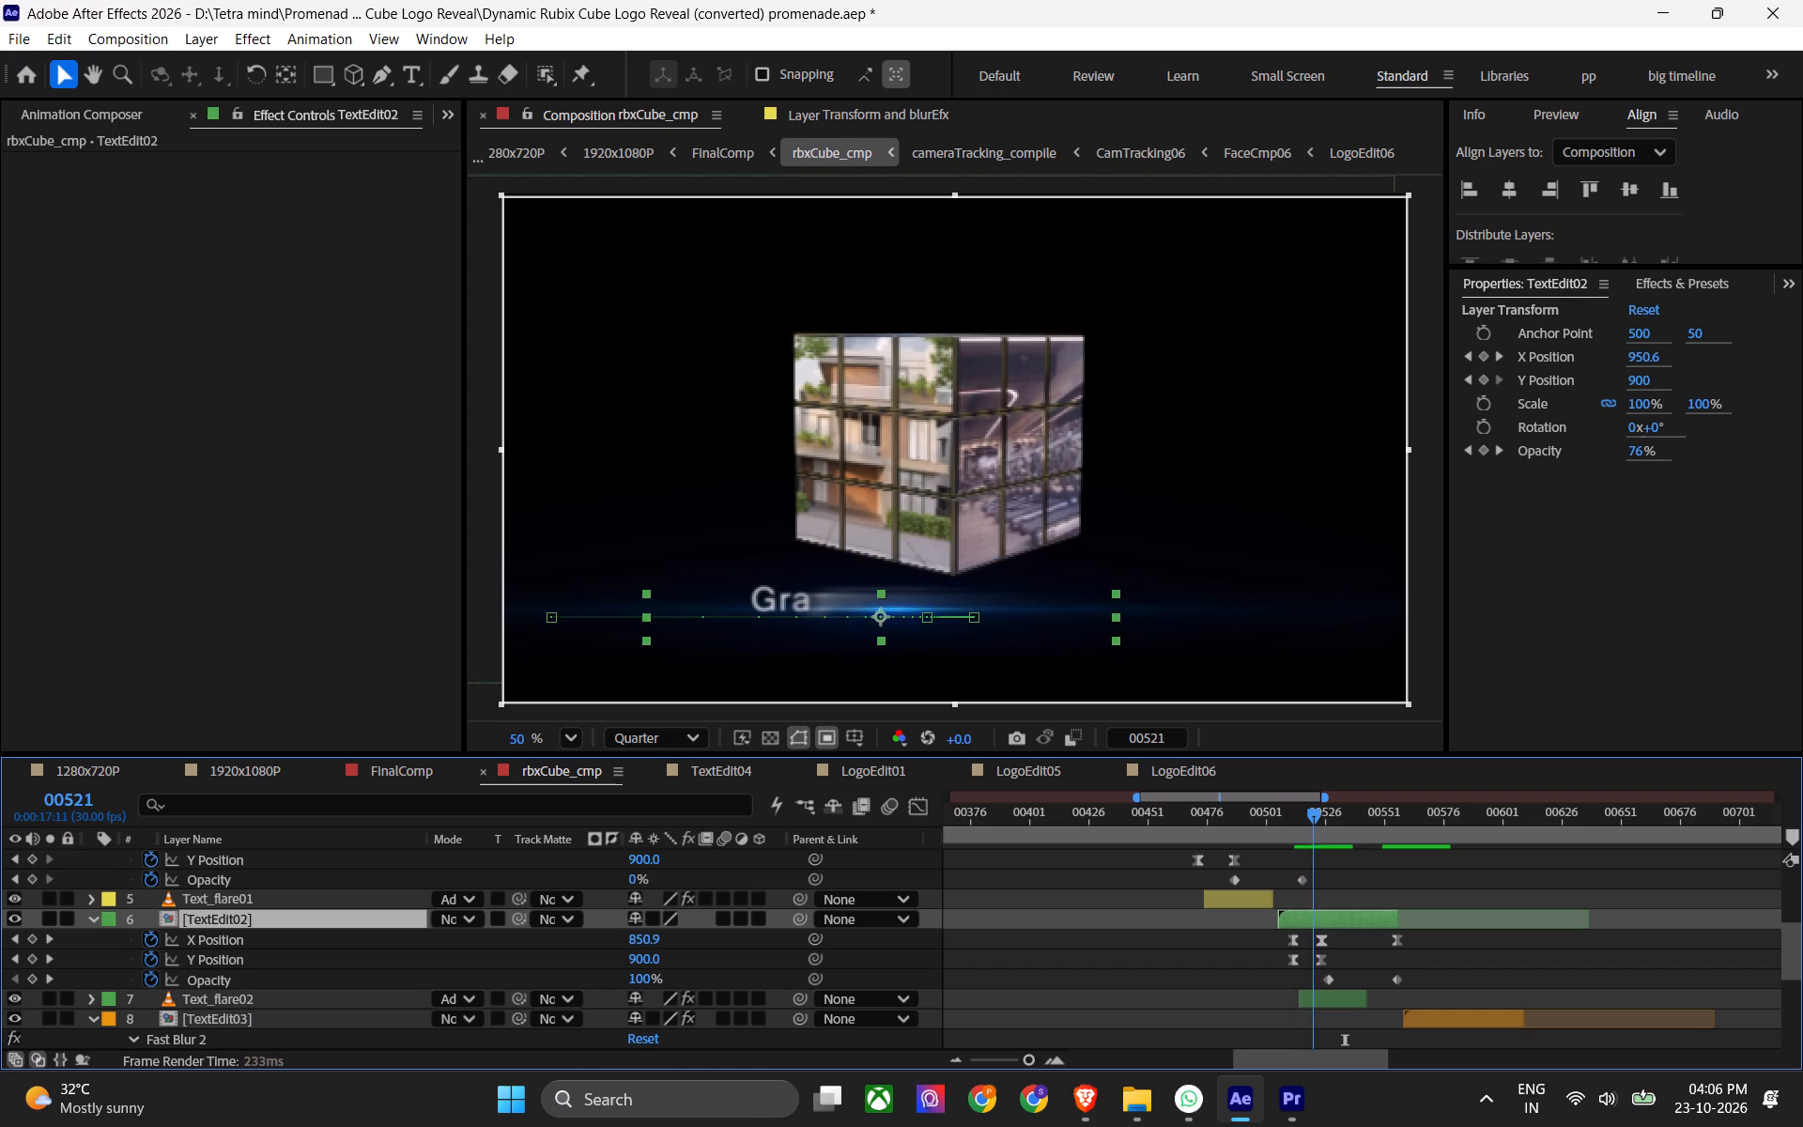
{"action": "left_click_drag", "start_coordinate": [1317, 830], "coordinate": [1324, 833]}
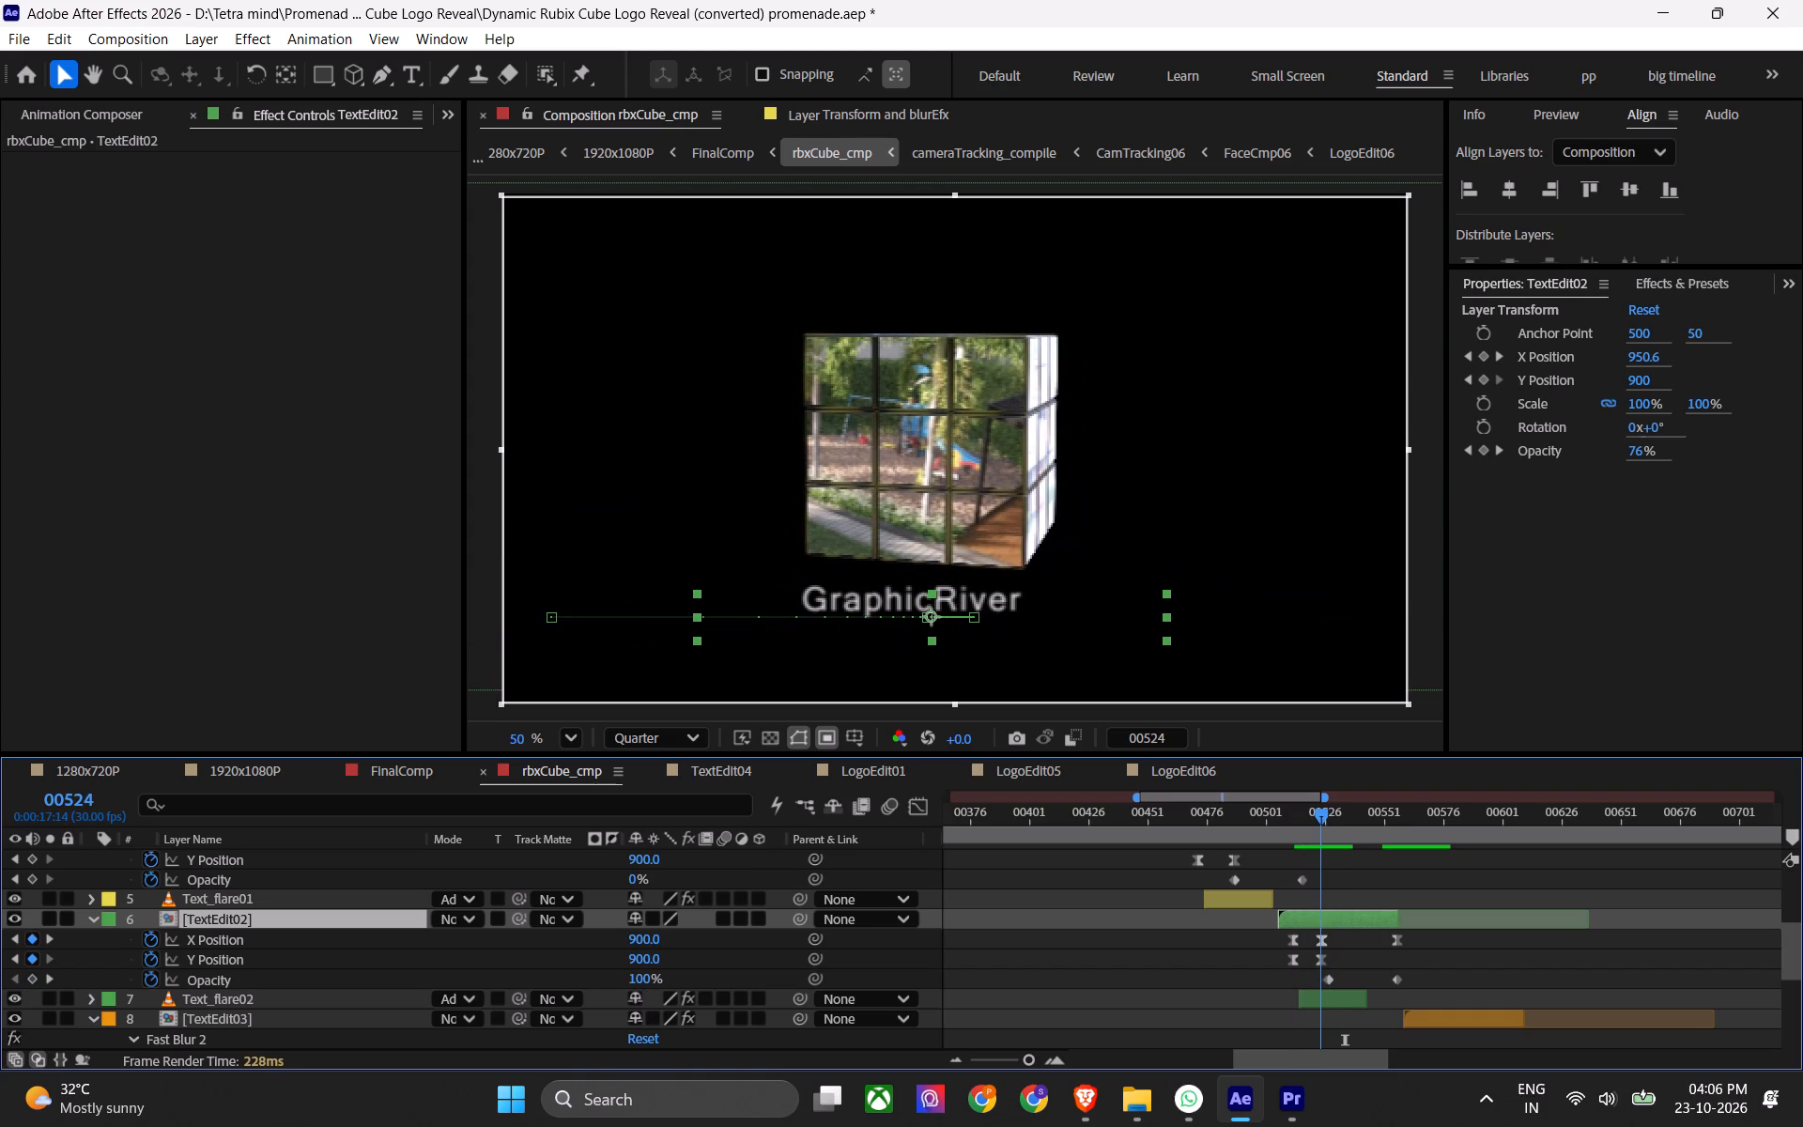
{"action": "left_click_drag", "start_coordinate": [1324, 833], "coordinate": [1377, 833]}
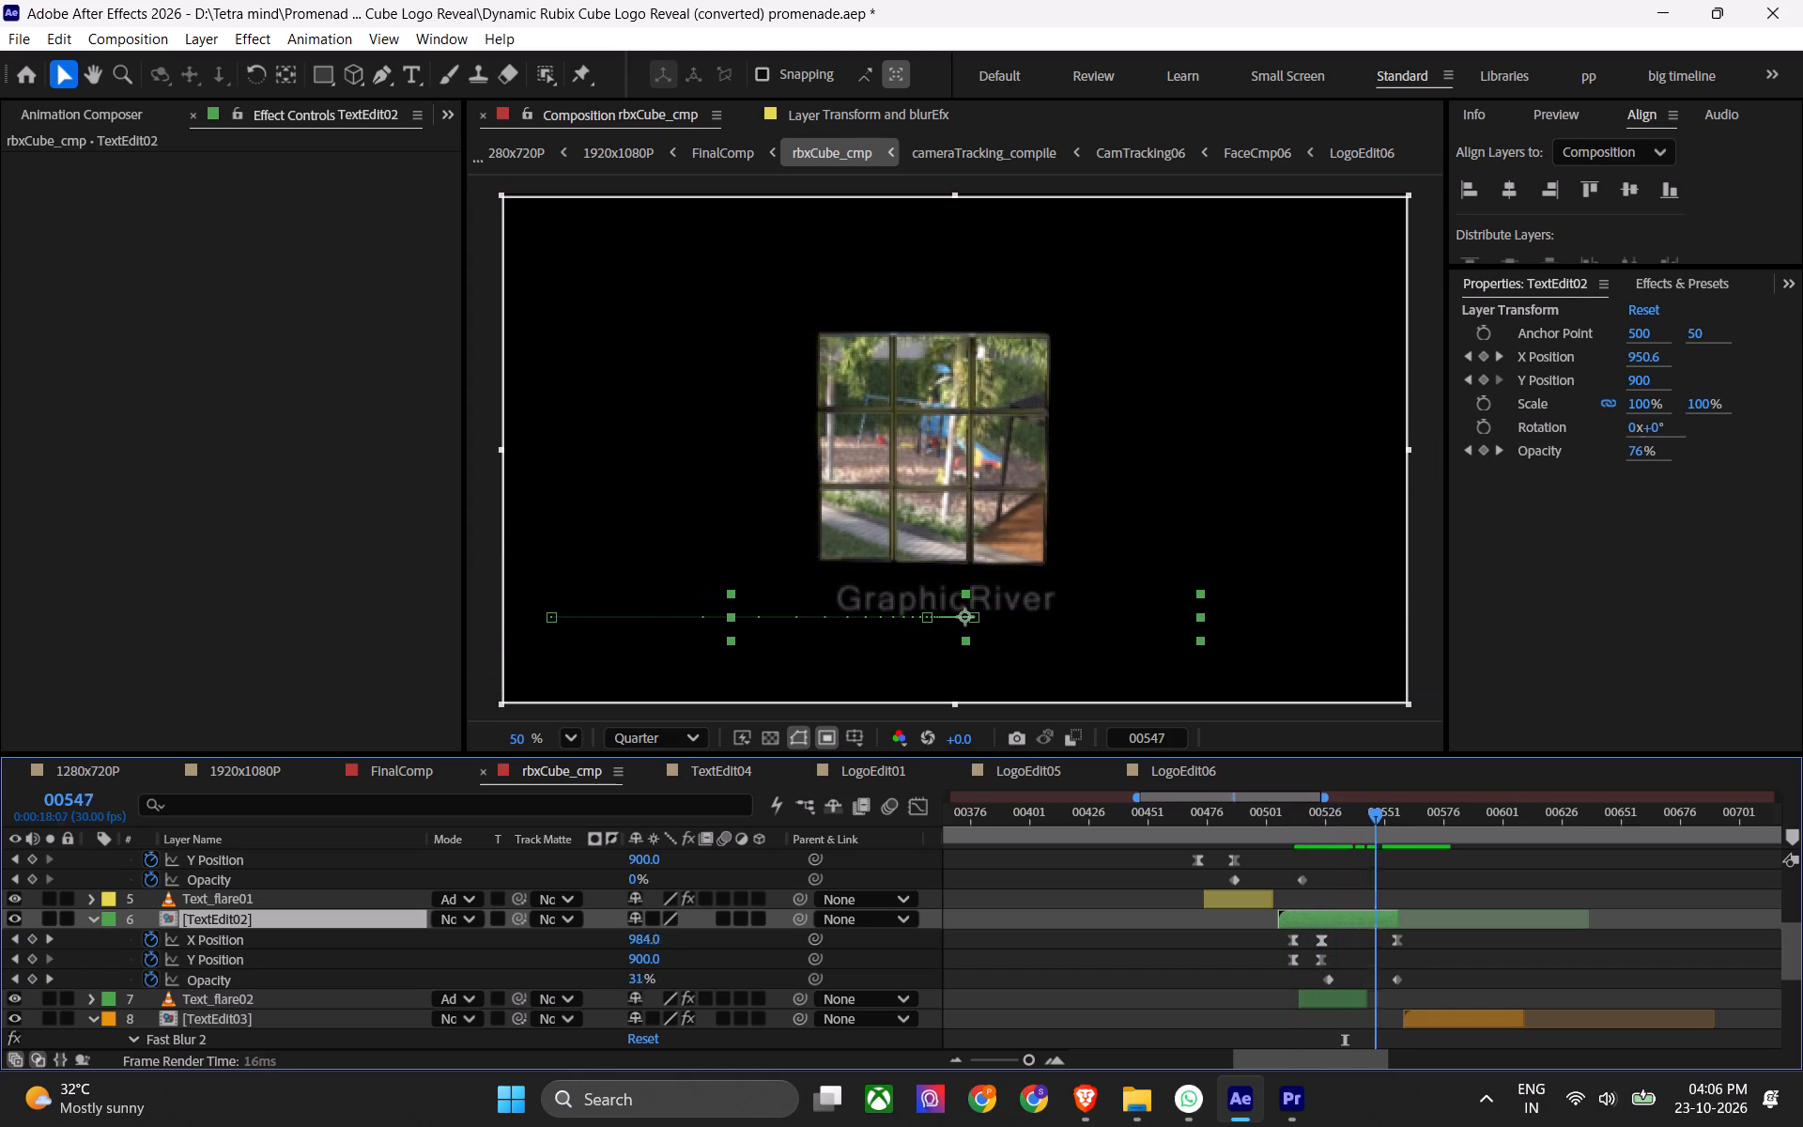
{"action": "left_click_drag", "start_coordinate": [1377, 833], "coordinate": [1334, 842]}
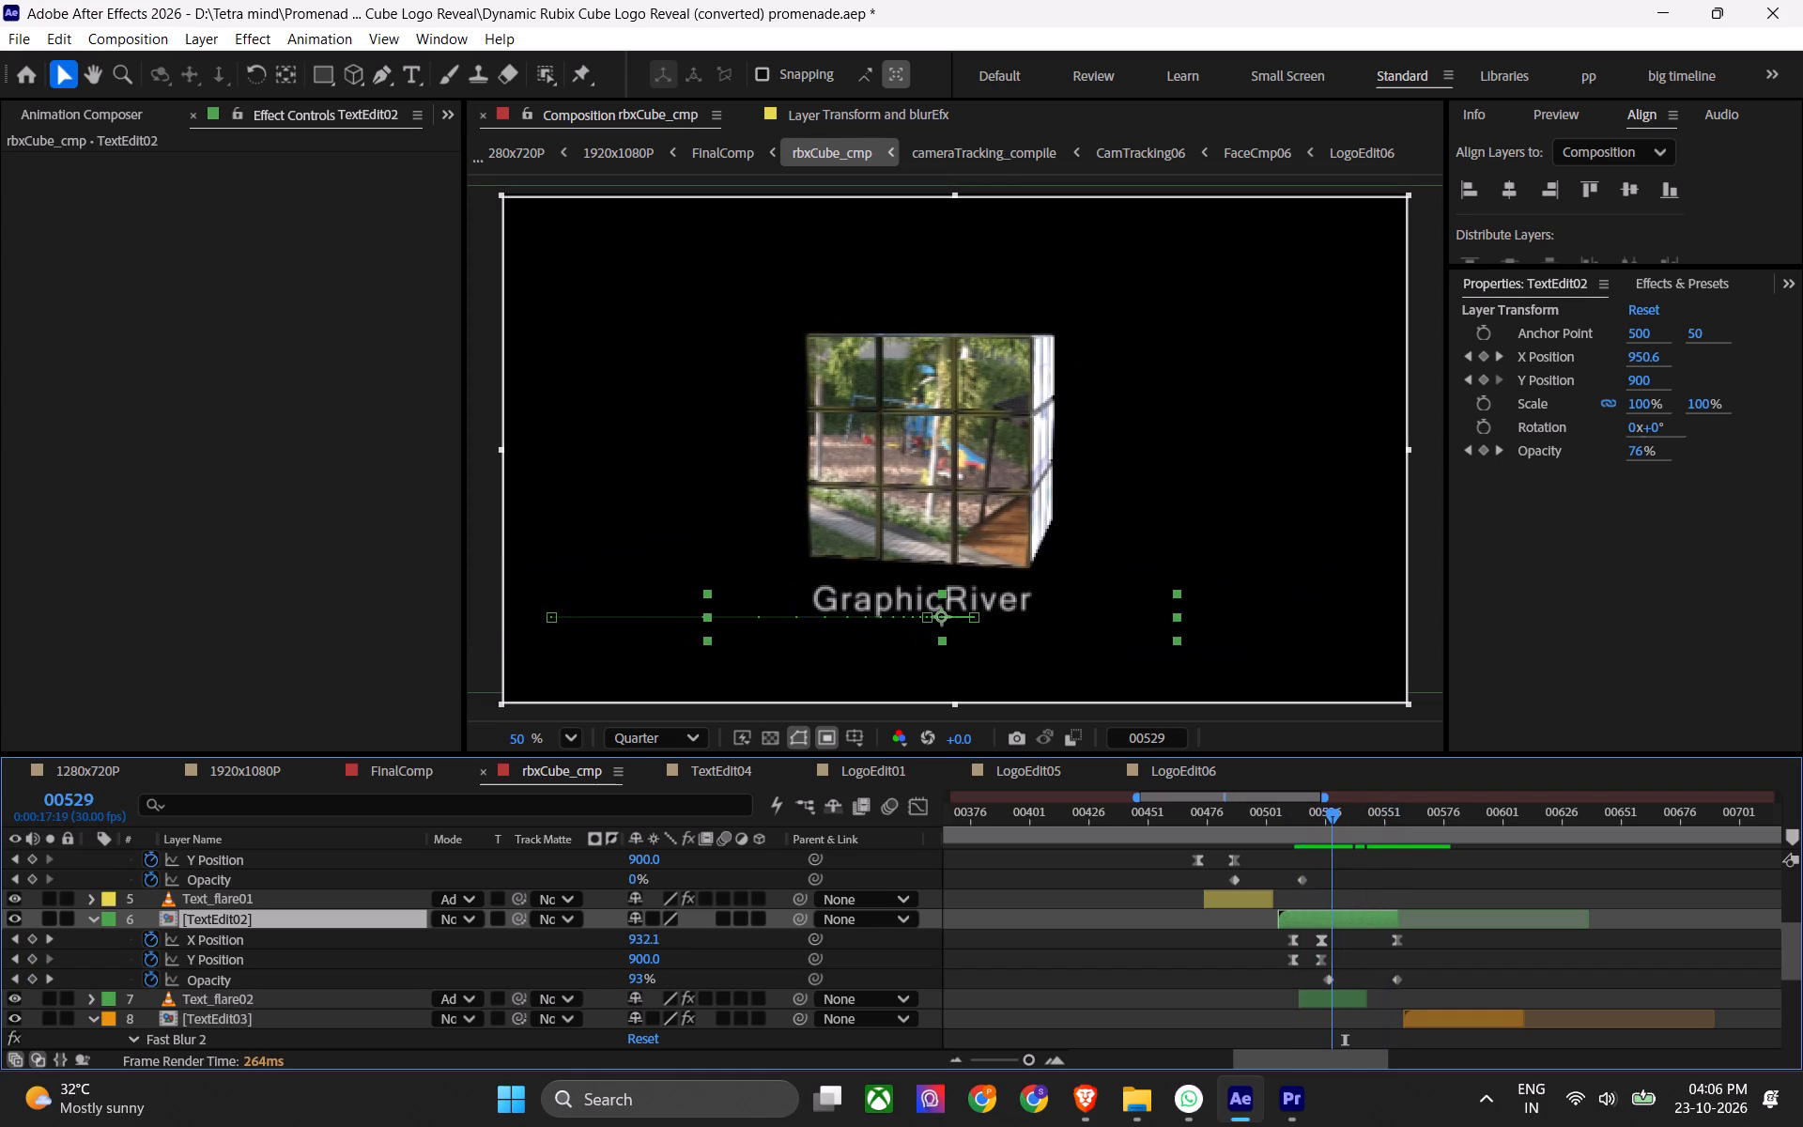
{"action": "left_click_drag", "start_coordinate": [1334, 842], "coordinate": [1323, 842]}
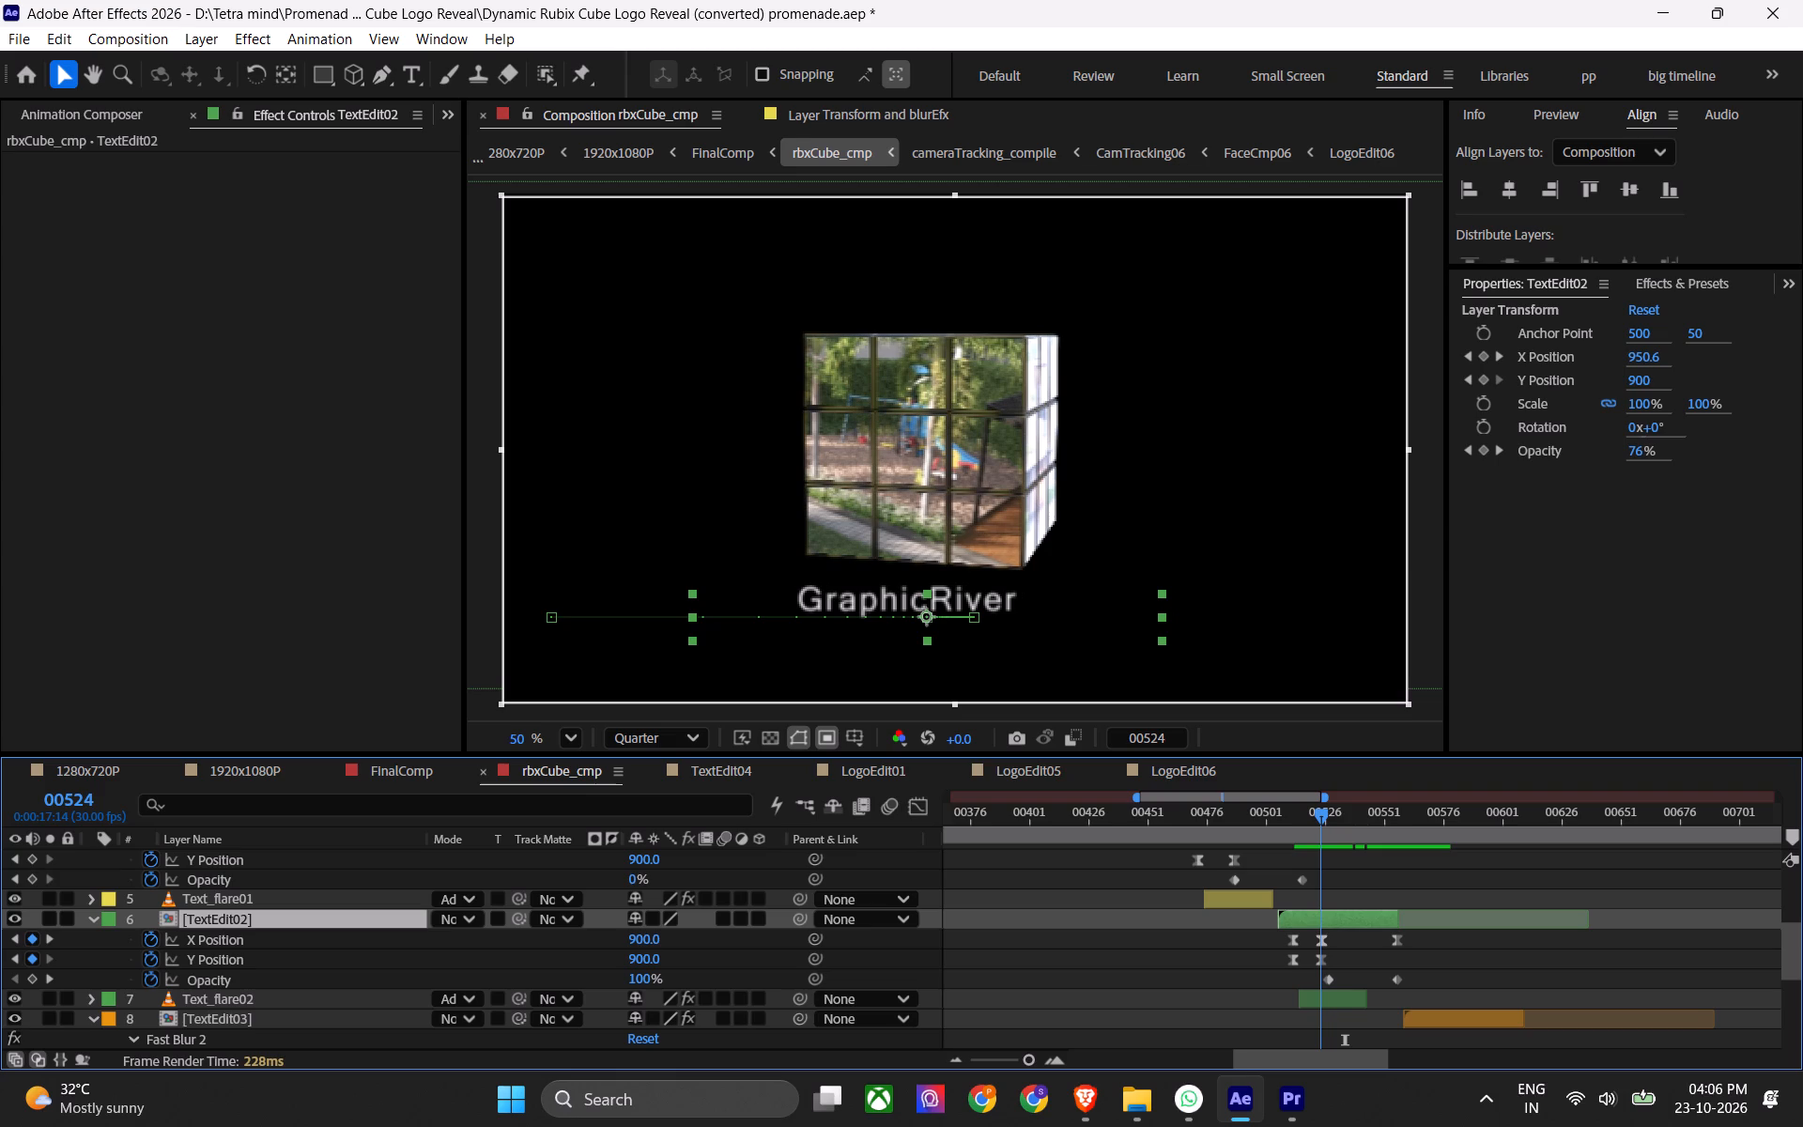
{"action": "left_click_drag", "start_coordinate": [1323, 842], "coordinate": [1352, 830]}
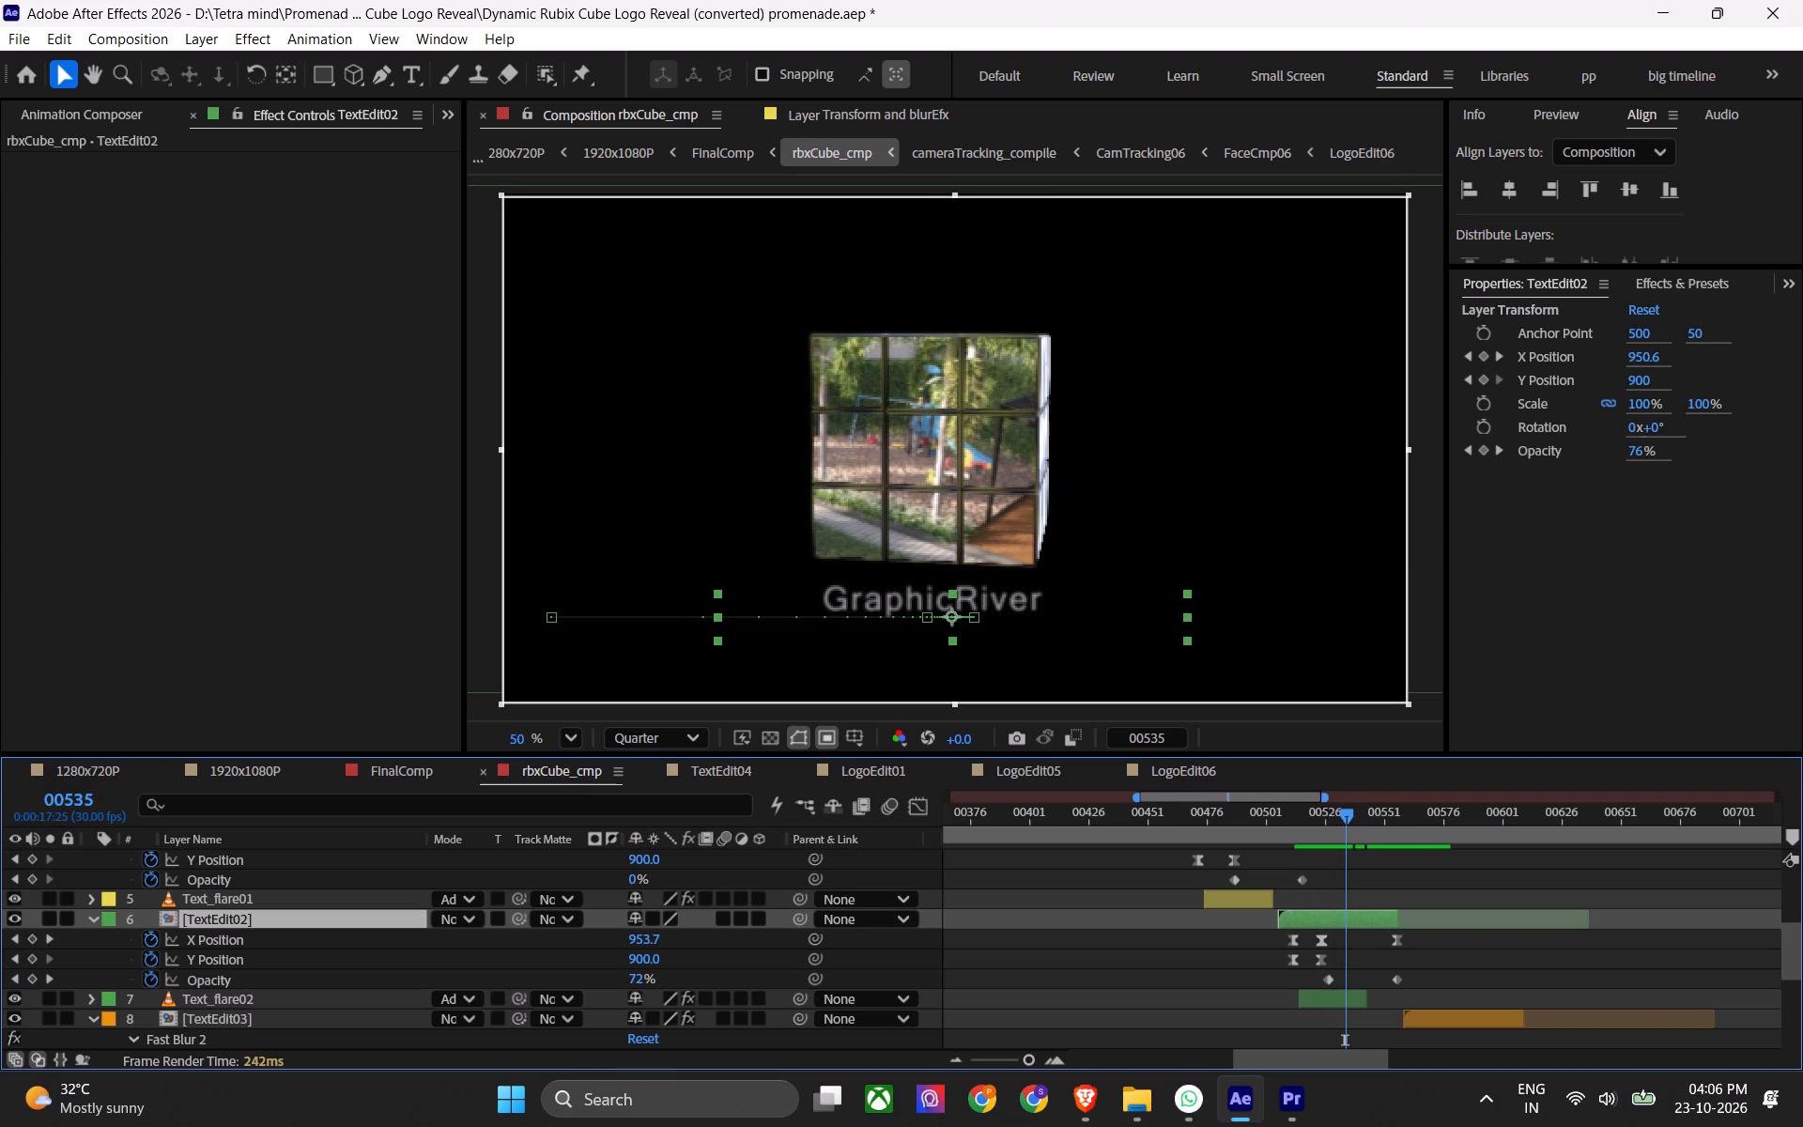
Play rbxCube_cmp from frame 00422 to about frame 00531 to check the captions, and save the project.
{"action": "left_click_drag", "start_coordinate": [1352, 830], "coordinate": [1108, 866]}
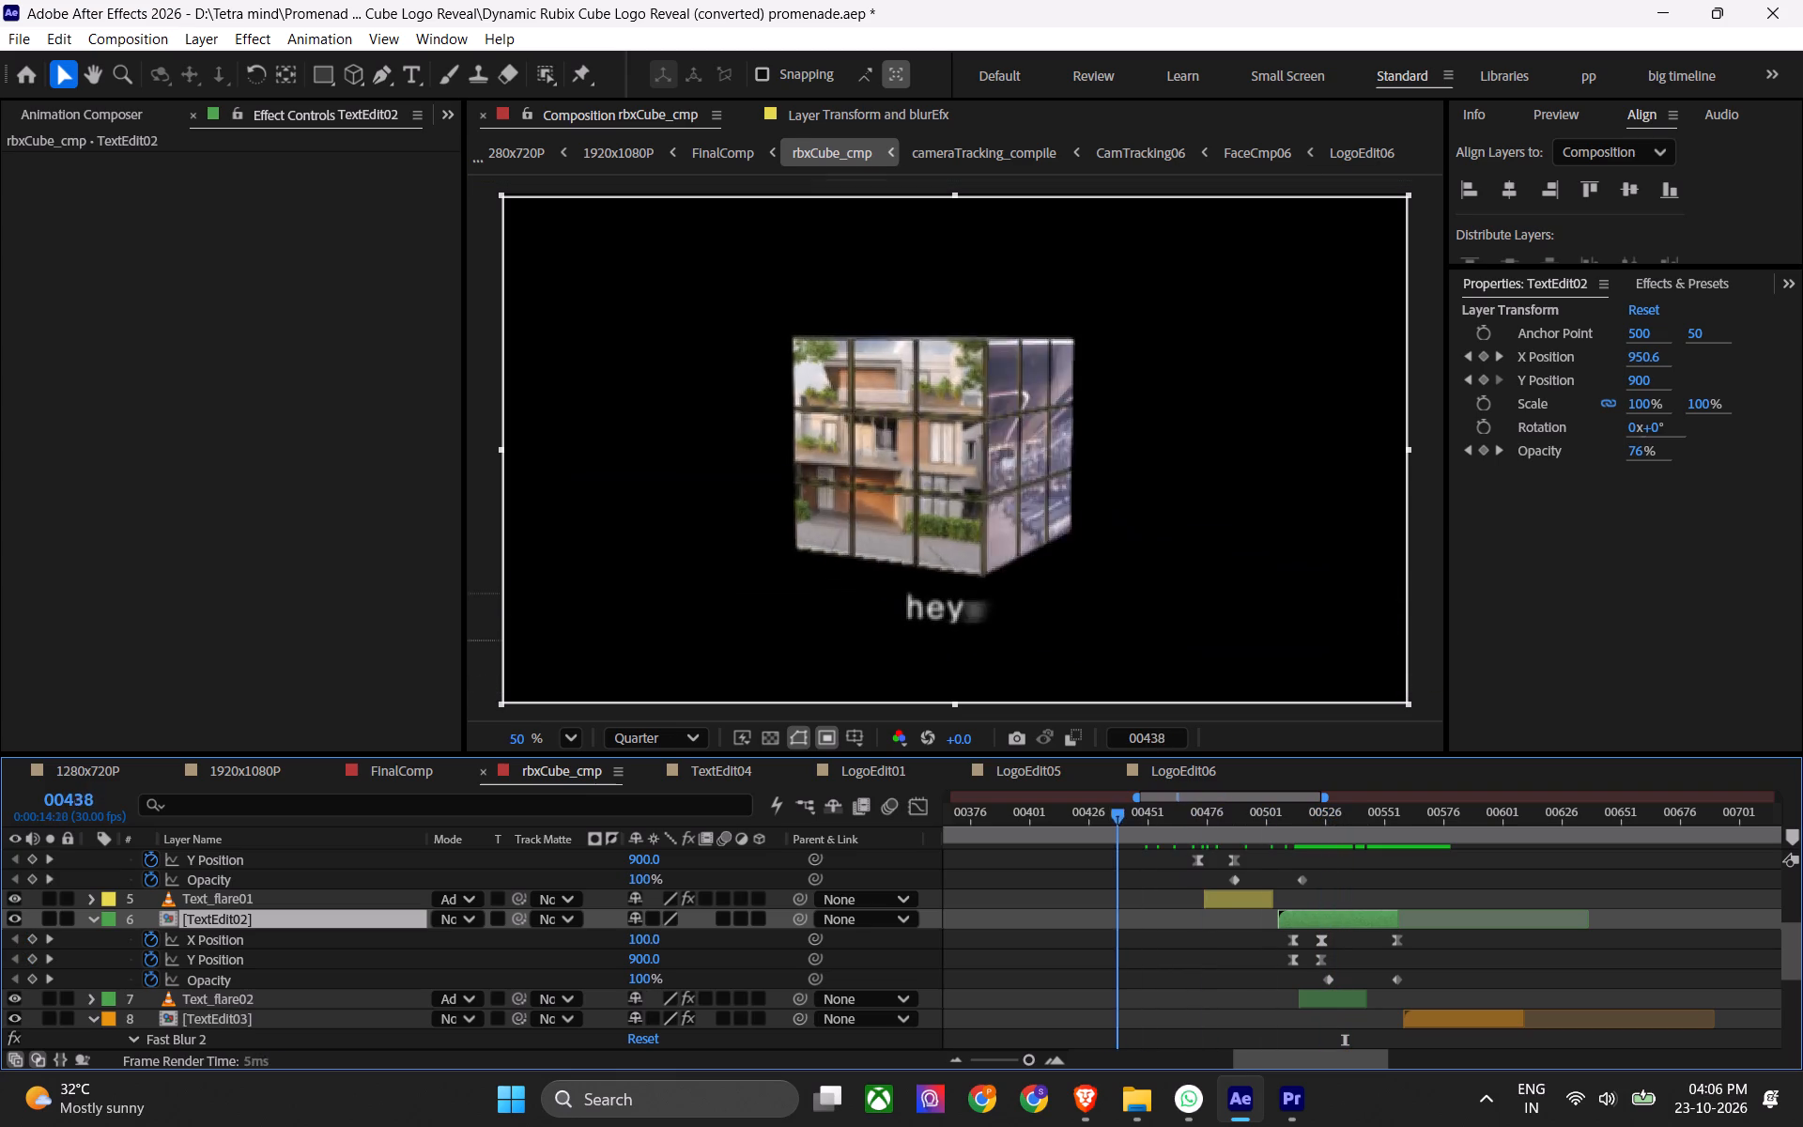
{"action": "left_click_drag", "start_coordinate": [1108, 866], "coordinate": [1081, 866]}
{"action": "key", "text": "space"}
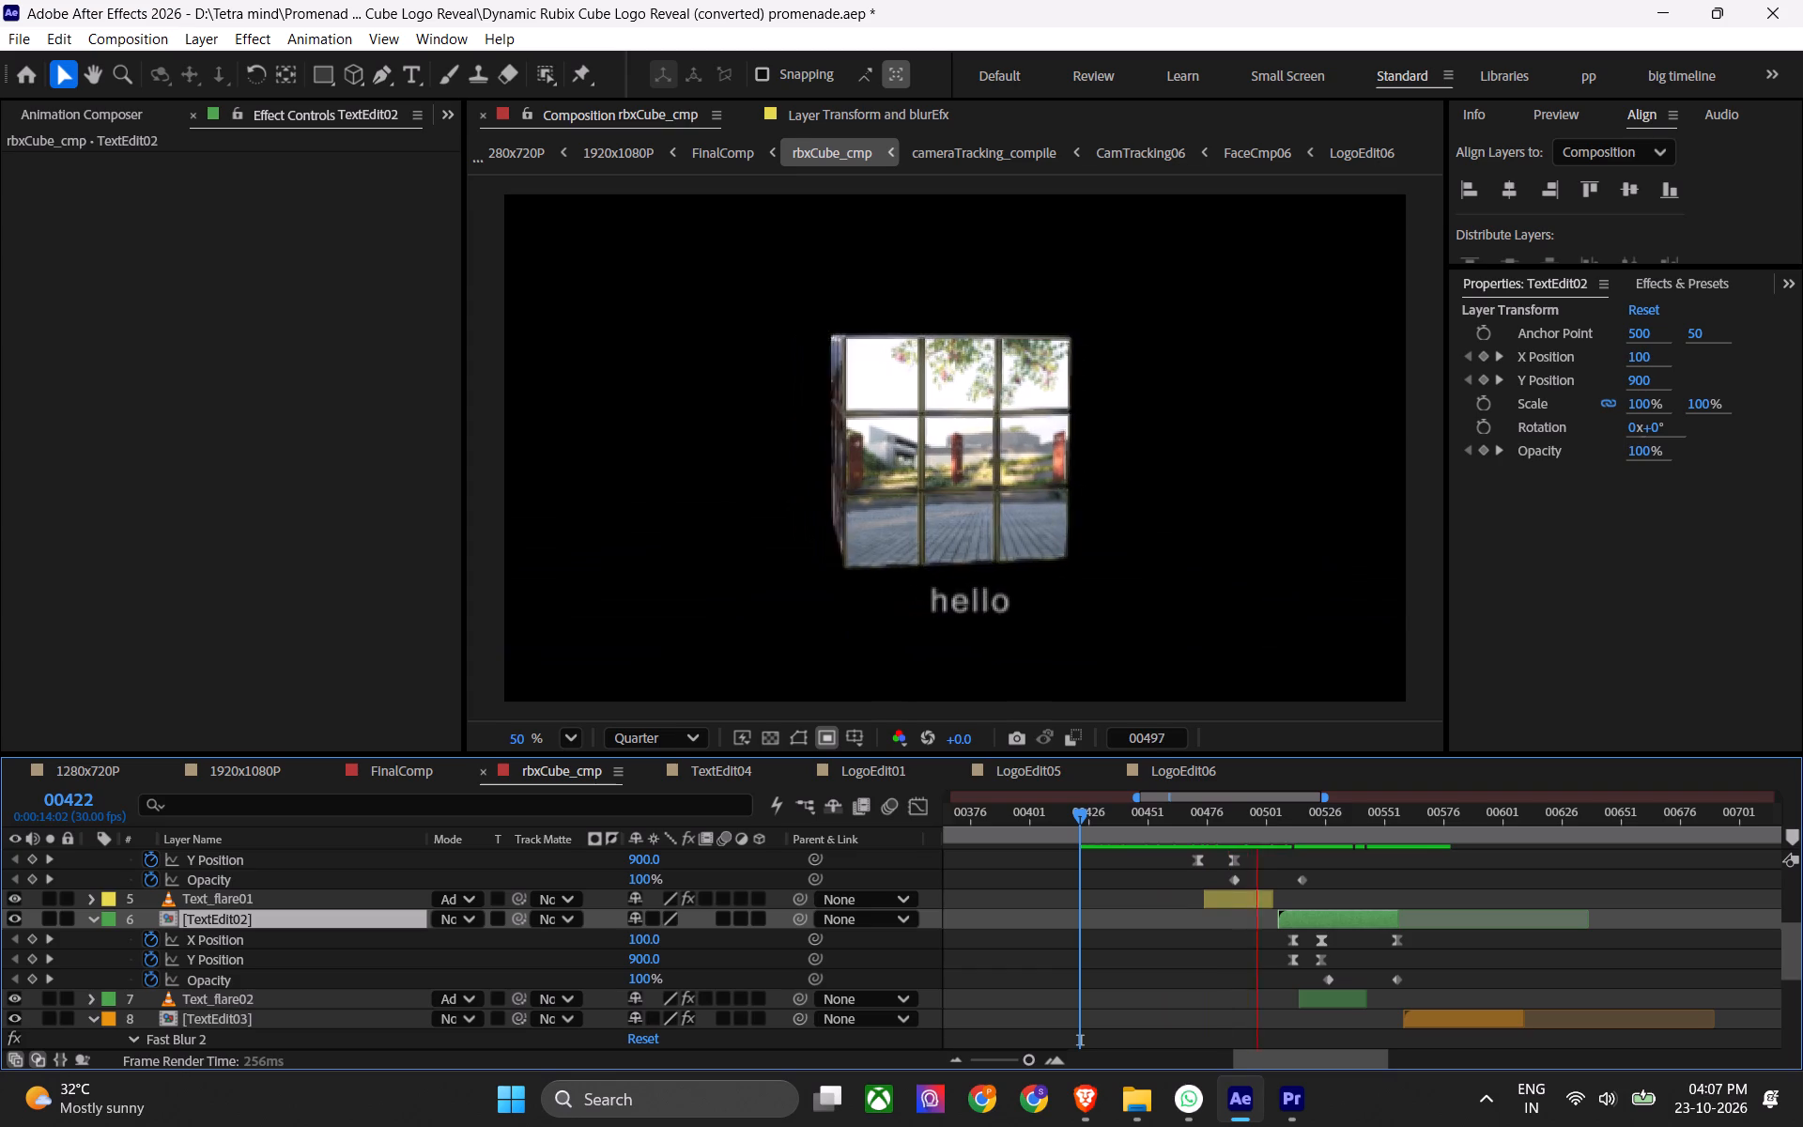
{"action": "key", "text": "space"}
{"action": "key", "text": "ctrl+s"}
Collapse the revealed keyframe properties of all layers and play the composition from frame 00414.
{"action": "scroll", "coordinate": [1199, 936], "scroll_direction": "up", "scroll_amount": 2}
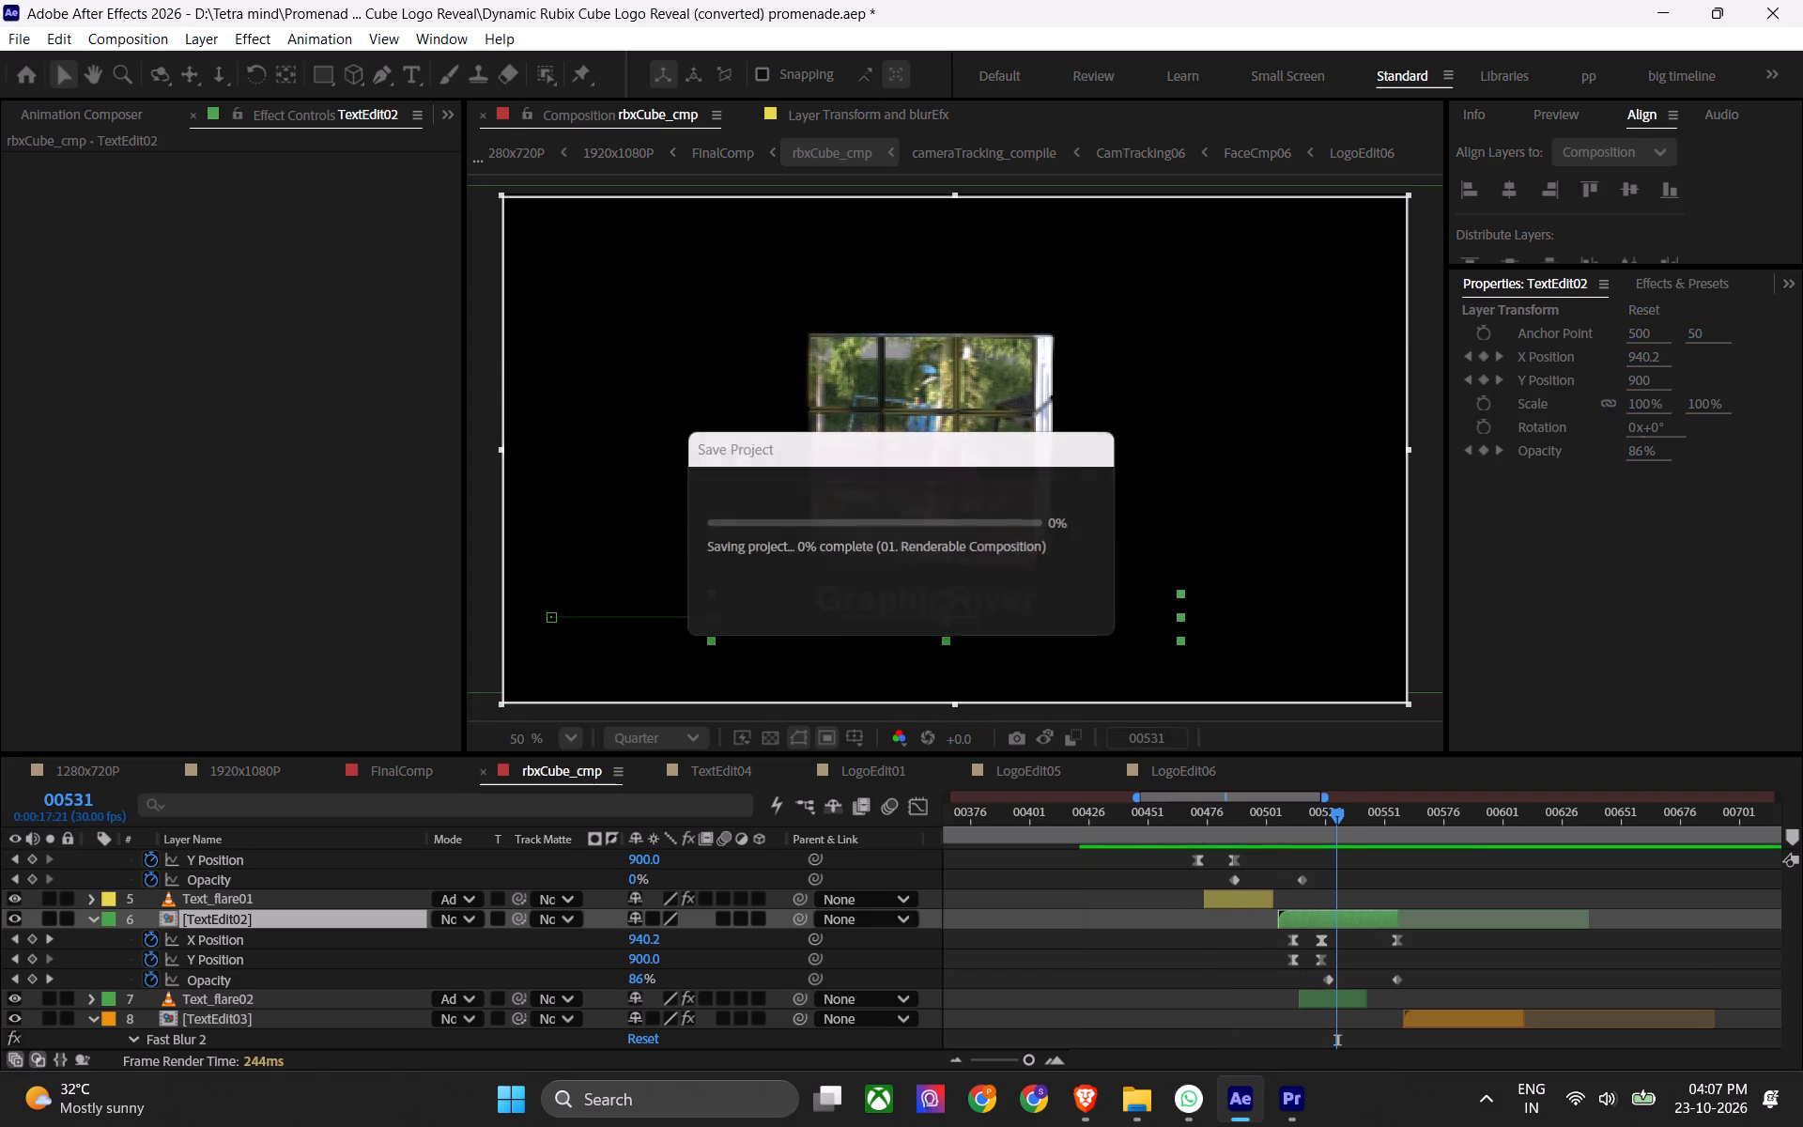
{"action": "scroll", "coordinate": [1199, 936], "scroll_direction": "up", "scroll_amount": 1}
{"action": "left_click", "coordinate": [1185, 895]}
{"action": "type", "text": "uu"}
{"action": "left_click_drag", "start_coordinate": [1113, 825], "coordinate": [1061, 842]}
{"action": "key", "text": "space"}
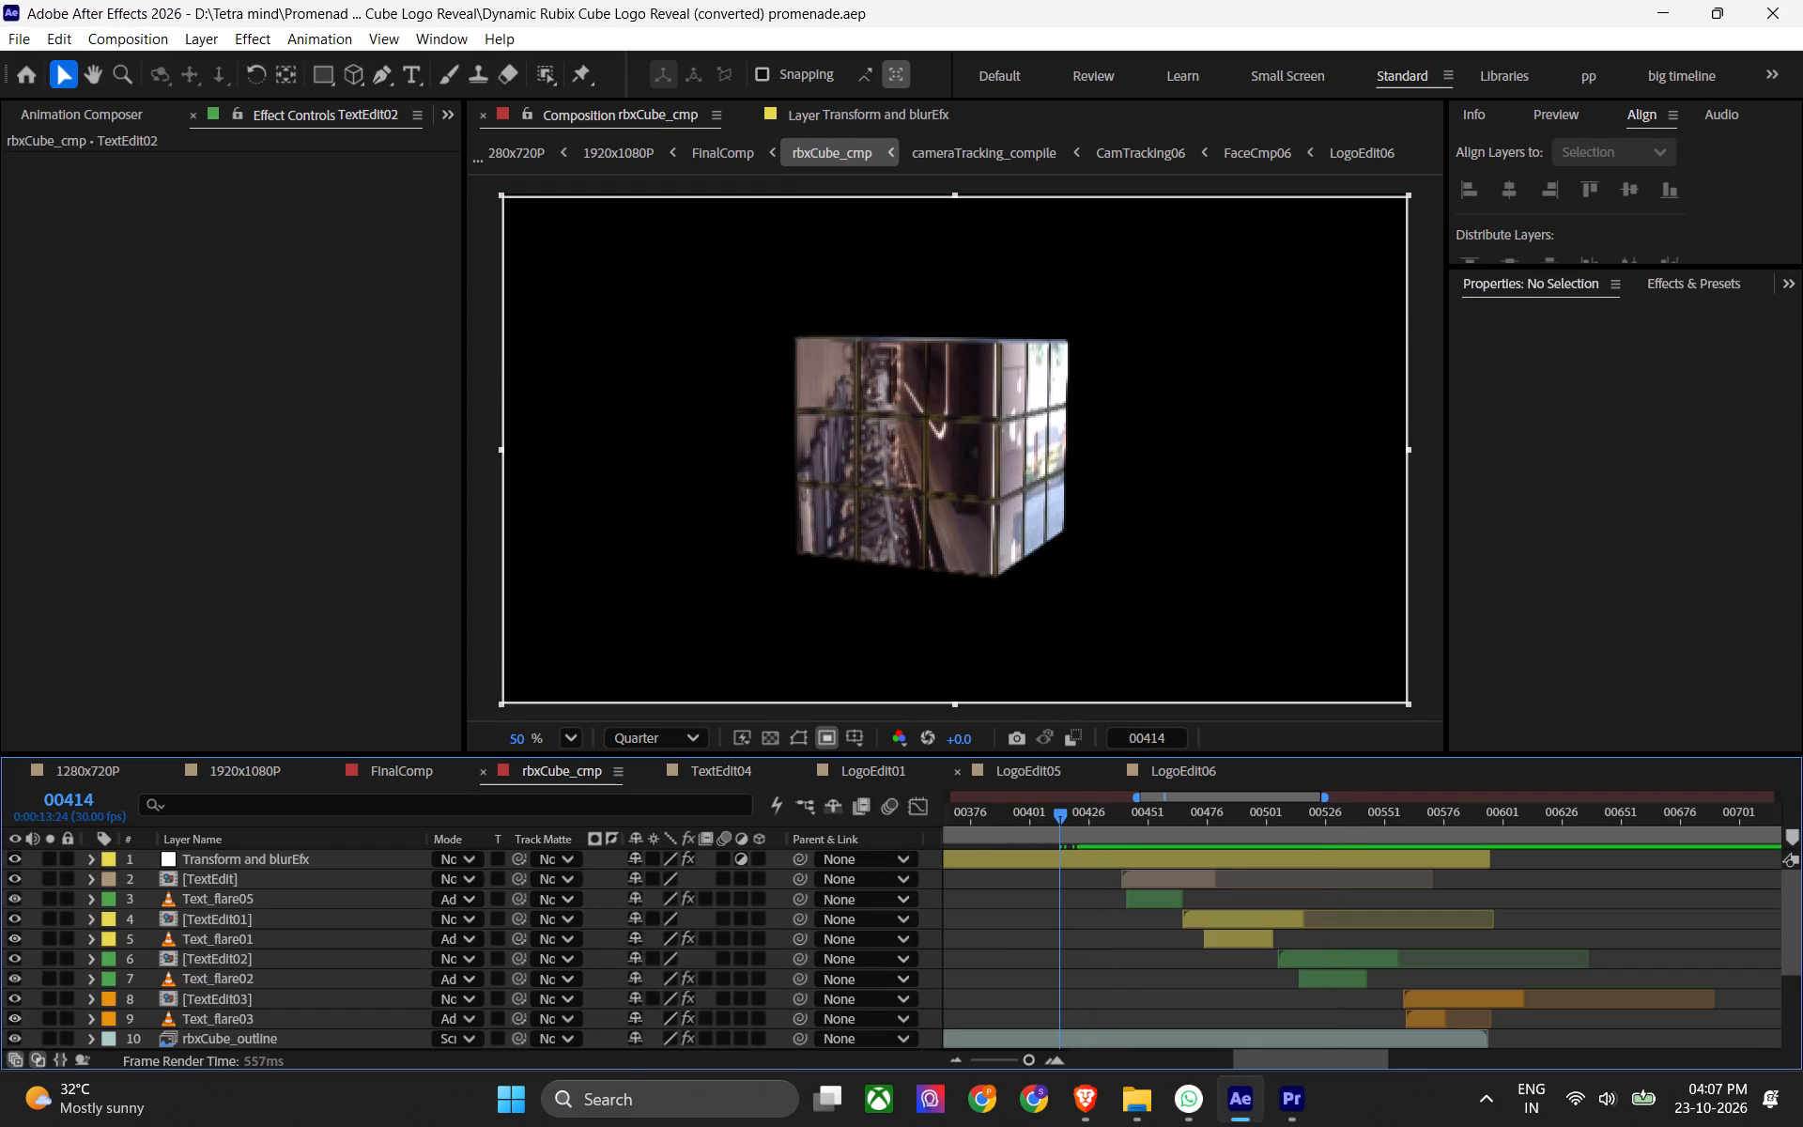
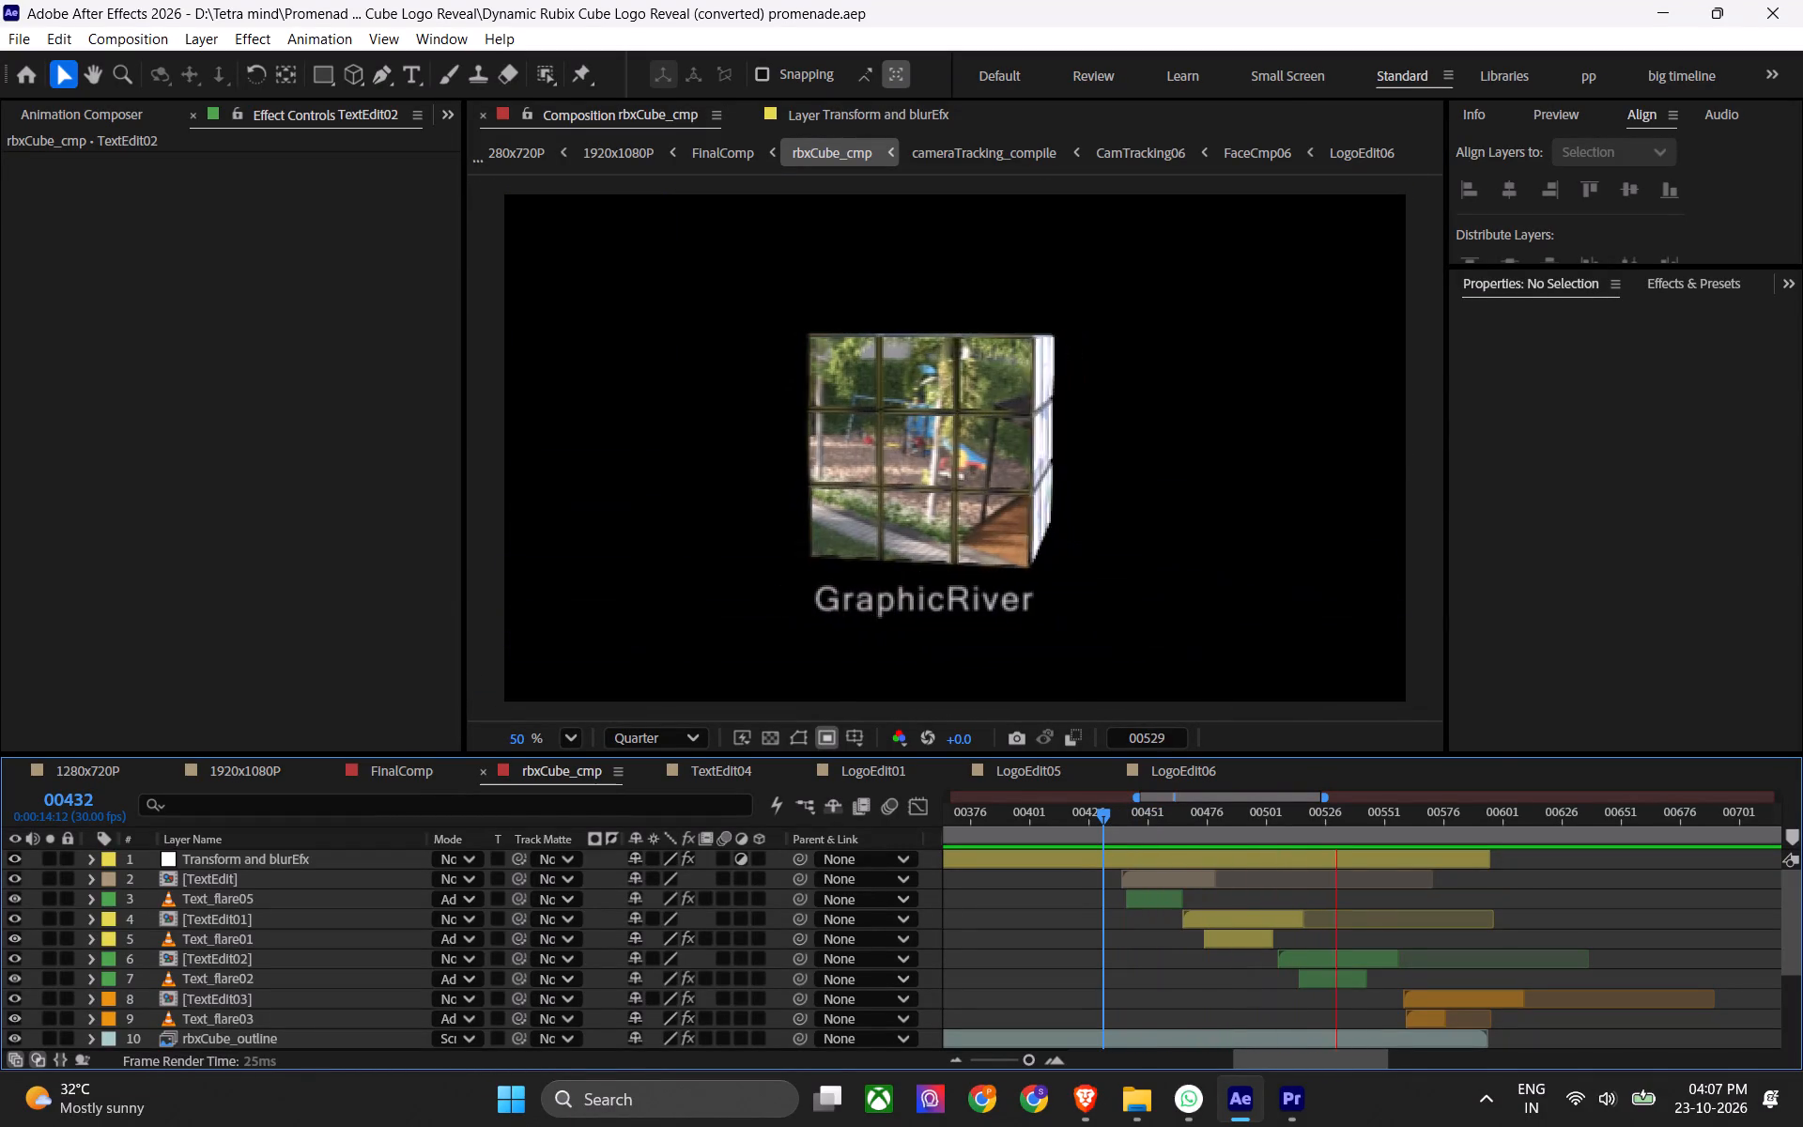
Stop playback and scrub rbxCube_cmp between frames 00422 and 00600 to examine the captions beneath the rotating cube.
{"action": "key", "text": "space"}
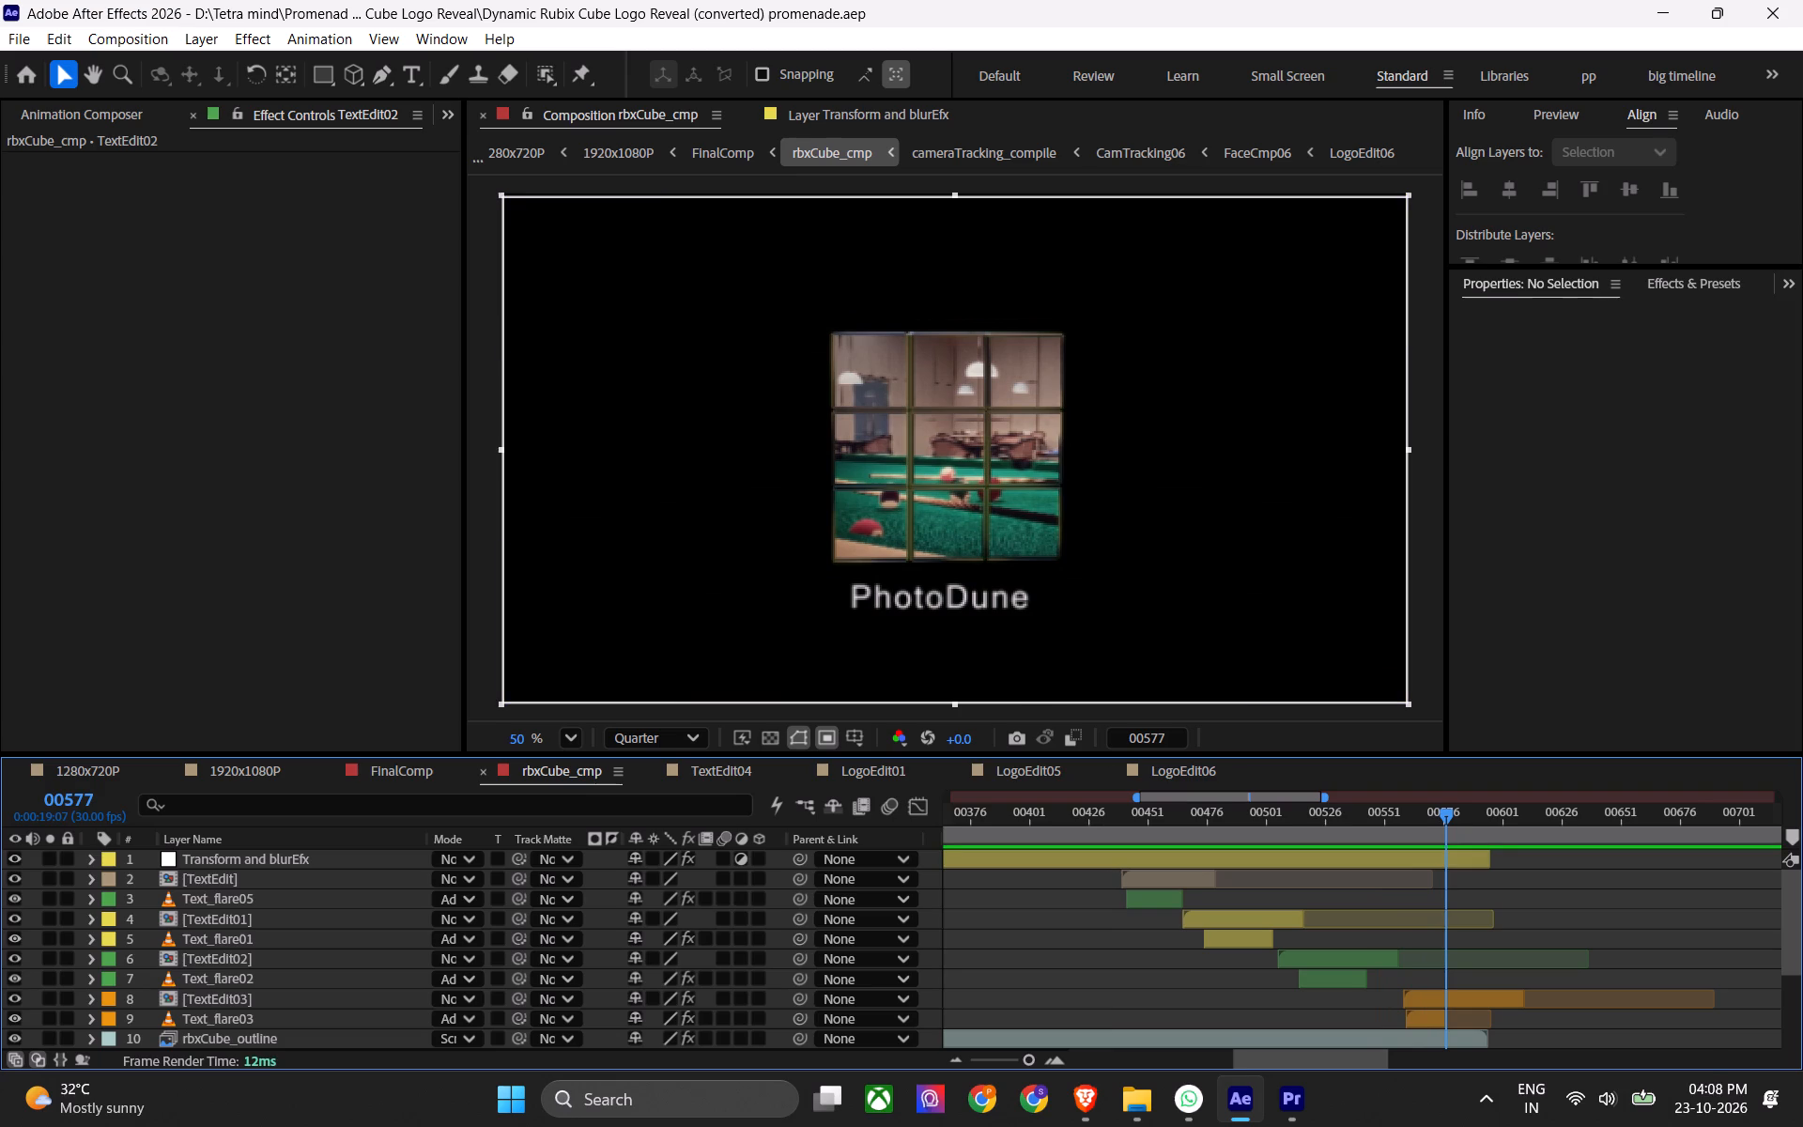
{"action": "left_click_drag", "start_coordinate": [1135, 812], "coordinate": [1269, 828]}
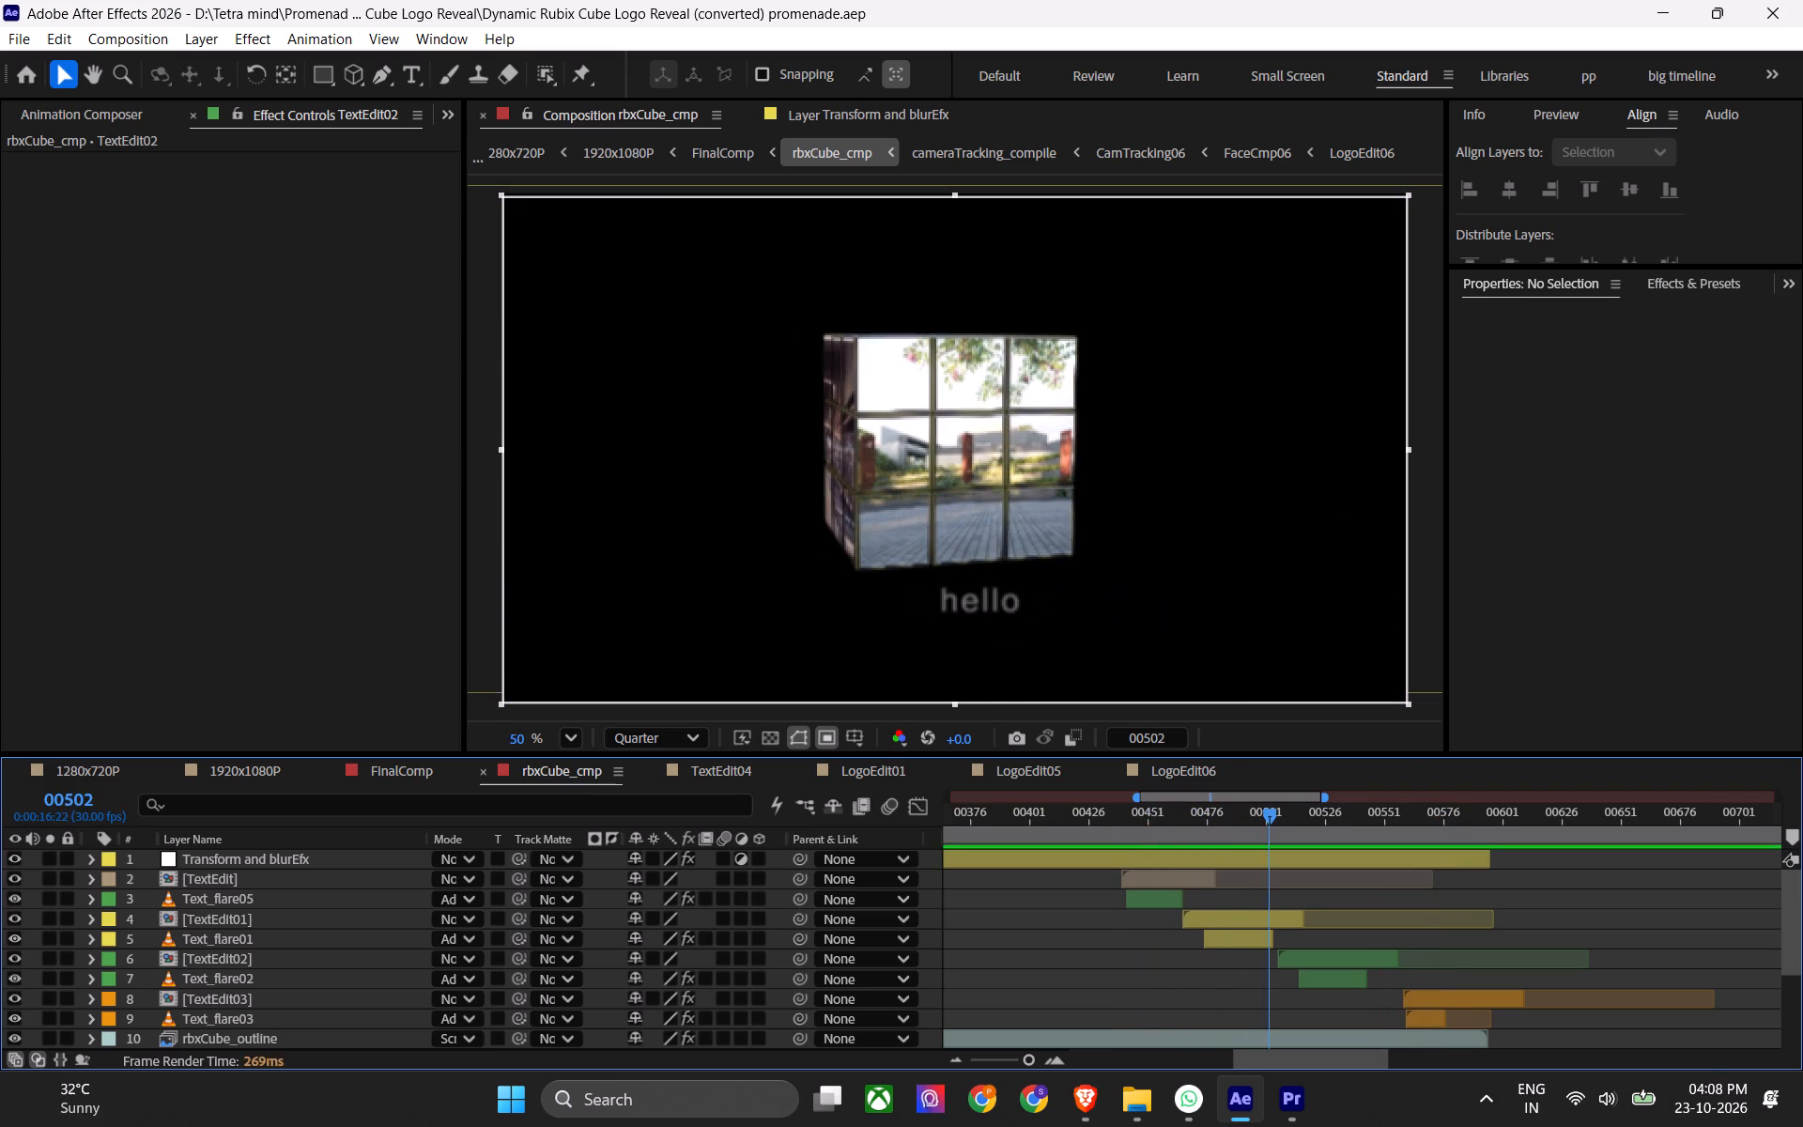
{"action": "left_click_drag", "start_coordinate": [1269, 828], "coordinate": [1477, 806]}
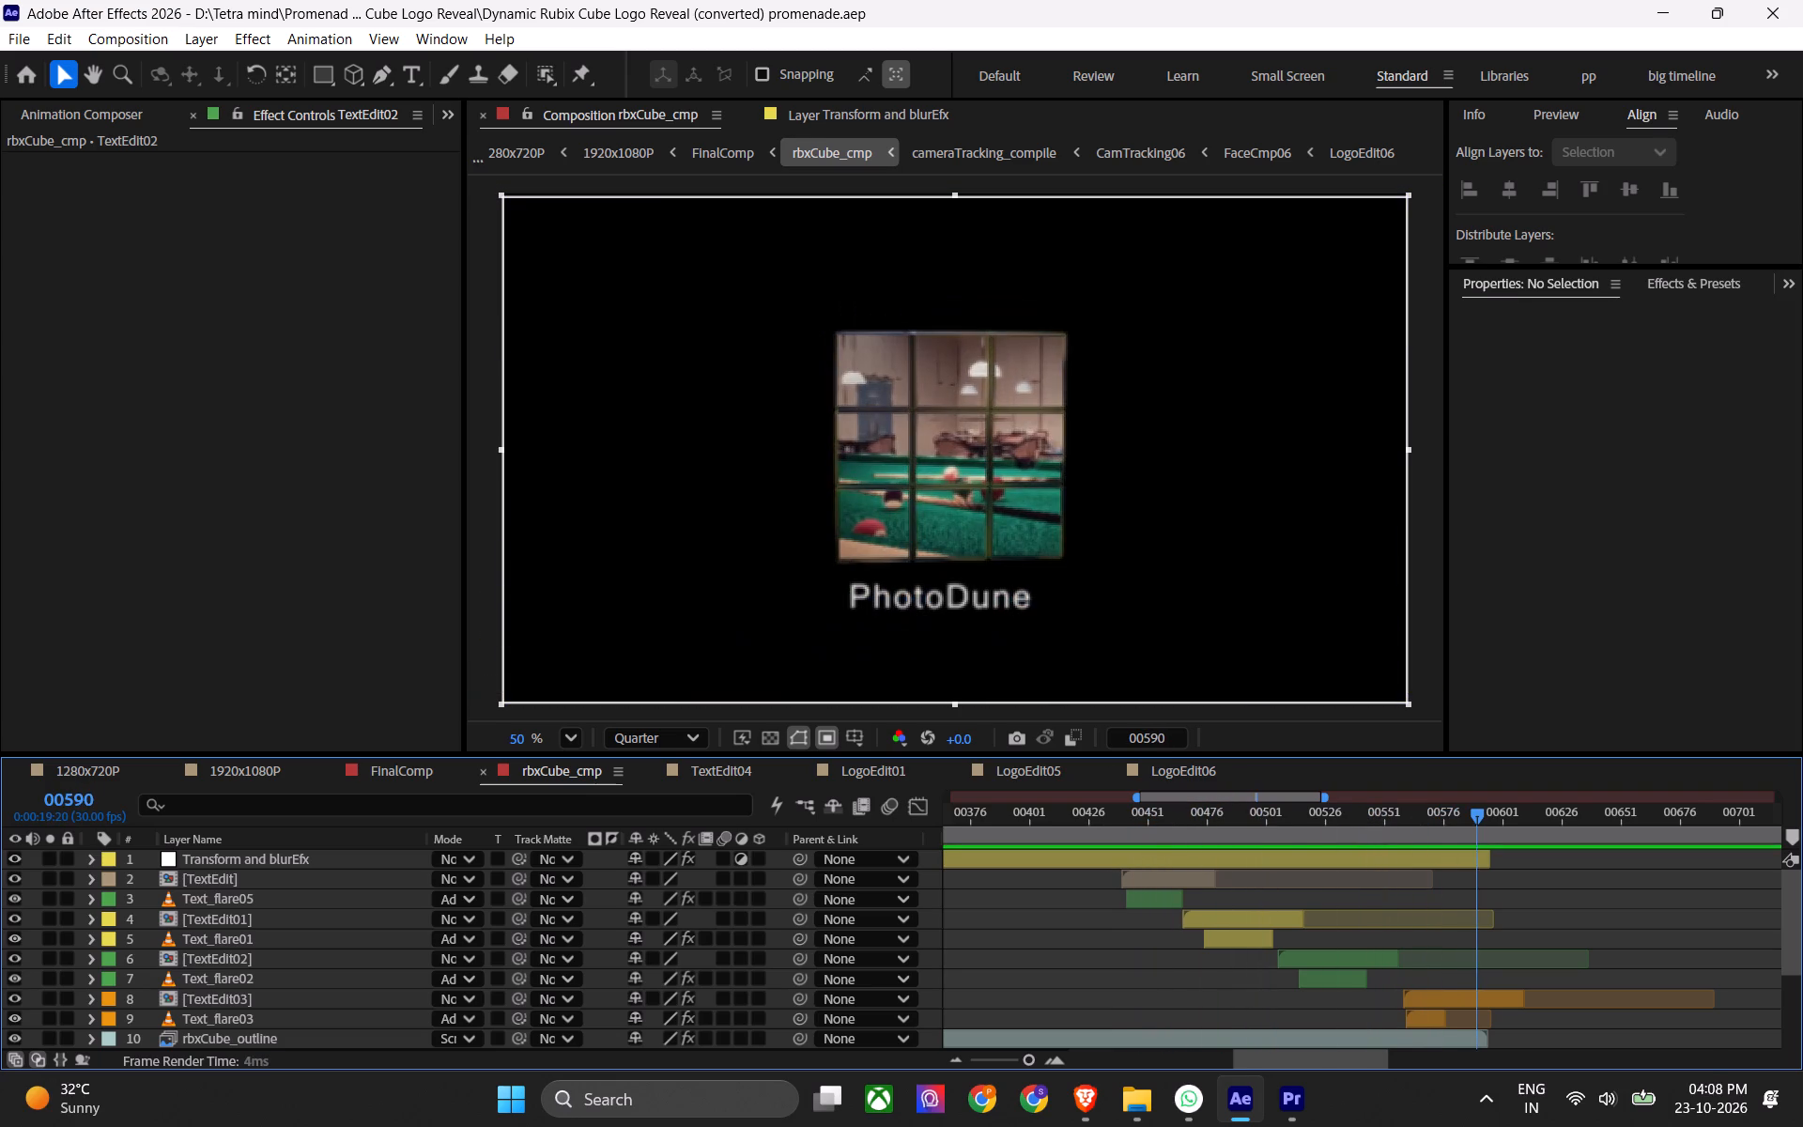
{"action": "left_click_drag", "start_coordinate": [1477, 806], "coordinate": [1456, 808]}
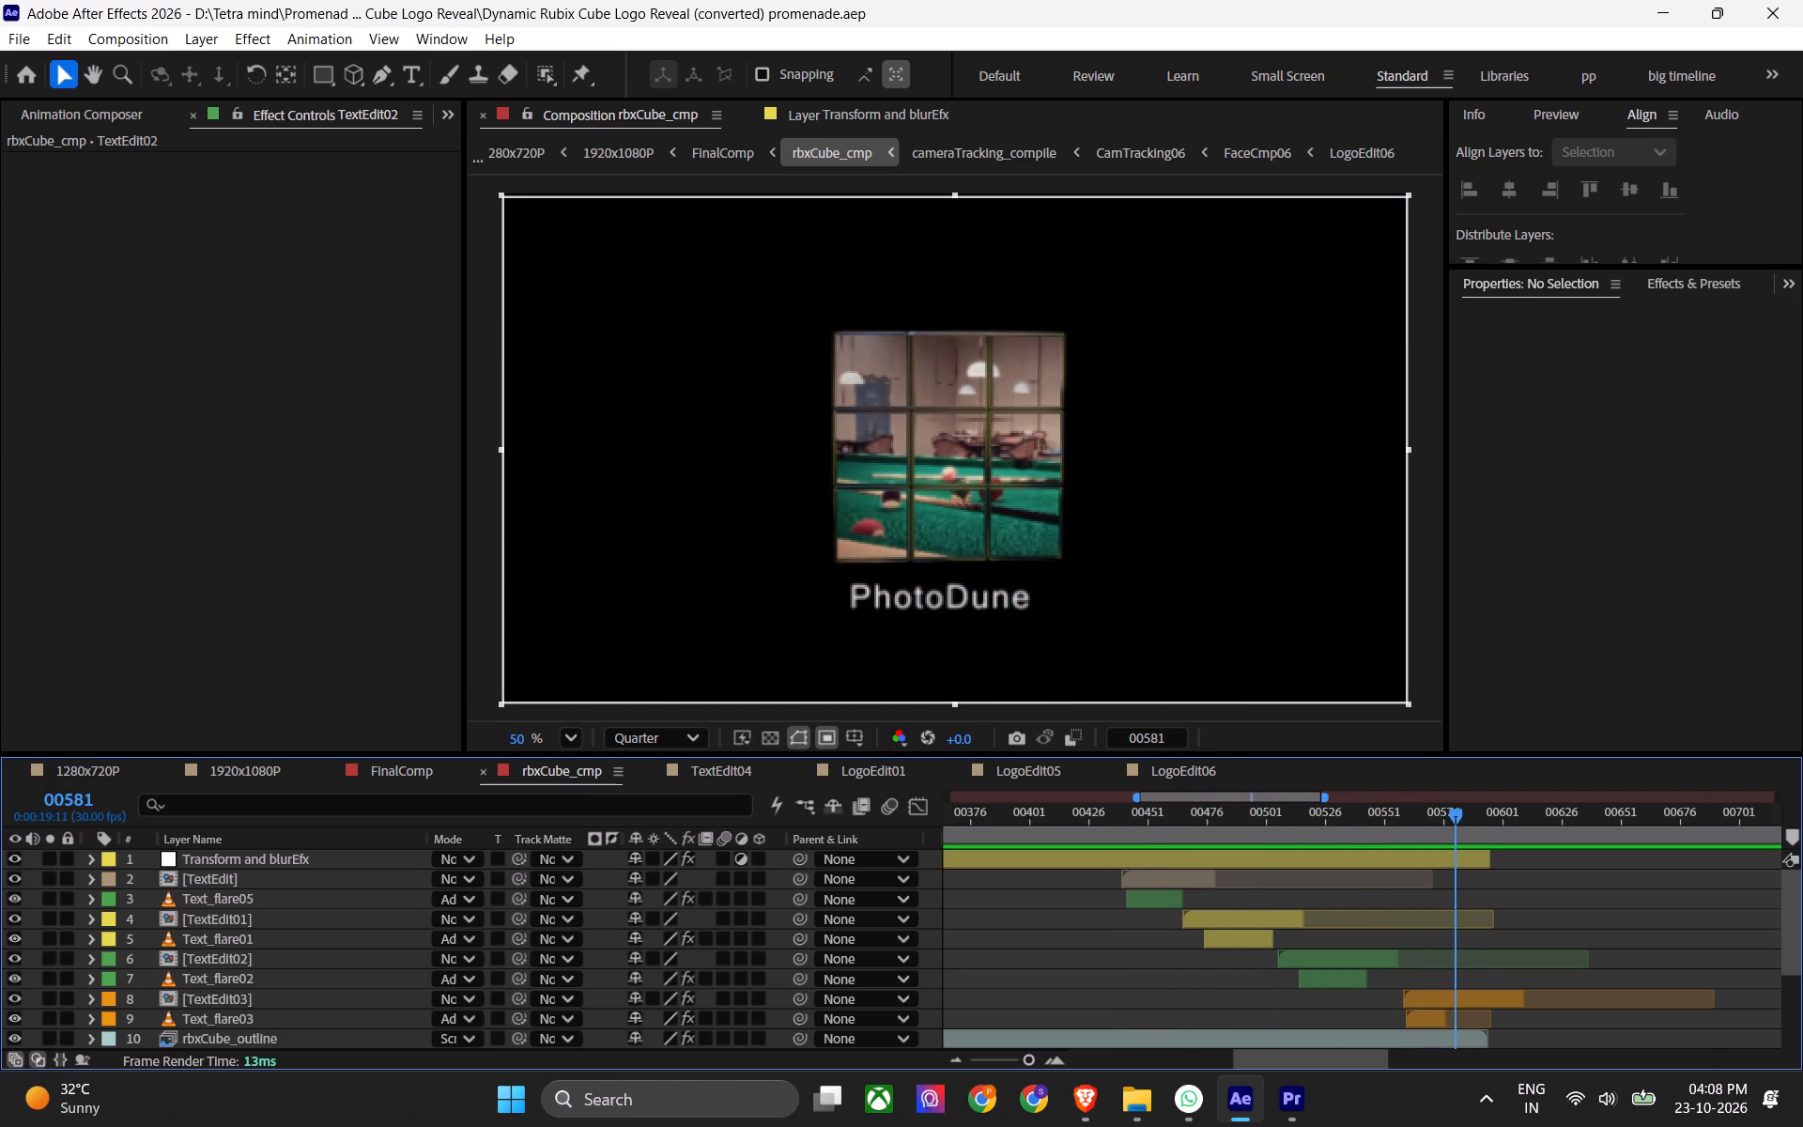
{"action": "left_click_drag", "start_coordinate": [1430, 816], "coordinate": [1446, 814]}
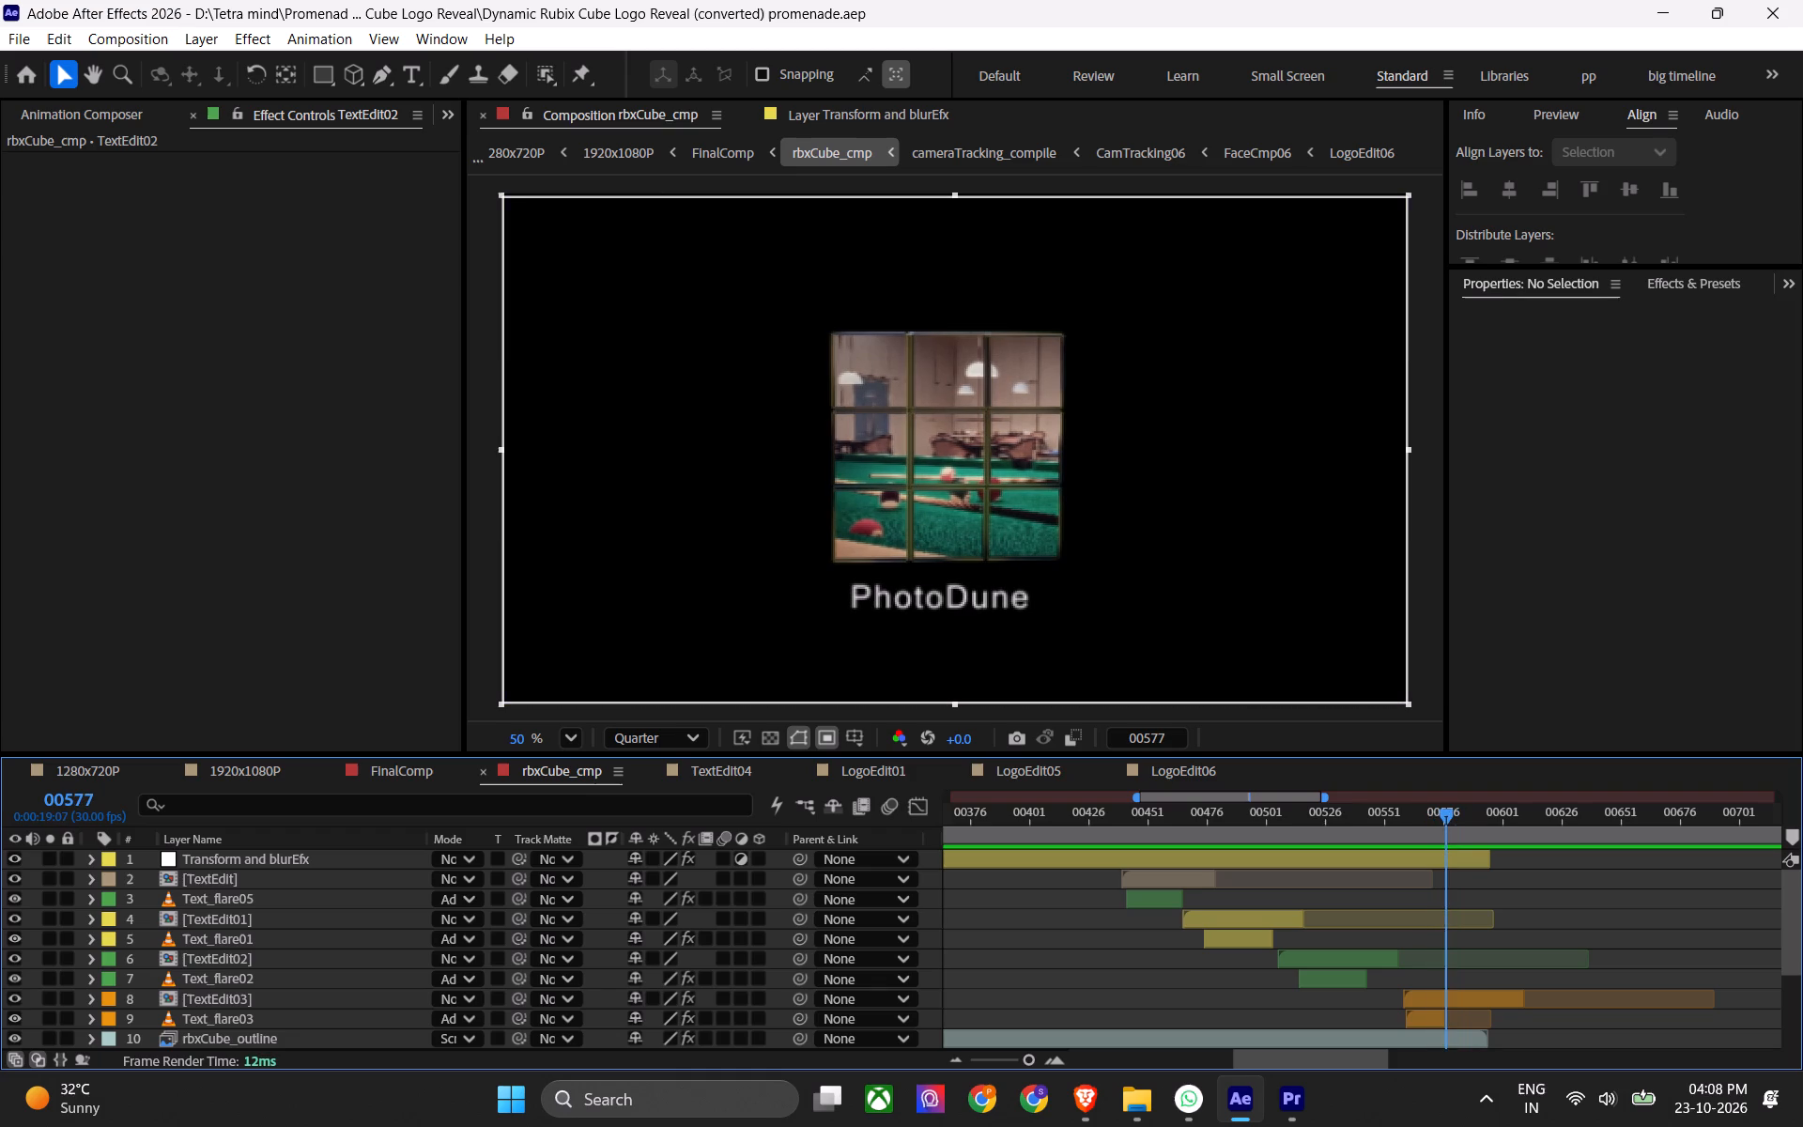
{"action": "left_click_drag", "start_coordinate": [1446, 814], "coordinate": [1430, 821]}
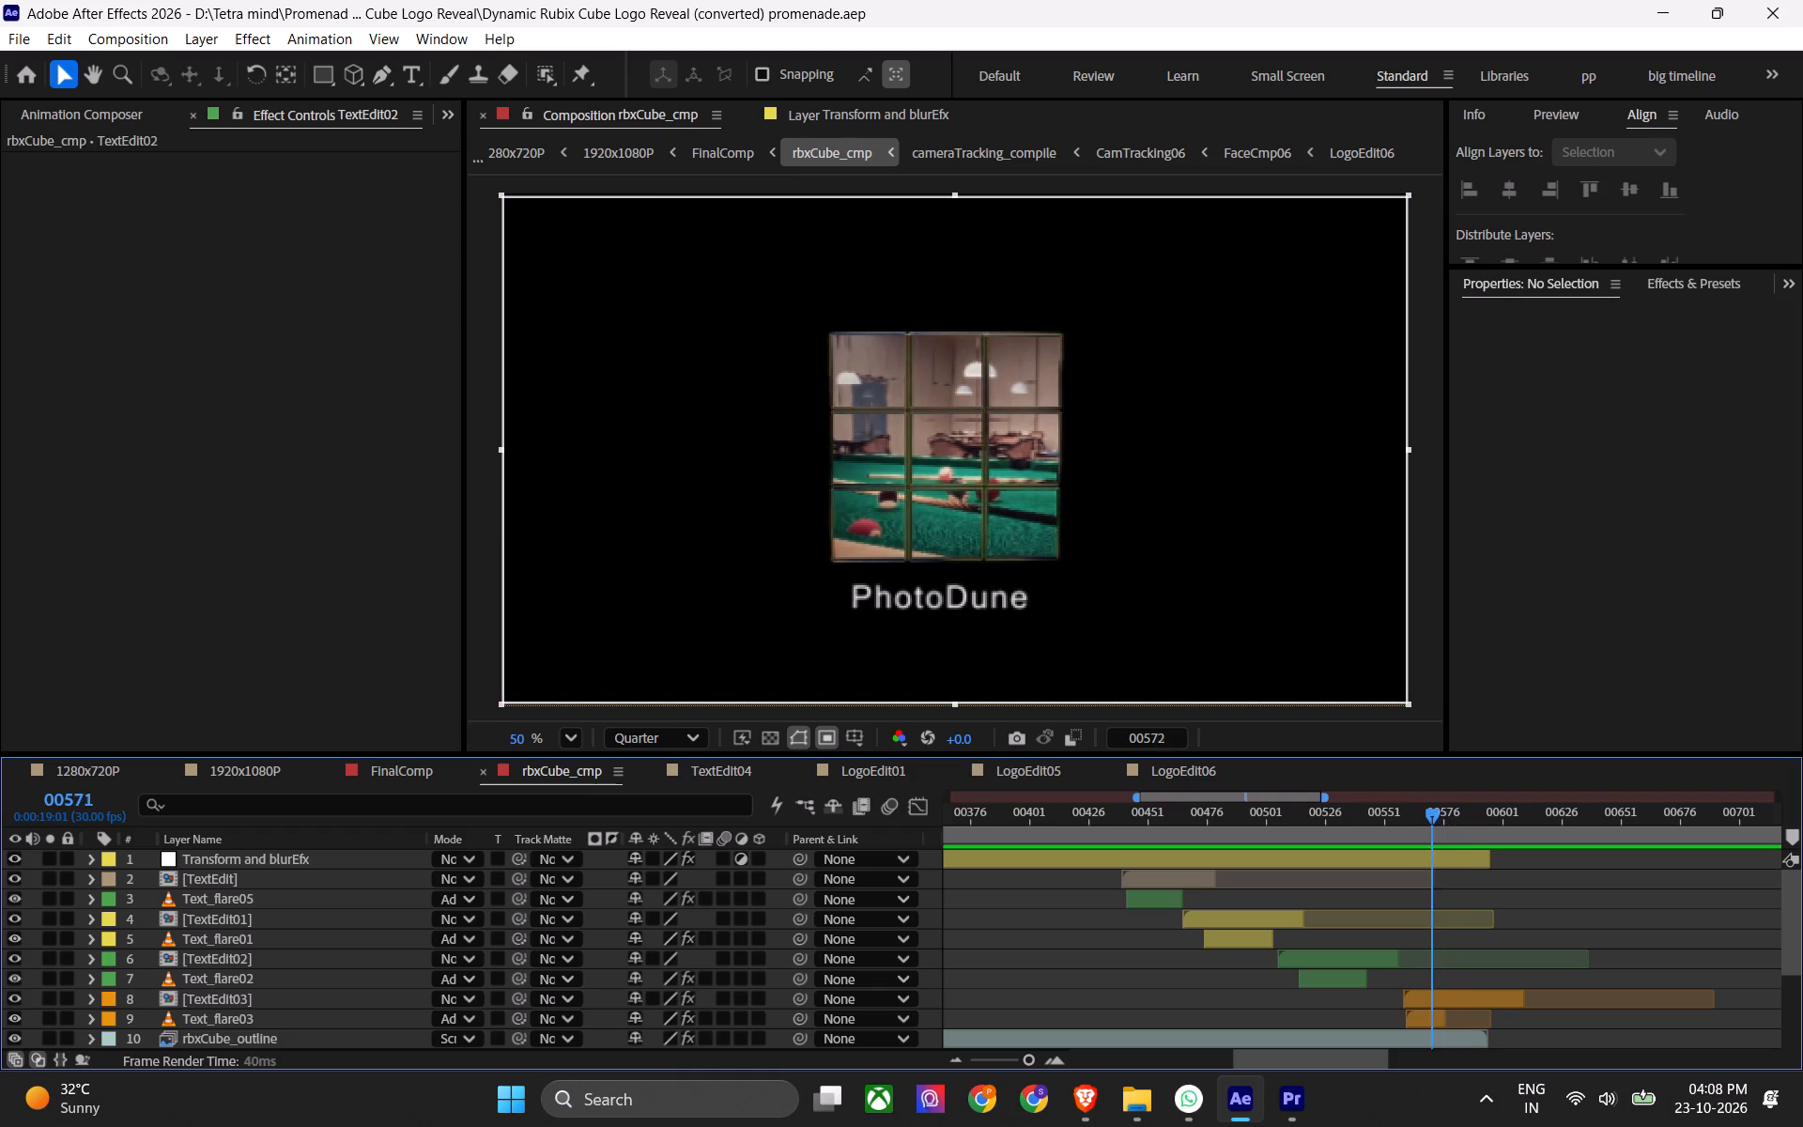
{"action": "left_click_drag", "start_coordinate": [1430, 821], "coordinate": [1456, 829]}
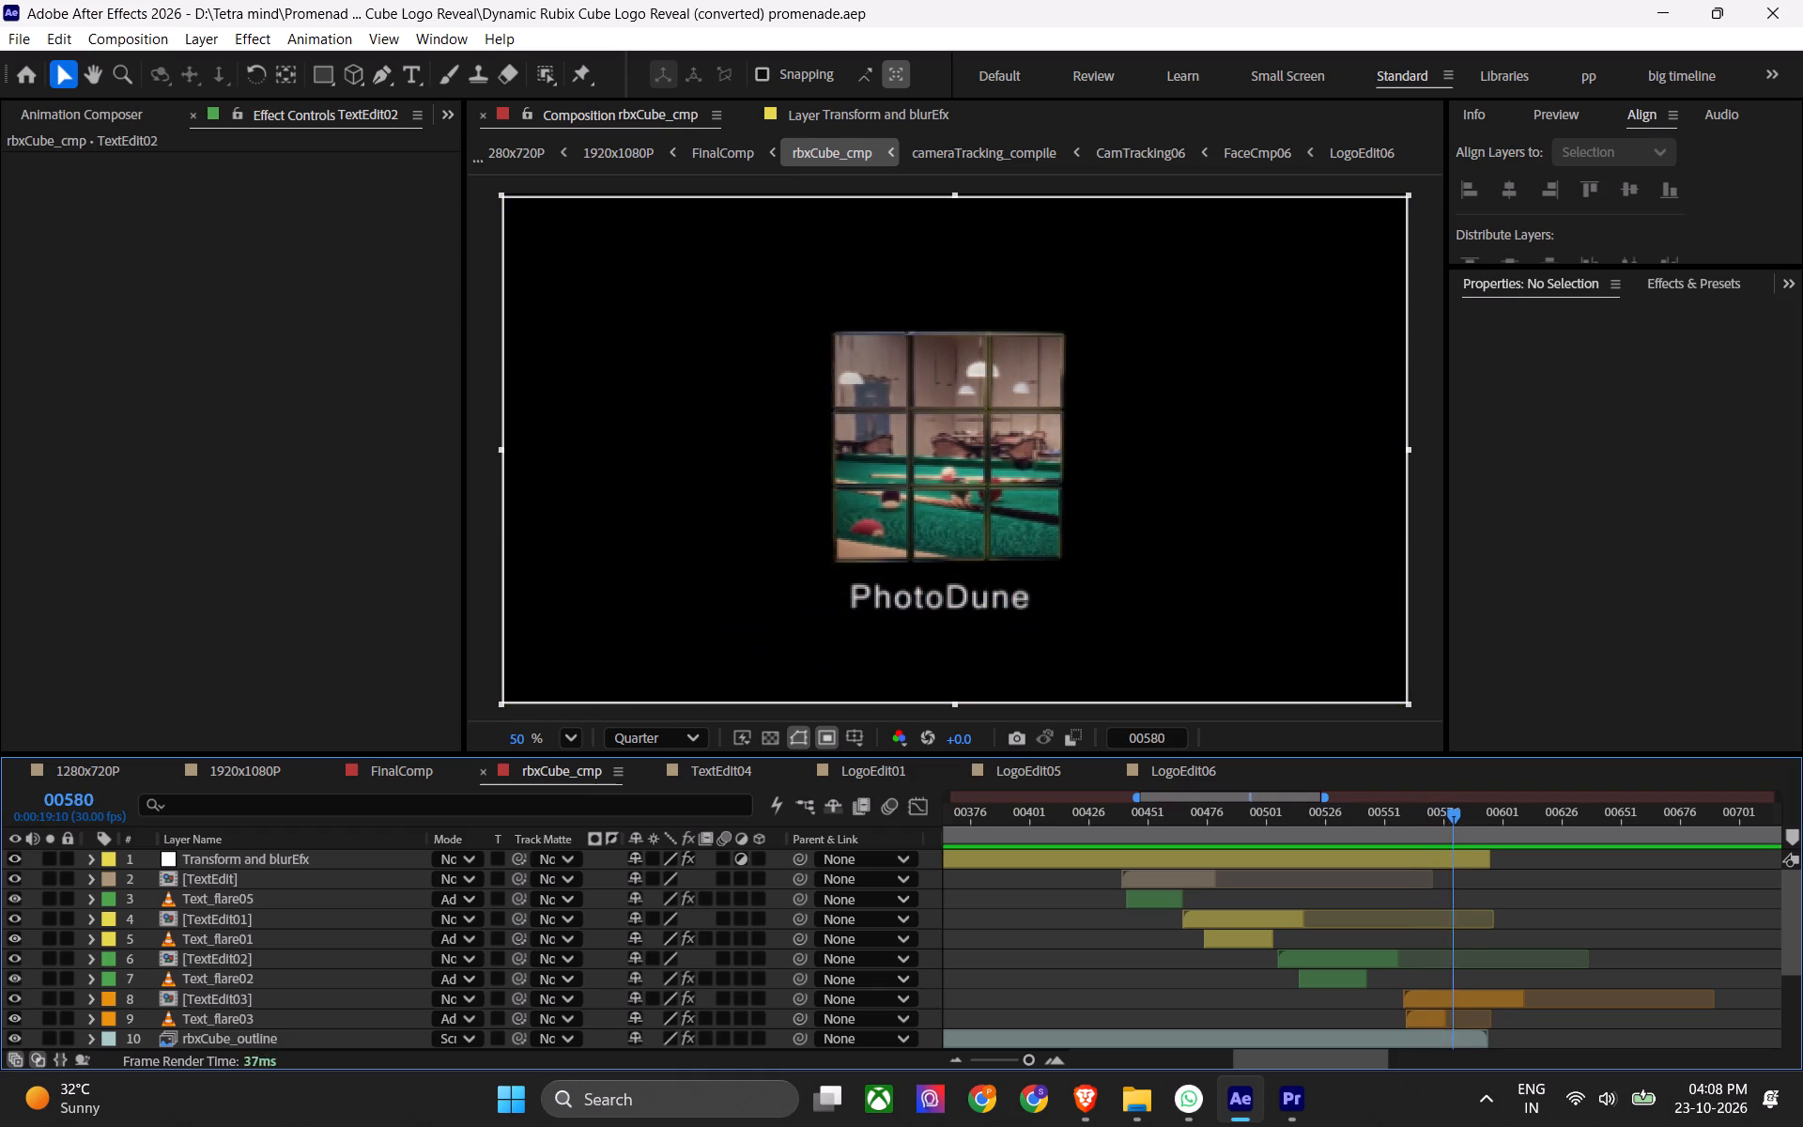
{"action": "left_click_drag", "start_coordinate": [1456, 829], "coordinate": [1460, 827]}
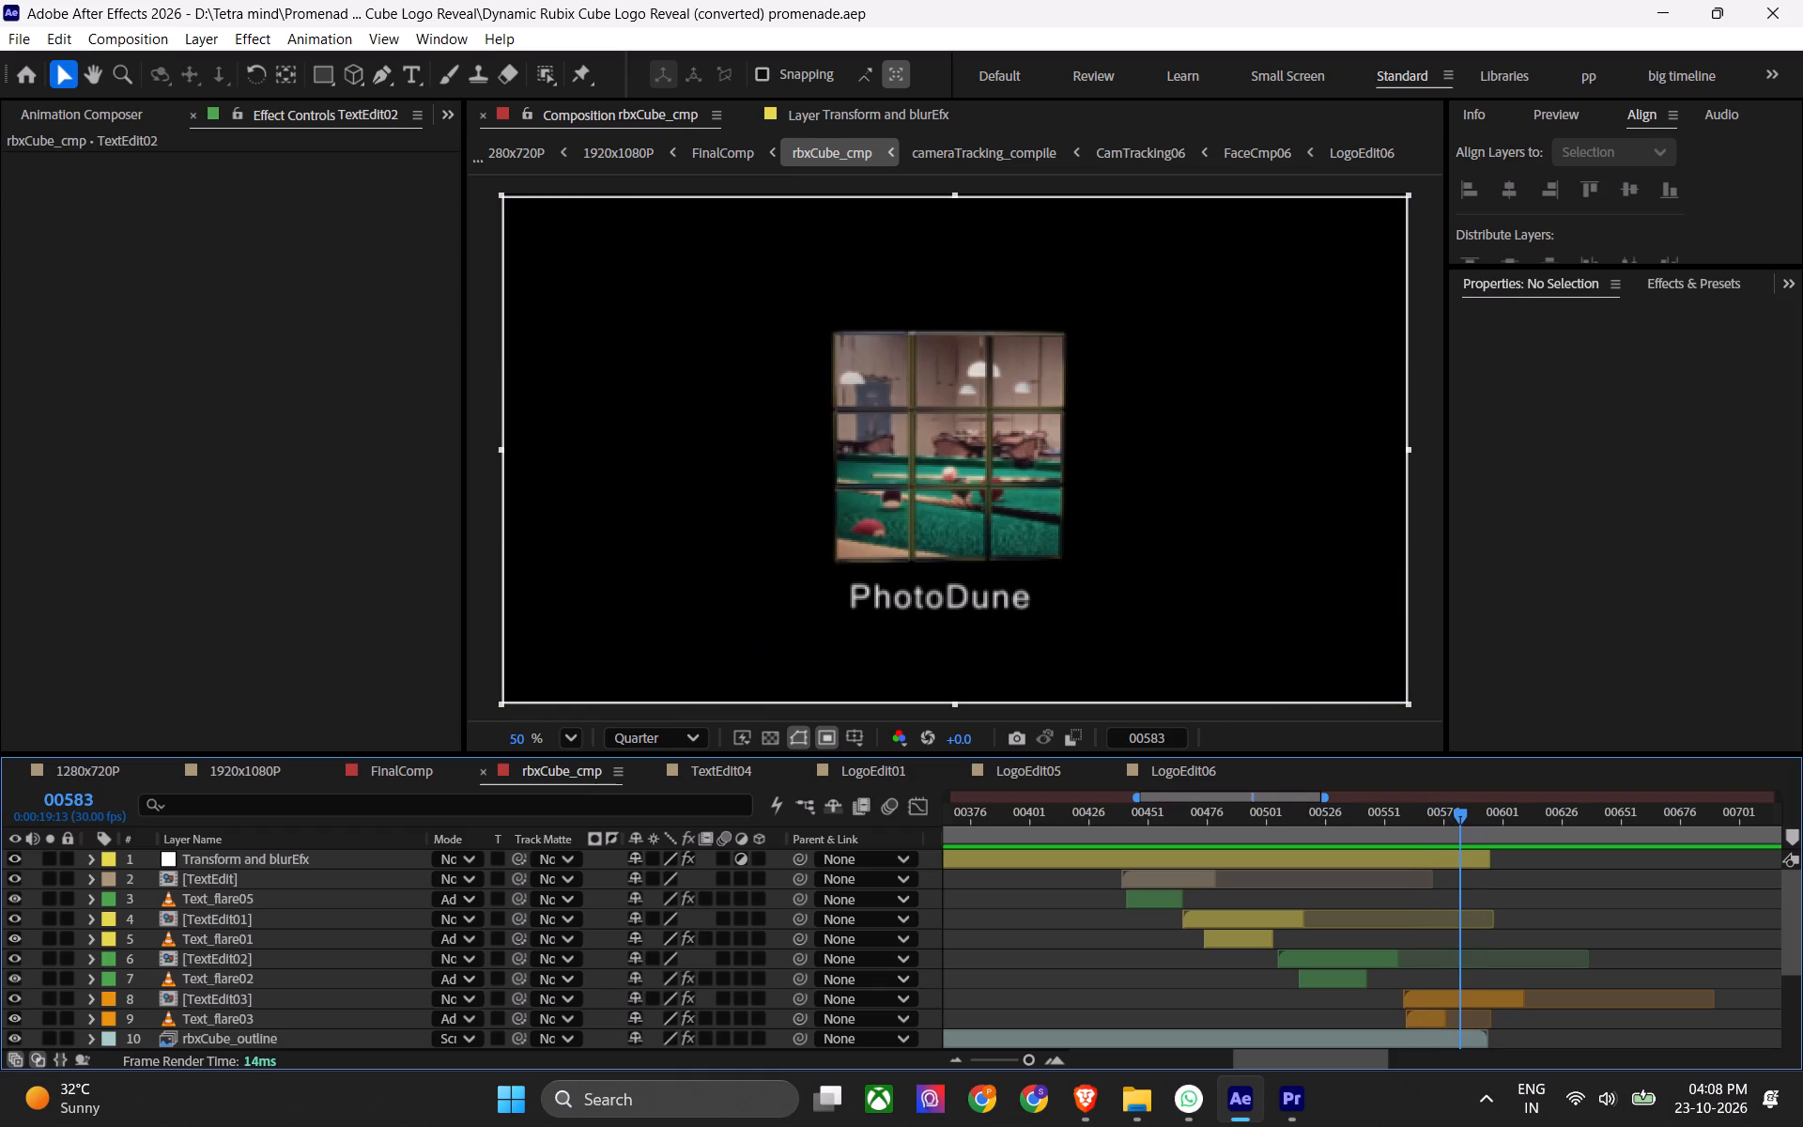
{"action": "left_click_drag", "start_coordinate": [1460, 827], "coordinate": [1502, 847]}
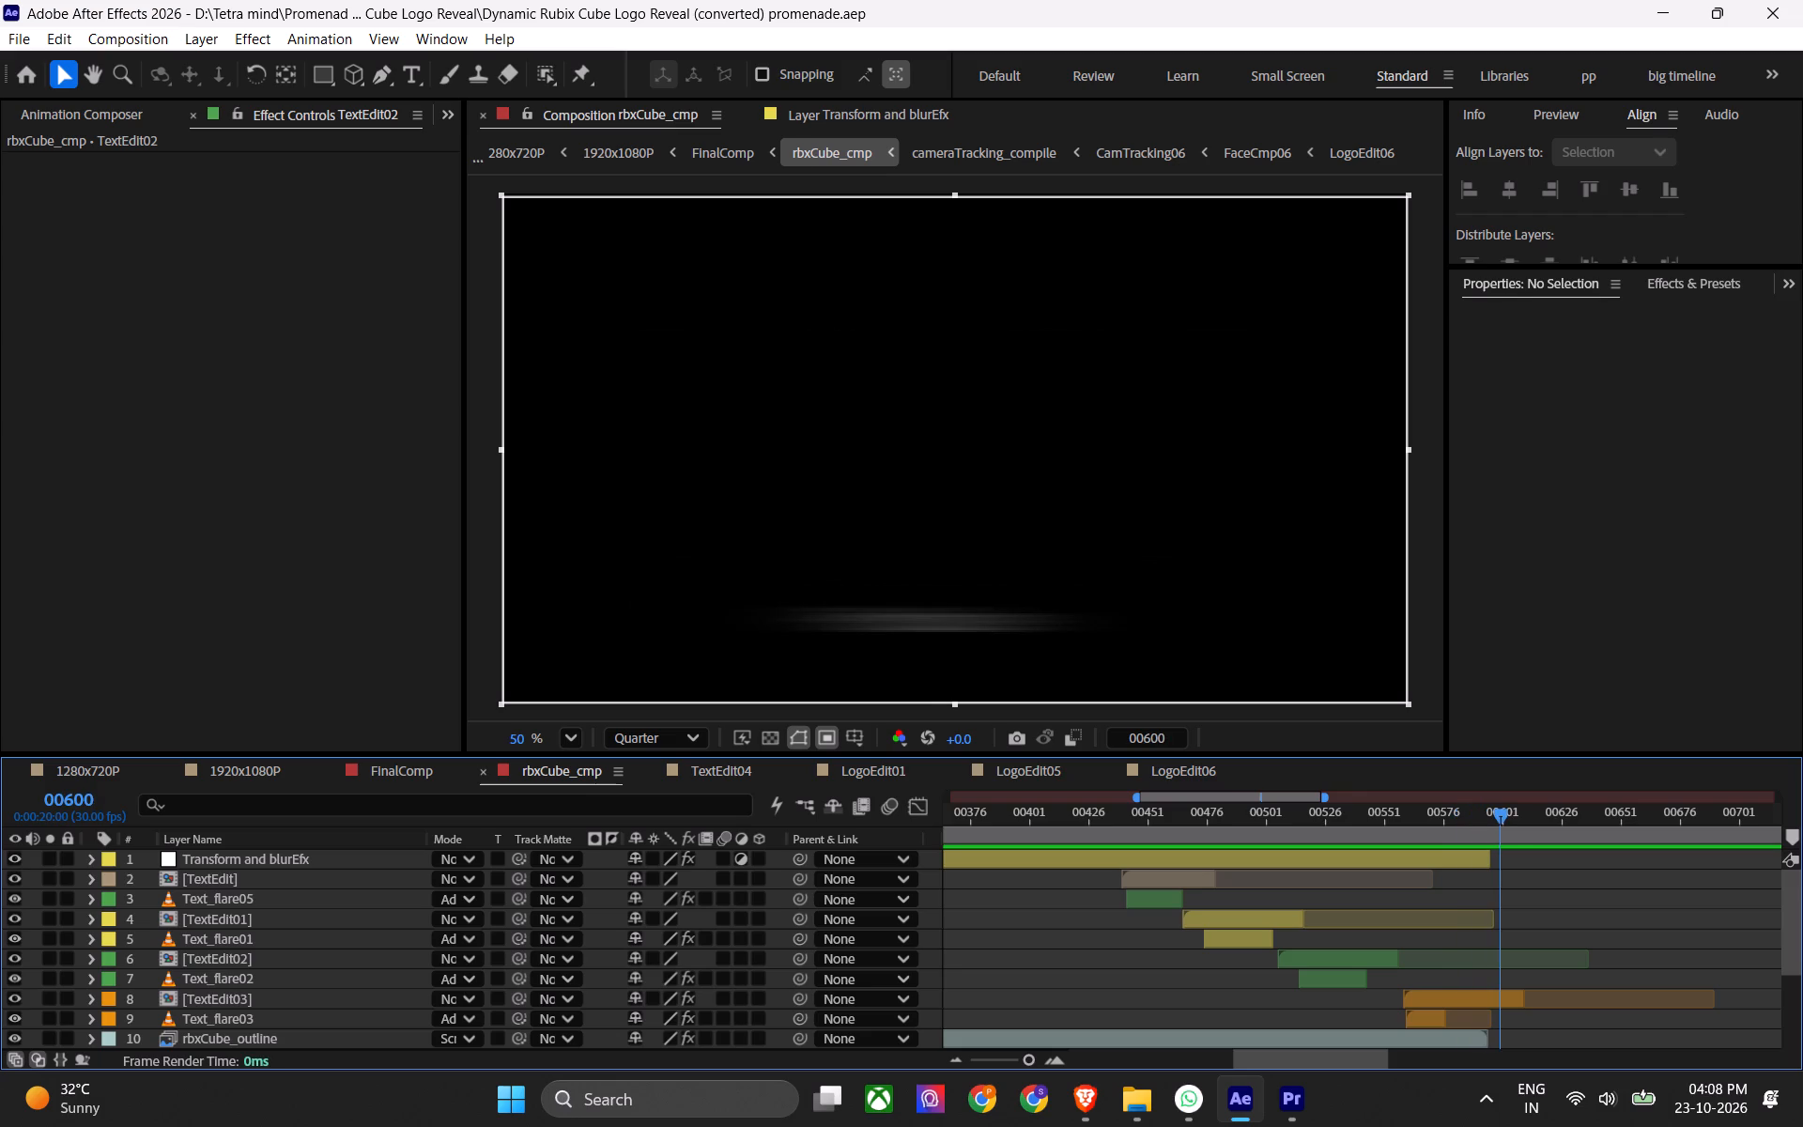
{"action": "left_click_drag", "start_coordinate": [1502, 847], "coordinate": [1071, 842]}
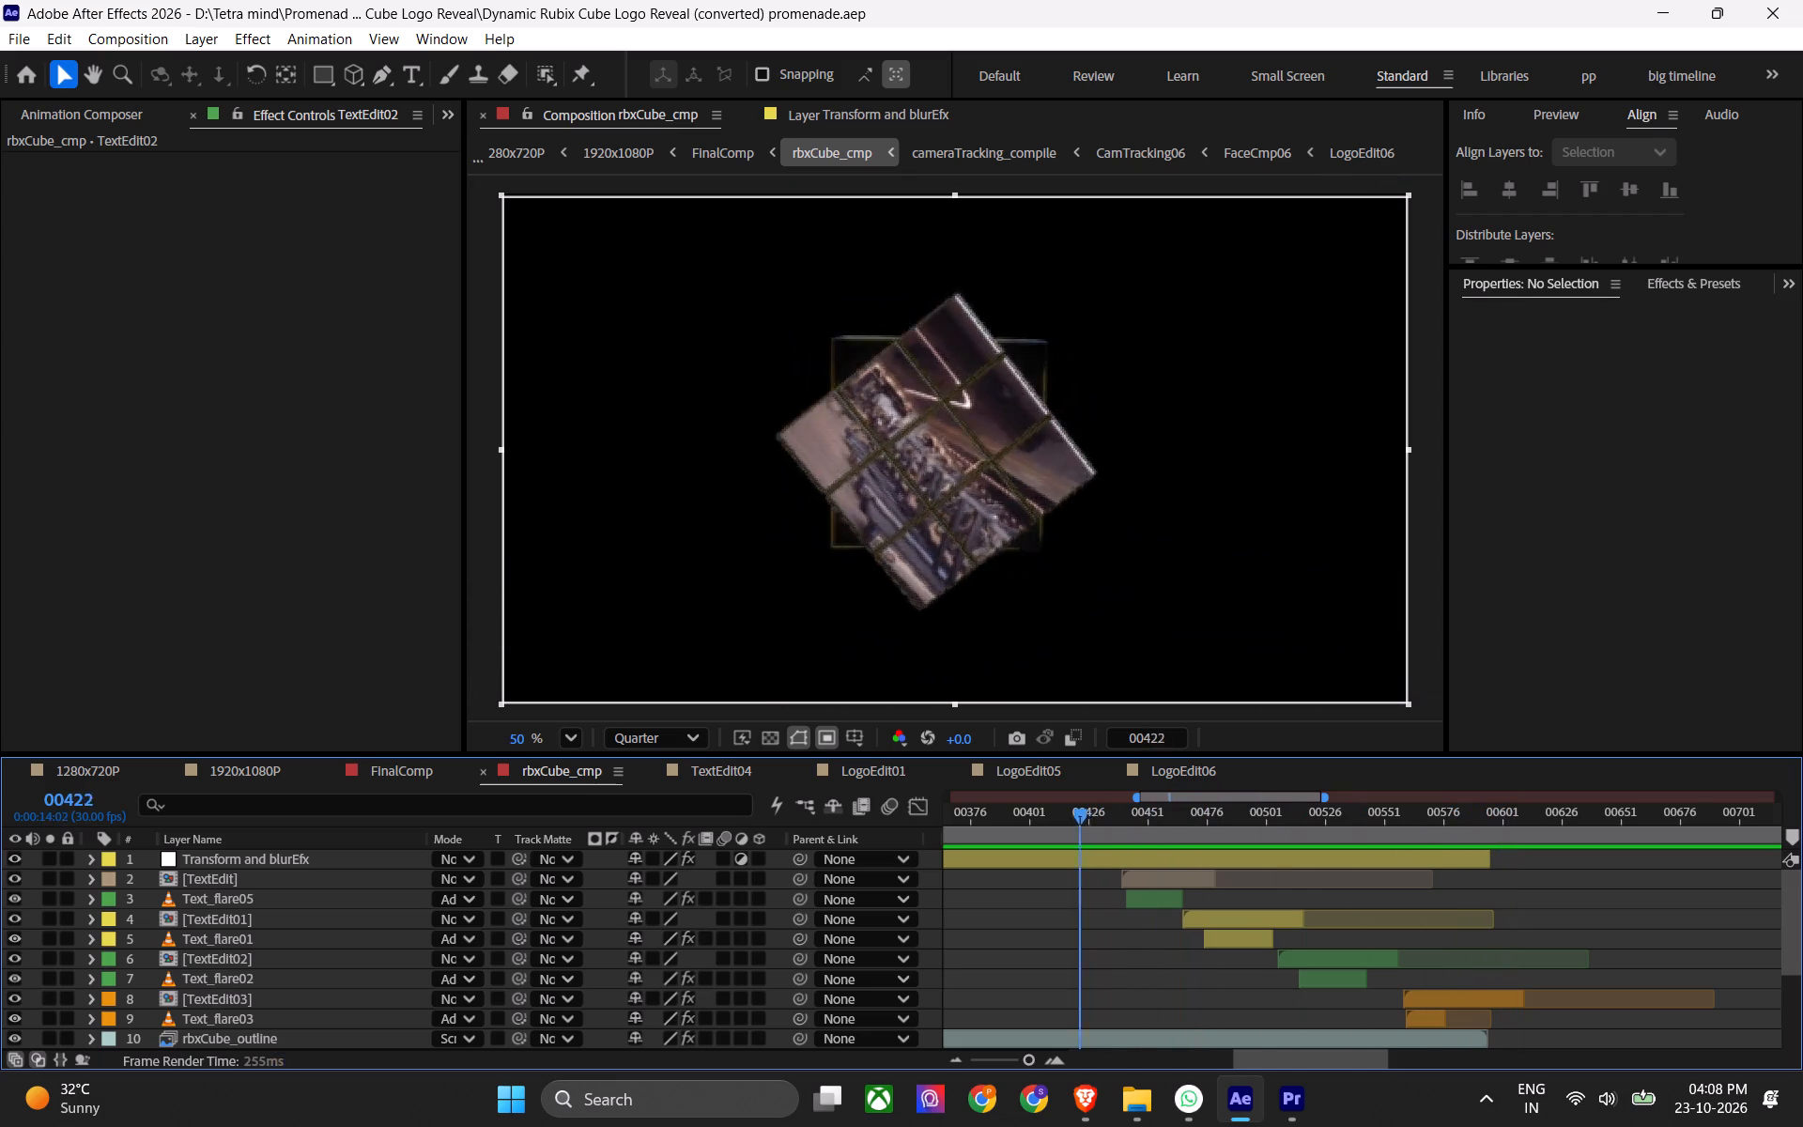
{"action": "left_click_drag", "start_coordinate": [1071, 842], "coordinate": [1253, 793]}
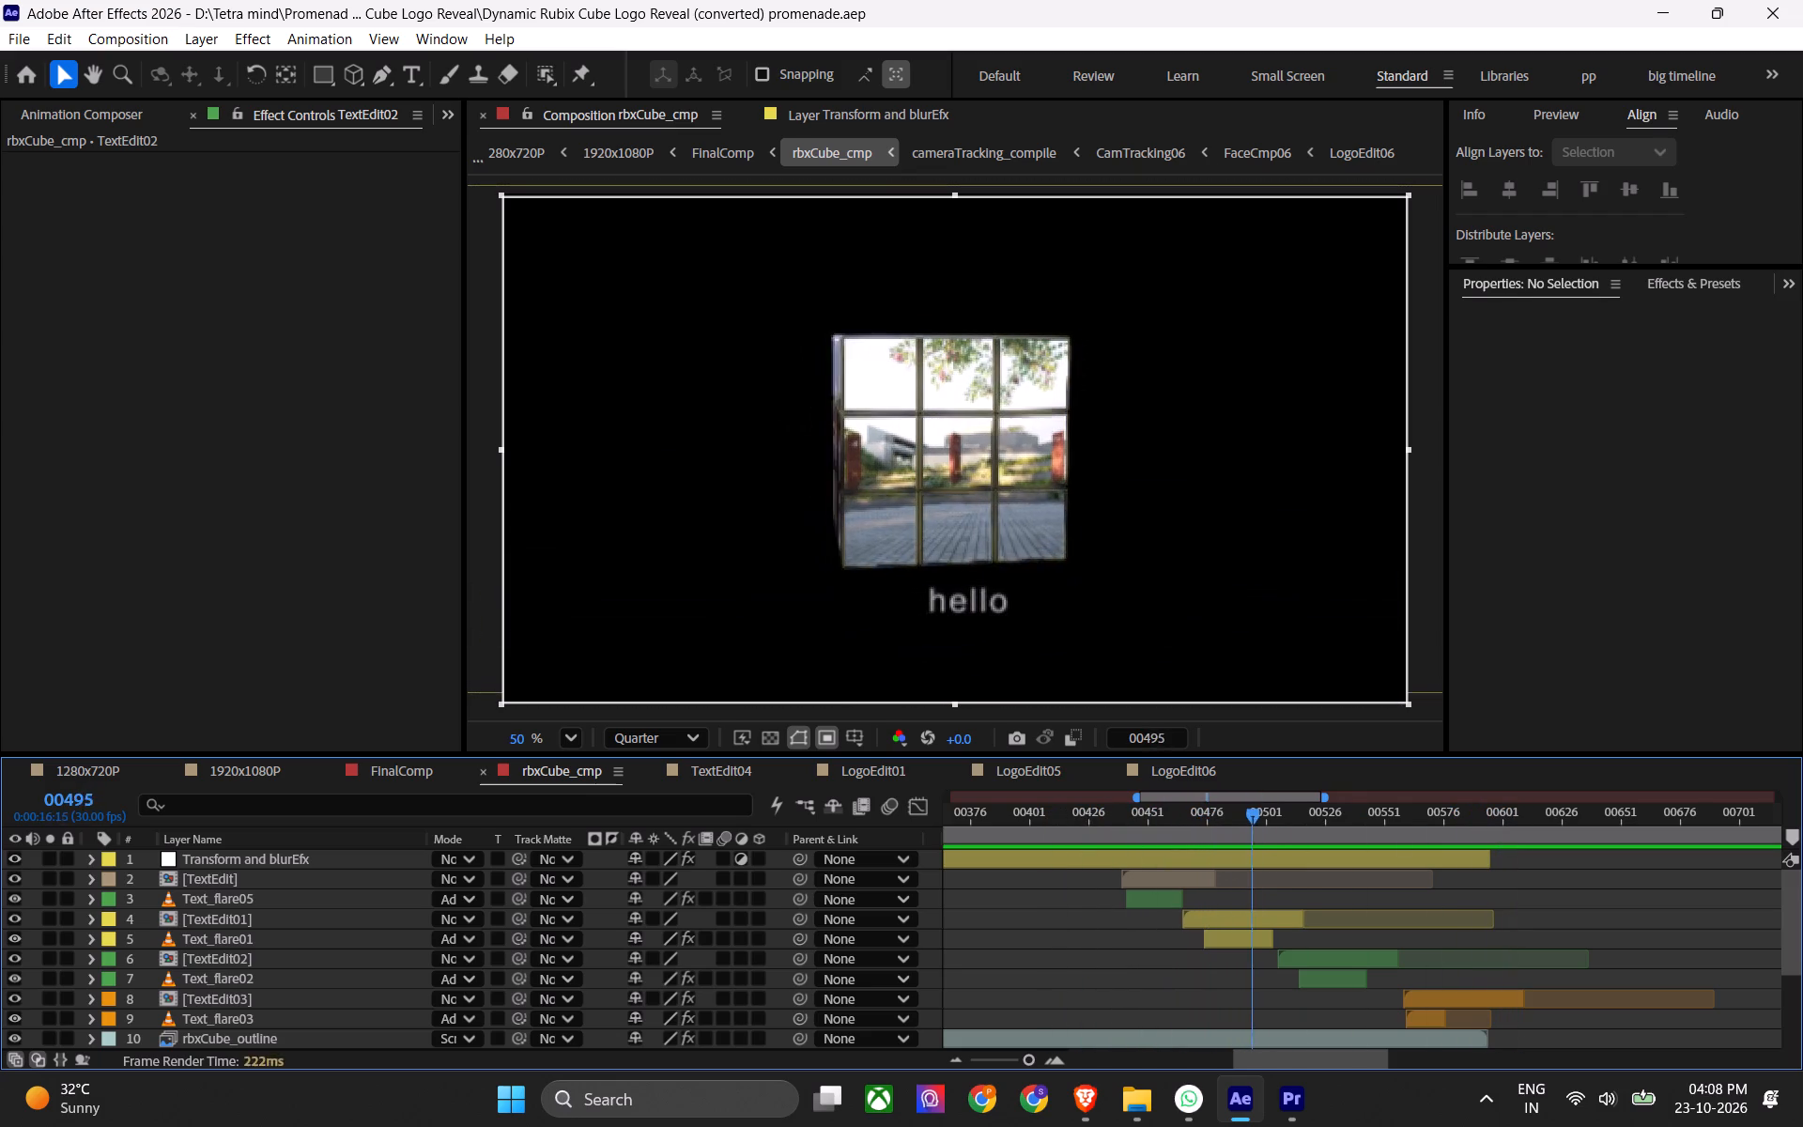
{"action": "left_click_drag", "start_coordinate": [1253, 793], "coordinate": [1152, 826]}
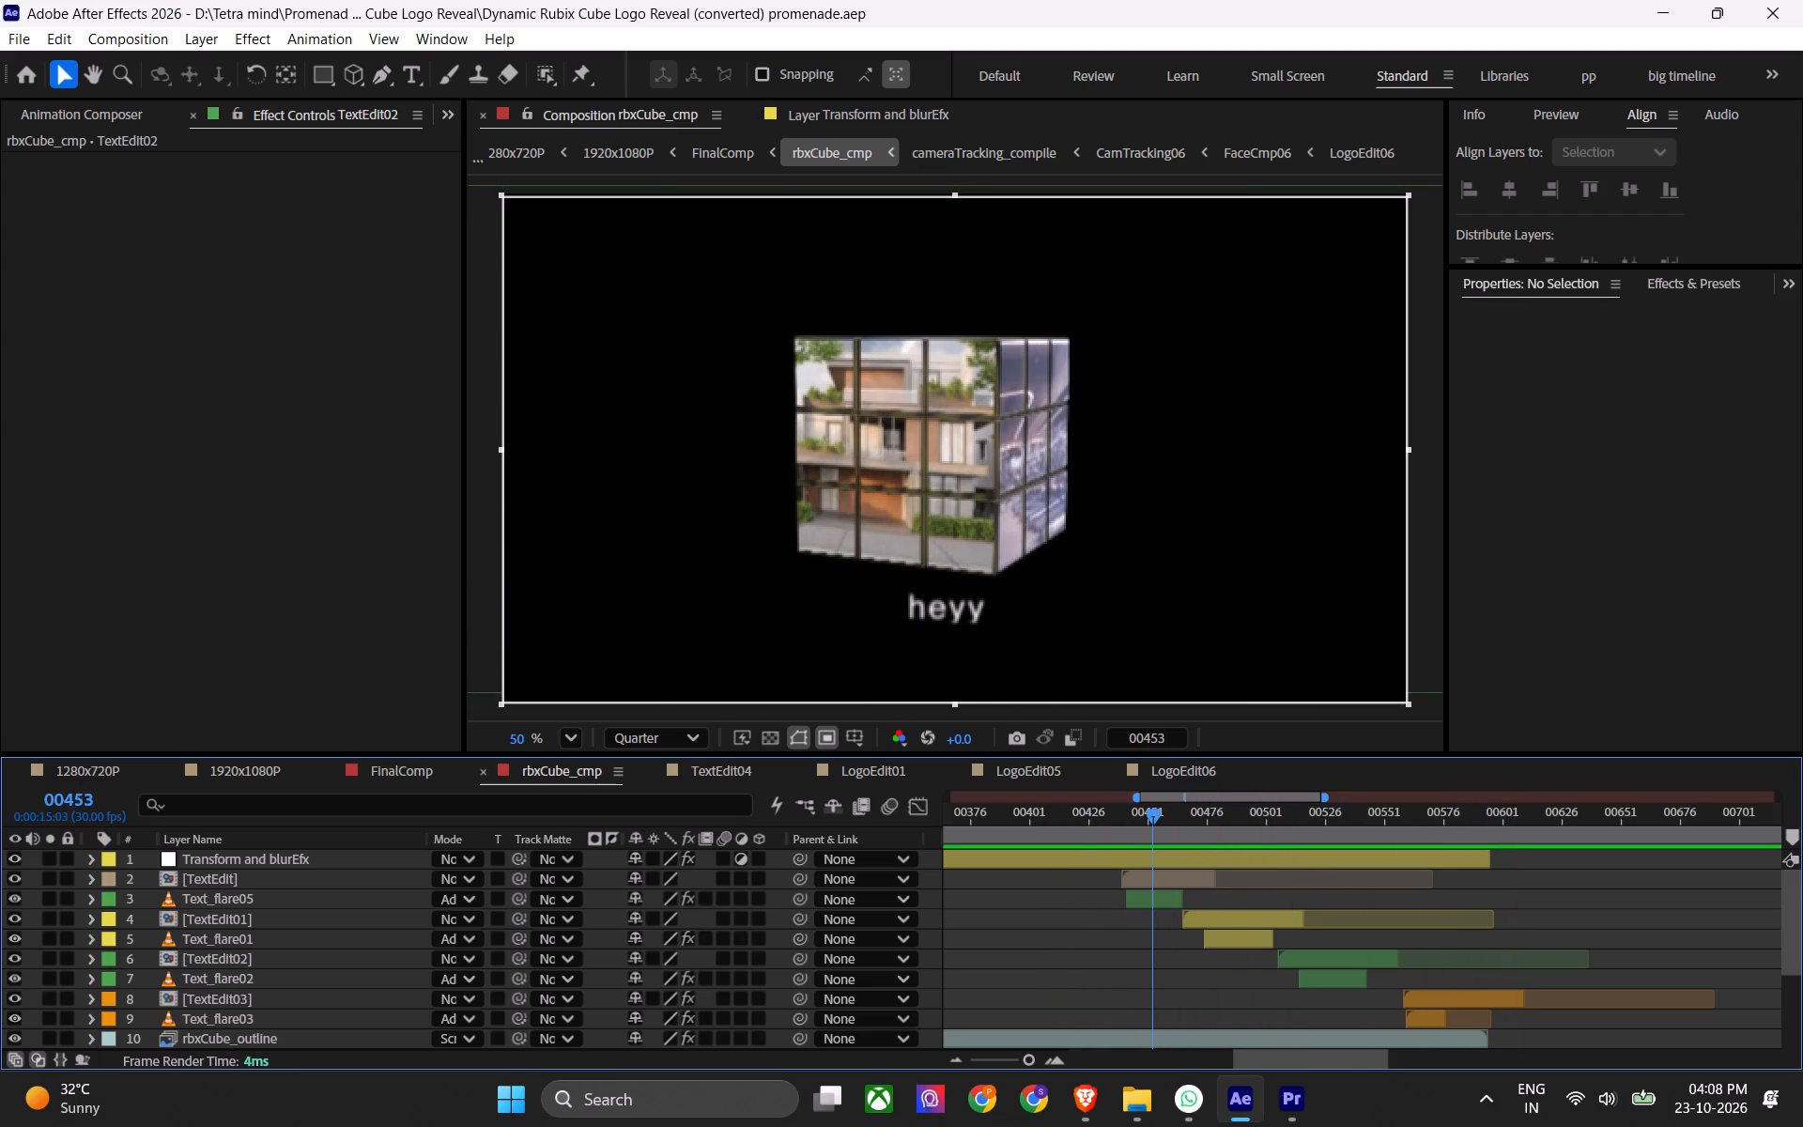
Open the TextEdit precomposition and turn off the 3D switch on the heyy text layer.
{"action": "double_click", "coordinate": [1161, 873]}
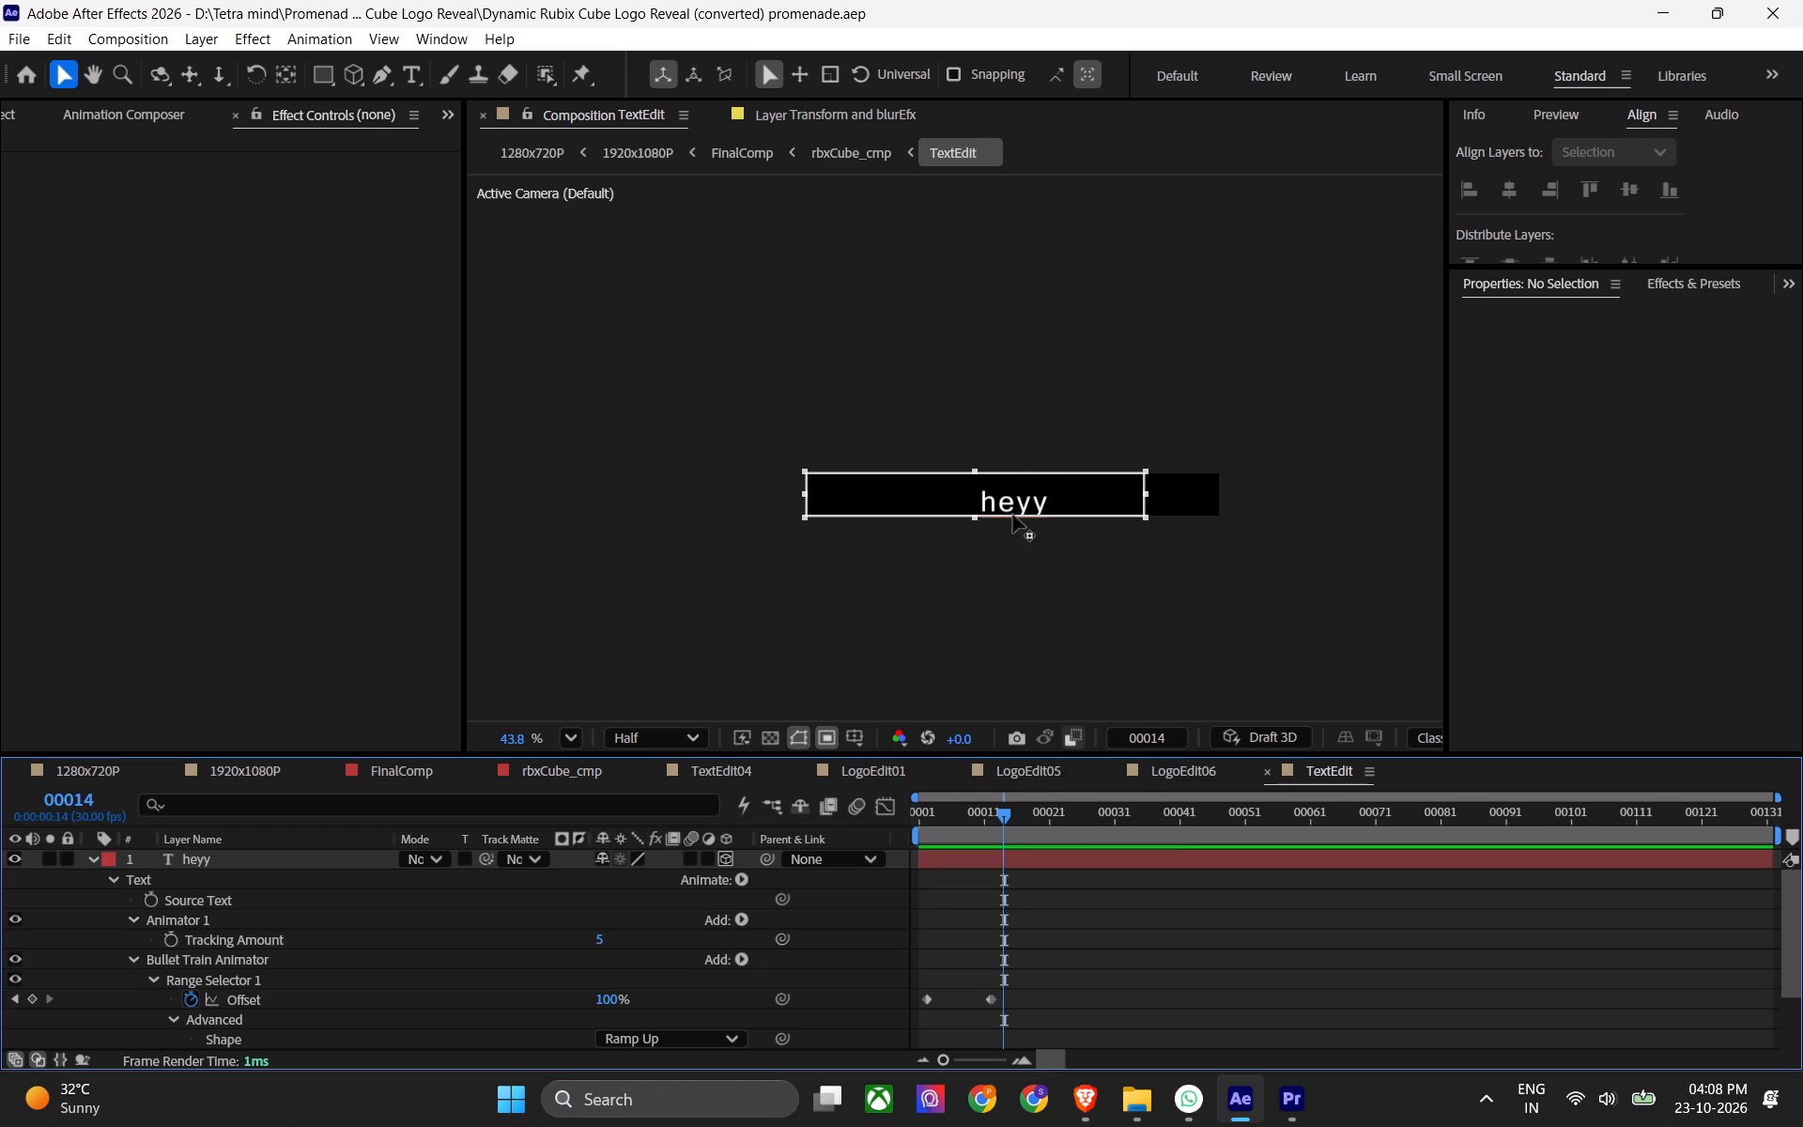
{"action": "double_click", "coordinate": [1012, 504]}
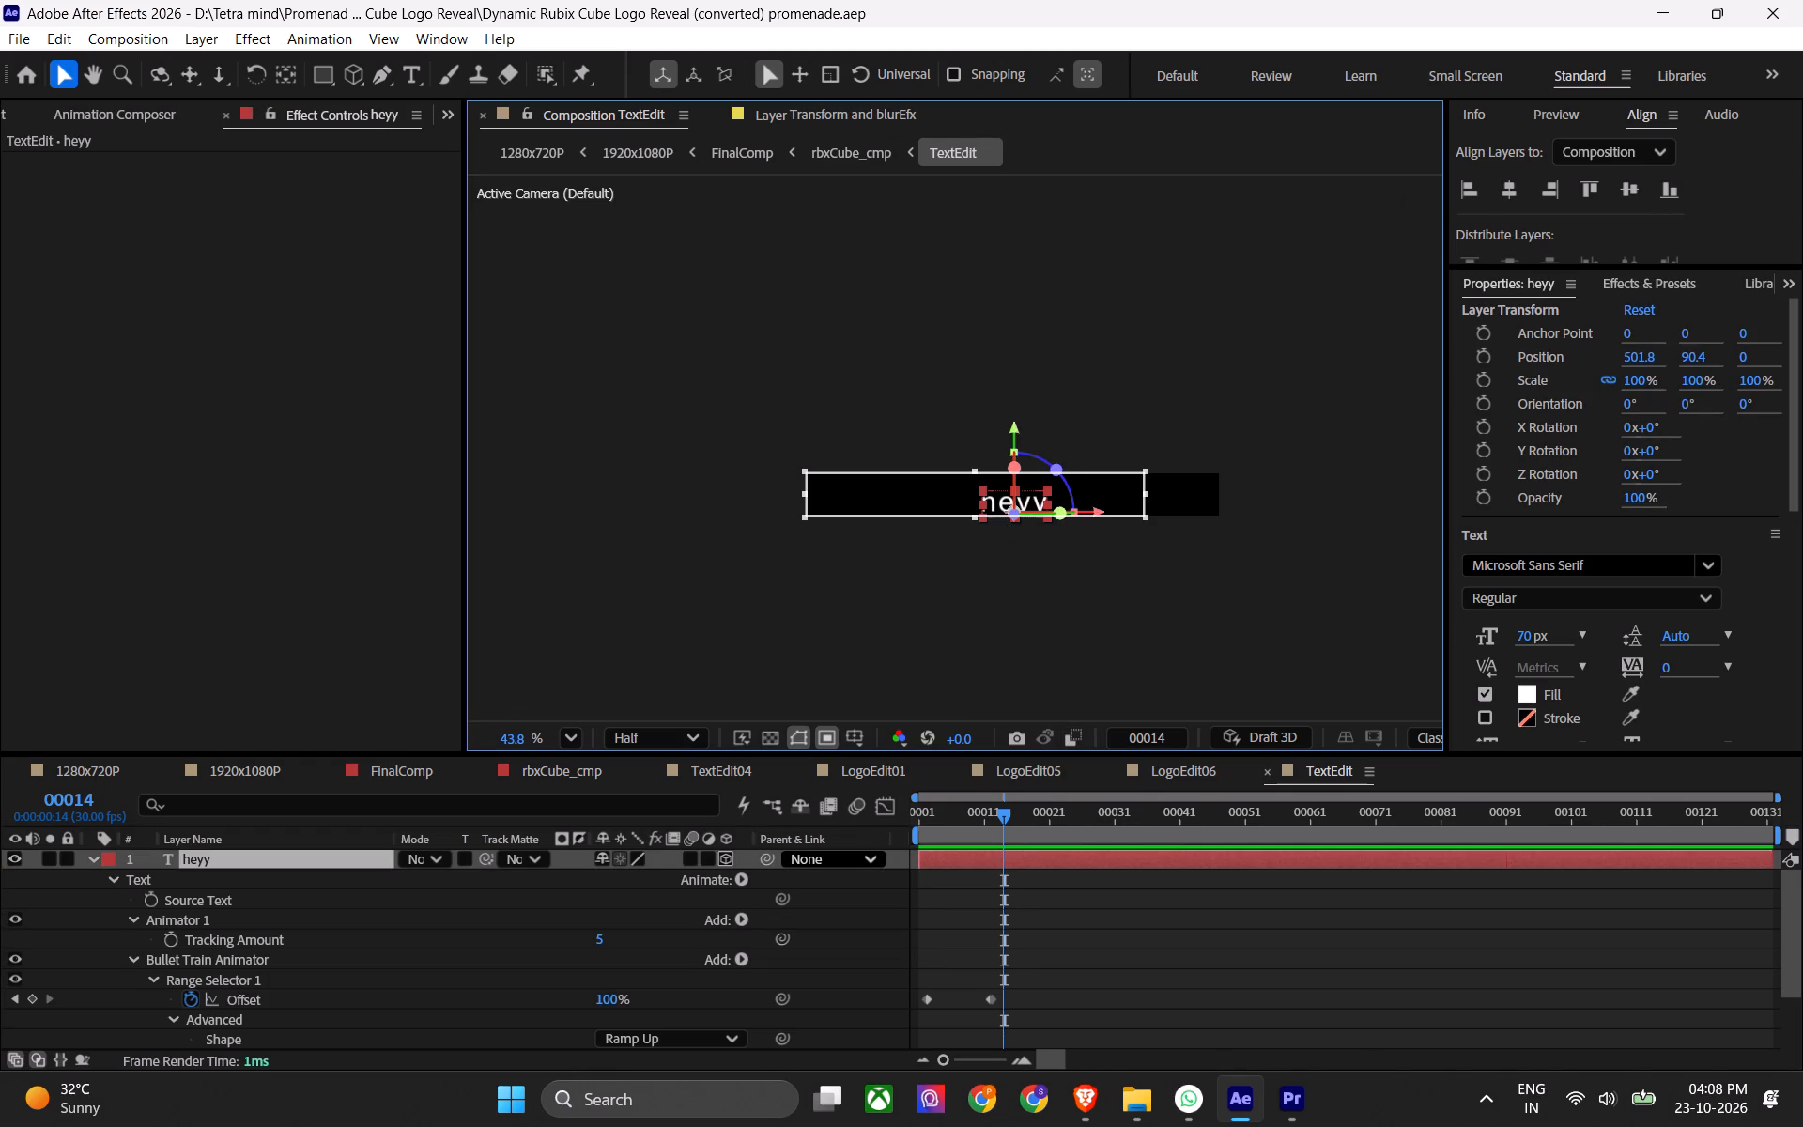
{"action": "left_click", "coordinate": [733, 860]}
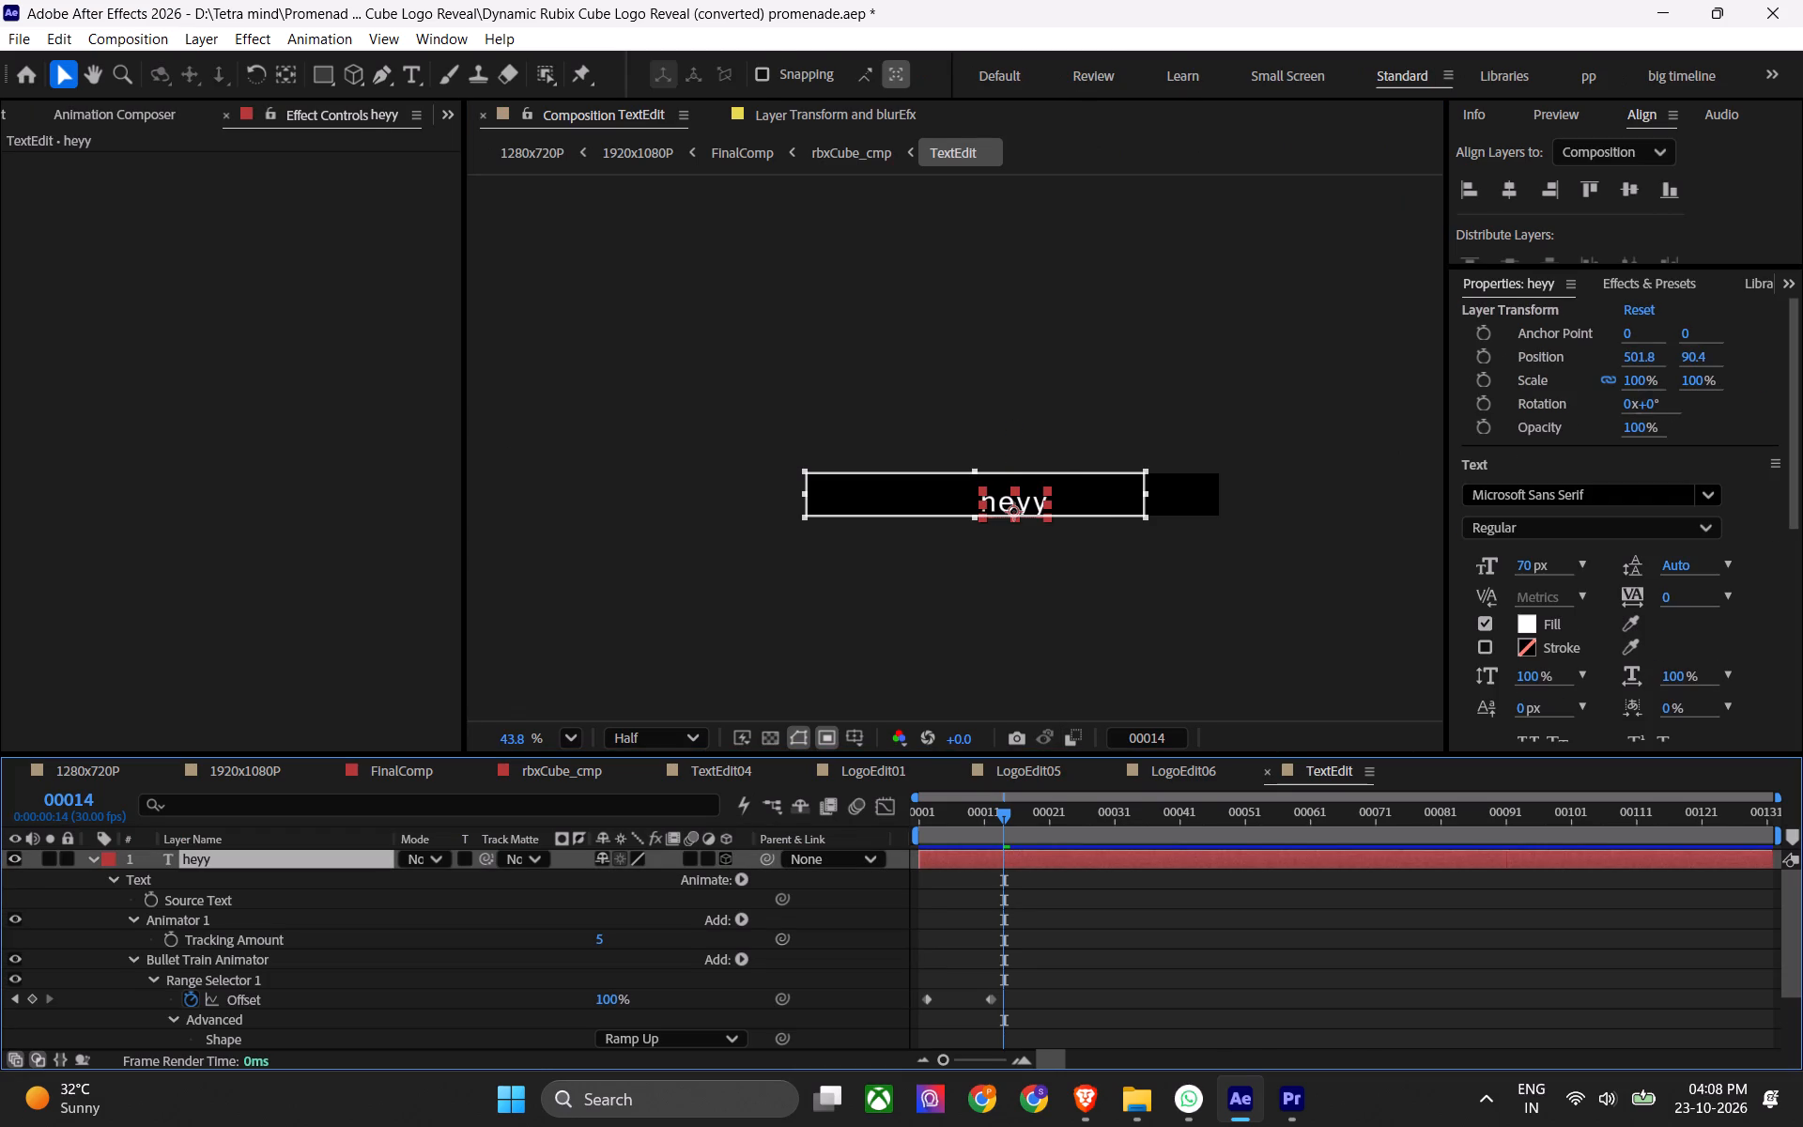
{"action": "left_click", "coordinate": [733, 860]}
{"action": "left_click", "coordinate": [733, 860]}
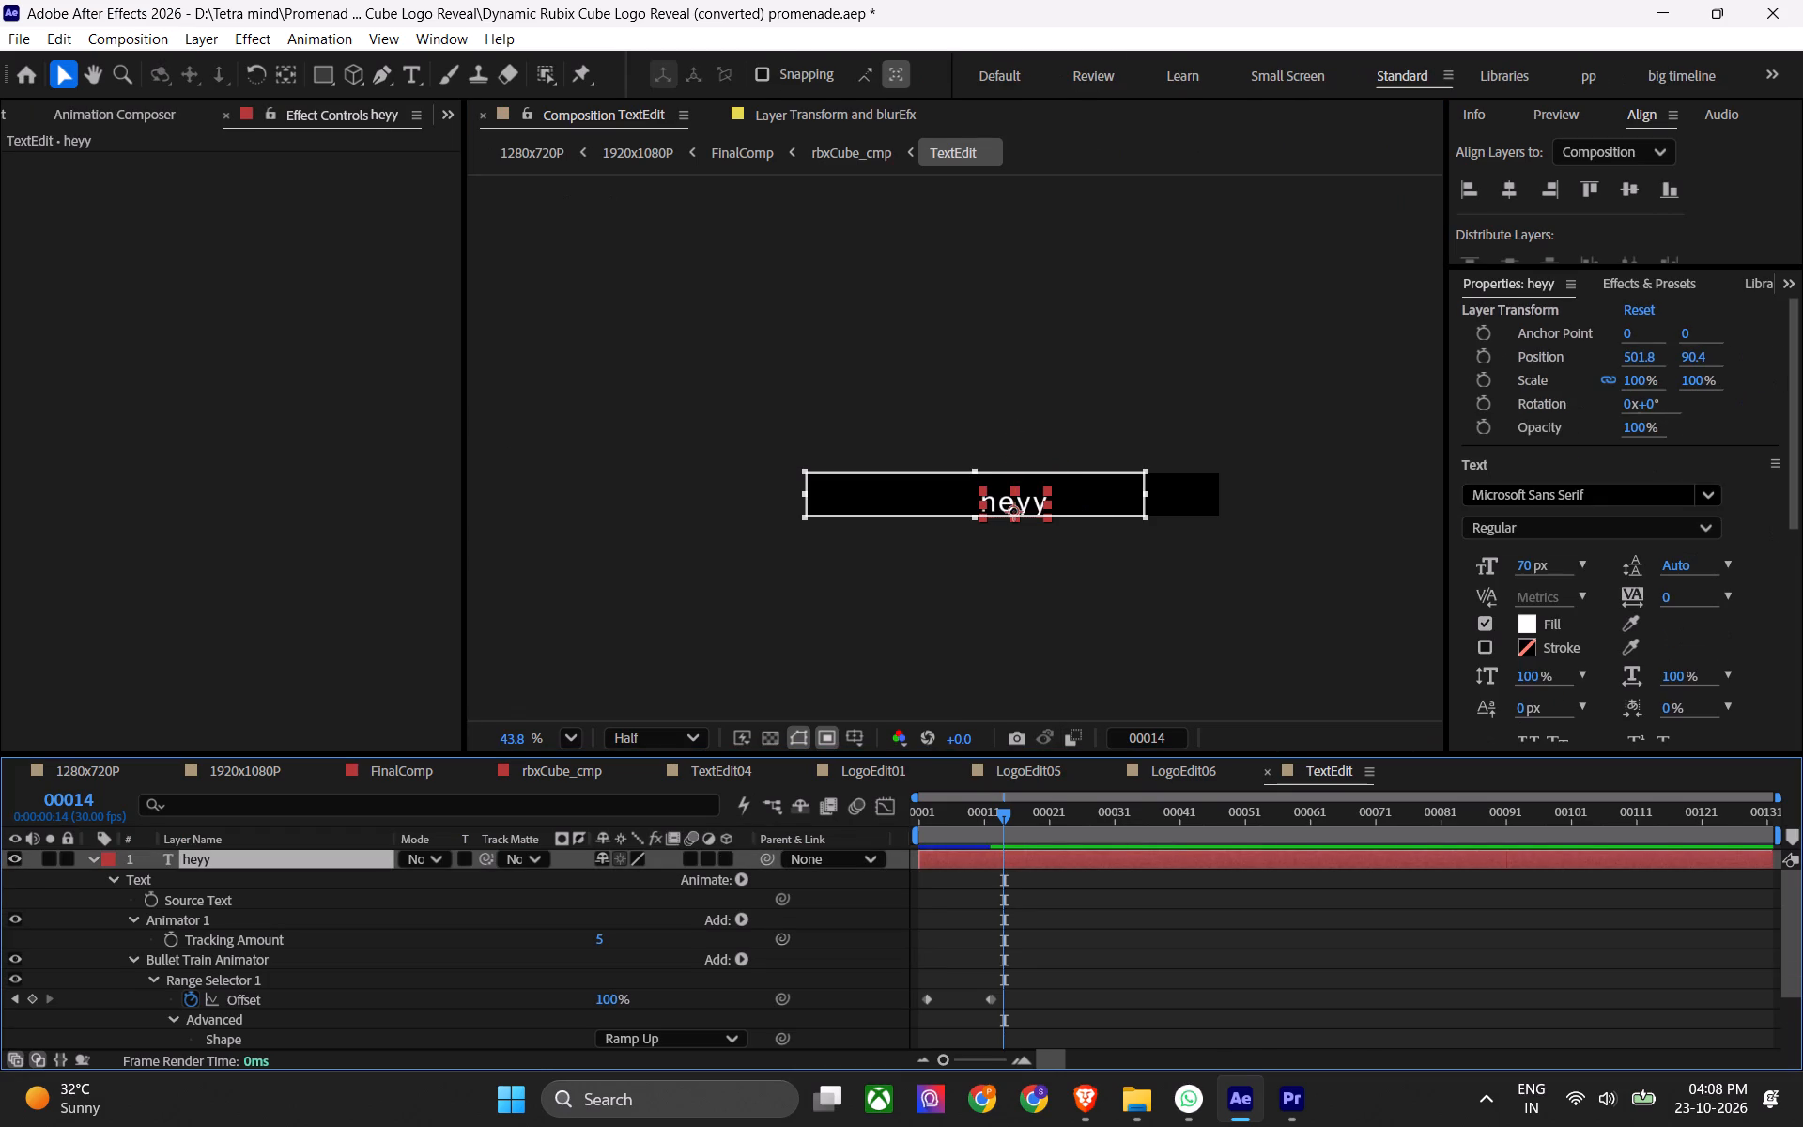
{"action": "left_click", "coordinate": [725, 860]}
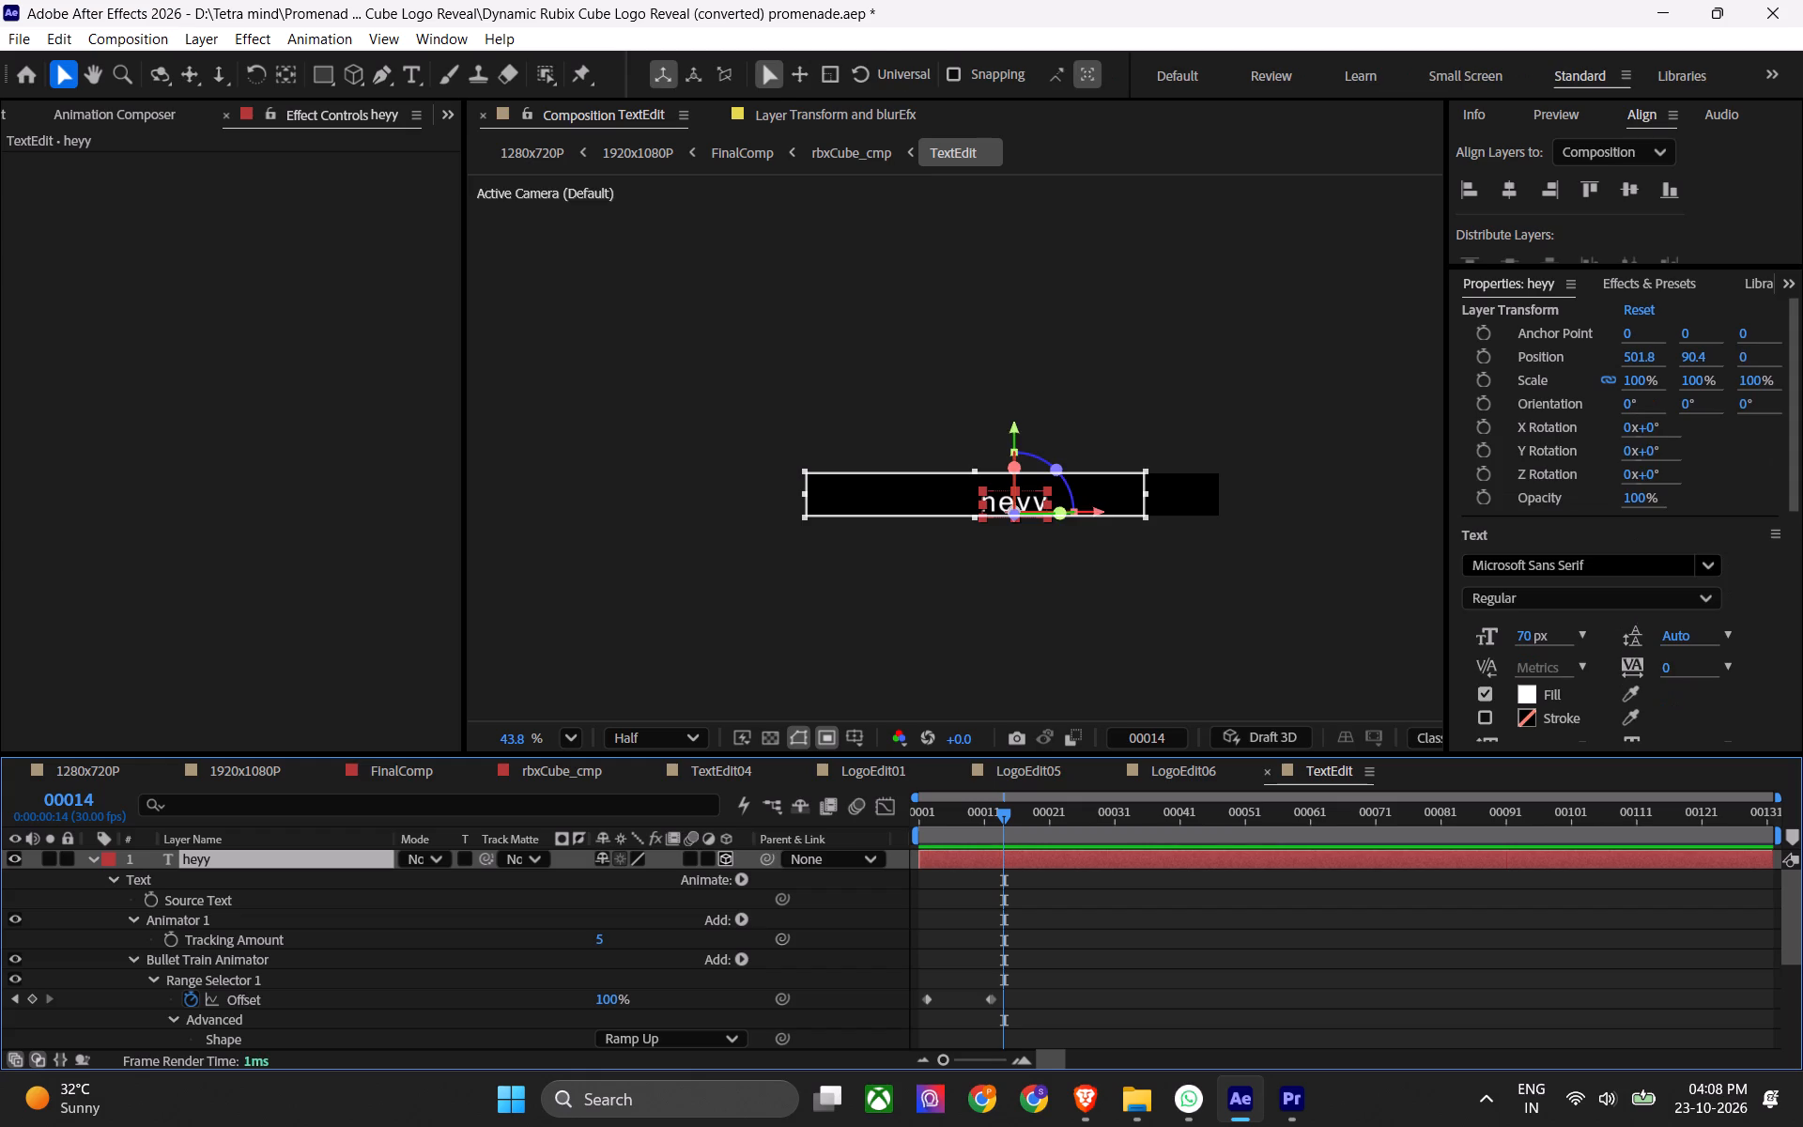
{"action": "left_click", "coordinate": [725, 860]}
{"action": "left_click", "coordinate": [1288, 925]}
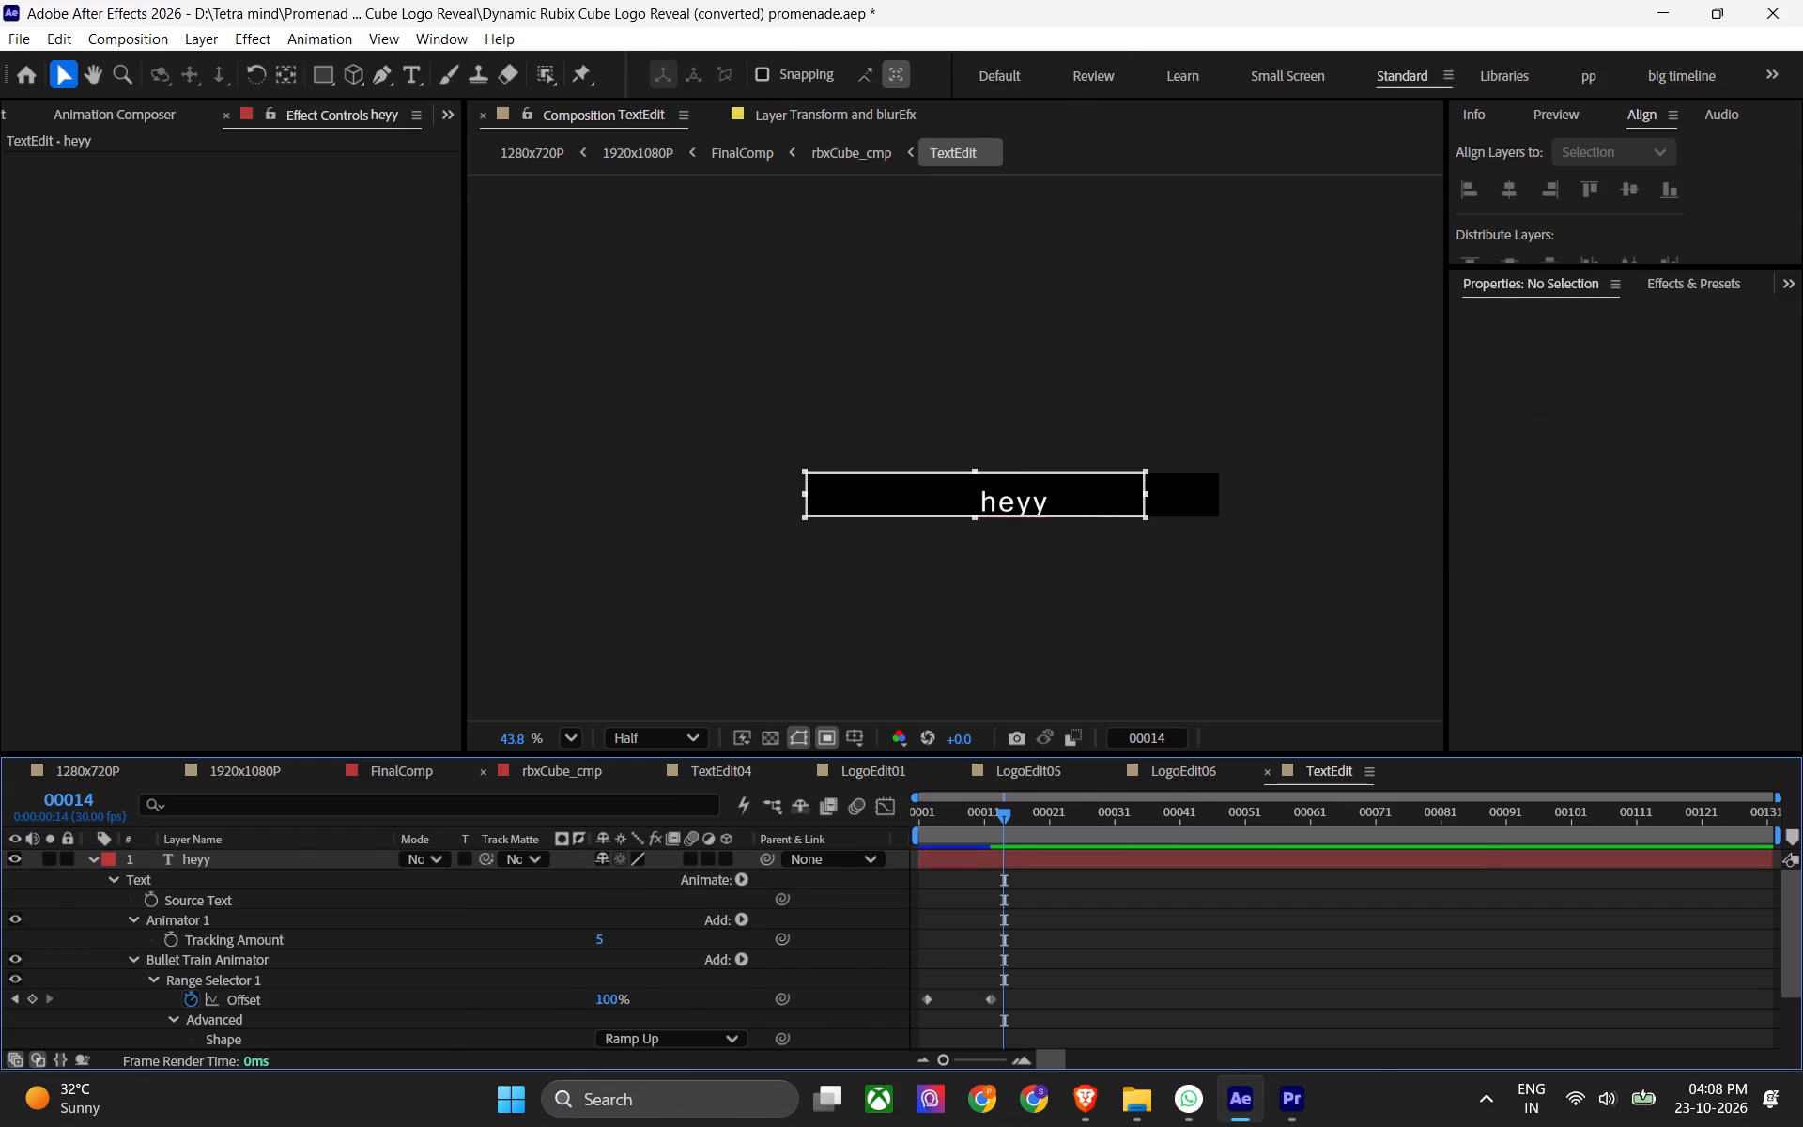
Play rbxCube_cmp from frame 00439 to about frame 00528 to check the heyy caption's movement.
{"action": "left_click", "coordinate": [565, 768]}
{"action": "left_click", "coordinate": [1124, 801]}
{"action": "left_click", "coordinate": [1121, 804]}
{"action": "key", "text": "space"}
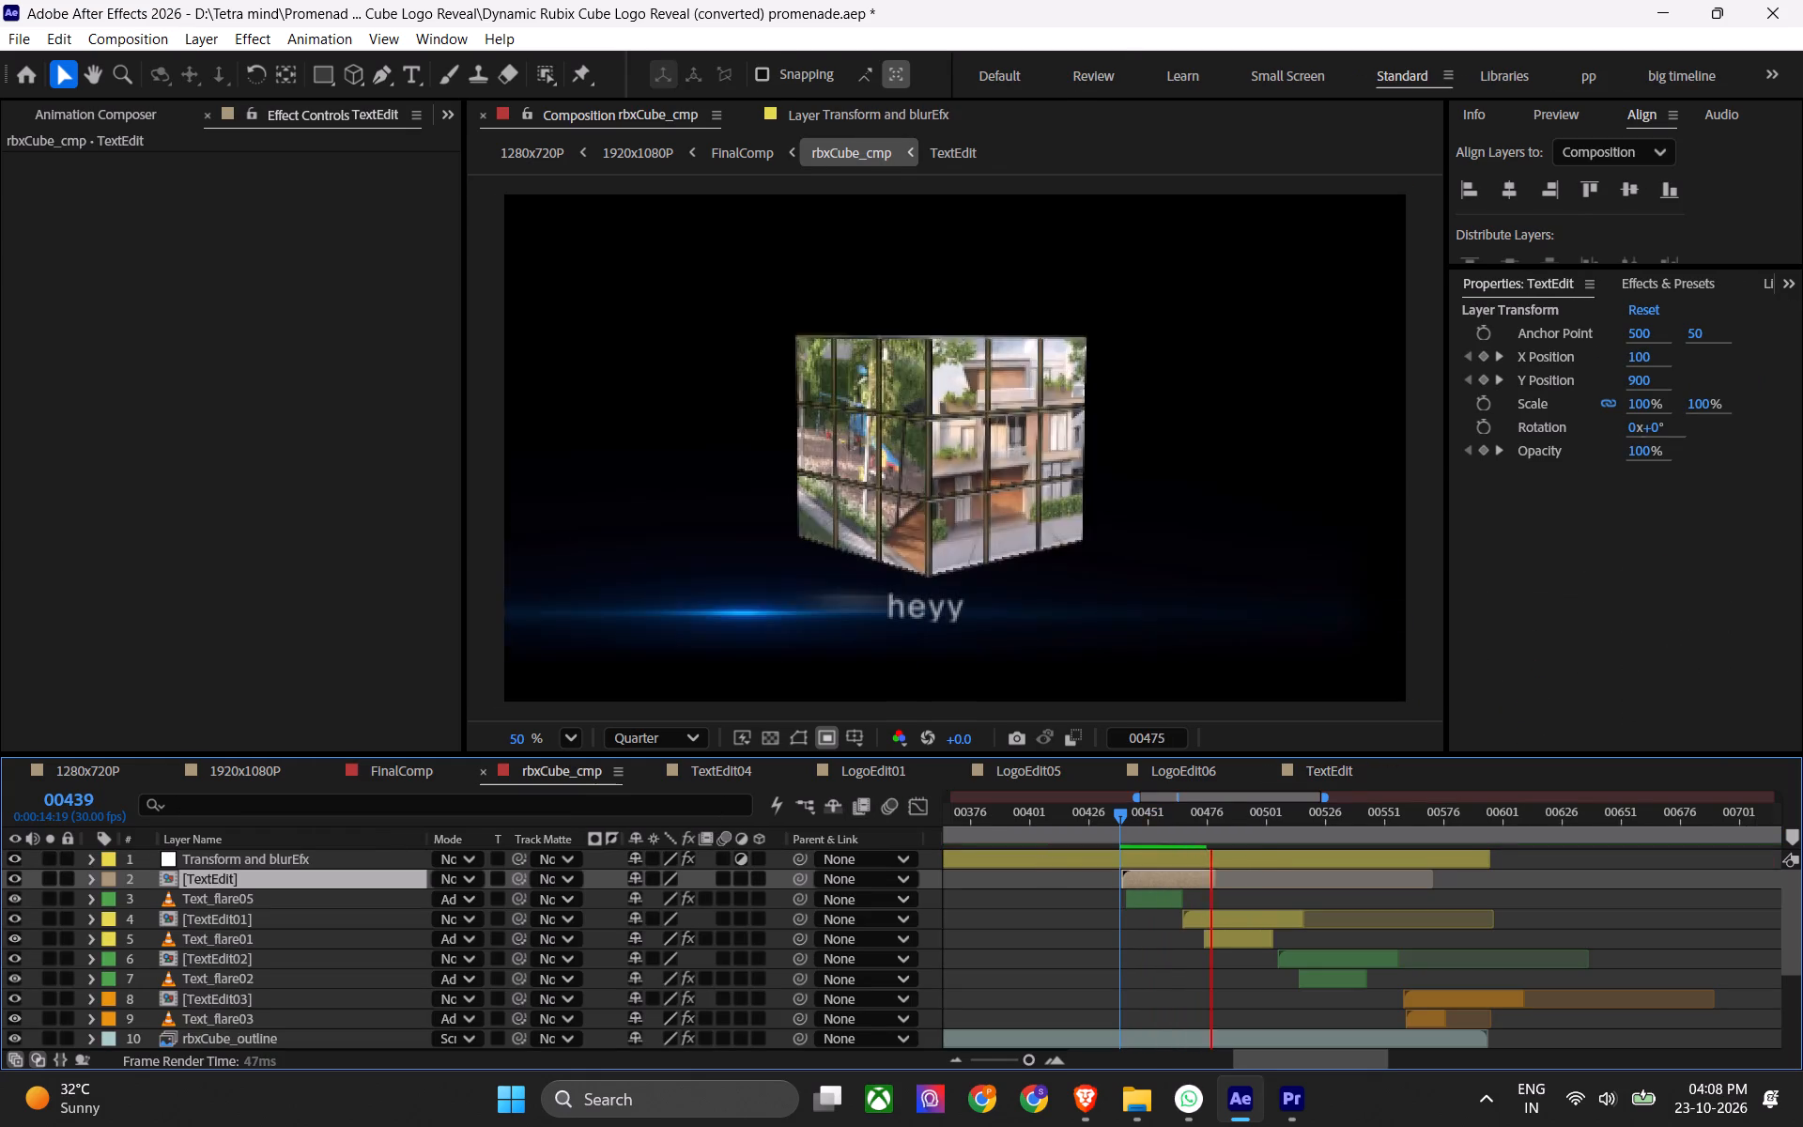
{"action": "key", "text": "space"}
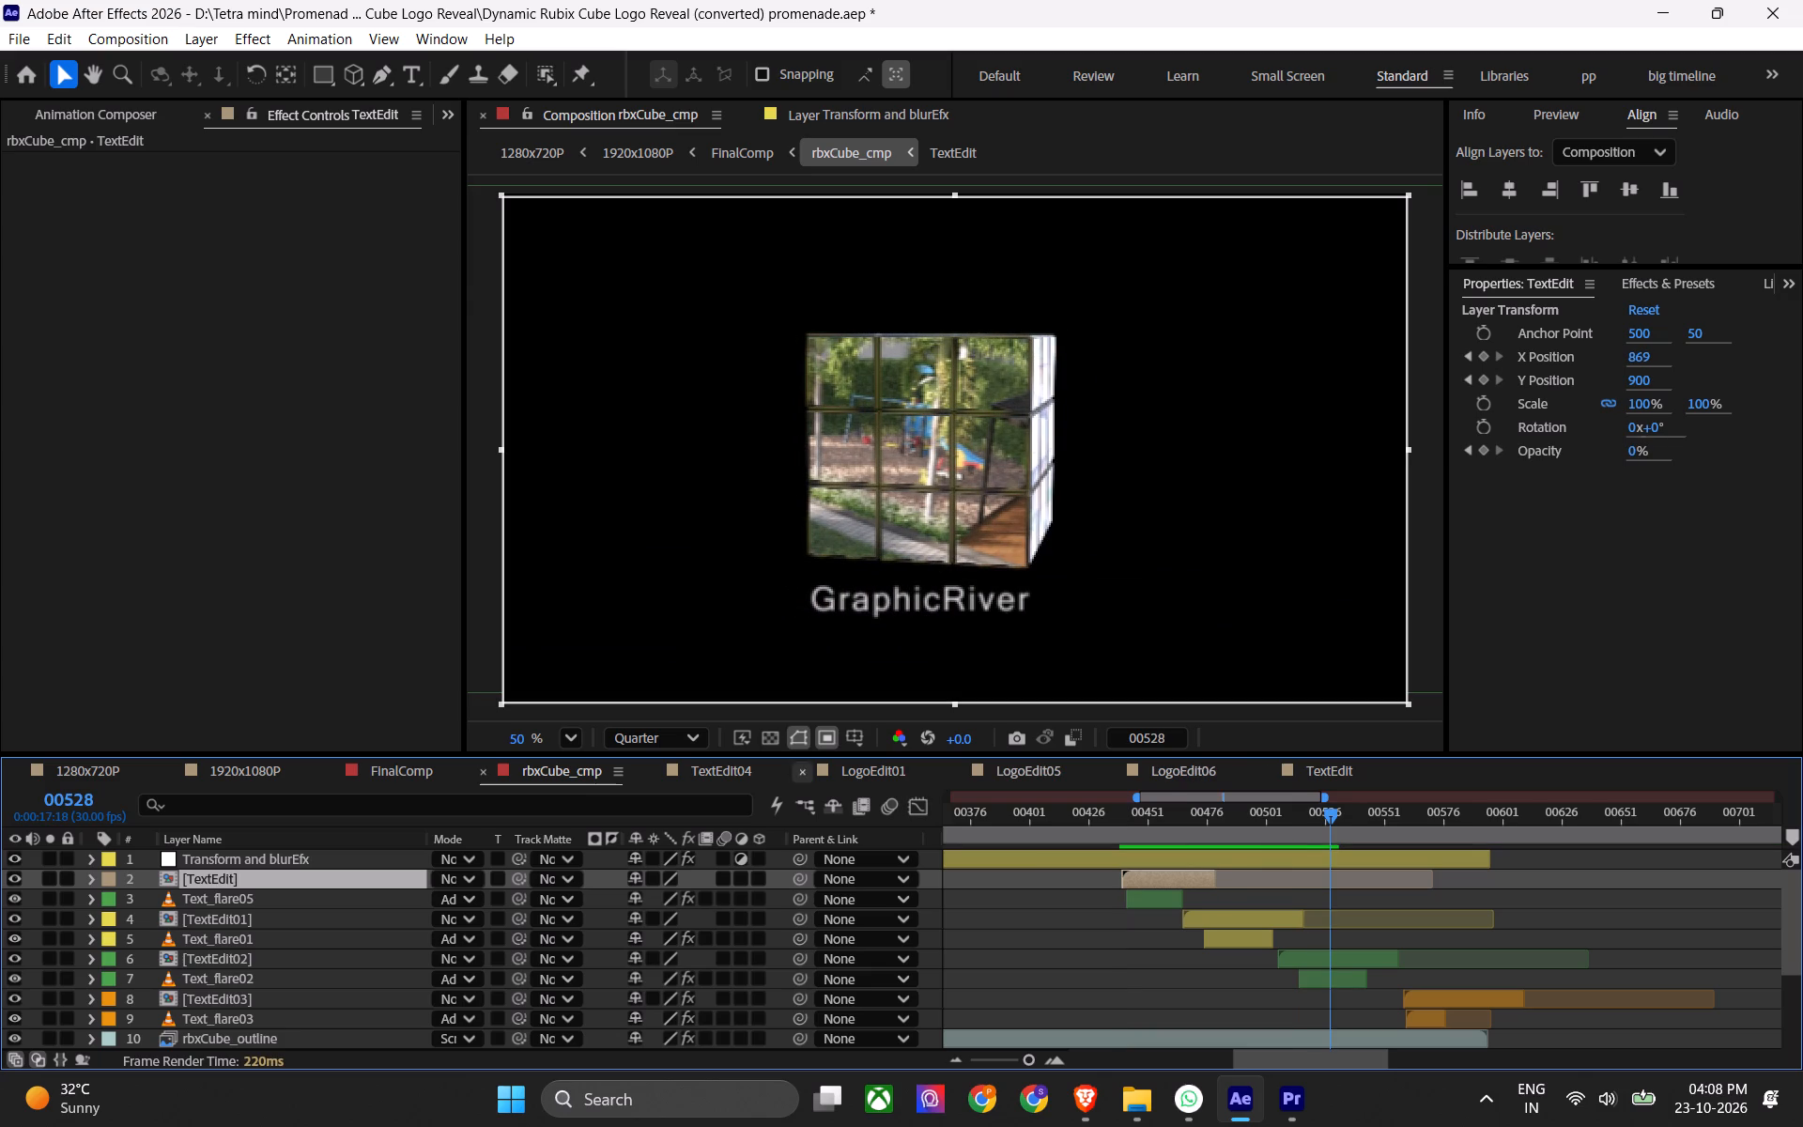
Close the TextEdit04, LogoEdit01, LogoEdit05 and LogoEdit06 timelines, keeping TextEdit open, and save the project.
{"action": "left_click", "coordinate": [734, 770]}
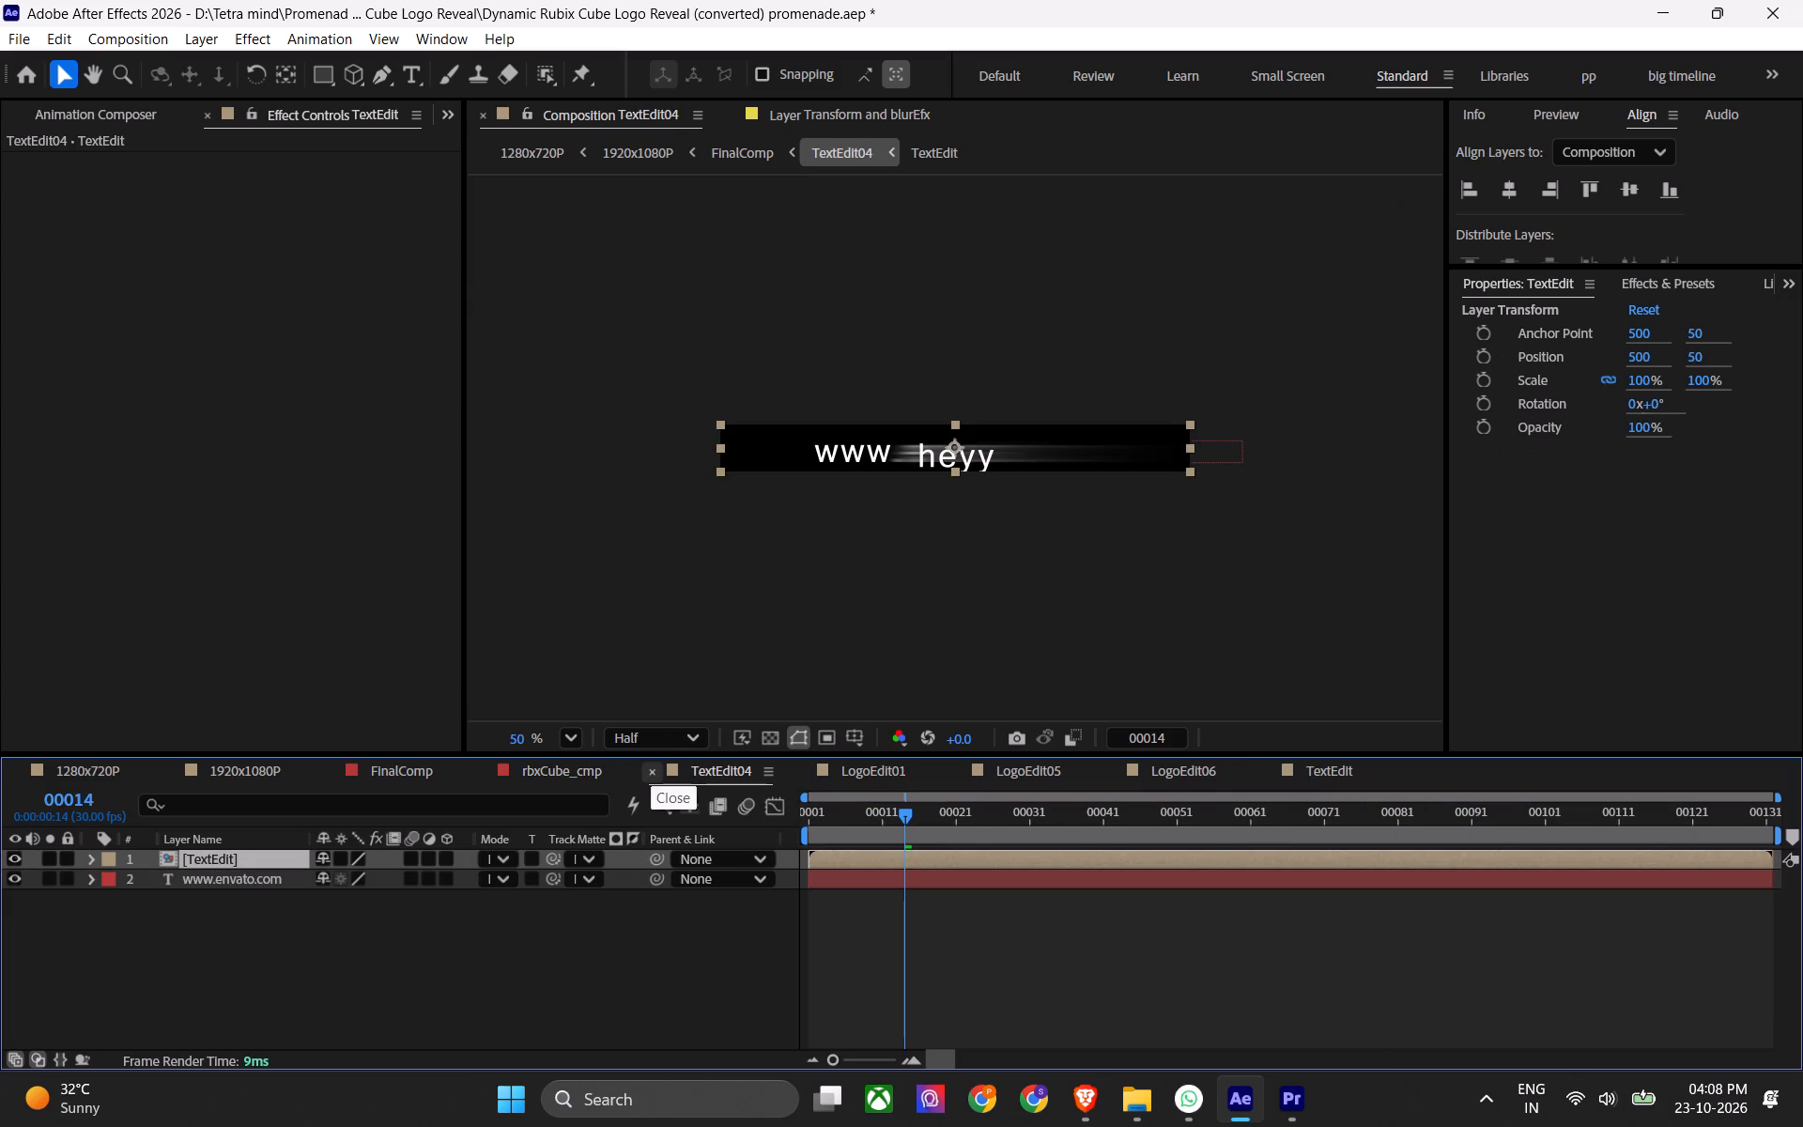
{"action": "triple_click", "coordinate": [651, 767]}
{"action": "left_click", "coordinate": [651, 767]}
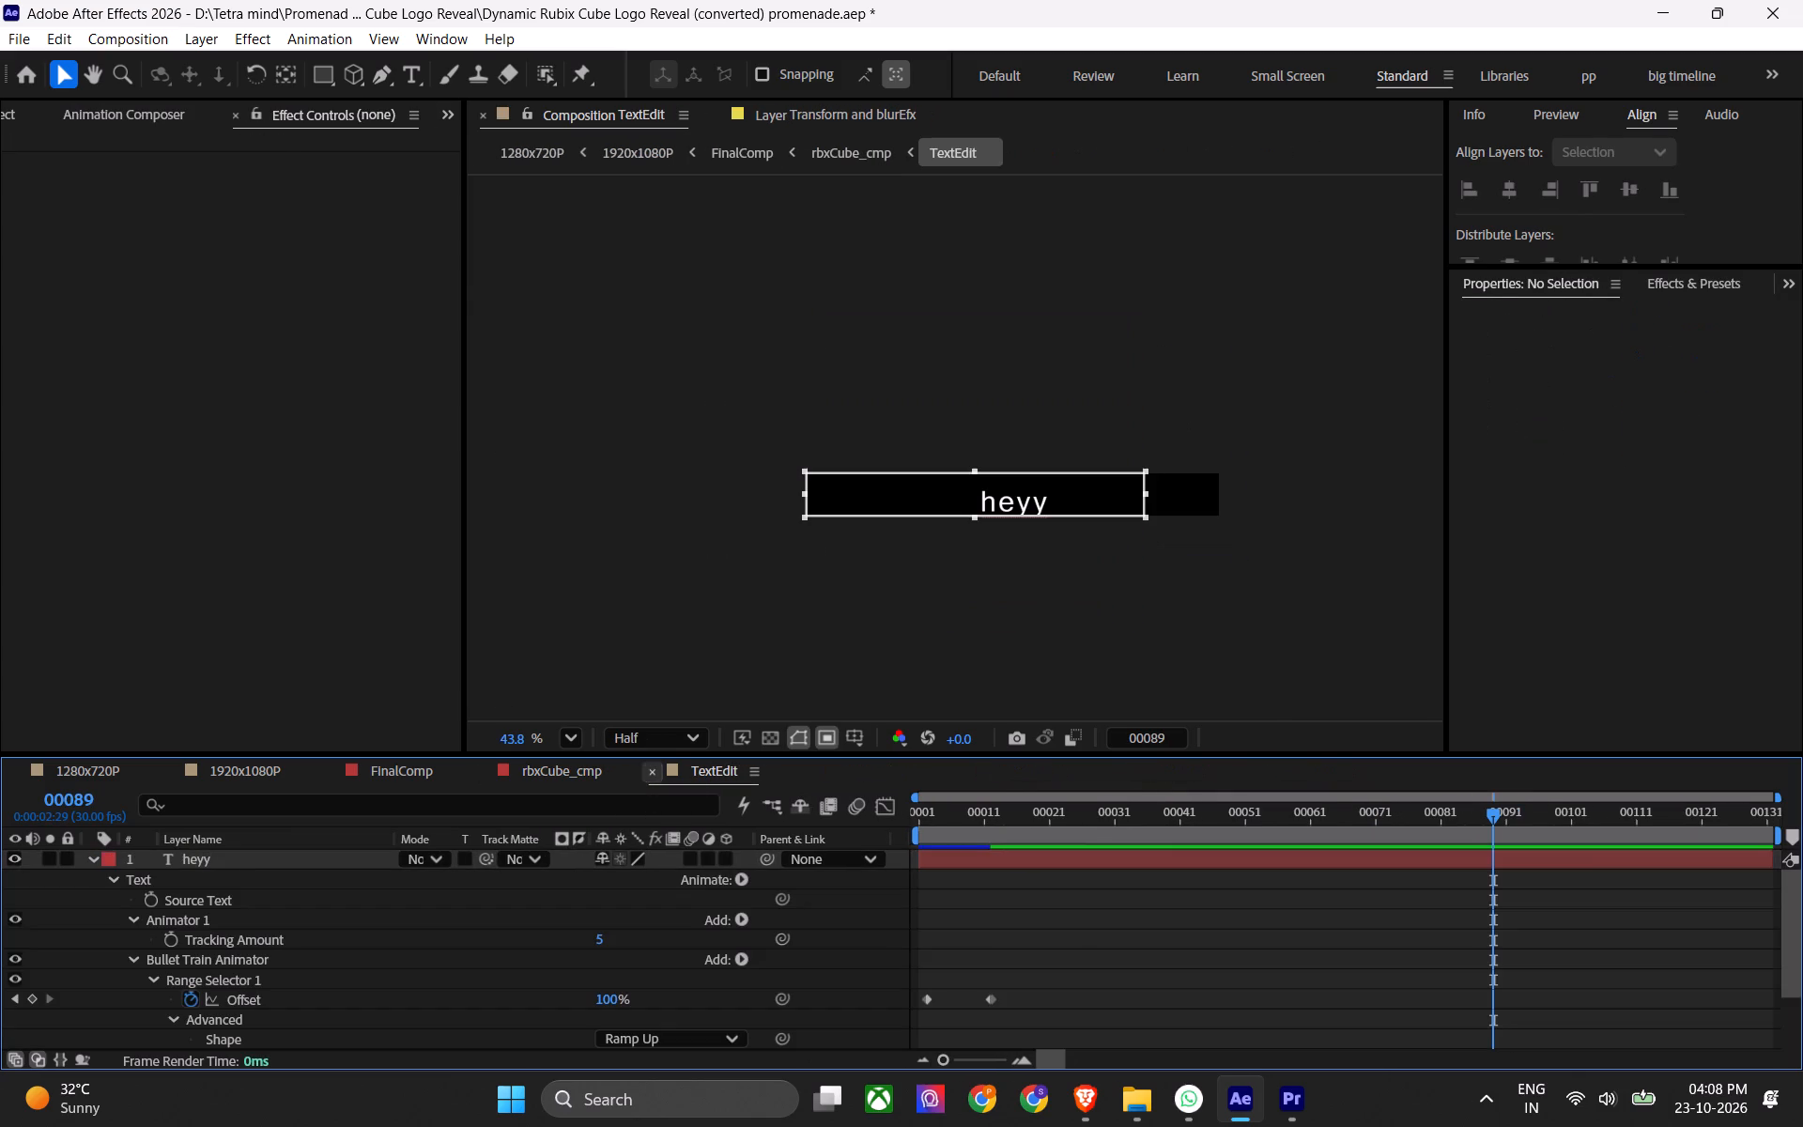
{"action": "key", "text": "ctrl+s"}
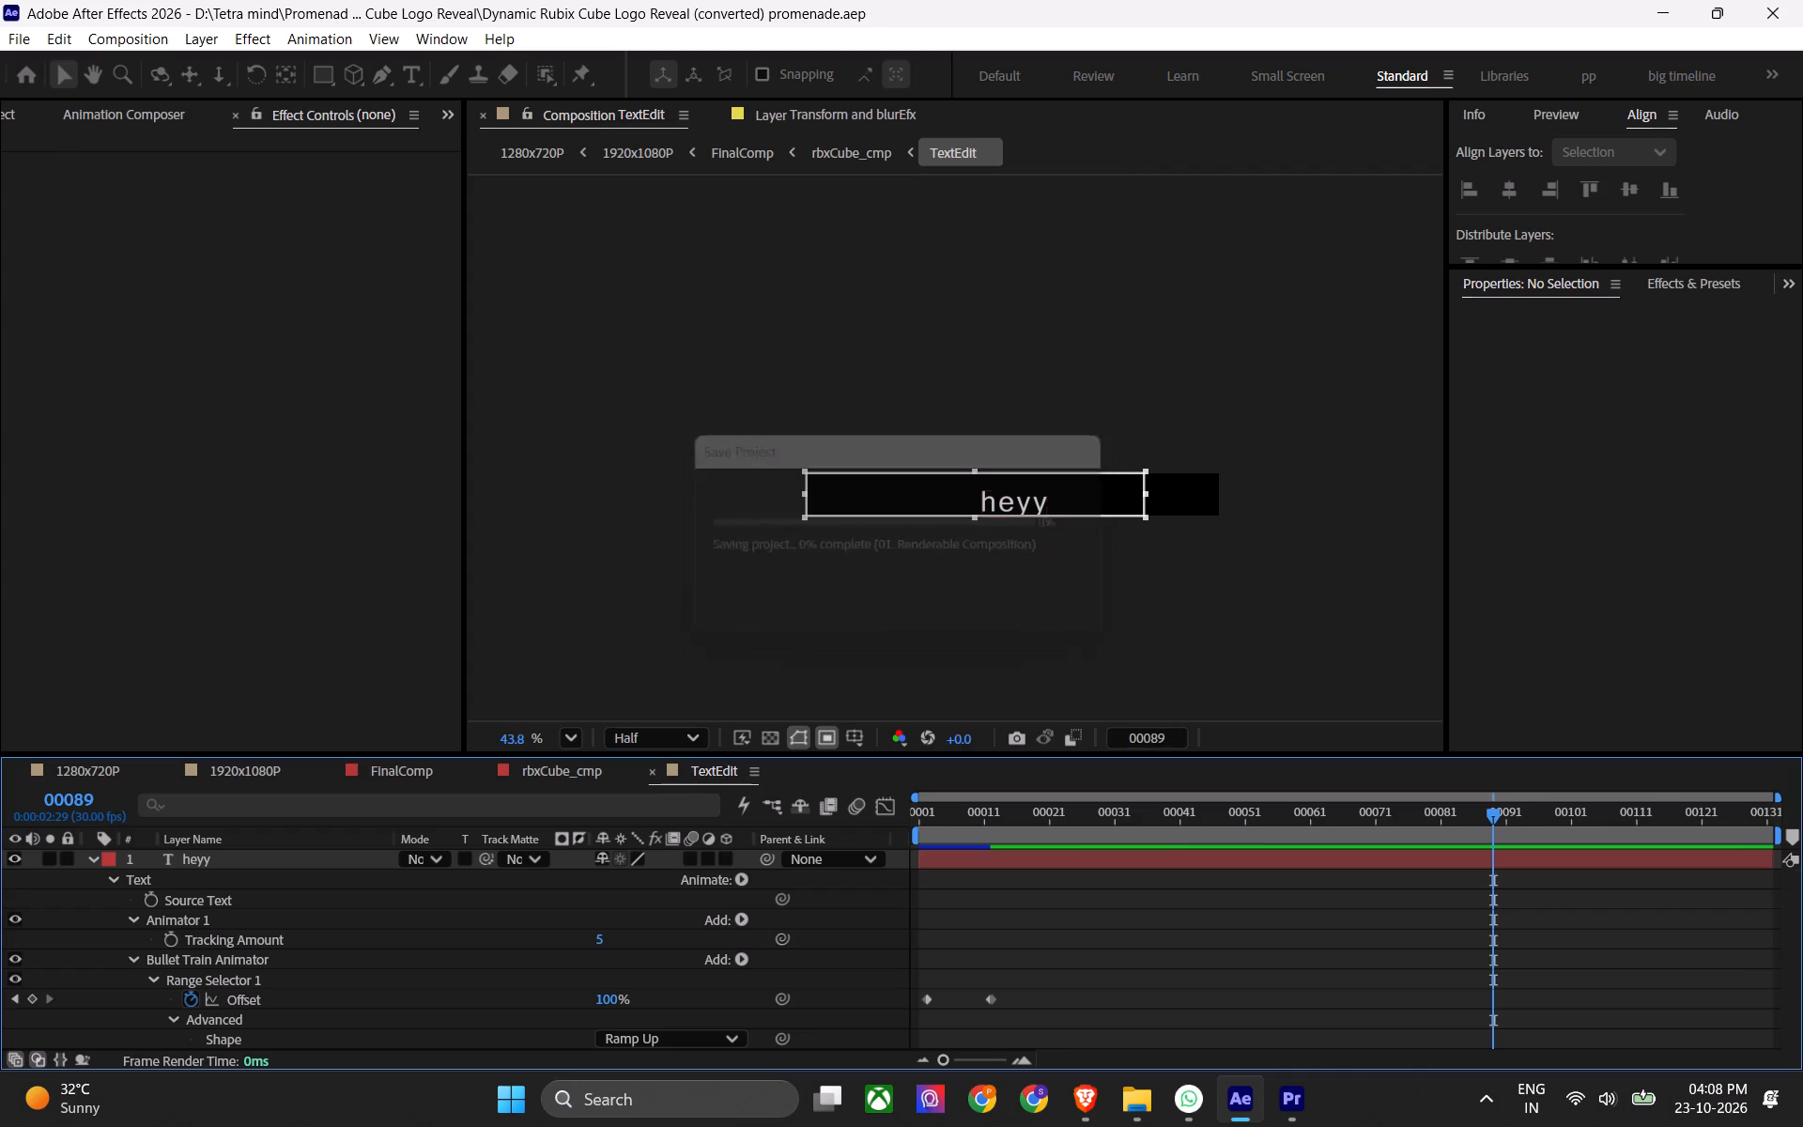
Select the heyy text layer at frame 00022, and look up the brand font in the Promenade folder in File Explorer.
{"action": "left_click", "coordinate": [1059, 824]}
{"action": "left_click", "coordinate": [1060, 849]}
{"action": "left_click", "coordinate": [1059, 853]}
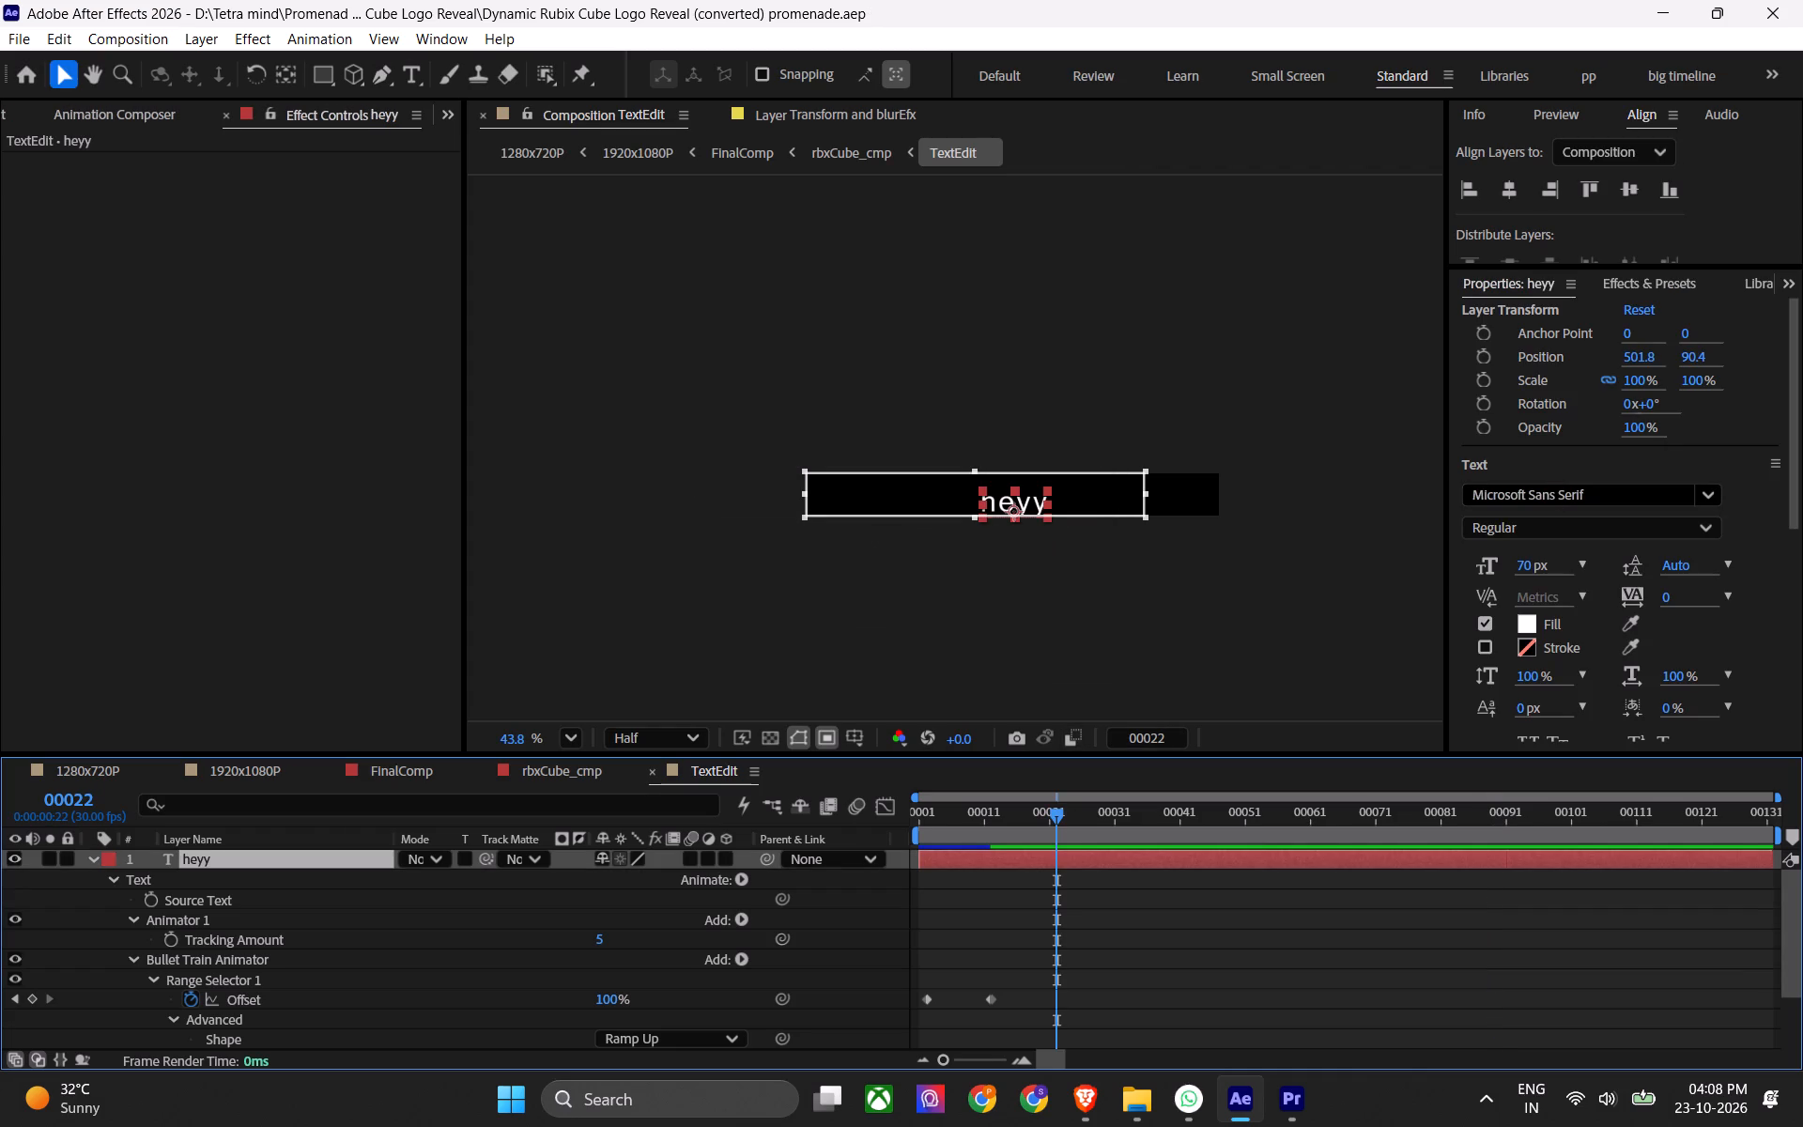
{"action": "left_click", "coordinate": [1139, 1098]}
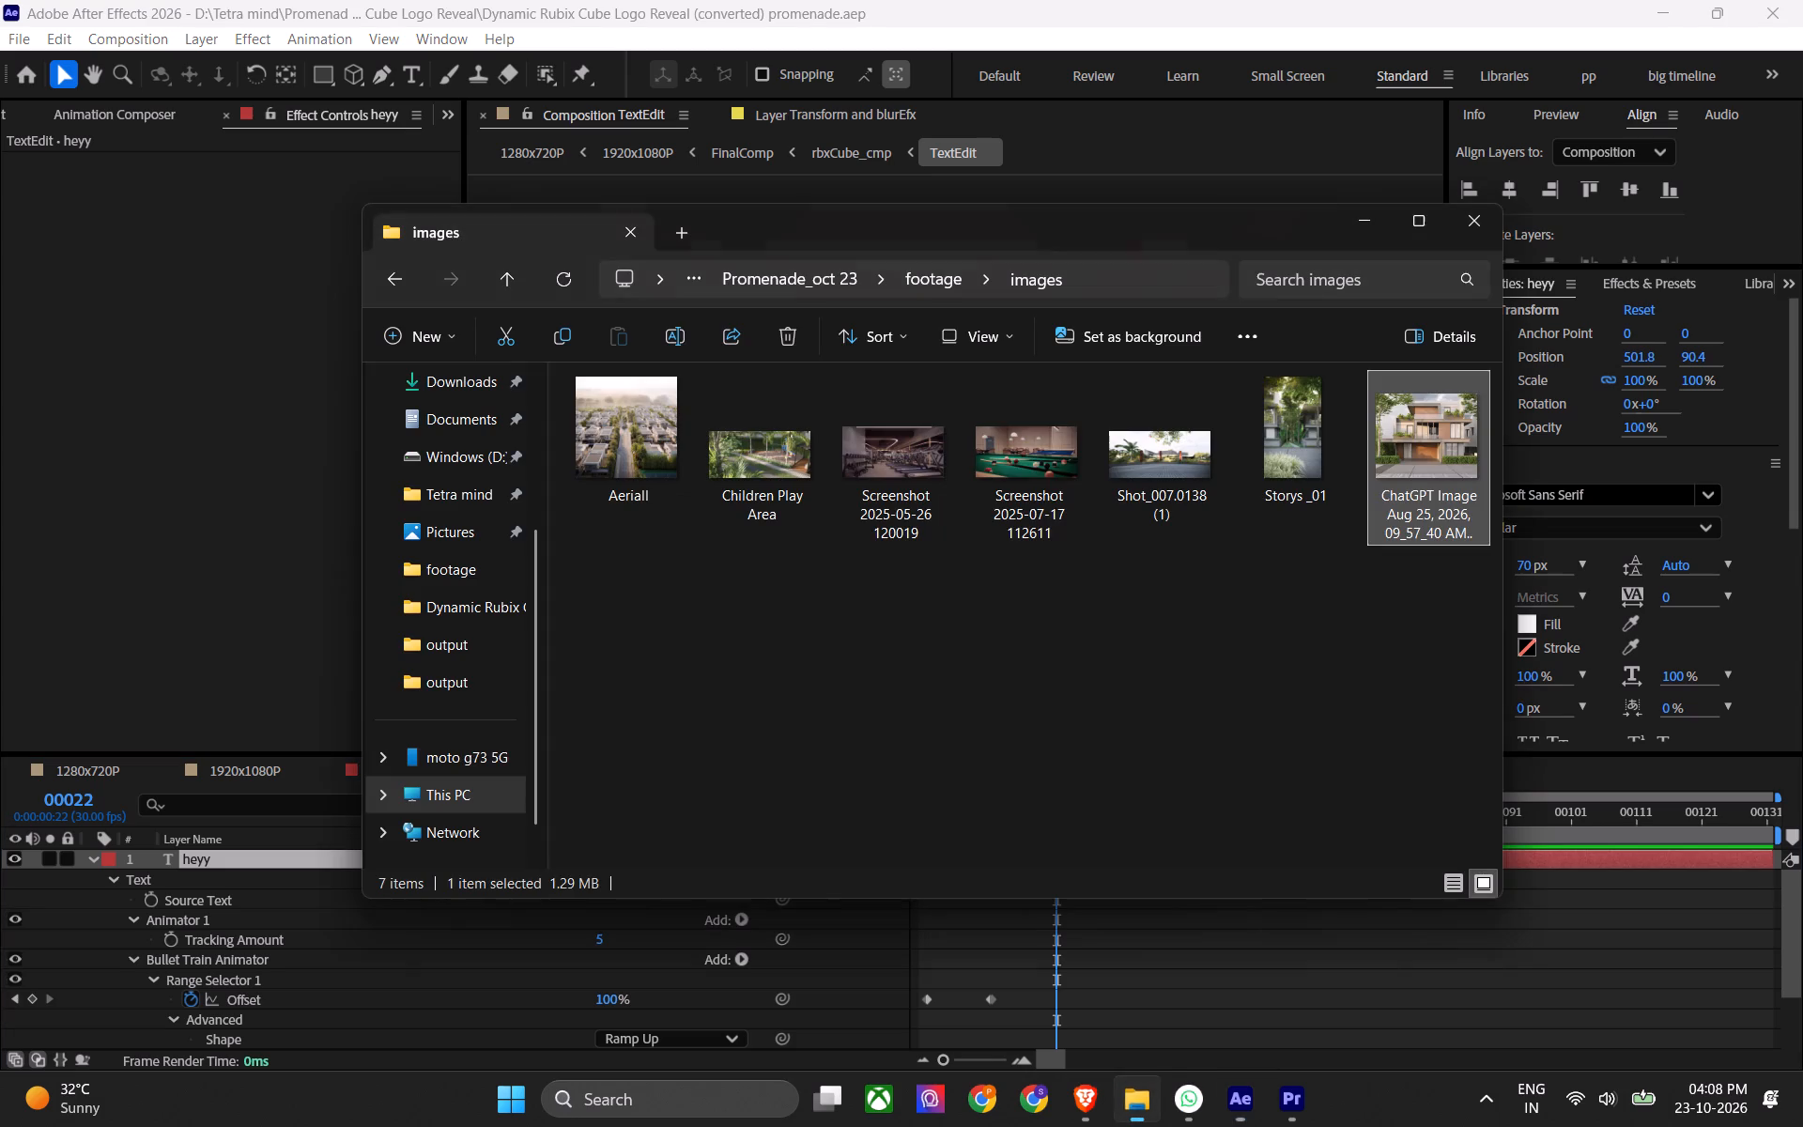
{"action": "left_click", "coordinate": [1172, 639]}
{"action": "left_click", "coordinate": [467, 265]}
{"action": "left_click", "coordinate": [506, 287]}
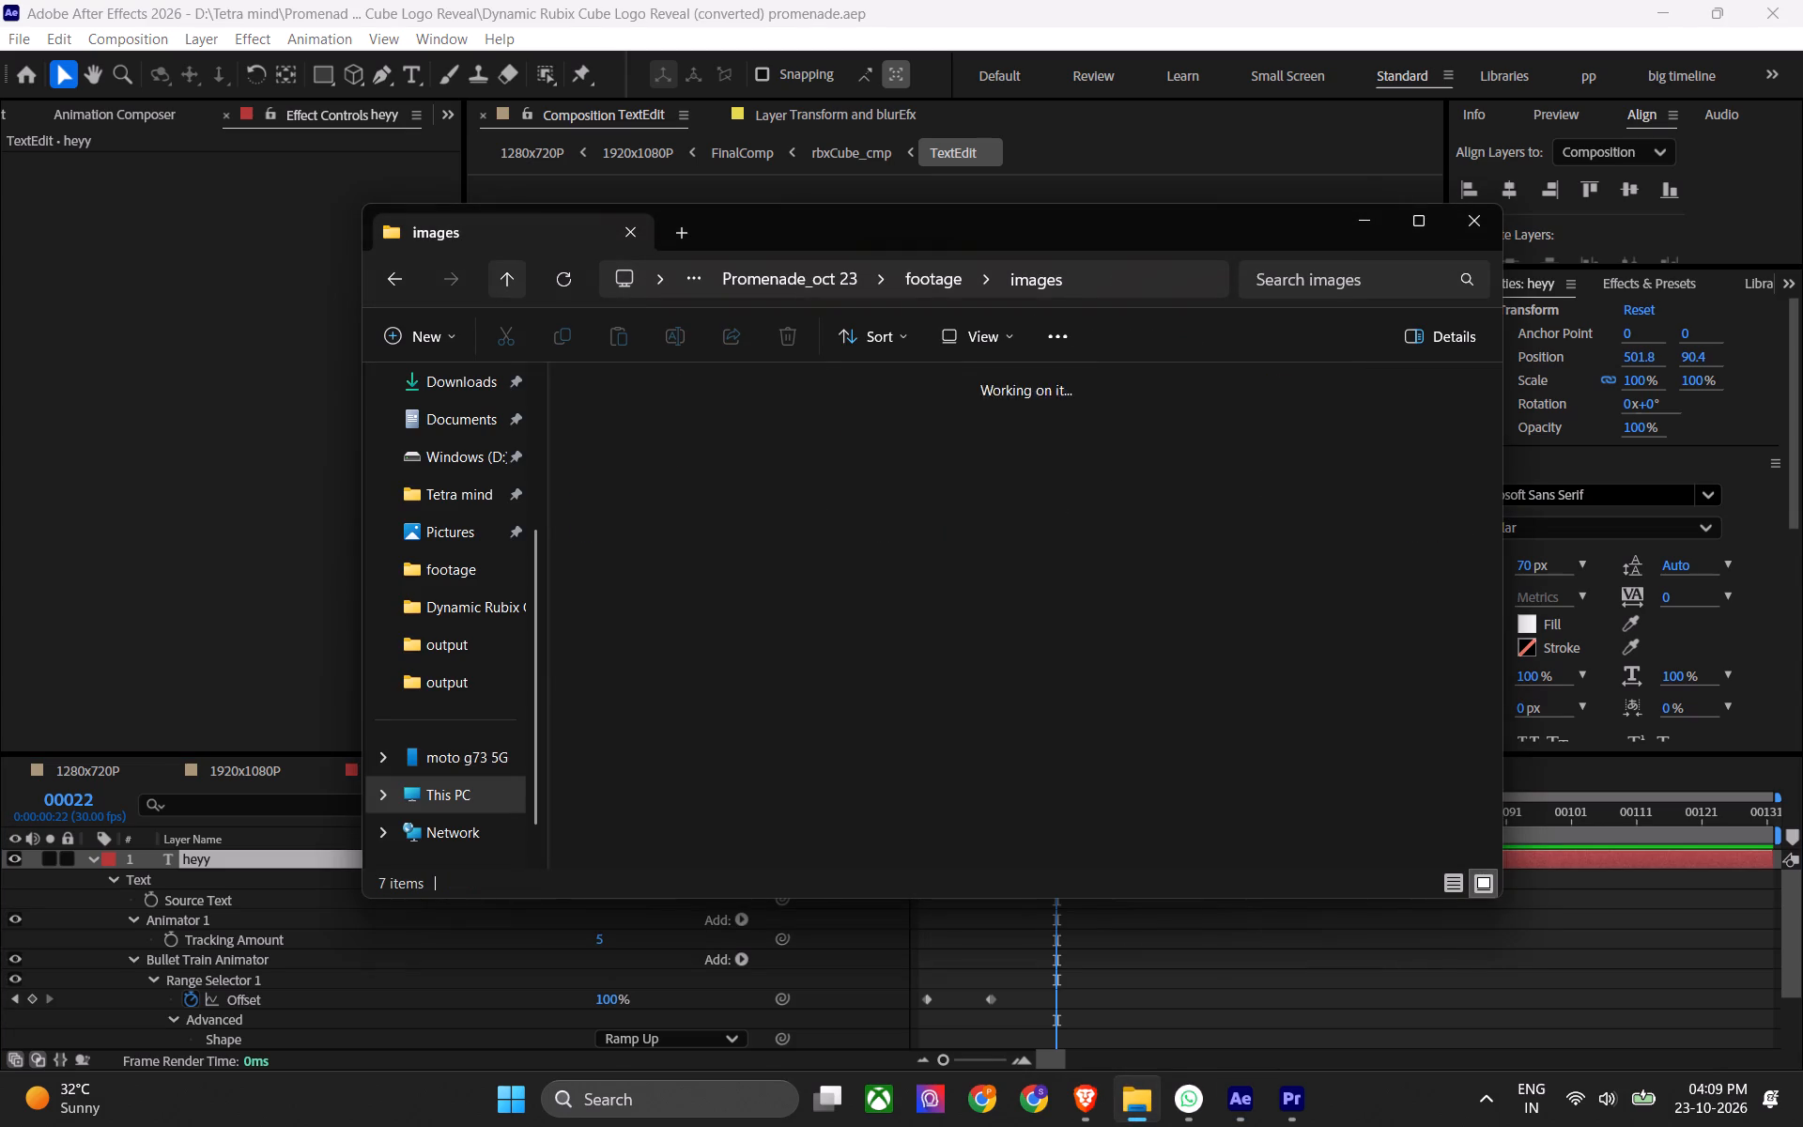
{"action": "left_click", "coordinate": [506, 288]}
{"action": "left_click", "coordinate": [506, 288]}
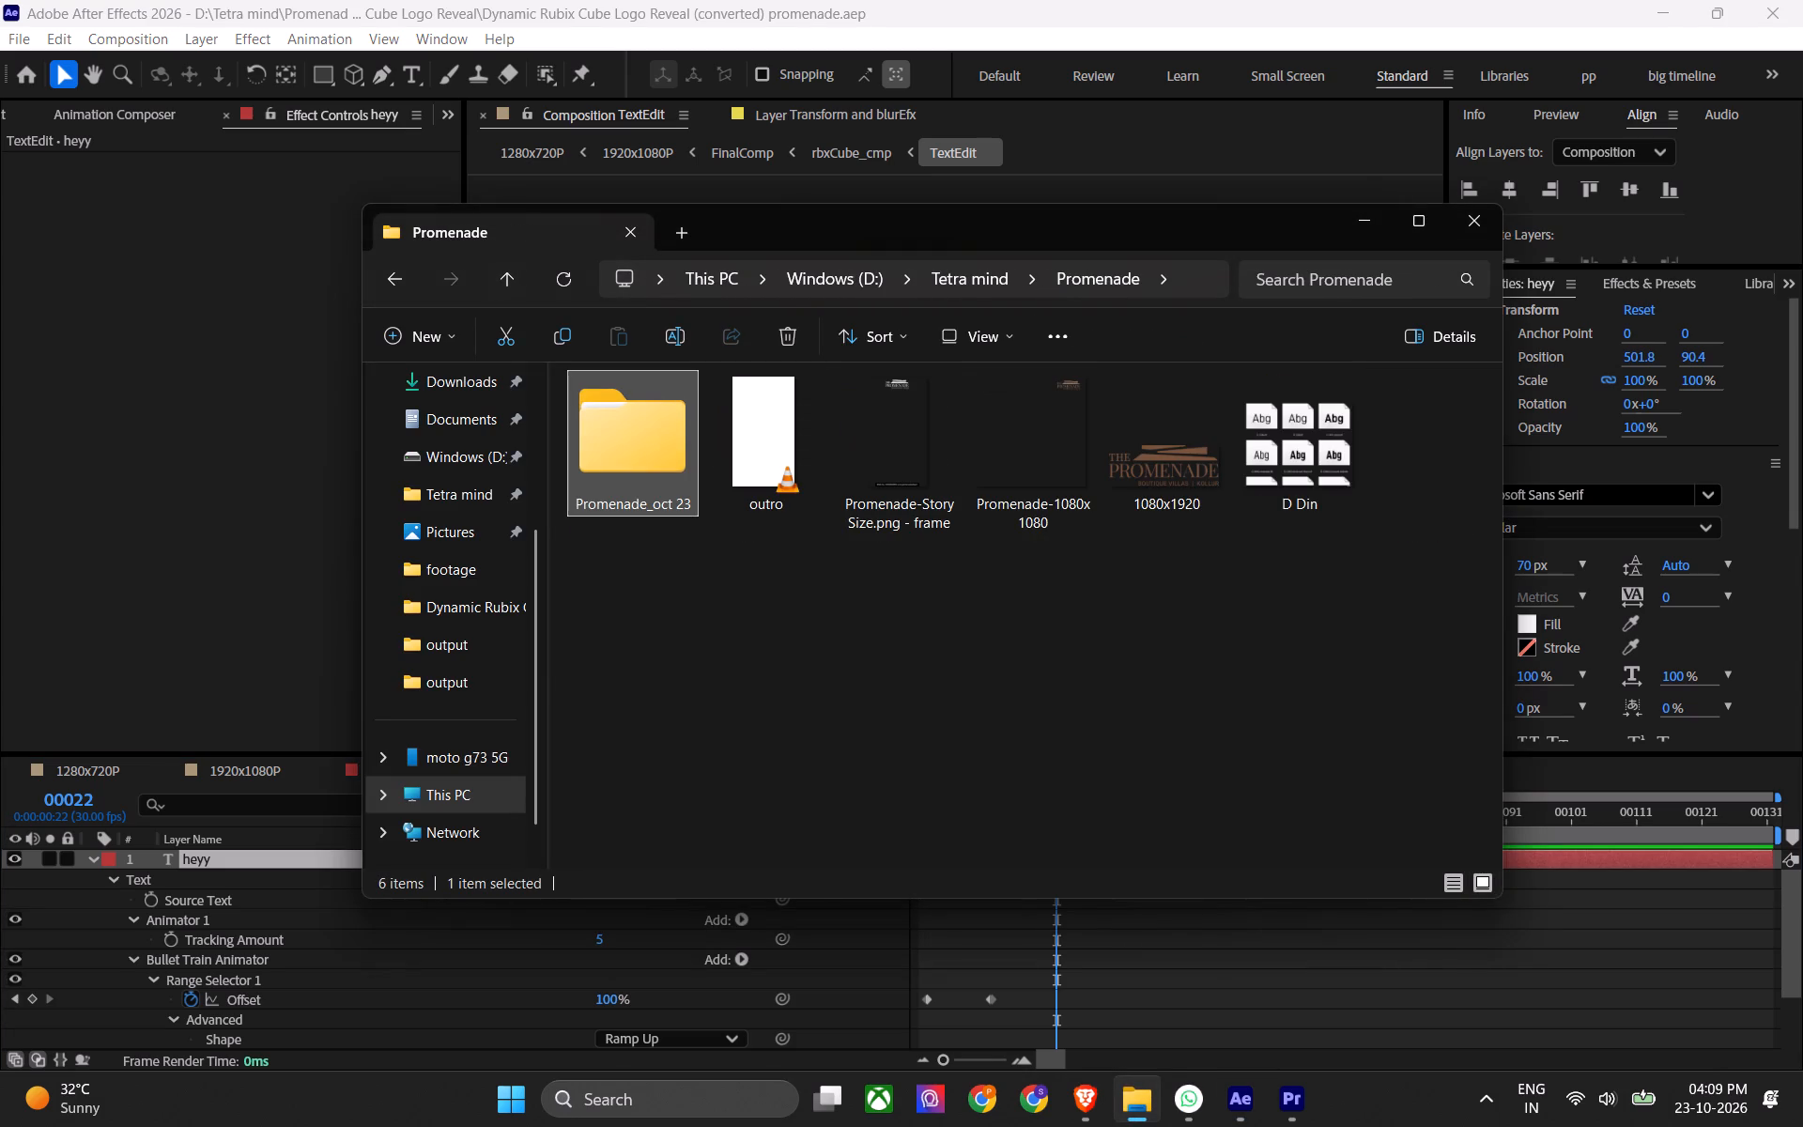
{"action": "left_click", "coordinate": [1318, 444]}
{"action": "left_click", "coordinate": [1357, 223]}
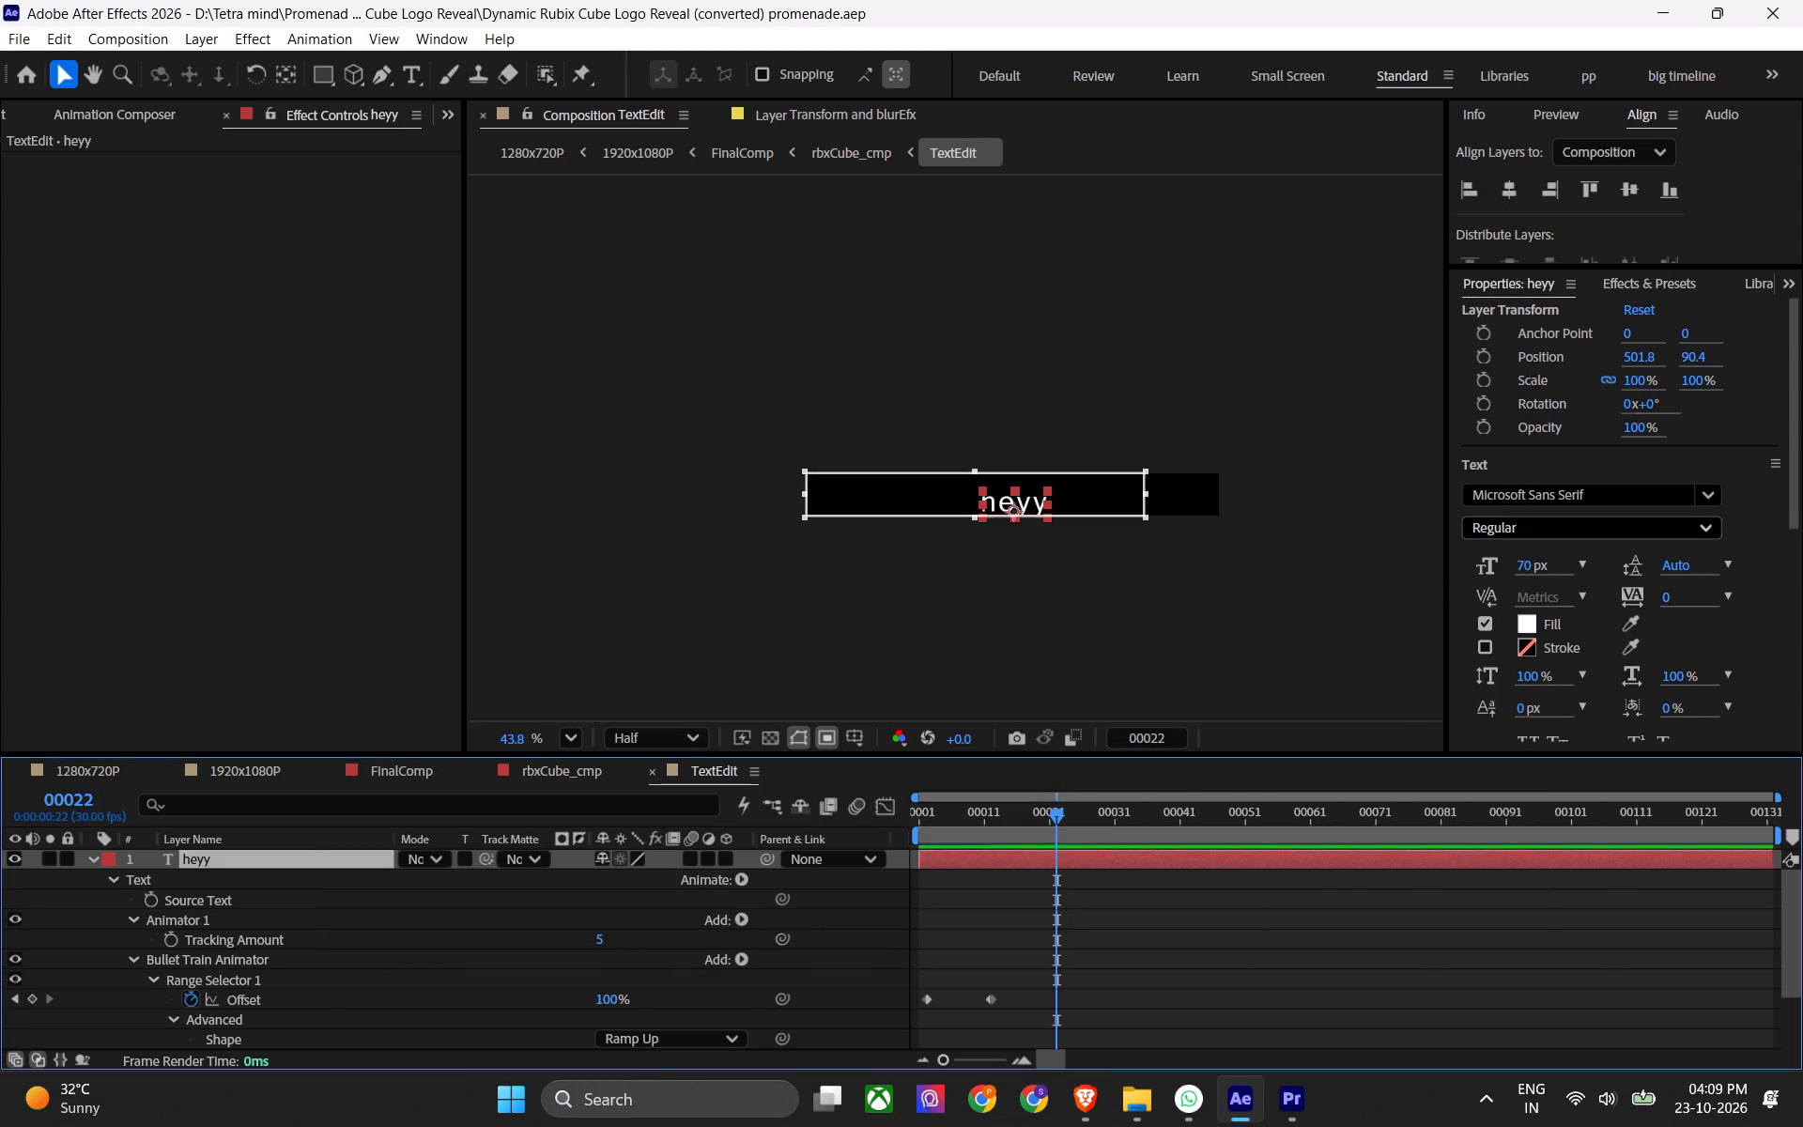
Set the heyy text's font to D-DIN Exp in the DINExp-Bold style.
{"action": "left_click", "coordinate": [1577, 493]}
{"action": "type", "text": "d din"}
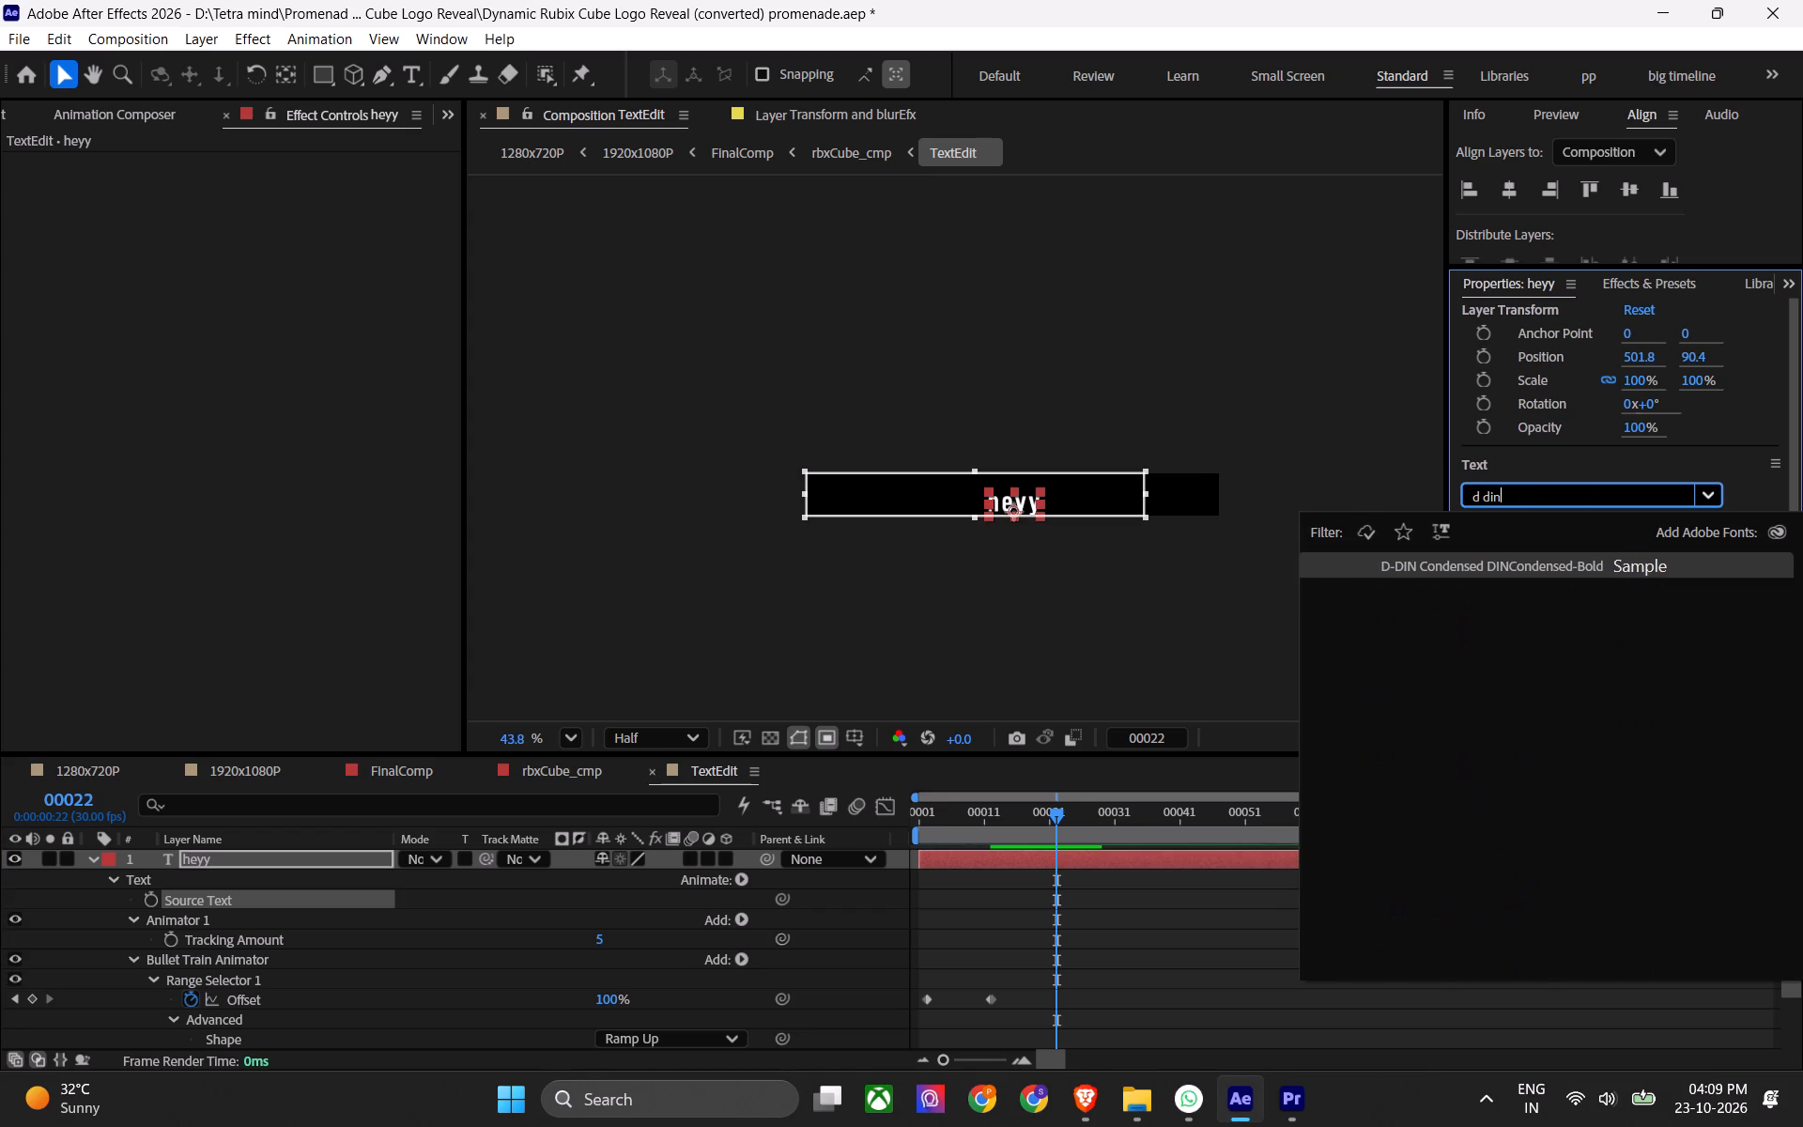
{"action": "triple_click", "coordinate": [1546, 495]}
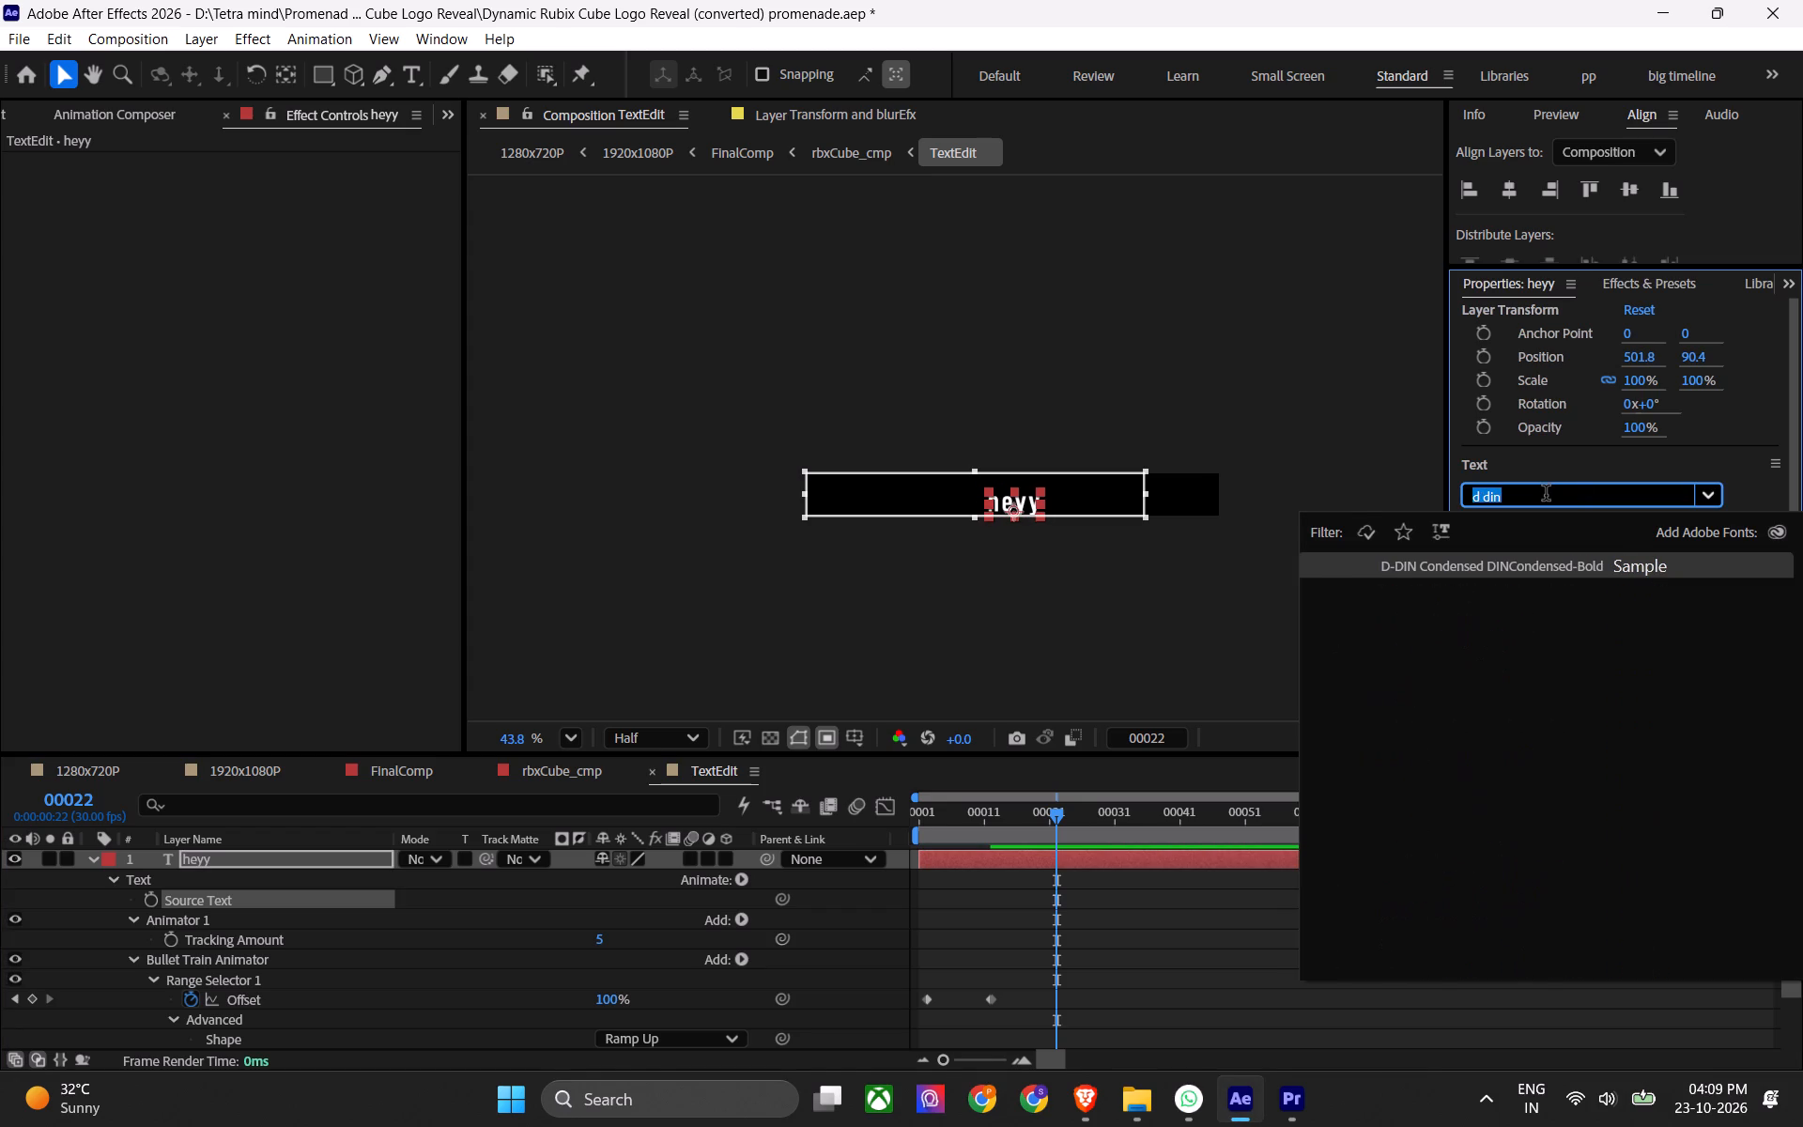
{"action": "type", "text": "din"}
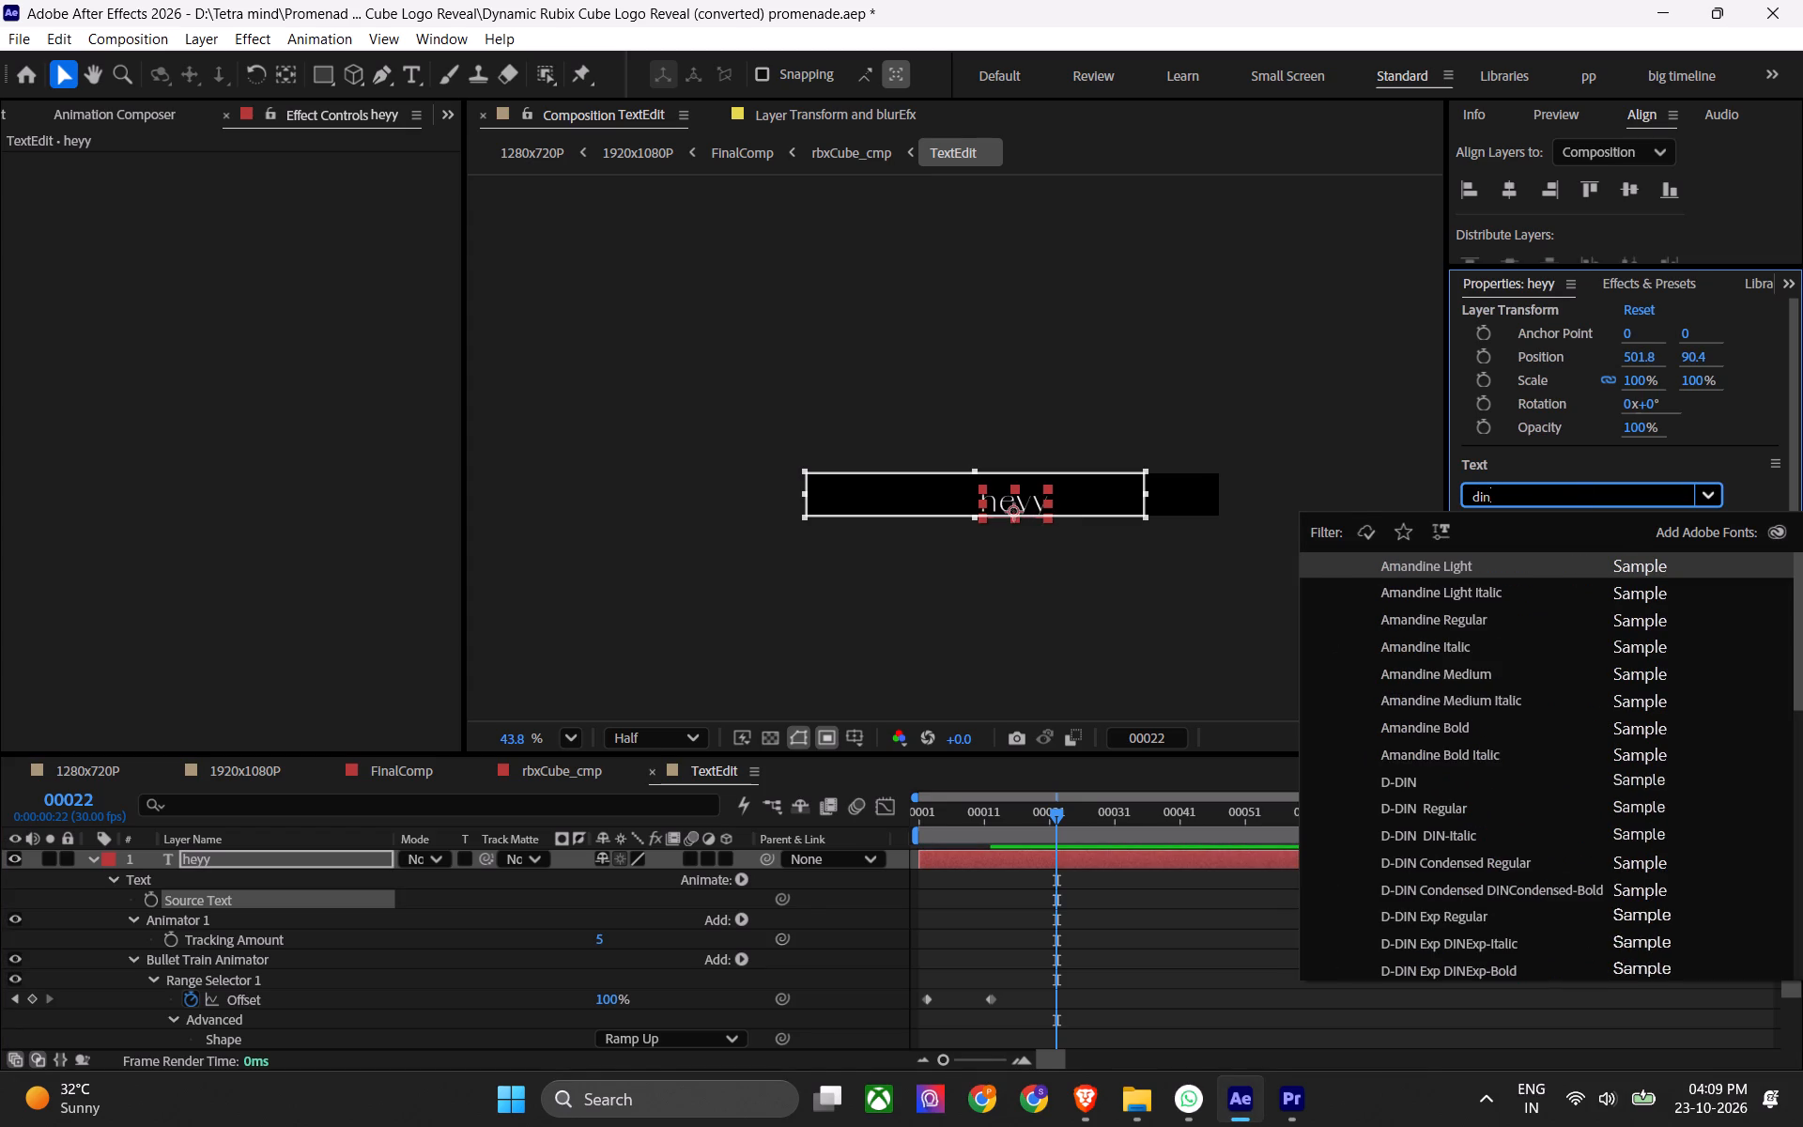
{"action": "scroll", "coordinate": [1489, 751], "scroll_direction": "down", "scroll_amount": 4}
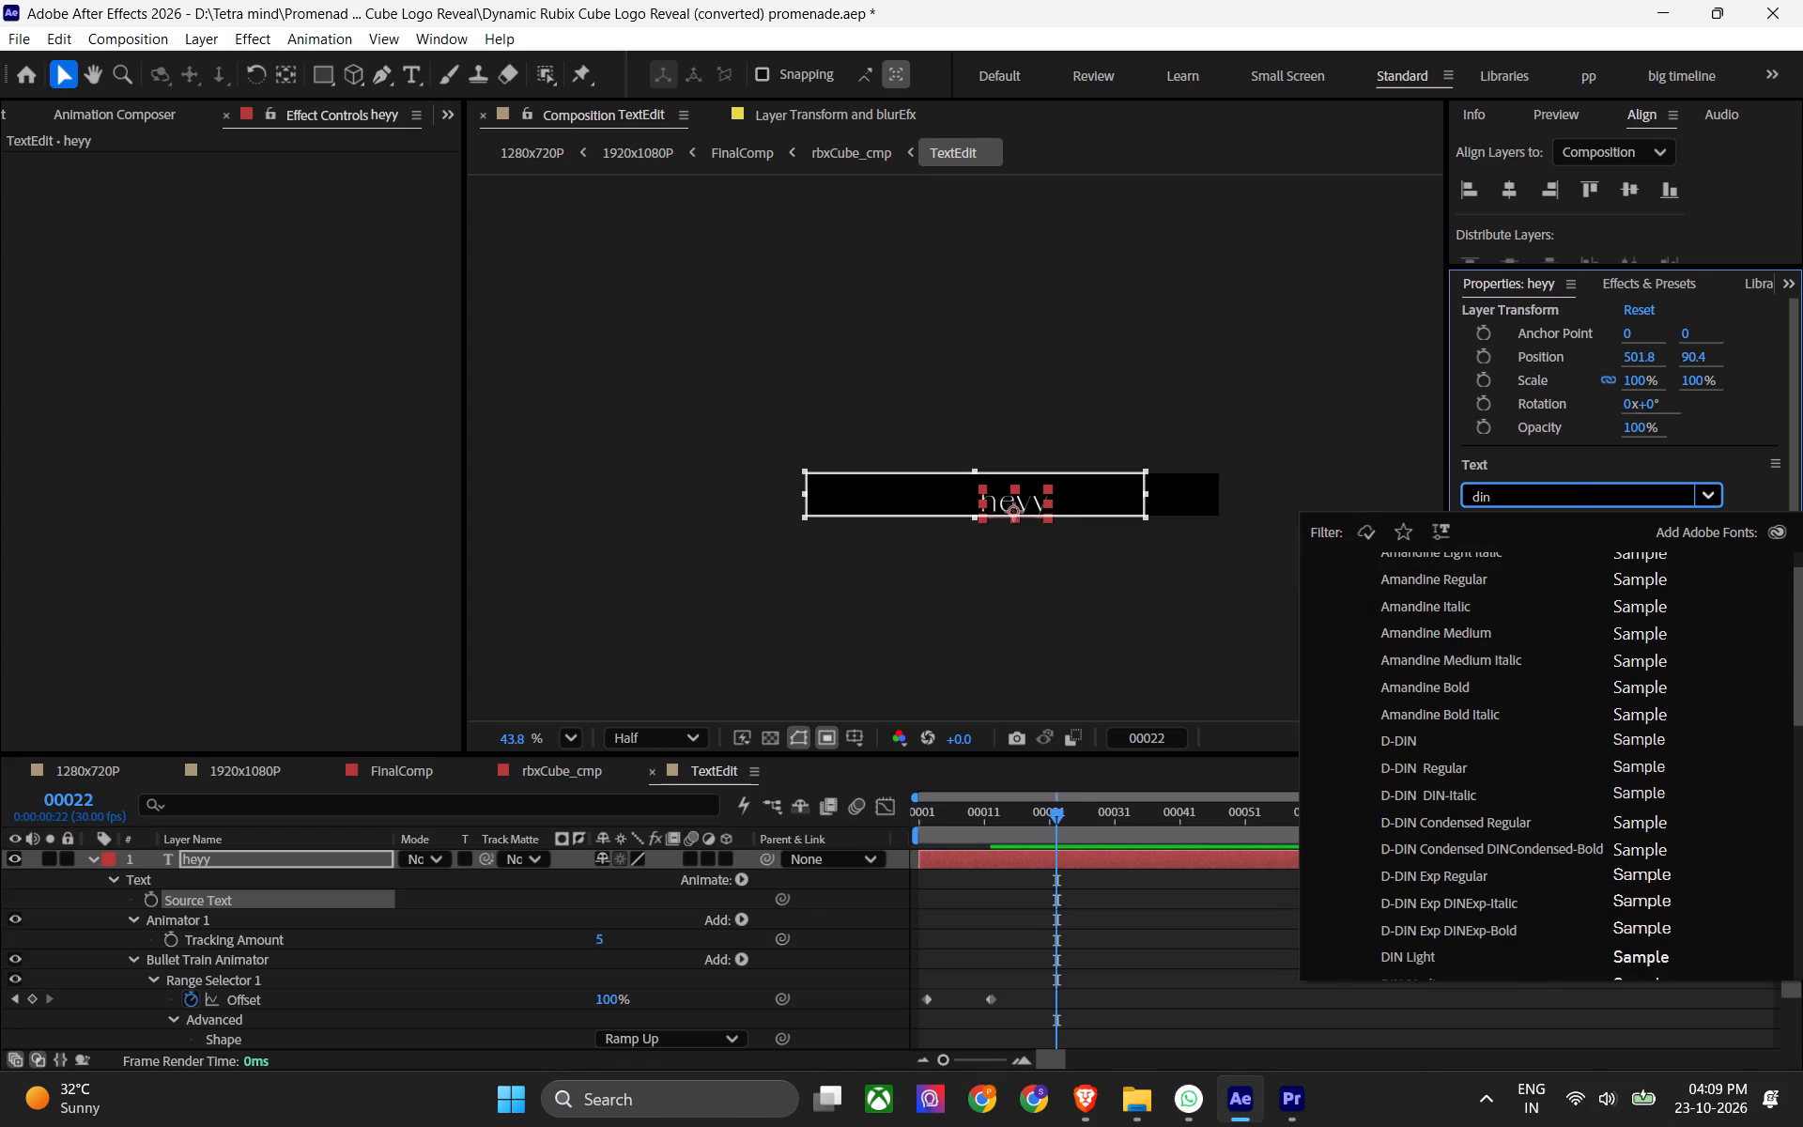
{"action": "scroll", "coordinate": [1471, 885], "scroll_direction": "down", "scroll_amount": 2}
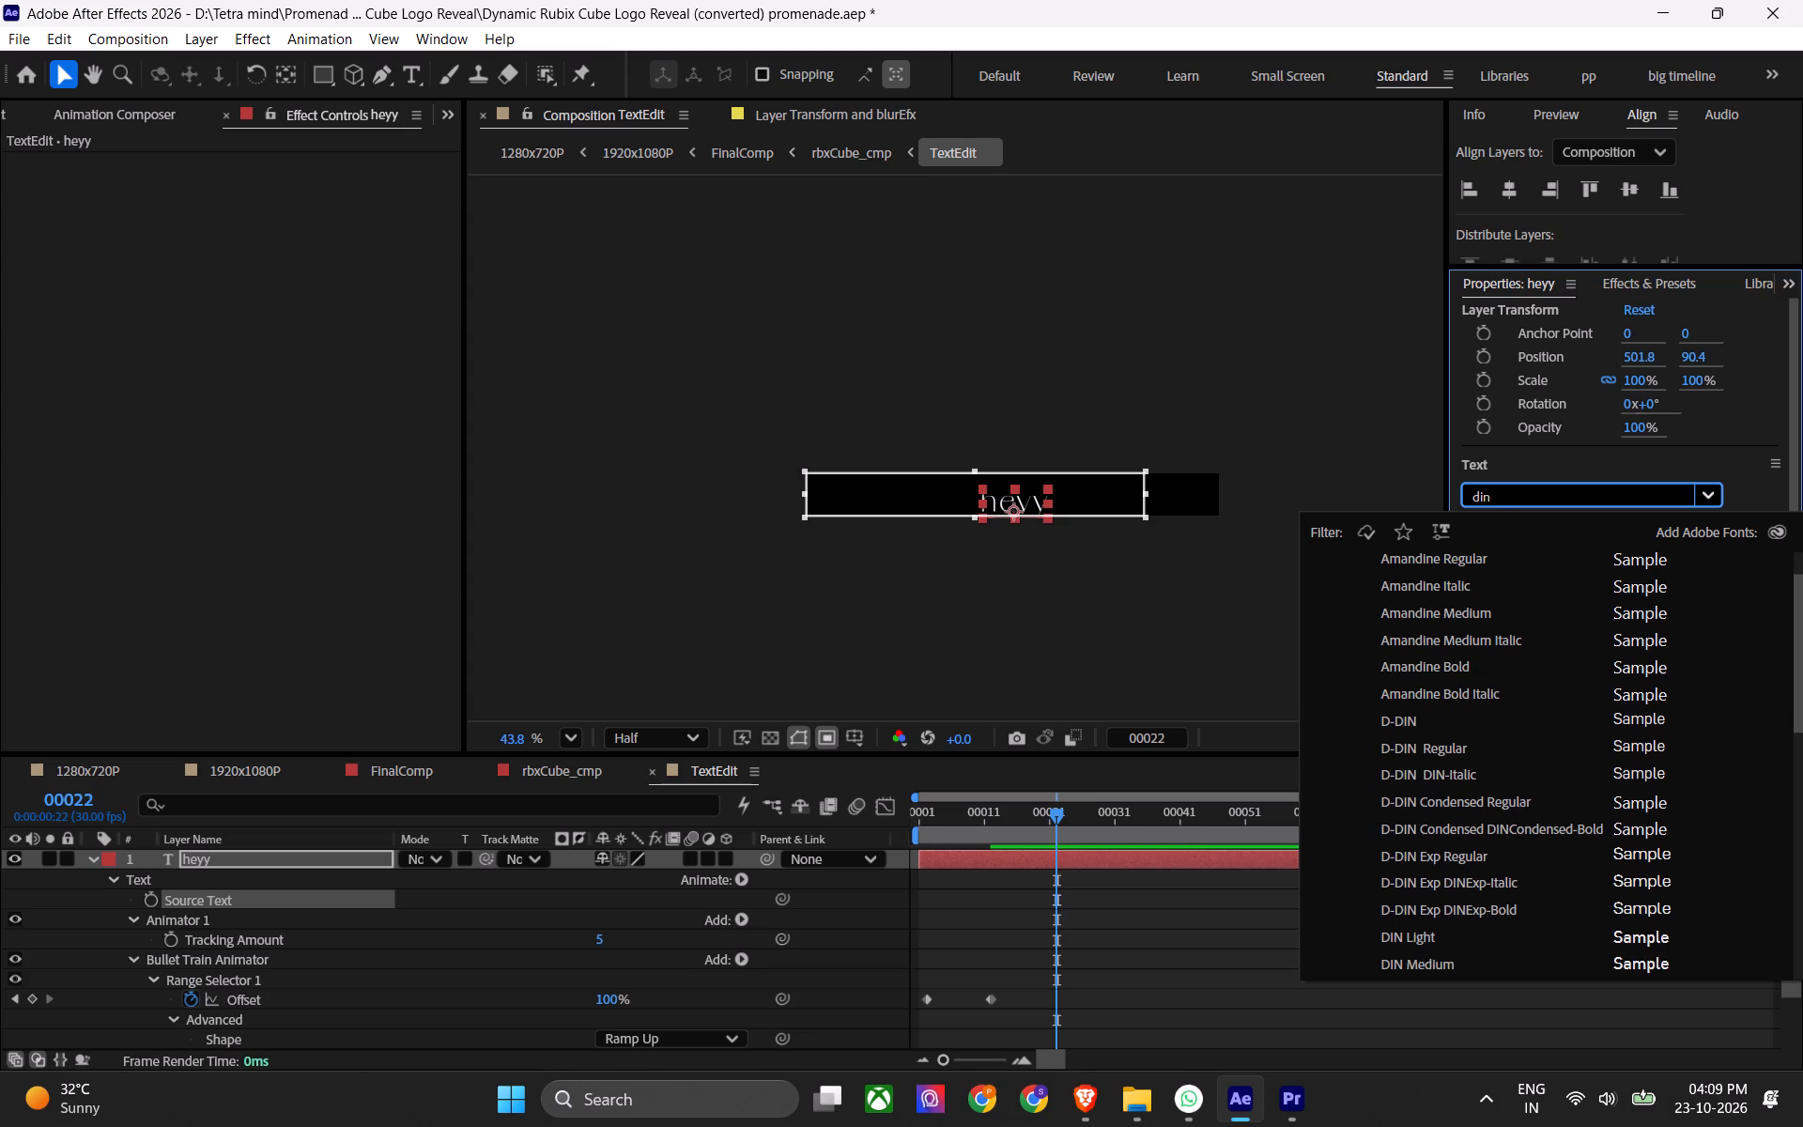
{"action": "left_click", "coordinate": [1472, 903]}
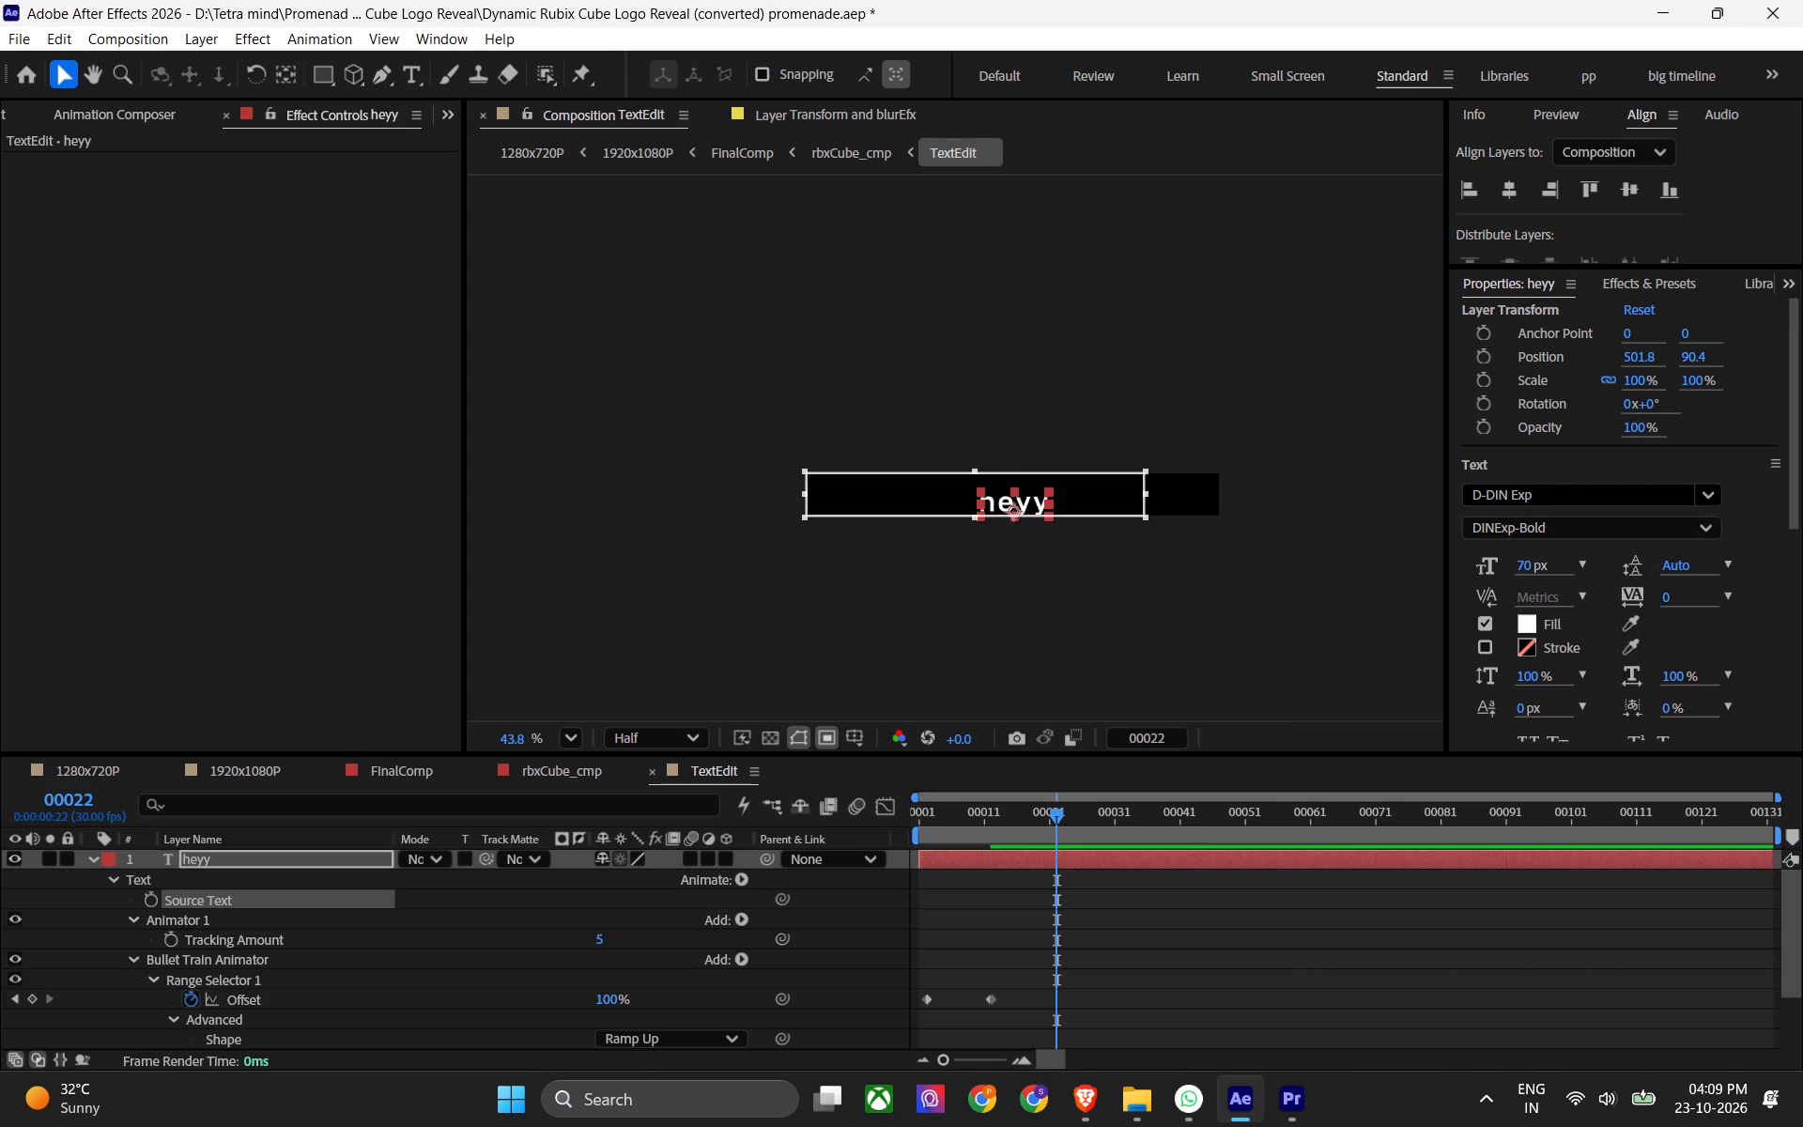
Apply All Caps to the heyy text.
{"action": "scroll", "coordinate": [1601, 591], "scroll_direction": "down", "scroll_amount": 2}
{"action": "left_click", "coordinate": [1536, 703]}
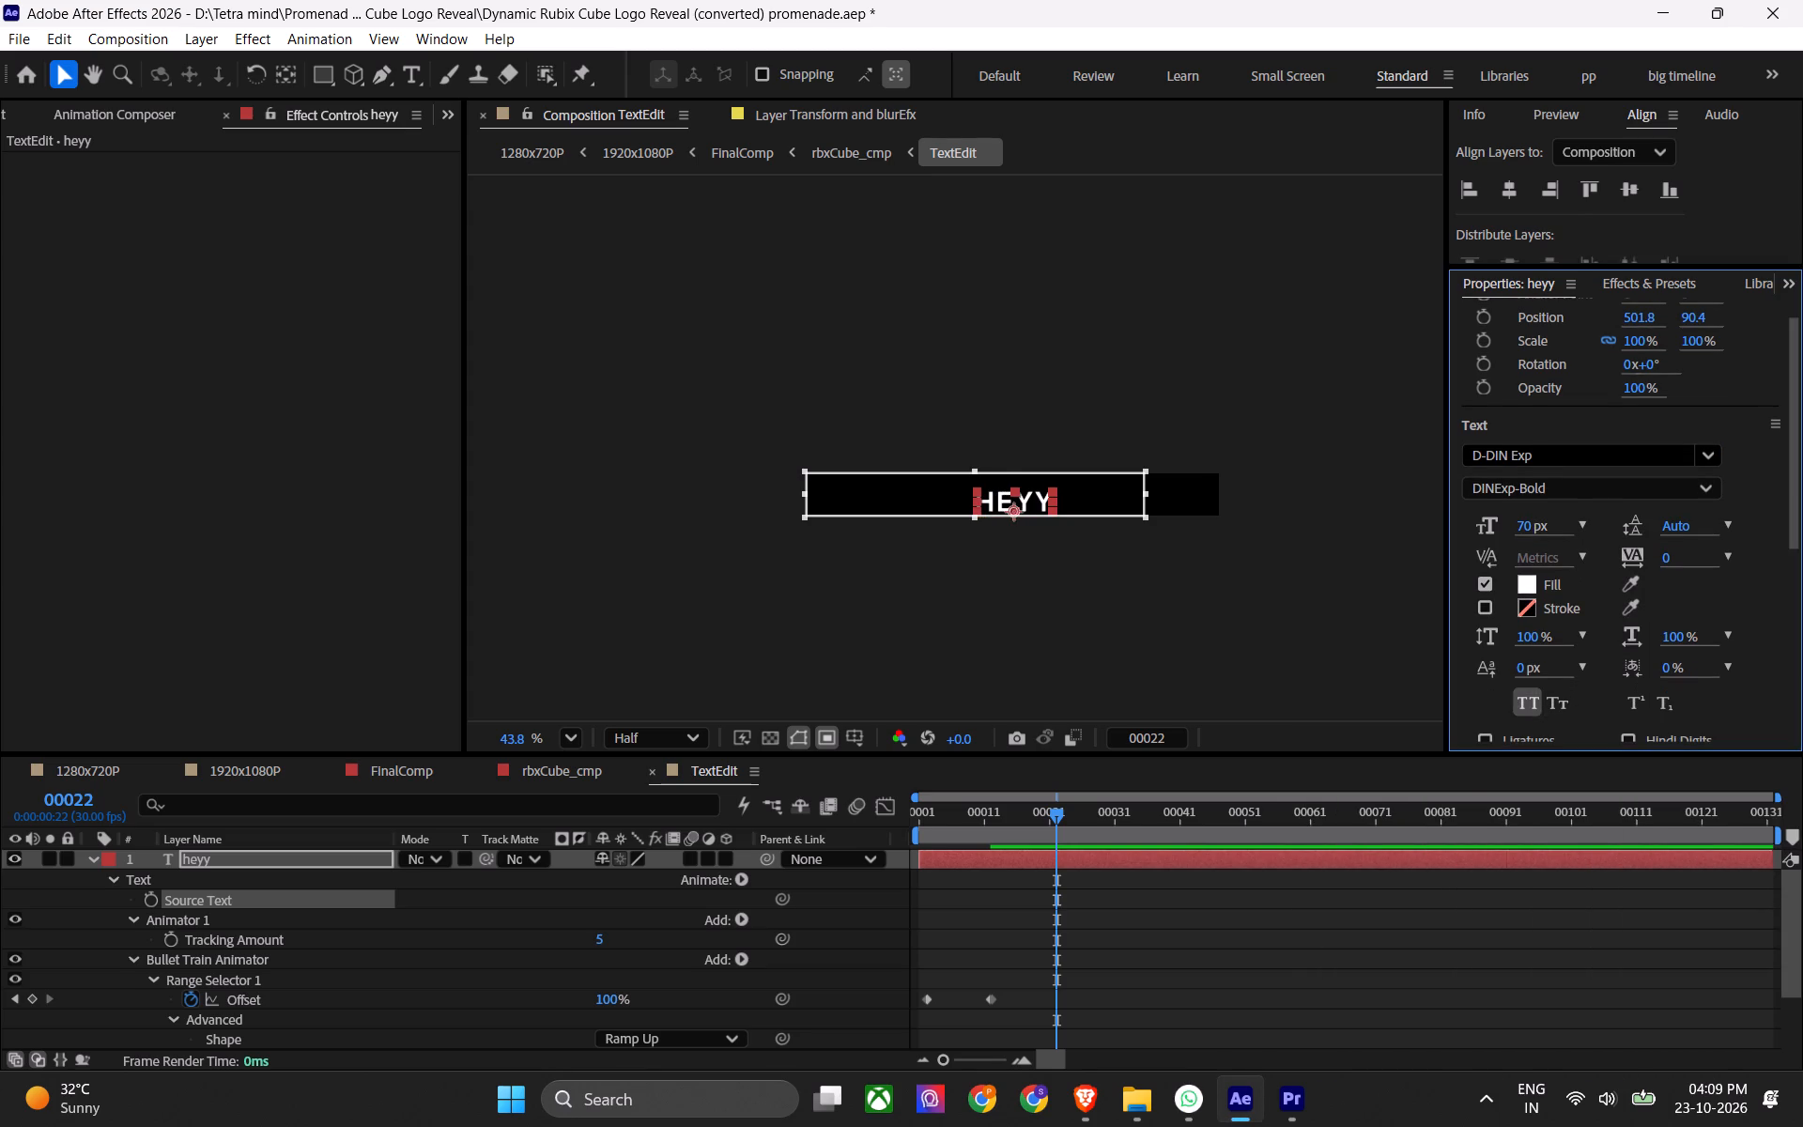
Replace the heyy text in TextEdit with Villa.
{"action": "double_click", "coordinate": [1289, 969]}
{"action": "left_click", "coordinate": [1114, 872]}
{"action": "left_click", "coordinate": [1117, 854]}
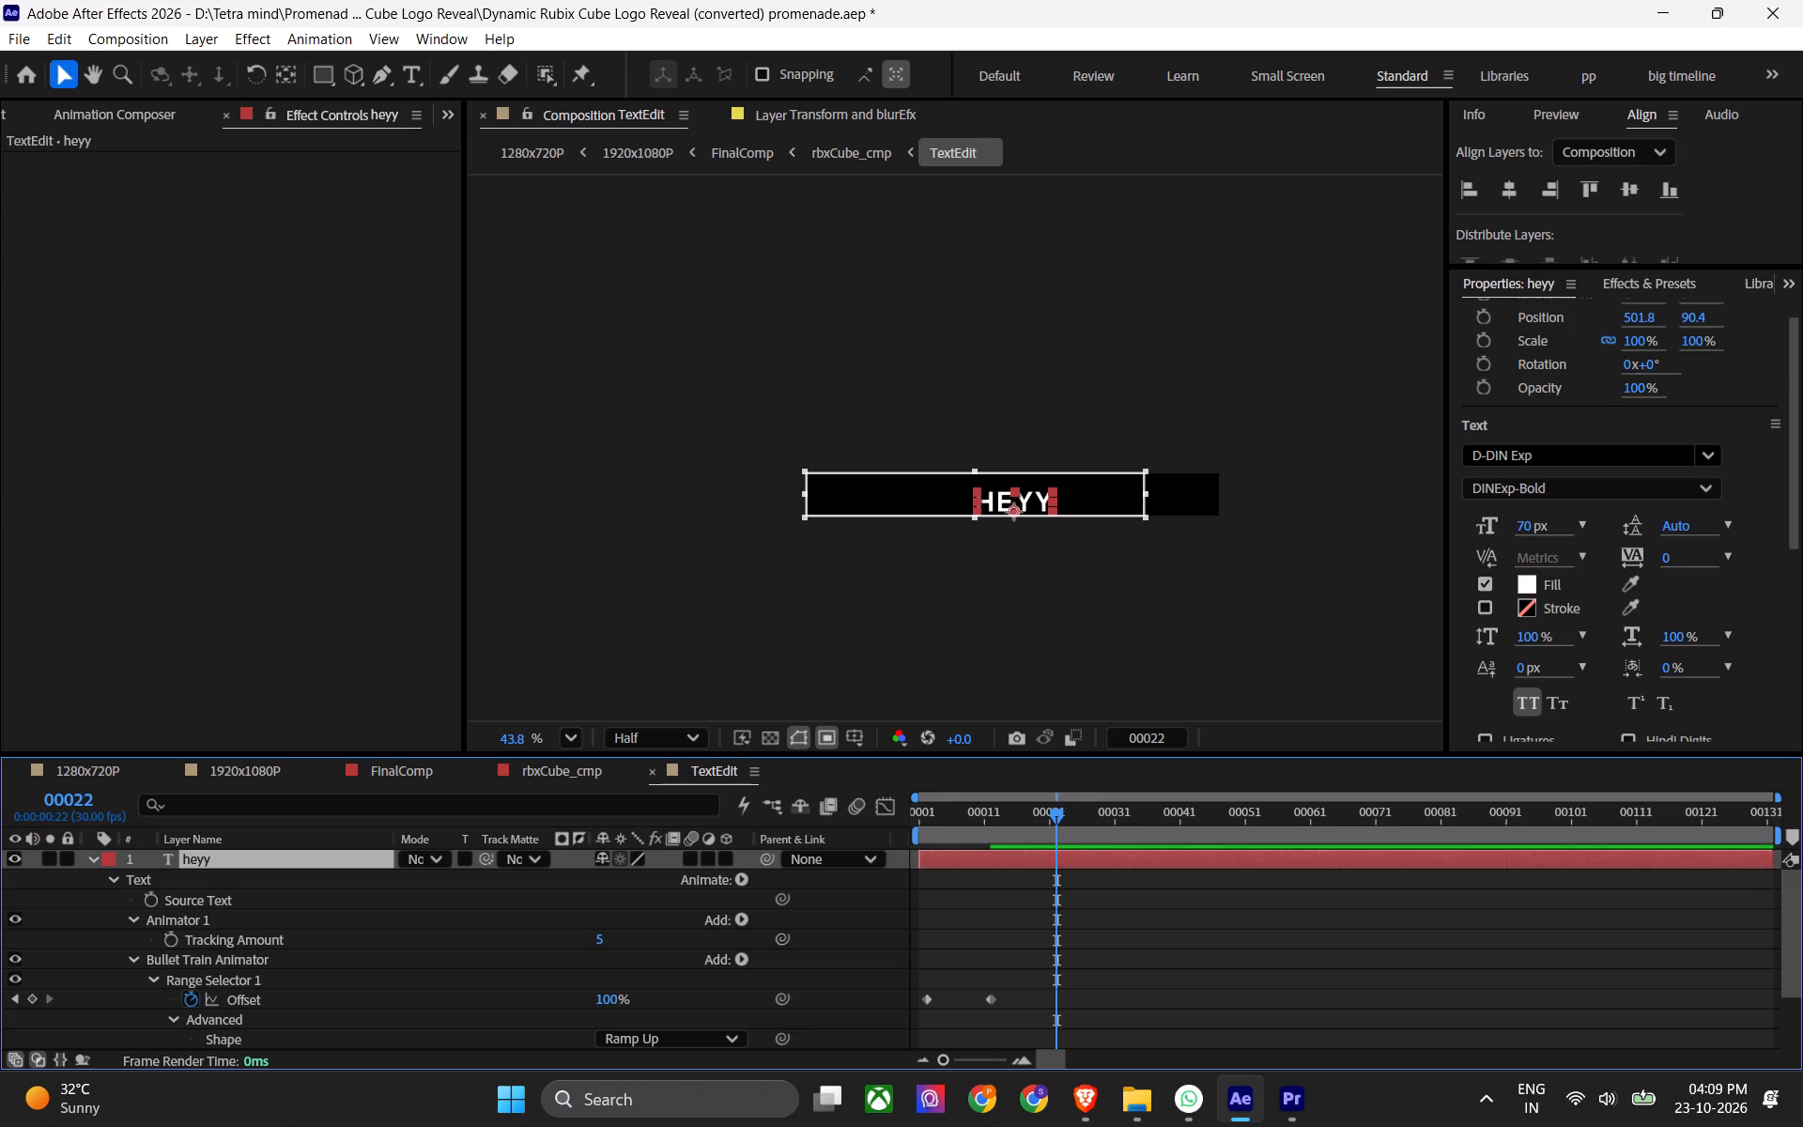
{"action": "double_click", "coordinate": [1000, 494]}
{"action": "type", "text": "Villa"}
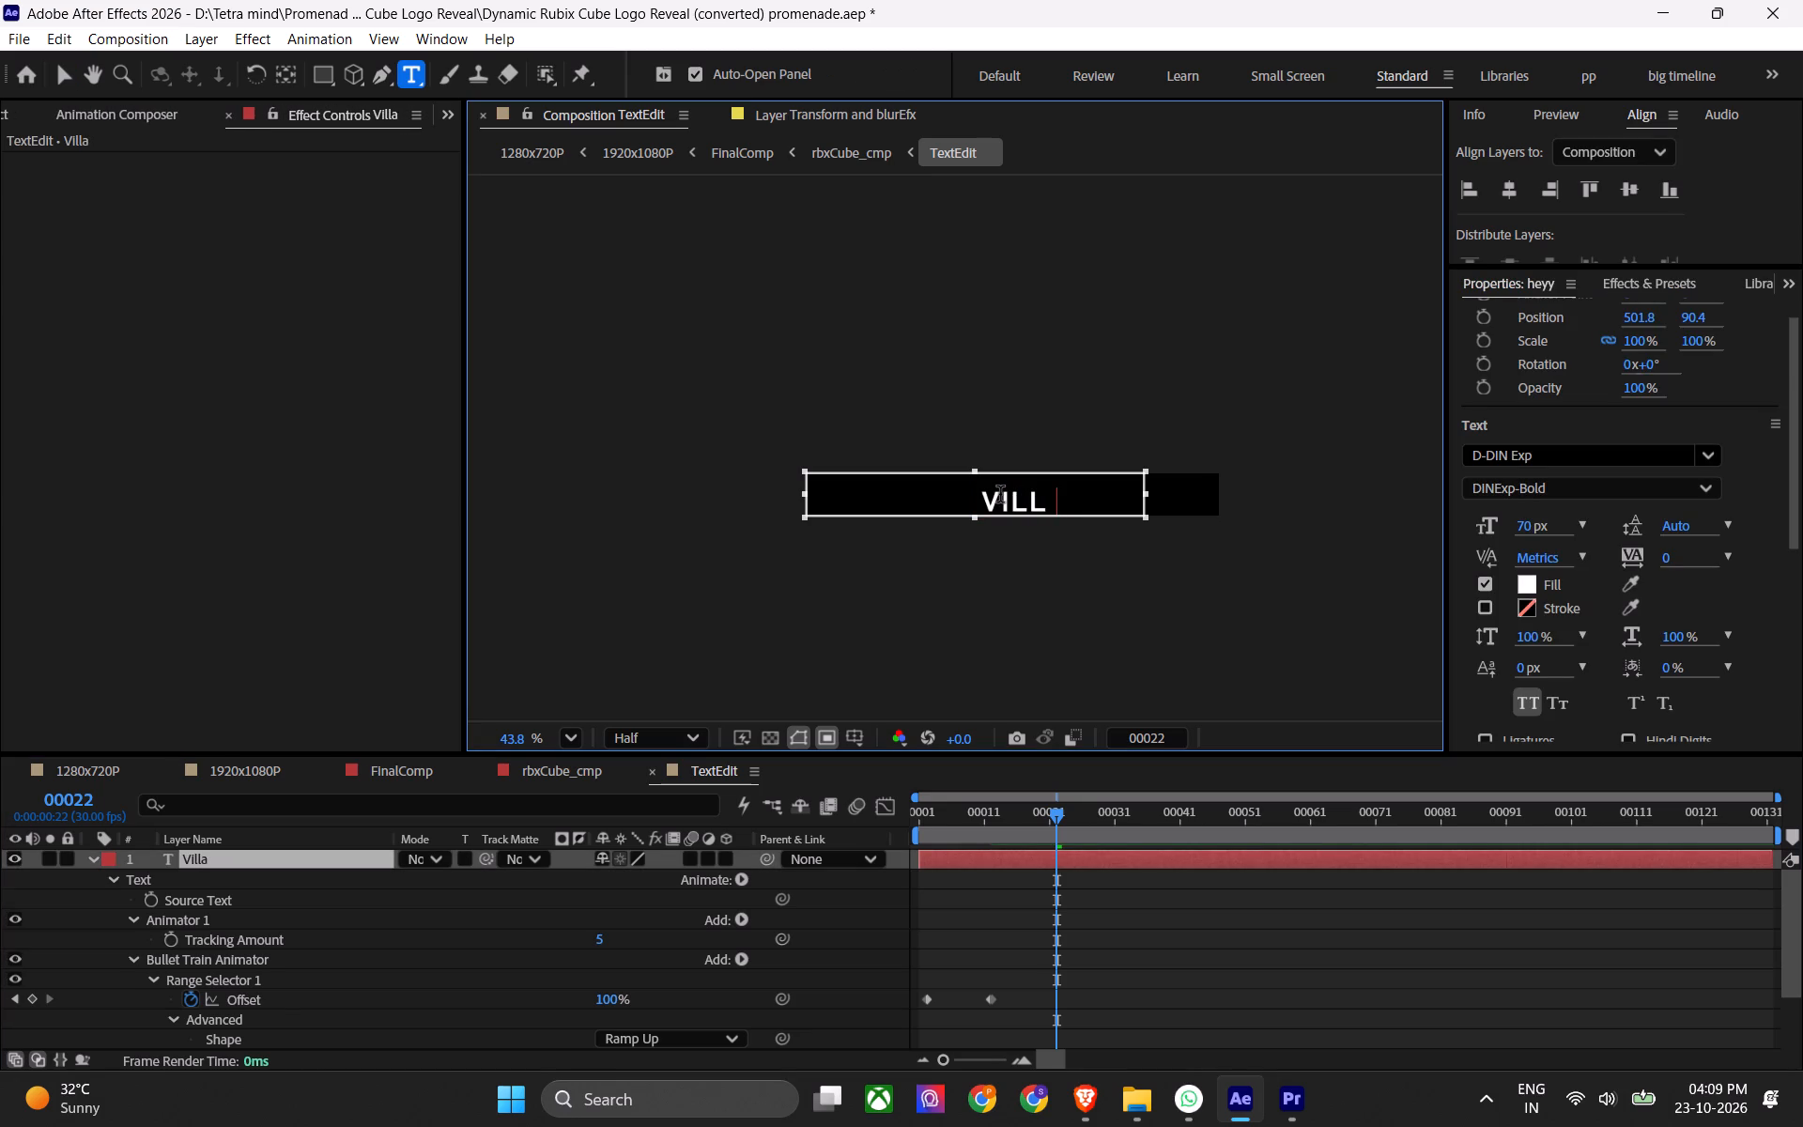
{"action": "left_click", "coordinate": [1050, 898]}
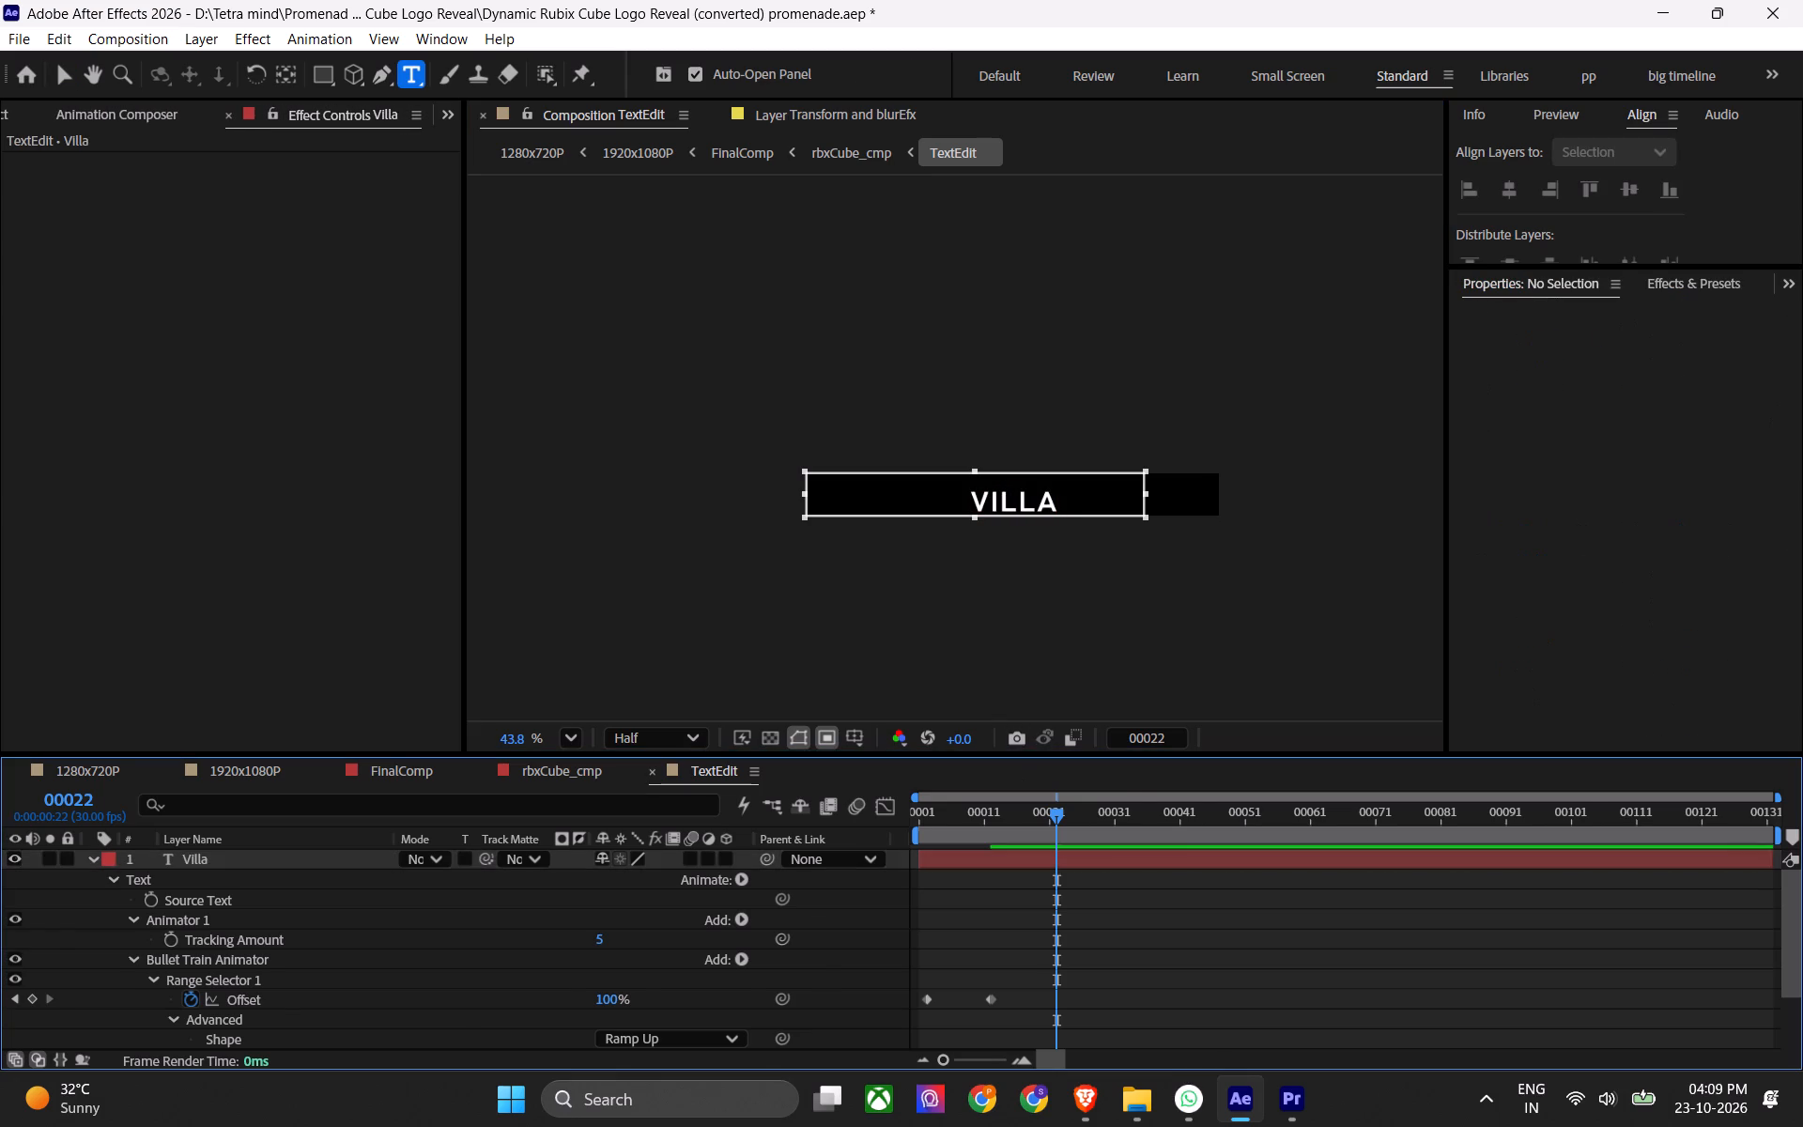
Preview the Villa caption's reveal beneath the rotating cube in rbxCube_cmp from around frame 00431.
{"action": "left_click", "coordinate": [521, 780]}
{"action": "left_click", "coordinate": [1100, 825]}
{"action": "key", "text": "space"}
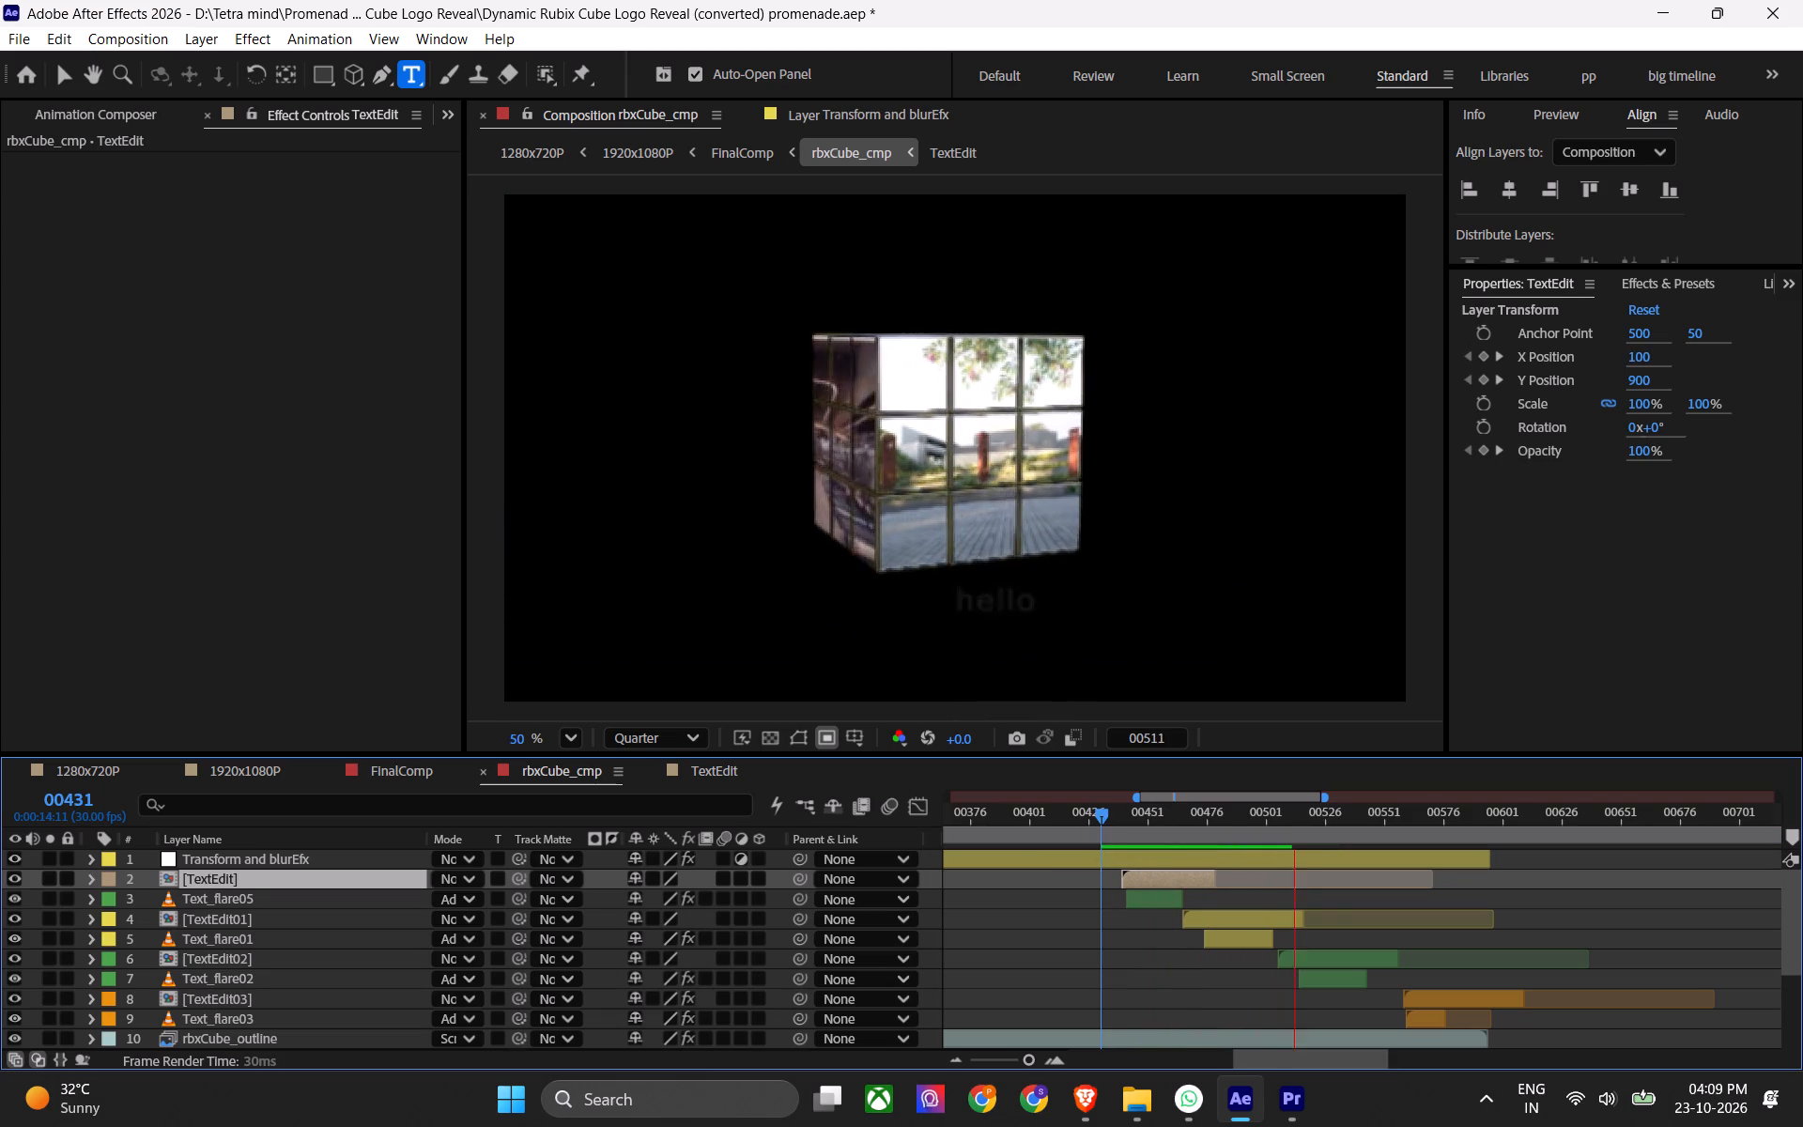
{"action": "key", "text": "space"}
{"action": "left_click_drag", "start_coordinate": [1110, 814], "coordinate": [1132, 819]}
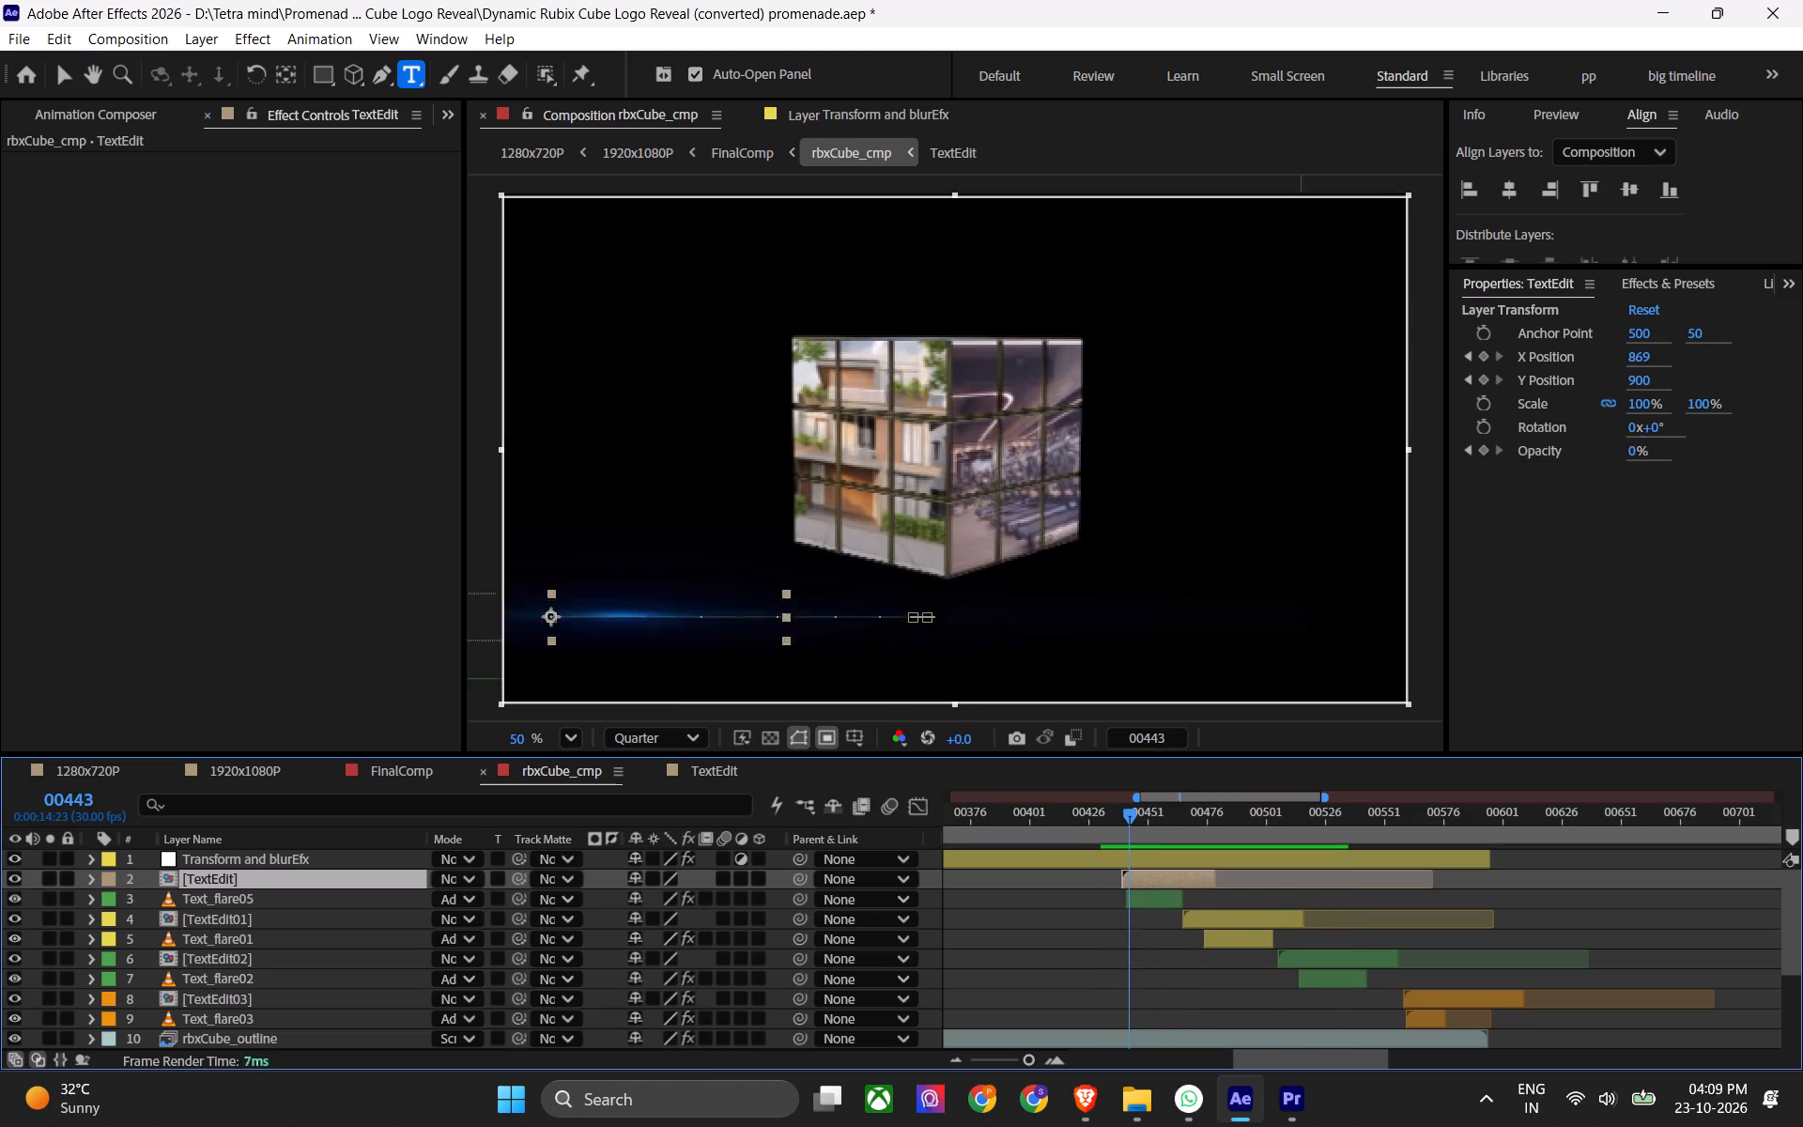
{"action": "left_click_drag", "start_coordinate": [1132, 819], "coordinate": [1168, 821]}
Inspect the Transform and blurEfx layer's keyframes and compare playback of the cube captions with that layer hidden and shown.
{"action": "left_click", "coordinate": [1164, 856]}
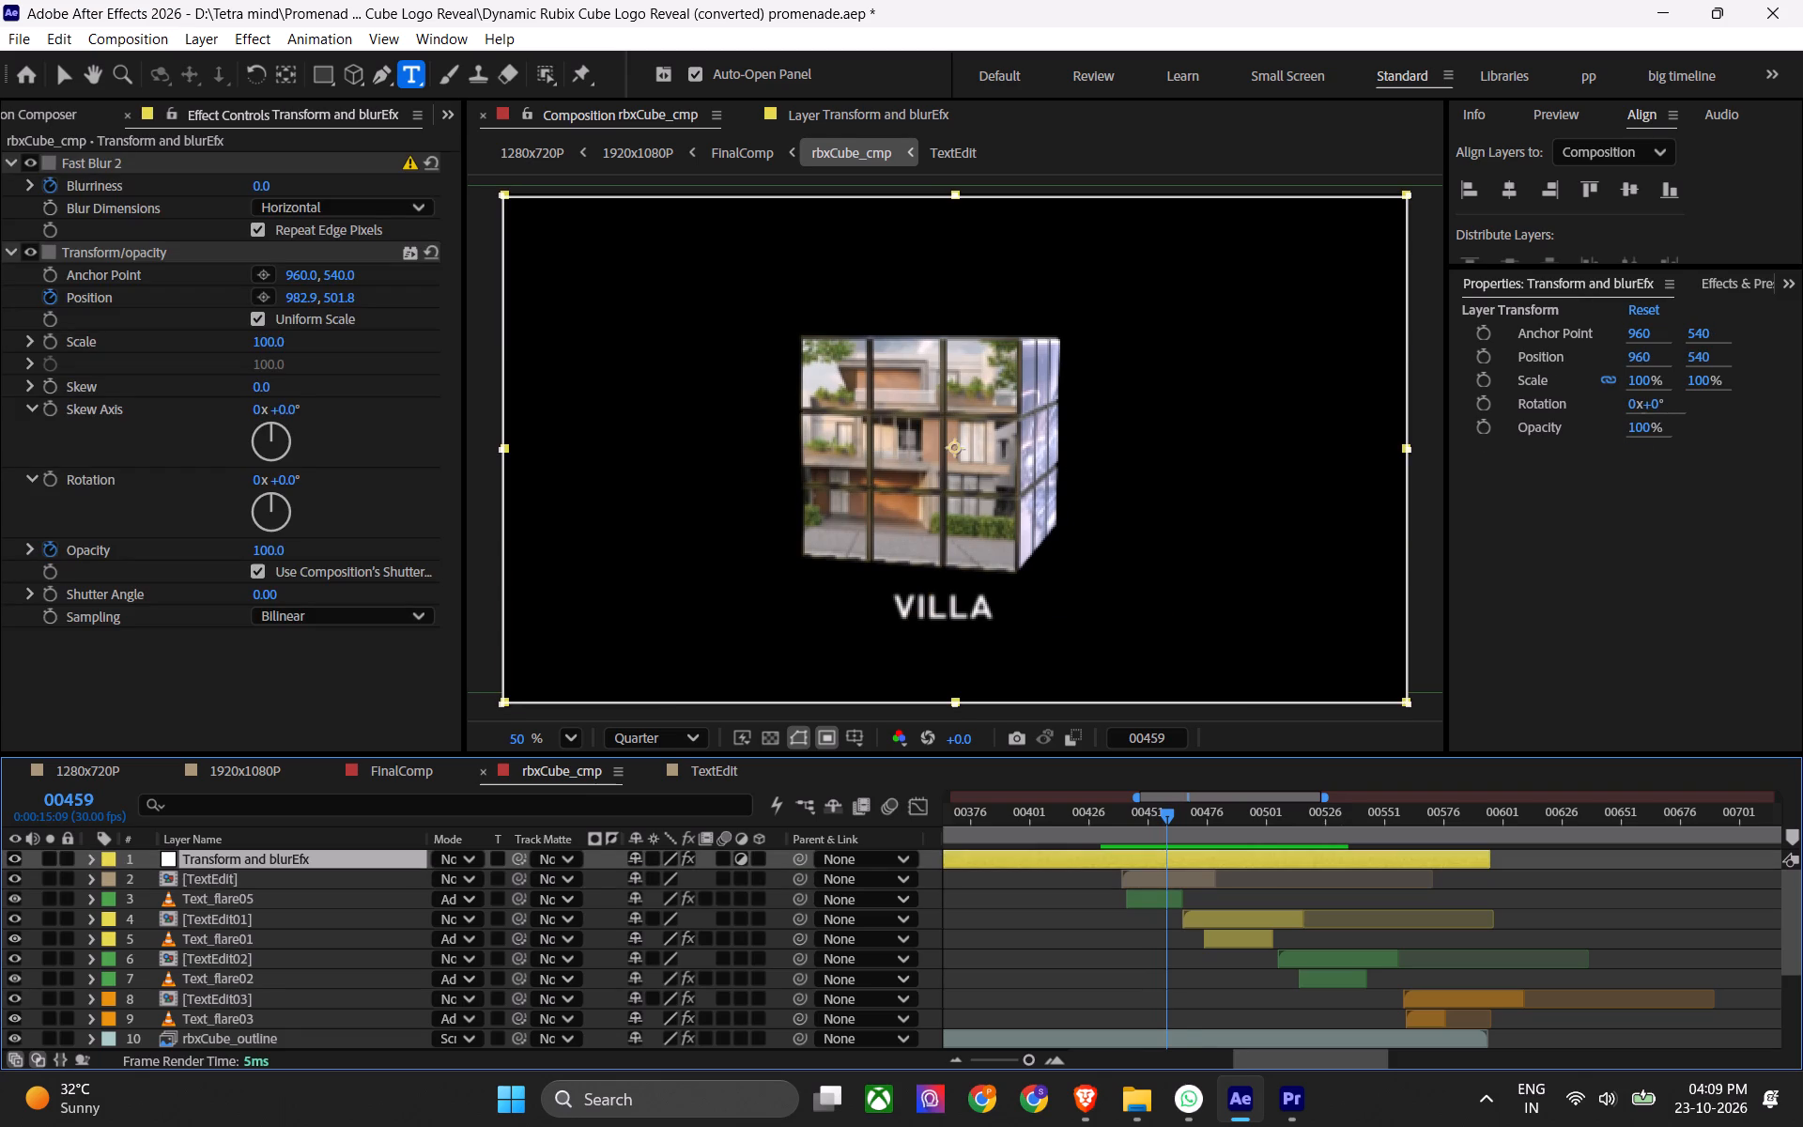
{"action": "key", "text": "u"}
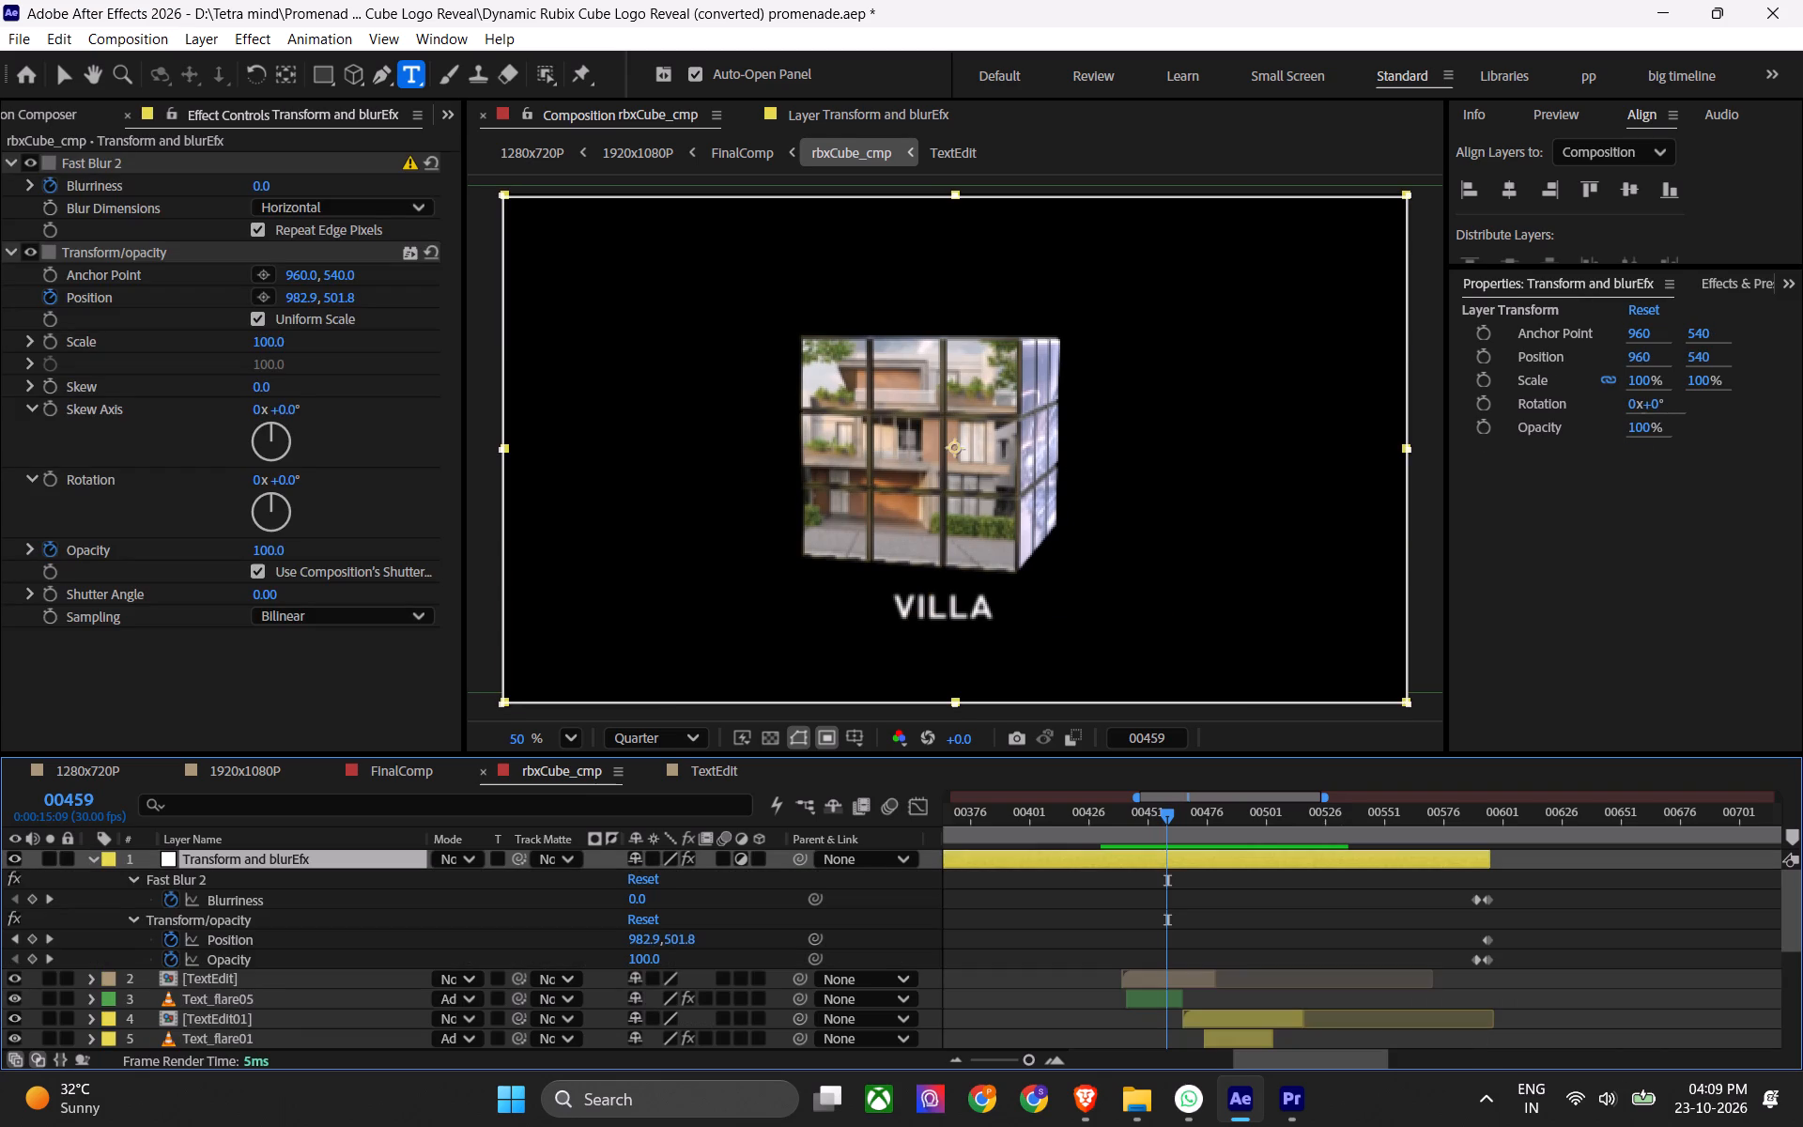
{"action": "key", "text": "u"}
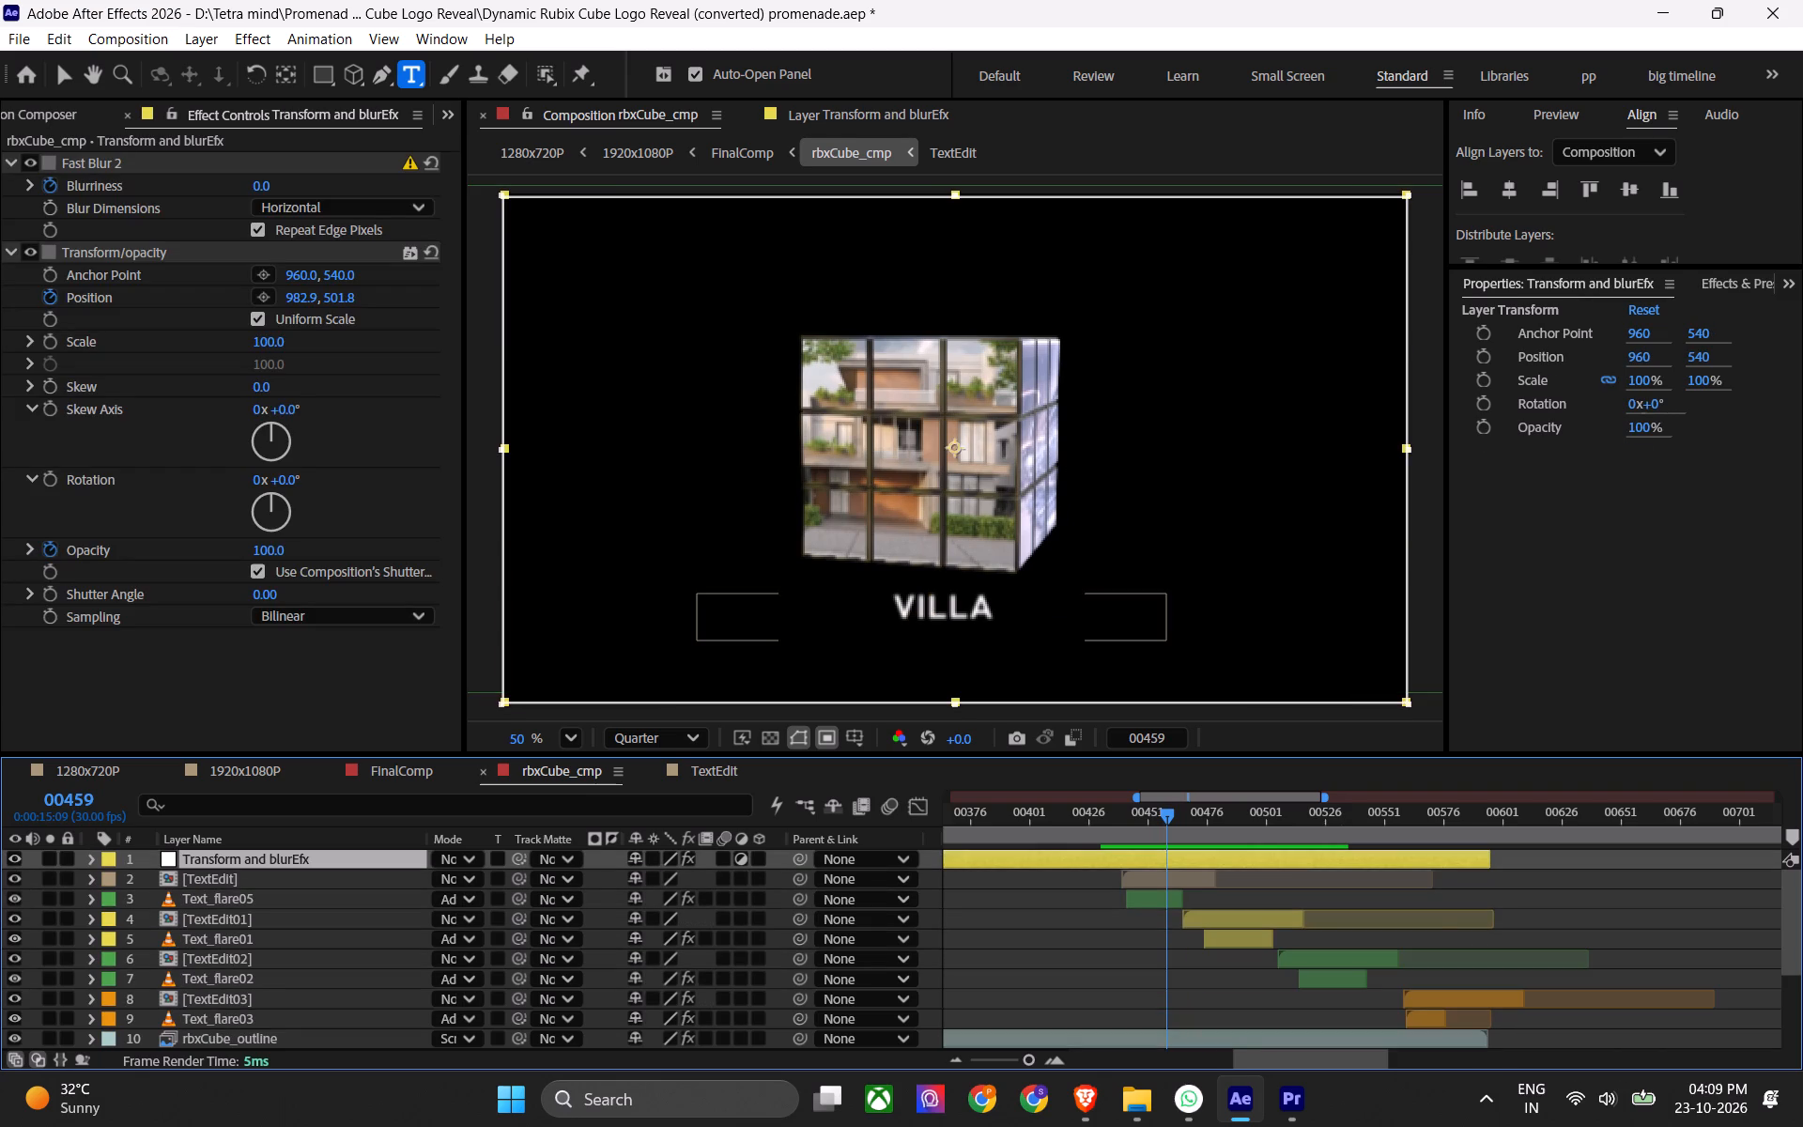
{"action": "left_click", "coordinate": [12, 862]}
{"action": "left_click", "coordinate": [12, 862]}
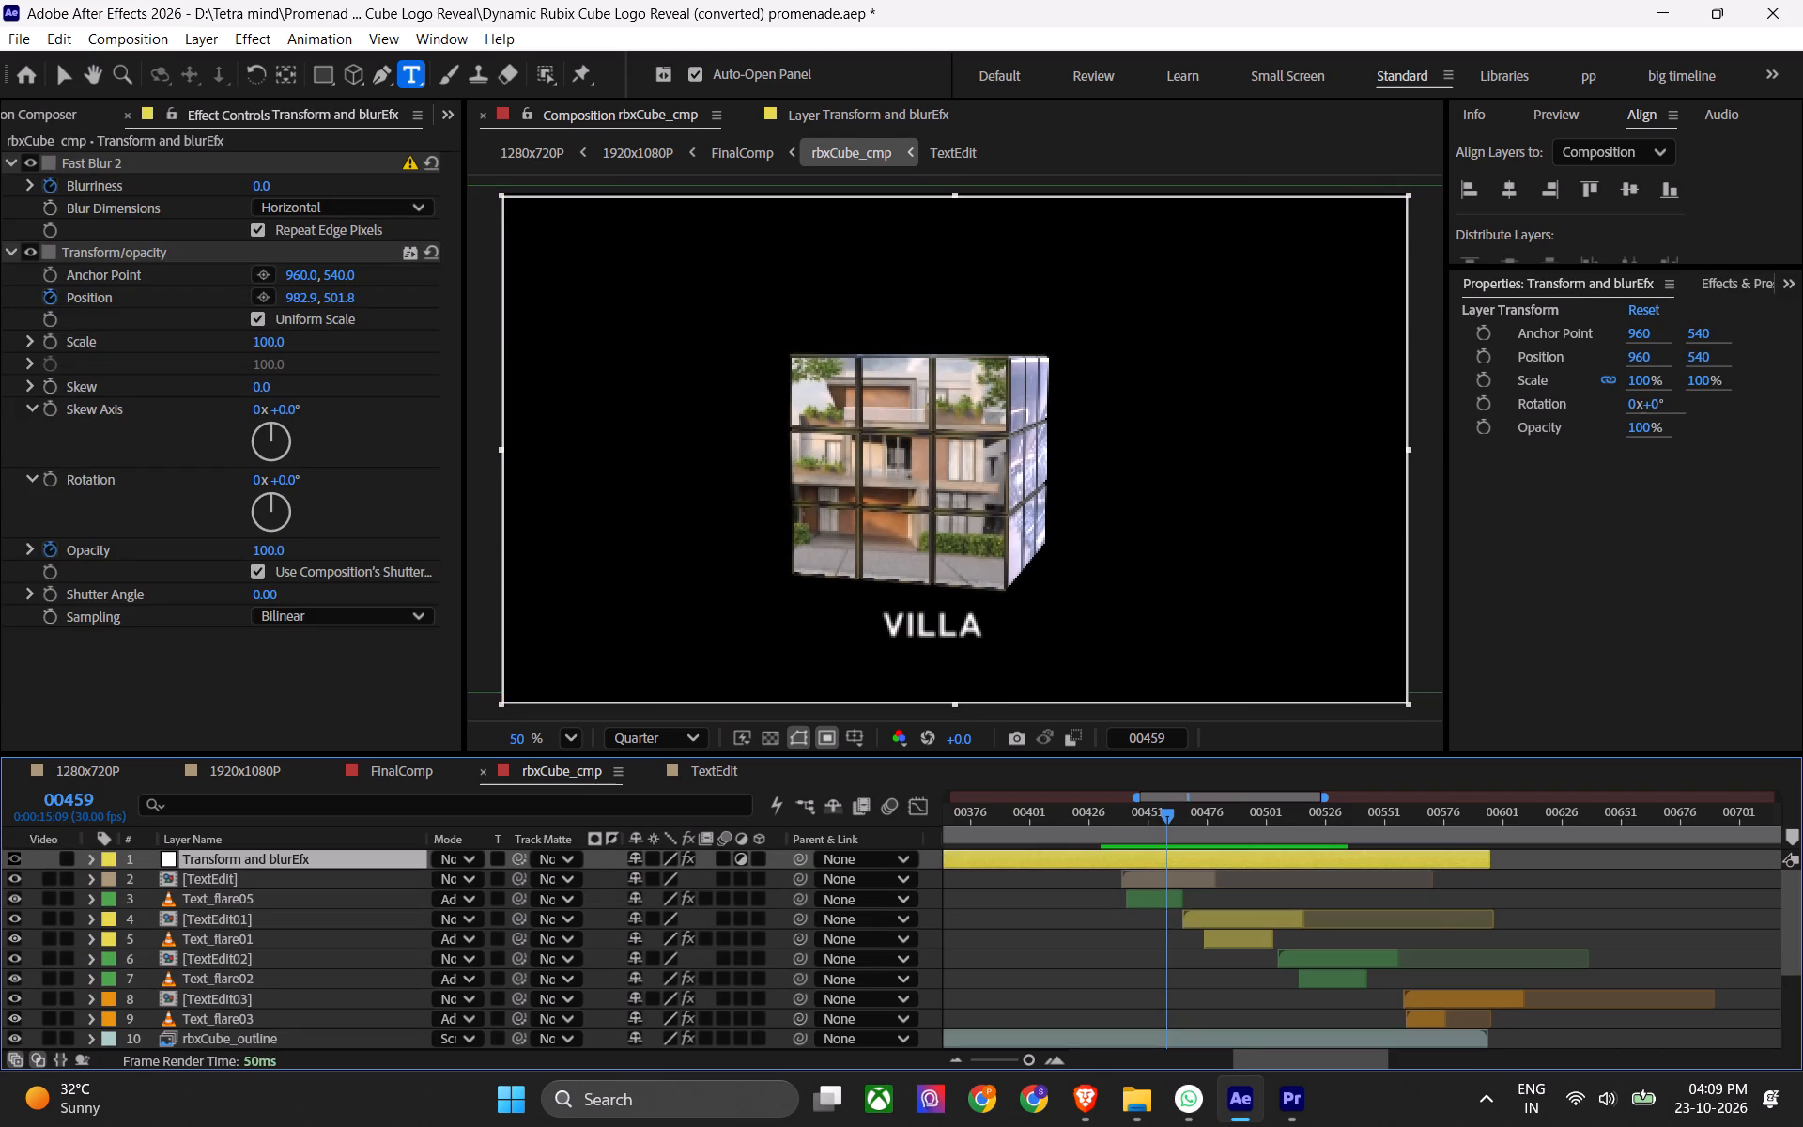
{"action": "left_click", "coordinate": [12, 862]}
{"action": "left_click_drag", "start_coordinate": [1109, 815], "coordinate": [1079, 826]}
{"action": "key", "text": "space"}
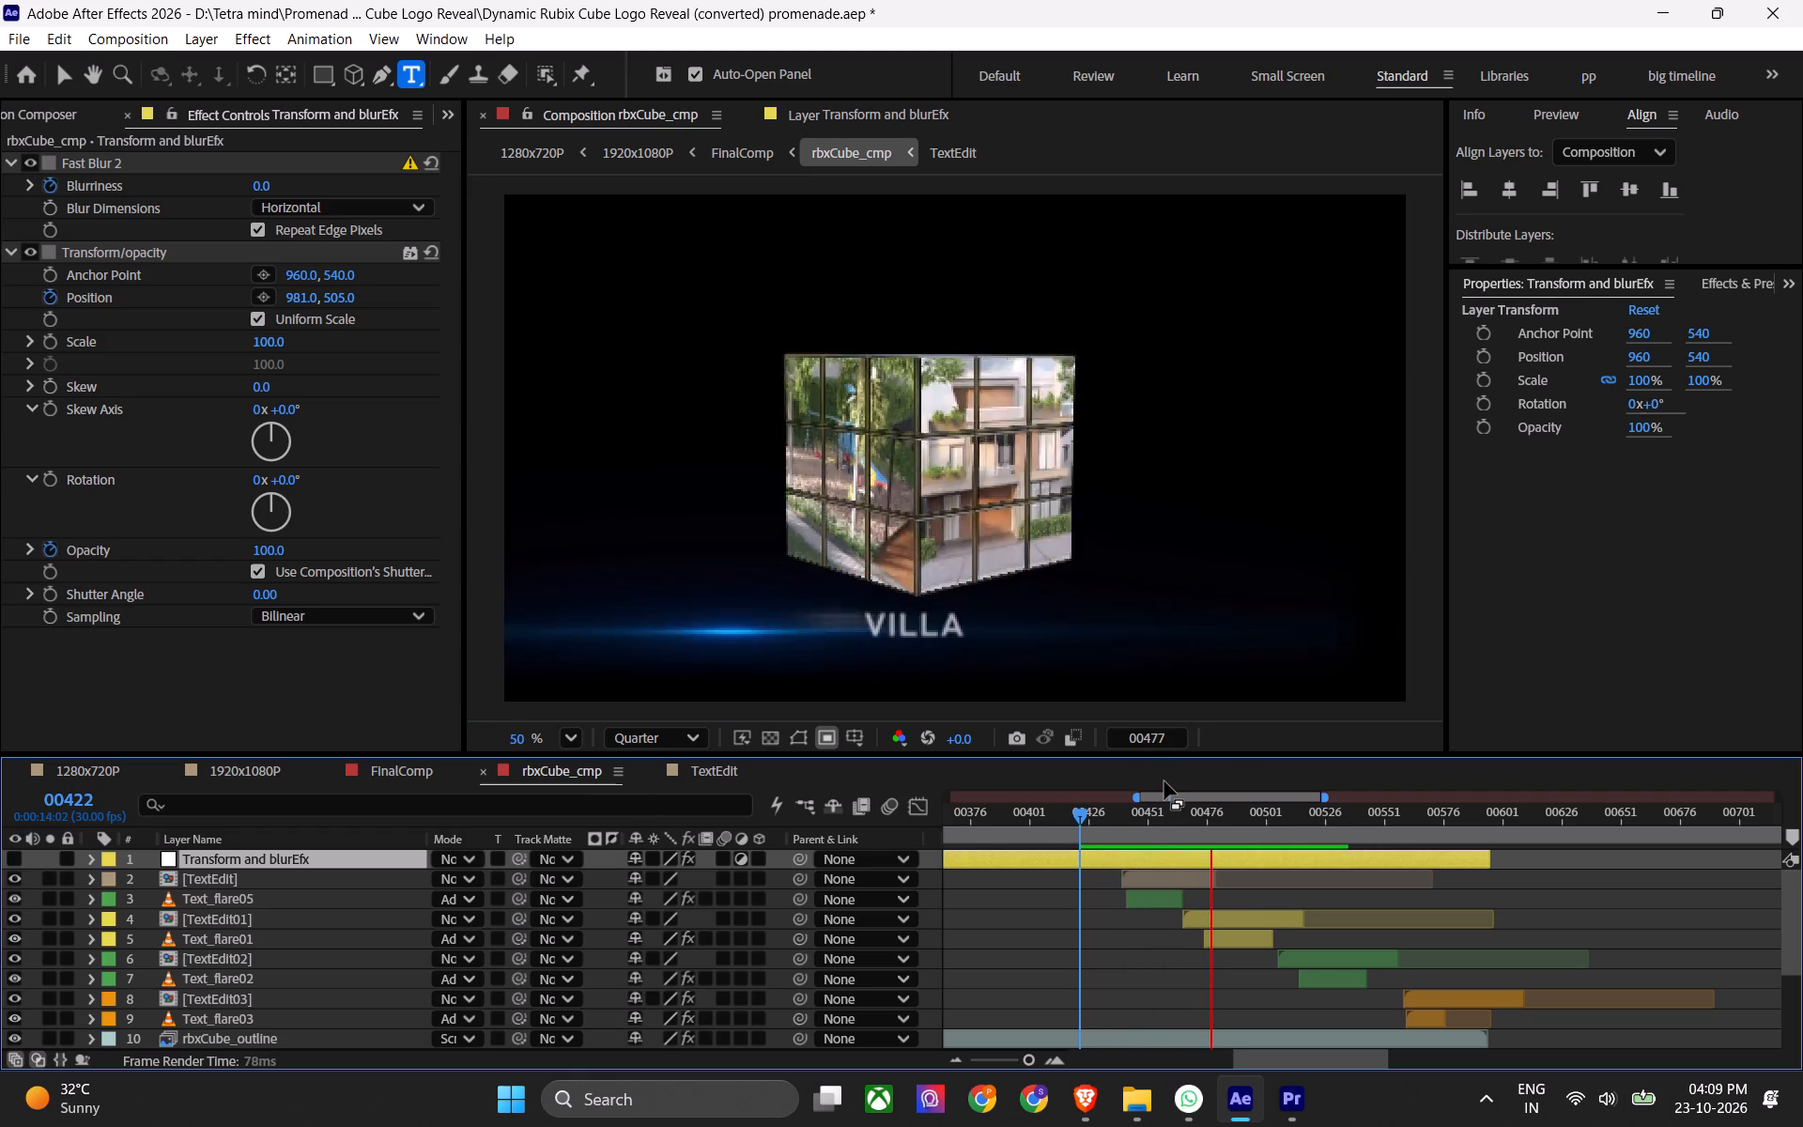
{"action": "key", "text": "space"}
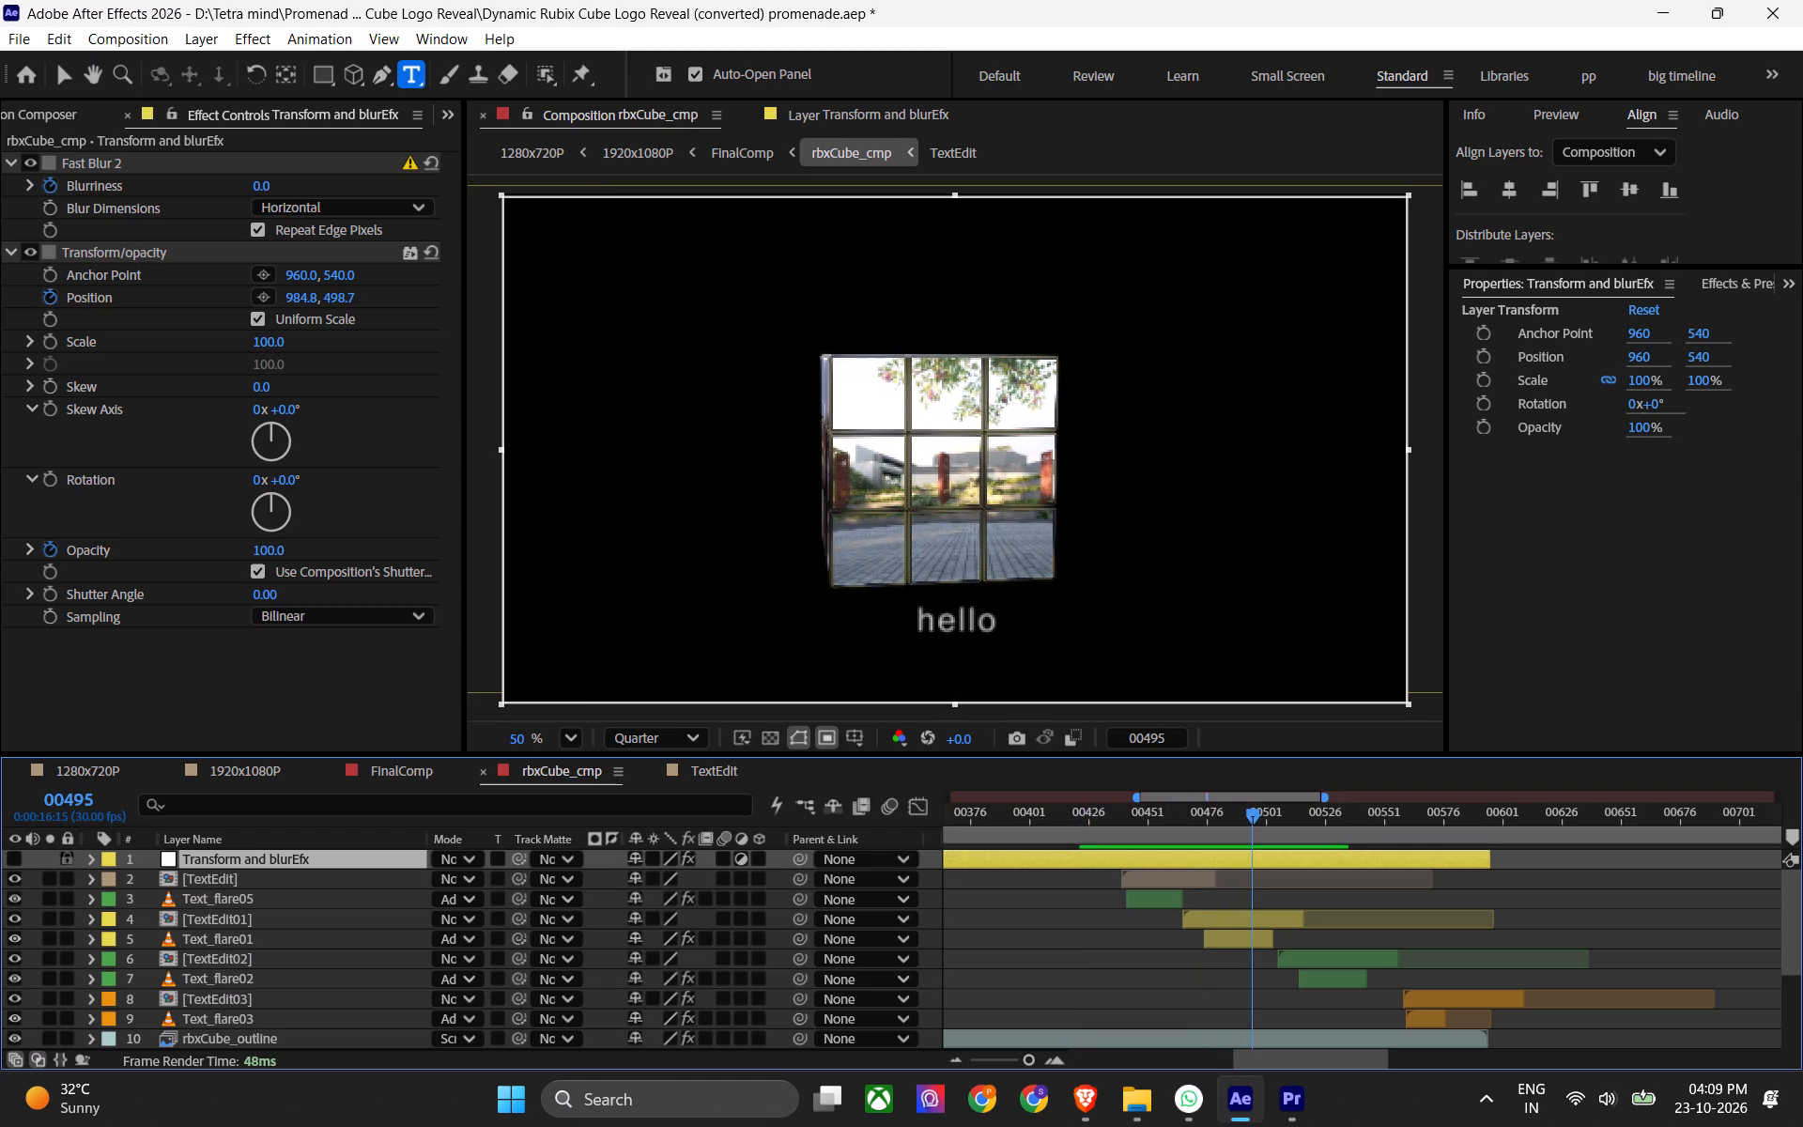
{"action": "left_click", "coordinate": [12, 860]}
{"action": "left_click", "coordinate": [1089, 820]}
{"action": "key", "text": "space"}
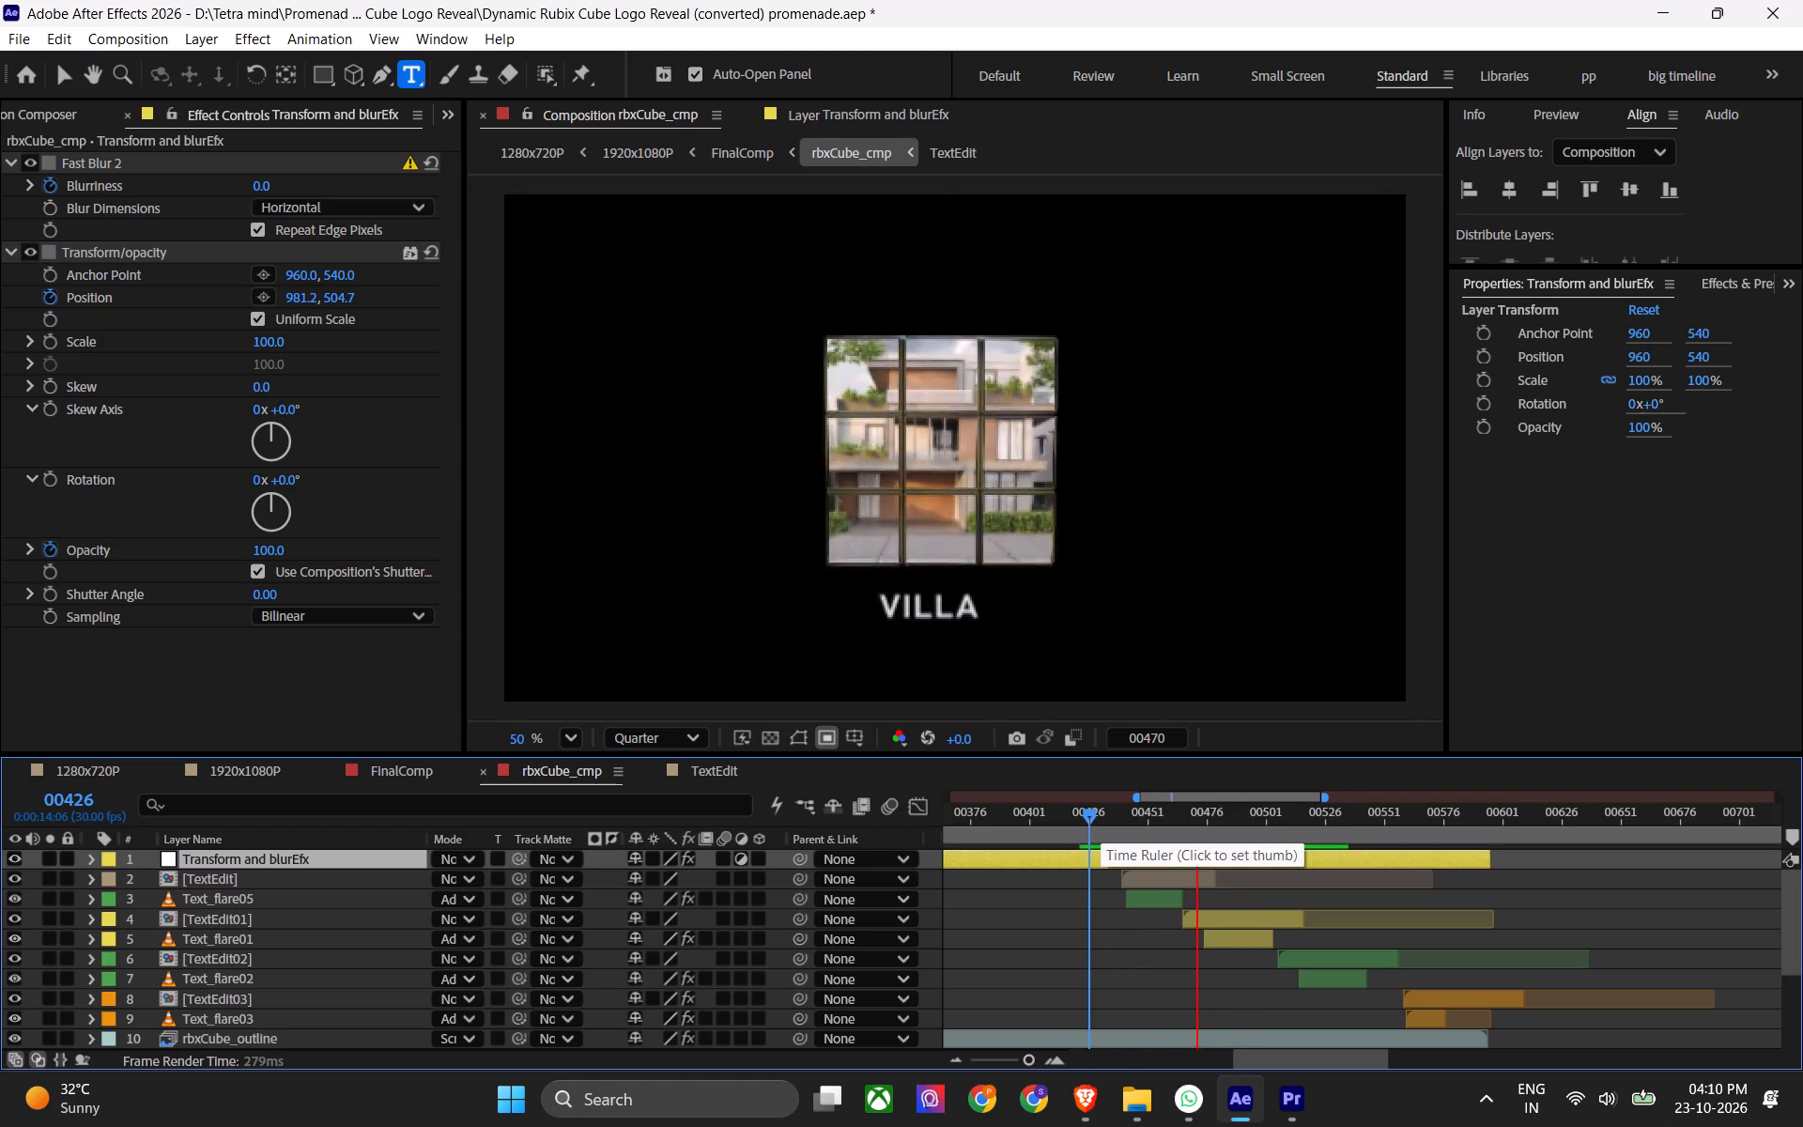
{"action": "key", "text": "space"}
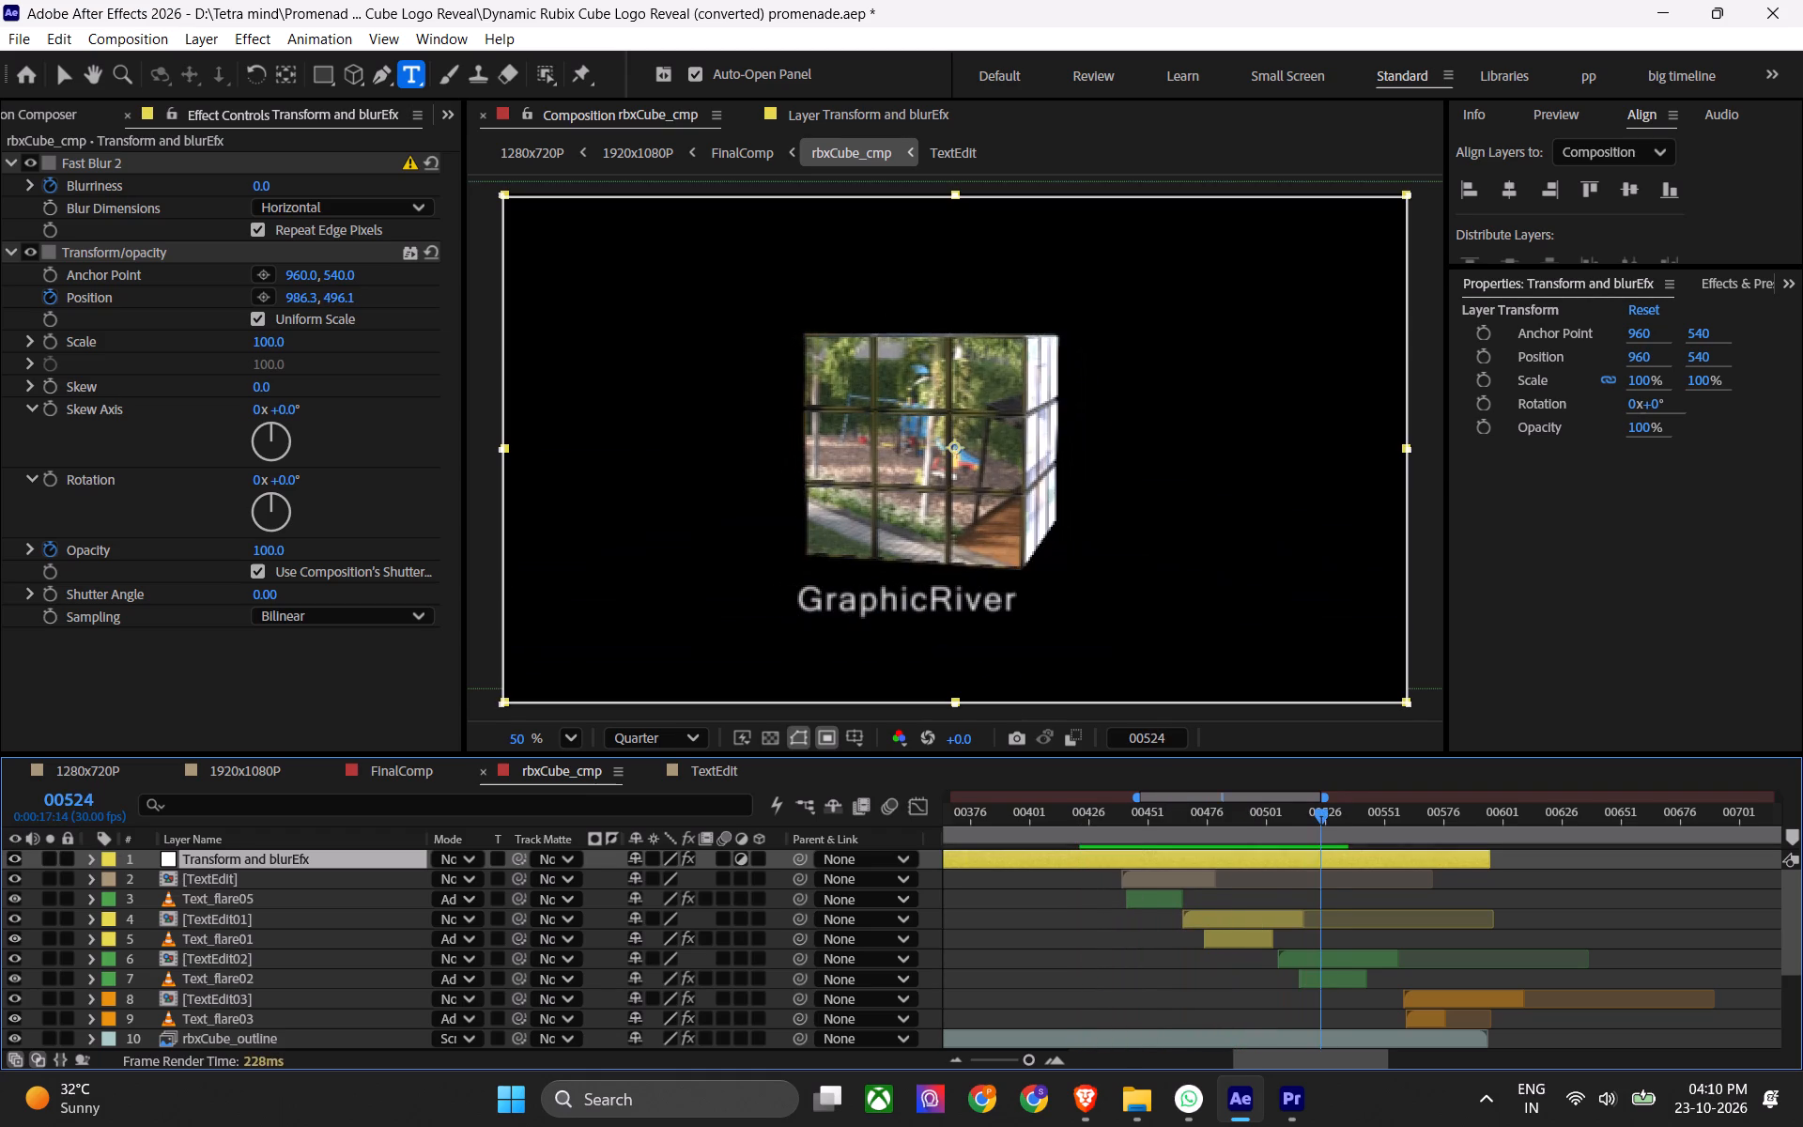
Return to the TextEdit composition, save the project and play the Villa text animation from the start.
{"action": "left_click", "coordinate": [1141, 807]}
{"action": "left_click", "coordinate": [690, 773]}
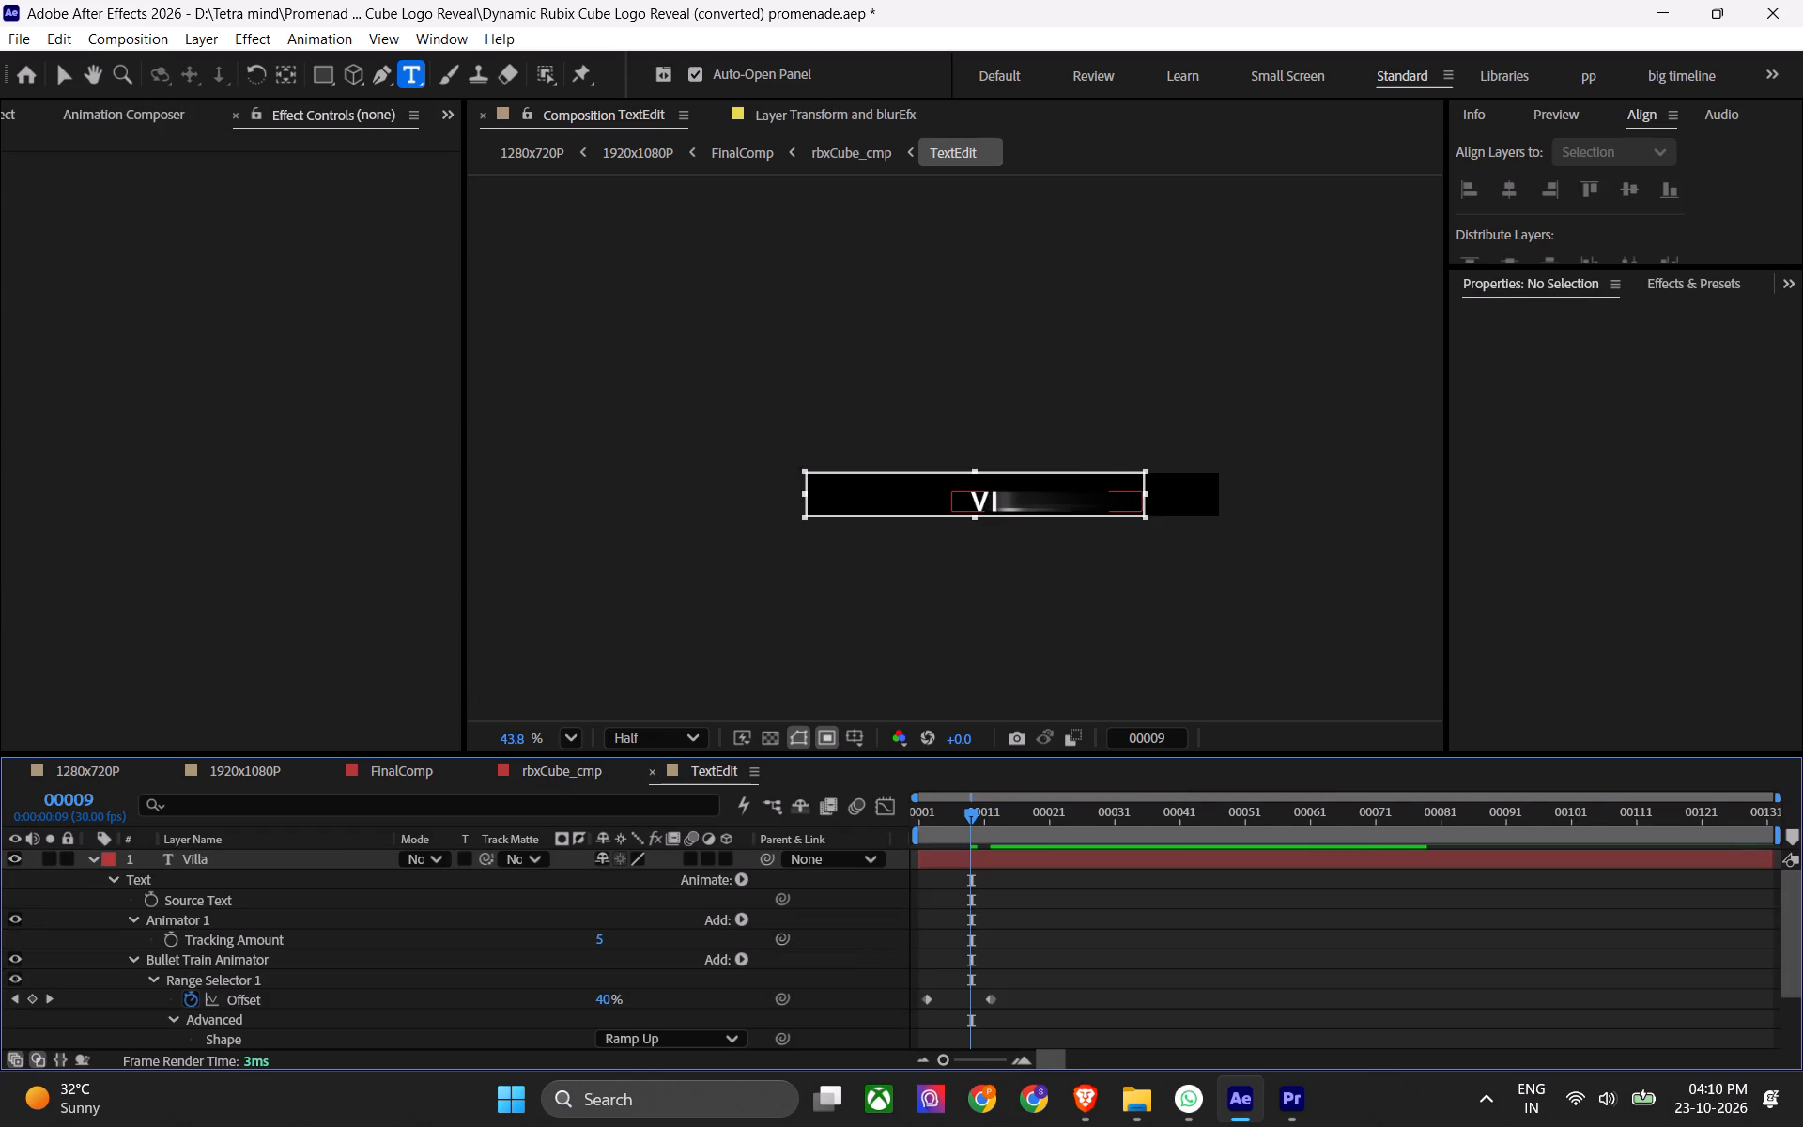
{"action": "key", "text": "ctrl+s"}
{"action": "left_click", "coordinate": [1120, 893]}
{"action": "left_click_drag", "start_coordinate": [981, 811], "coordinate": [919, 835]}
{"action": "key", "text": "space"}
{"action": "key", "text": "space"}
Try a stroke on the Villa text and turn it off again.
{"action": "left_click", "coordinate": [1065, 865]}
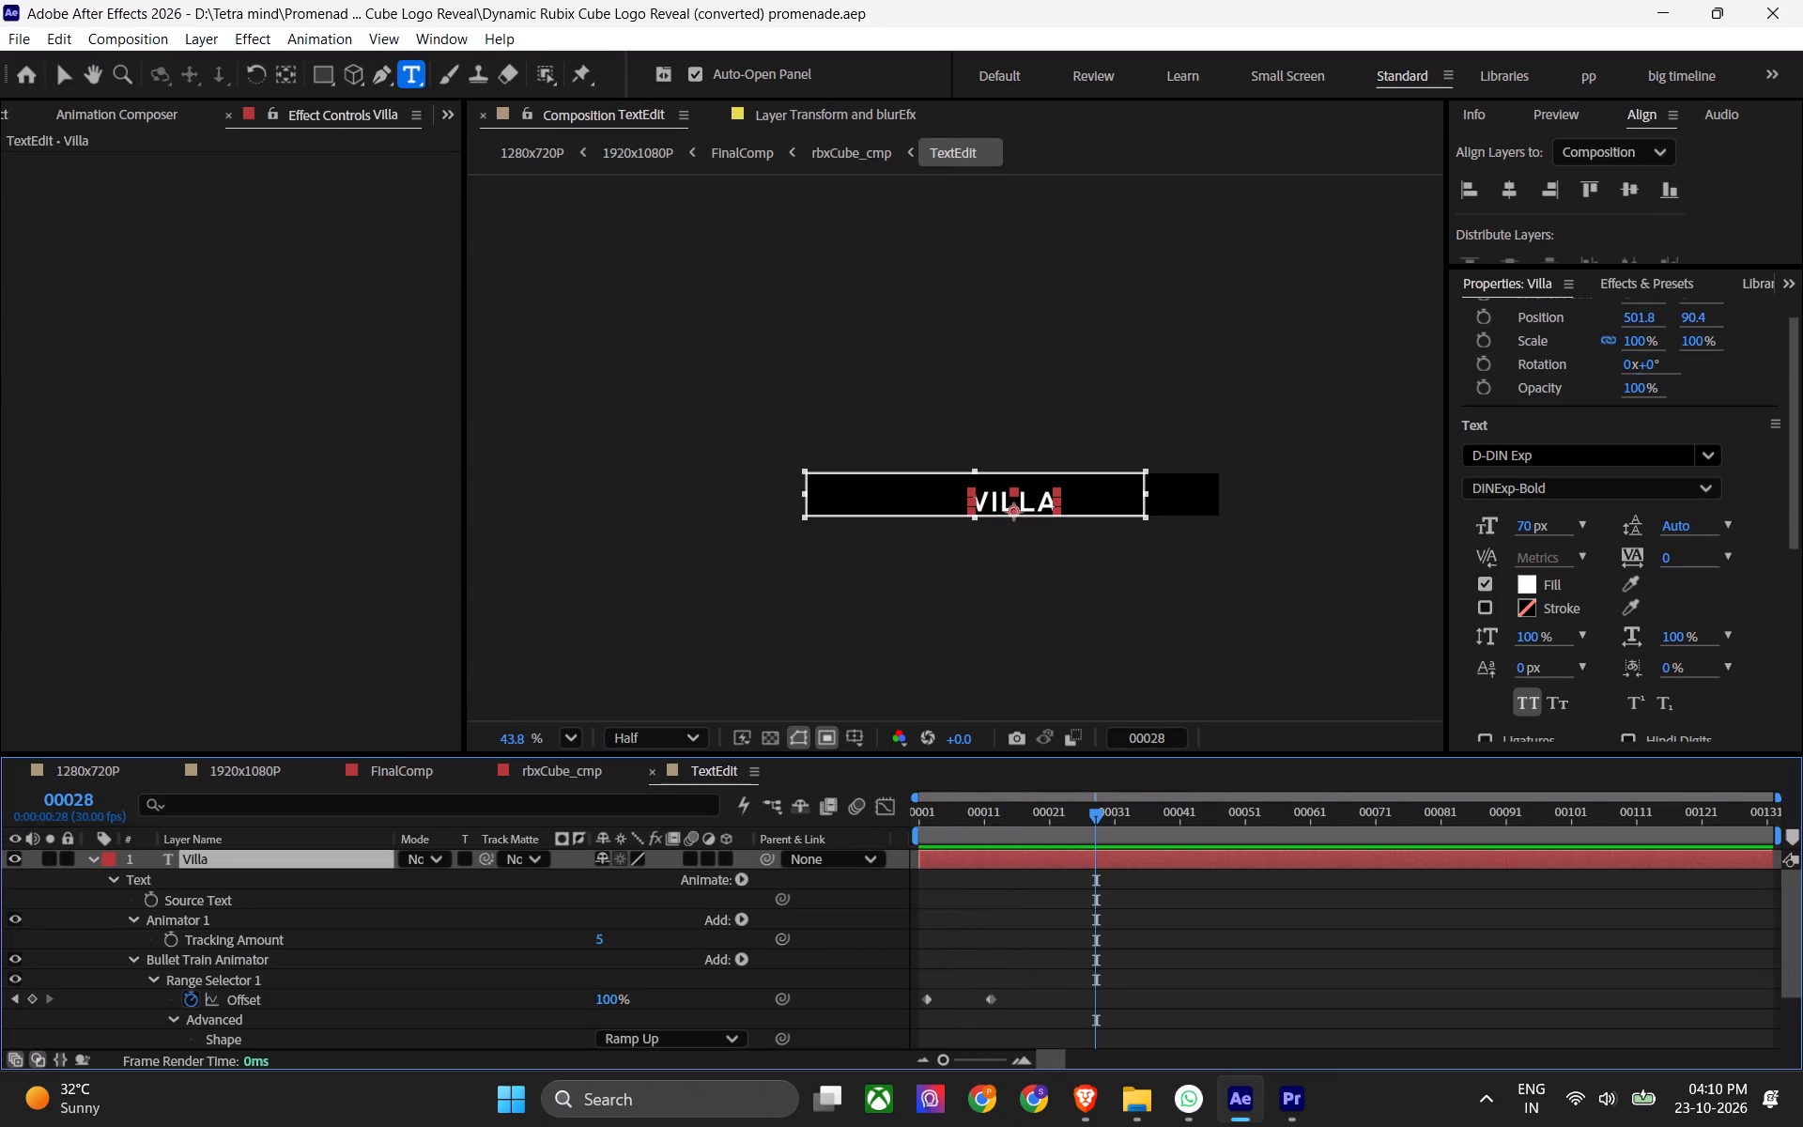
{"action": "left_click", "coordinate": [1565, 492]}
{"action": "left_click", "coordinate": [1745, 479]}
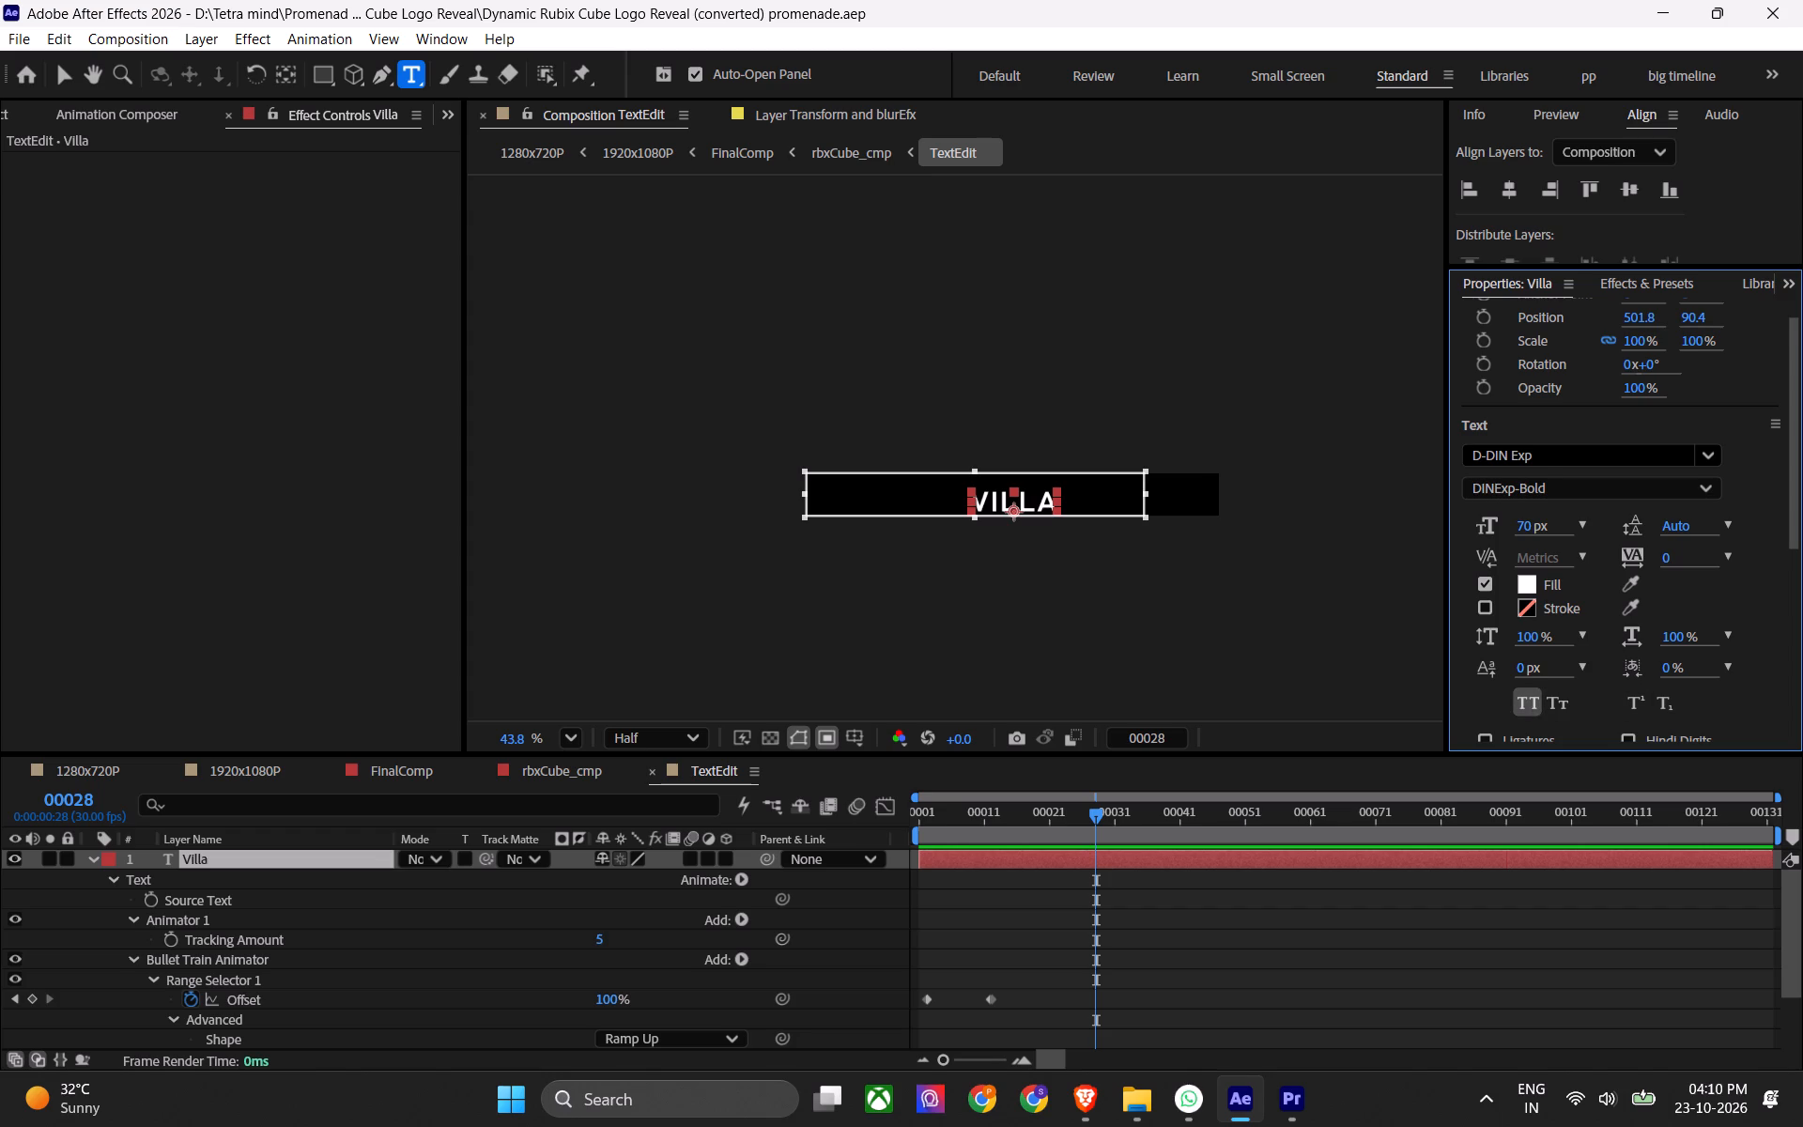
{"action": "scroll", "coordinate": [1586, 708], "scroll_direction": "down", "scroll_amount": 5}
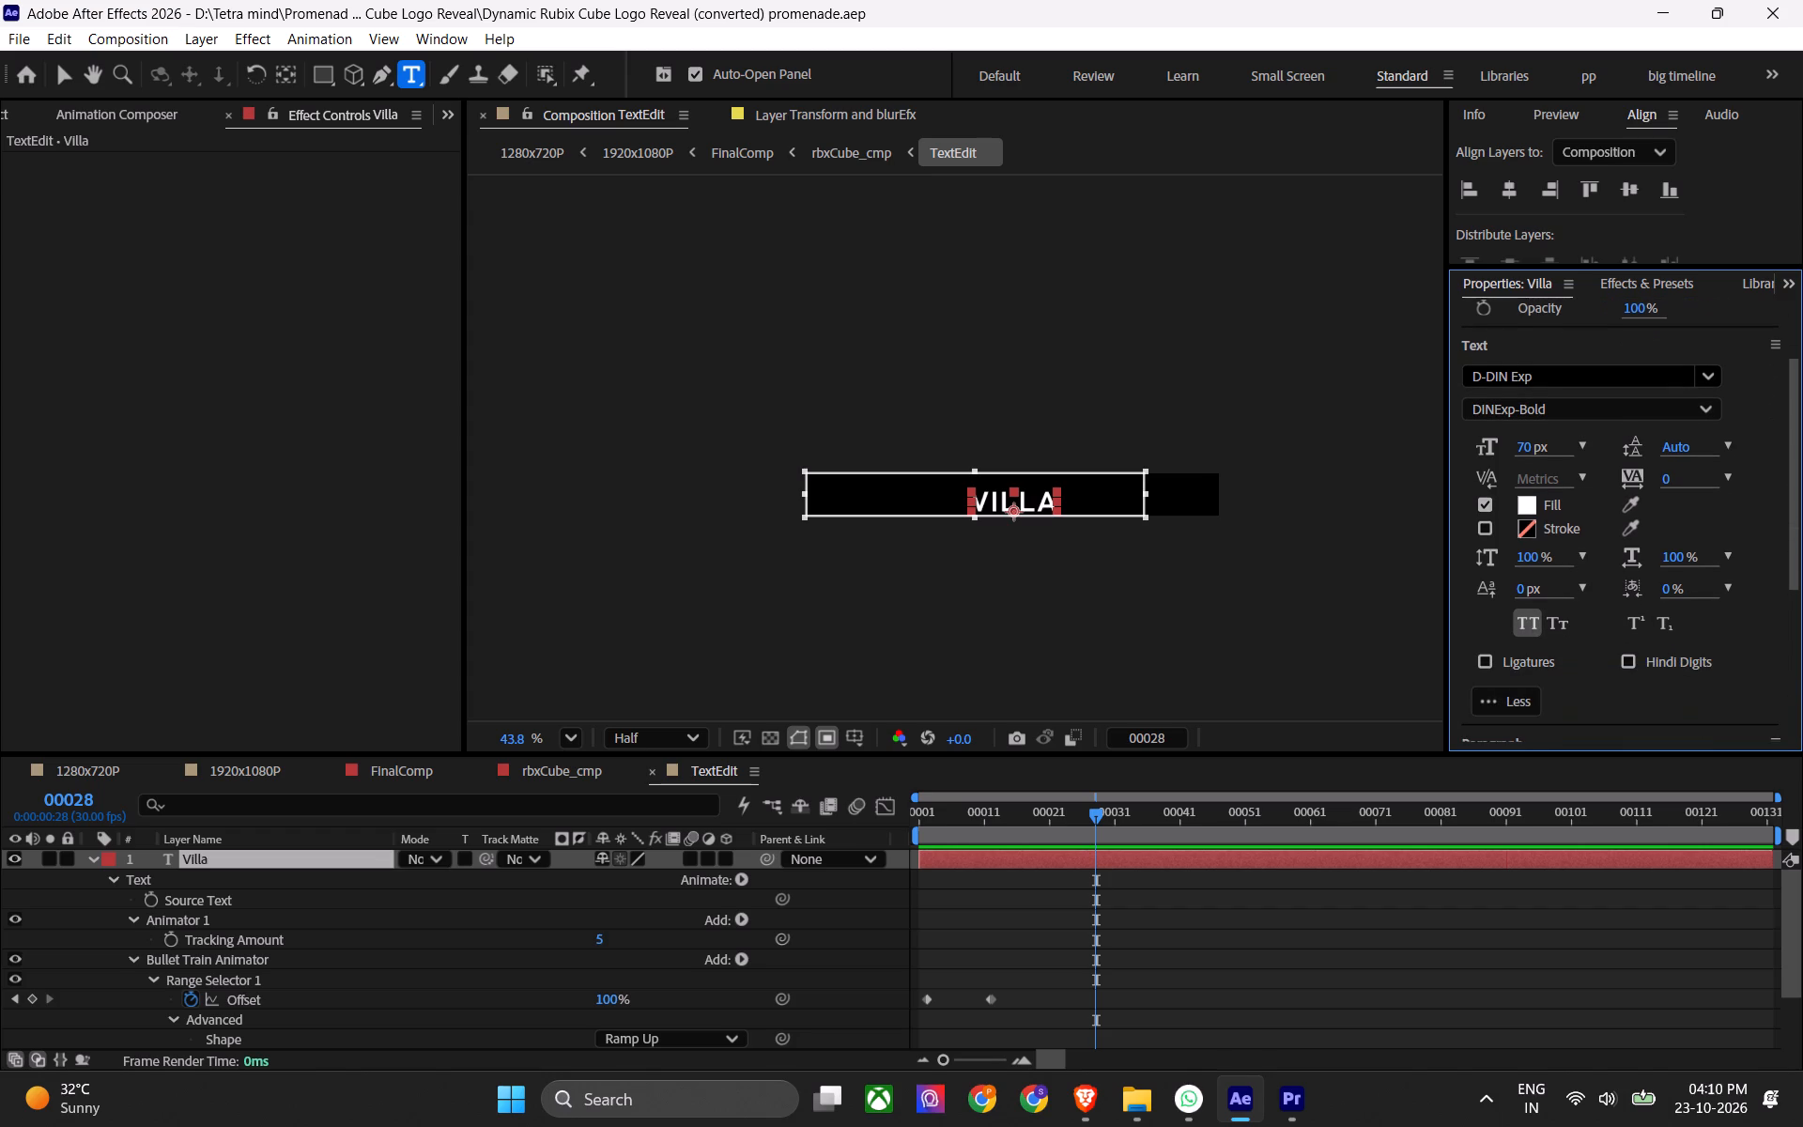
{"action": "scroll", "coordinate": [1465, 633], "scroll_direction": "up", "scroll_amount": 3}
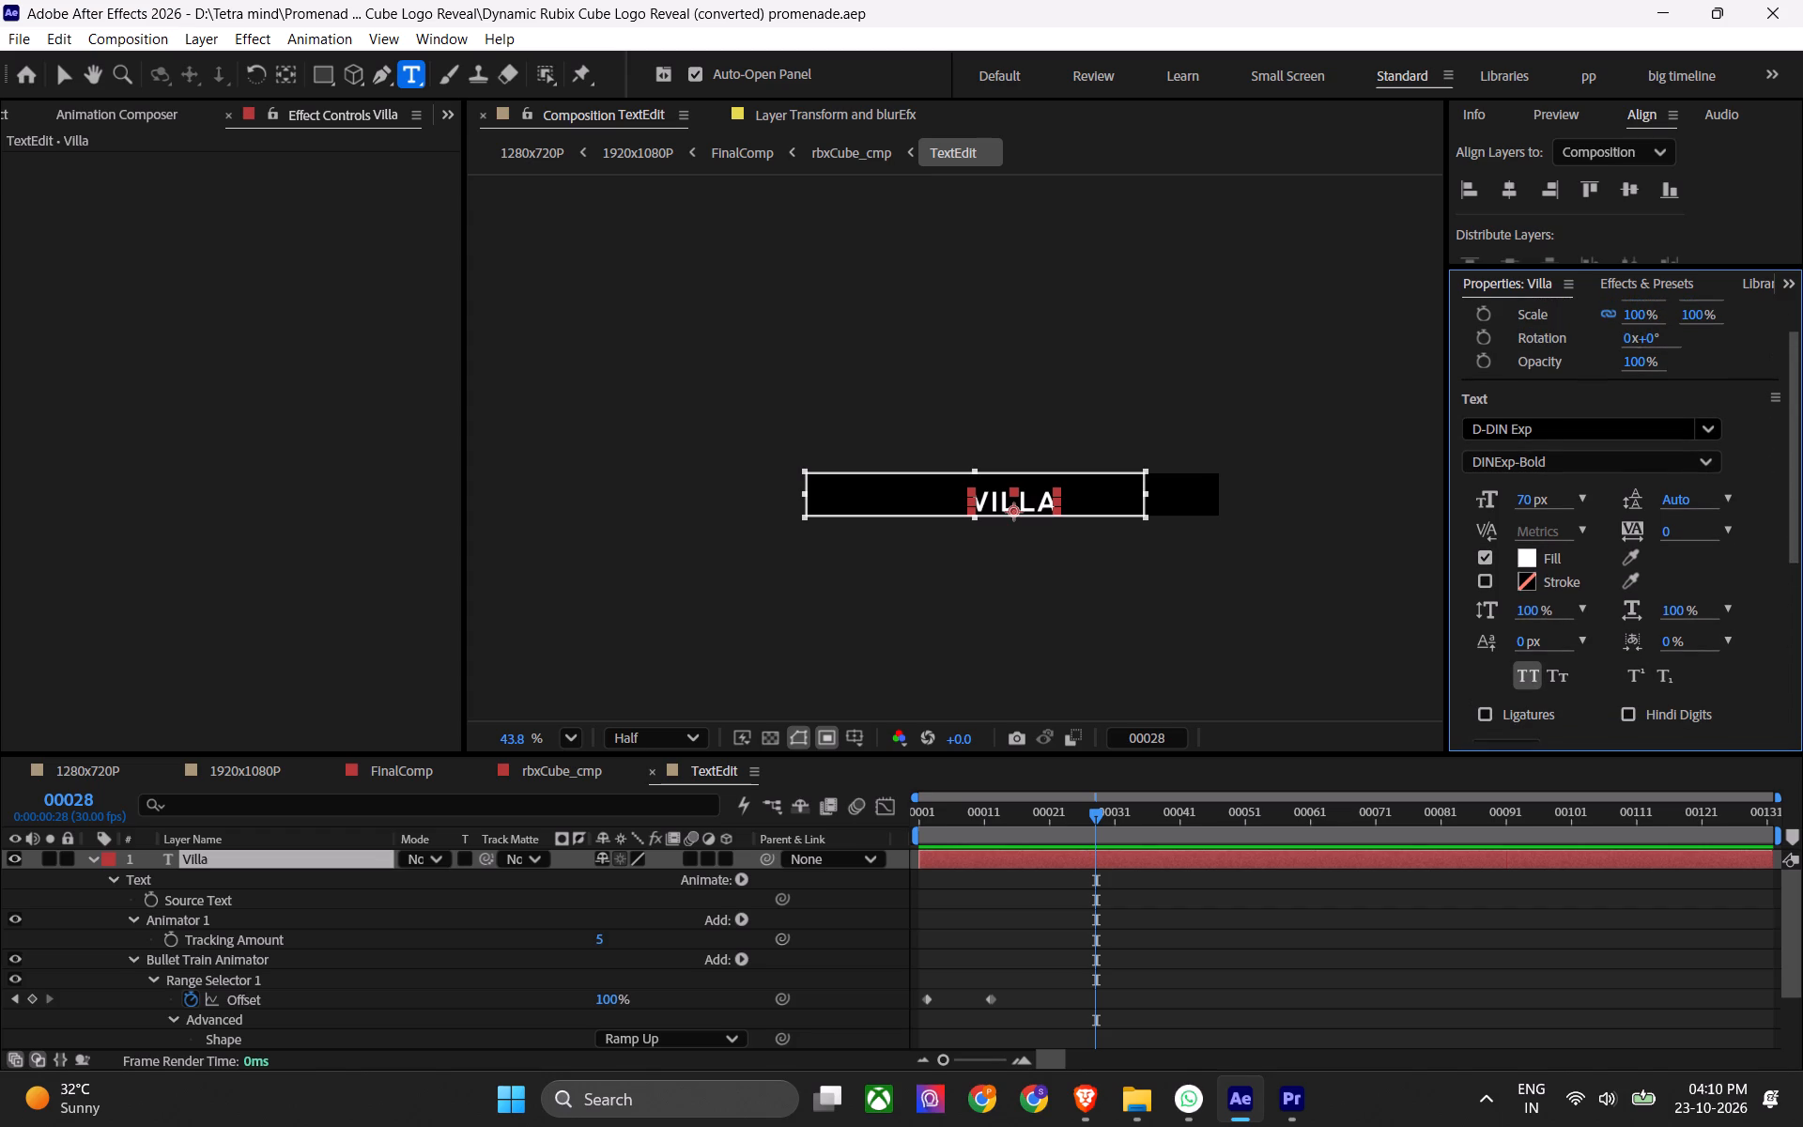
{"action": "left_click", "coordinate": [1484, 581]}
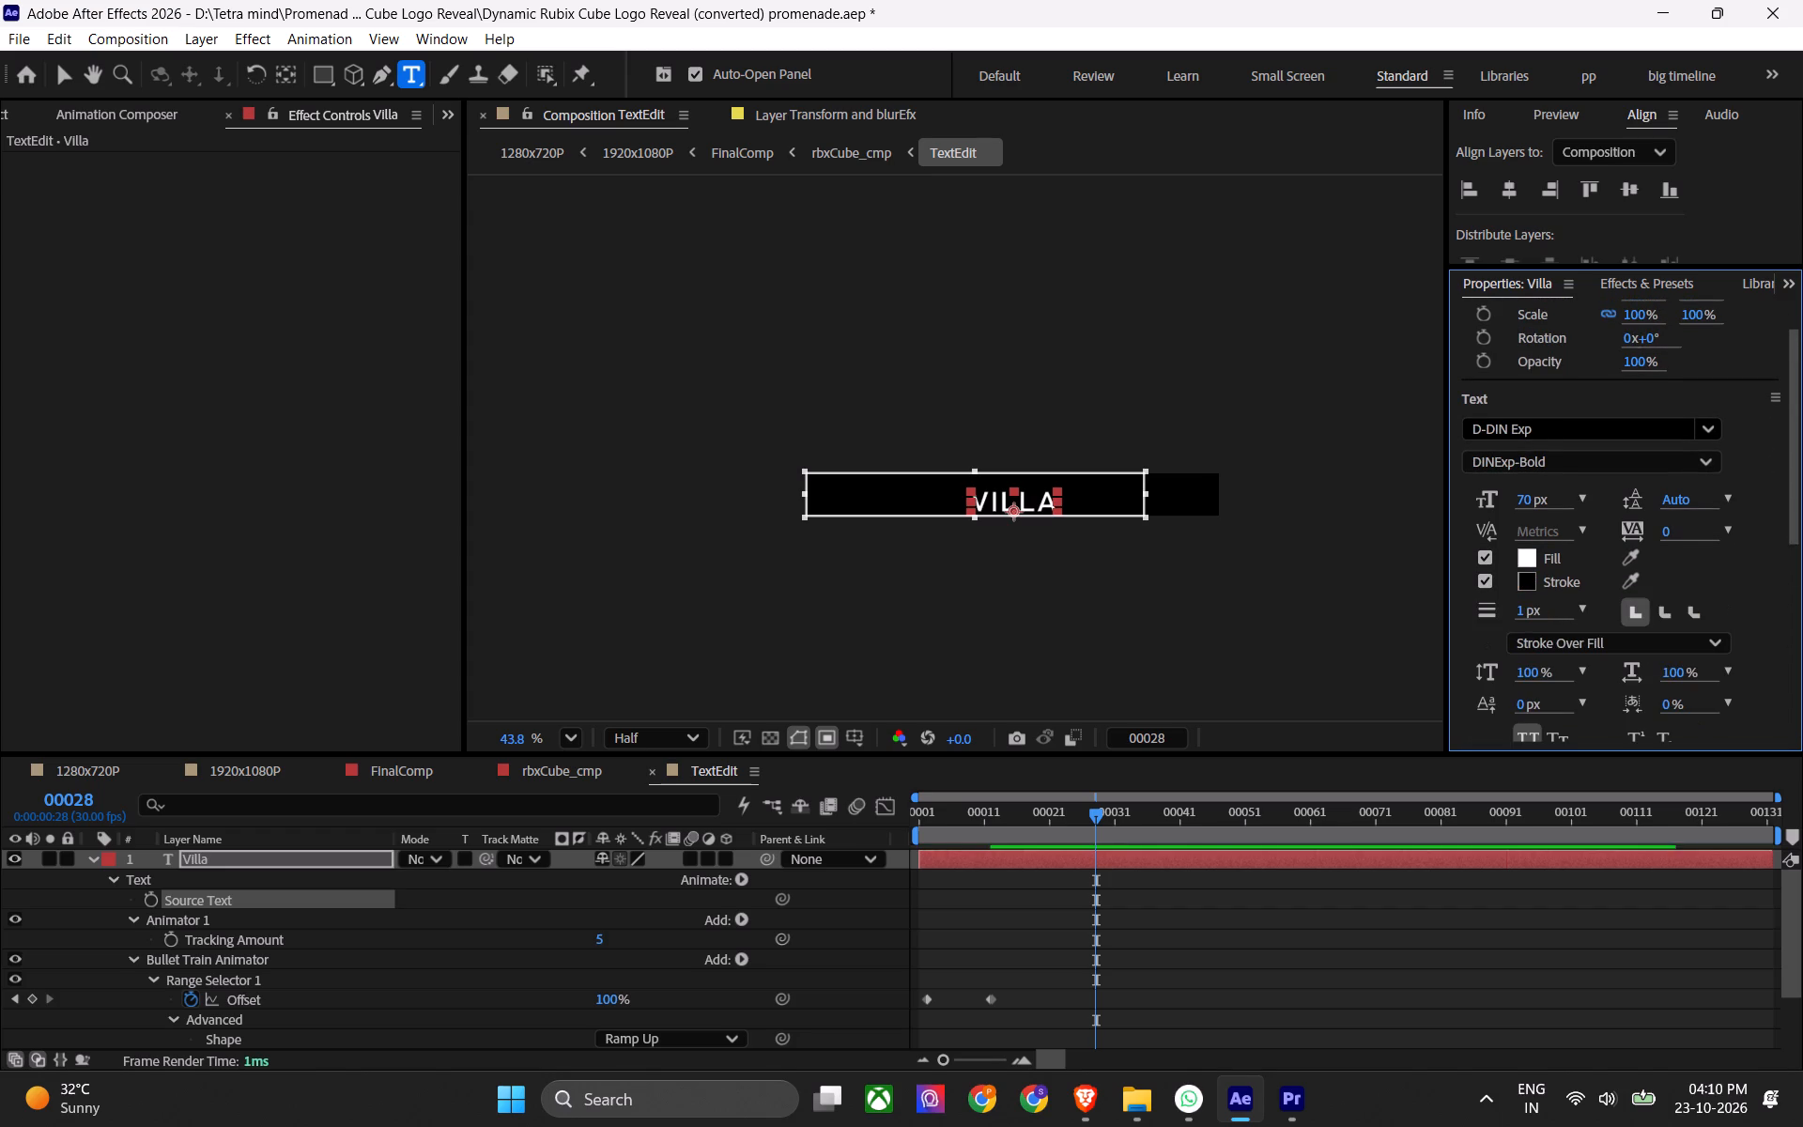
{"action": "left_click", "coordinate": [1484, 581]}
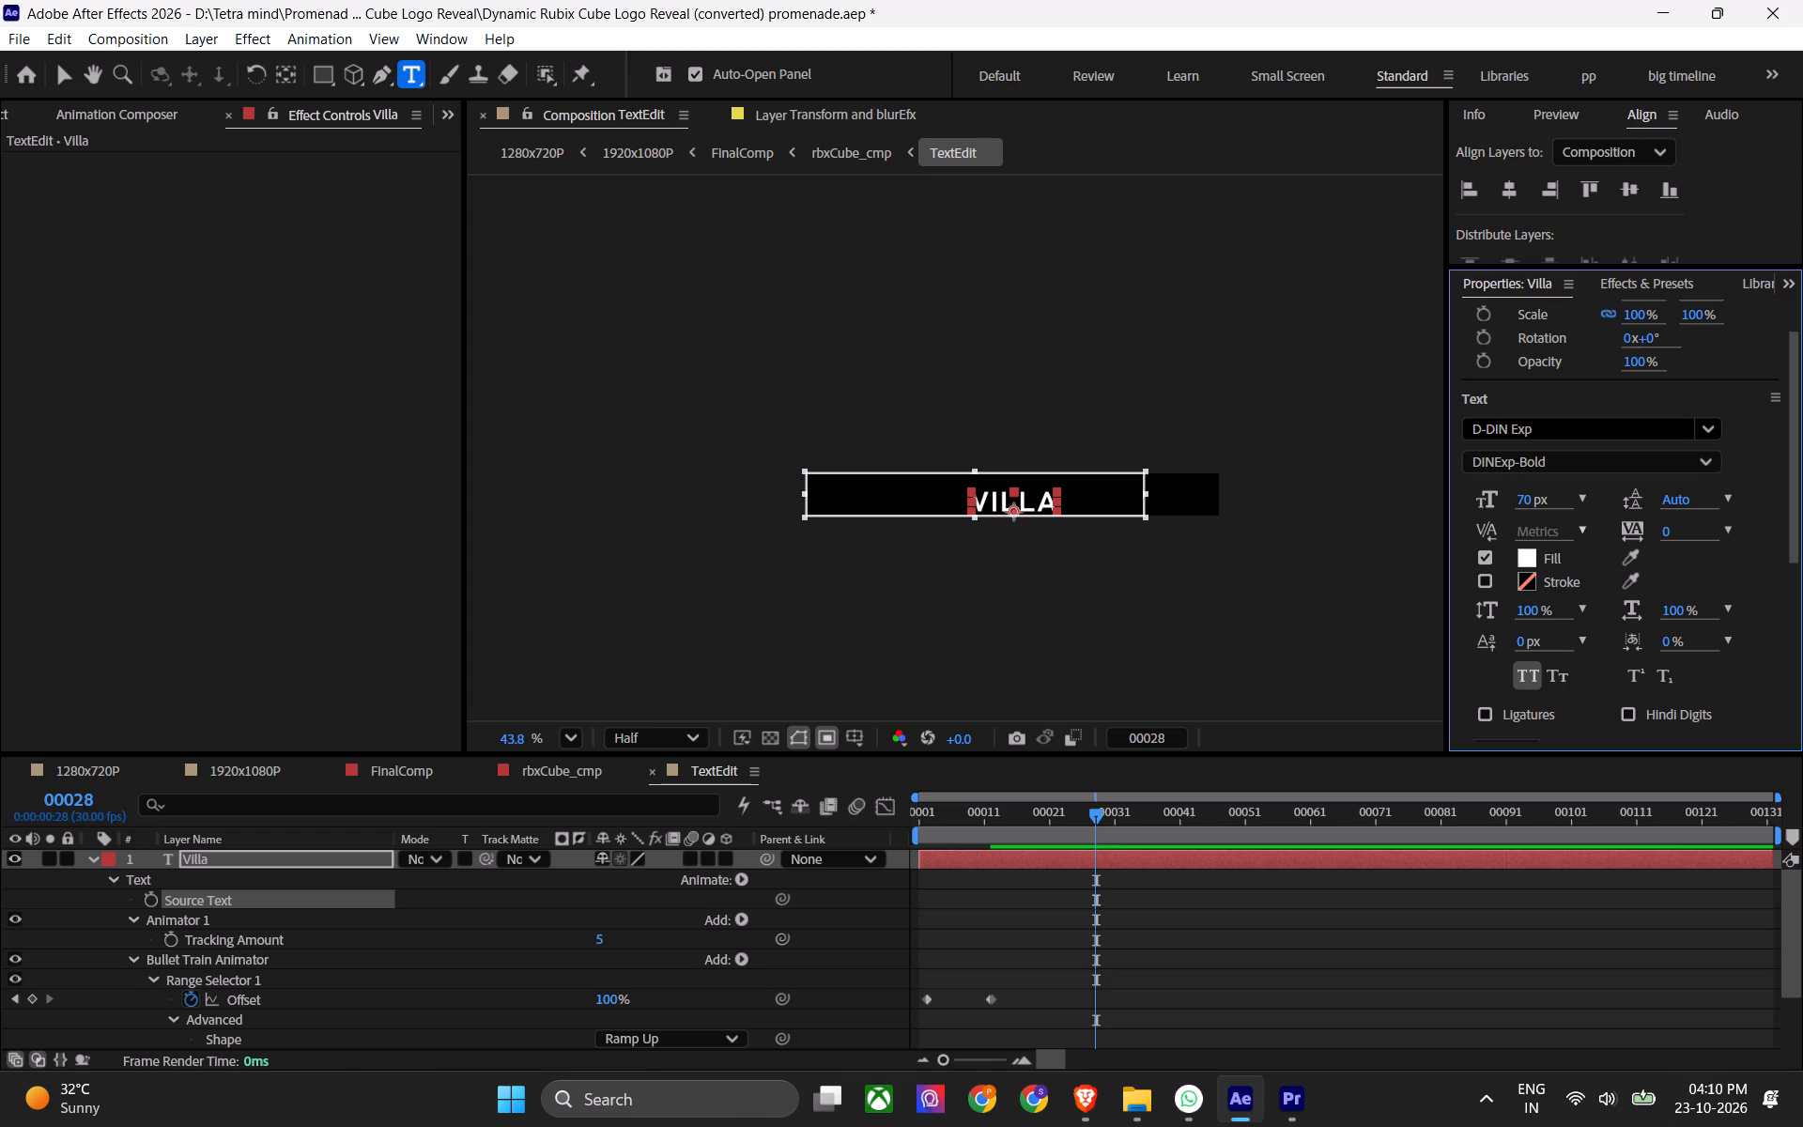
Set the Villa text's tracking to -30 and save the project.
{"action": "left_click_drag", "start_coordinate": [1669, 531], "coordinate": [1660, 535], "text": "ctrl"}
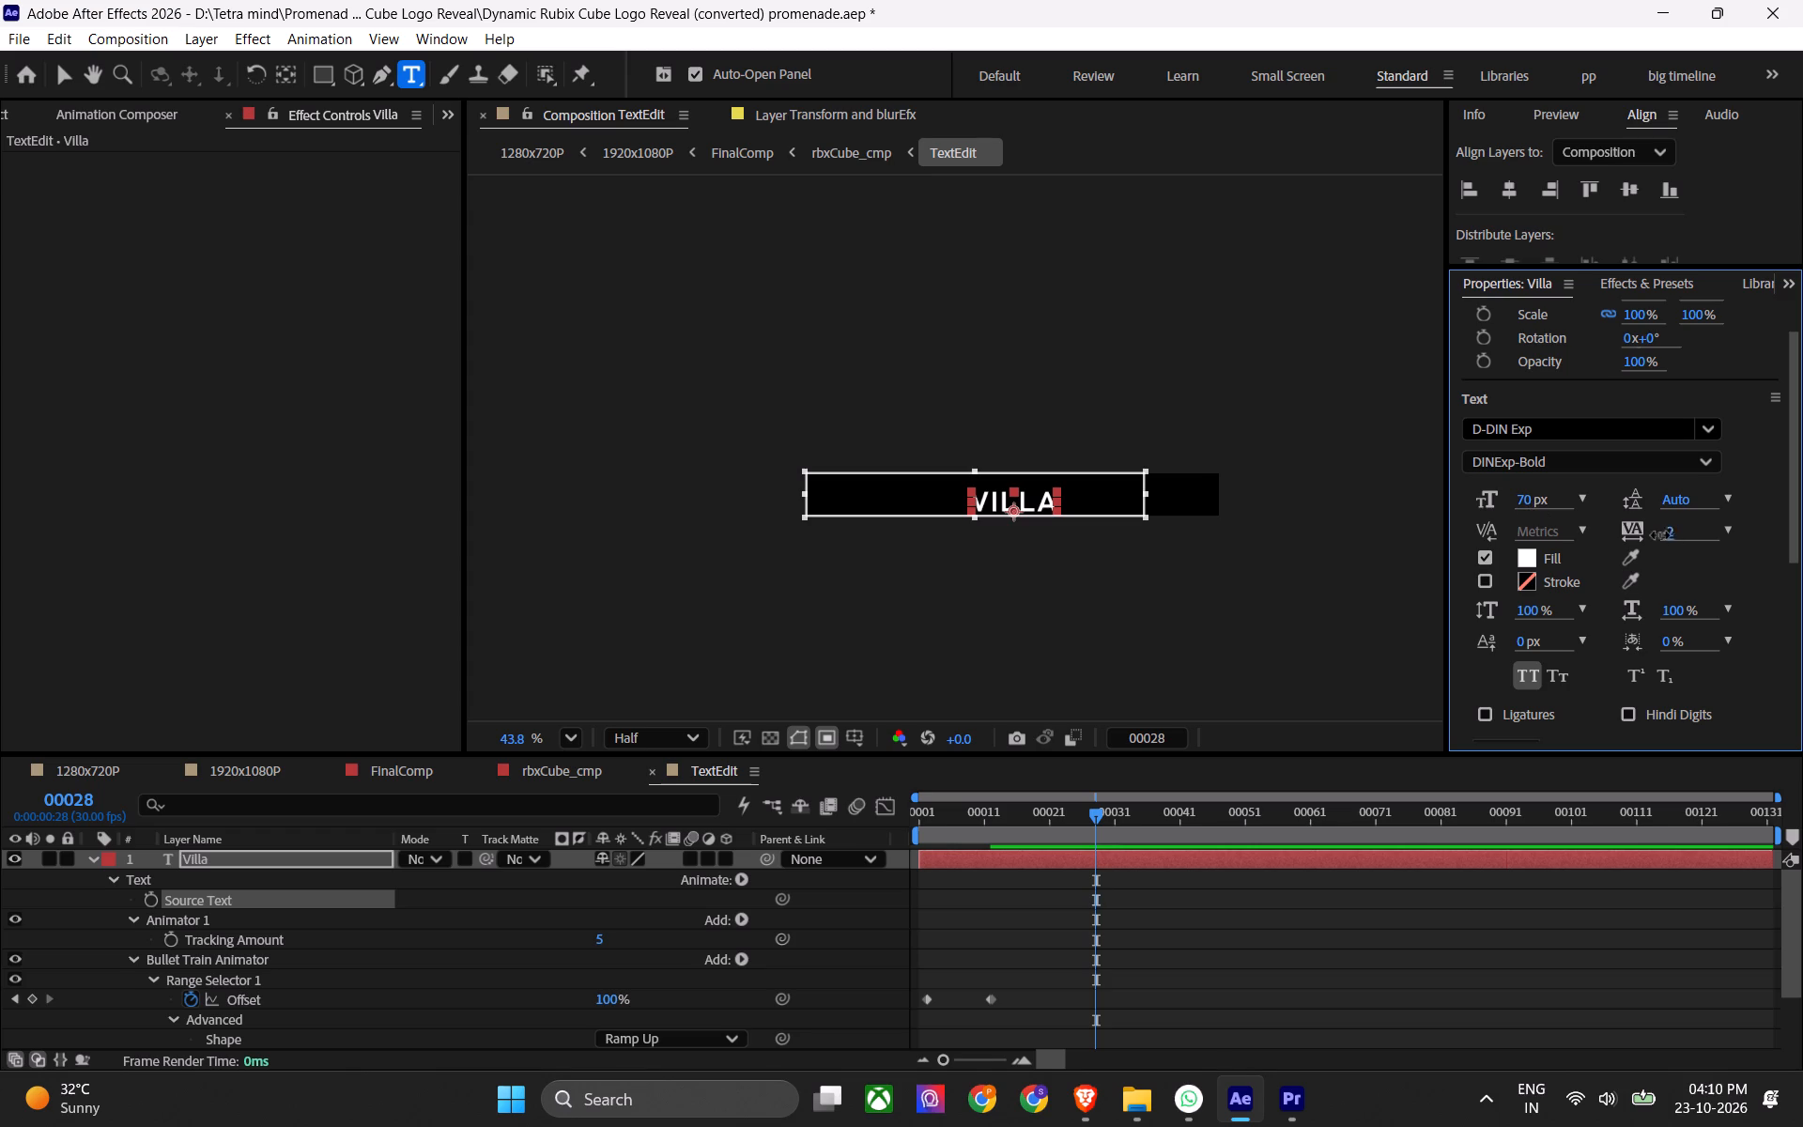
{"action": "left_click_drag", "start_coordinate": [1660, 535], "coordinate": [1626, 543], "text": "ctrl"}
{"action": "left_click", "coordinate": [1663, 532]}
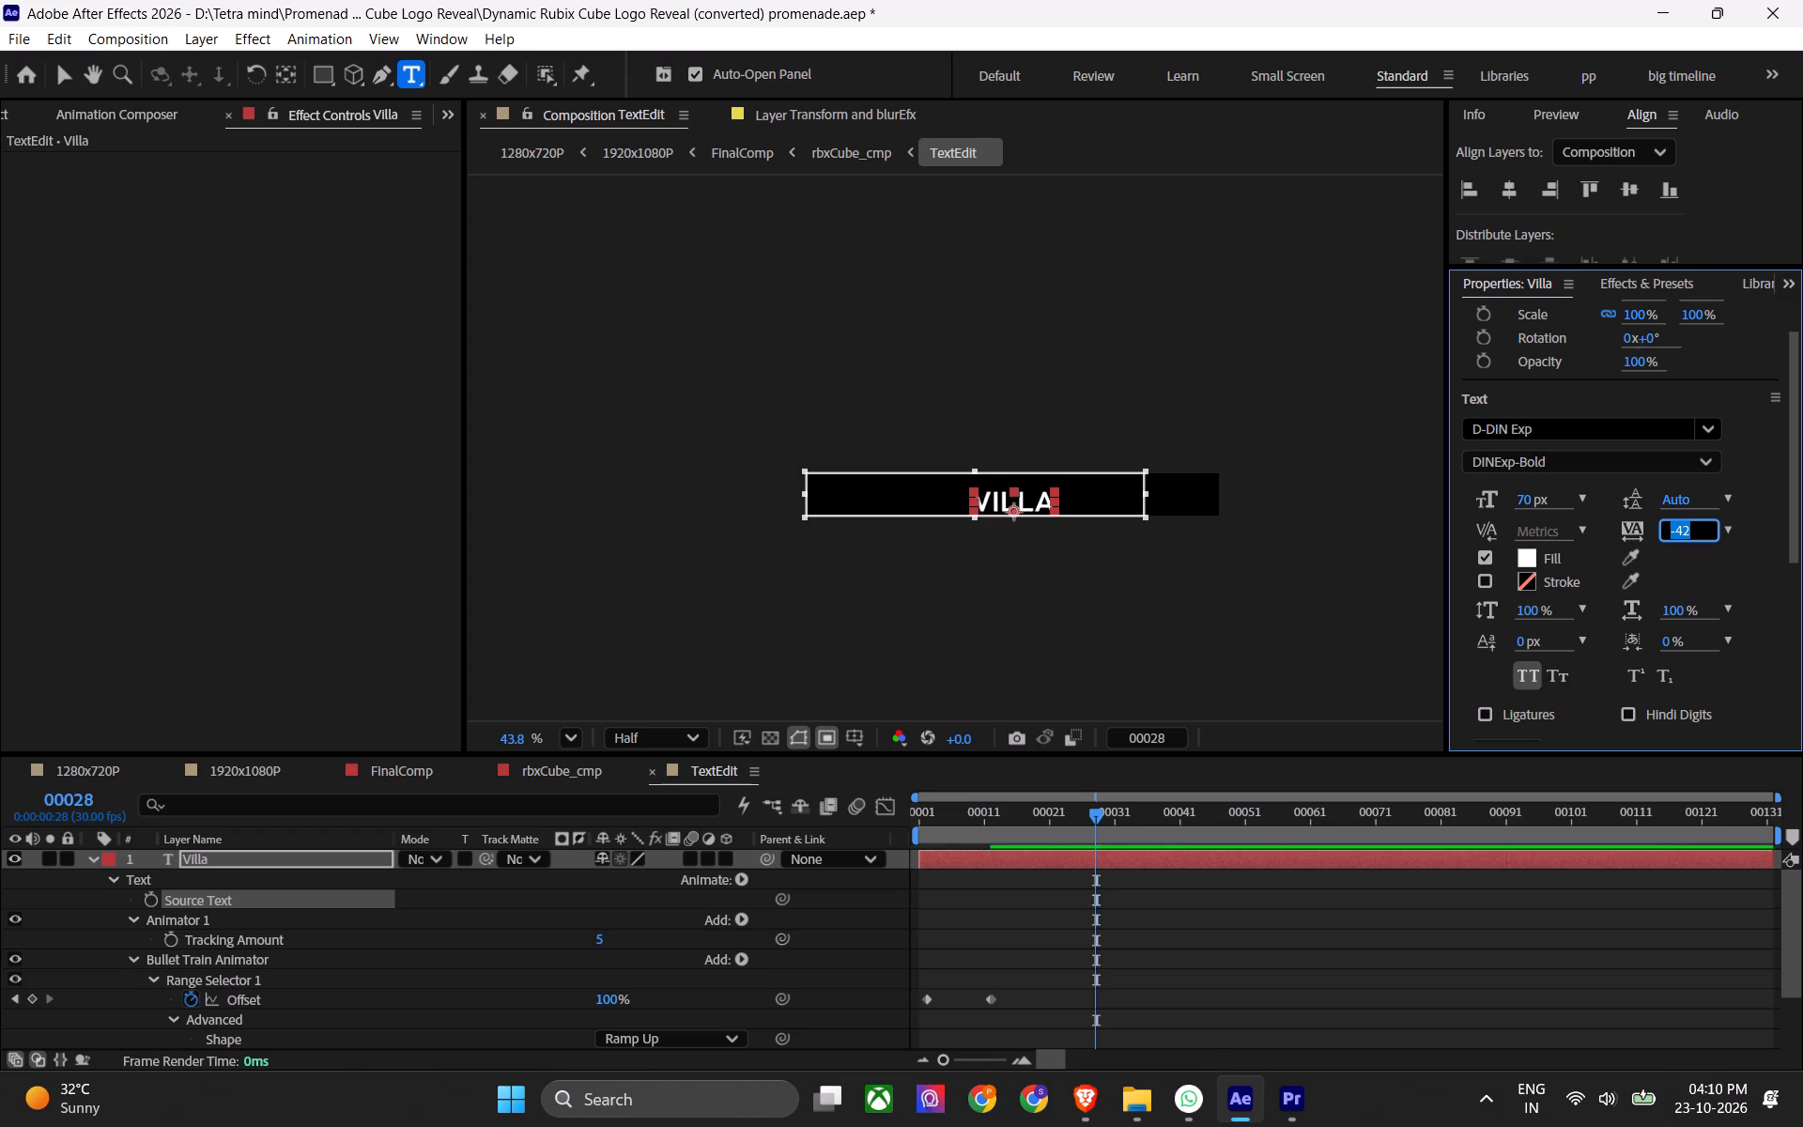
{"action": "type", "text": "-30"}
{"action": "key", "text": "Return"}
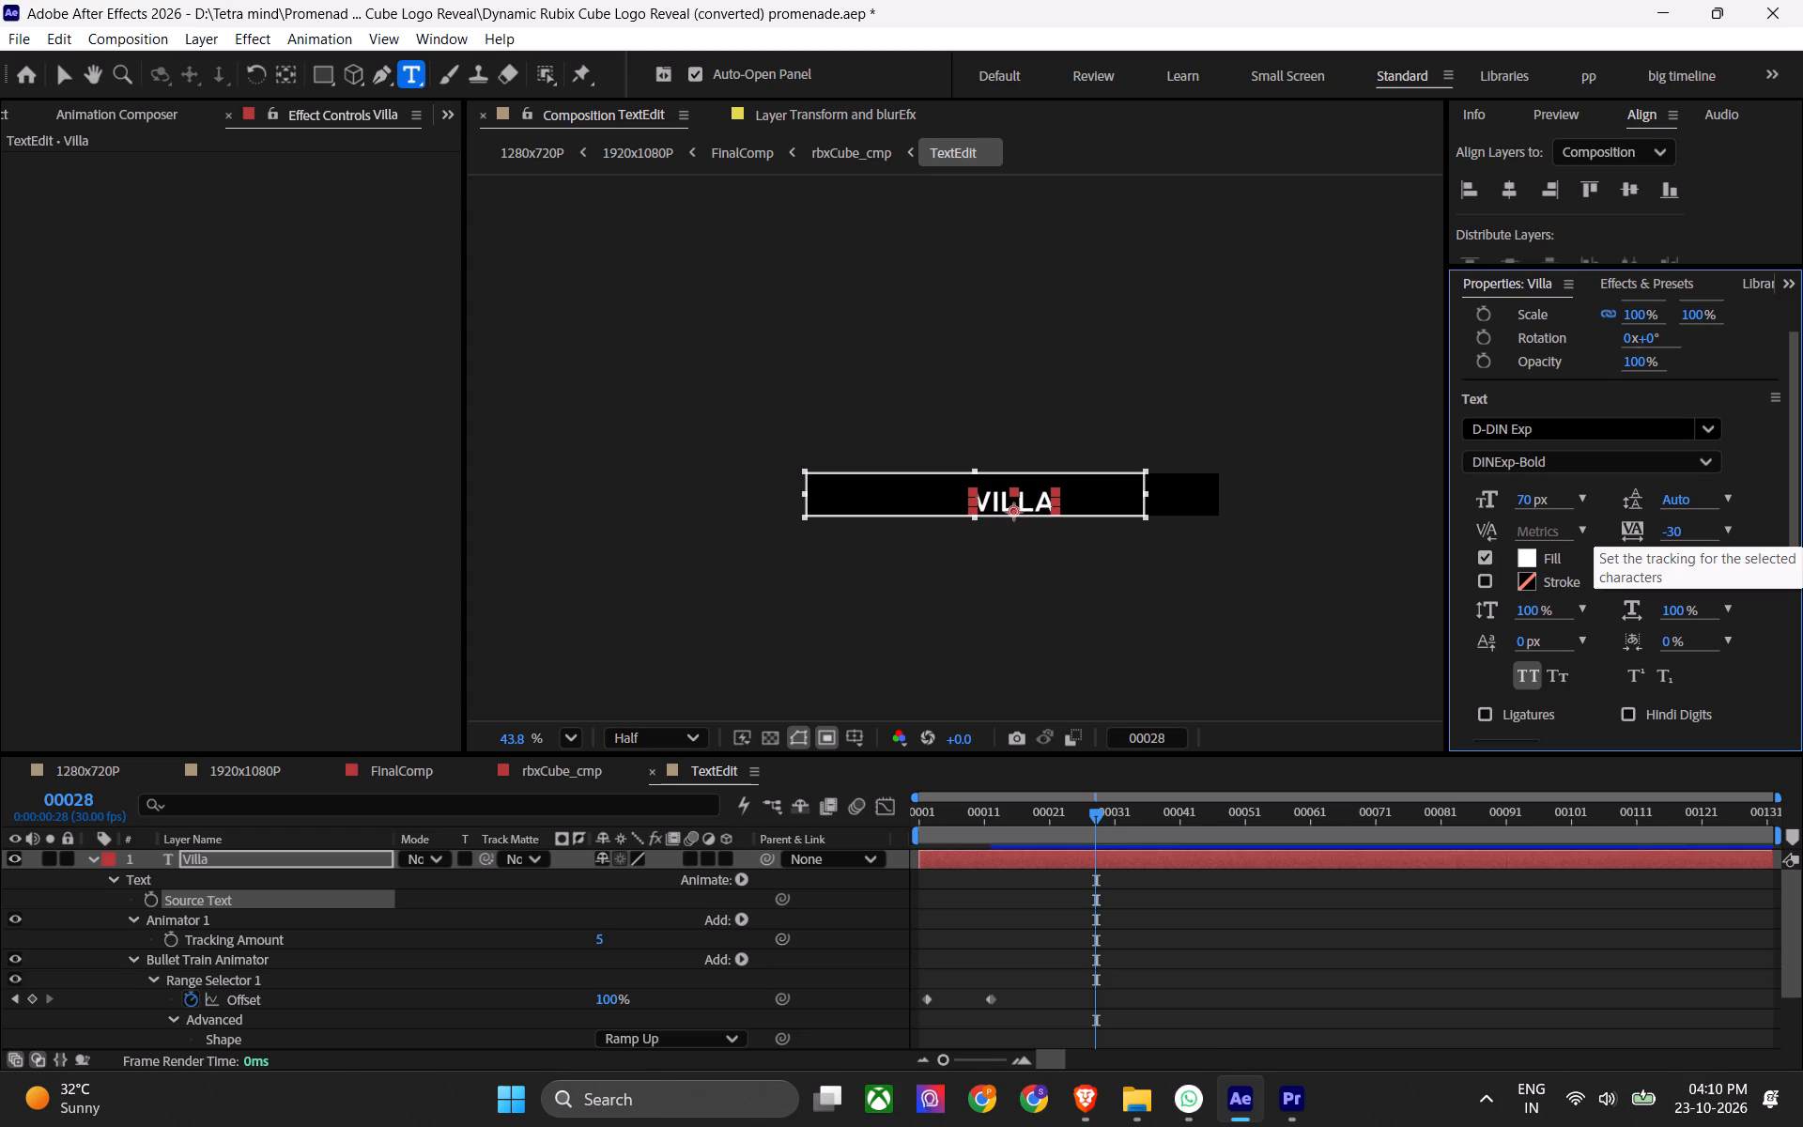
{"action": "key", "text": "ctrl+s"}
{"action": "left_click", "coordinate": [1355, 990]}
{"action": "key", "text": "ctrl+s"}
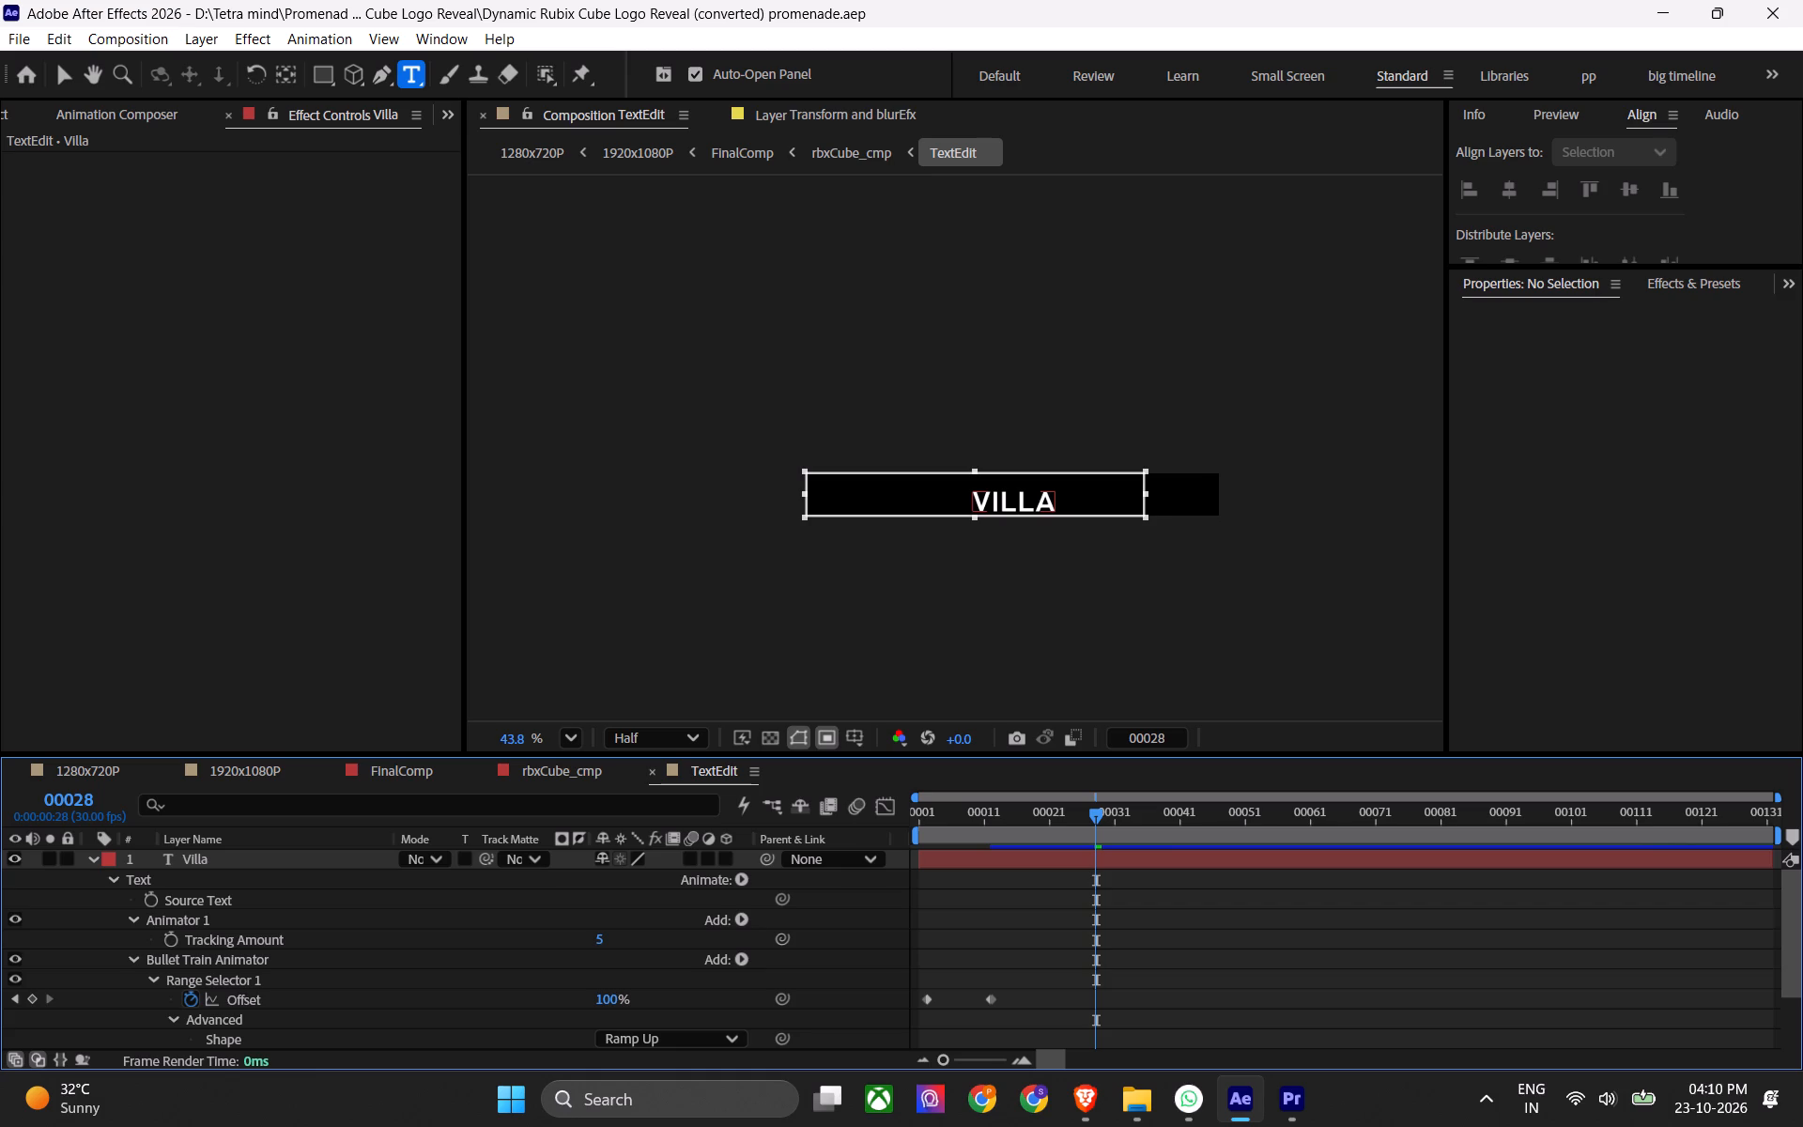
Centre the Villa text horizontally and vertically in the TextEdit composition and save the project.
{"action": "left_click", "coordinate": [1121, 867]}
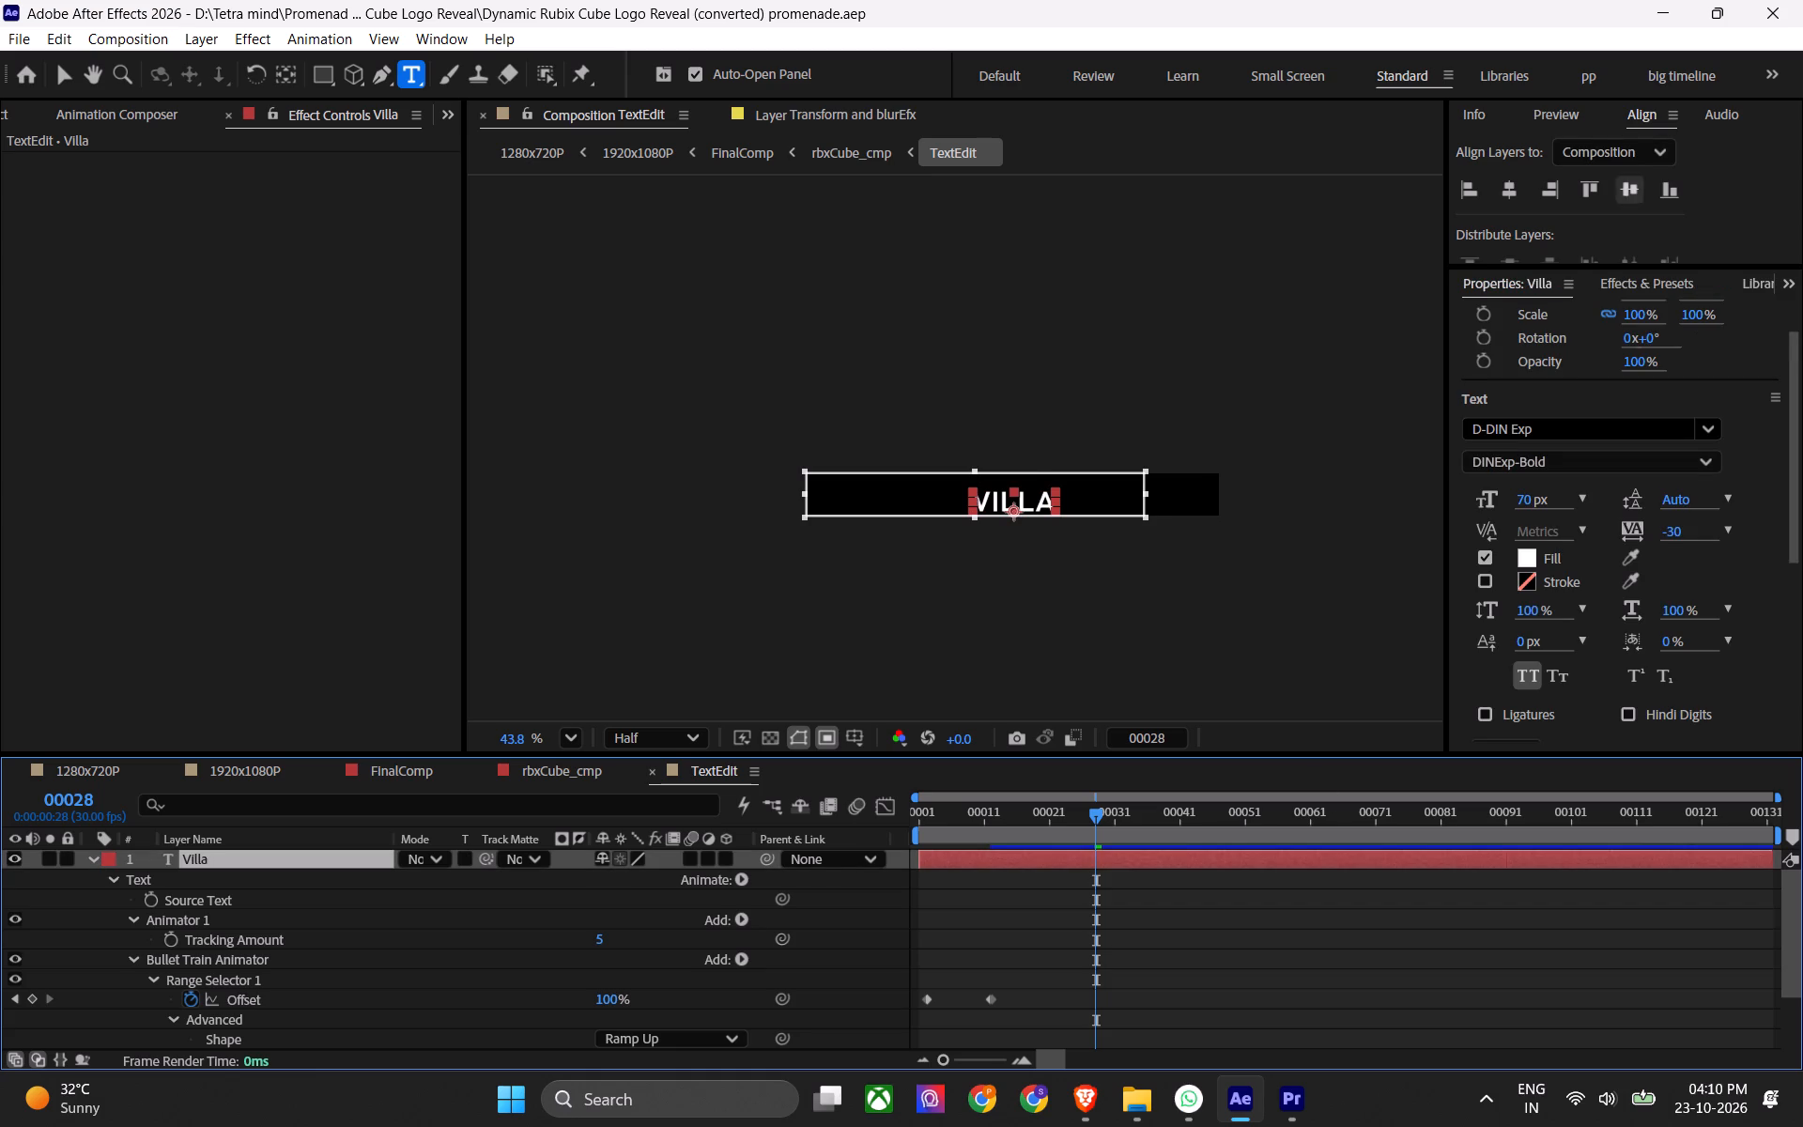
{"action": "triple_click", "coordinate": [1508, 188]}
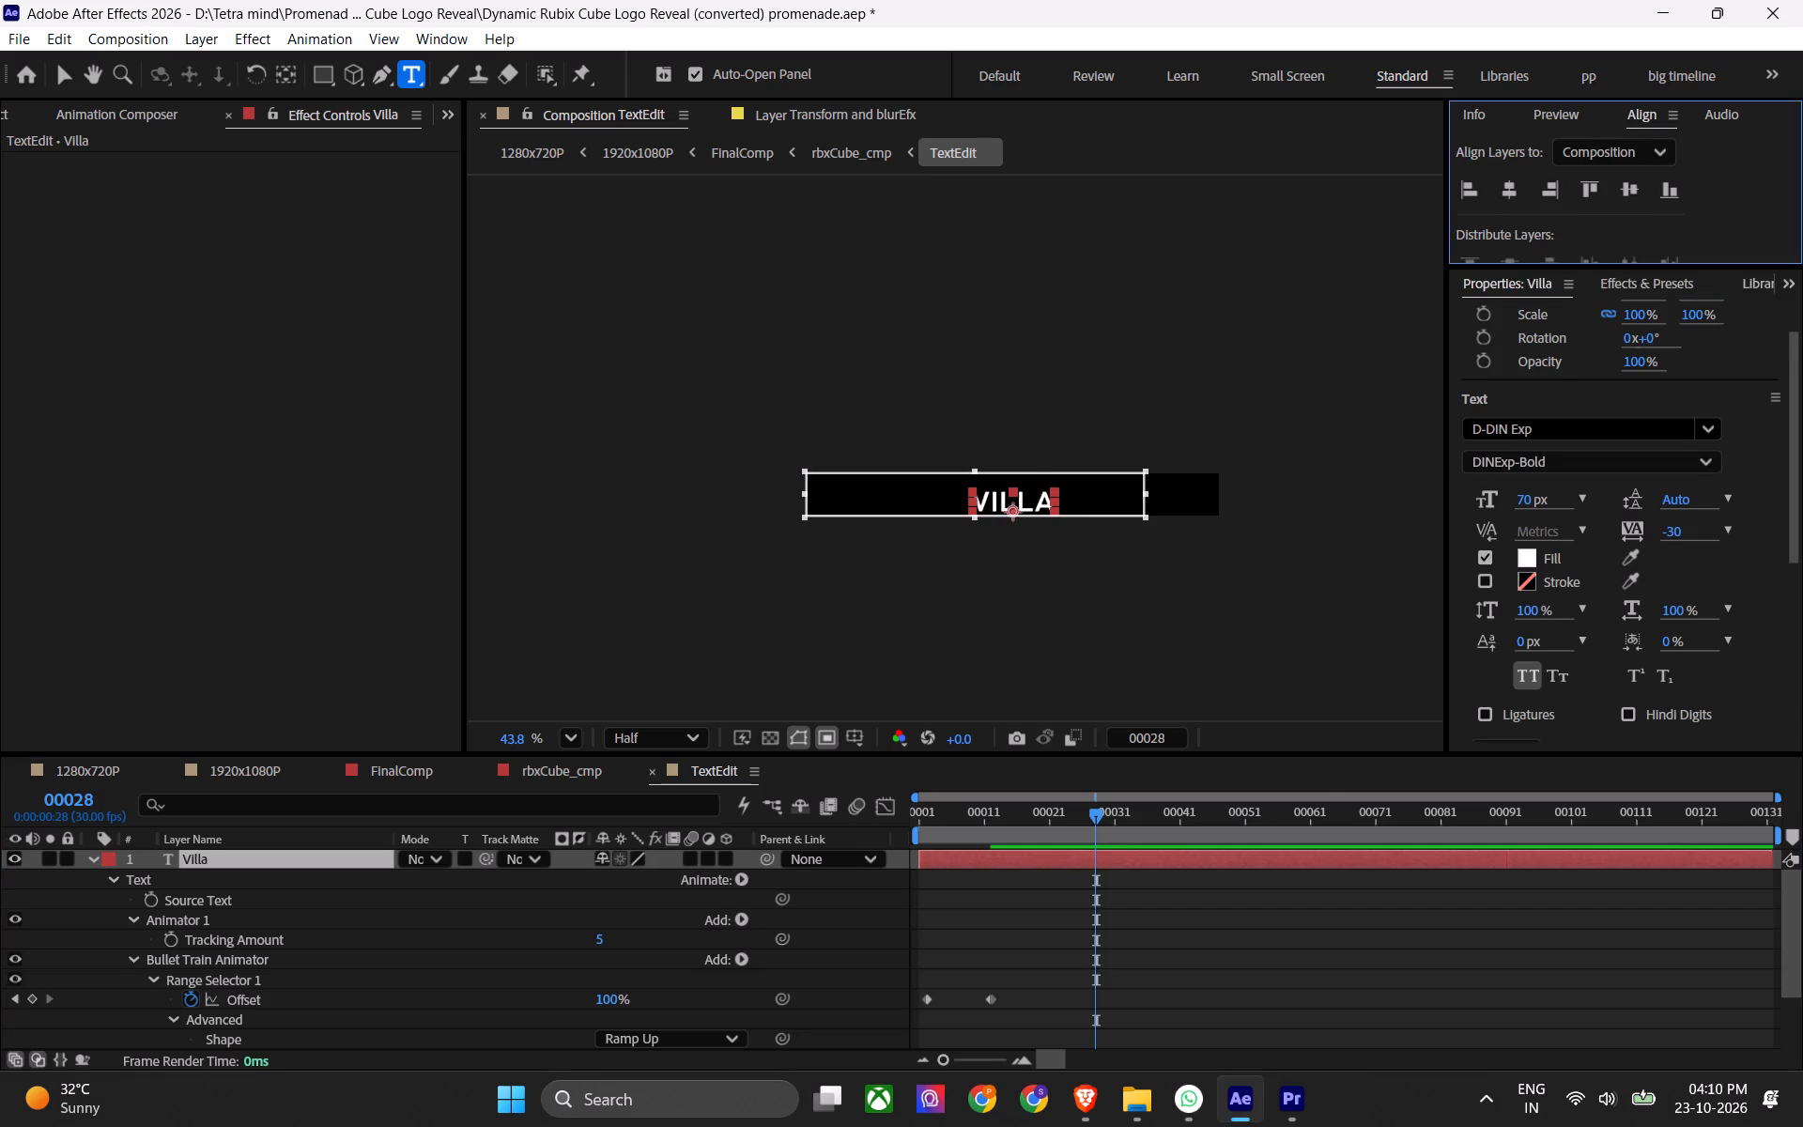
{"action": "triple_click", "coordinate": [1623, 190]}
{"action": "key", "text": "ctrl+s"}
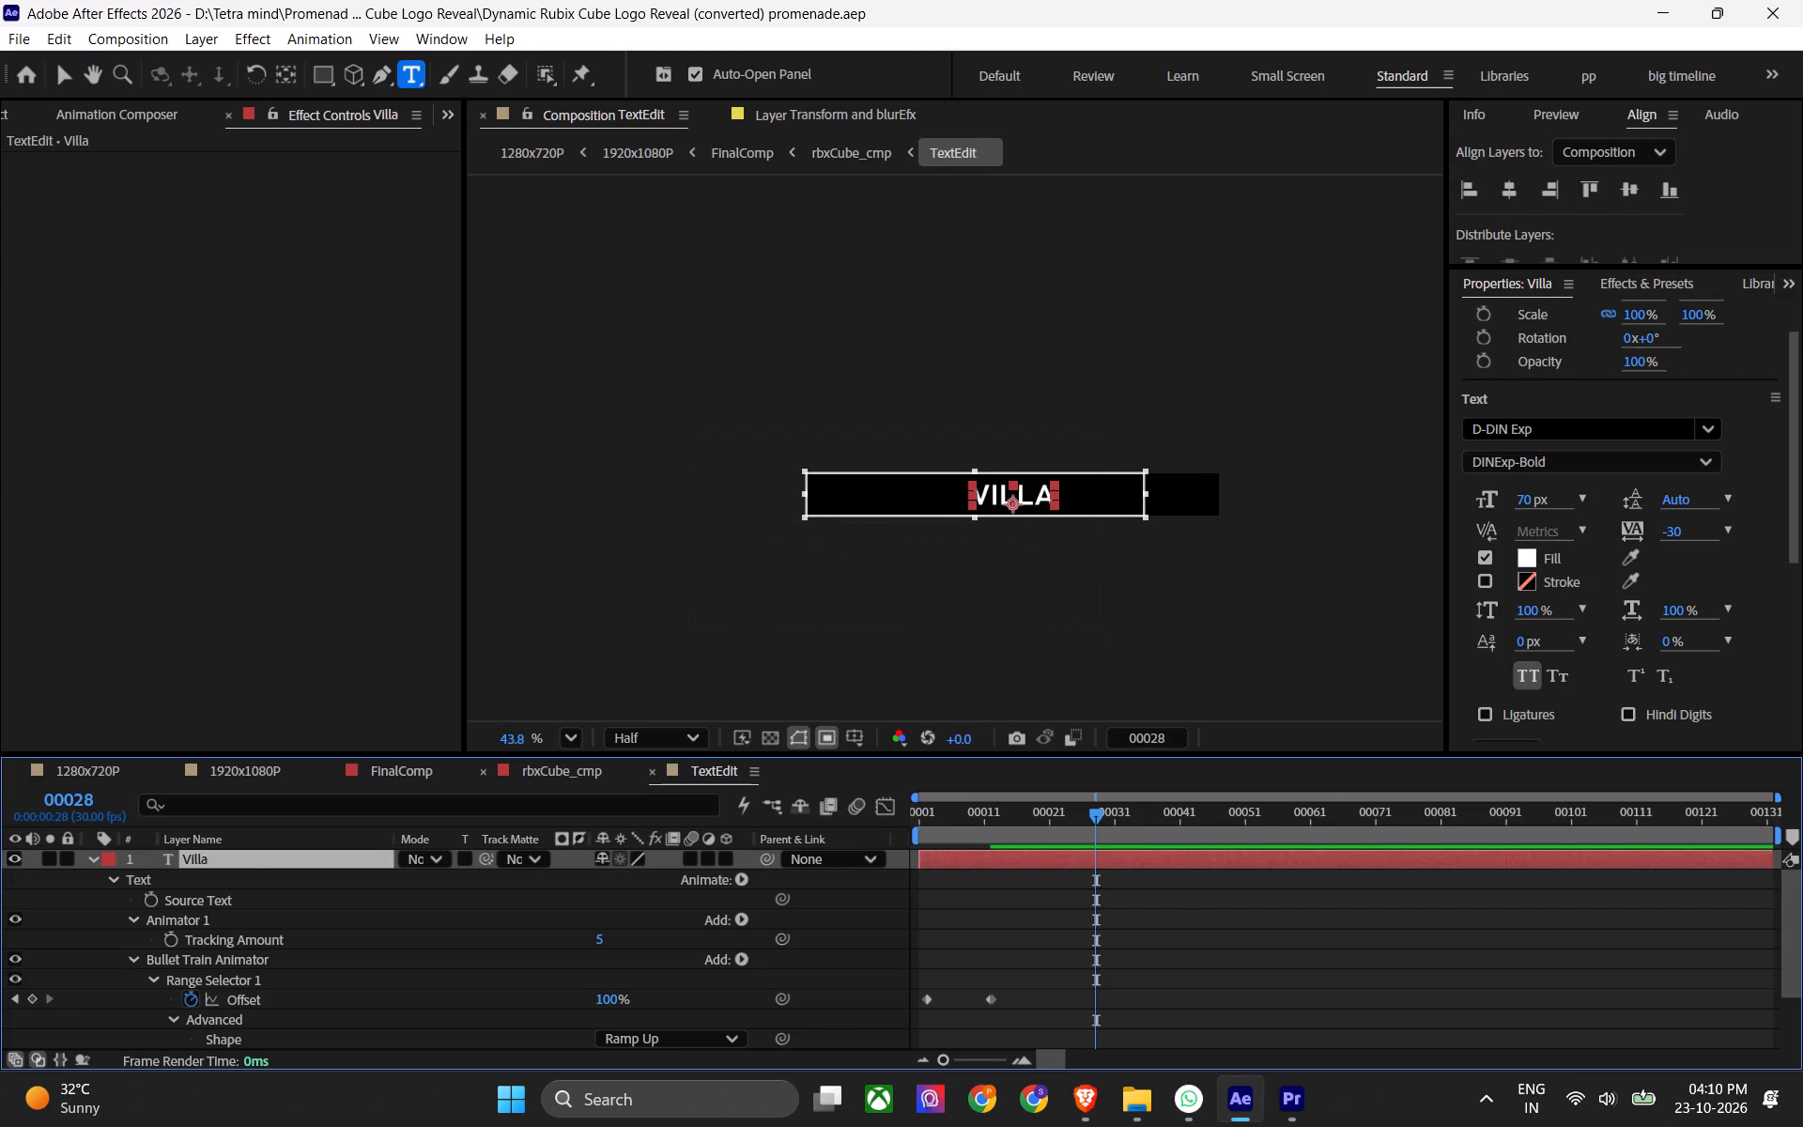
In rbxCube_cmp, undo and redo the last alignment, save the project and preview the Villa caption from frame 00437.
{"action": "left_click", "coordinate": [573, 770]}
{"action": "key", "text": "ctrl+z"}
{"action": "key", "text": "ctrl+shift+z"}
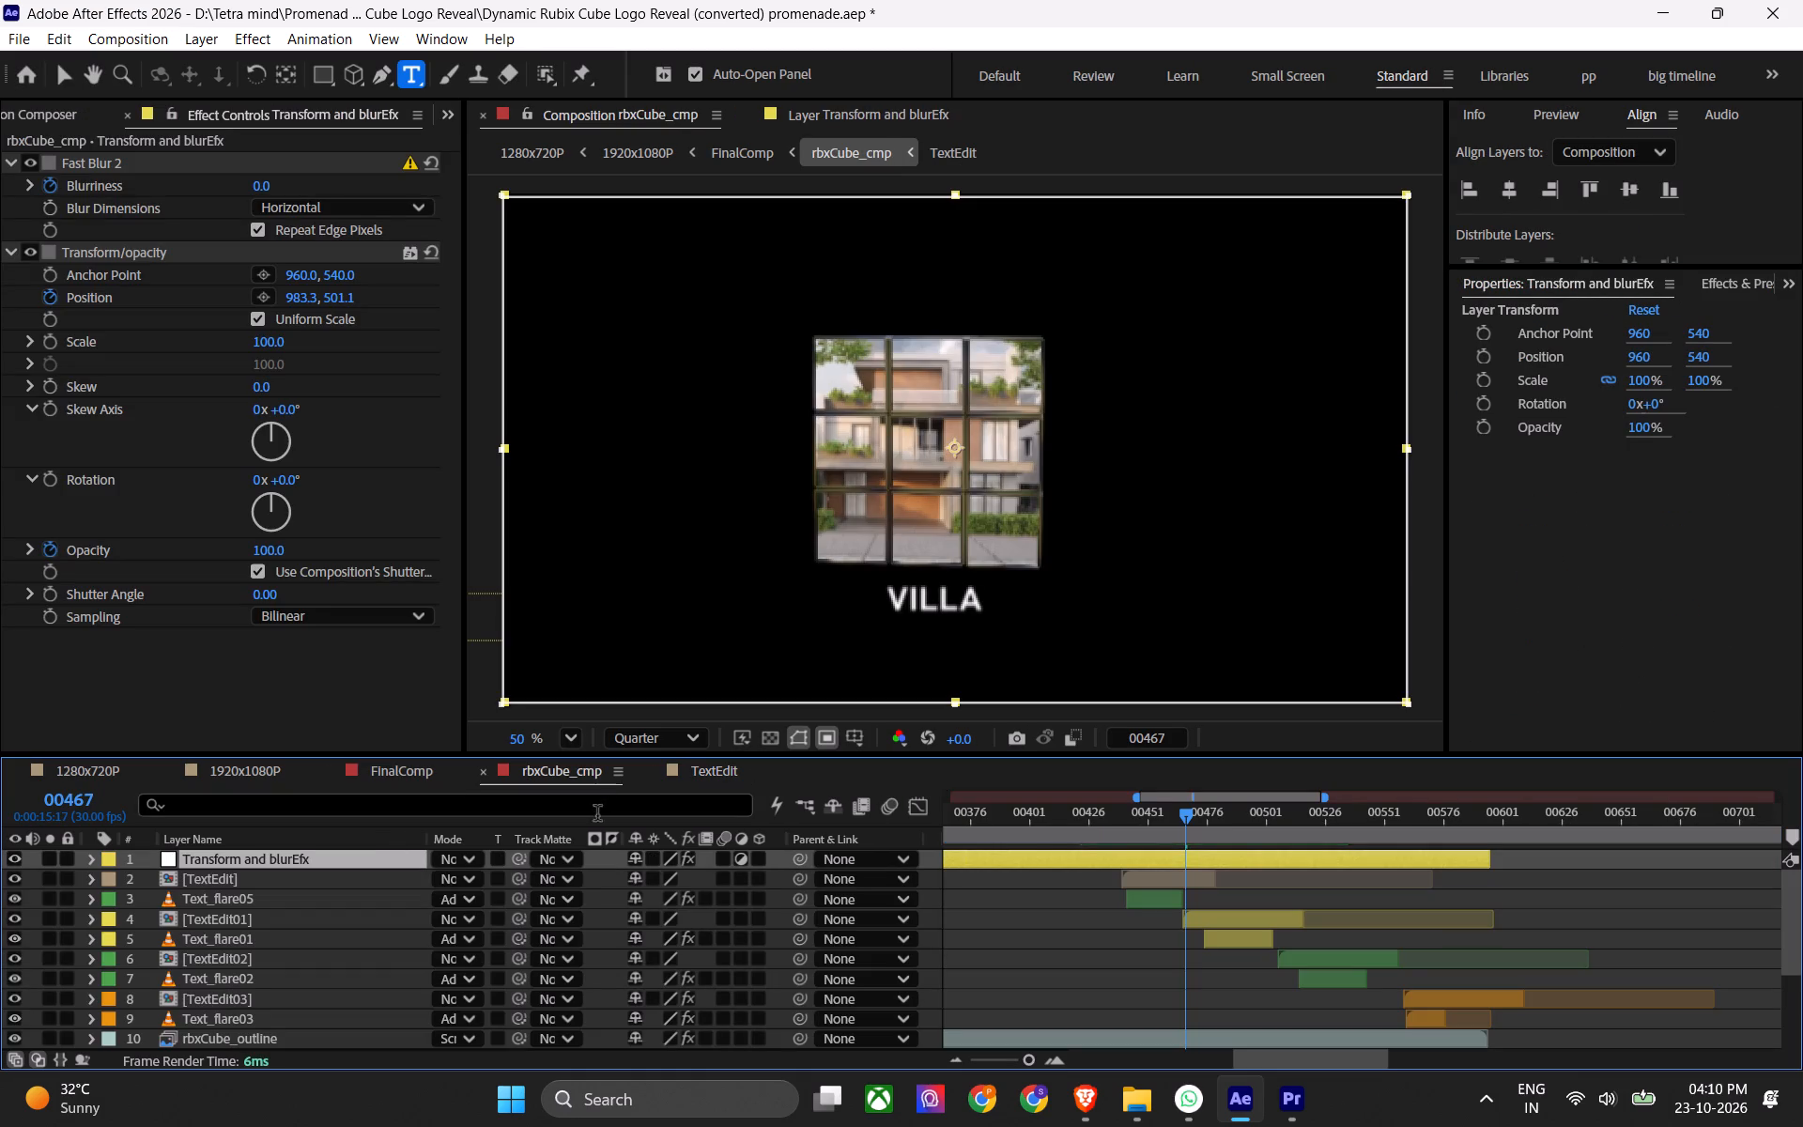
{"action": "key", "text": "ctrl+s"}
{"action": "left_click_drag", "start_coordinate": [1124, 812], "coordinate": [1116, 816]}
{"action": "key", "text": "space"}
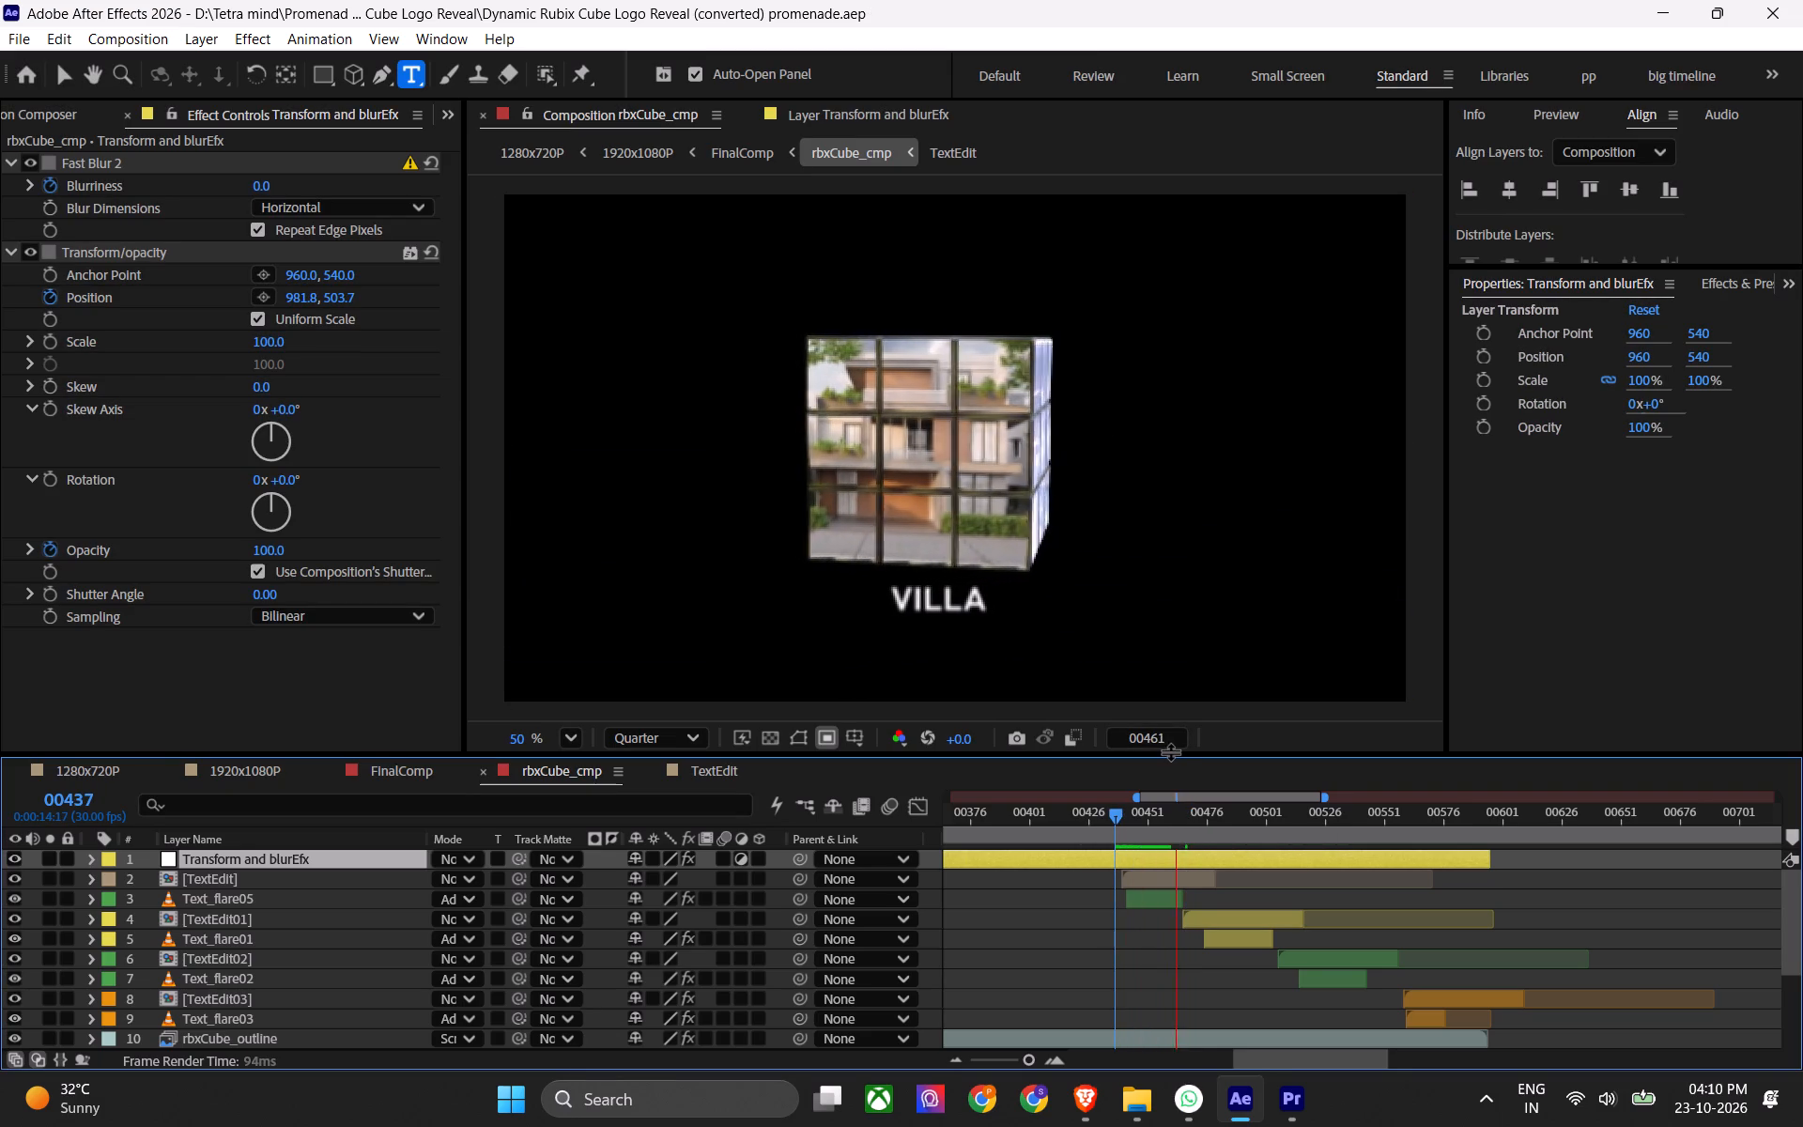
{"action": "key", "text": "space"}
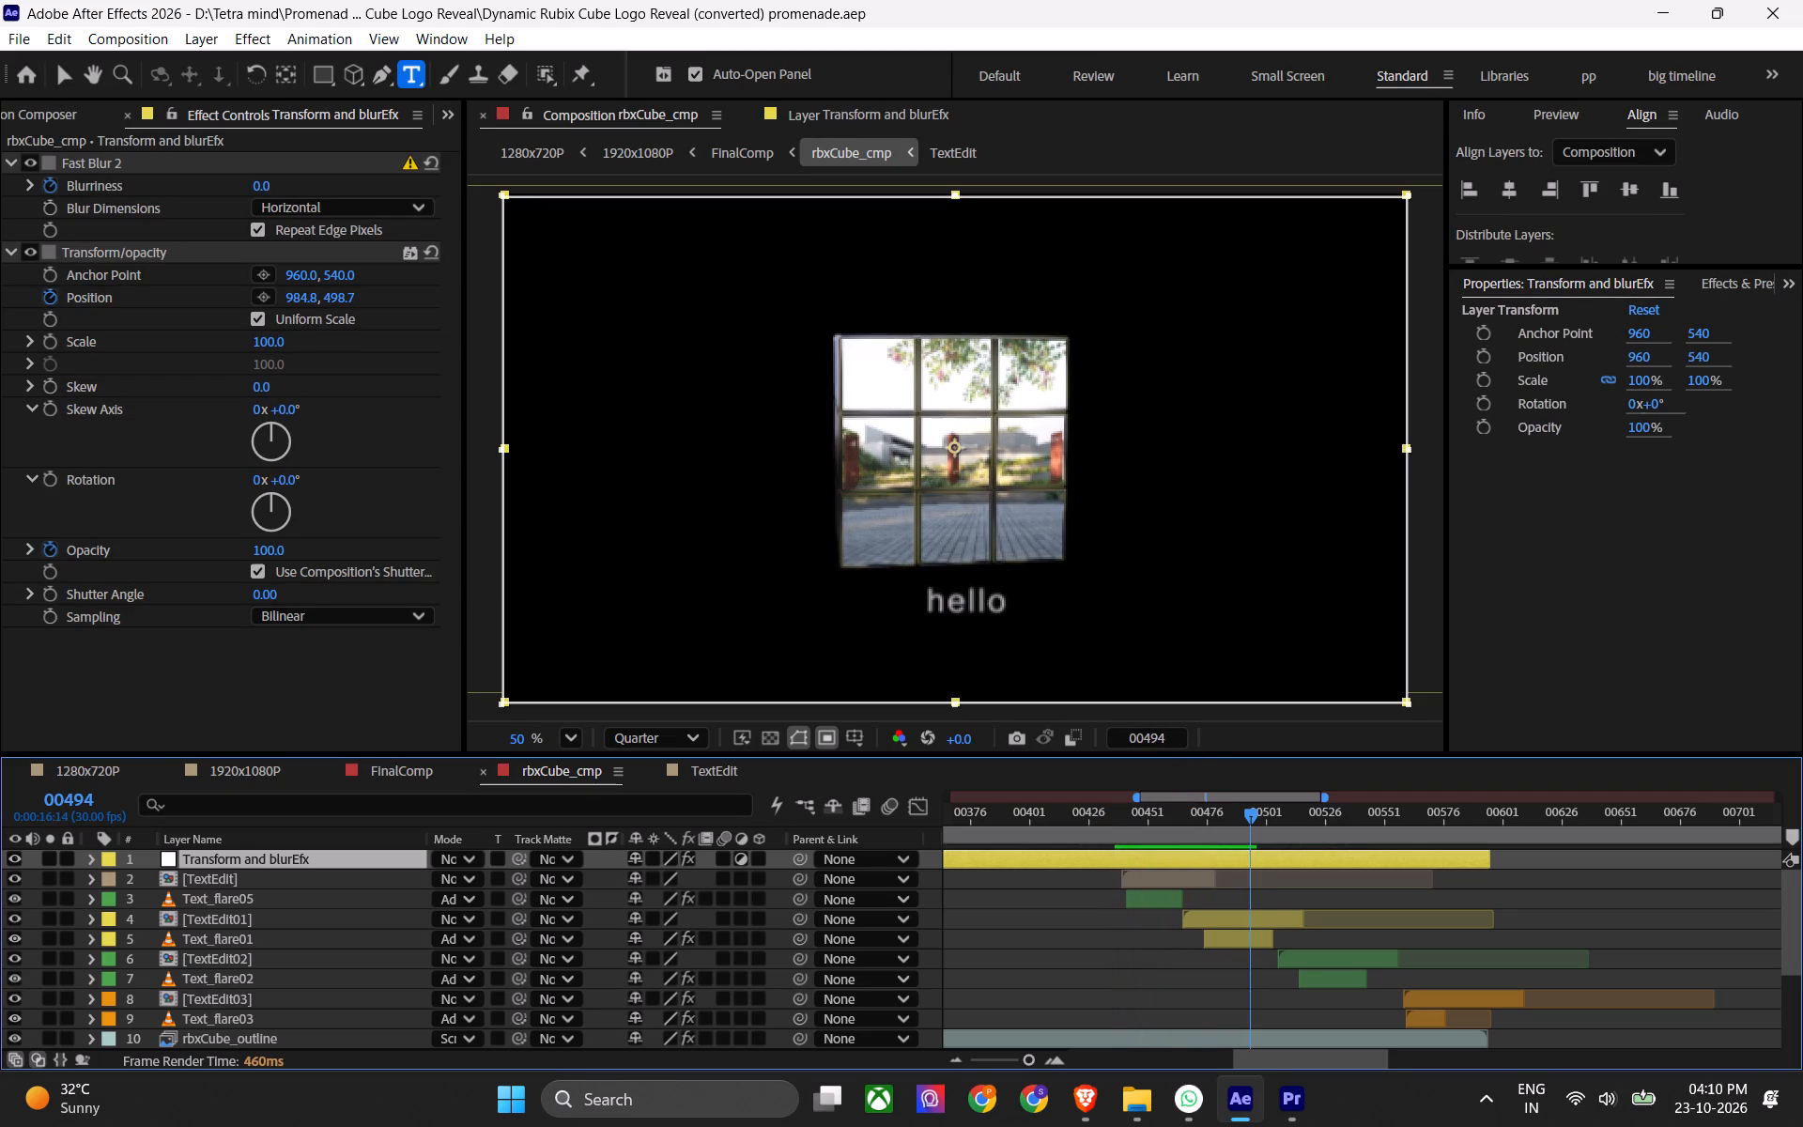
Open the TextEdit01 composition and replace its hello text with club house.
{"action": "double_click", "coordinate": [1241, 938]}
{"action": "left_click", "coordinate": [1225, 900]}
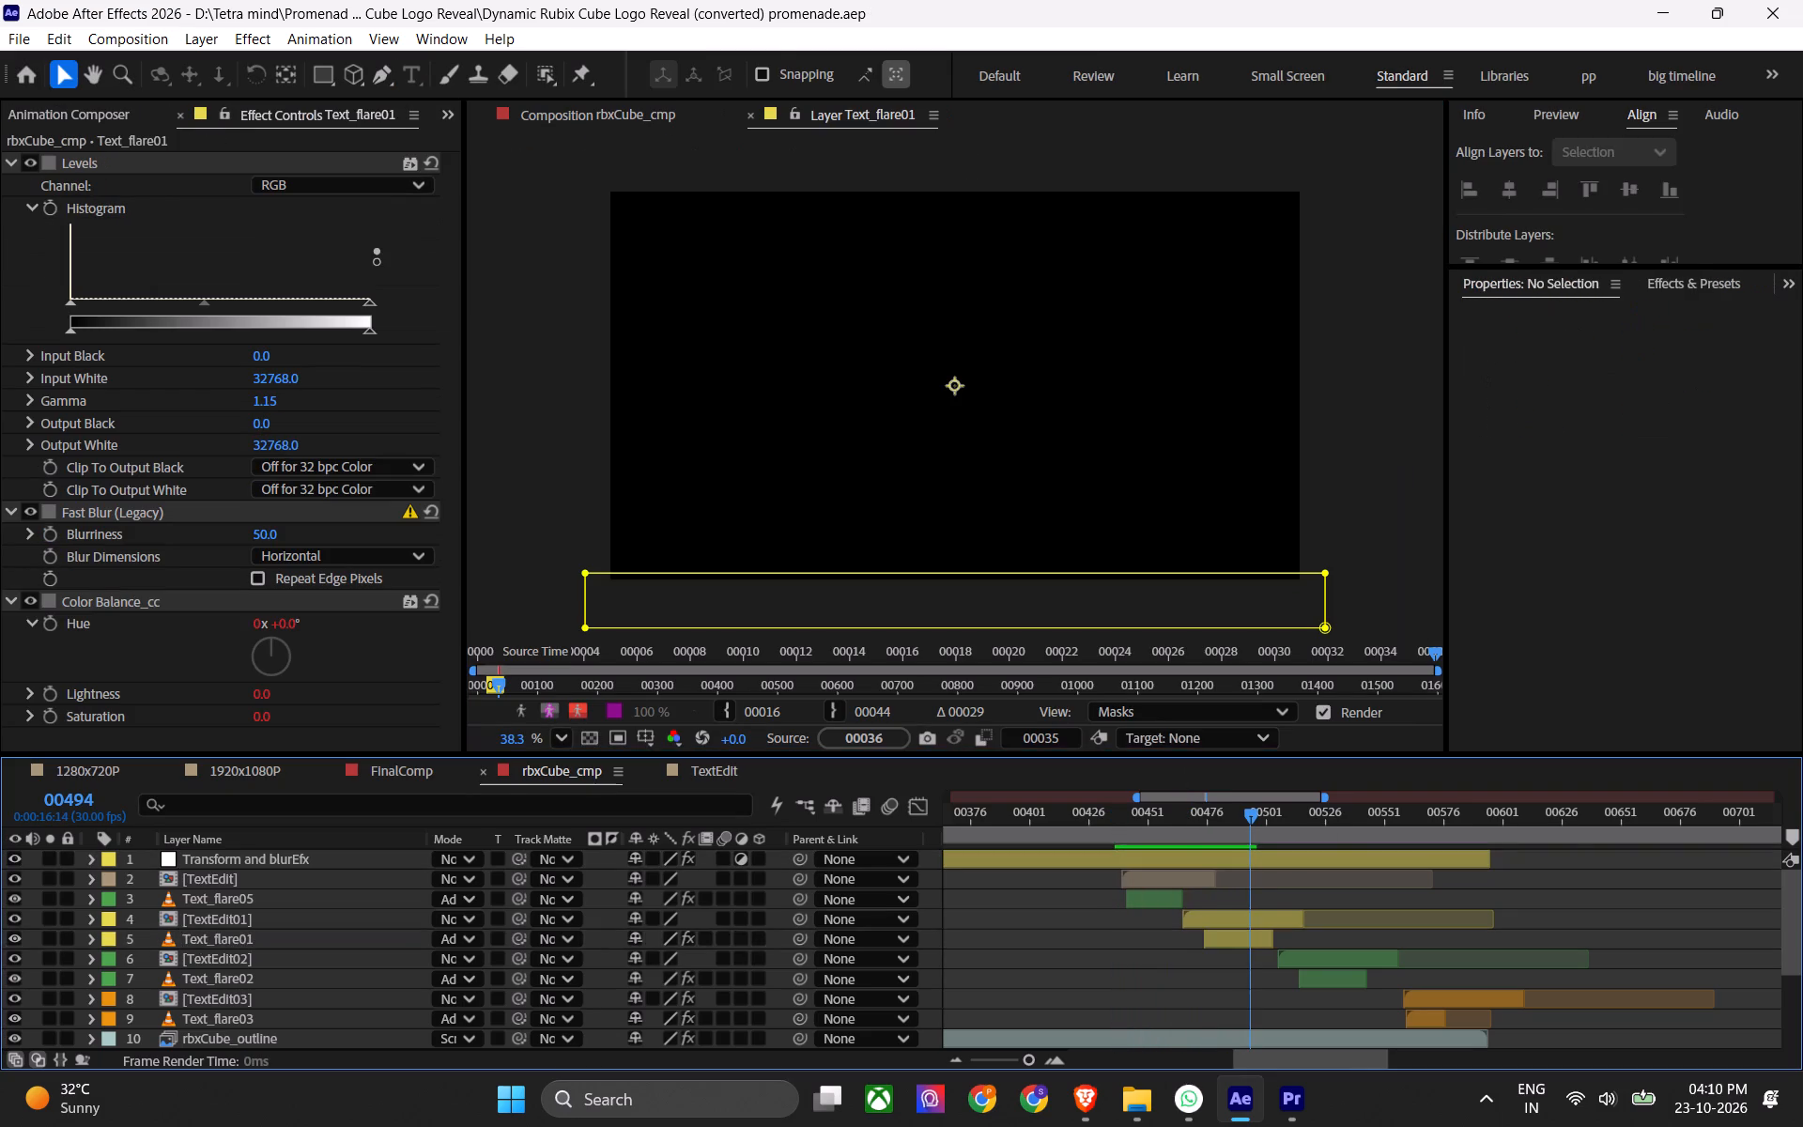
{"action": "double_click", "coordinate": [1224, 919]}
{"action": "triple_click", "coordinate": [956, 461]}
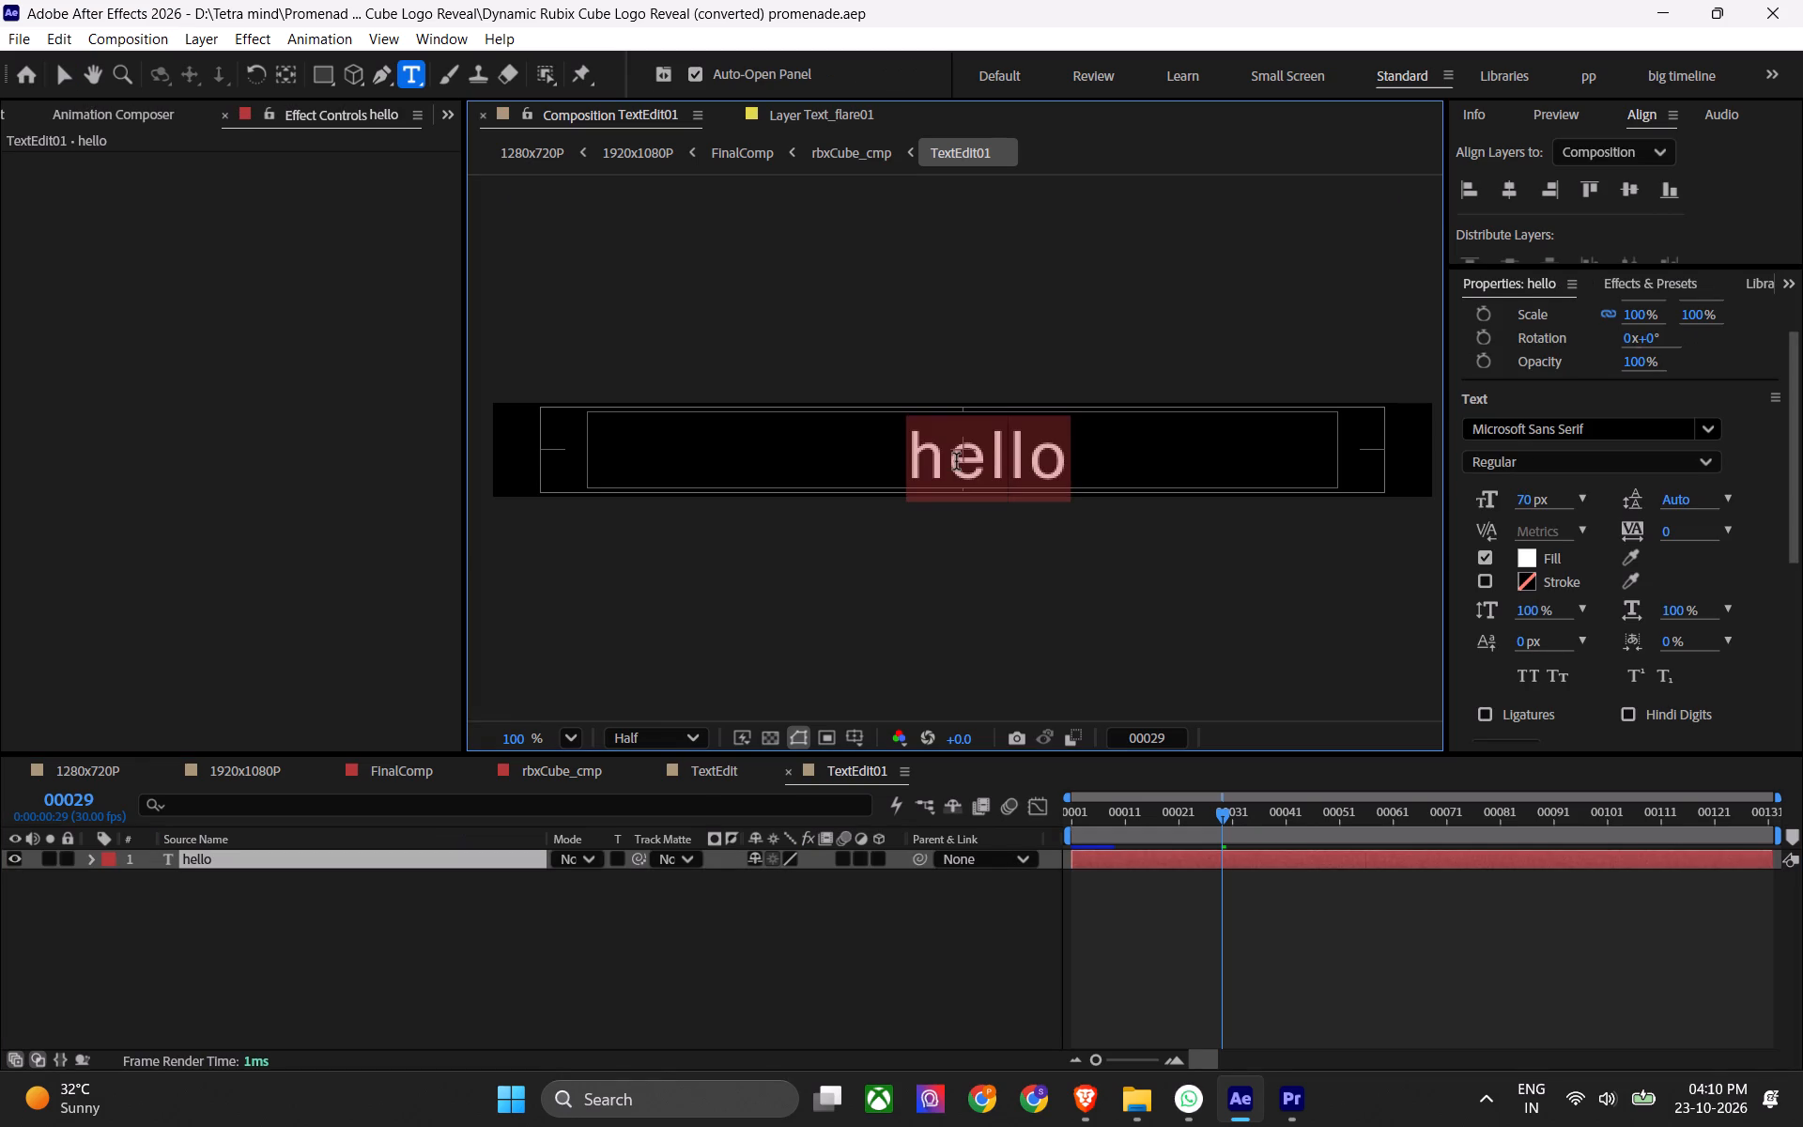
{"action": "type", "text": "club house"}
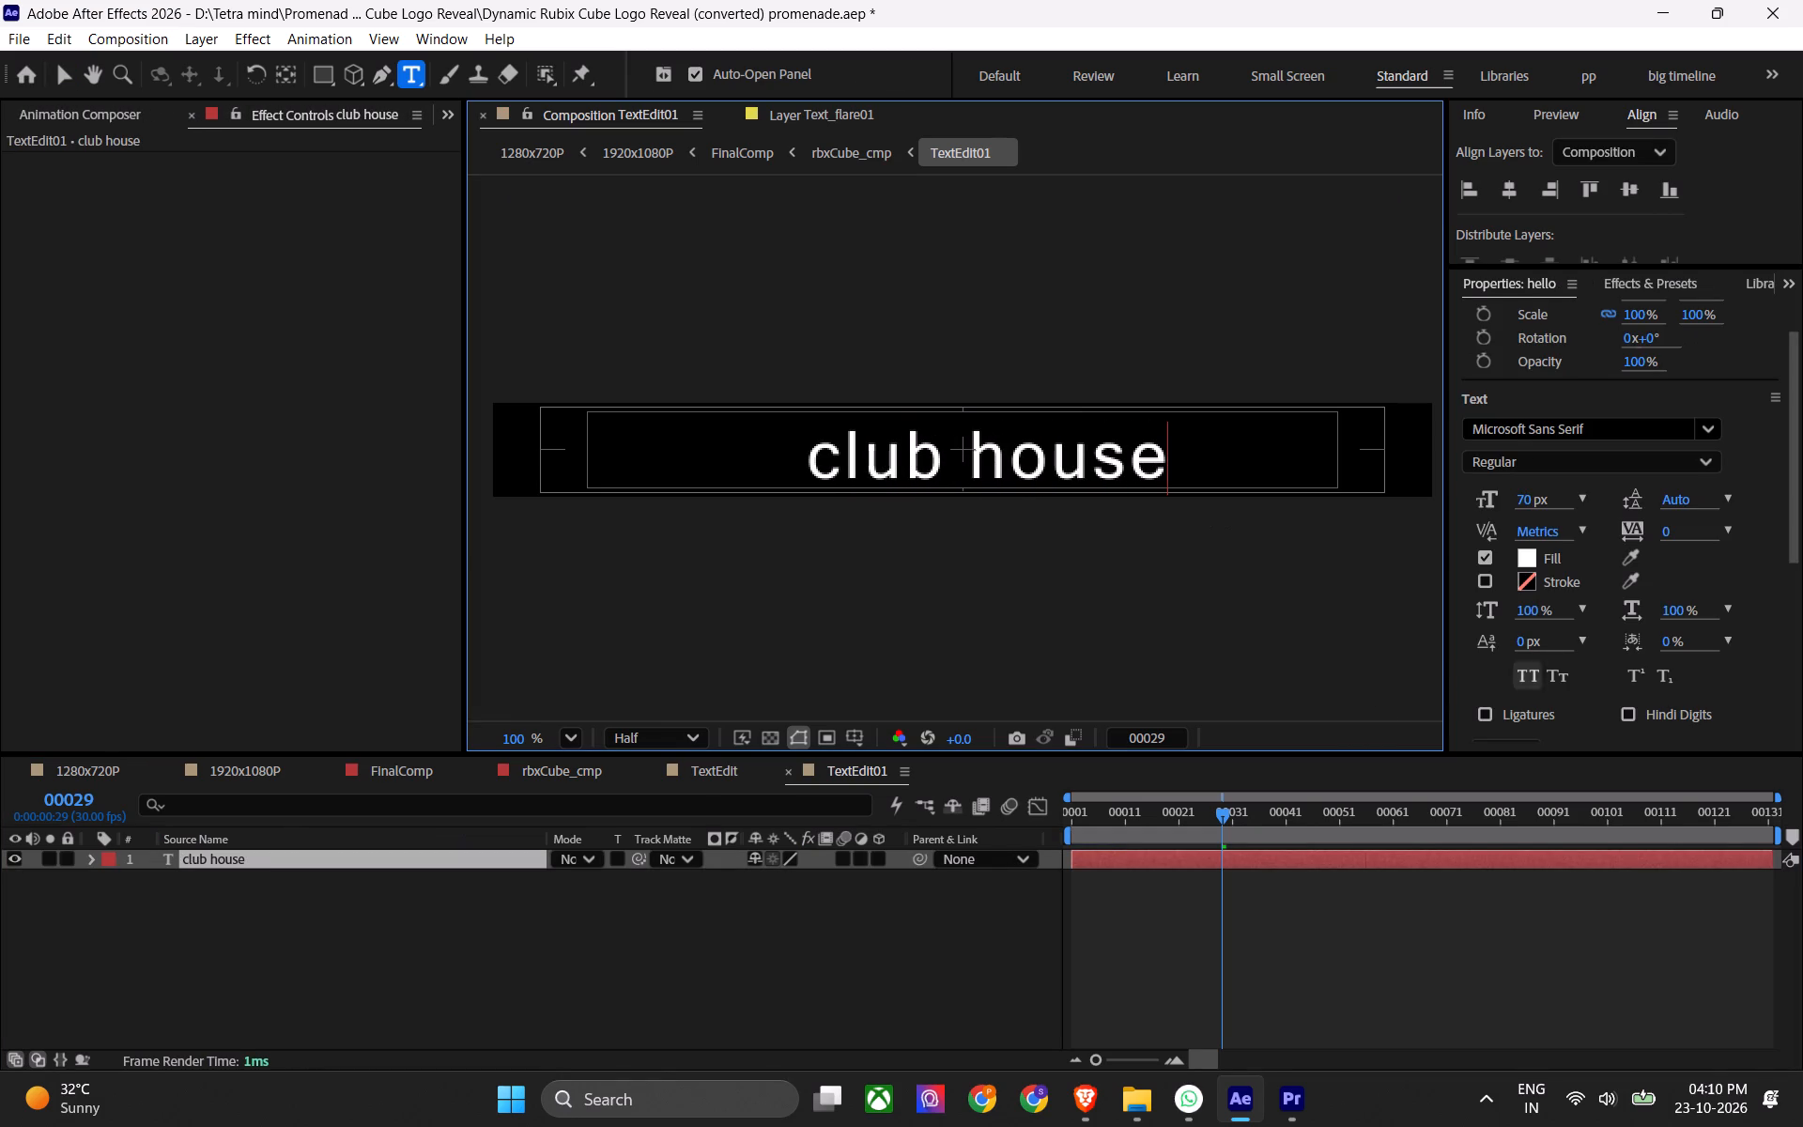
Apply all caps to the club house text in the TextEdit01 composition.
{"action": "left_click", "coordinate": [1530, 672]}
{"action": "left_click", "coordinate": [1275, 1011]}
{"action": "left_click", "coordinate": [1284, 866]}
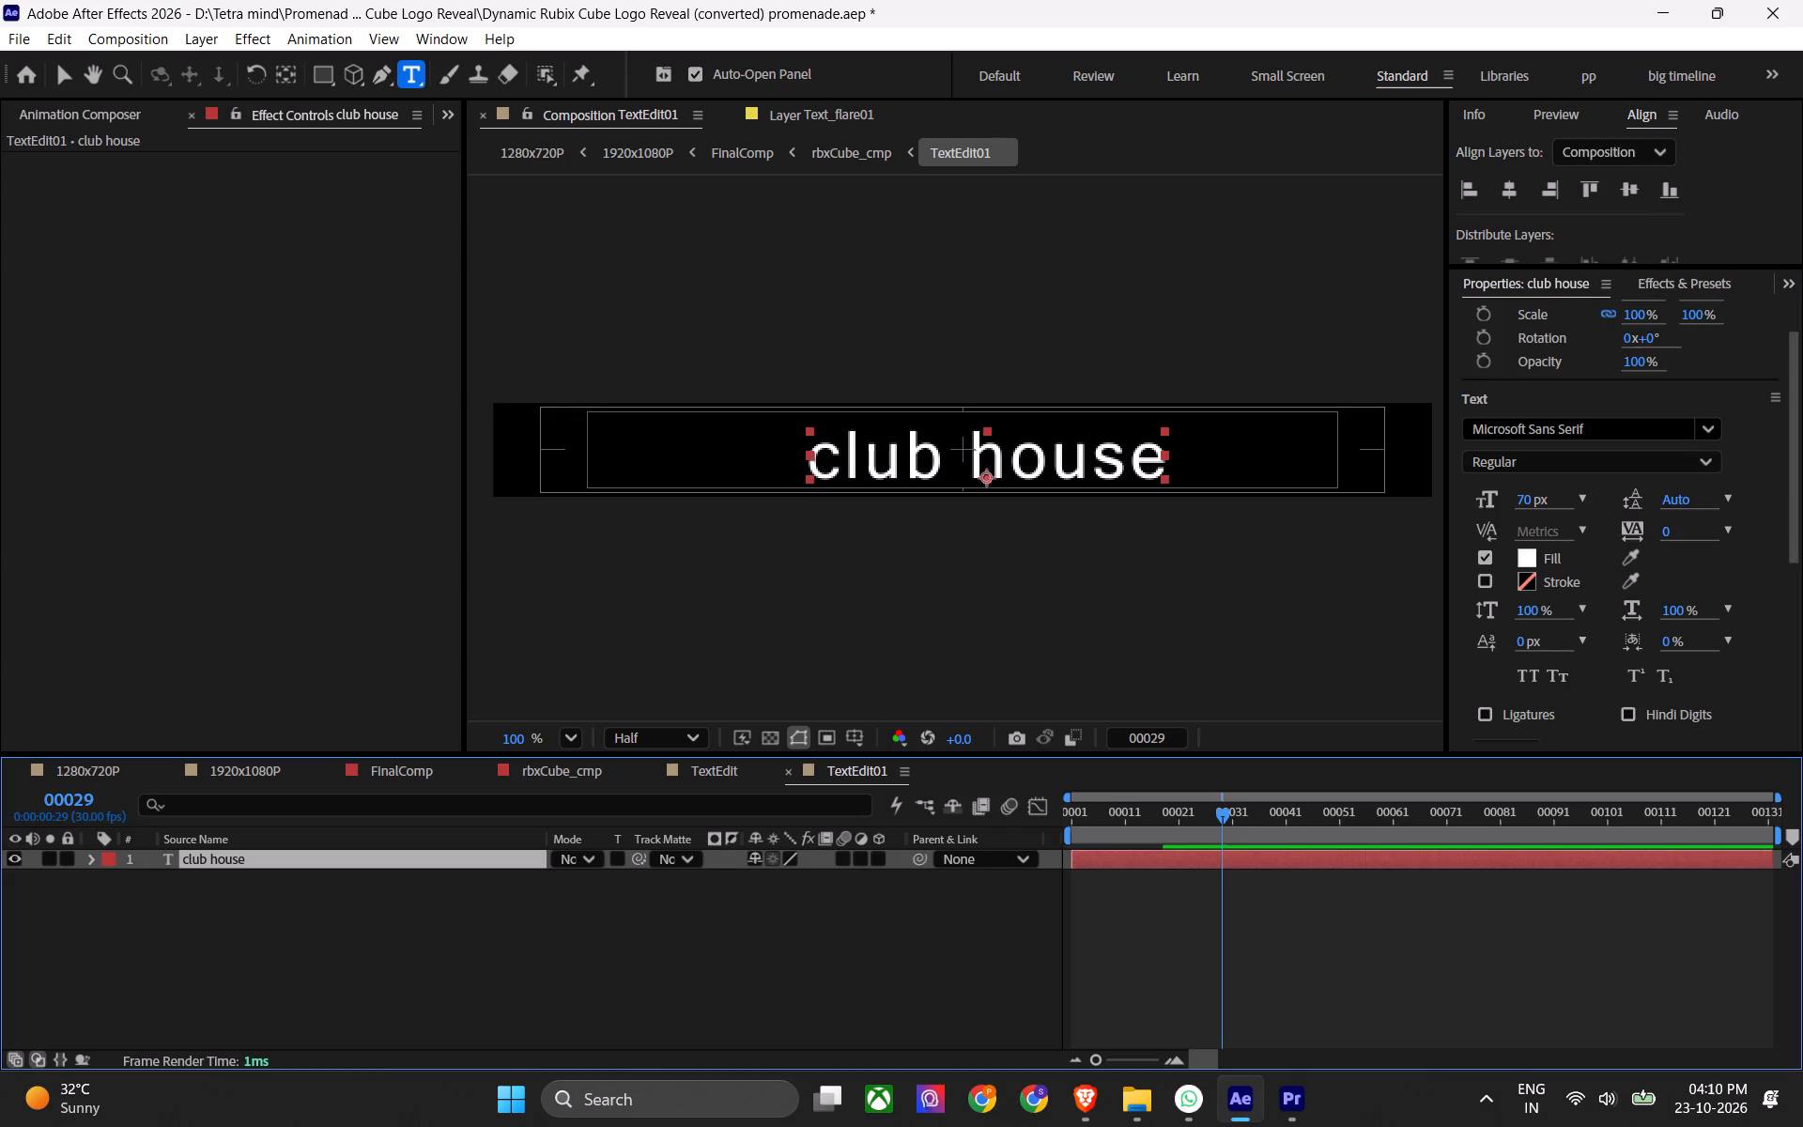
{"action": "left_click", "coordinate": [1536, 685]}
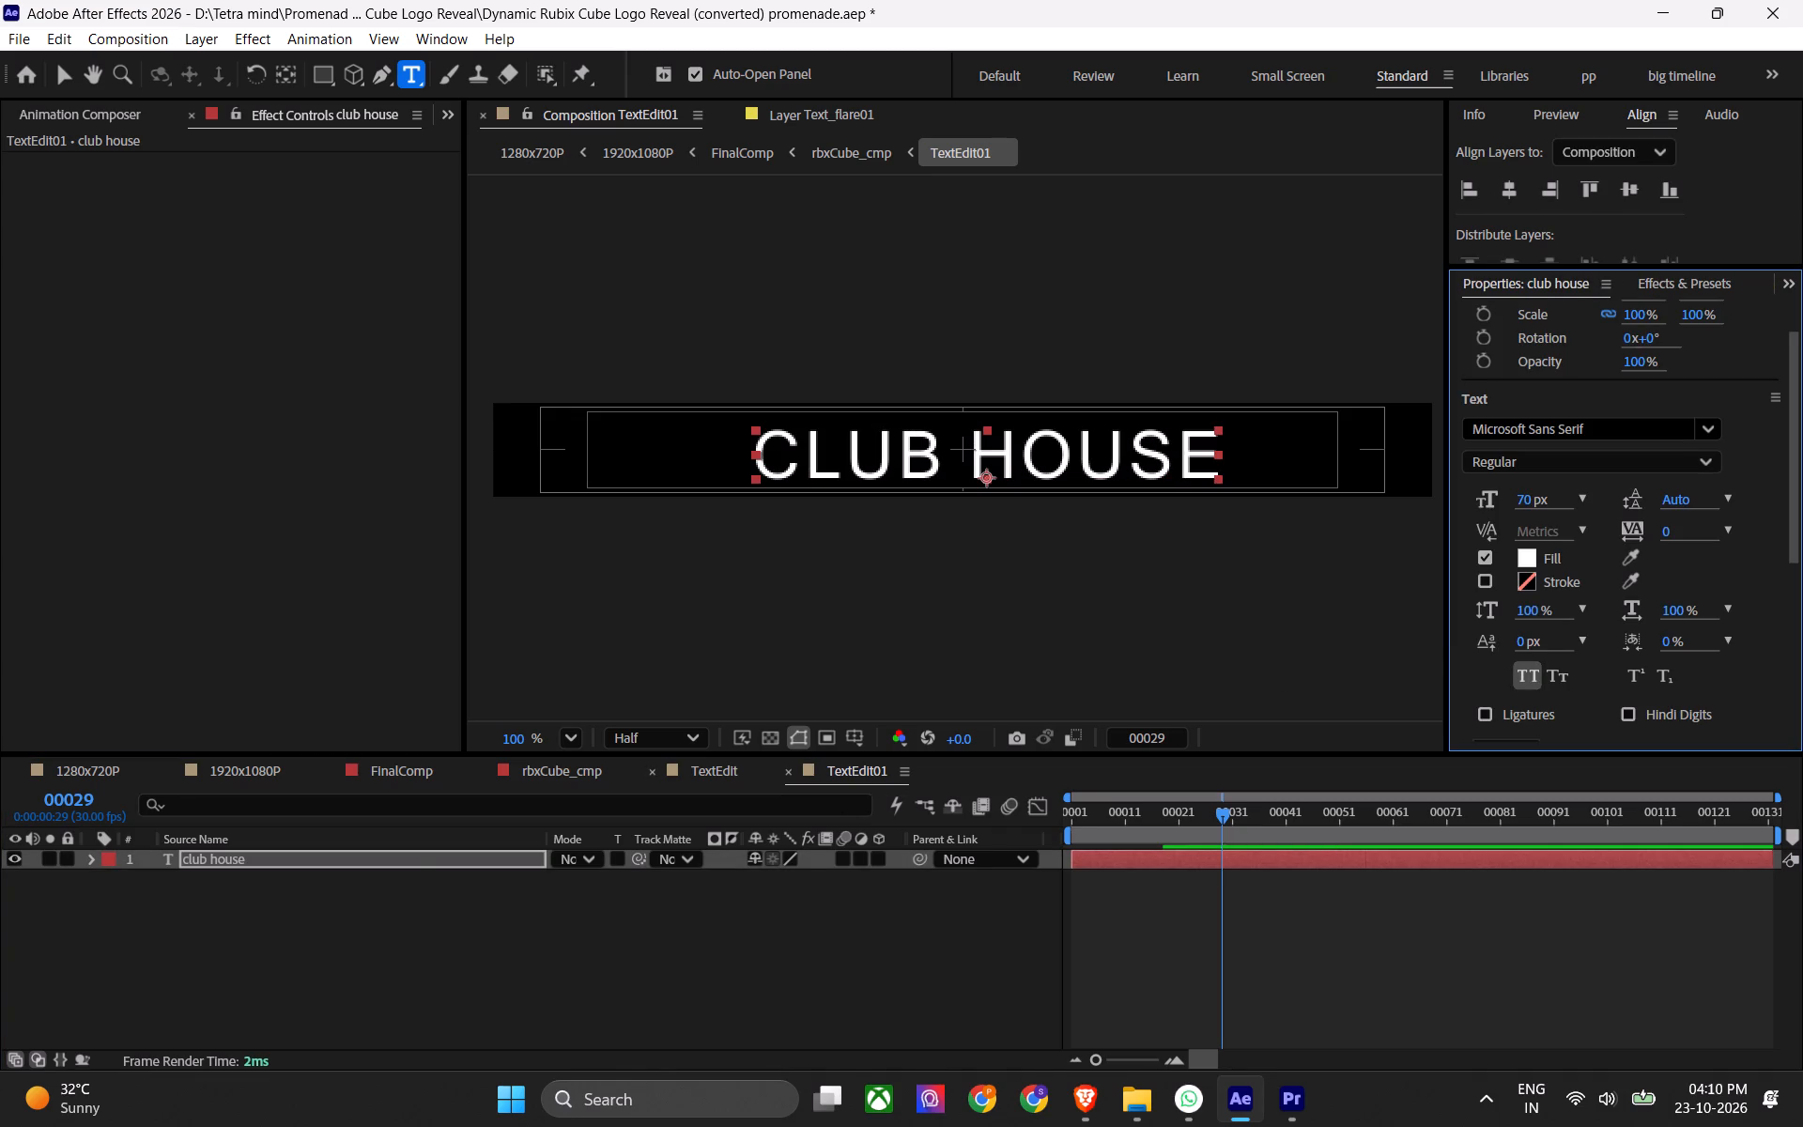
Copy the Villa text's font name, apply D-DIN Exp in DINExp-Bold to the club house text, and save the project.
{"action": "left_click", "coordinate": [722, 776]}
{"action": "left_click", "coordinate": [1580, 426]}
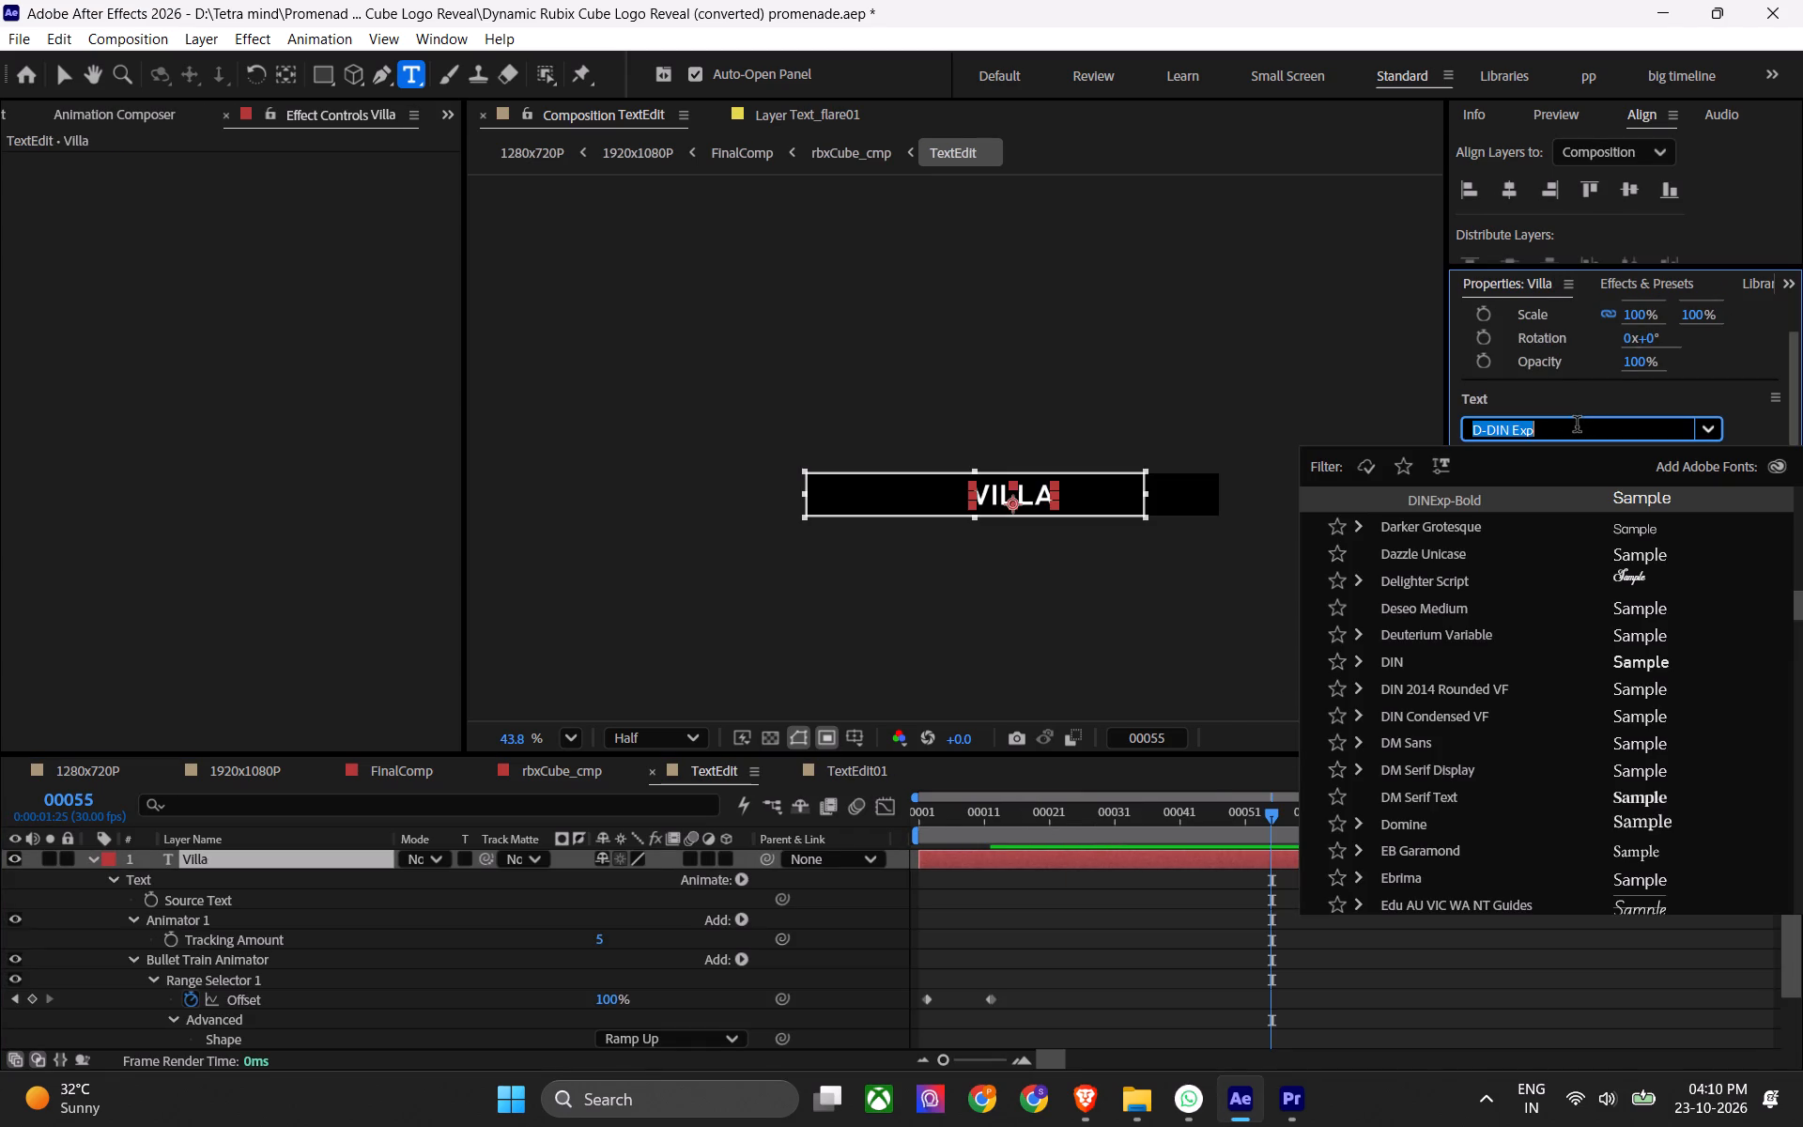
{"action": "key", "text": "ctrl+c"}
{"action": "left_click", "coordinate": [1078, 919]}
{"action": "left_click", "coordinate": [853, 770]}
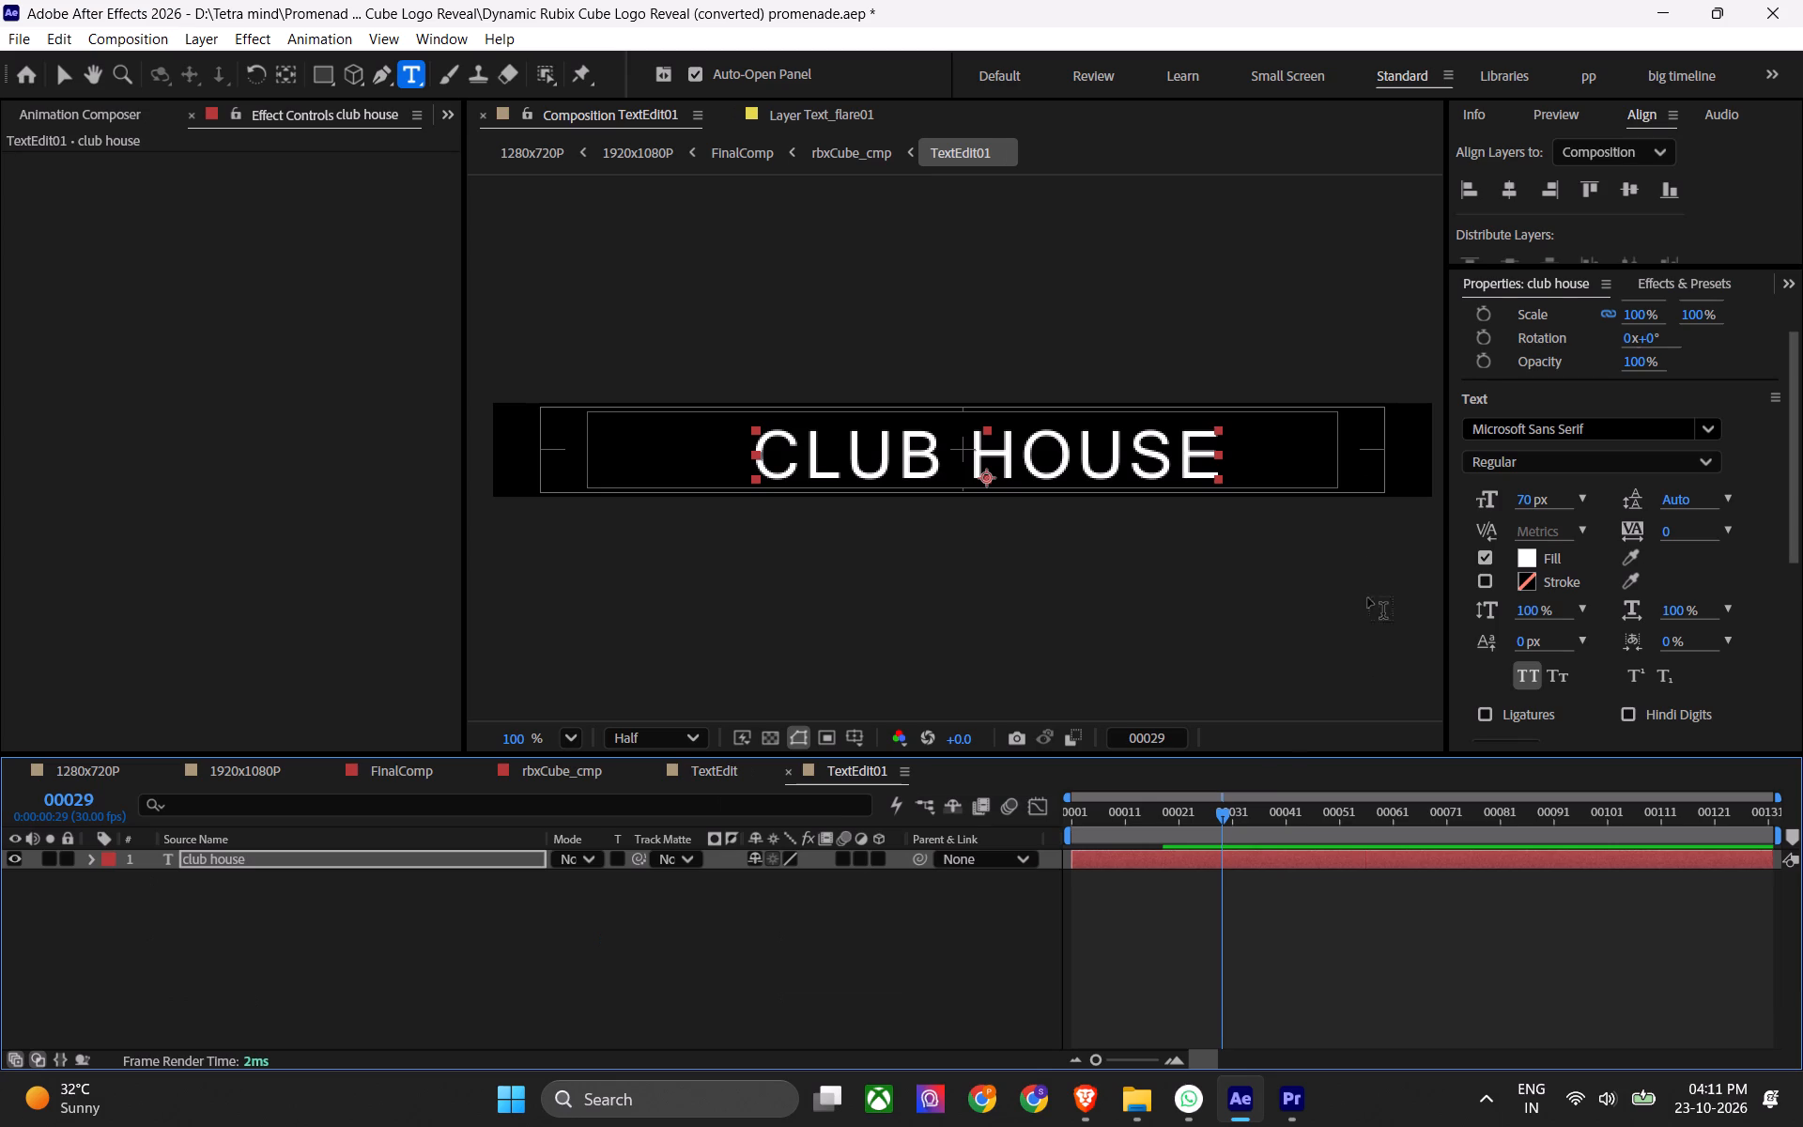
{"action": "left_click", "coordinate": [1663, 434]}
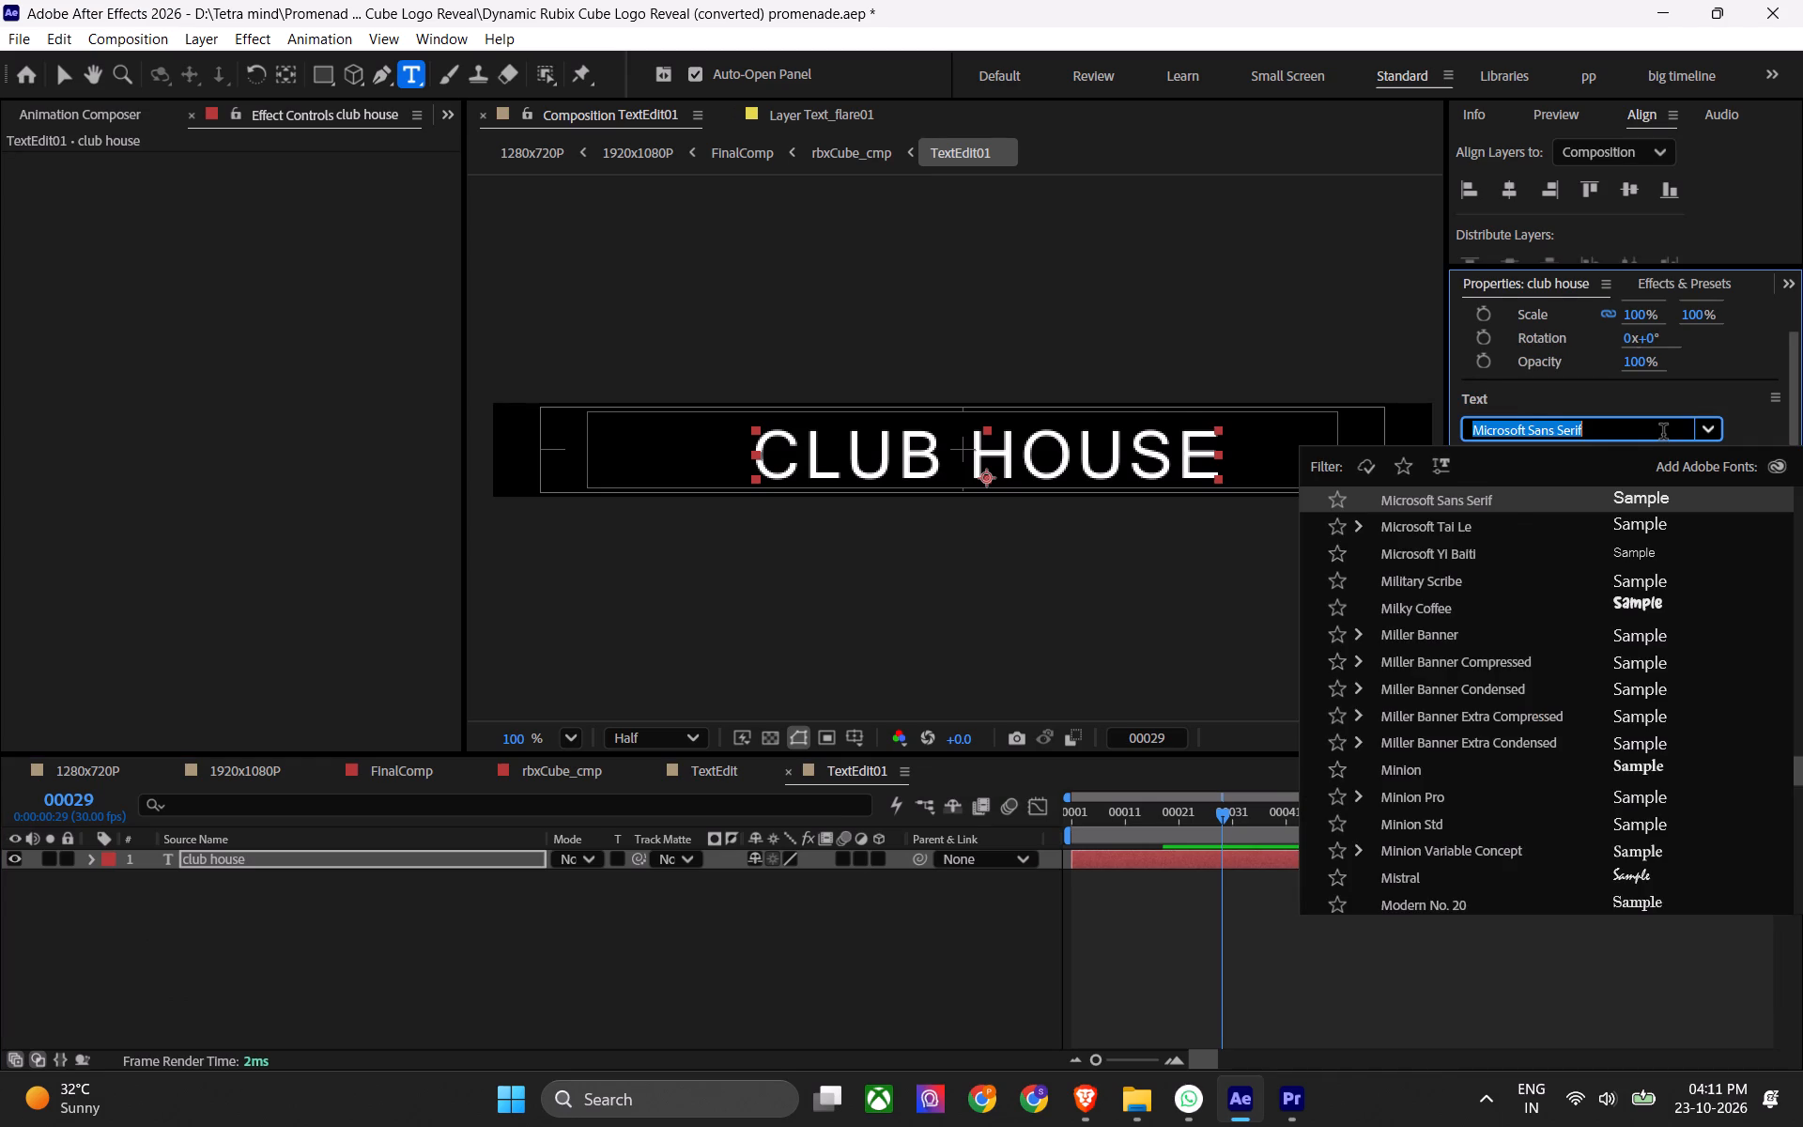
{"action": "key", "text": "ctrl+v"}
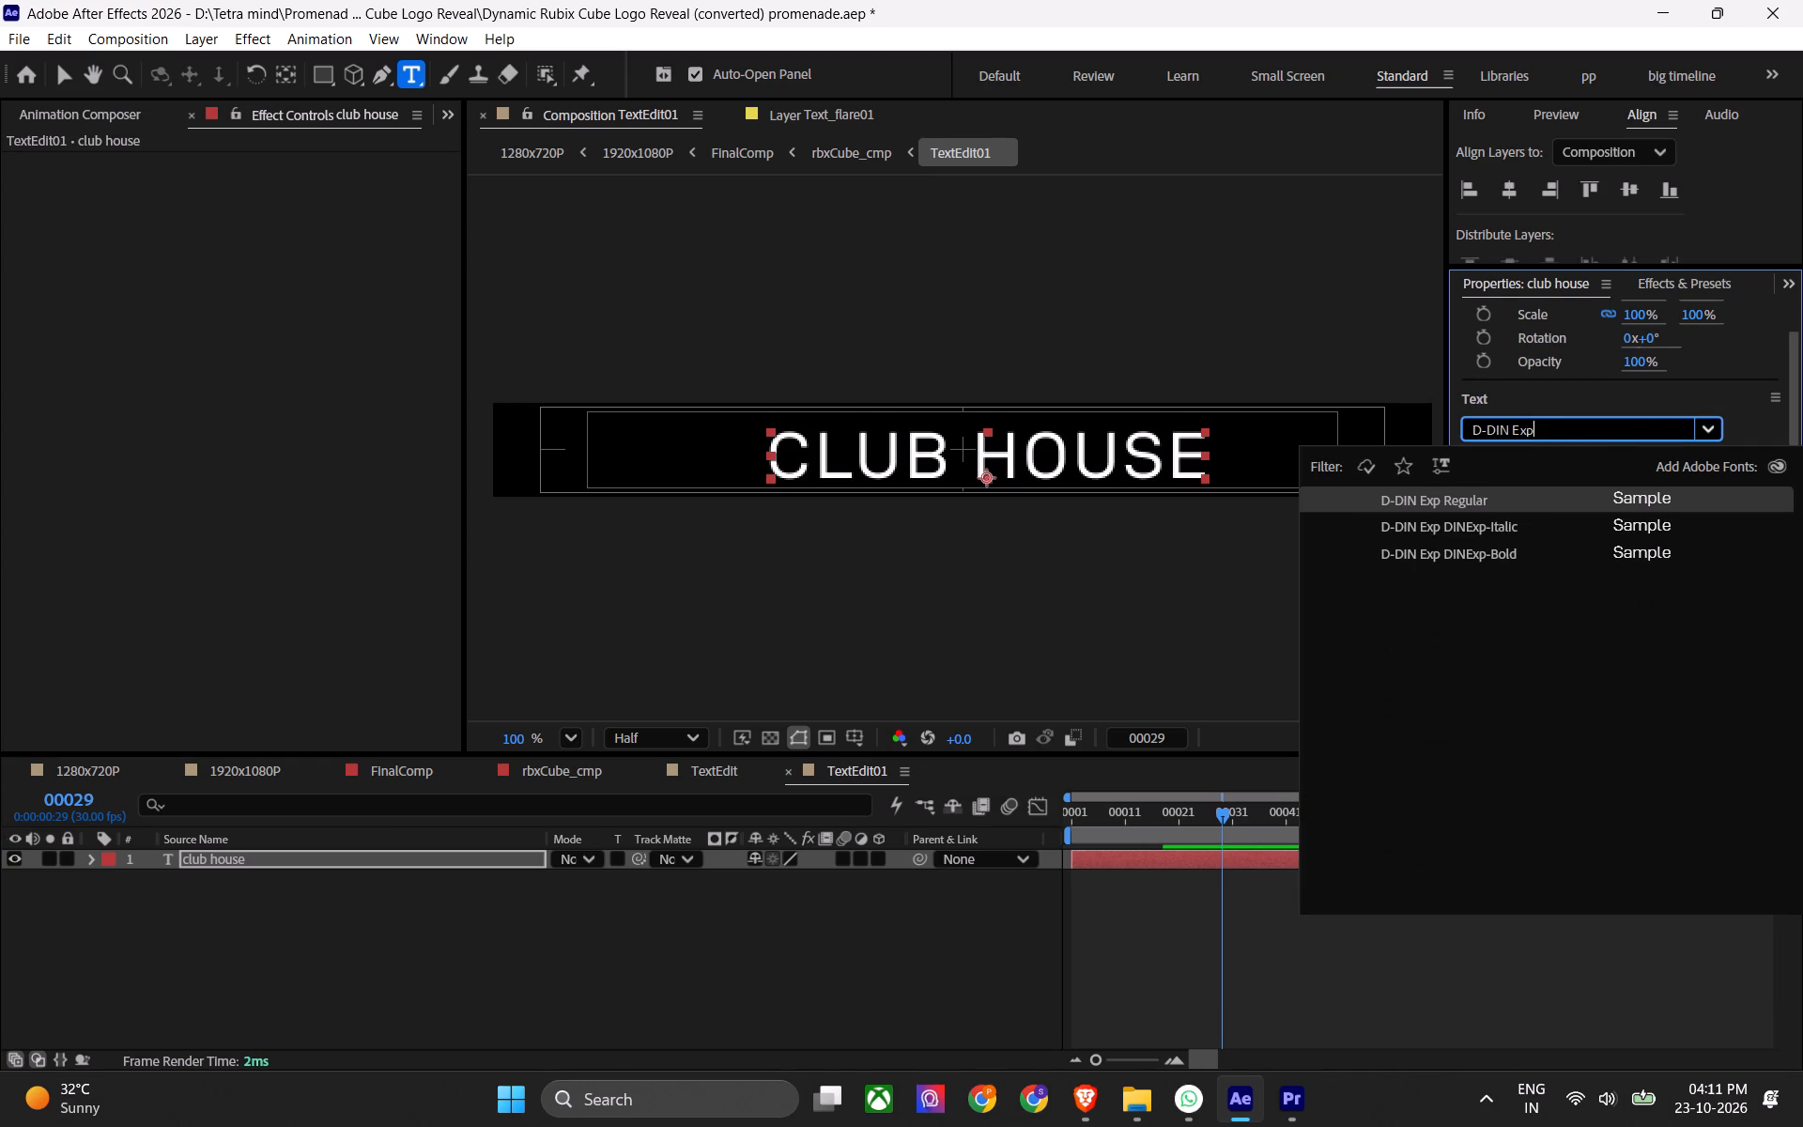
{"action": "left_click", "coordinate": [1520, 556]}
{"action": "left_click", "coordinate": [1328, 974]}
{"action": "key", "text": "ctrl+s"}
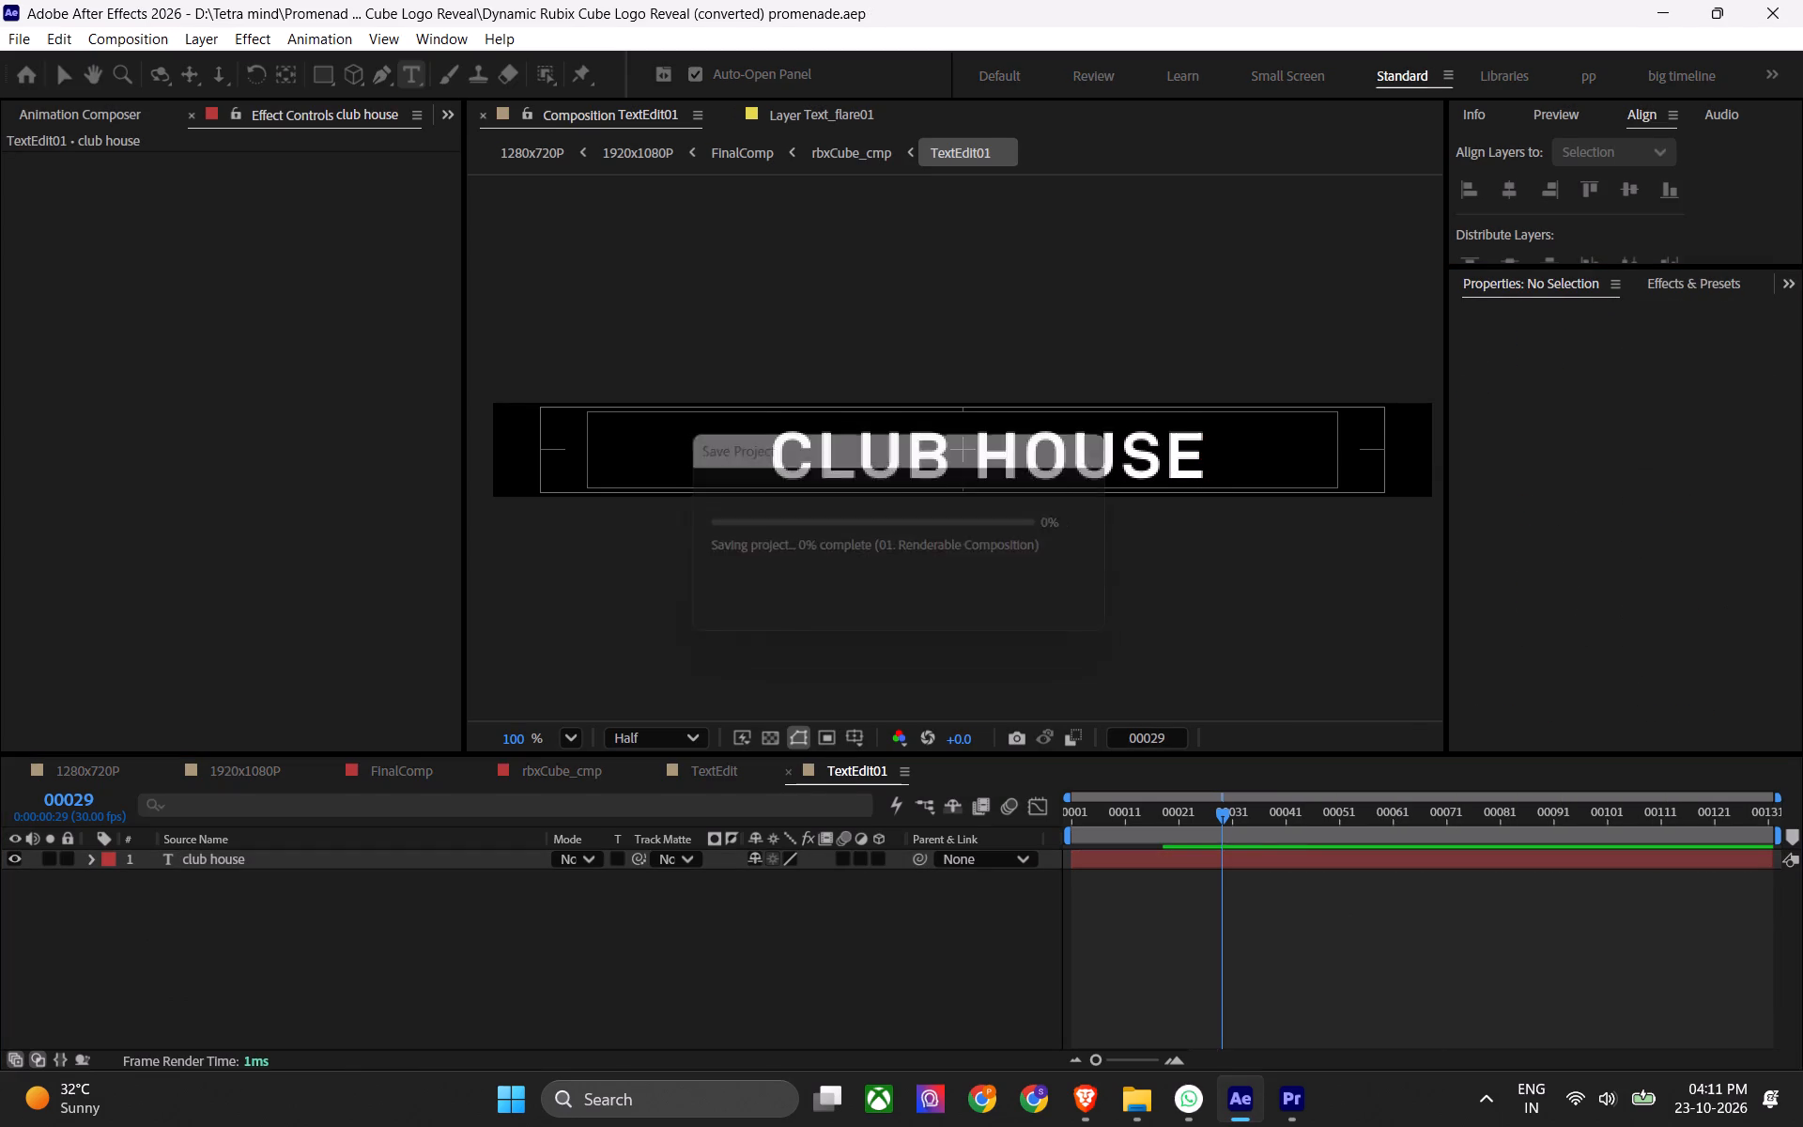
Check the Villa text's font style in the TextEdit composition, keeping DINExp-Bold.
{"action": "left_click", "coordinate": [711, 770]}
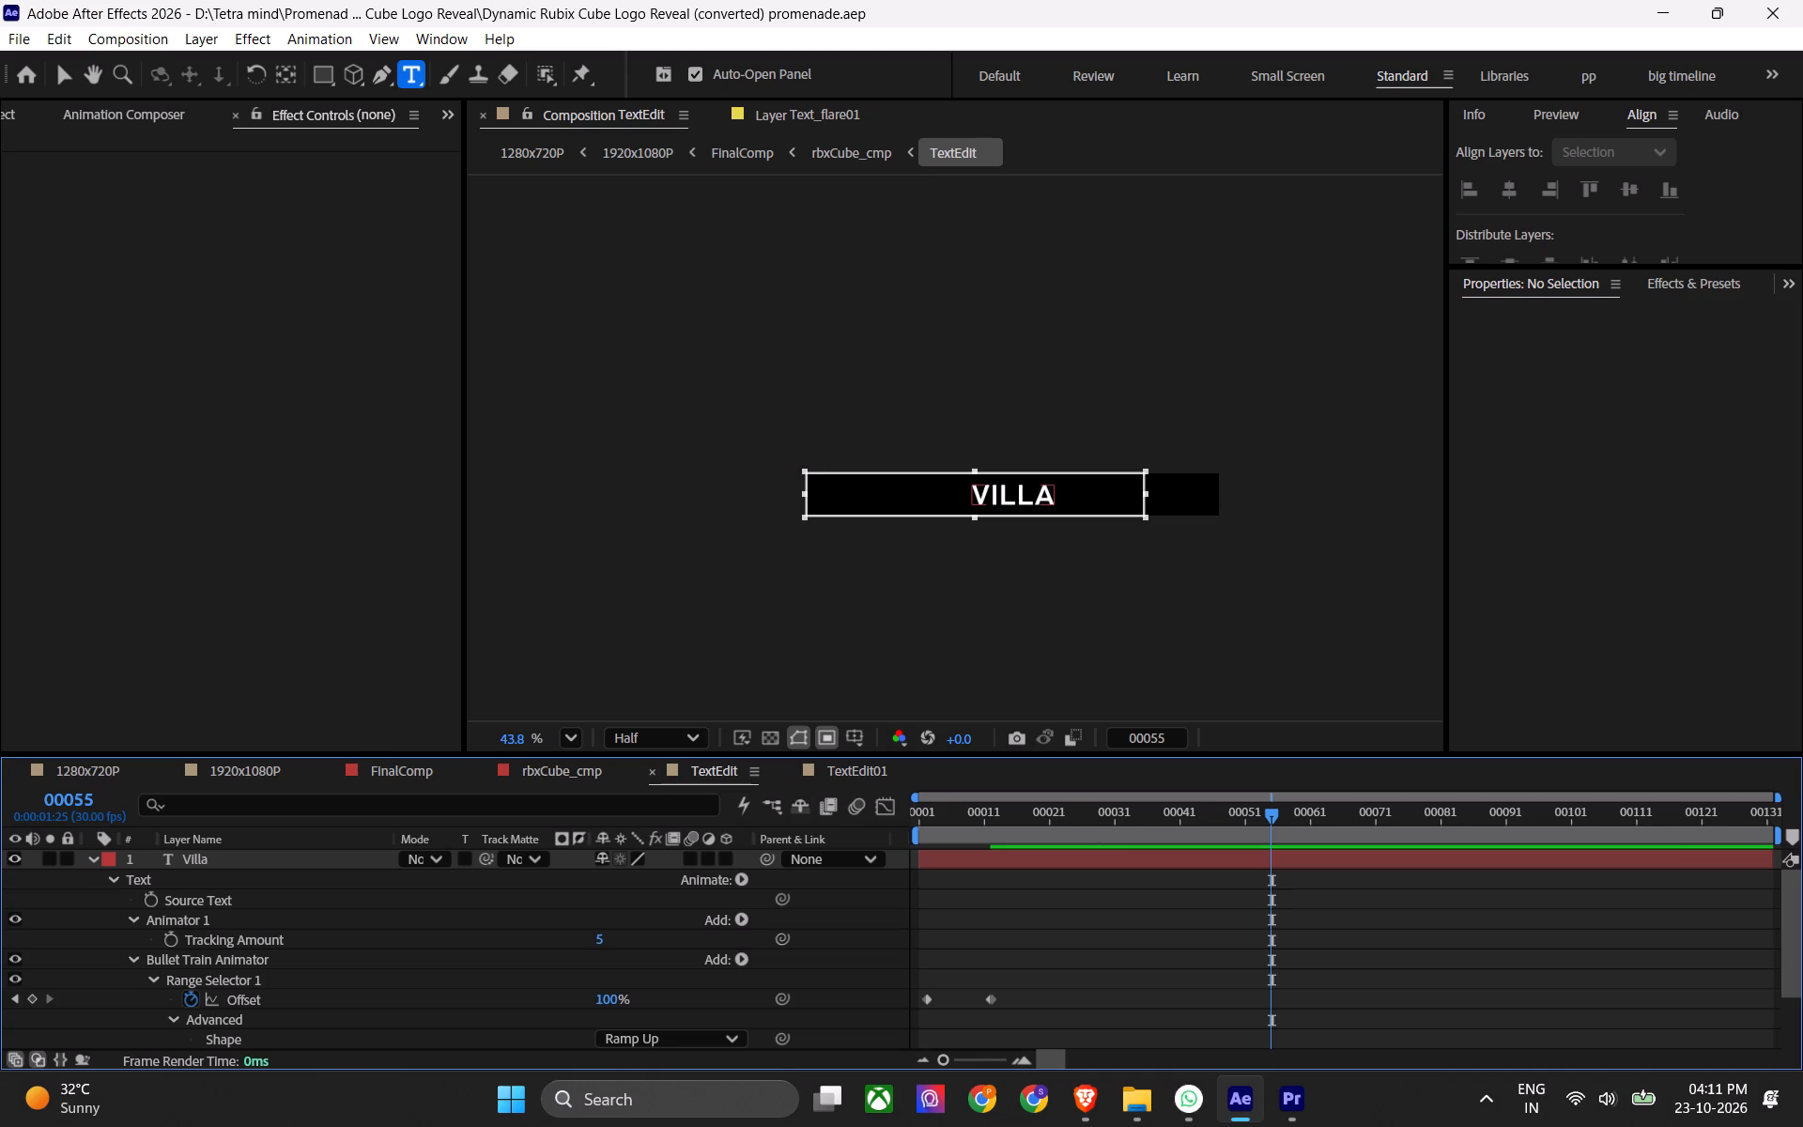
{"action": "left_click", "coordinate": [1252, 861]}
{"action": "left_click", "coordinate": [1636, 479]}
{"action": "left_click", "coordinate": [1626, 463]}
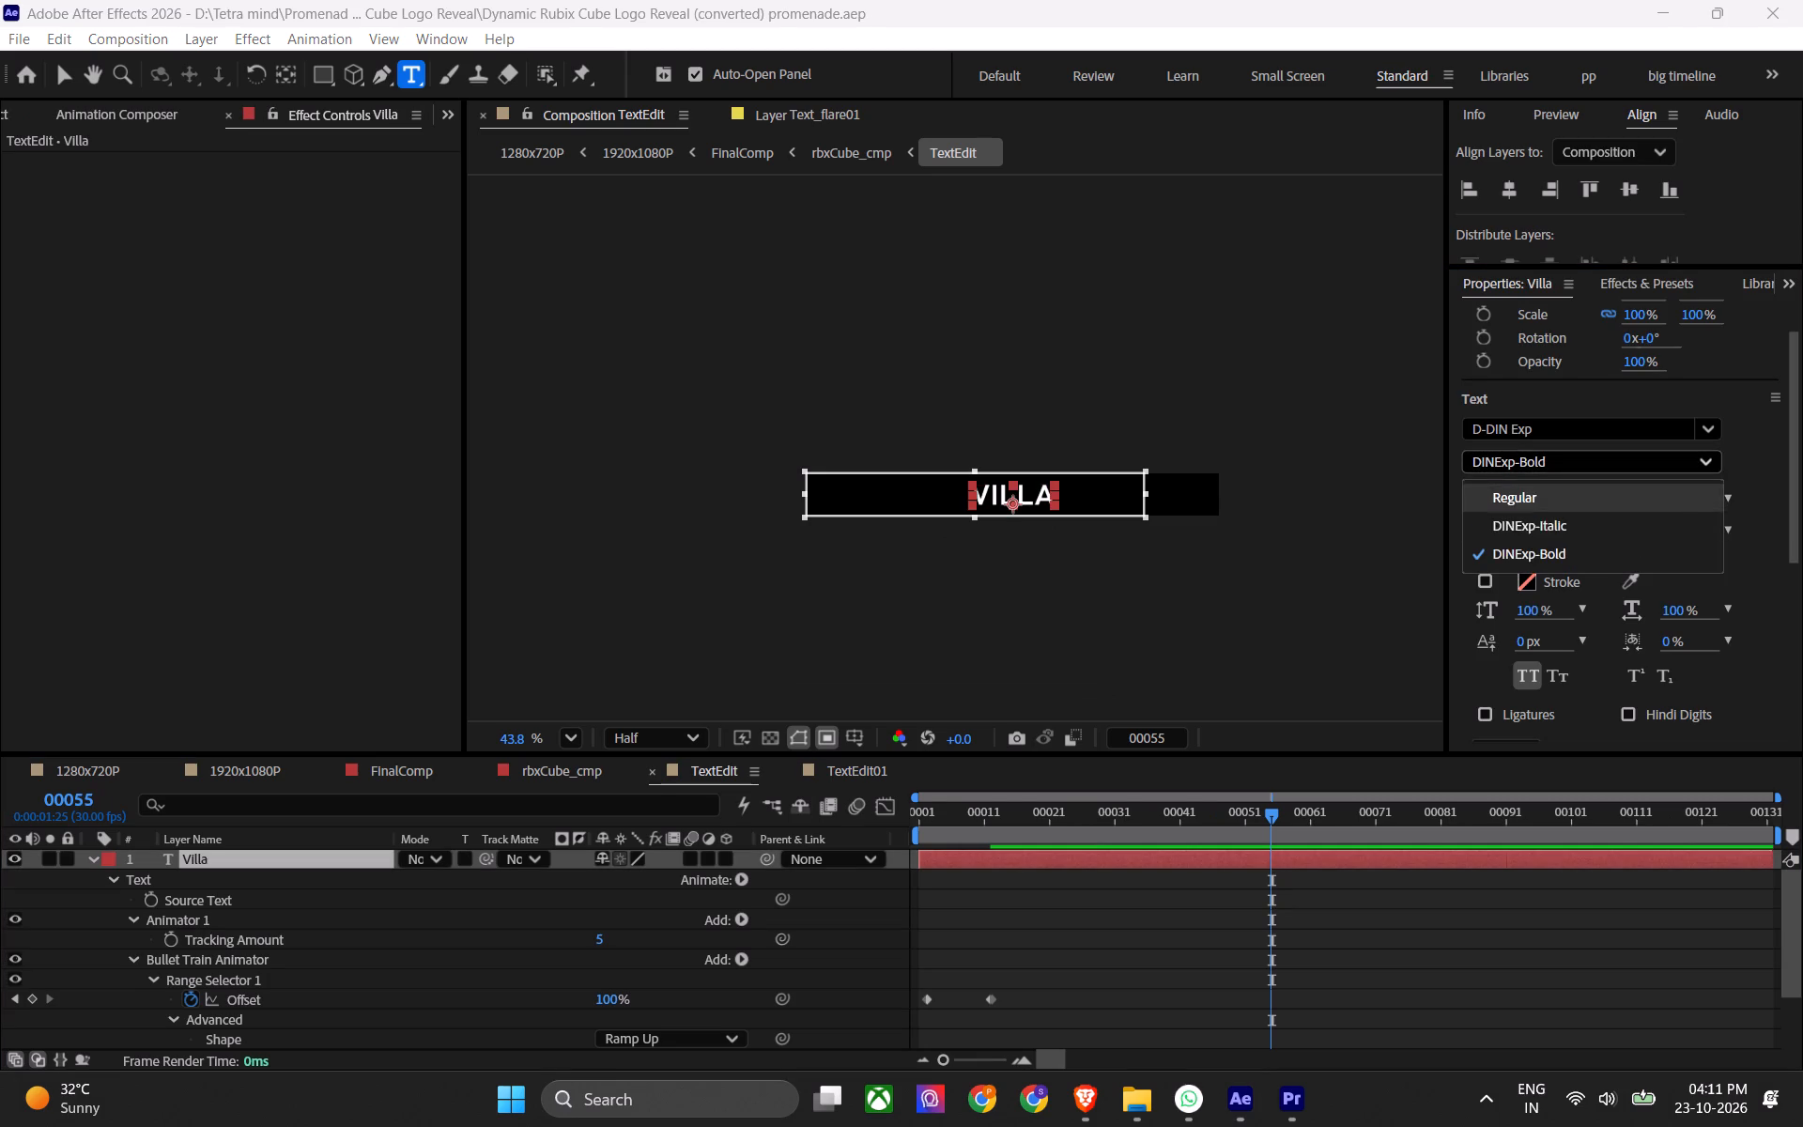
{"action": "left_click", "coordinate": [1592, 549]}
{"action": "left_click", "coordinate": [1420, 936]}
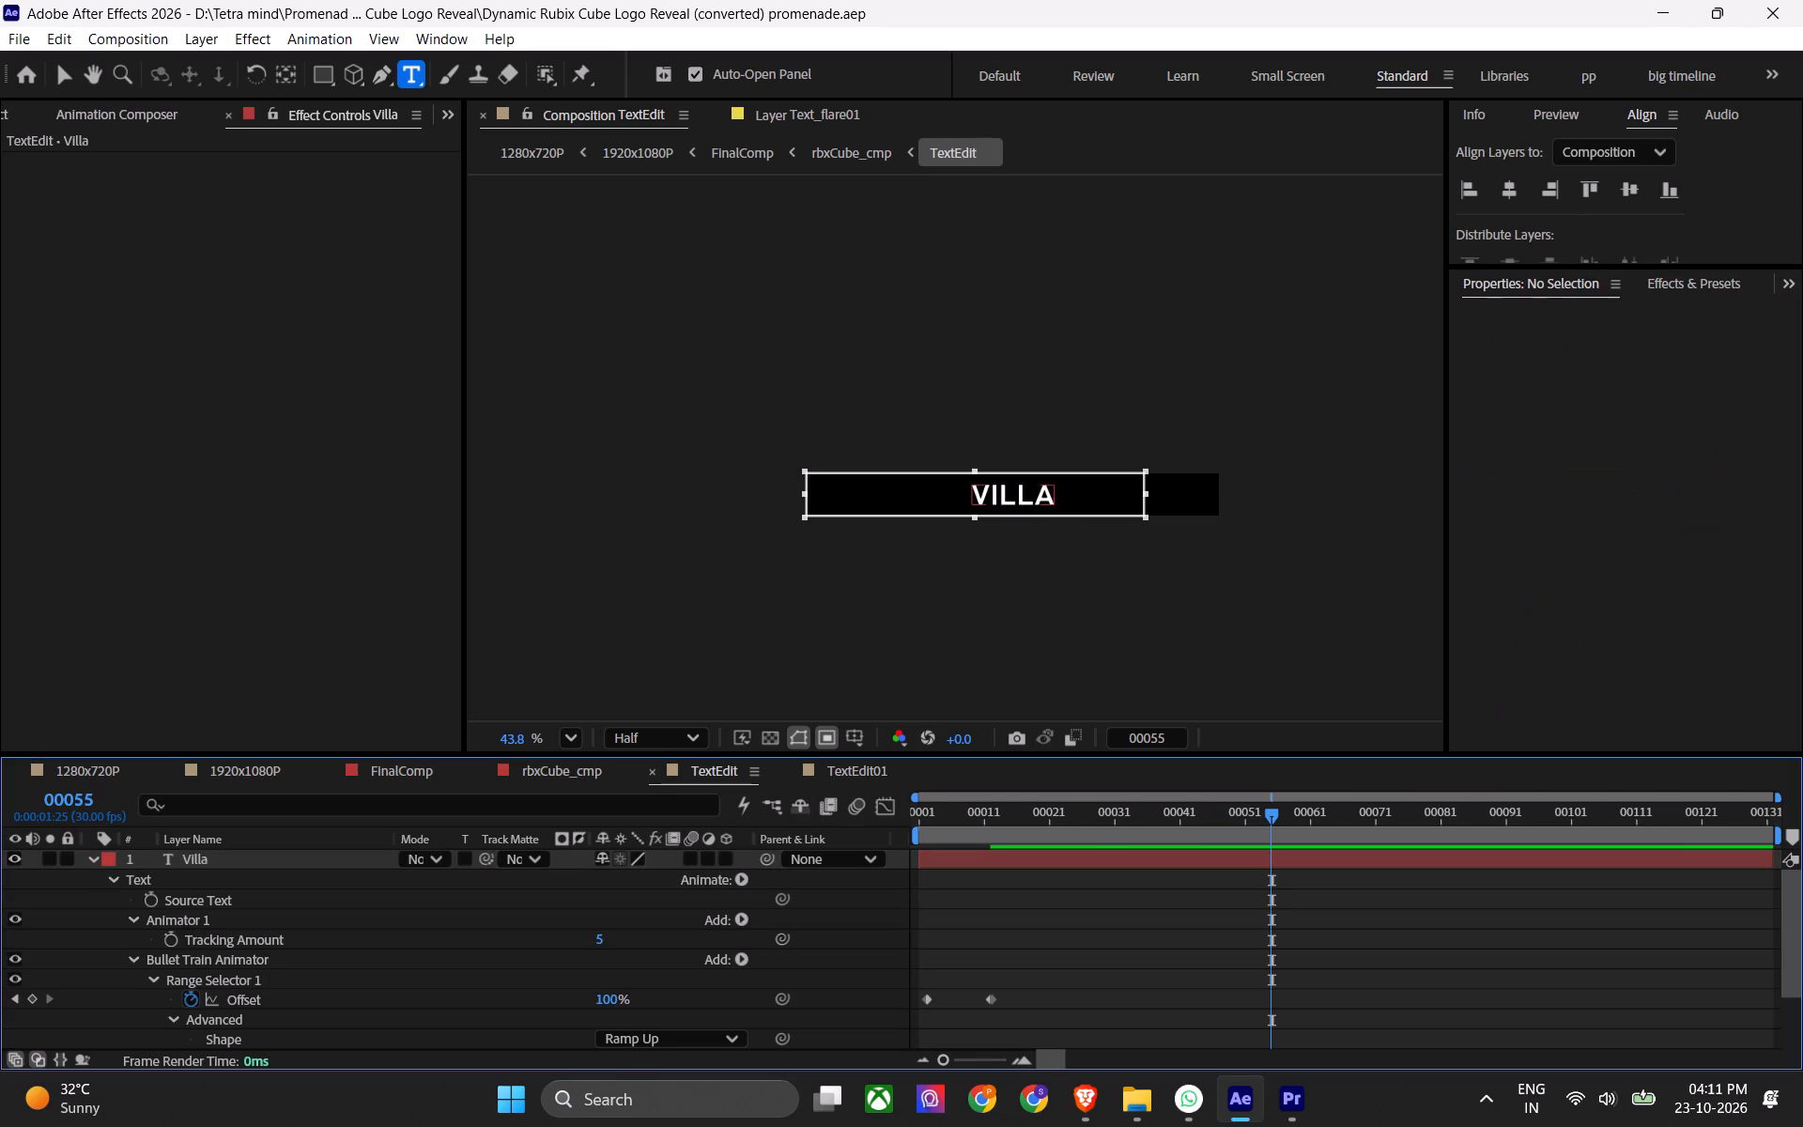
Preview the club house caption in rbxCube_cmp from frame 00465 and save the project.
{"action": "left_click", "coordinate": [575, 774]}
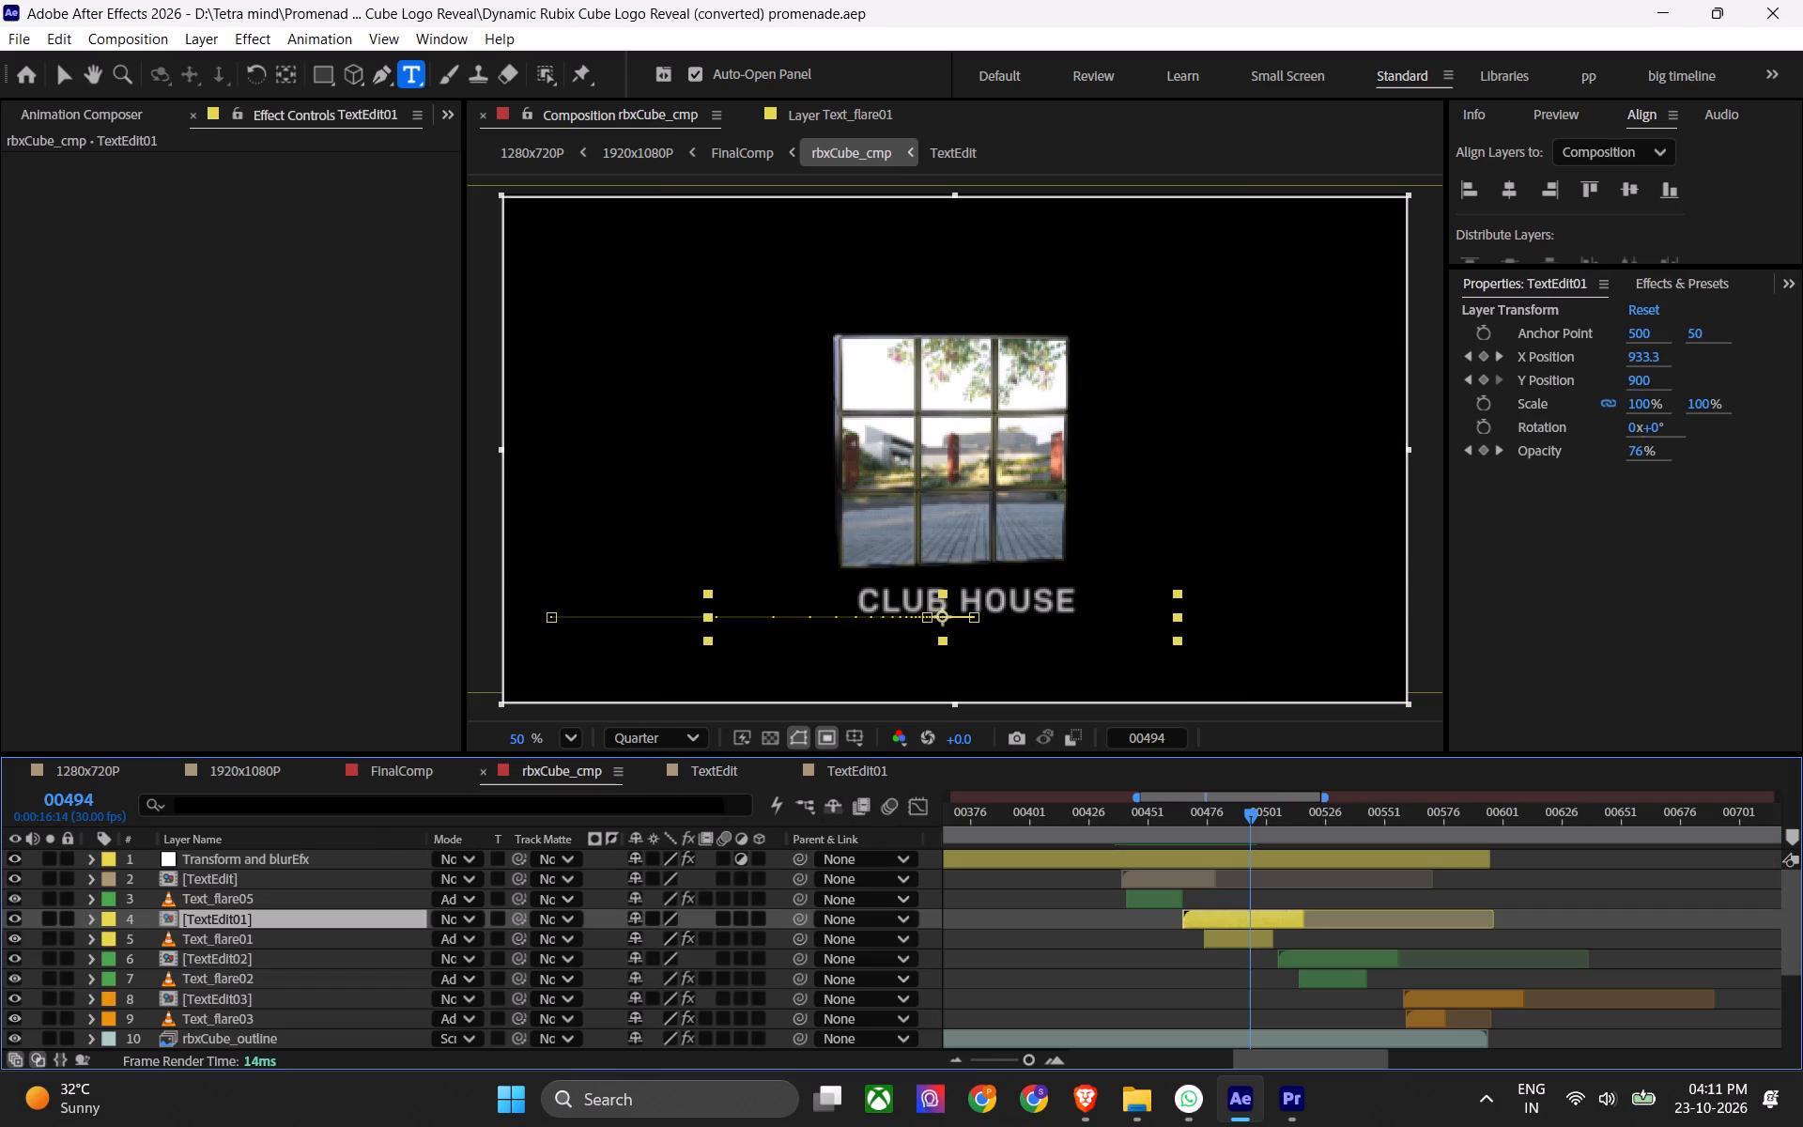
{"action": "left_click_drag", "start_coordinate": [1236, 819], "coordinate": [1182, 836]}
{"action": "key", "text": "space"}
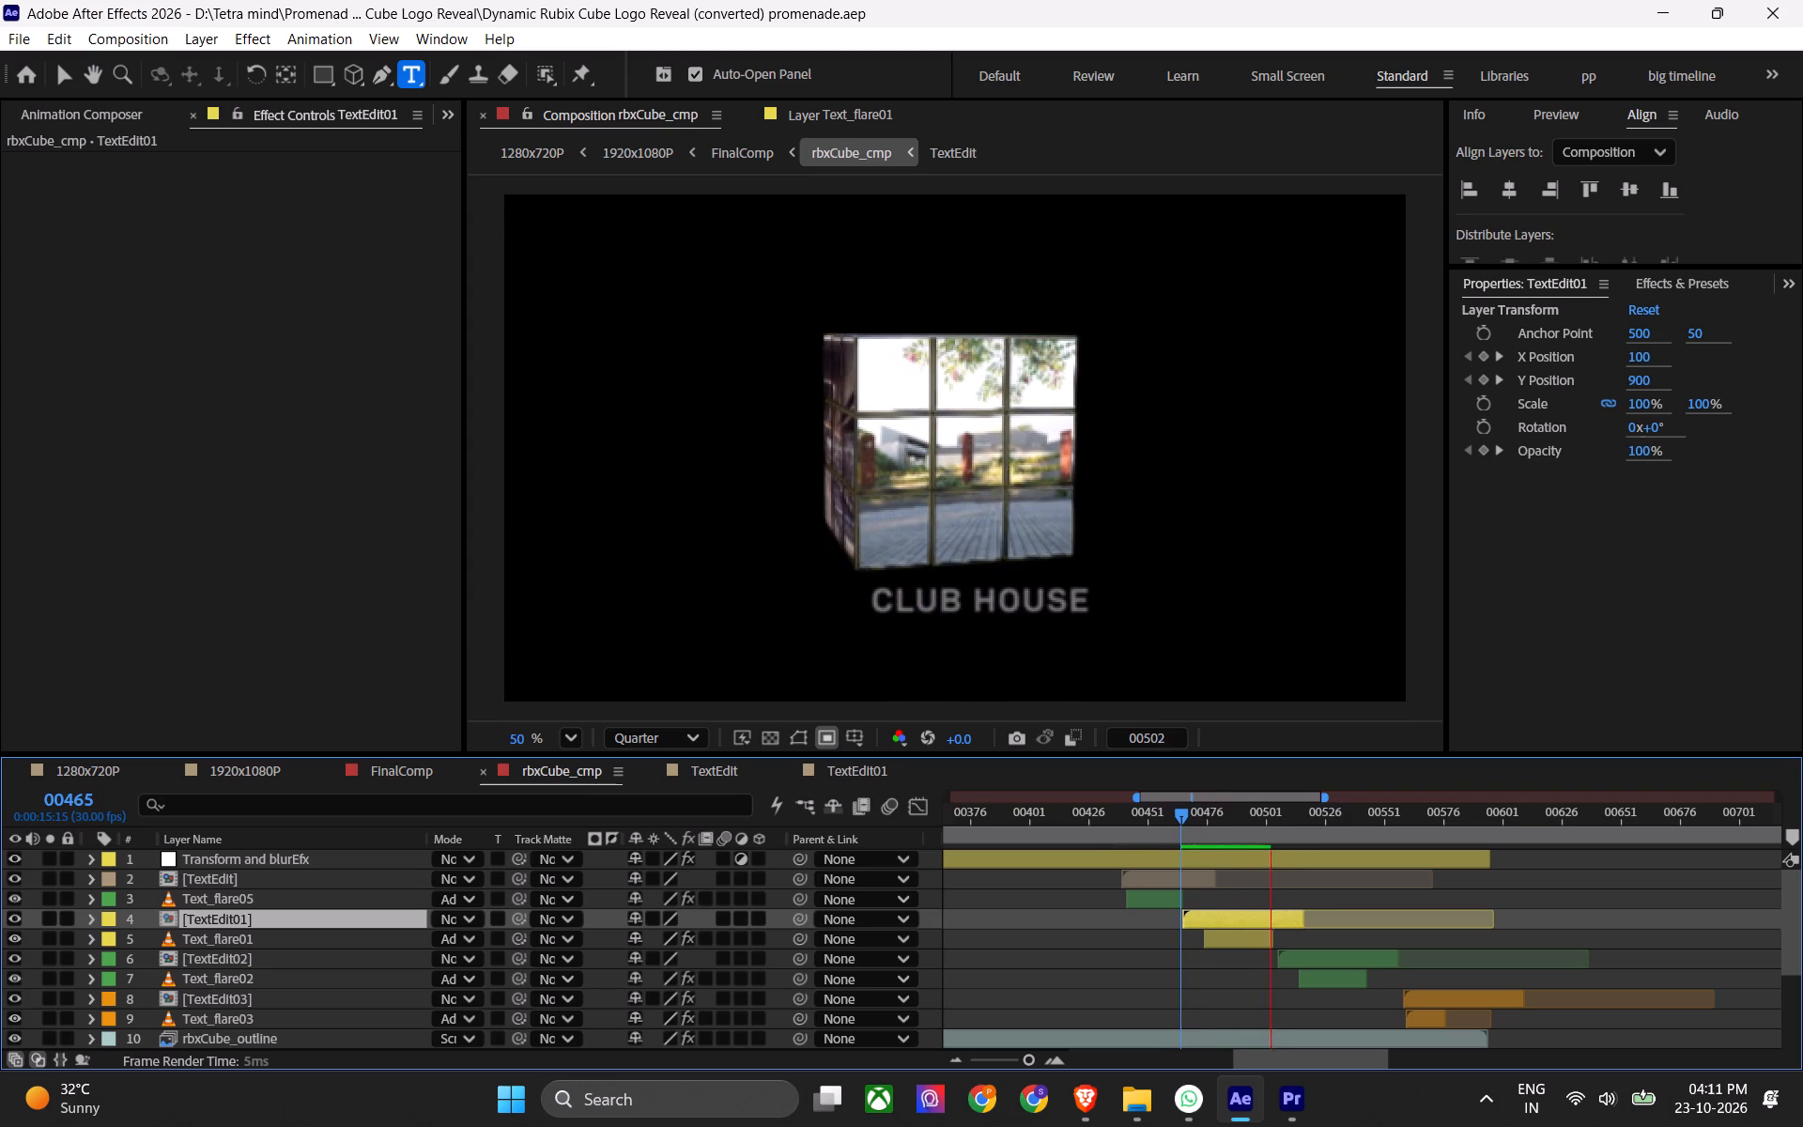
{"action": "key", "text": "space"}
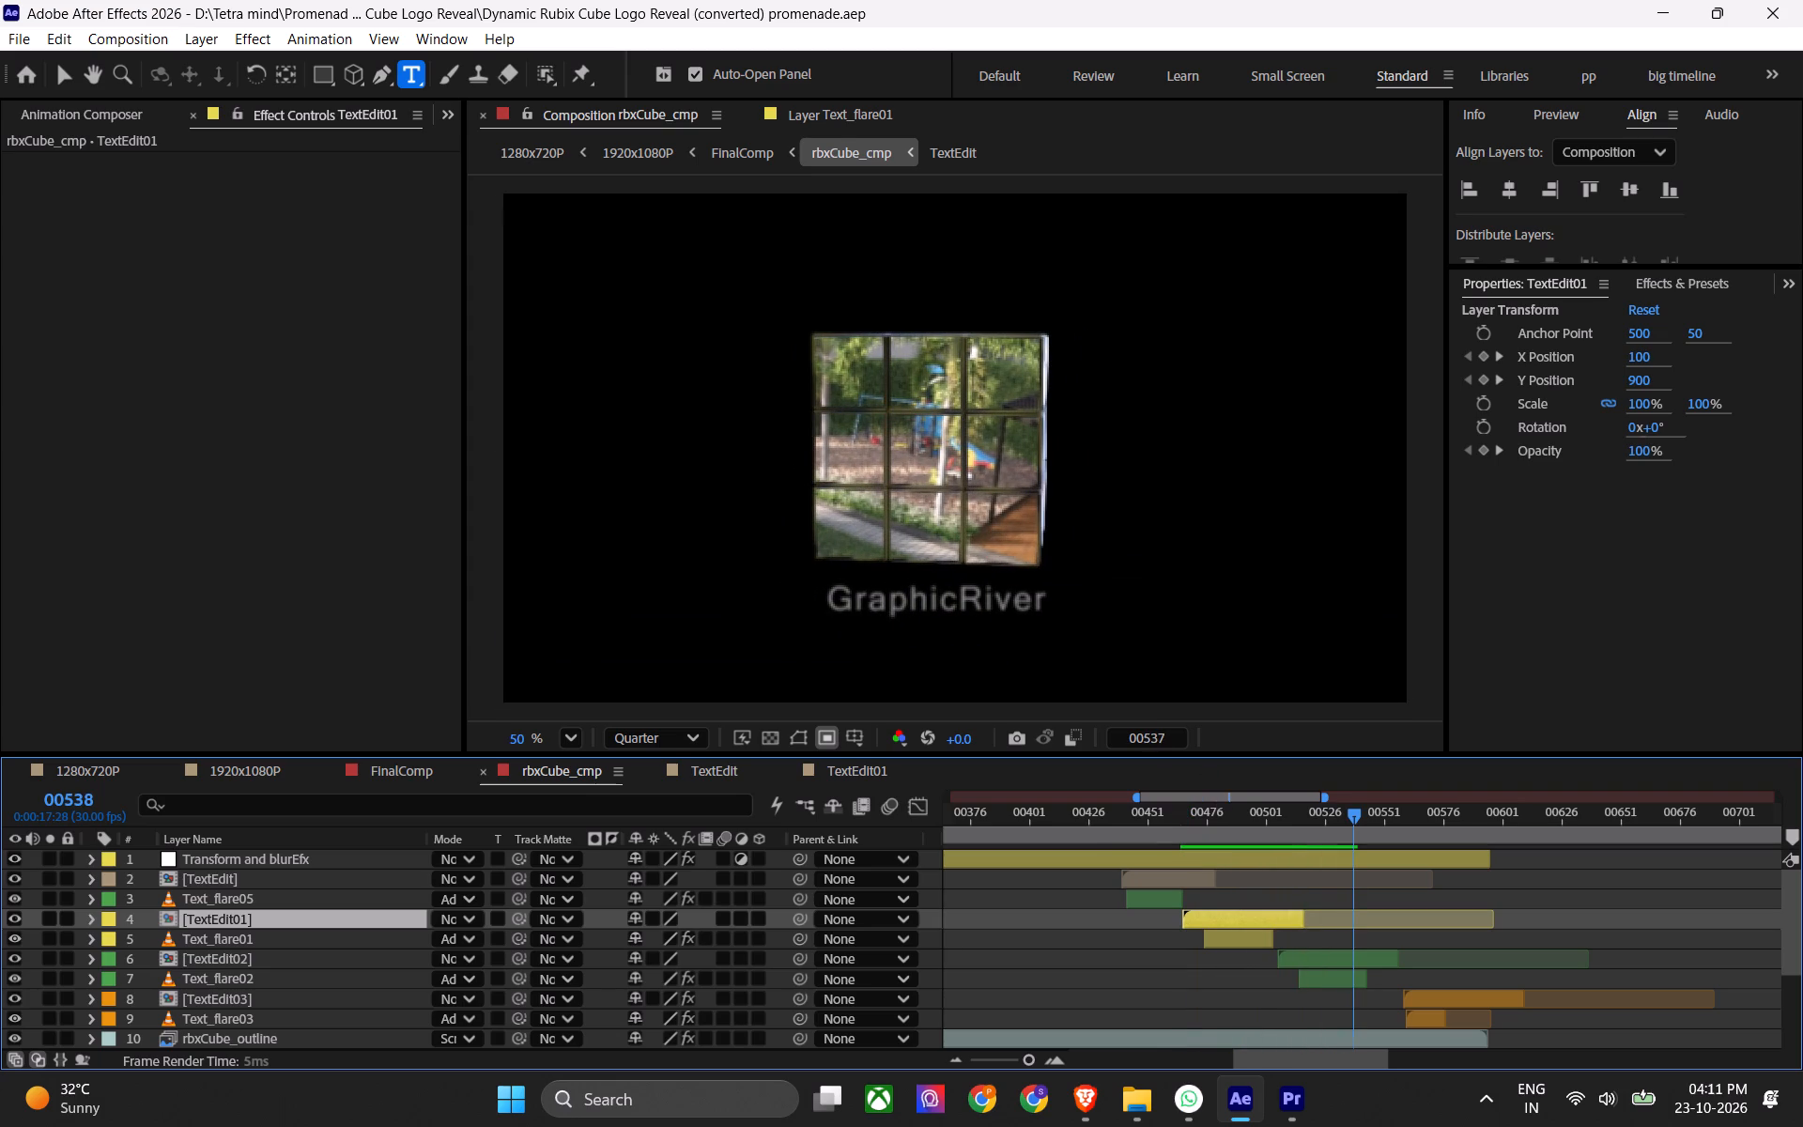
{"action": "key", "text": "ctrl+s"}
Open the TextEdit02 composition and replace its GraphicRiver text with play area.
{"action": "left_click", "coordinate": [1333, 984]}
{"action": "left_click", "coordinate": [1317, 943]}
{"action": "double_click", "coordinate": [1318, 953]}
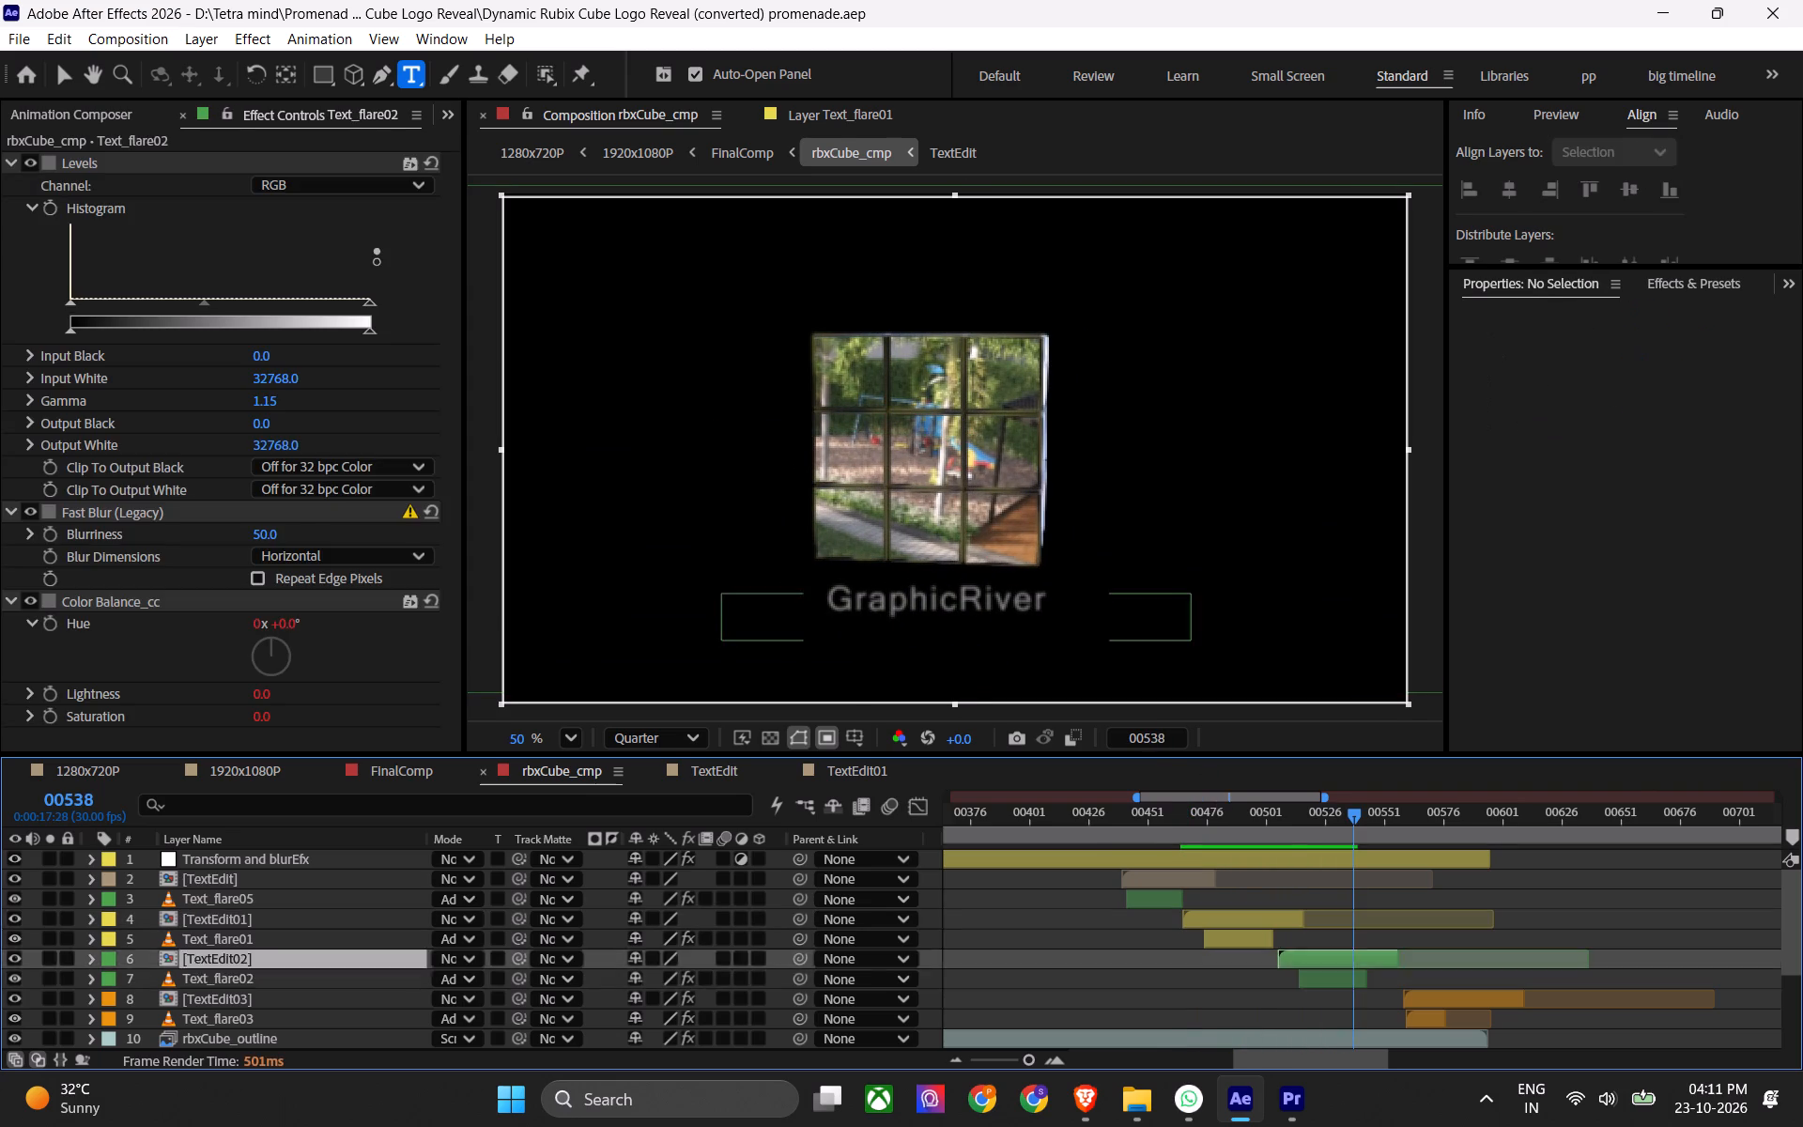
{"action": "left_click", "coordinate": [1046, 871]}
{"action": "left_click", "coordinate": [1042, 857]}
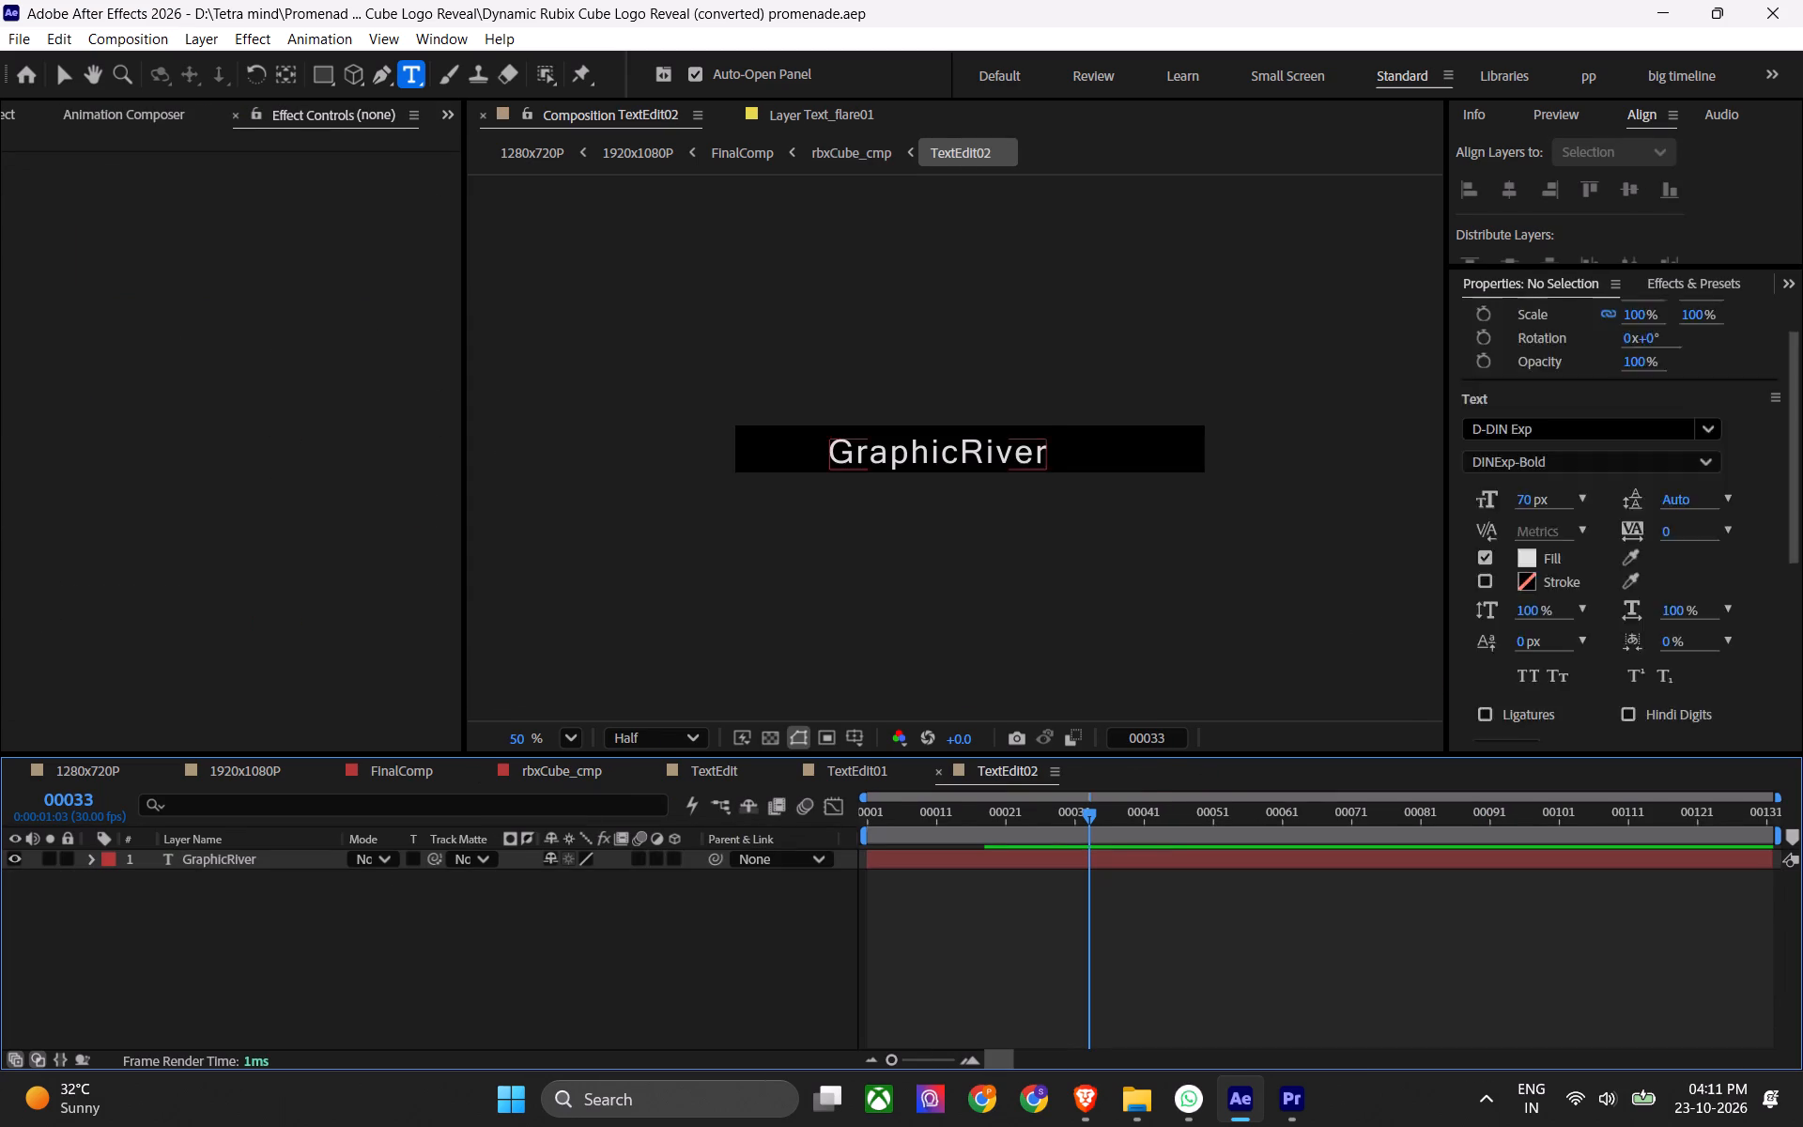
{"action": "triple_click", "coordinate": [989, 452]}
{"action": "type", "text": "play area"}
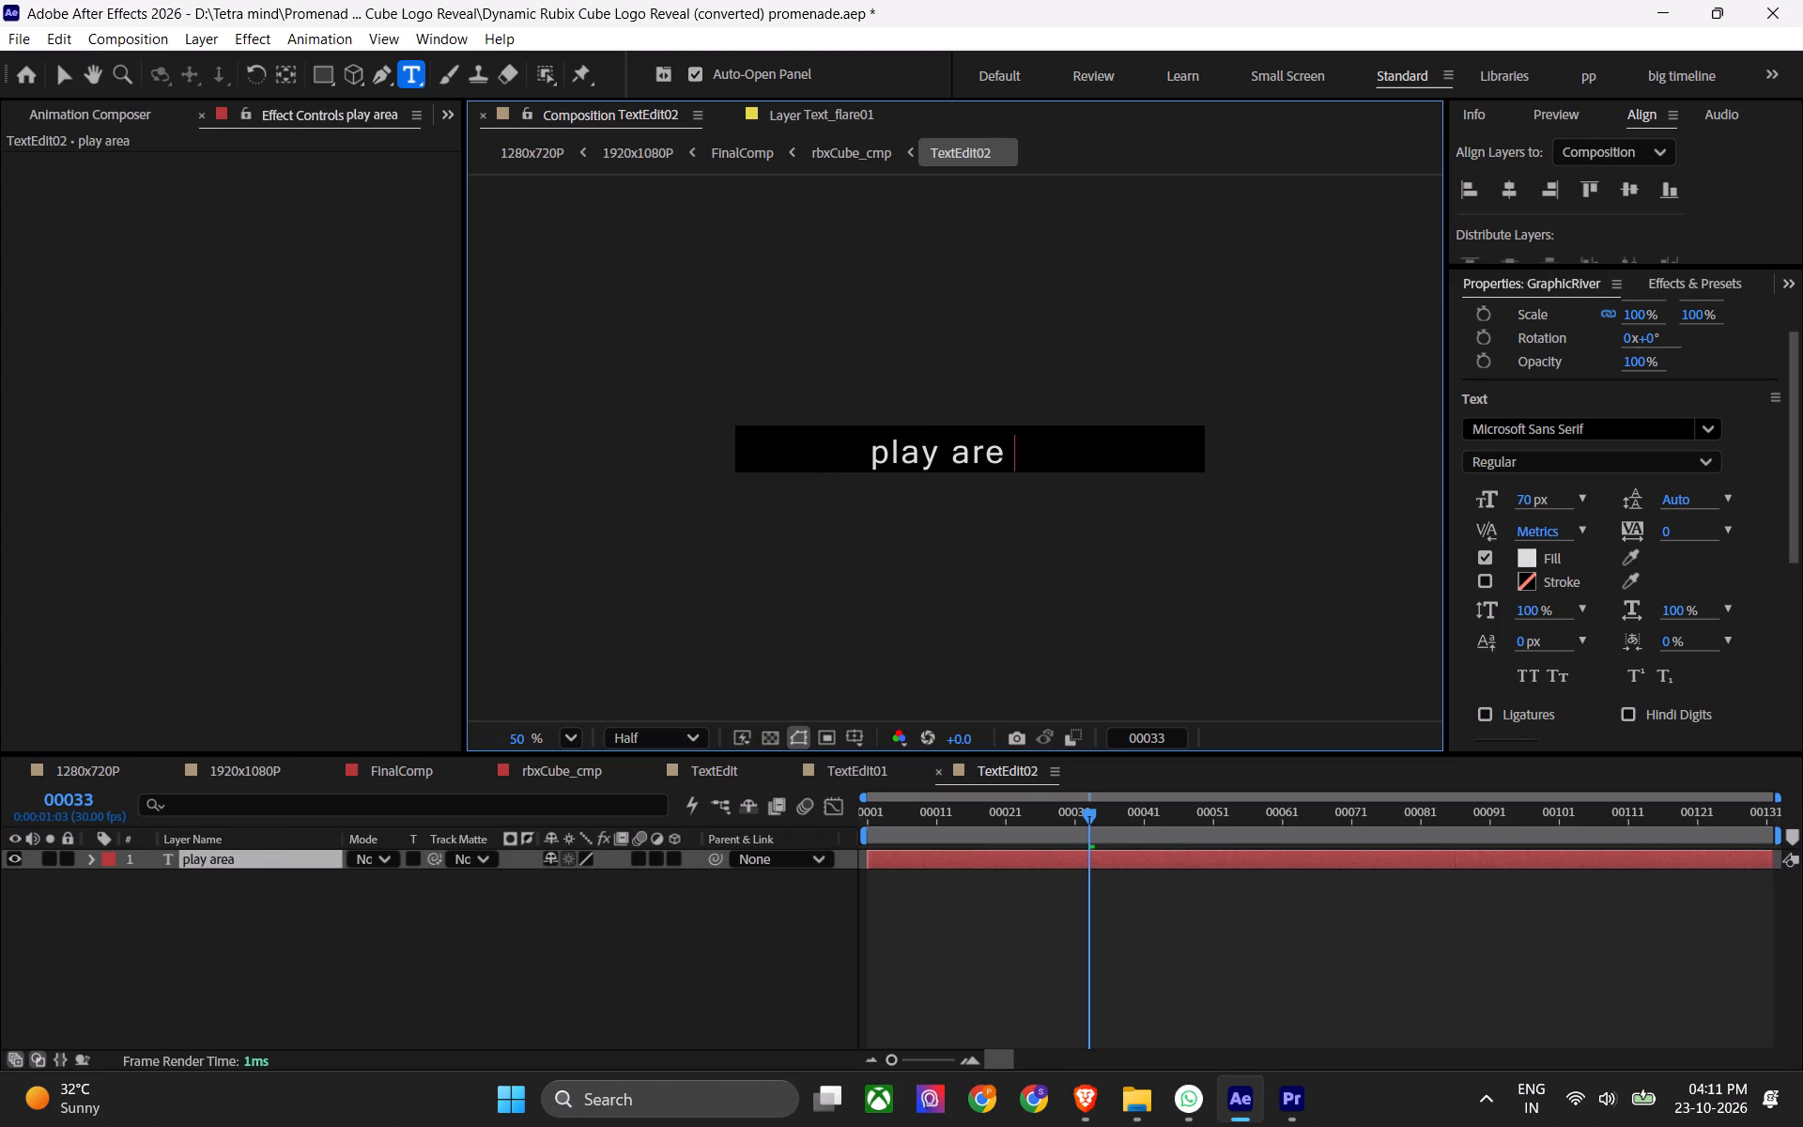
{"action": "left_click", "coordinate": [1084, 949]}
Style the play area text in D-DIN Exp, DINExp-Bold and all caps, and save the project.
{"action": "left_click", "coordinate": [1123, 874]}
{"action": "left_click", "coordinate": [1132, 866]}
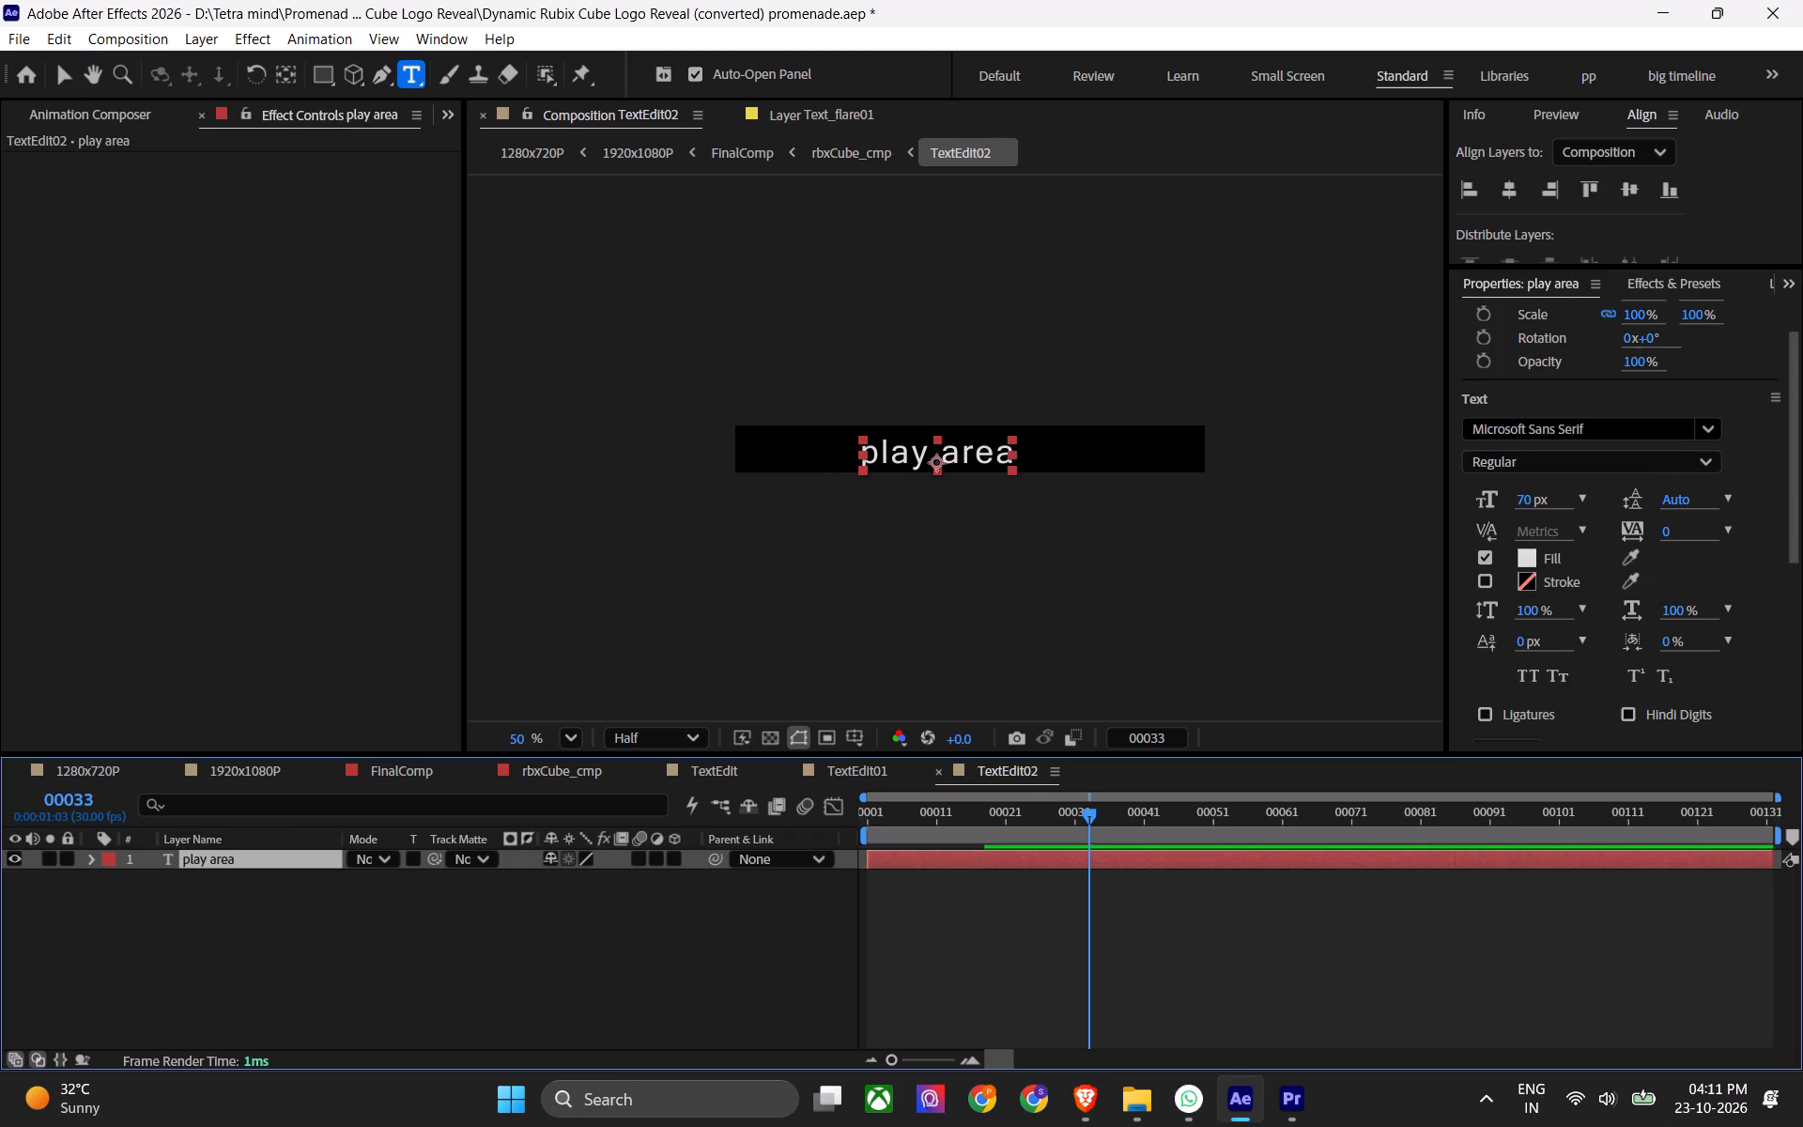
{"action": "left_click", "coordinate": [1566, 441]}
{"action": "left_click", "coordinate": [1581, 430]}
{"action": "key", "text": "ctrl+v"}
{"action": "left_click", "coordinate": [1521, 556]}
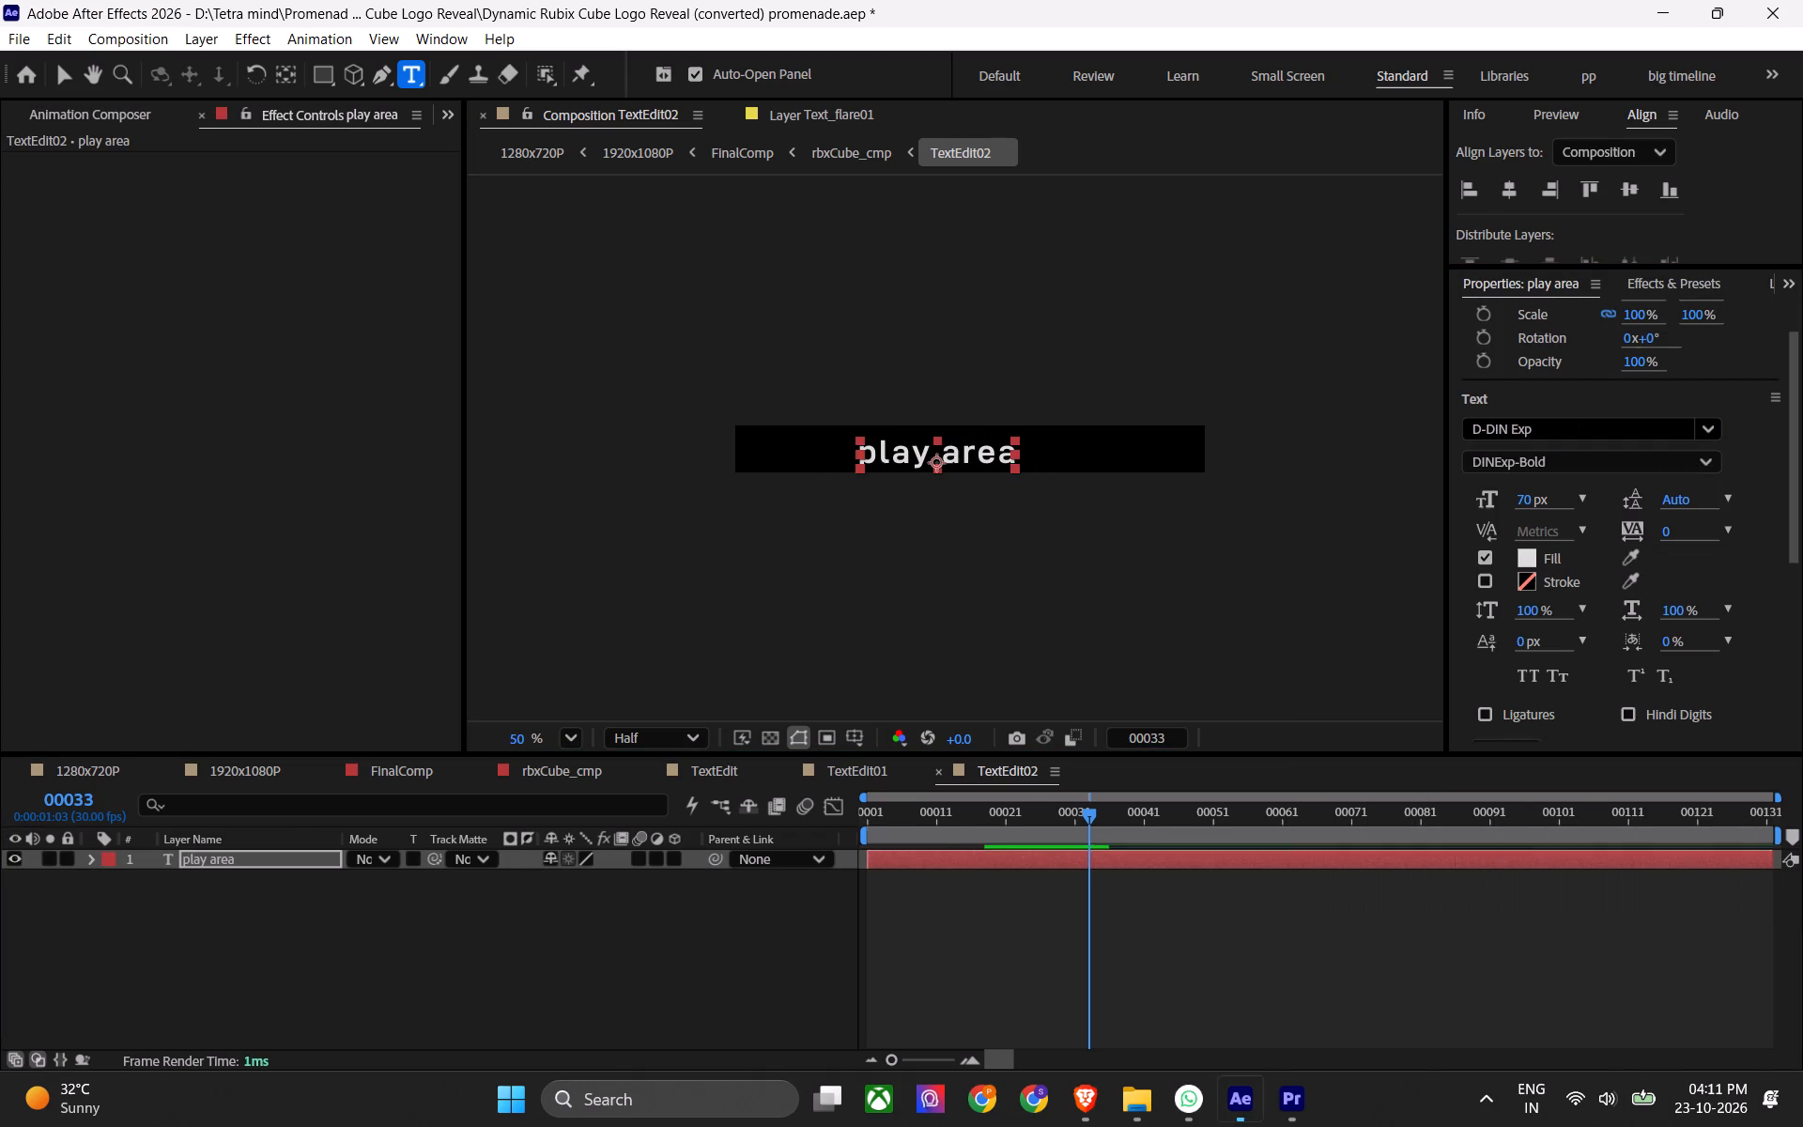
{"action": "left_click", "coordinate": [1539, 681]}
{"action": "left_click", "coordinate": [1392, 909]}
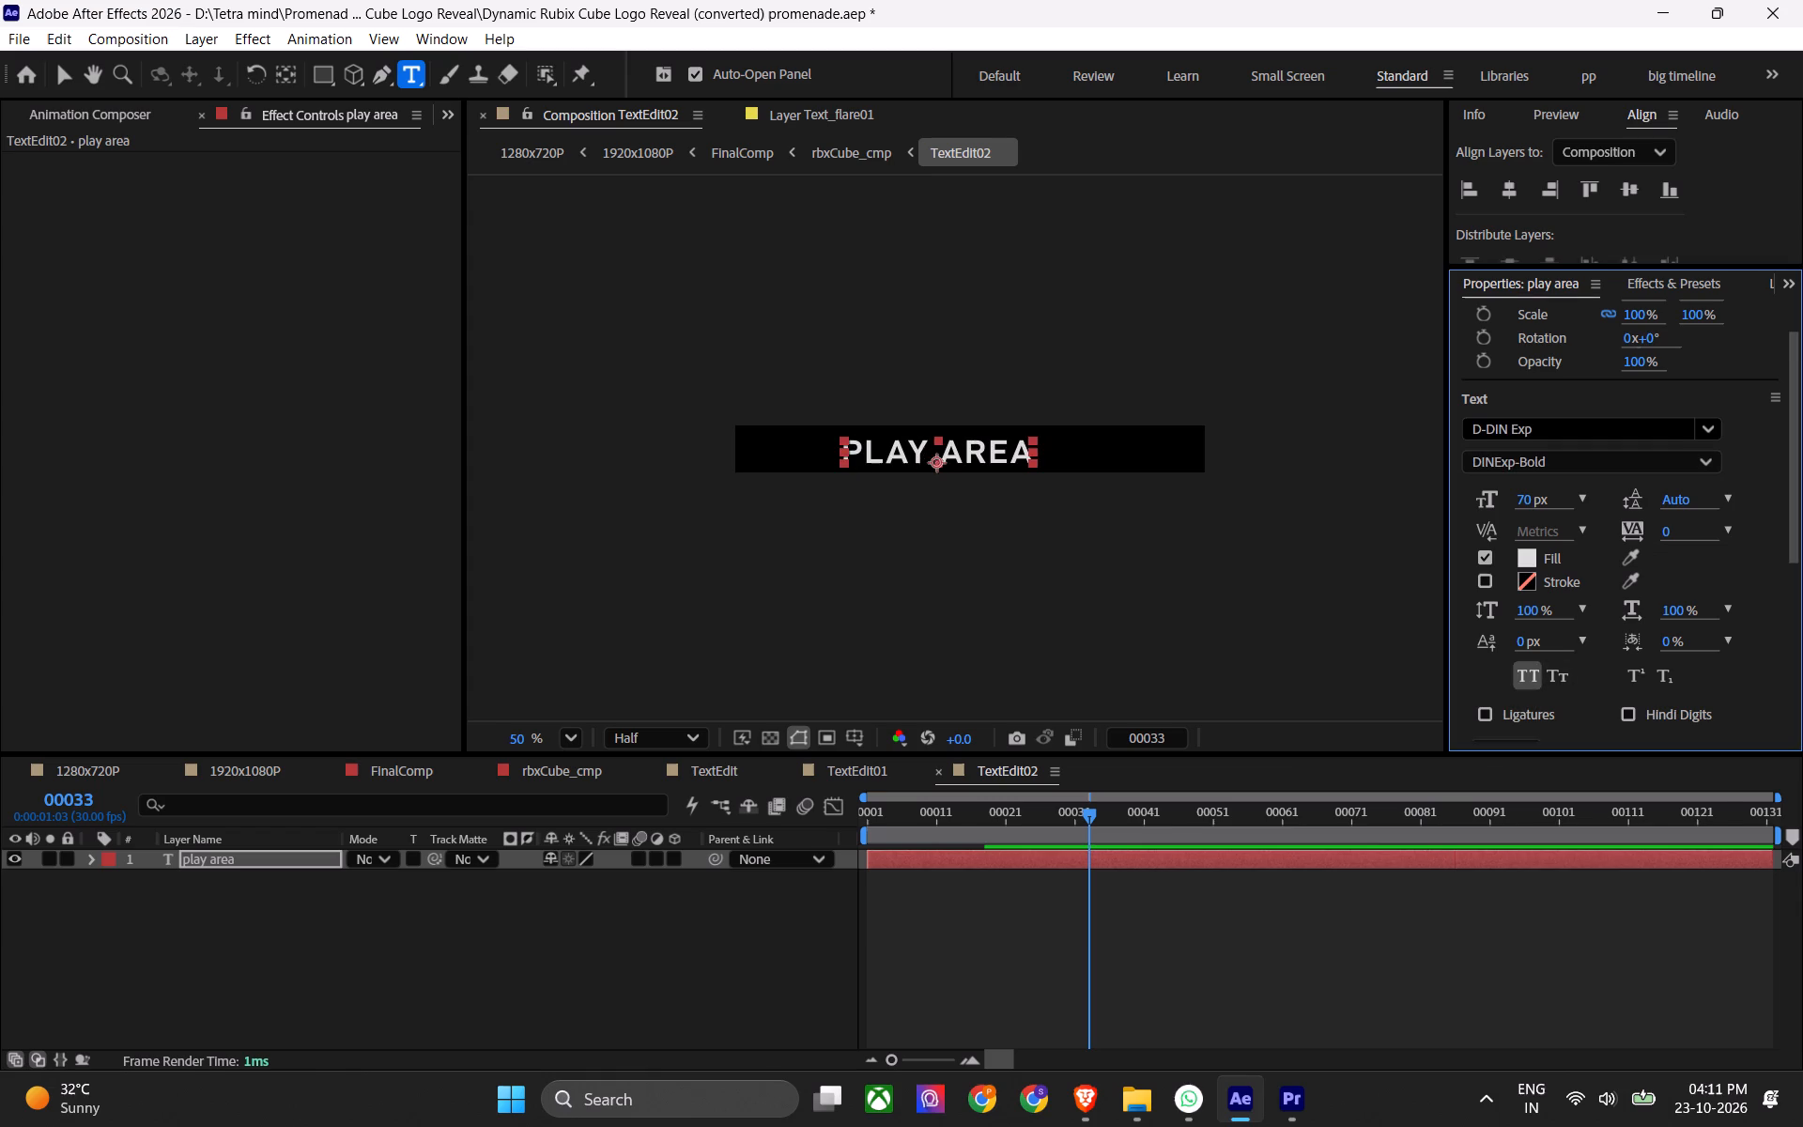
{"action": "key", "text": "ctrl+s"}
Set the play area text's tracking to -30.
{"action": "left_click", "coordinate": [1183, 847]}
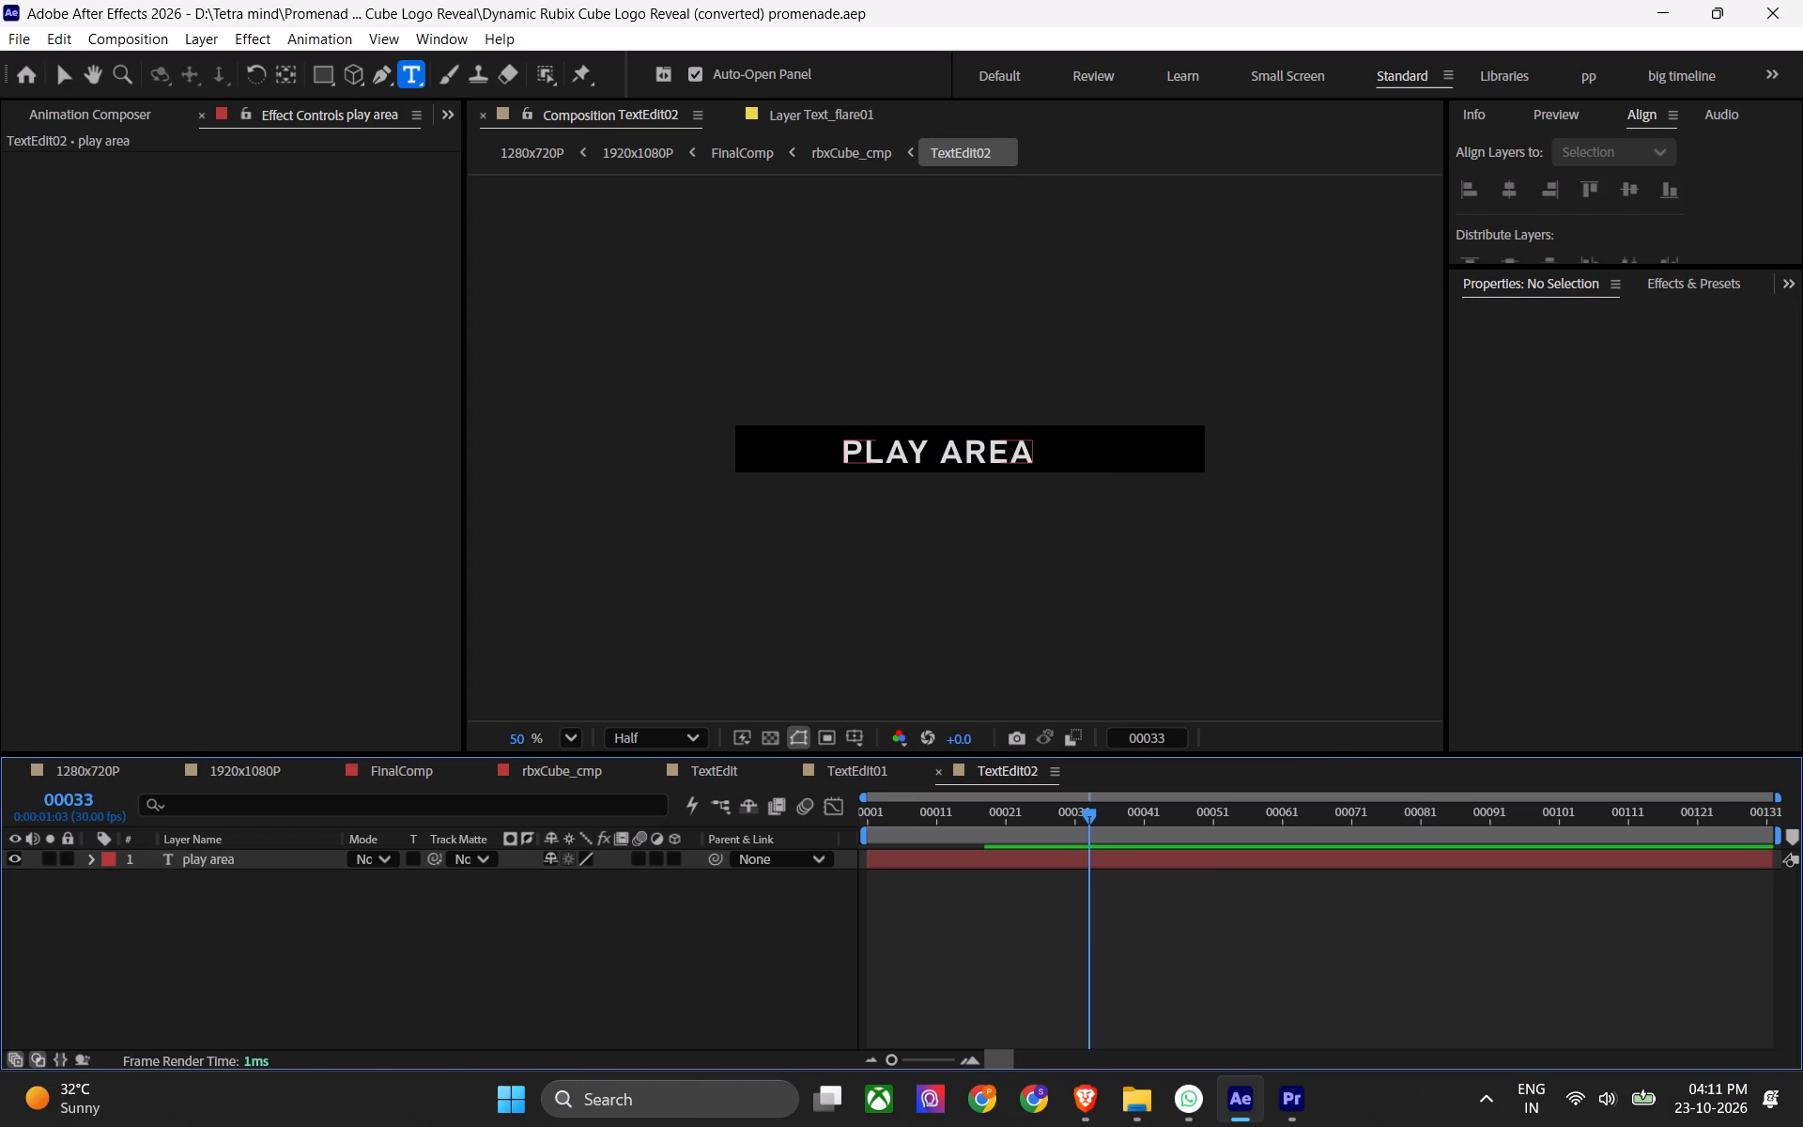
{"action": "left_click", "coordinate": [1171, 874]}
{"action": "left_click", "coordinate": [1181, 856]}
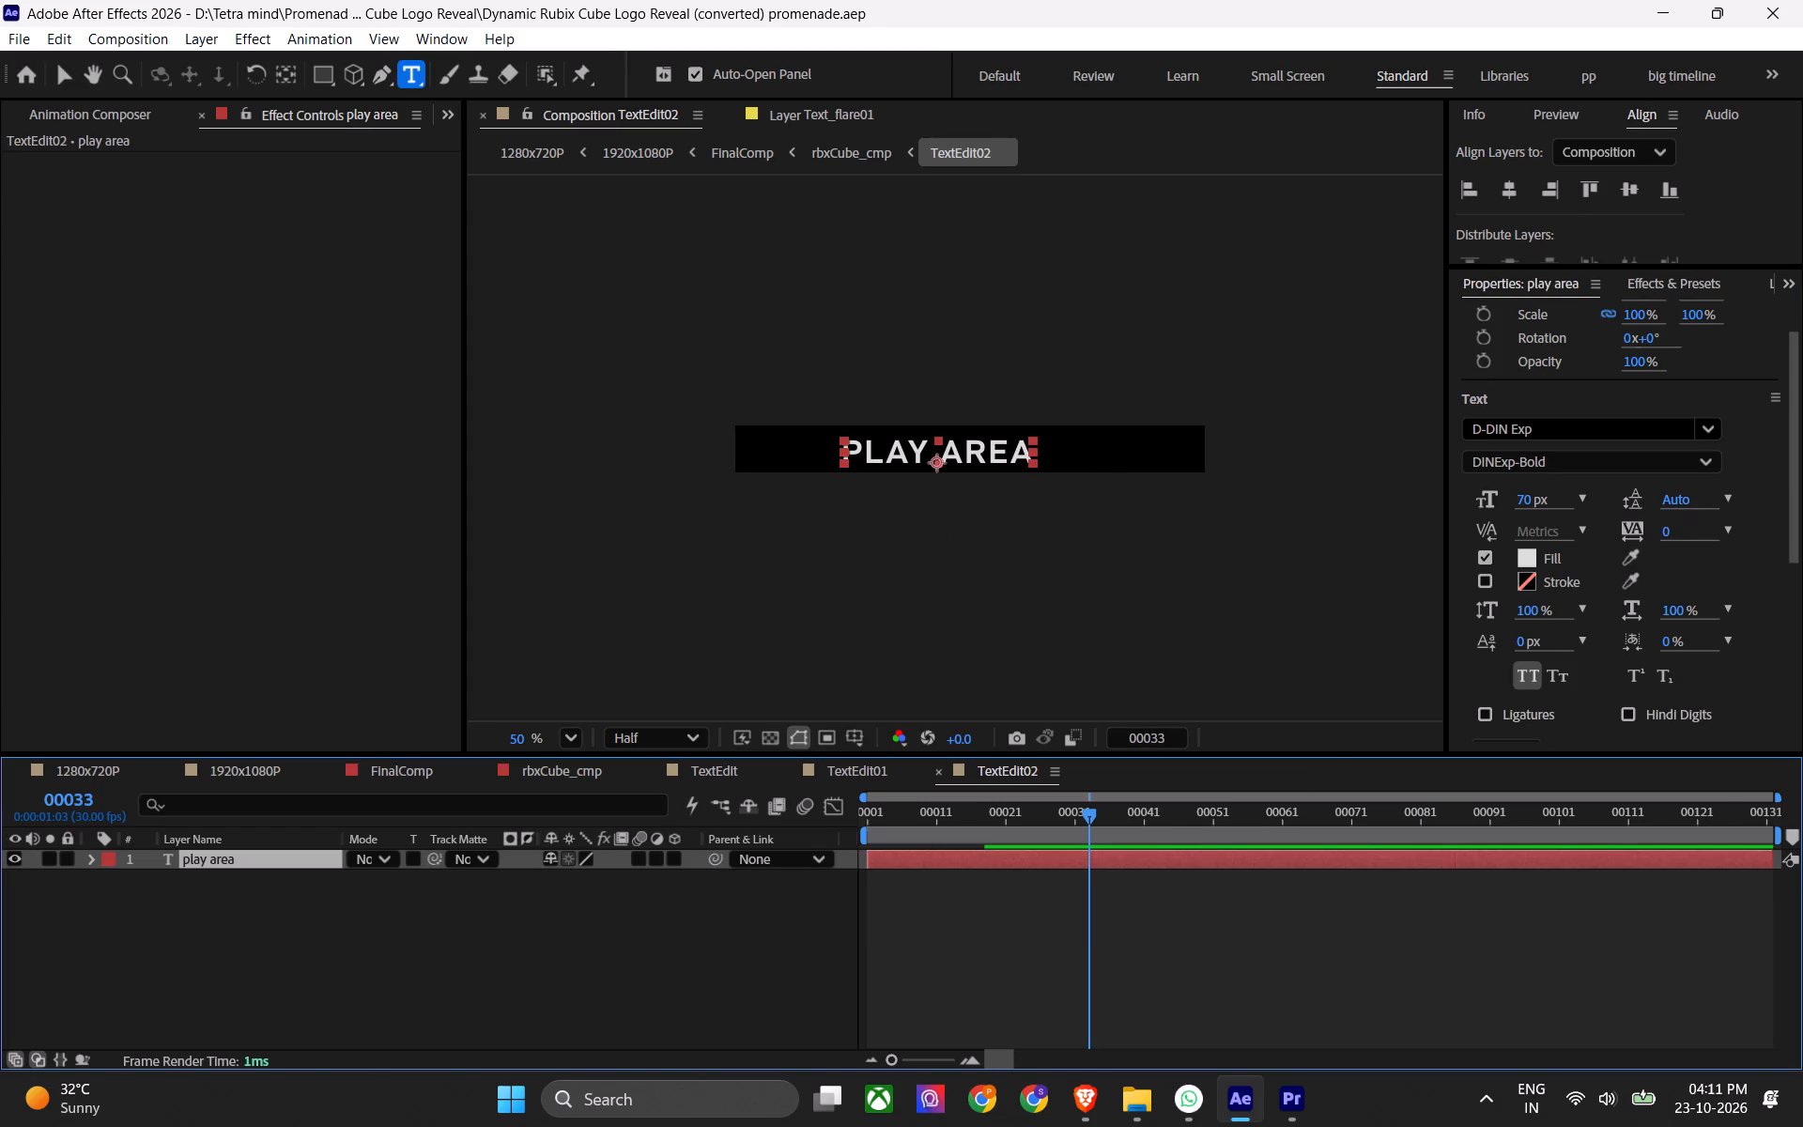
{"action": "left_click", "coordinate": [1670, 527]}
{"action": "left_click", "coordinate": [1670, 530]}
{"action": "left_click", "coordinate": [1663, 530]}
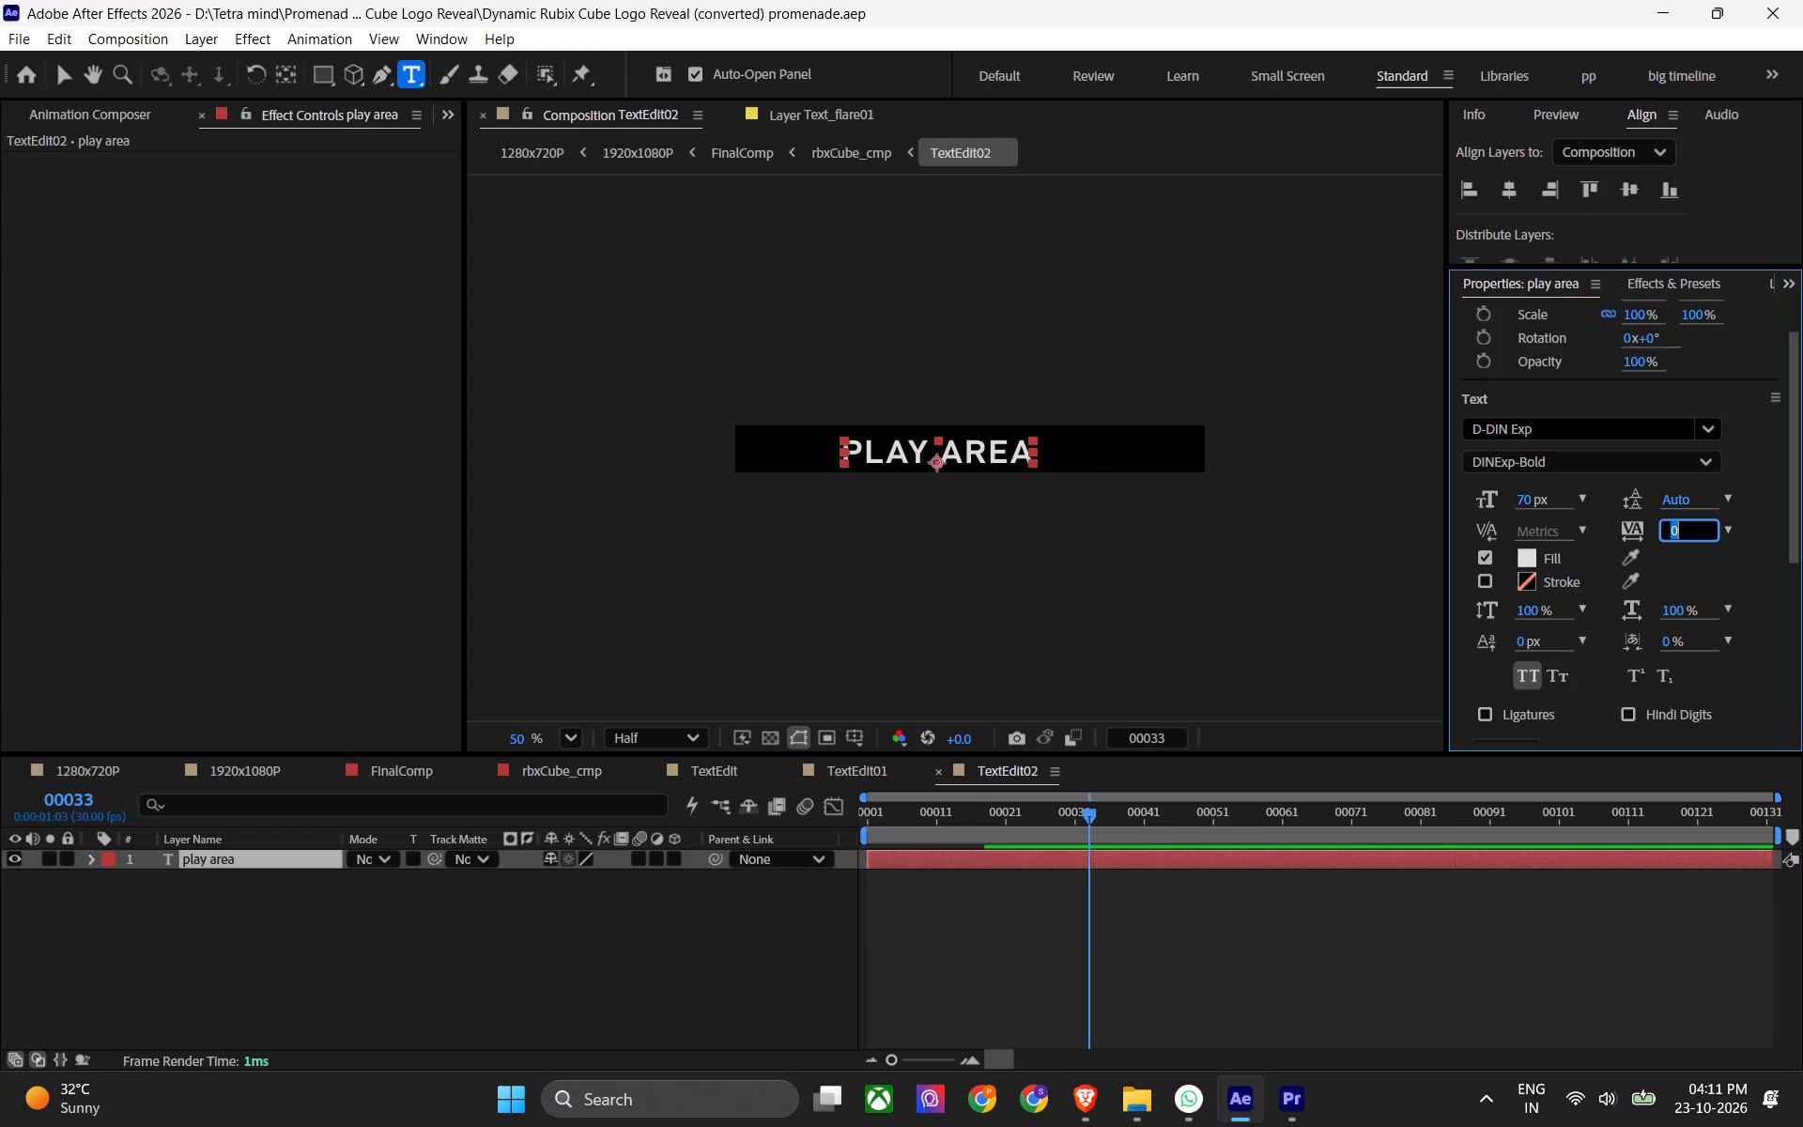
{"action": "type", "text": "-30"}
{"action": "key", "text": "Return"}
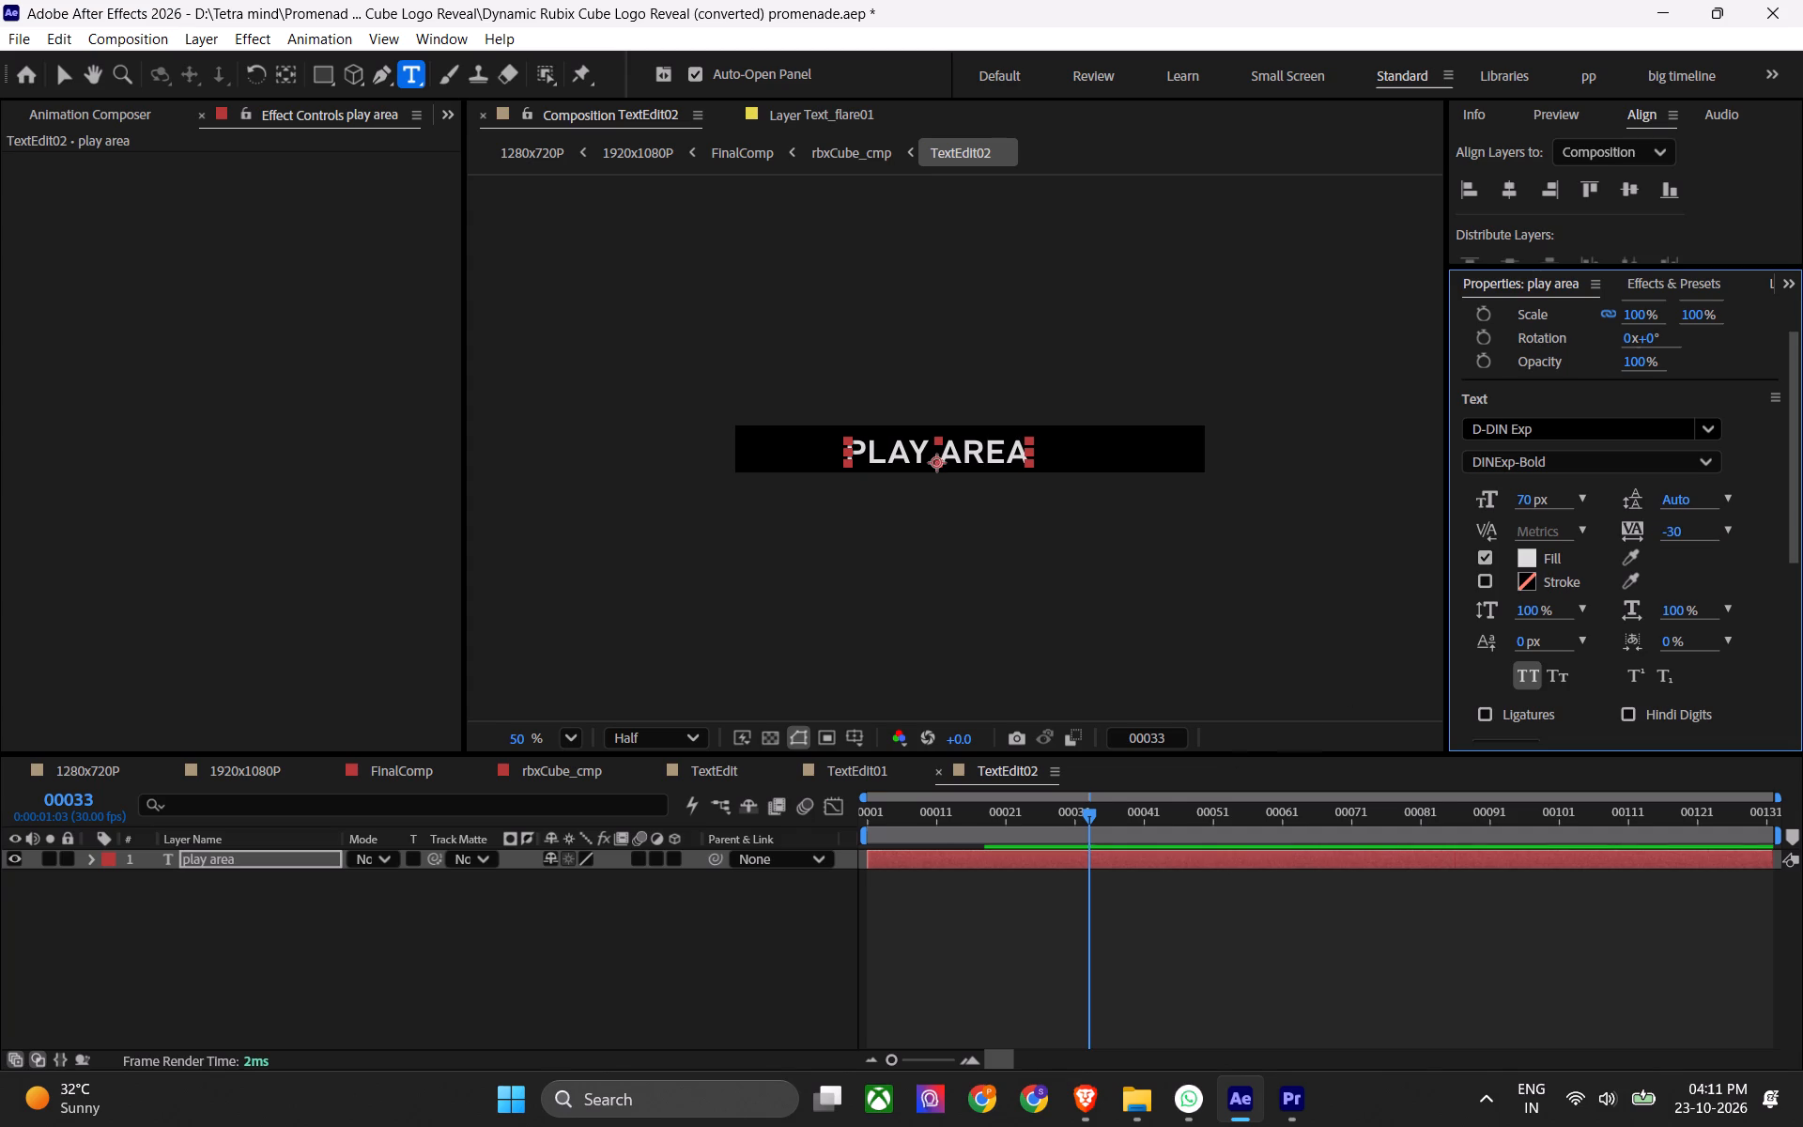
Set the club house text's tracking to -30 in the TextEdit01 composition and save the project.
{"action": "left_click", "coordinate": [854, 784]}
{"action": "left_click", "coordinate": [1185, 851]}
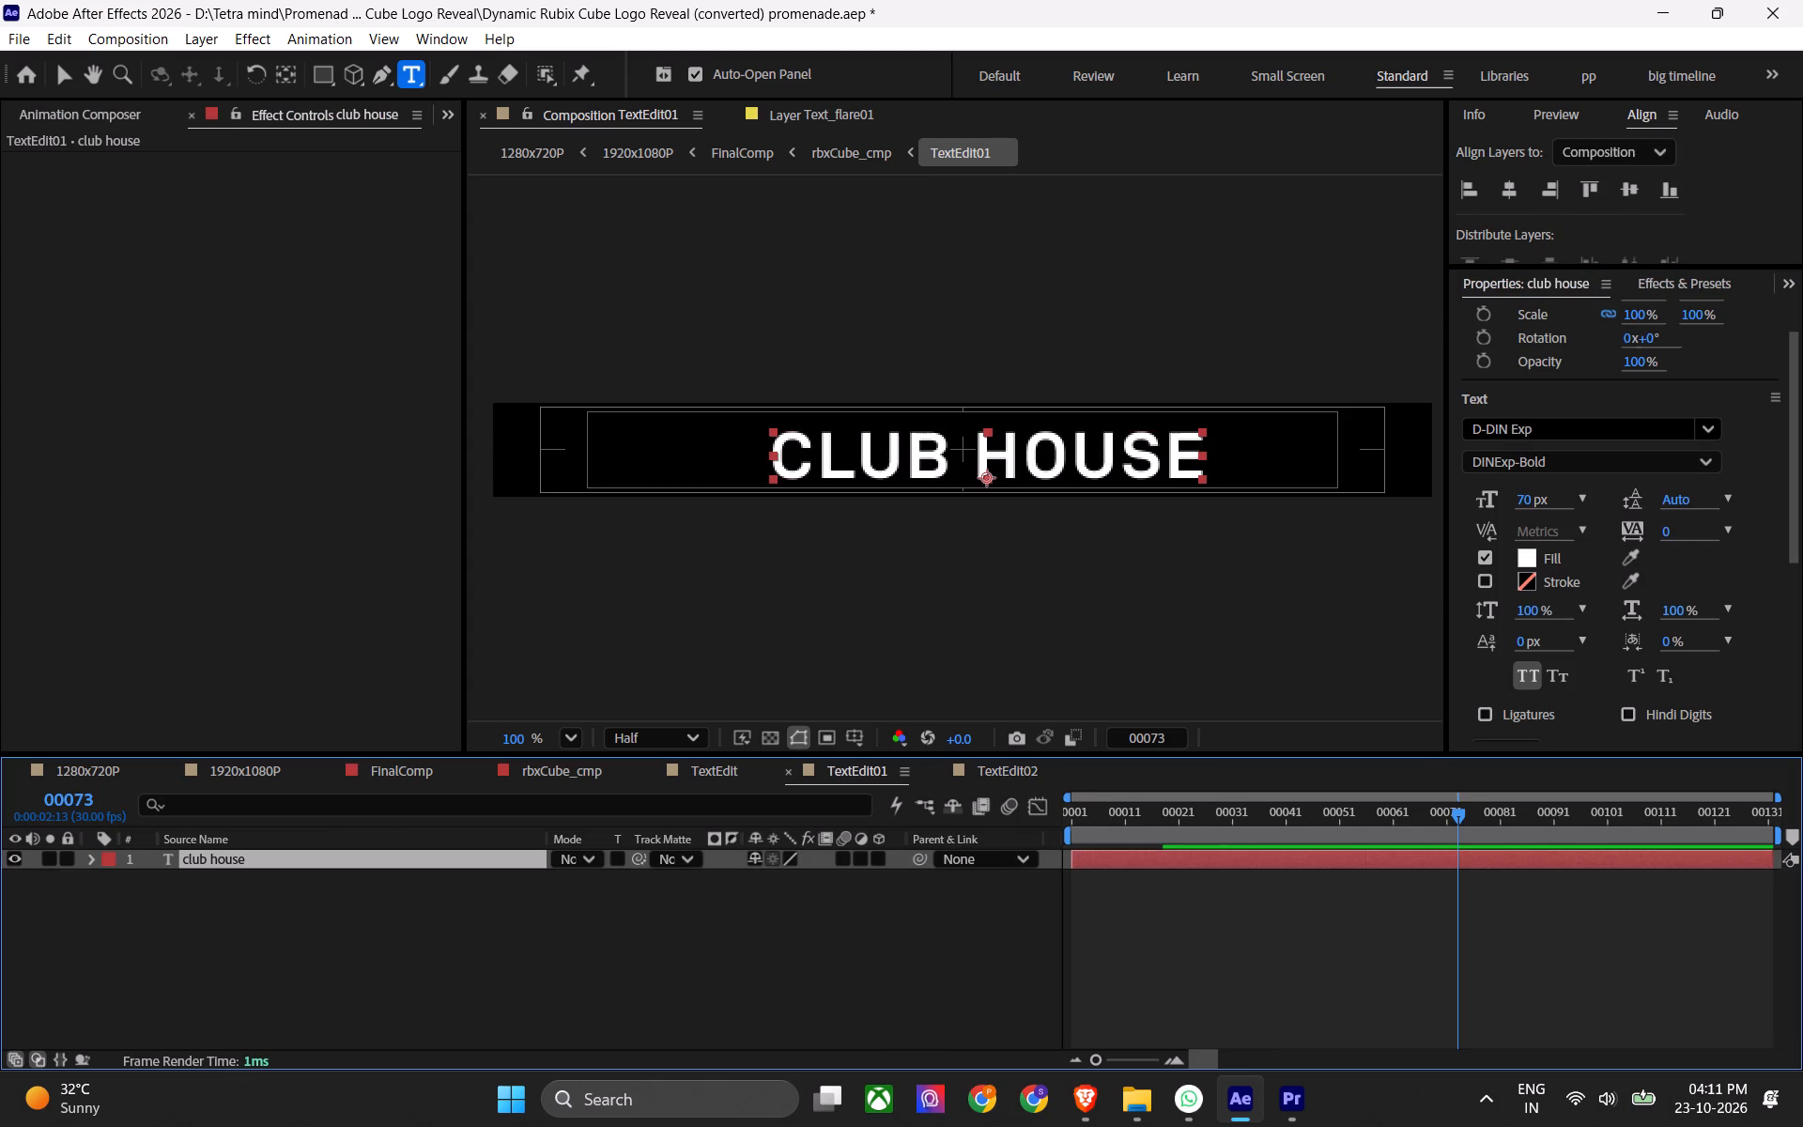
{"action": "left_click", "coordinate": [1666, 533]}
{"action": "type", "text": "-30"}
{"action": "key", "text": "Return"}
{"action": "left_click", "coordinate": [1345, 912]}
{"action": "key", "text": "ctrl+s"}
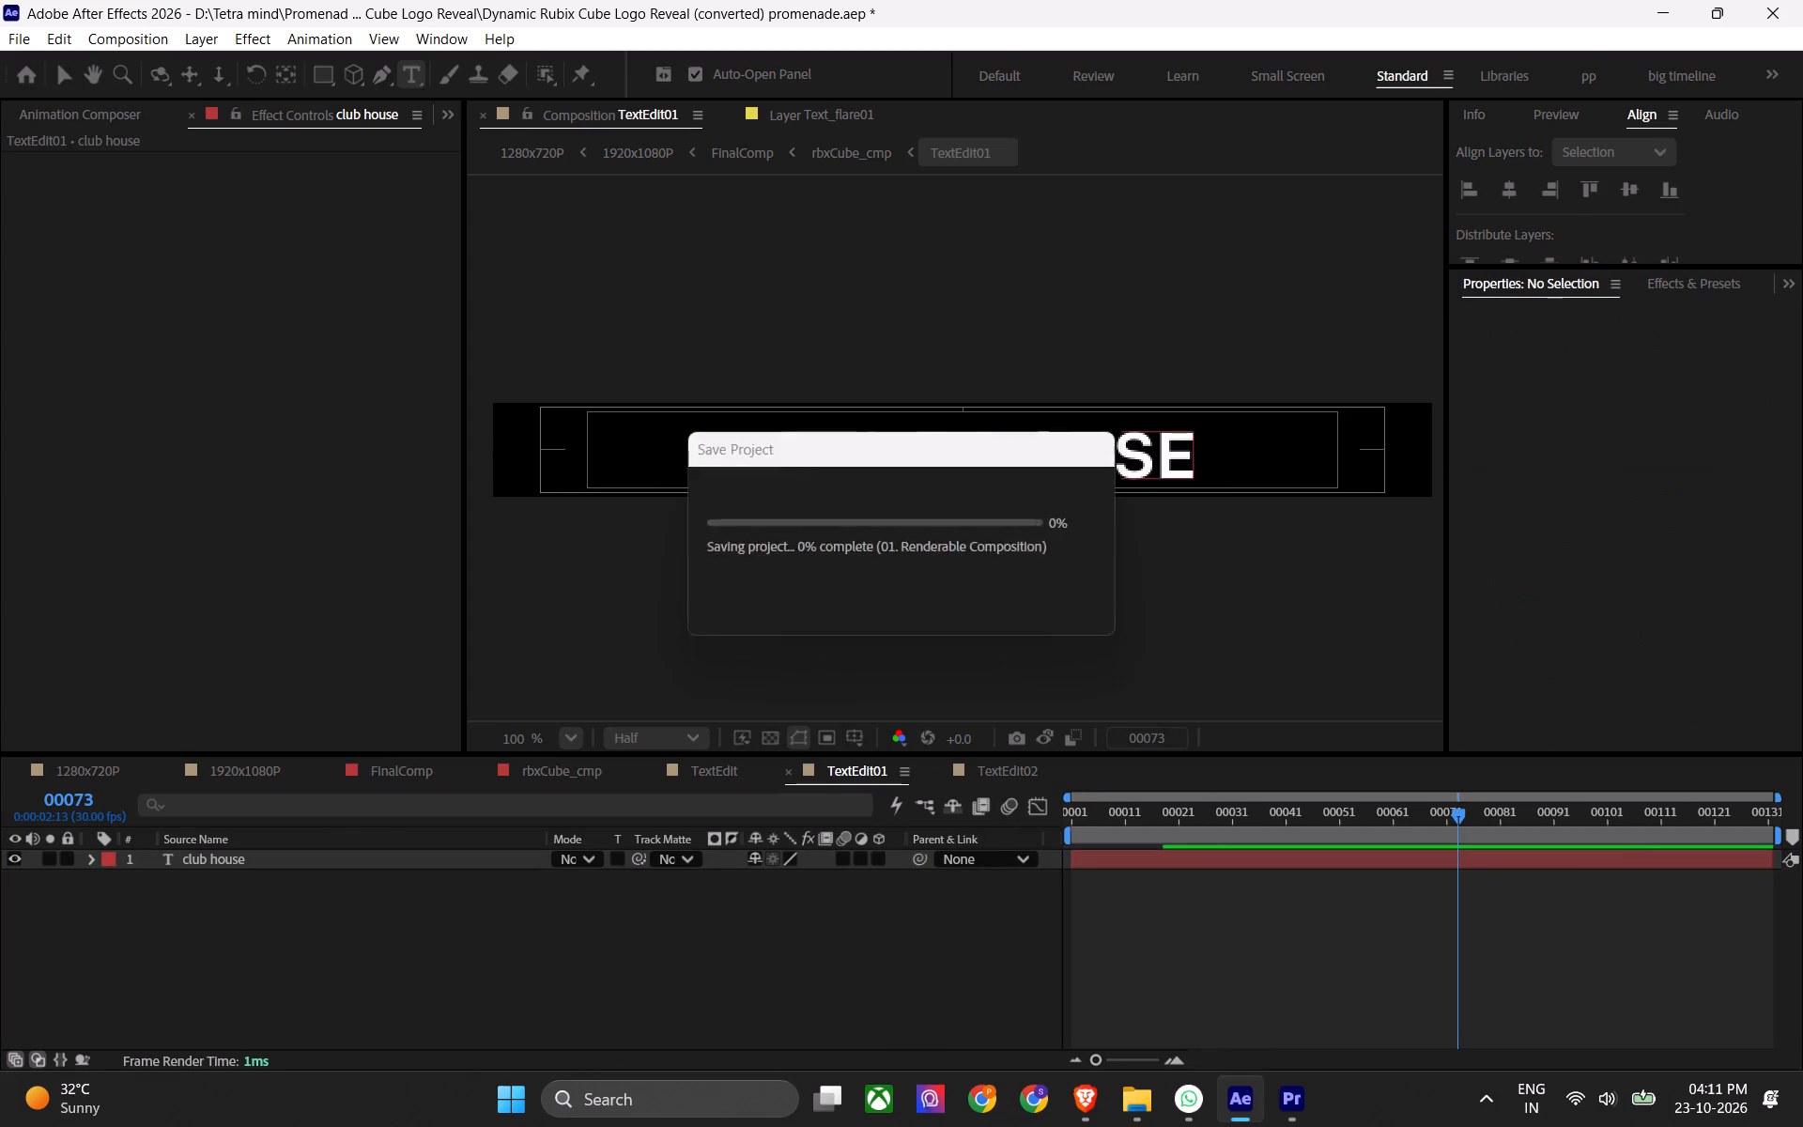
Open the TextEdit03 composition from rbxCube_cmp and turn off its proportional grid overlay.
{"action": "left_click", "coordinate": [532, 764]}
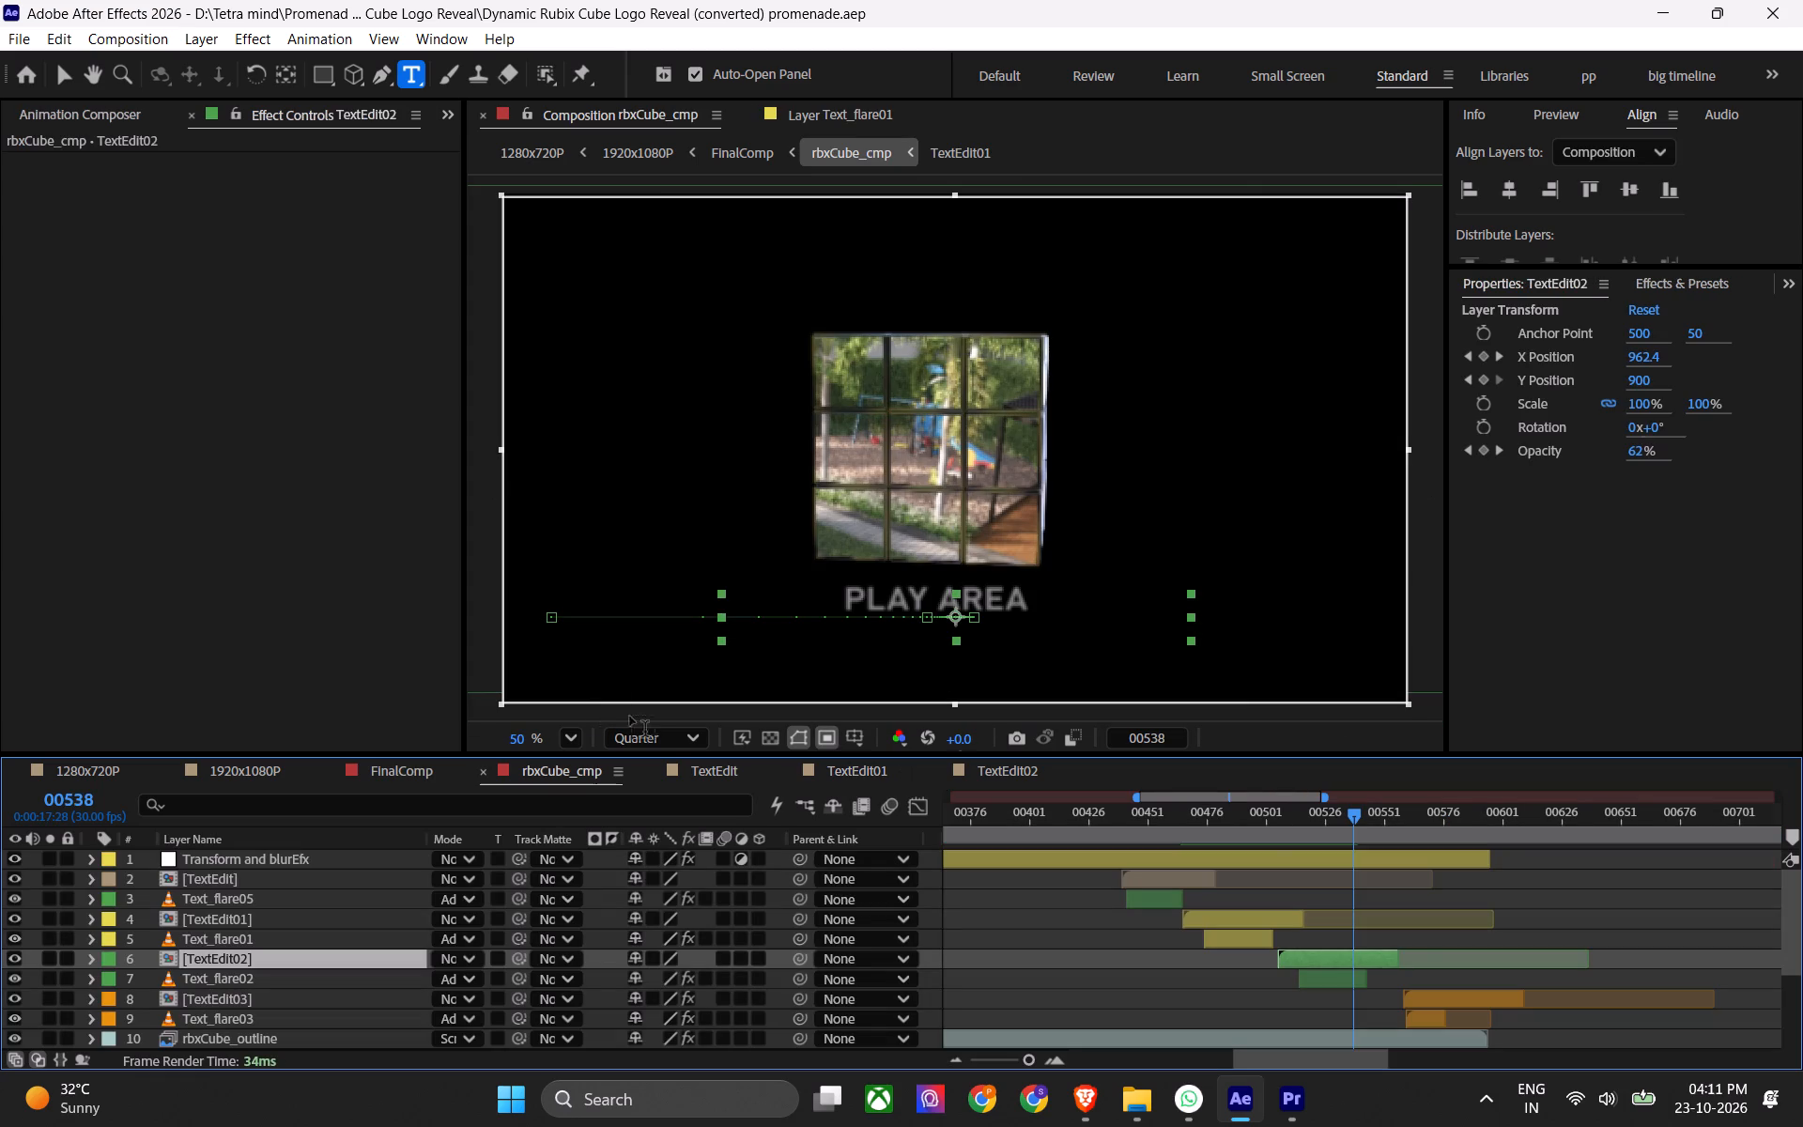
{"action": "left_click", "coordinate": [1449, 825]}
{"action": "double_click", "coordinate": [1472, 1003]}
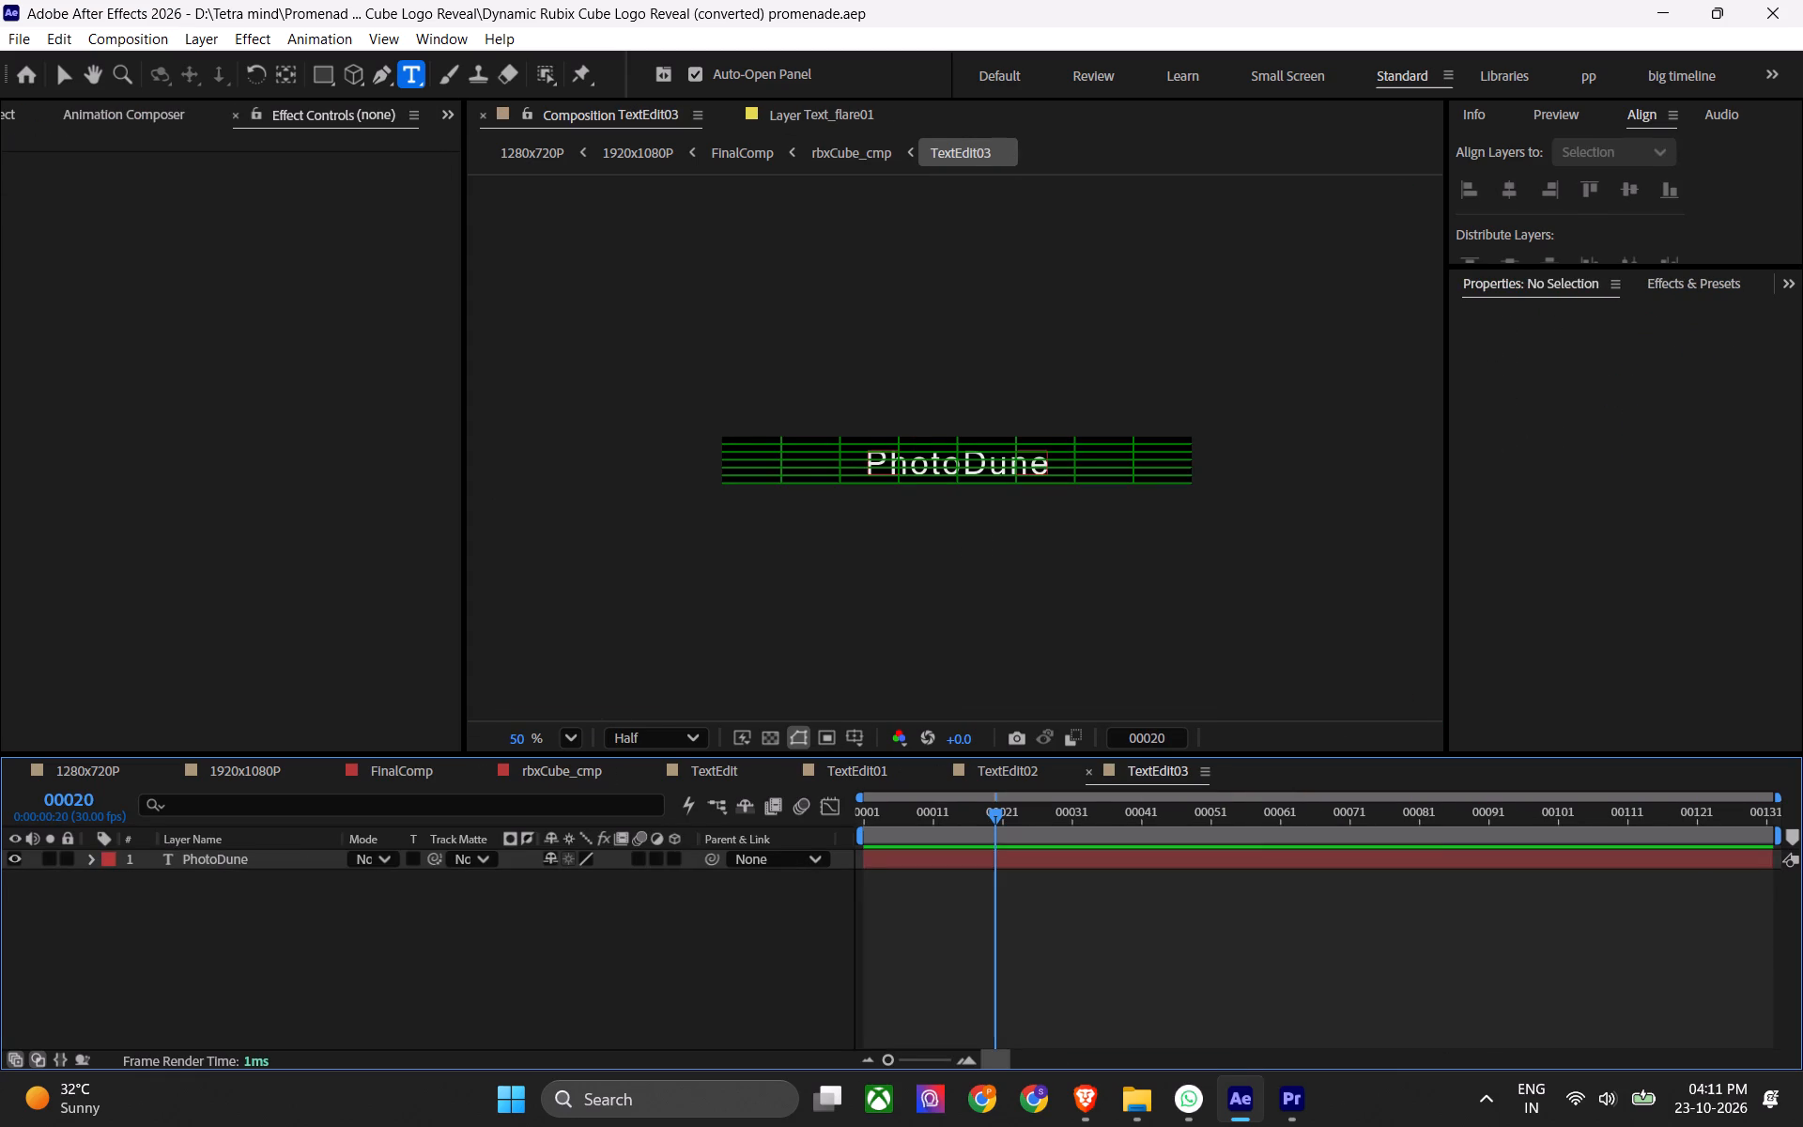
{"action": "left_click", "coordinate": [1031, 867]}
{"action": "left_click", "coordinate": [855, 737]}
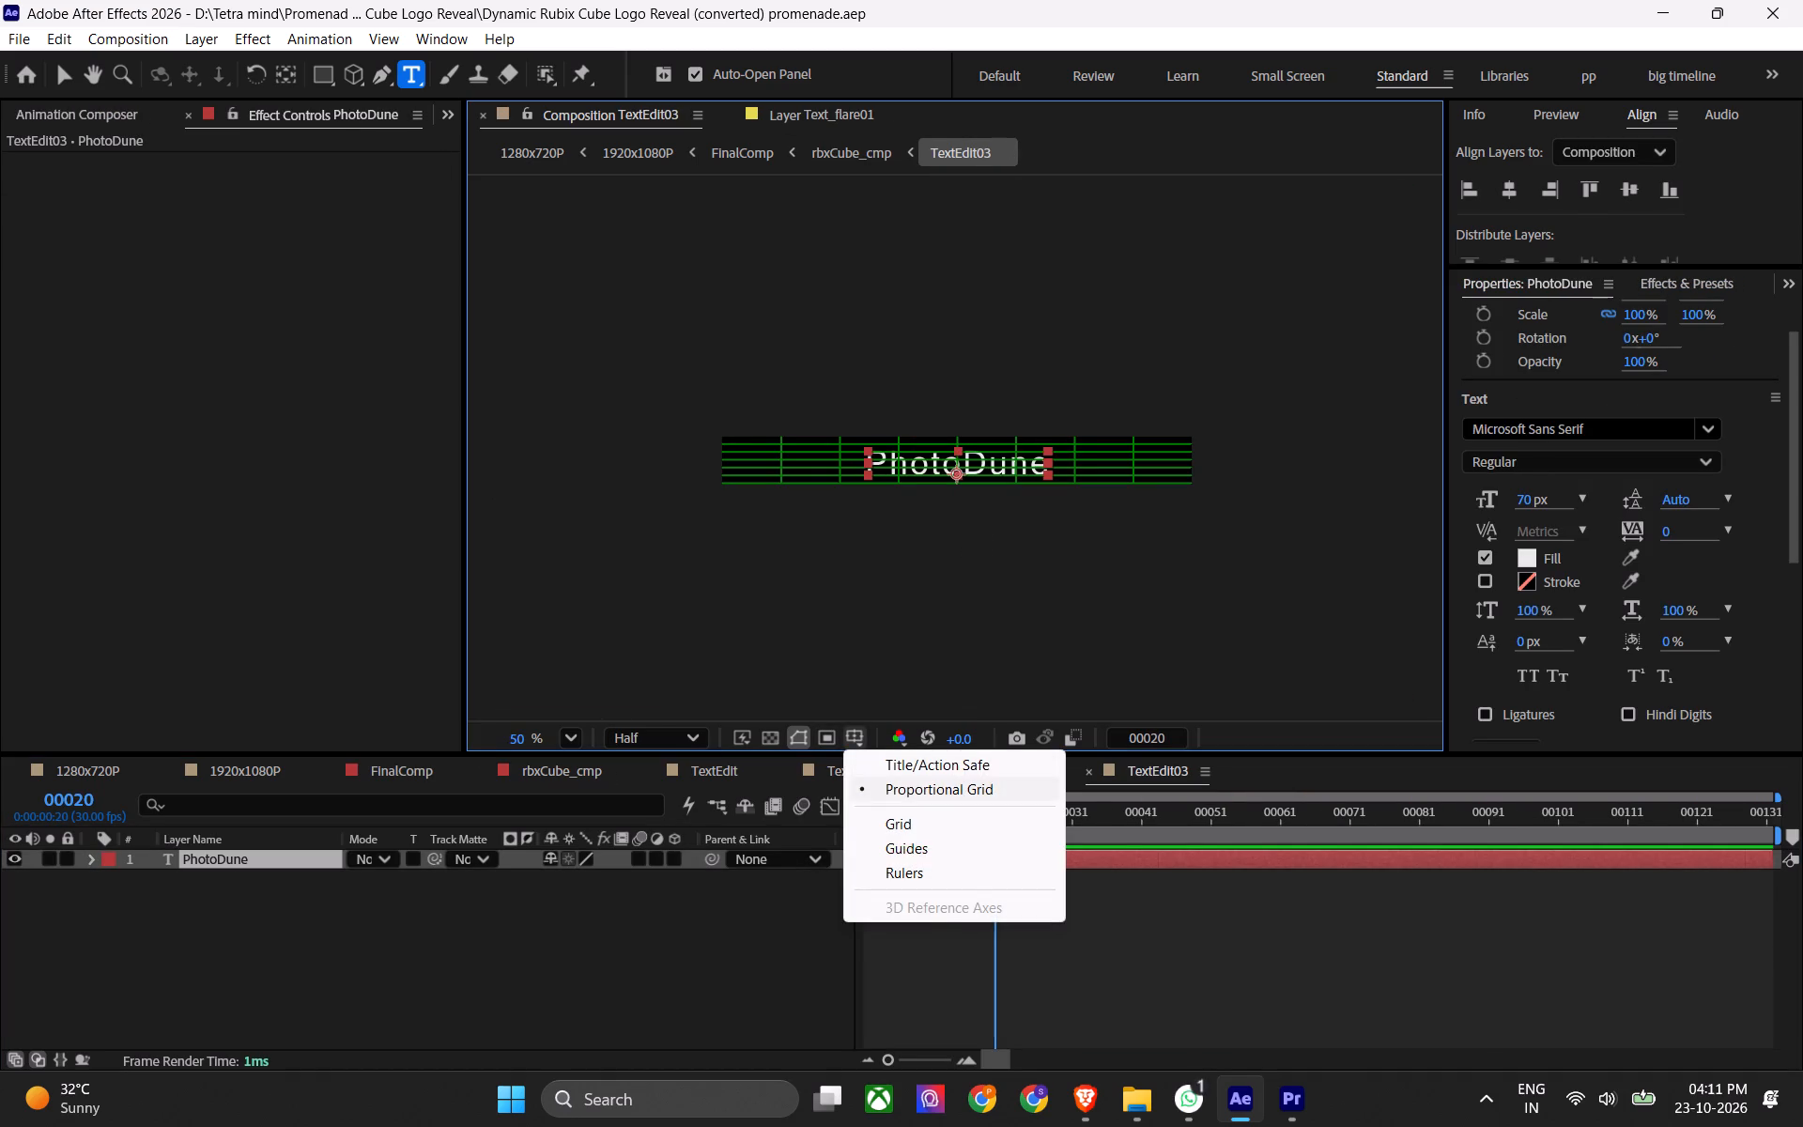
{"action": "left_click", "coordinate": [891, 790]}
{"action": "left_click", "coordinate": [1023, 944]}
{"action": "left_click", "coordinate": [1067, 837]}
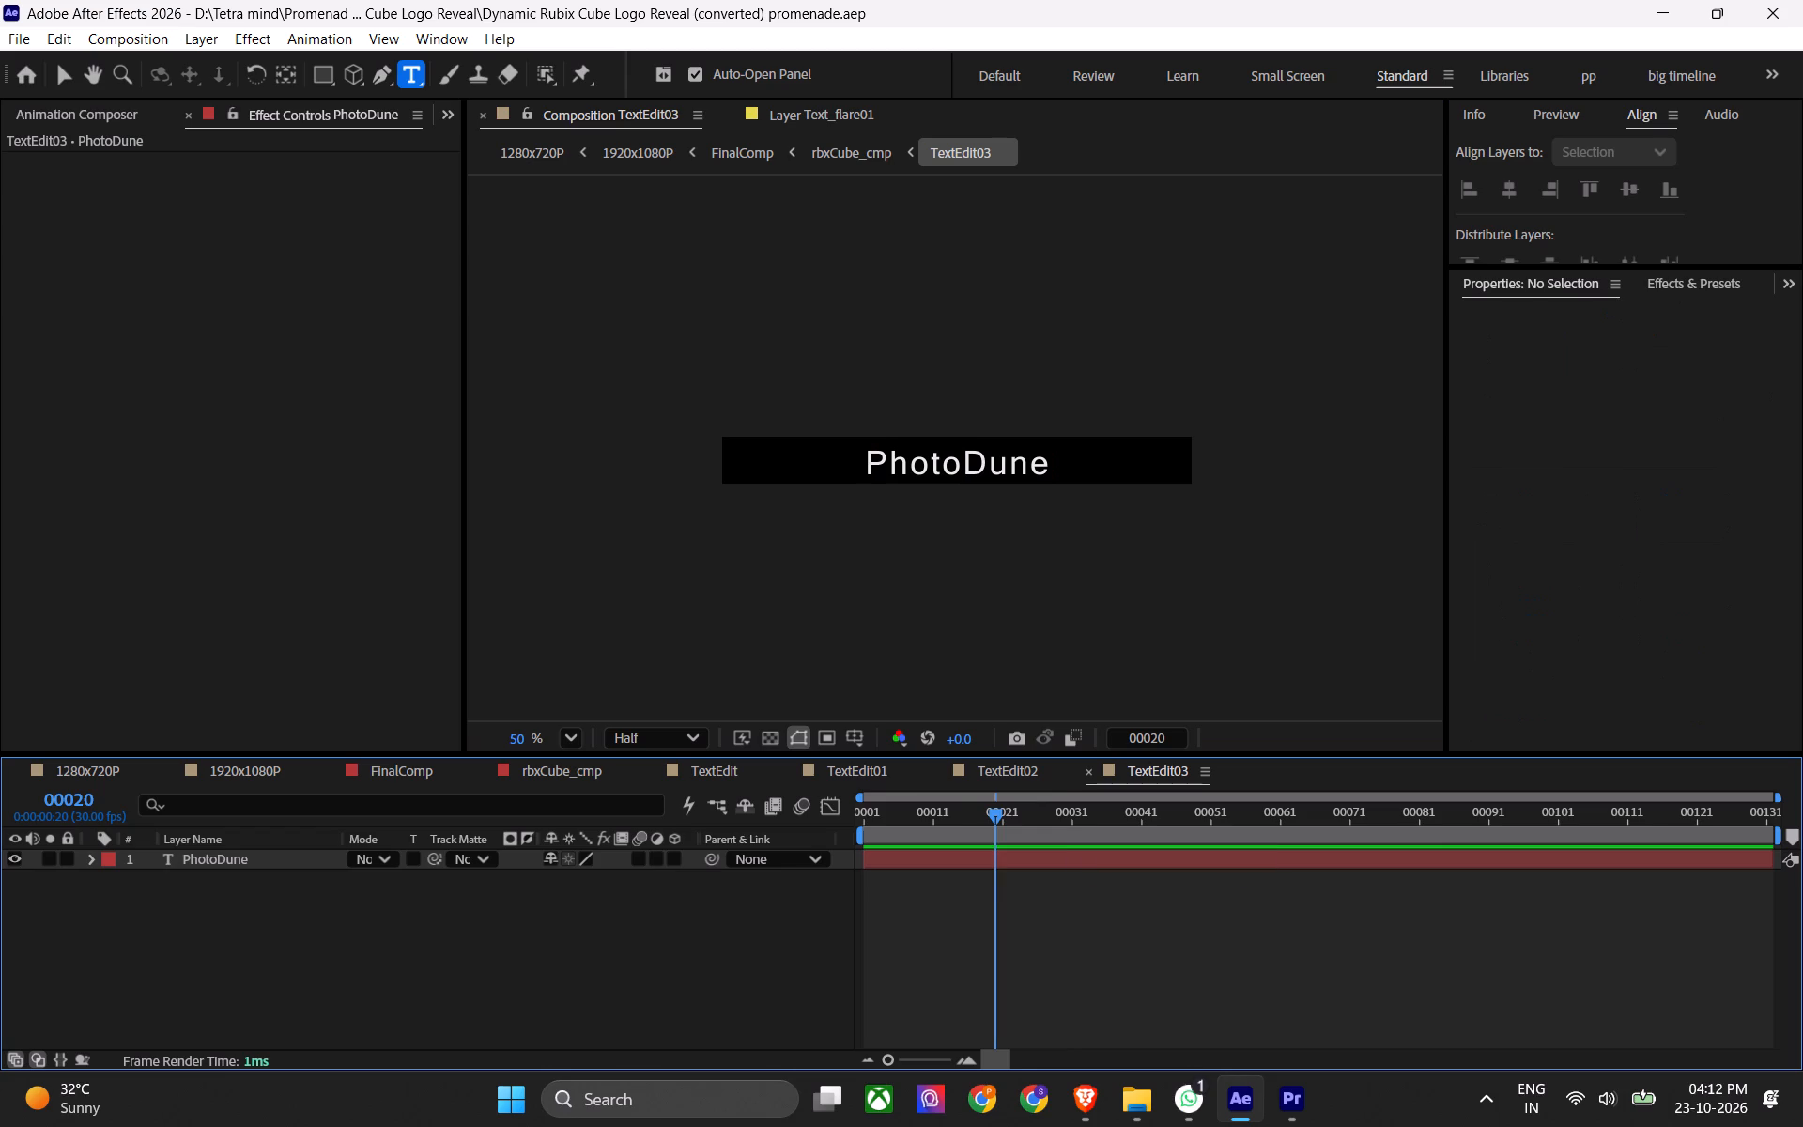
Move to frame 00025, save the project, and set the PhotoDune text's font to D-DIN Exp, DINExp-Bold.
{"action": "left_click", "coordinate": [1071, 847]}
{"action": "left_click_drag", "start_coordinate": [1062, 816], "coordinate": [1027, 826]}
{"action": "left_click", "coordinate": [1026, 854]}
{"action": "key", "text": "ctrl+s"}
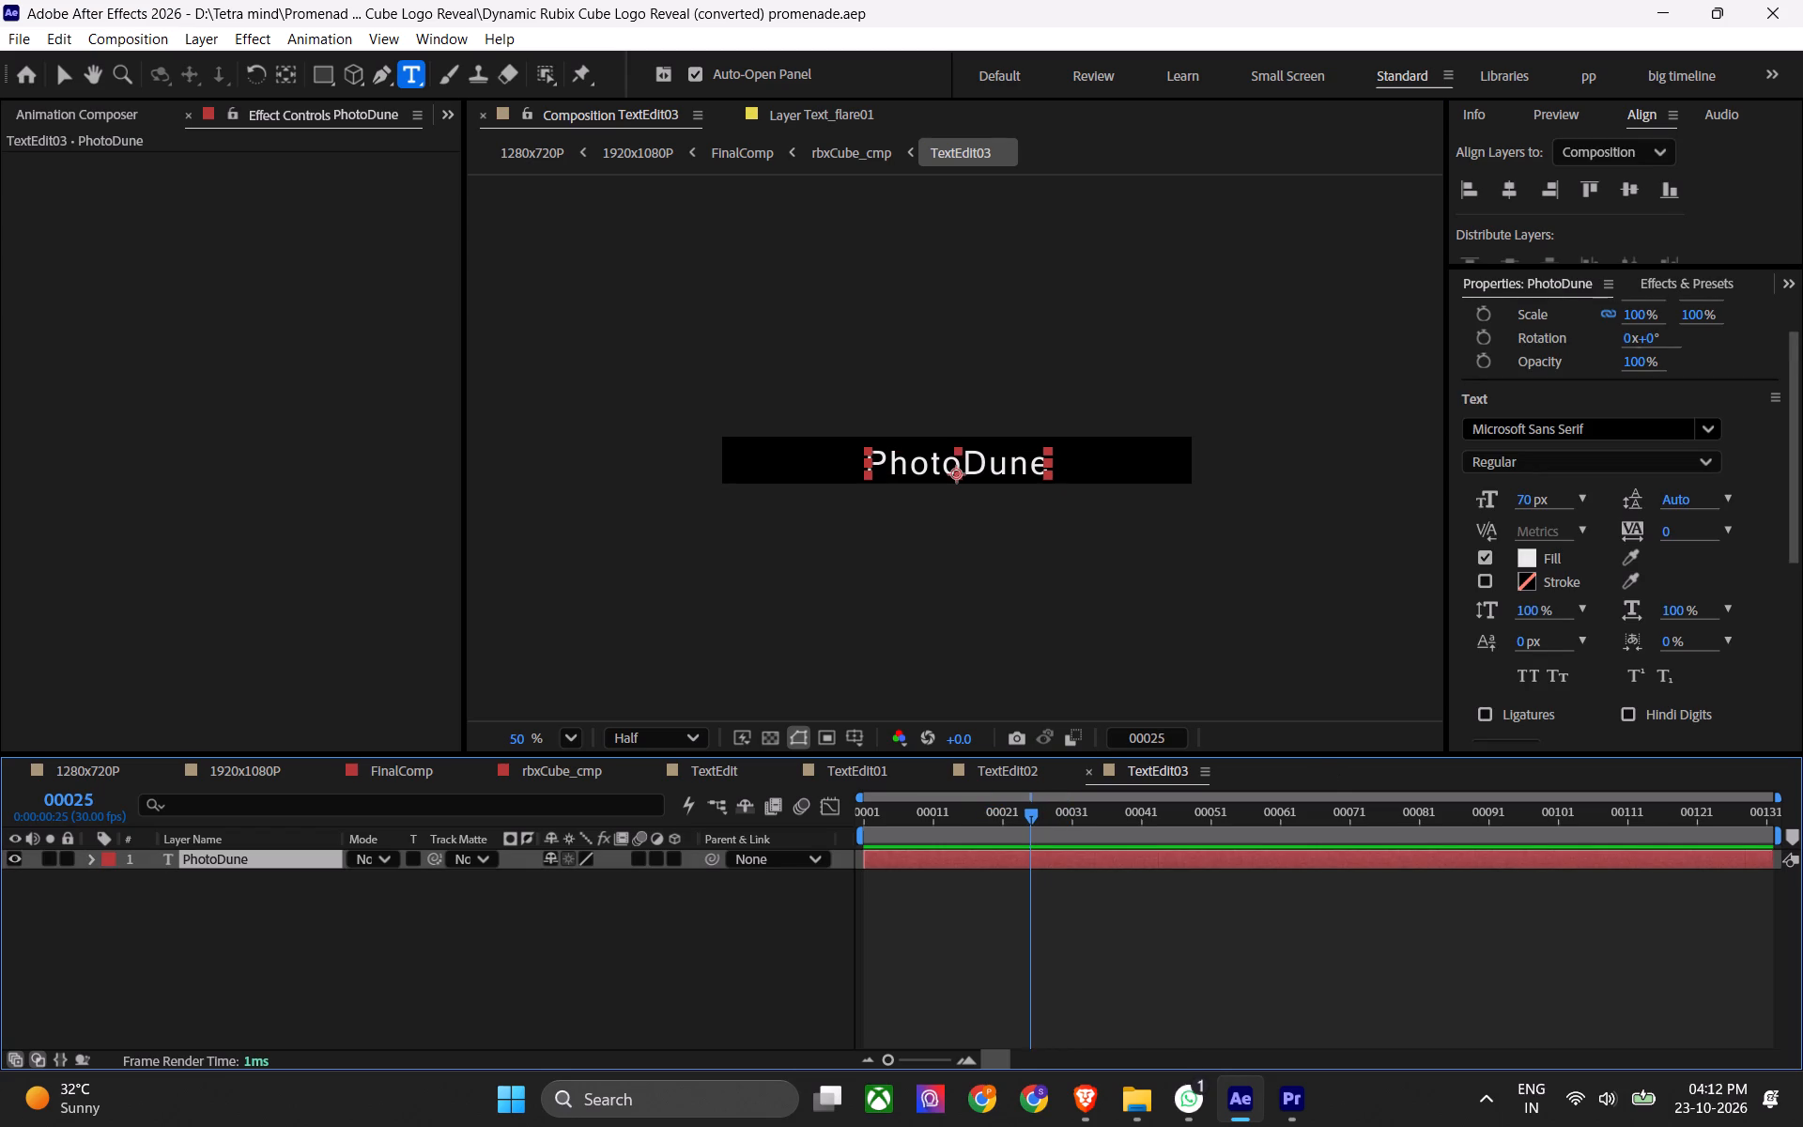
{"action": "left_click", "coordinate": [1605, 438]}
{"action": "key", "text": "ctrl+v"}
{"action": "left_click", "coordinate": [1534, 549]}
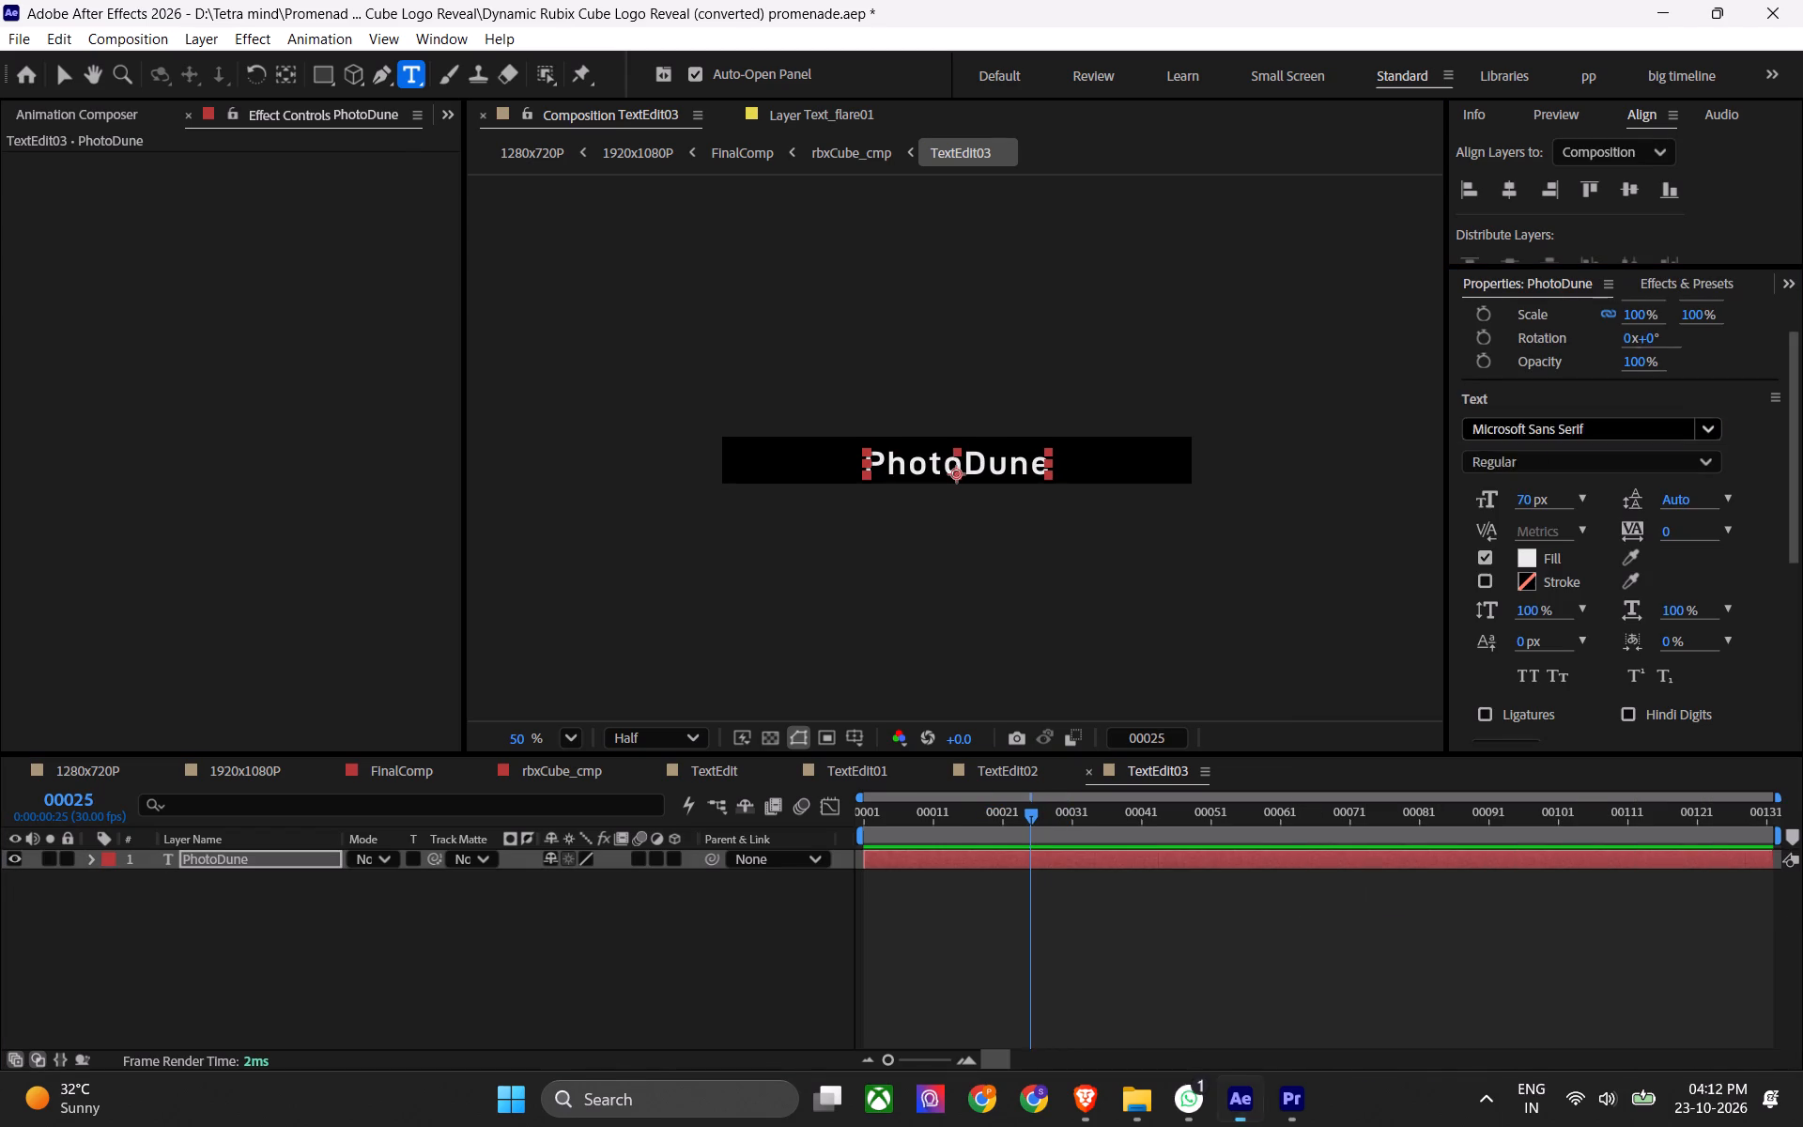
Set the PhotoDune text's tracking to -30.
{"action": "left_click", "coordinate": [1662, 530]}
{"action": "left_click", "coordinate": [1665, 530]}
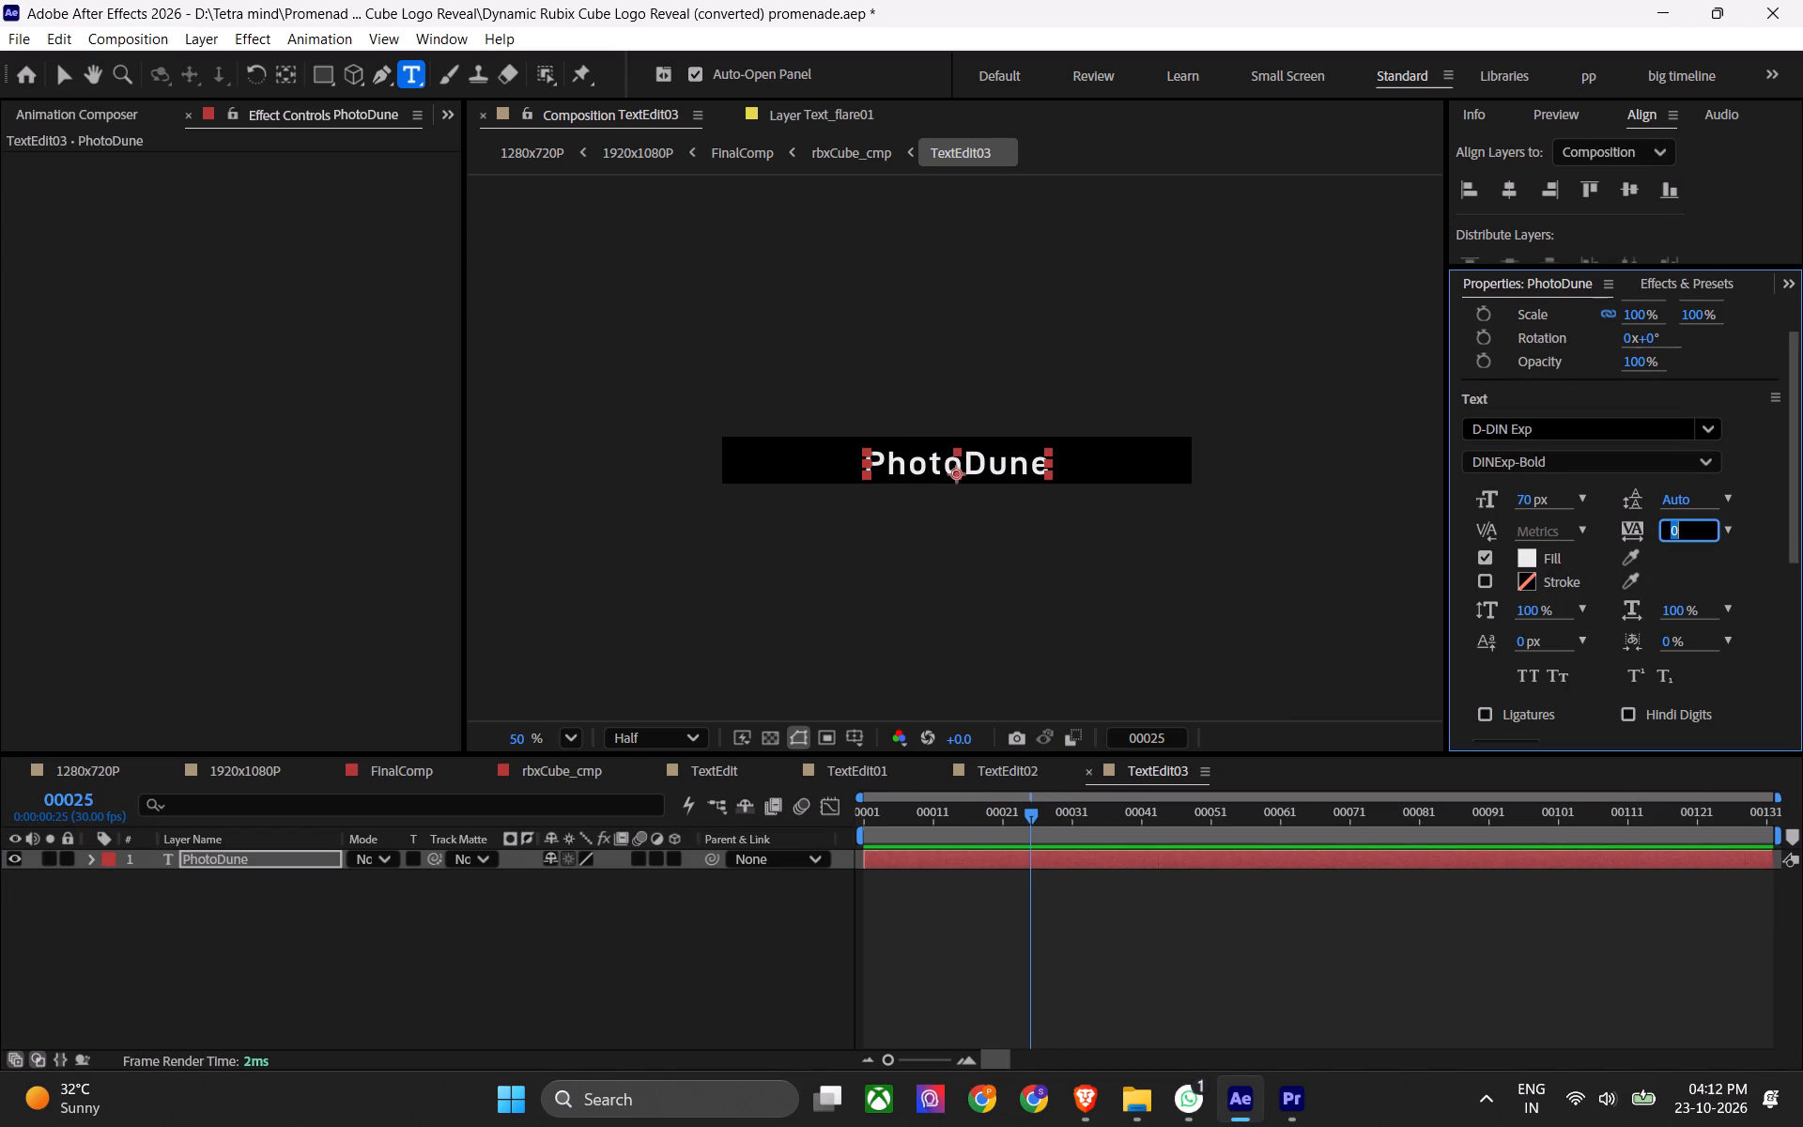
{"action": "type", "text": "-4"}
{"action": "key", "text": "BackSpace"}
{"action": "type", "text": "30"}
{"action": "key", "text": "Return"}
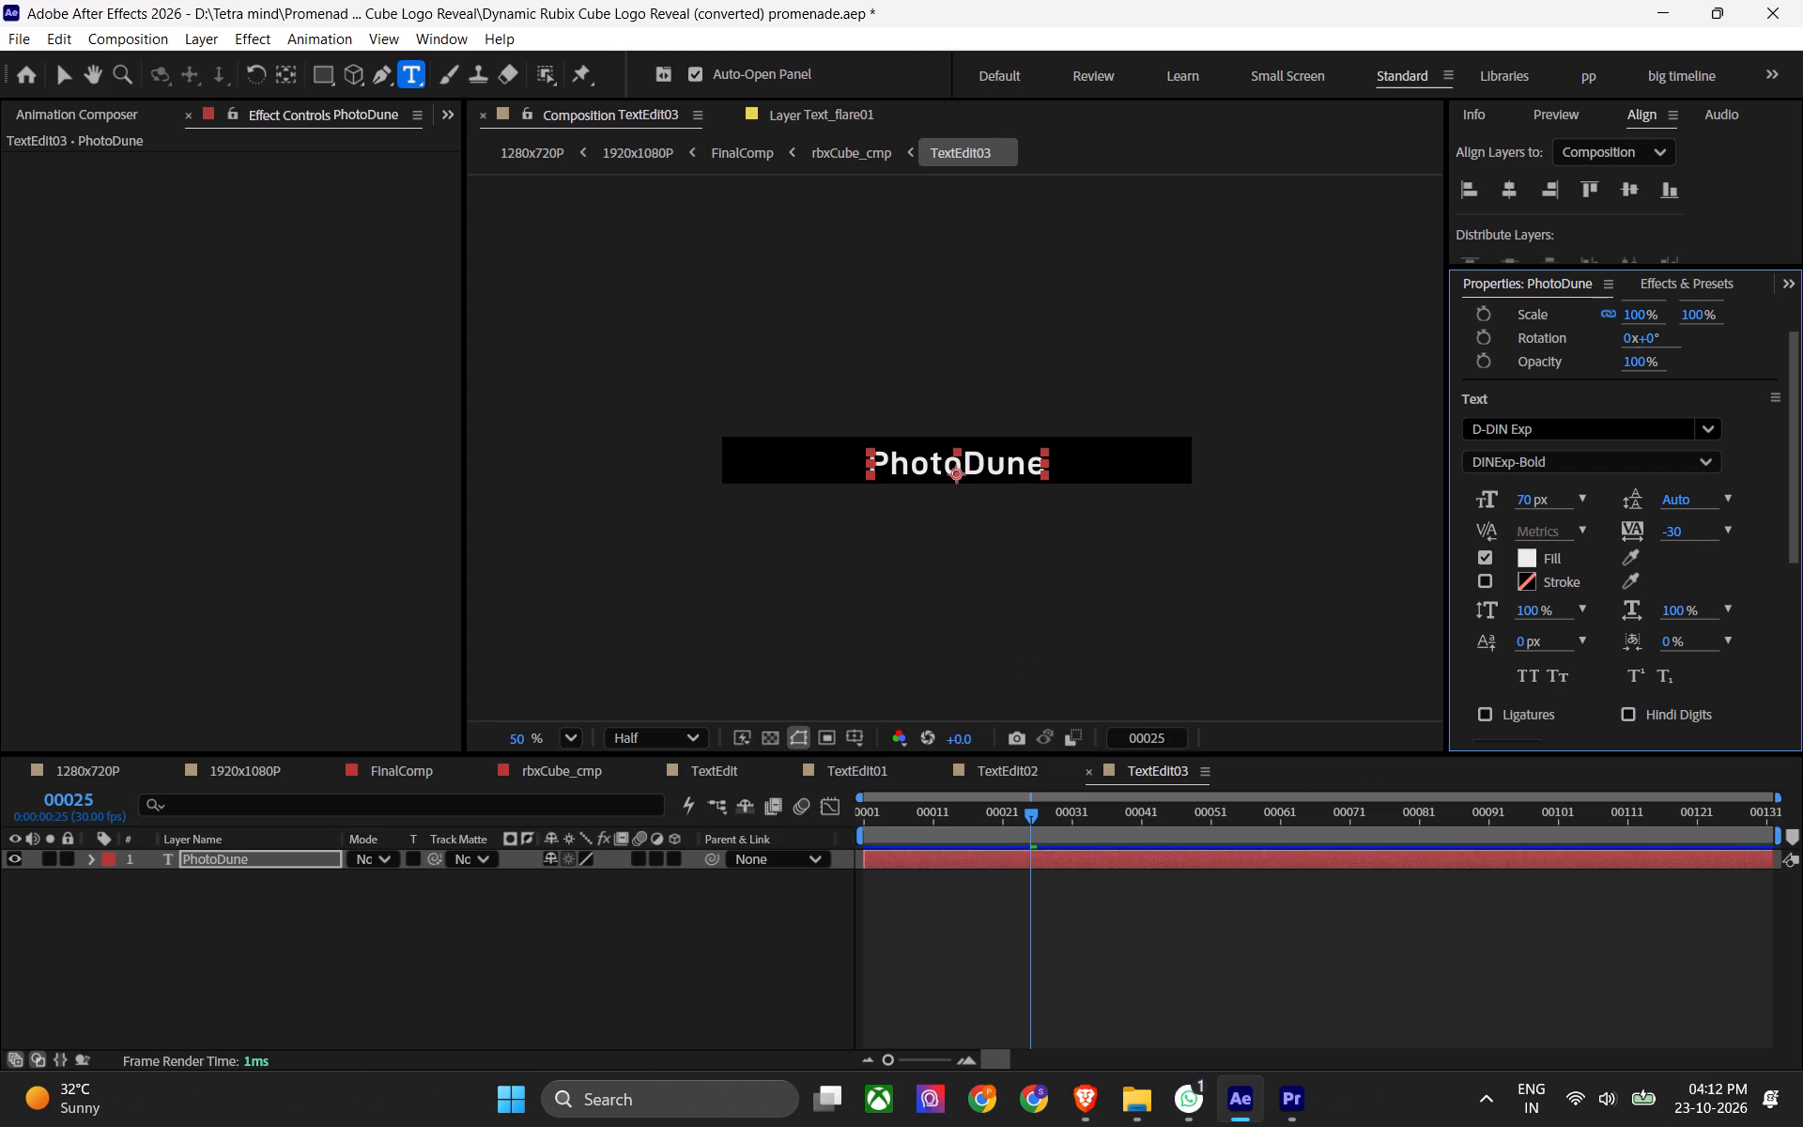
Replace the PhotoDune text in the TextEdit03 composition with fun zone.
{"action": "triple_click", "coordinate": [974, 462]}
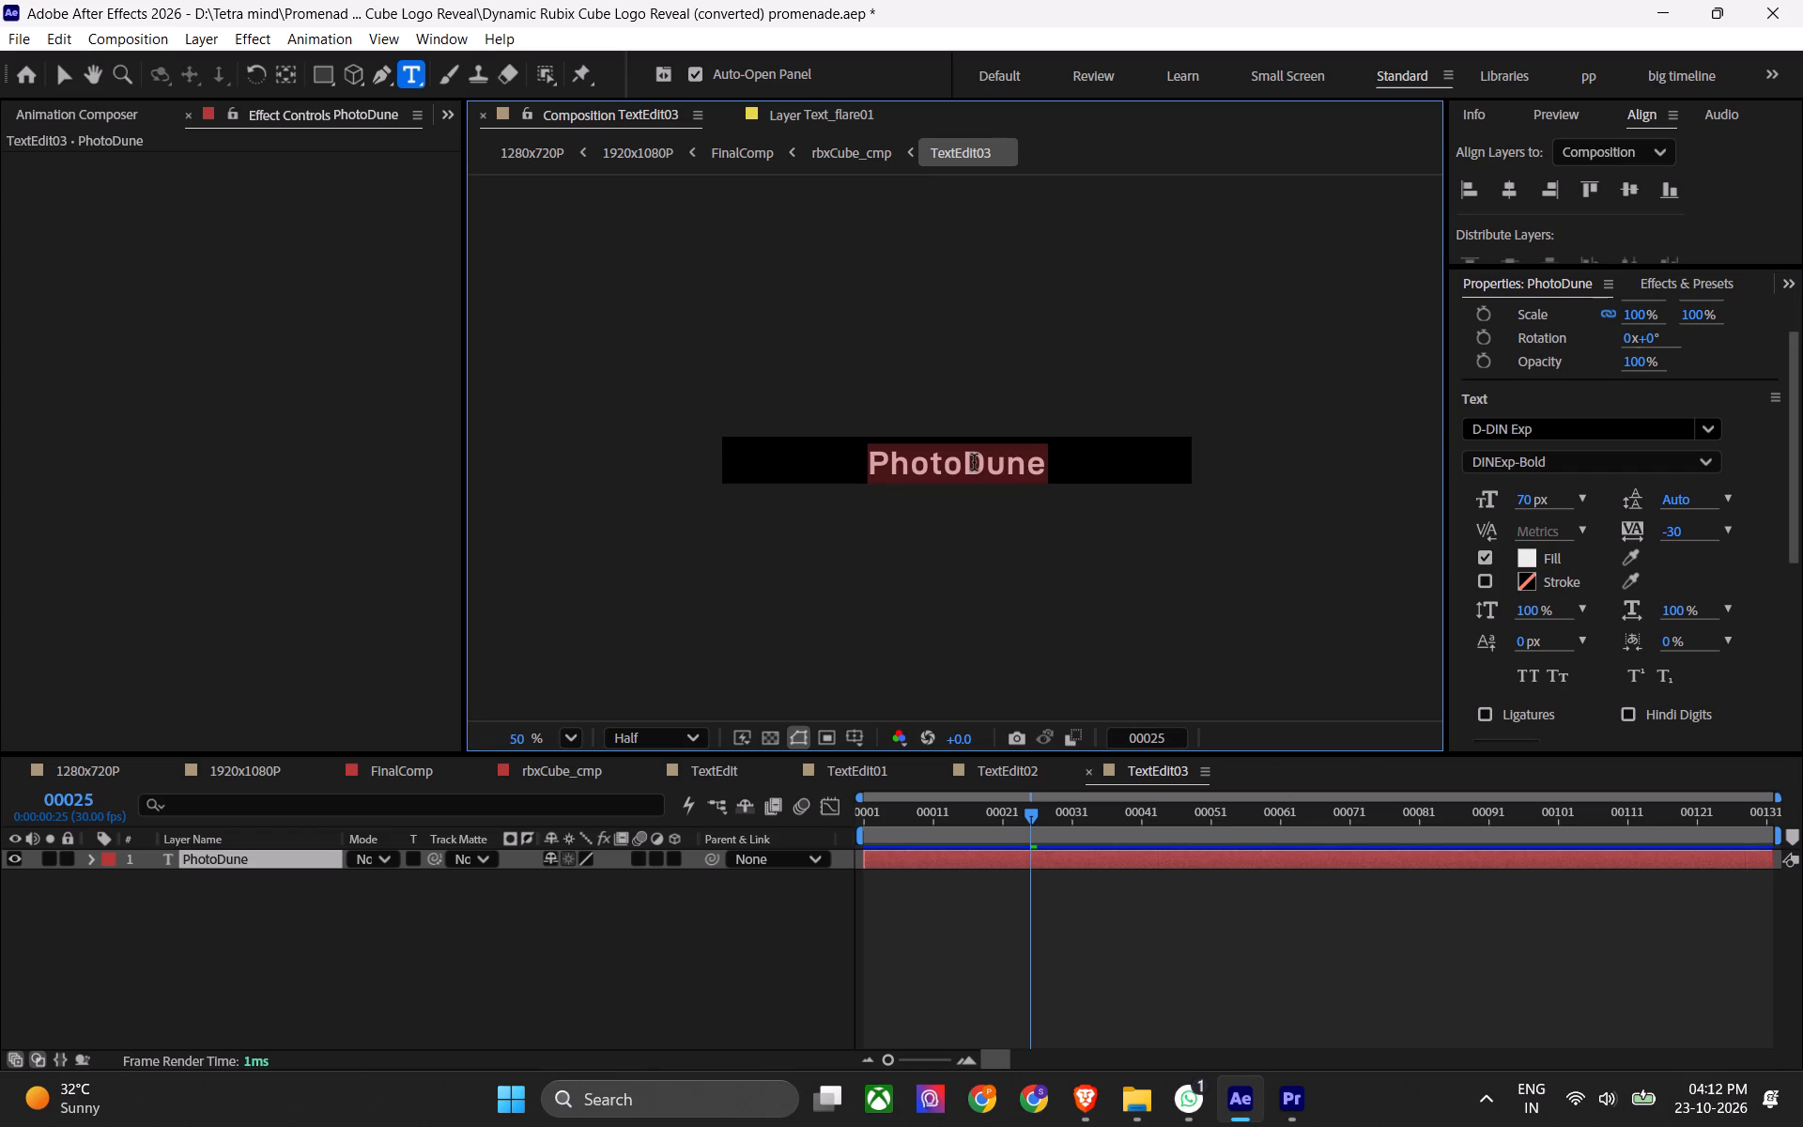
{"action": "type", "text": "pla"}
{"action": "key", "text": "BackSpace"}
{"action": "key", "text": "BackSpace"}
{"action": "key", "text": "BackSpace"}
{"action": "key", "text": "BackSpace"}
{"action": "type", "text": "fun o"}
{"action": "key", "text": "BackSpace"}
{"action": "type", "text": "zone"}
{"action": "left_click", "coordinate": [1053, 889]}
Apply all caps to the fun zone text and save the project.
{"action": "left_click", "coordinate": [1067, 864]}
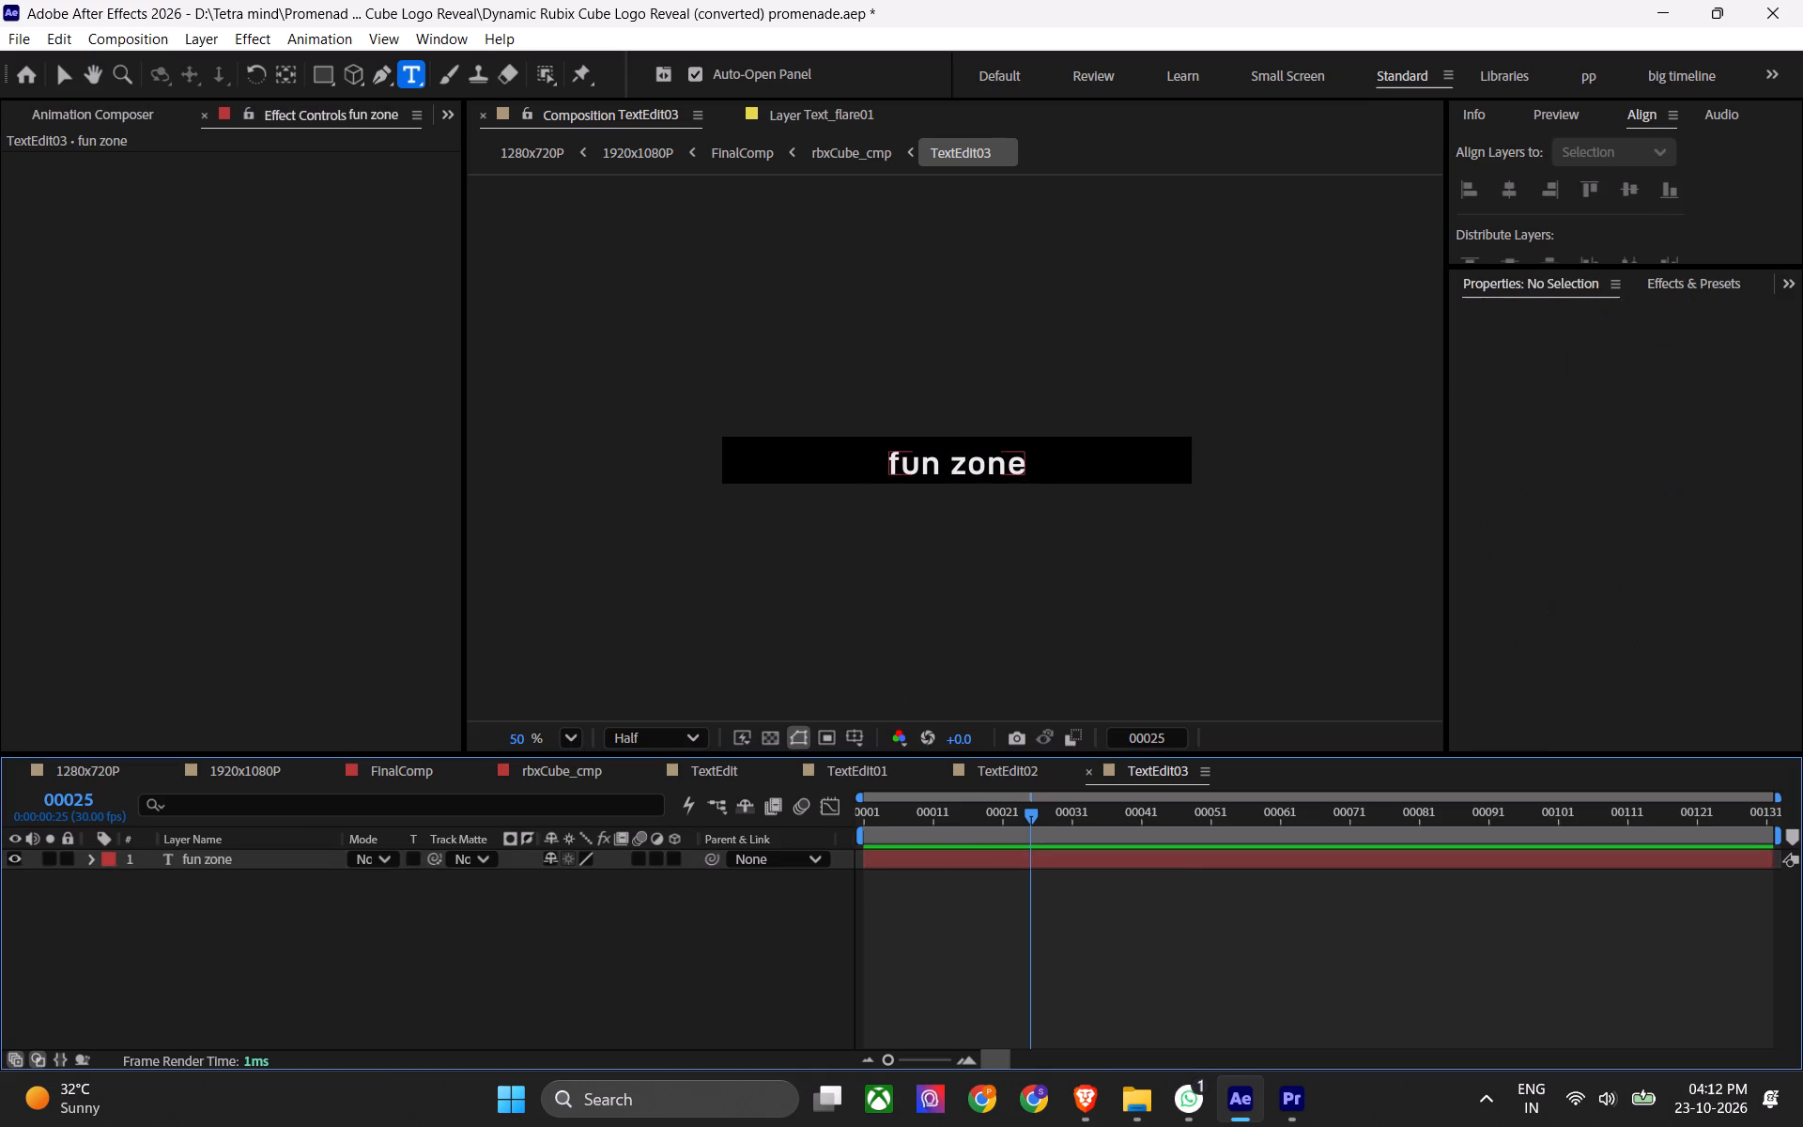
{"action": "left_click", "coordinate": [1513, 675]}
{"action": "left_click", "coordinate": [1525, 678]}
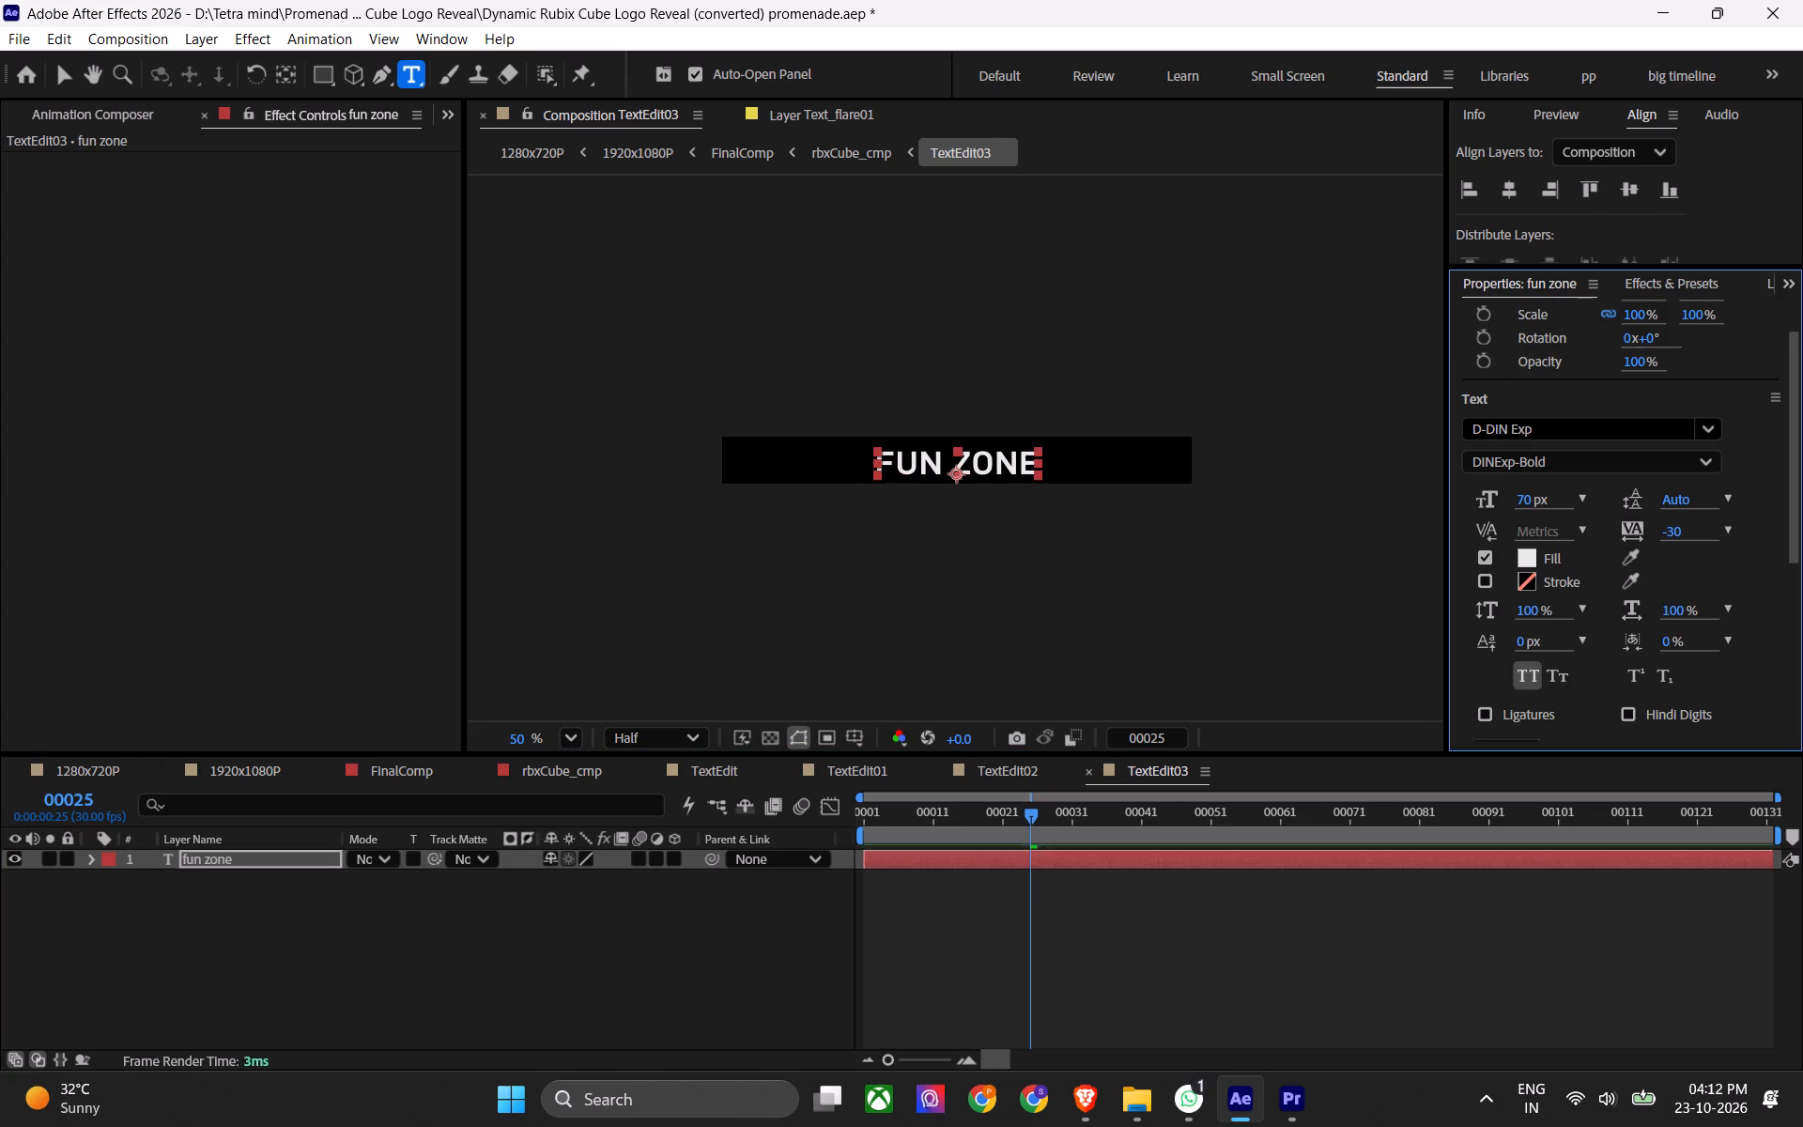
{"action": "left_click", "coordinate": [1402, 923]}
{"action": "key", "text": "ctrl+s"}
{"action": "key", "text": "ctrl+s"}
{"action": "key", "text": "ctrl+s"}
{"action": "key", "text": "ctrl+s"}
{"action": "key", "text": "ctrl+s"}
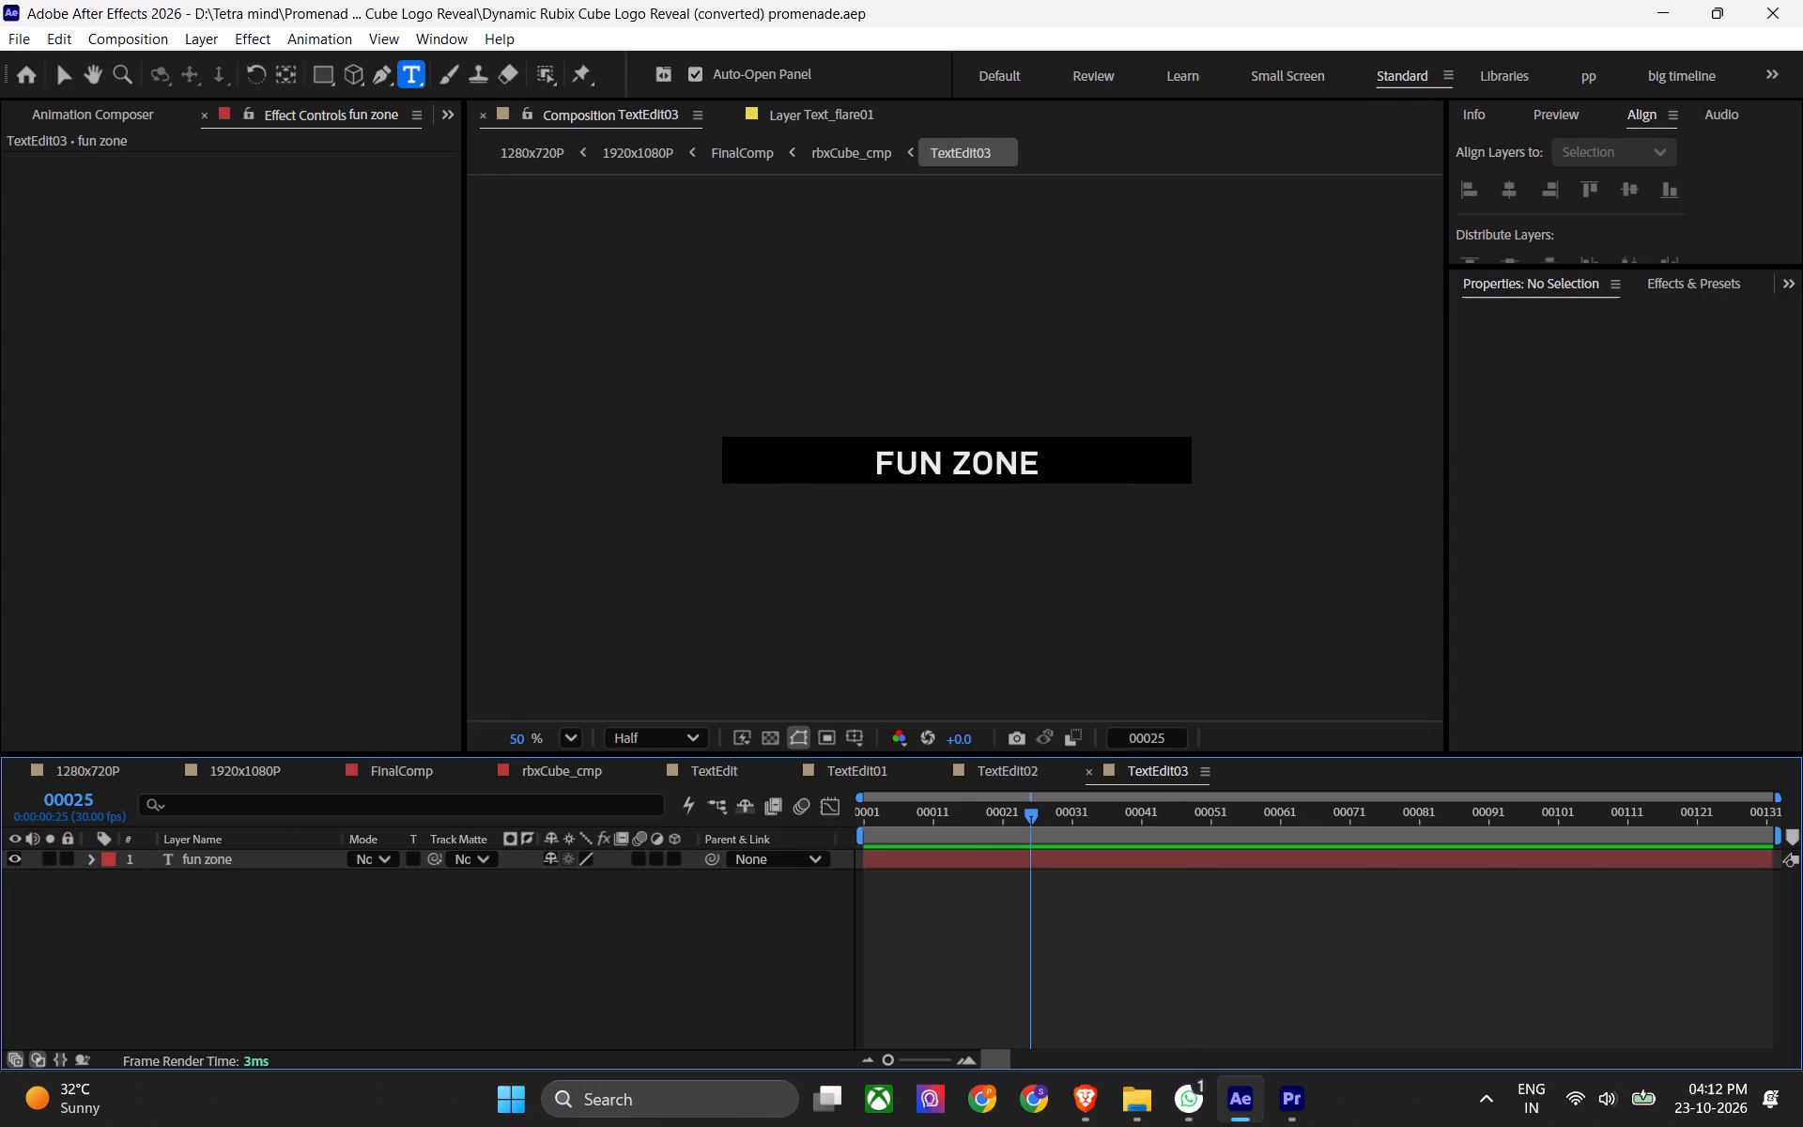
{"action": "key", "text": "ctrl+s"}
{"action": "key", "text": "ctrl+s"}
{"action": "key", "text": "ctrl+s"}
{"action": "key", "text": "ctrl+s"}
{"action": "key", "text": "ctrl+s"}
{"action": "key", "text": "ctrl+s"}
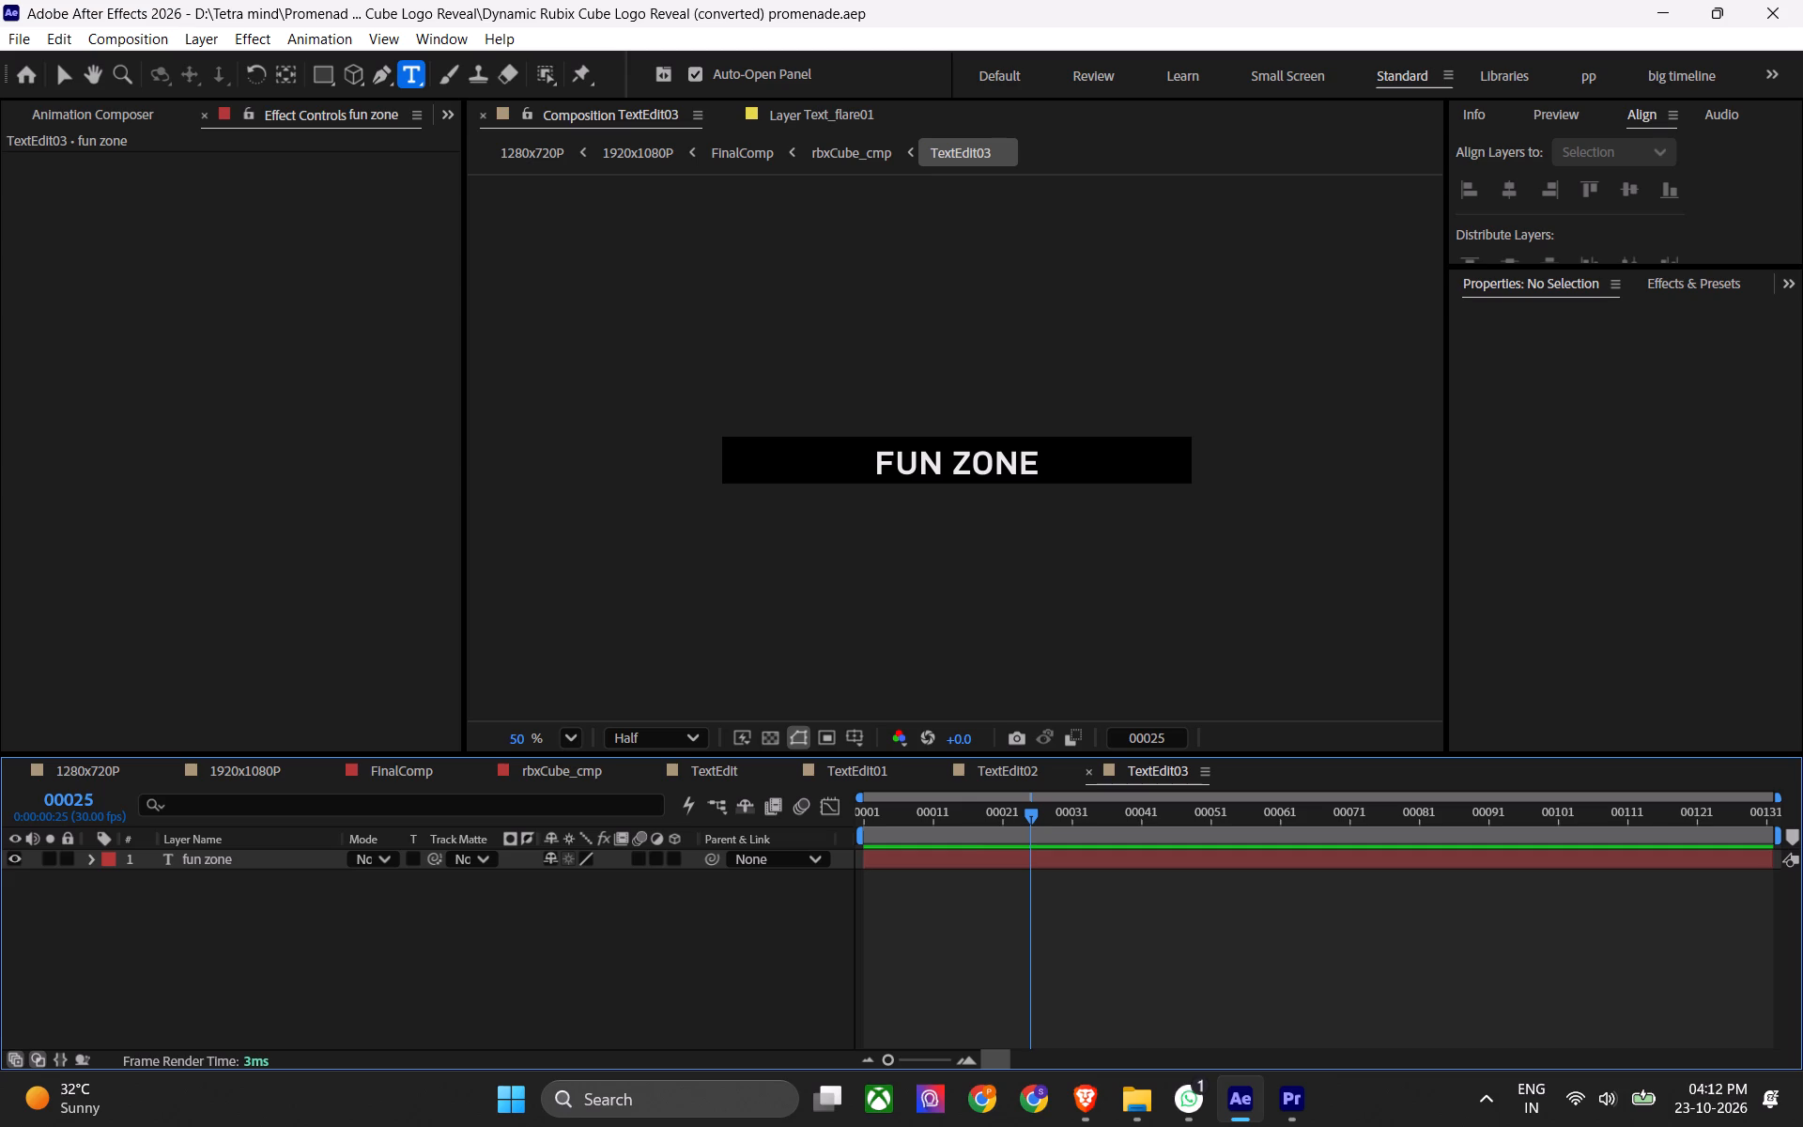
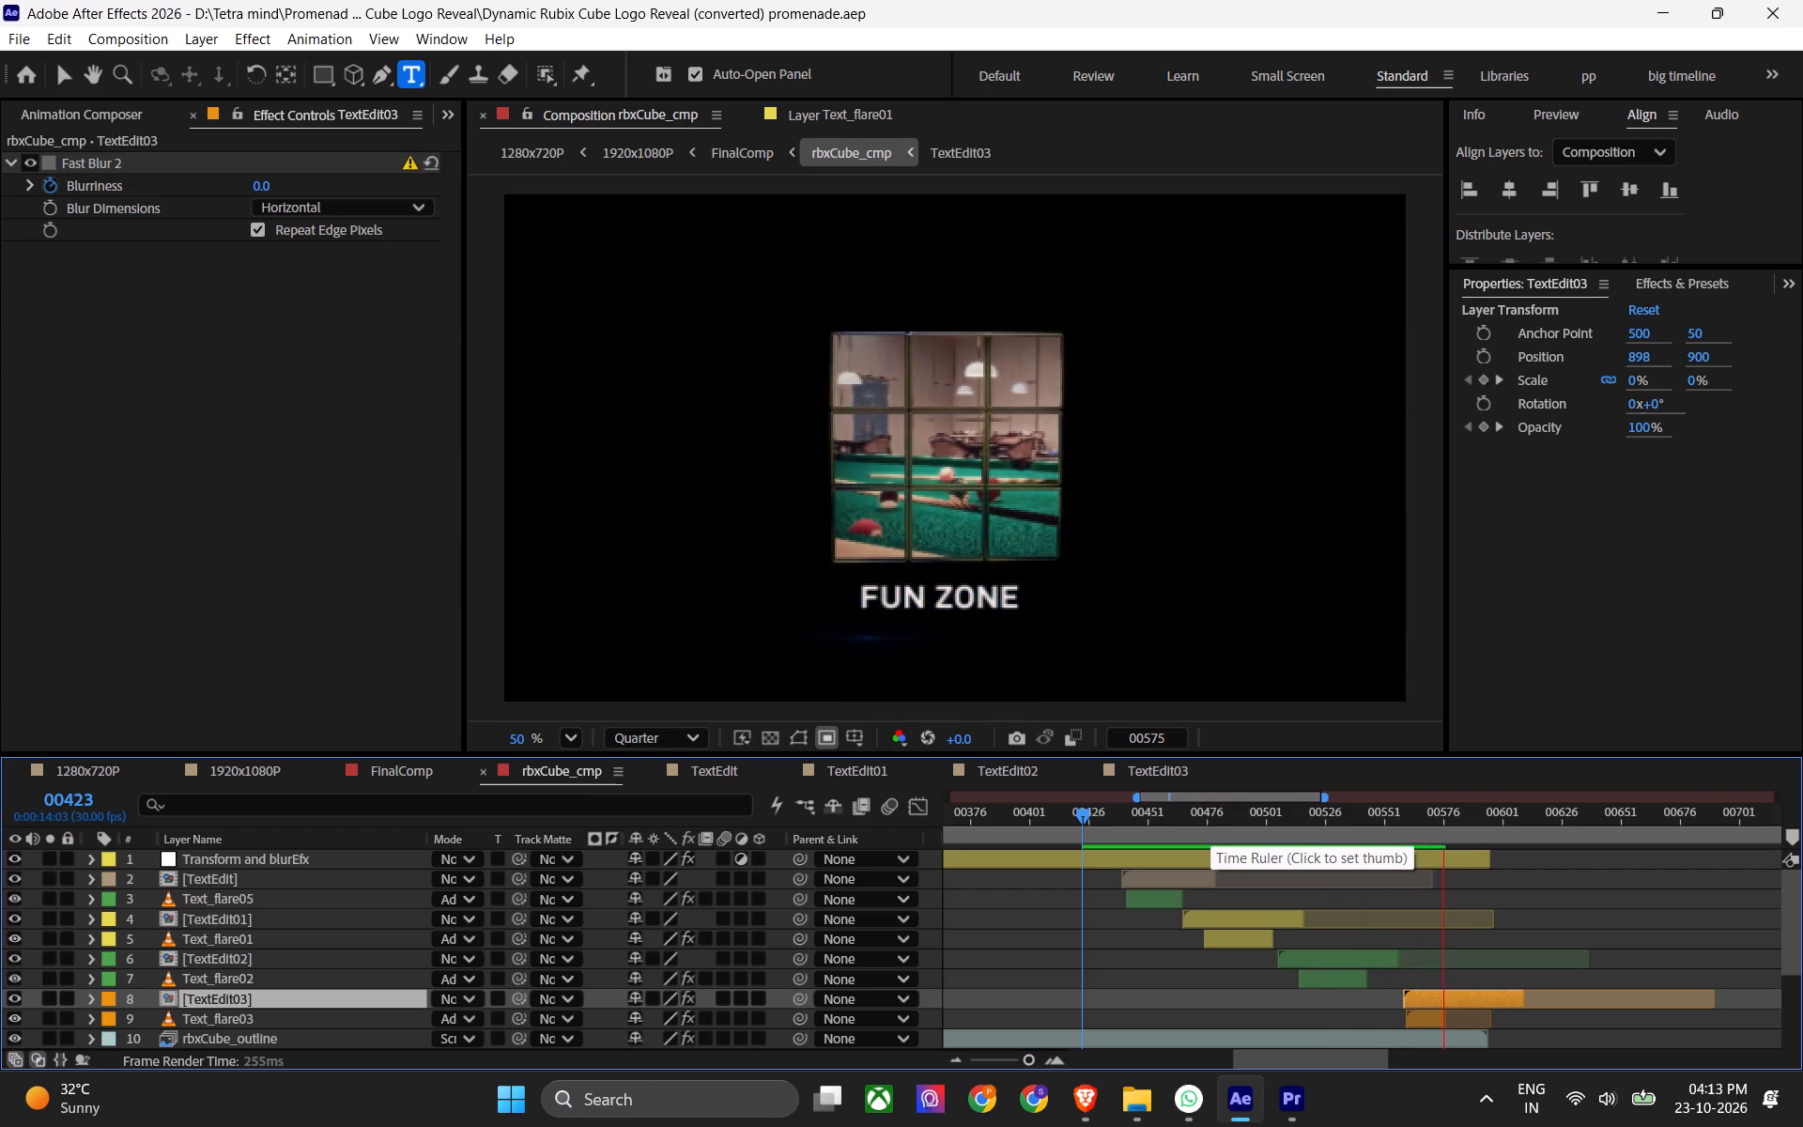
Set the TextEdit03 layer's X position to 911.6 in rbxCube_cmp and save the project.
{"action": "key", "text": "space"}
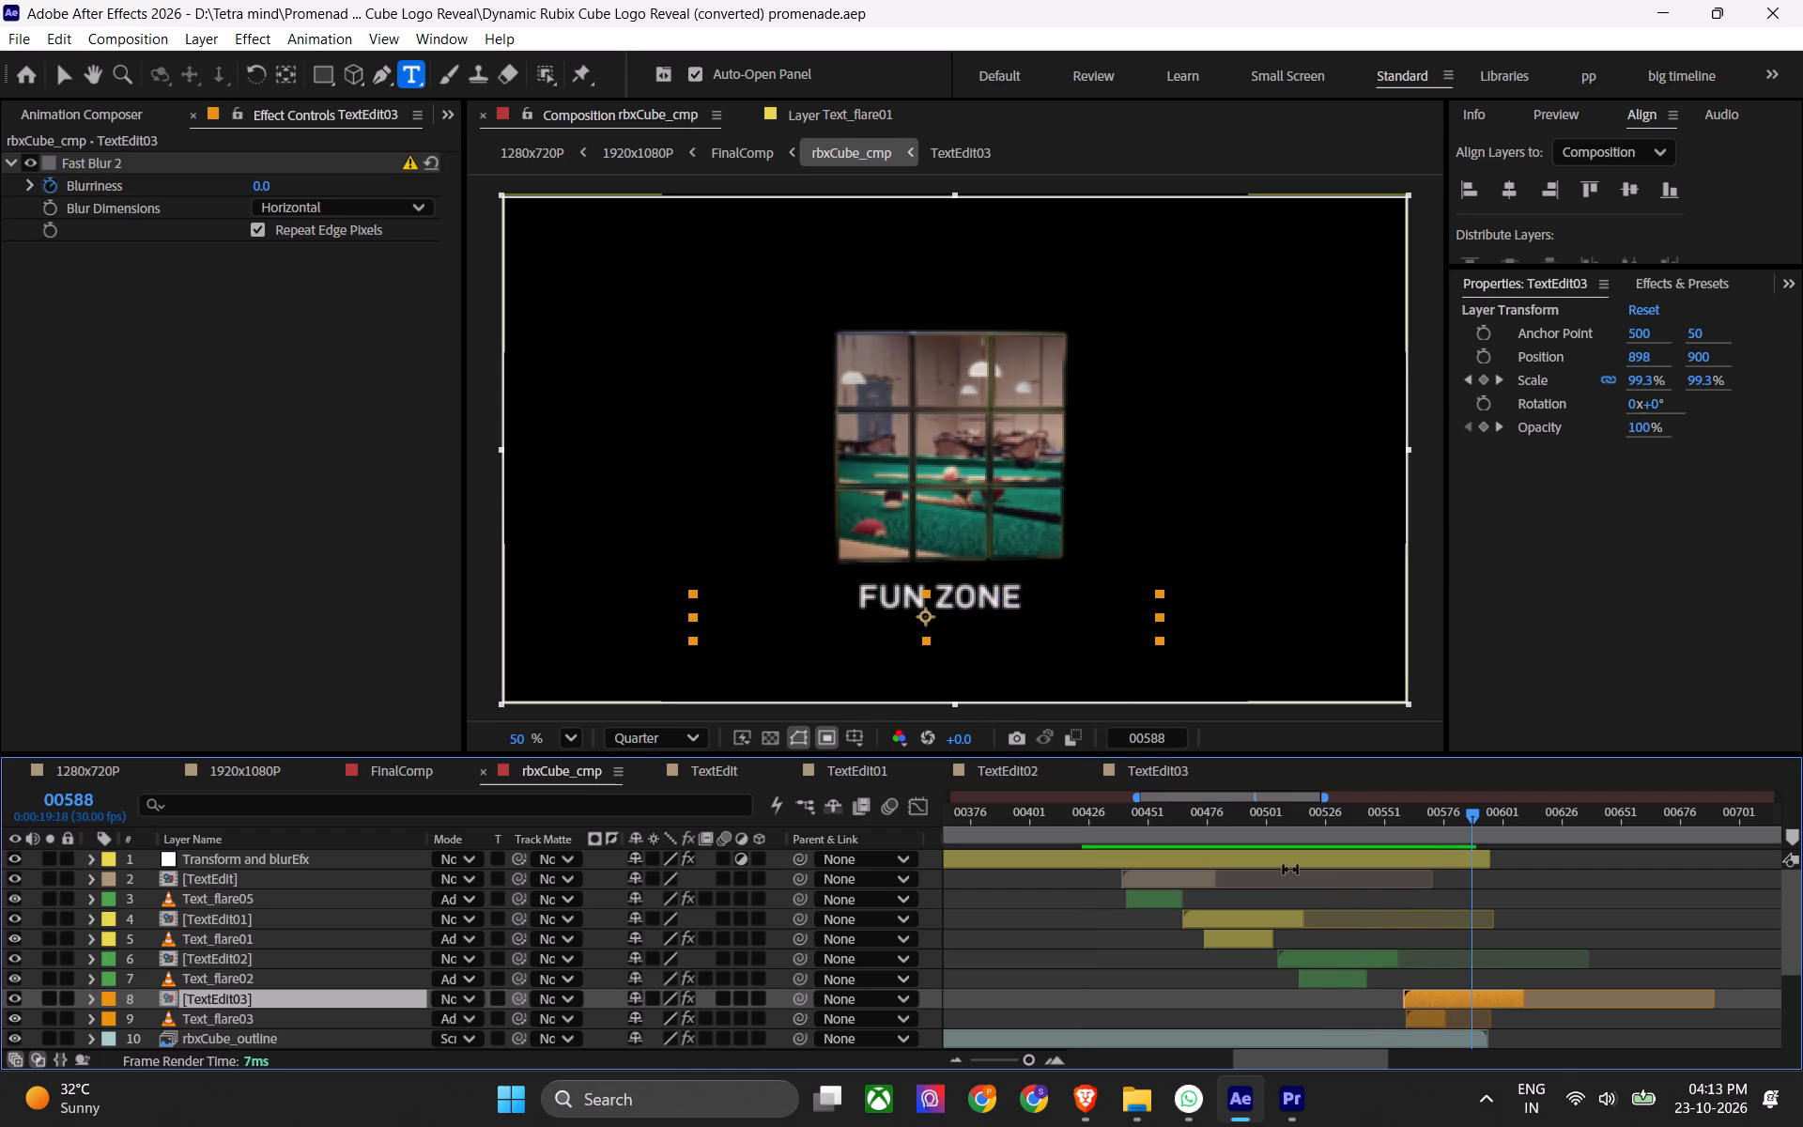
{"action": "left_click", "coordinate": [1433, 997]}
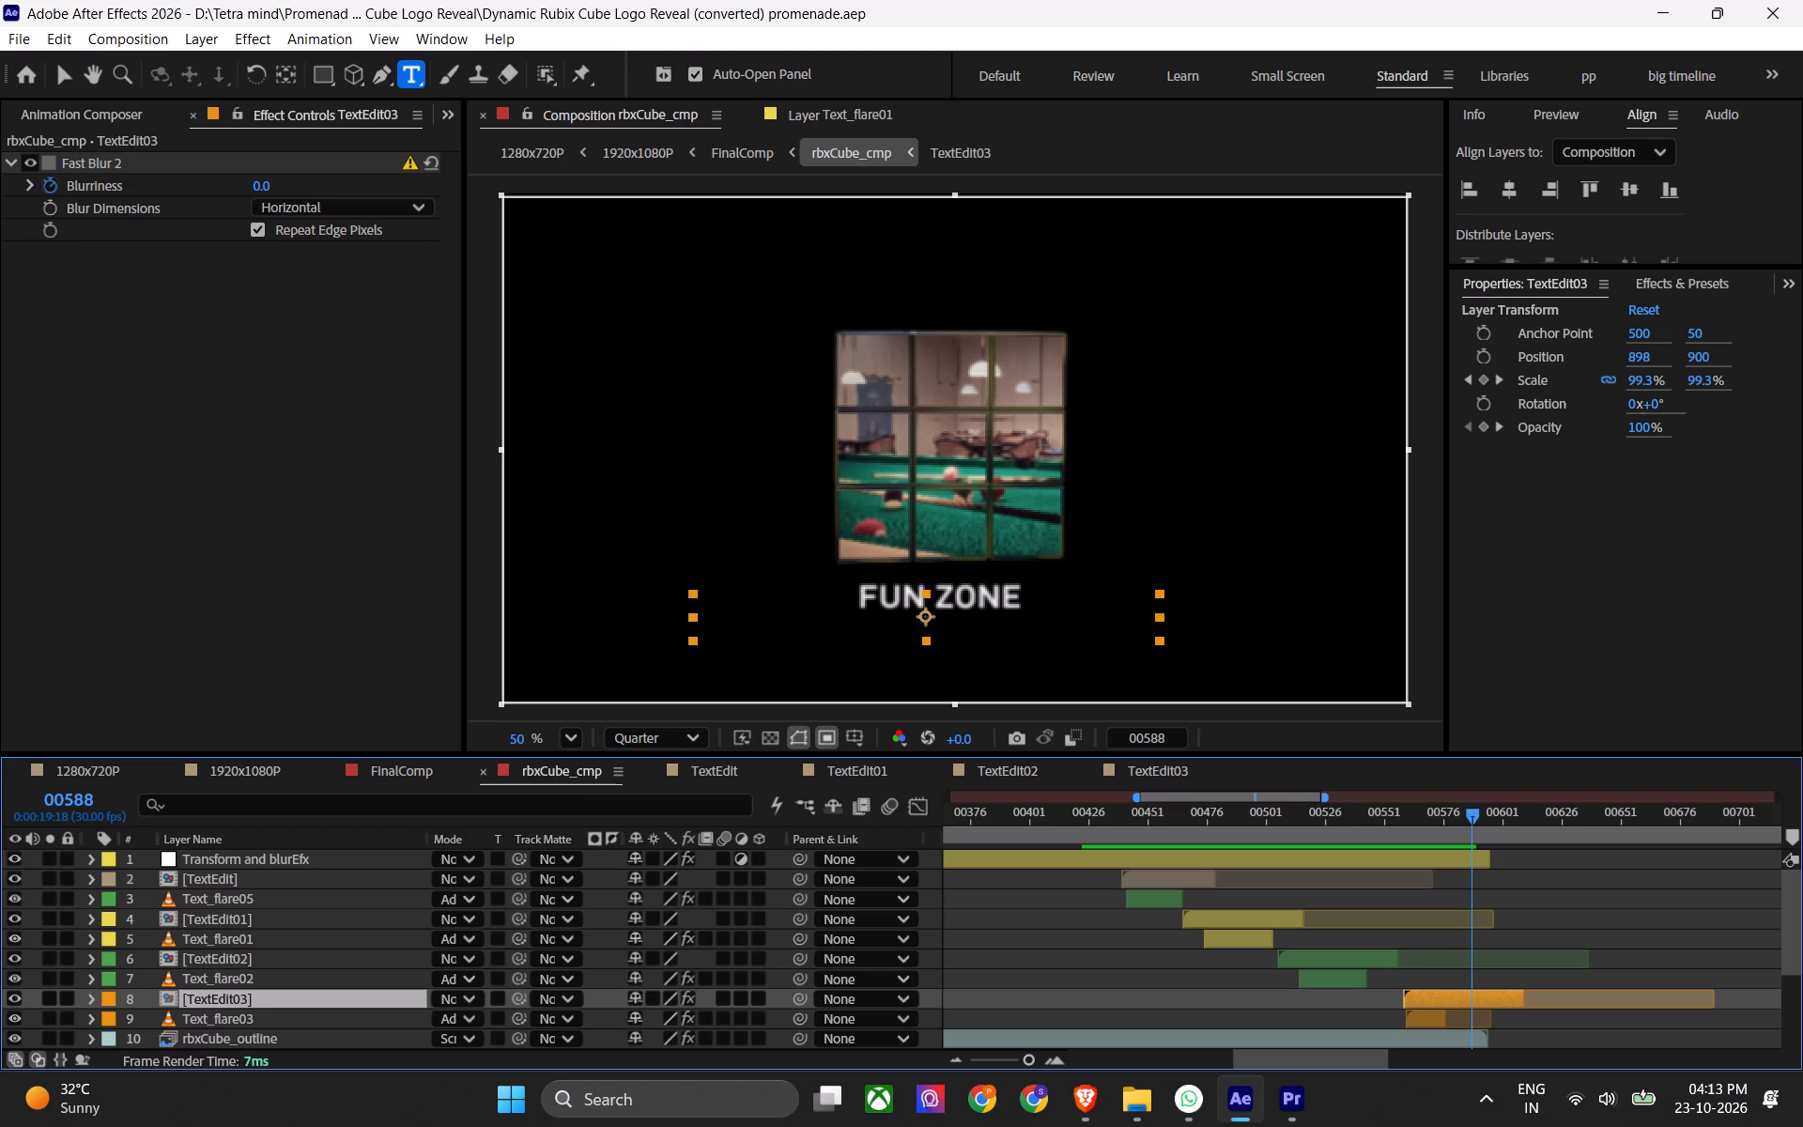
{"action": "left_click_drag", "start_coordinate": [1638, 362], "coordinate": [1690, 370], "text": "ctrl"}
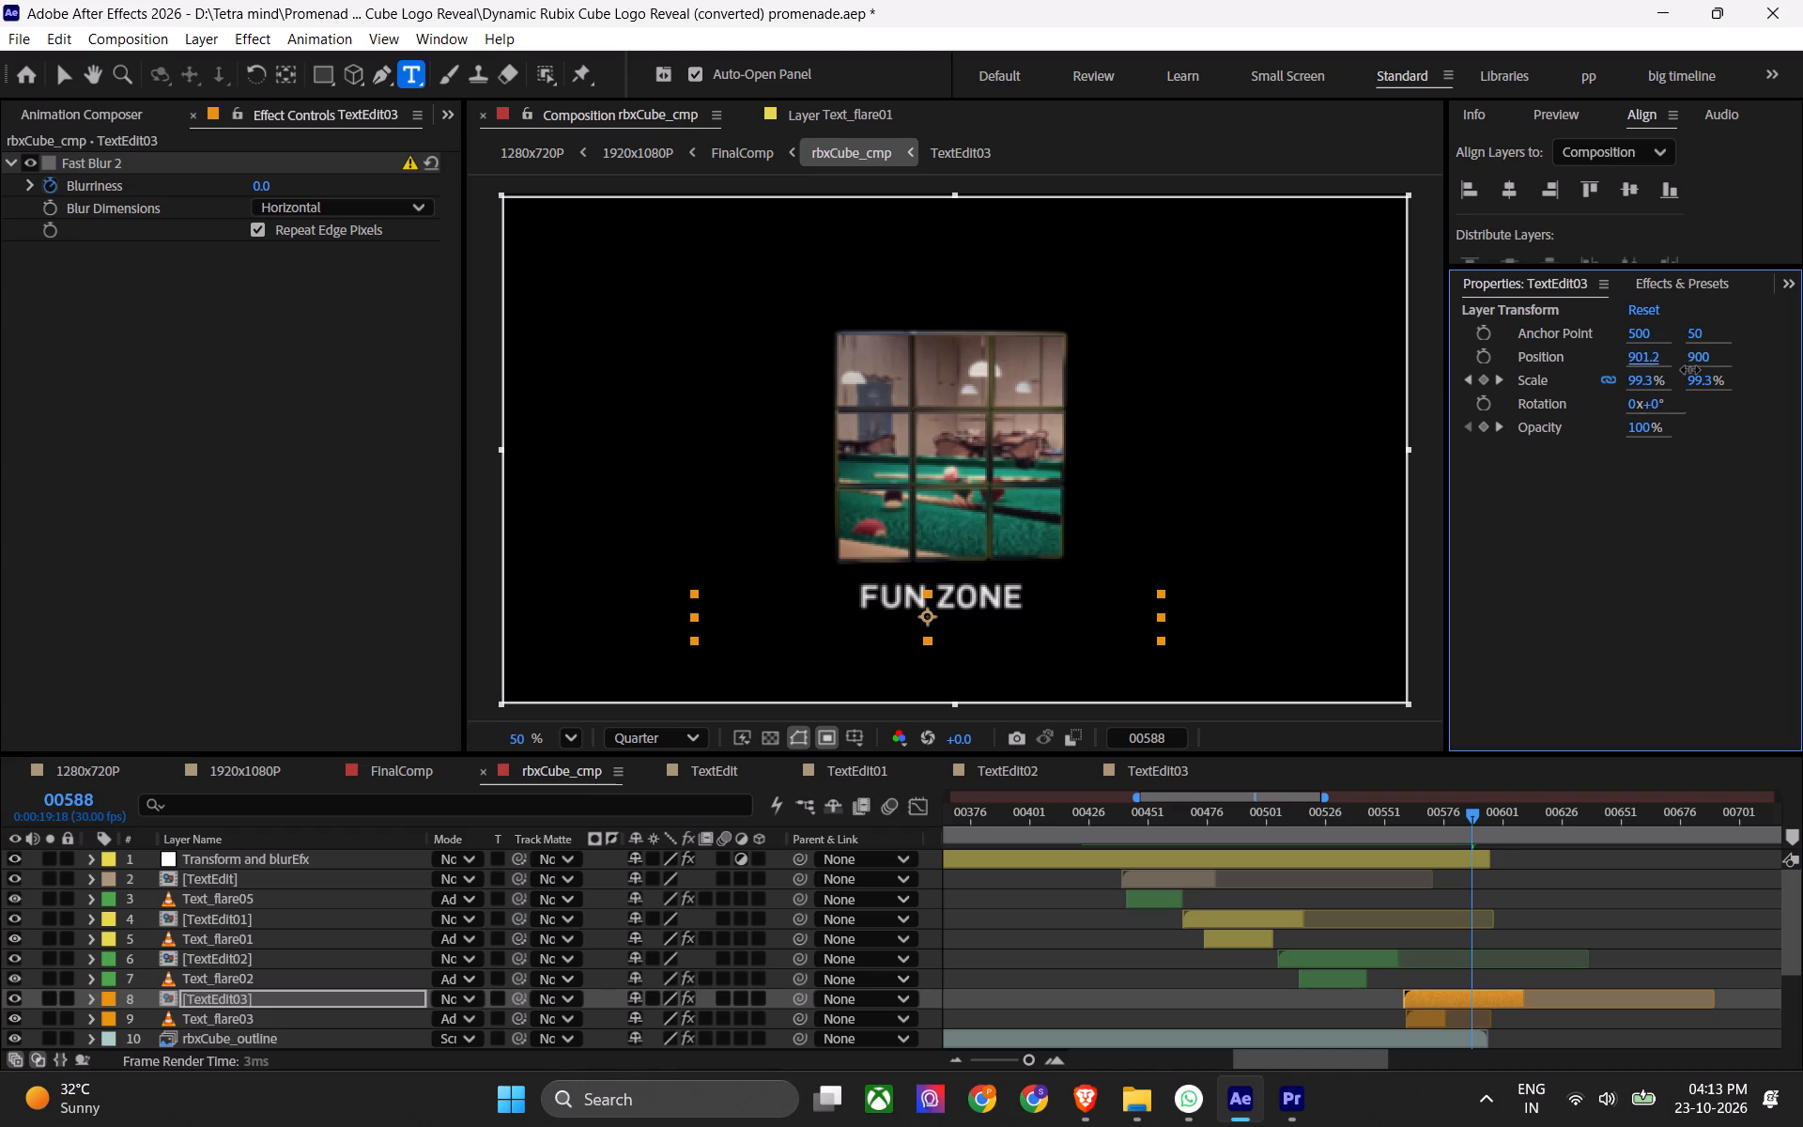
{"action": "left_click_drag", "start_coordinate": [1690, 370], "coordinate": [1781, 341], "text": "ctrl"}
{"action": "key", "text": "ctrl+s"}
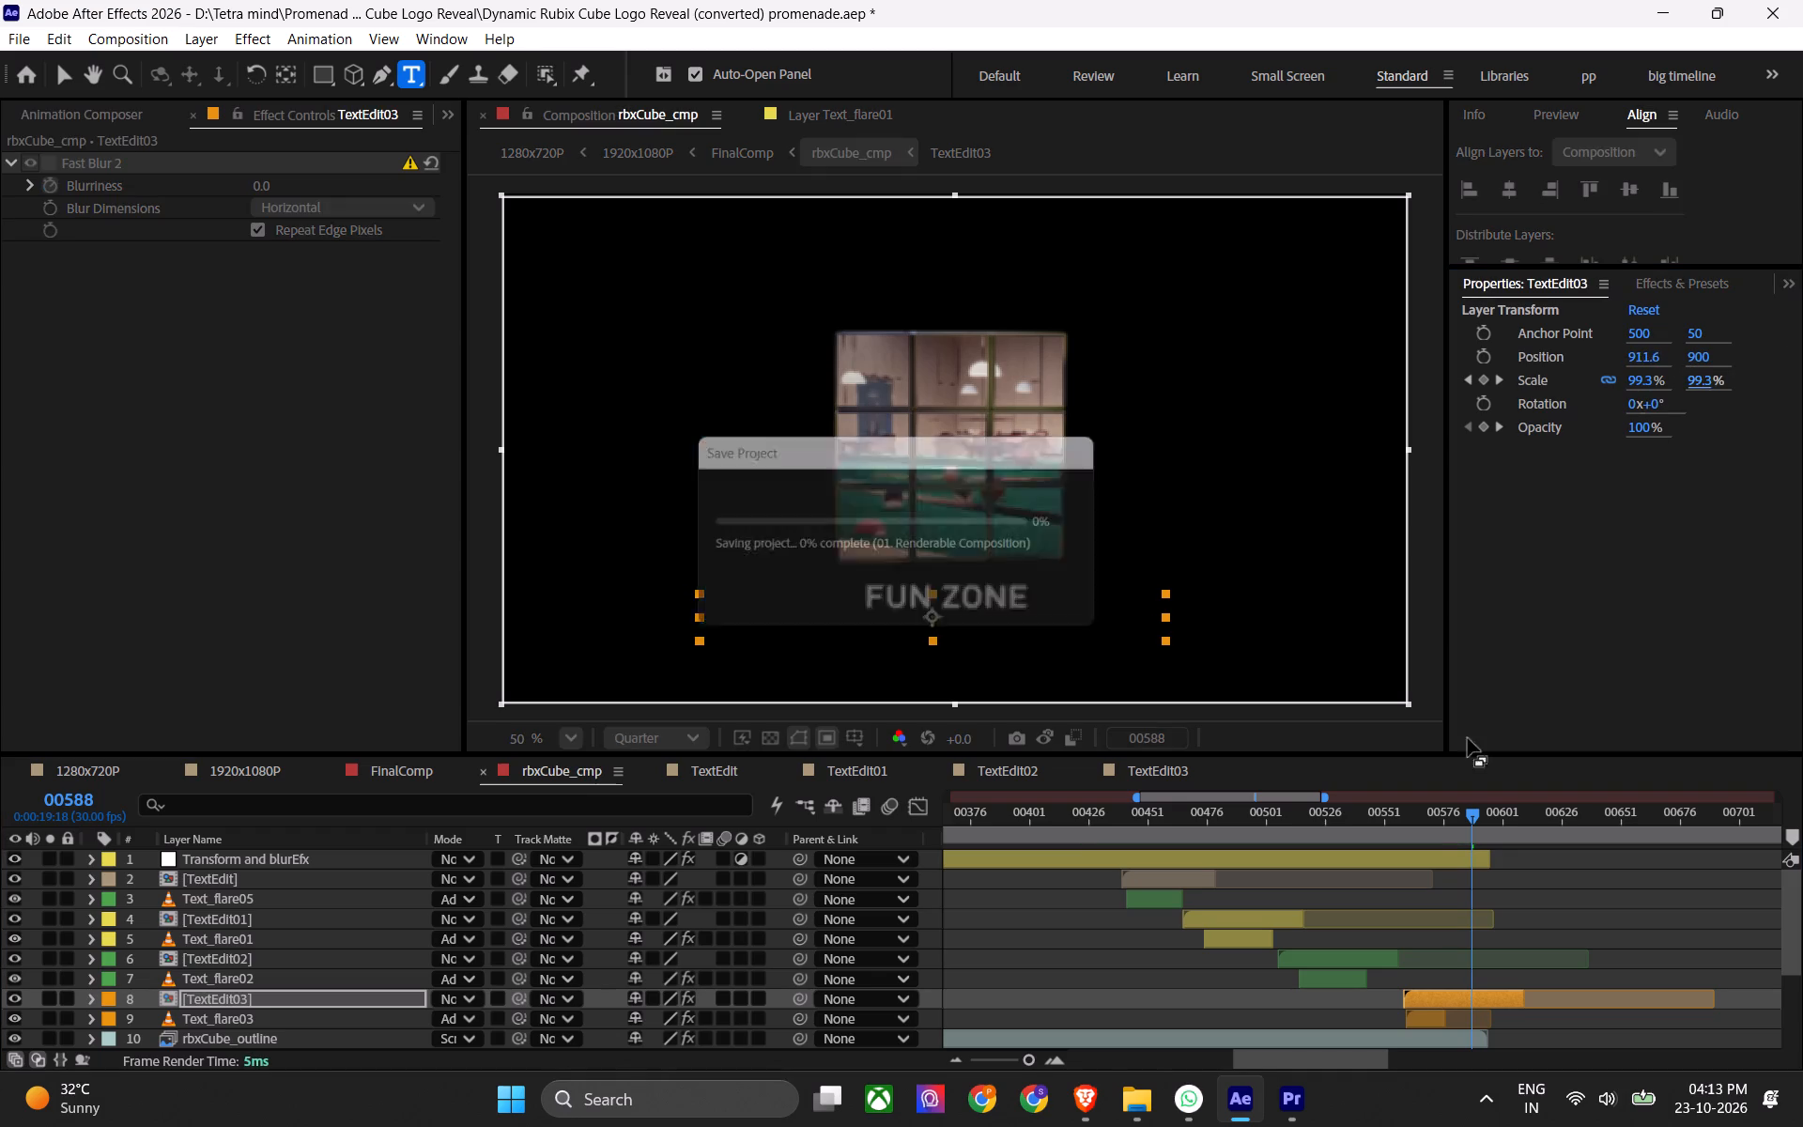
Select the TextEdit02 layer, save the project, and examine the play area caption's placement around frames 00529 to 00538.
{"action": "left_click_drag", "start_coordinate": [1349, 811], "coordinate": [1355, 792]}
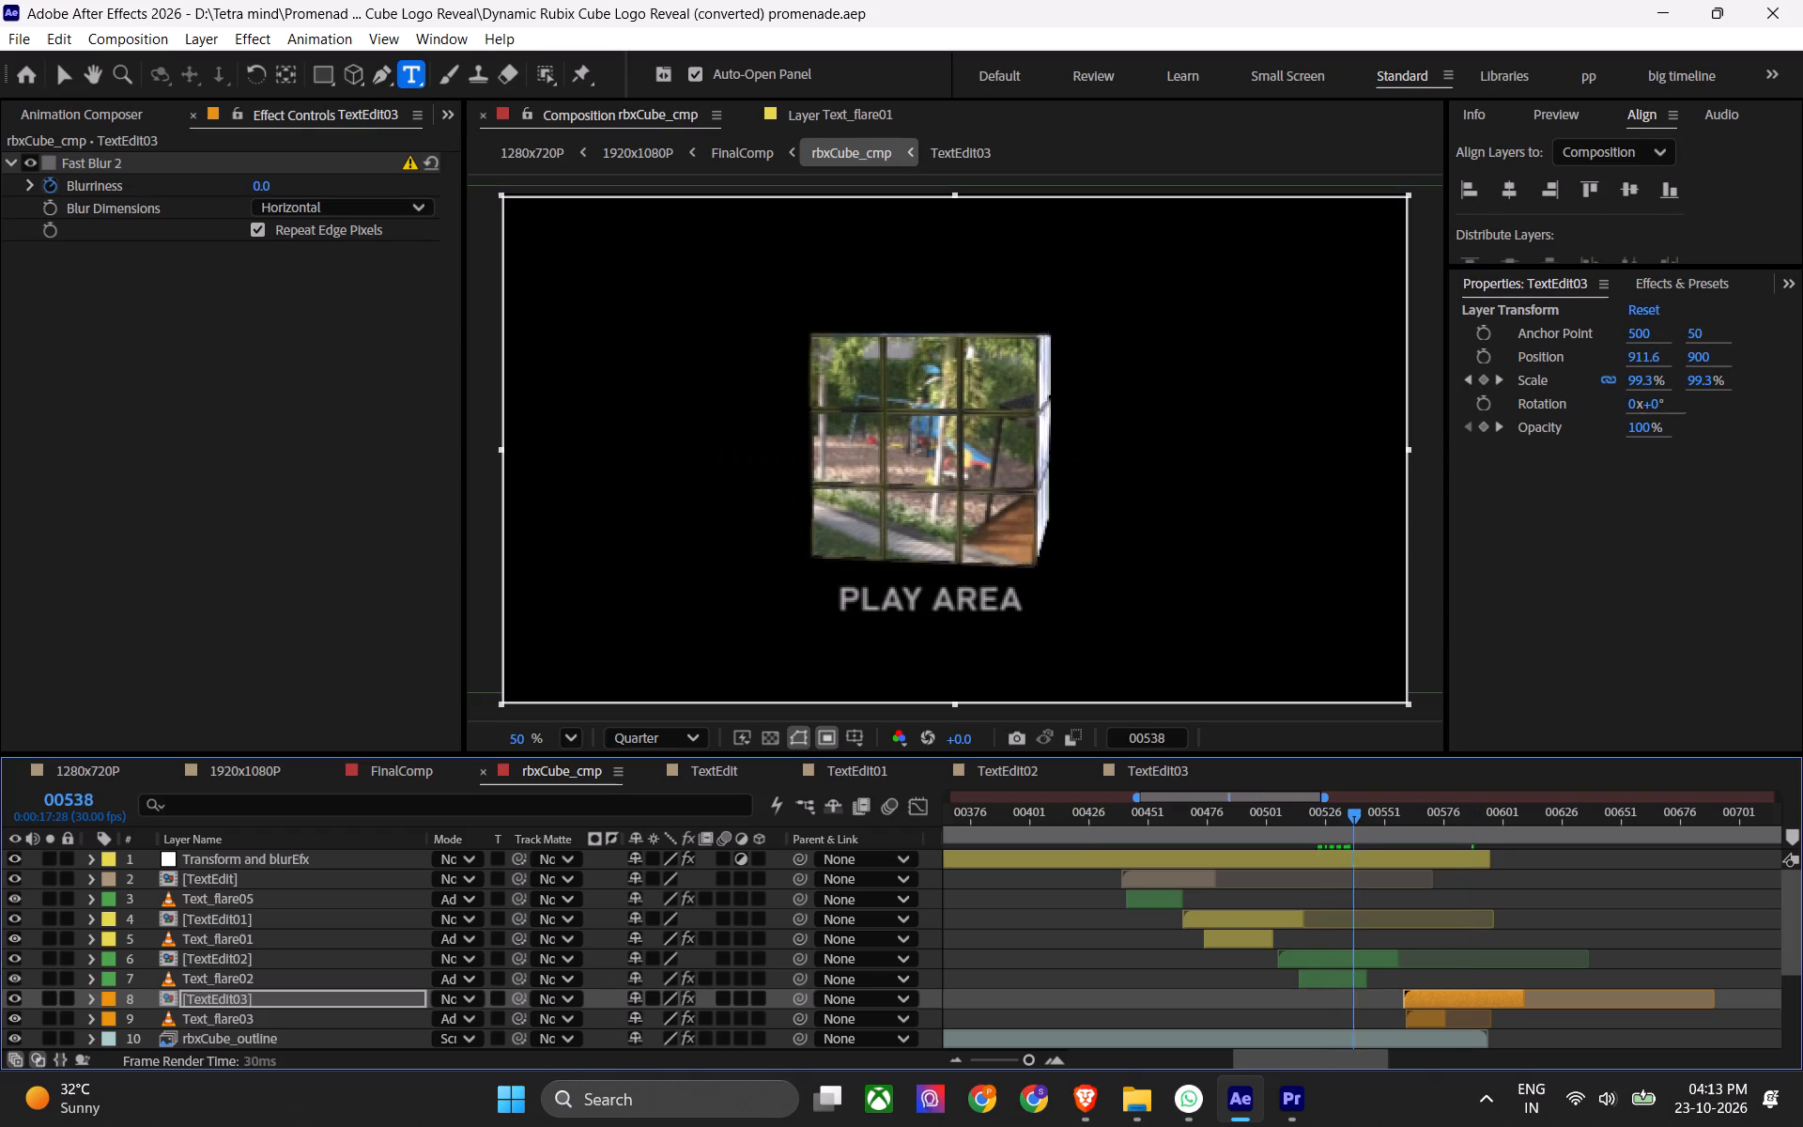
{"action": "left_click_drag", "start_coordinate": [1355, 792], "coordinate": [1335, 777]}
{"action": "left_click", "coordinate": [1331, 960]}
{"action": "key", "text": "ctrl+s"}
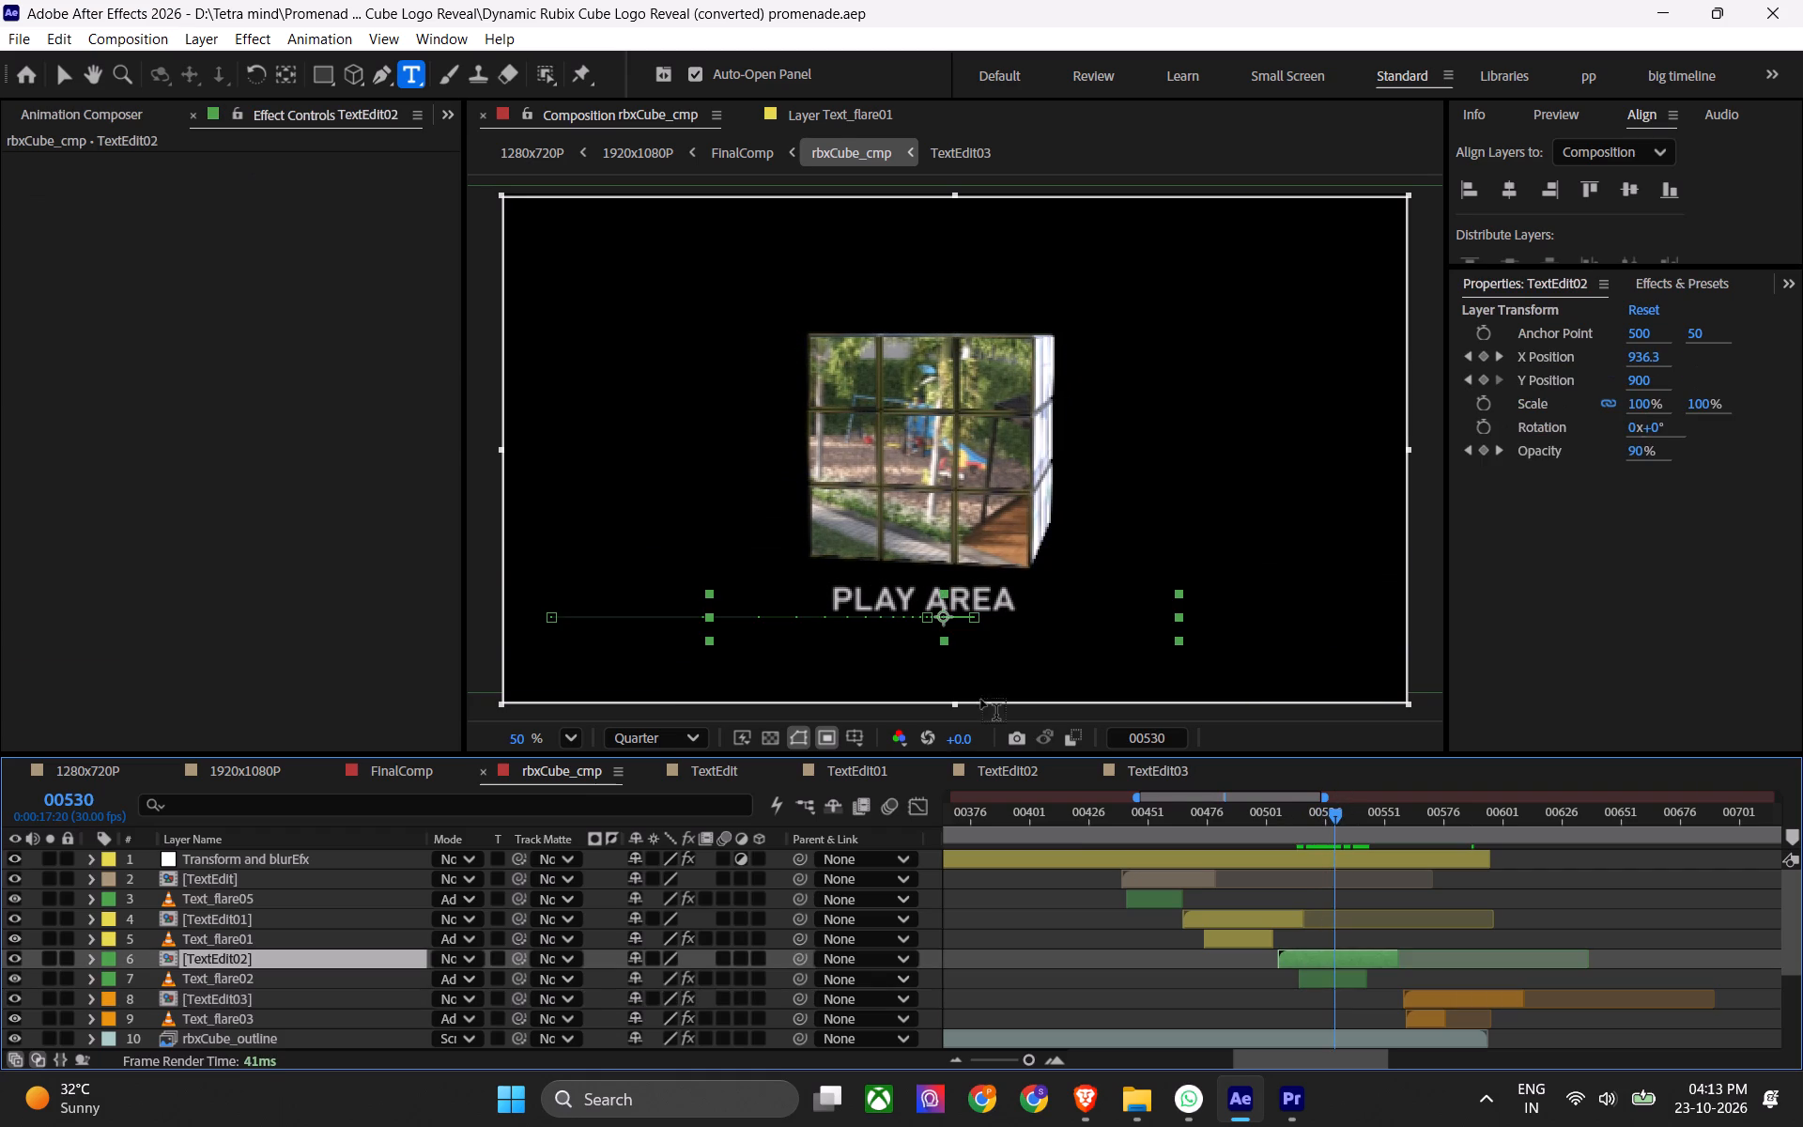
{"action": "key", "text": "v"}
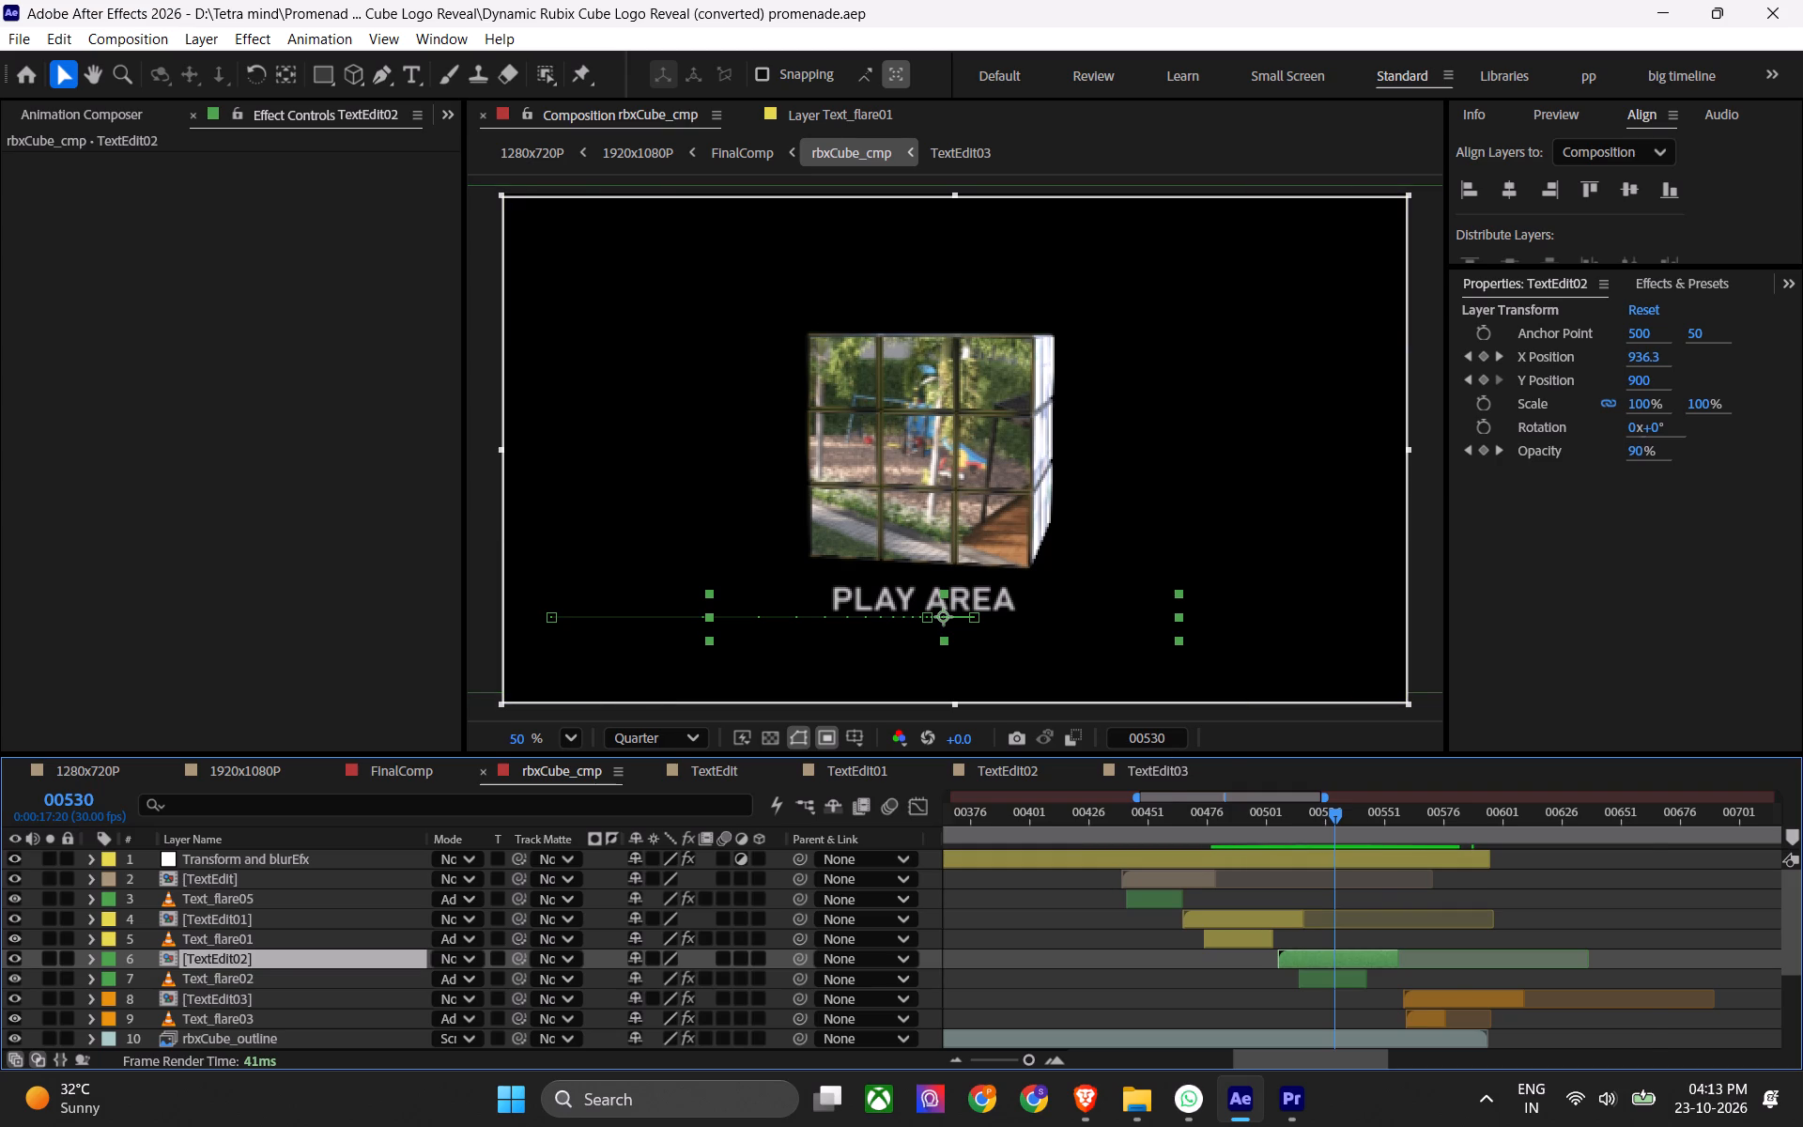
{"action": "scroll", "coordinate": [1325, 995], "scroll_direction": "up", "scroll_amount": 1, "text": "alt"}
{"action": "scroll", "coordinate": [1290, 960], "scroll_direction": "down", "scroll_amount": 2, "text": "shift"}
{"action": "left_click_drag", "start_coordinate": [1255, 817], "coordinate": [1248, 818]}
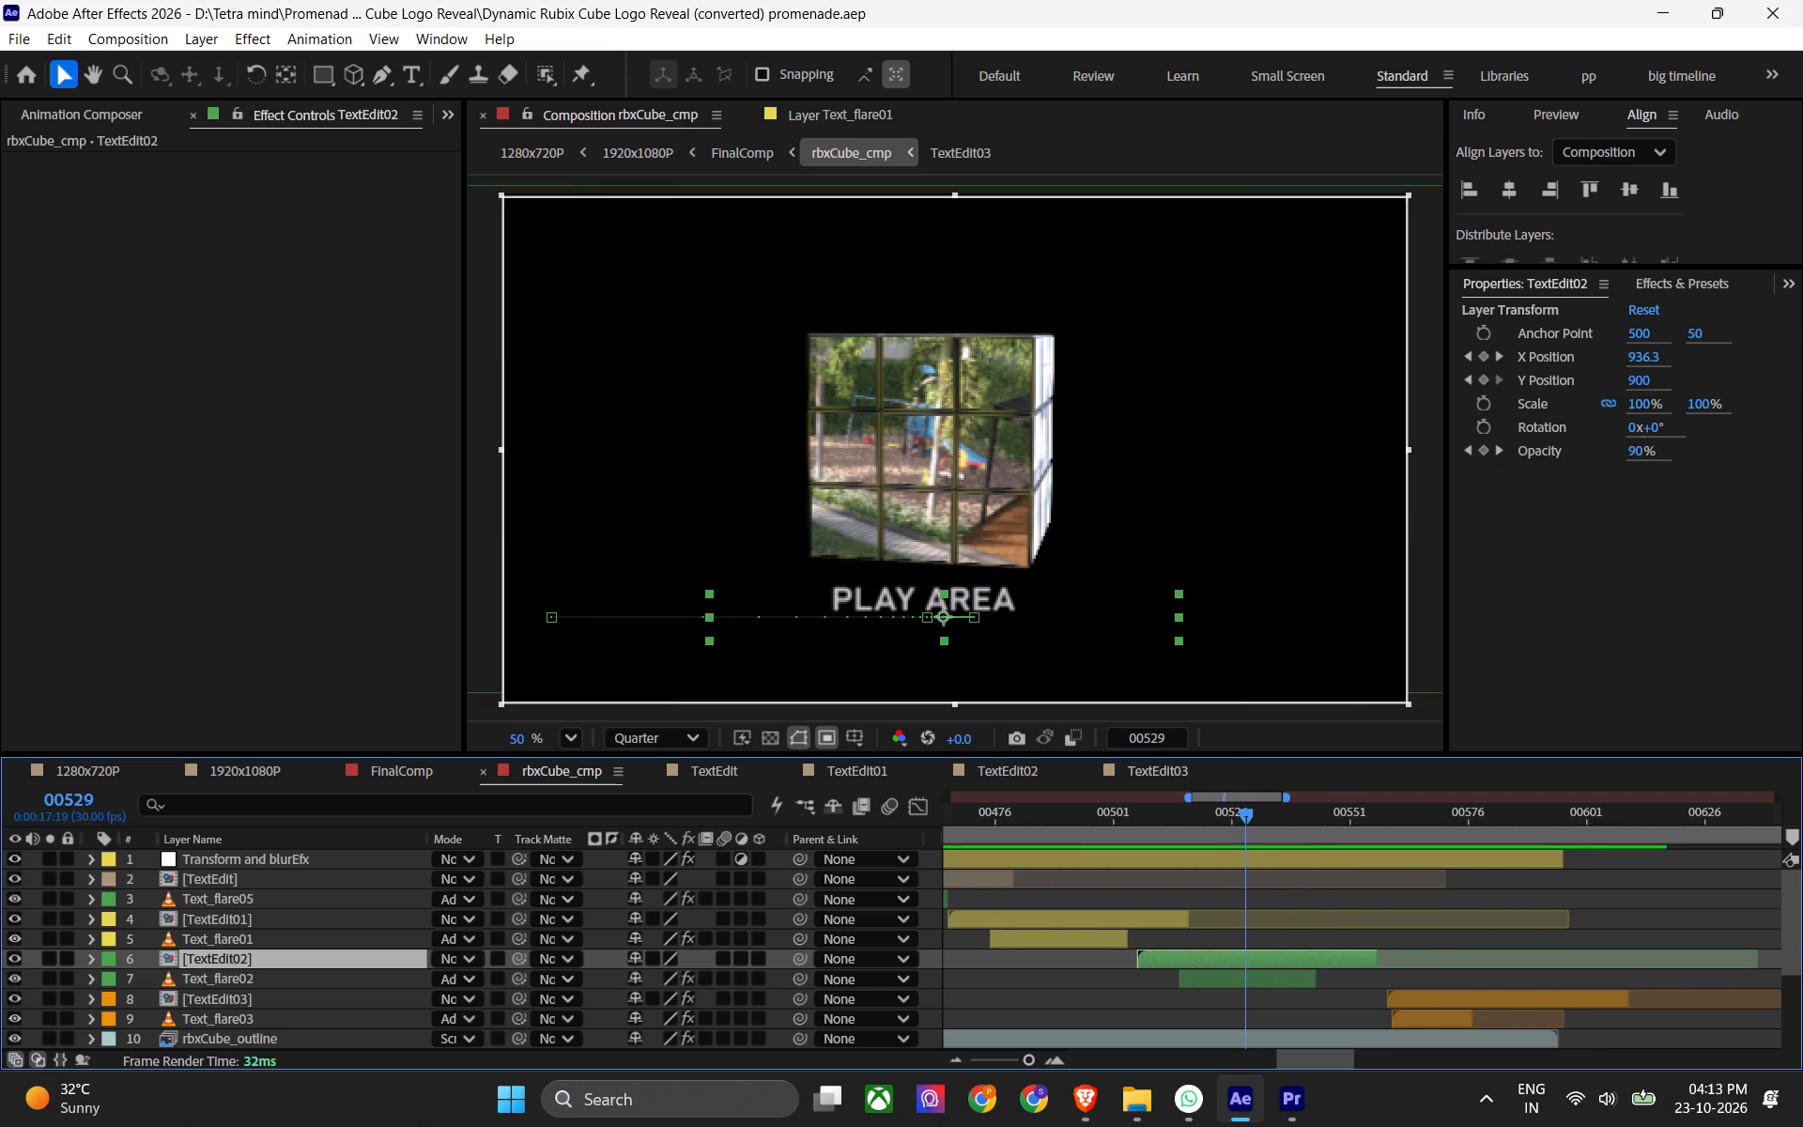
{"action": "left_click_drag", "start_coordinate": [1248, 818], "coordinate": [1263, 815]}
Switch to Chrome and watch the Moduli_india Rubik's cube reference video on Pinterest with sound, then return to After Effects.
{"action": "left_click", "coordinate": [1035, 1102]}
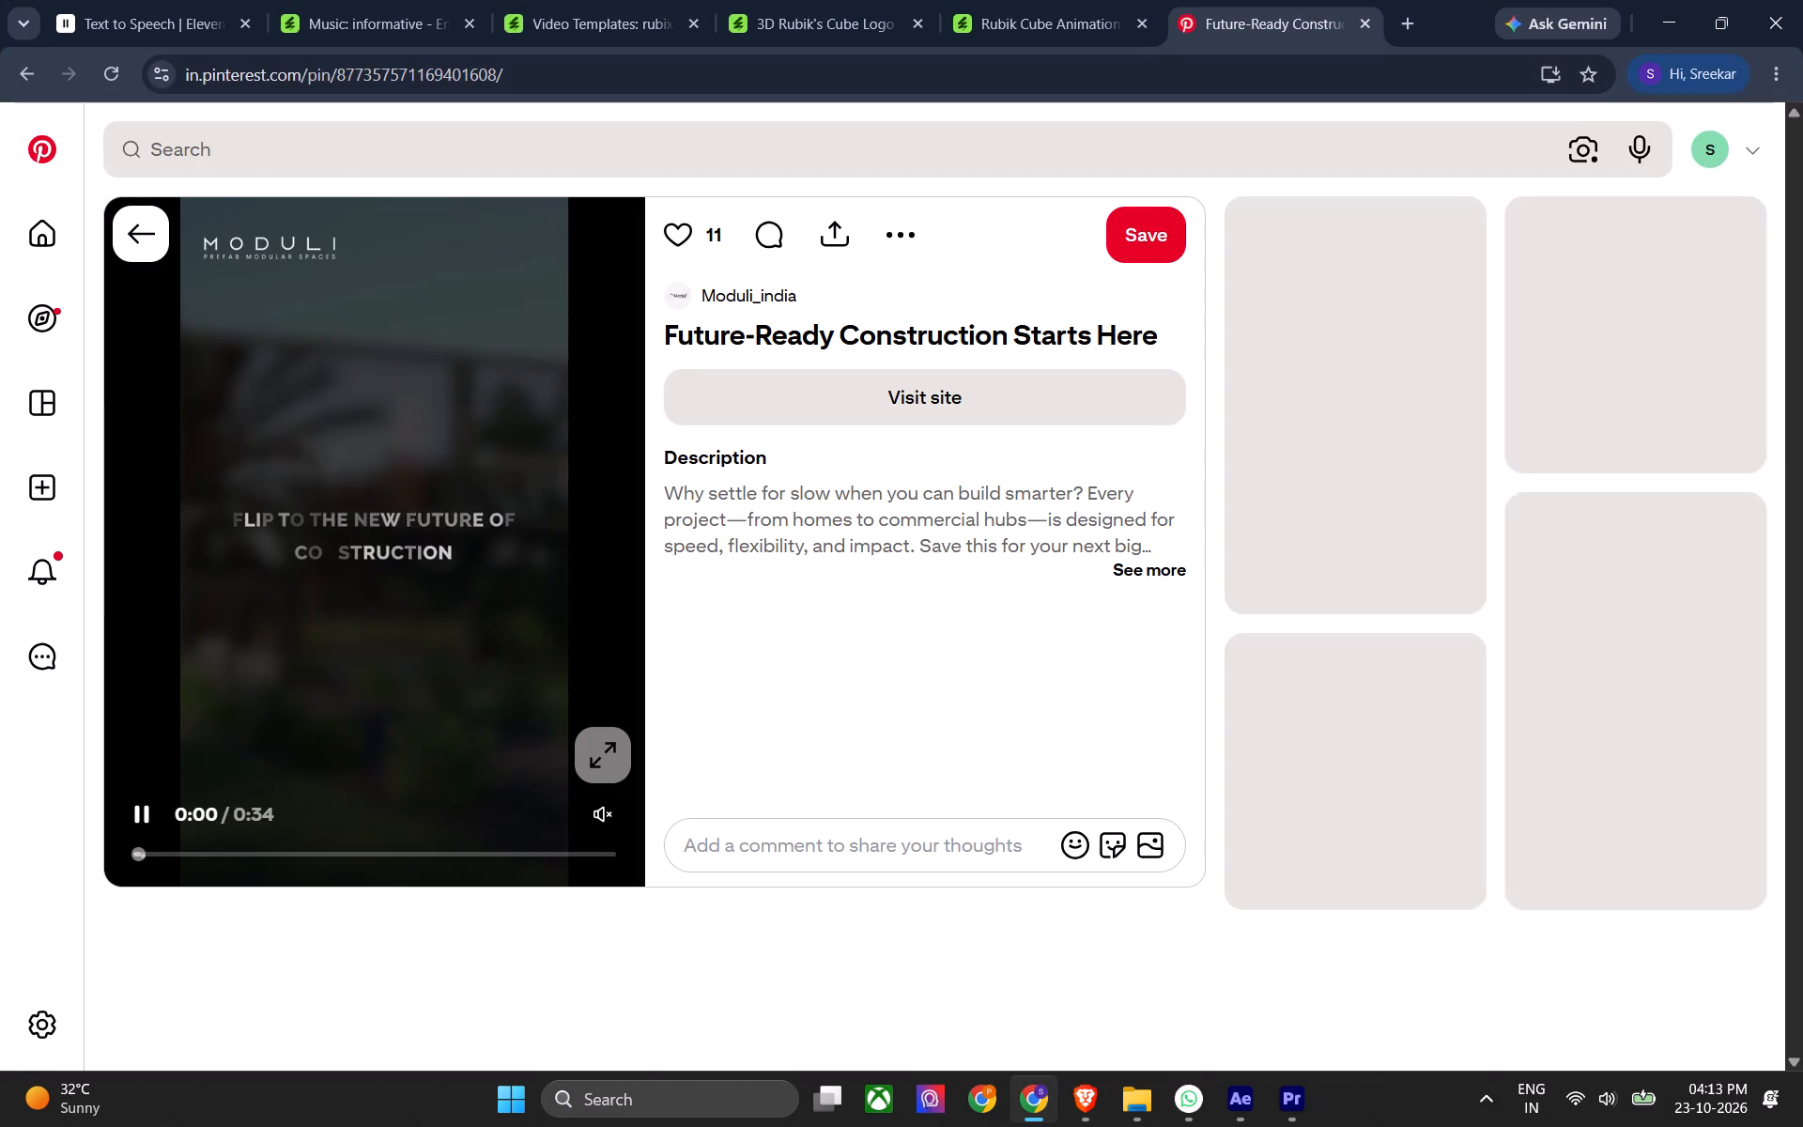
{"action": "left_click", "coordinate": [593, 810]}
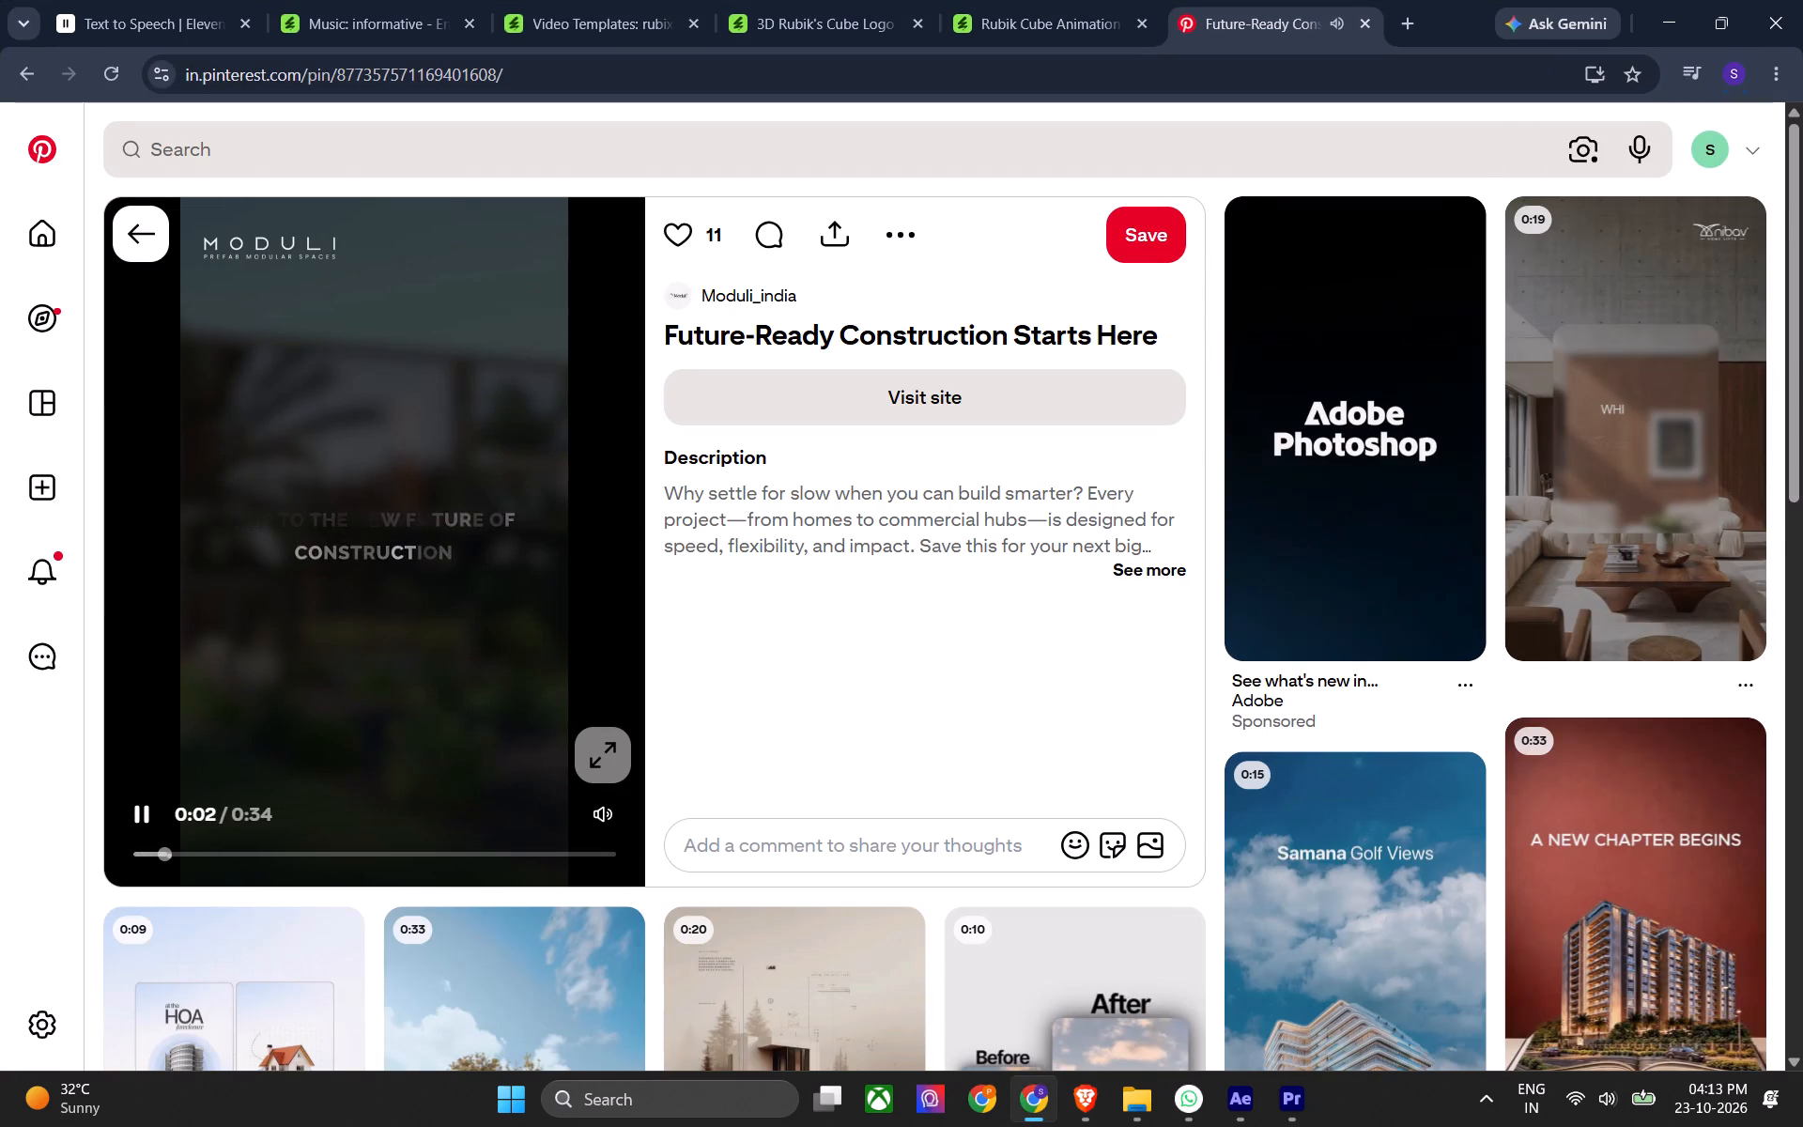
{"action": "left_click", "coordinate": [306, 846]}
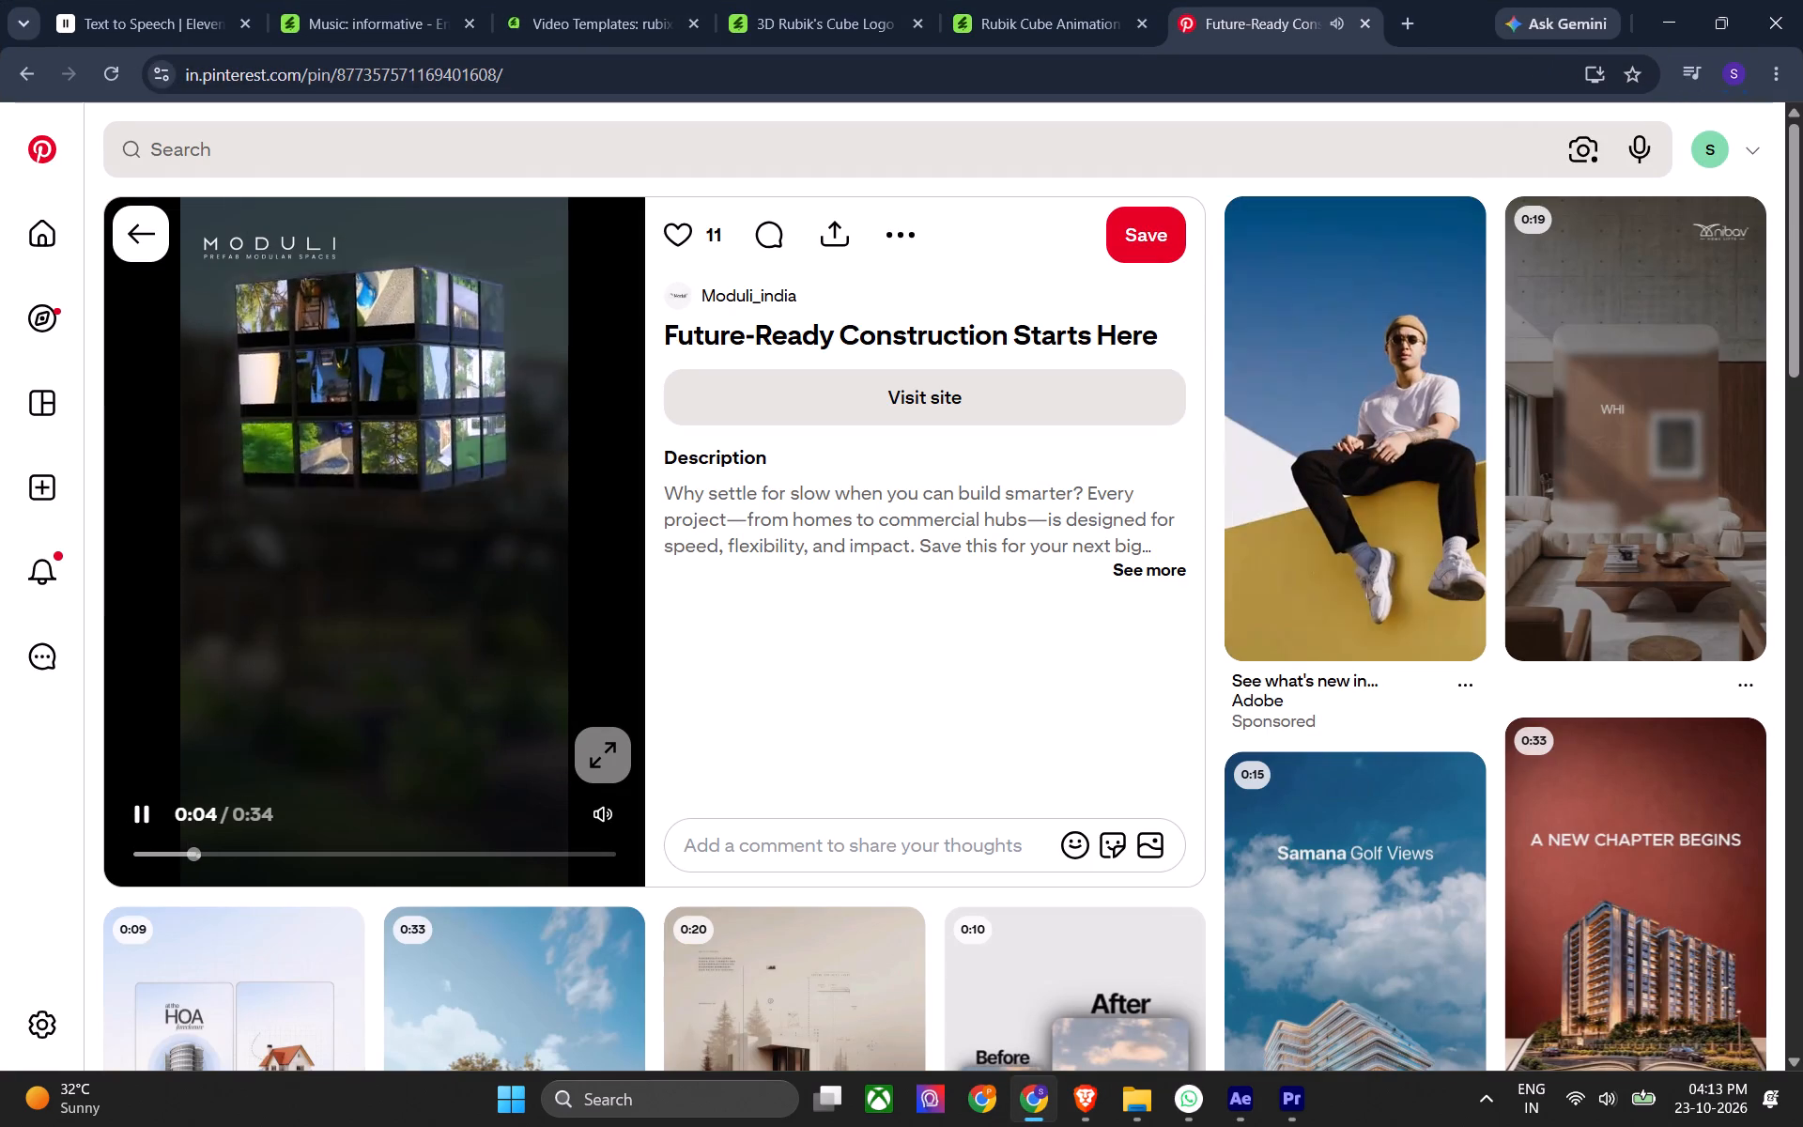
{"action": "left_click", "coordinate": [305, 852]}
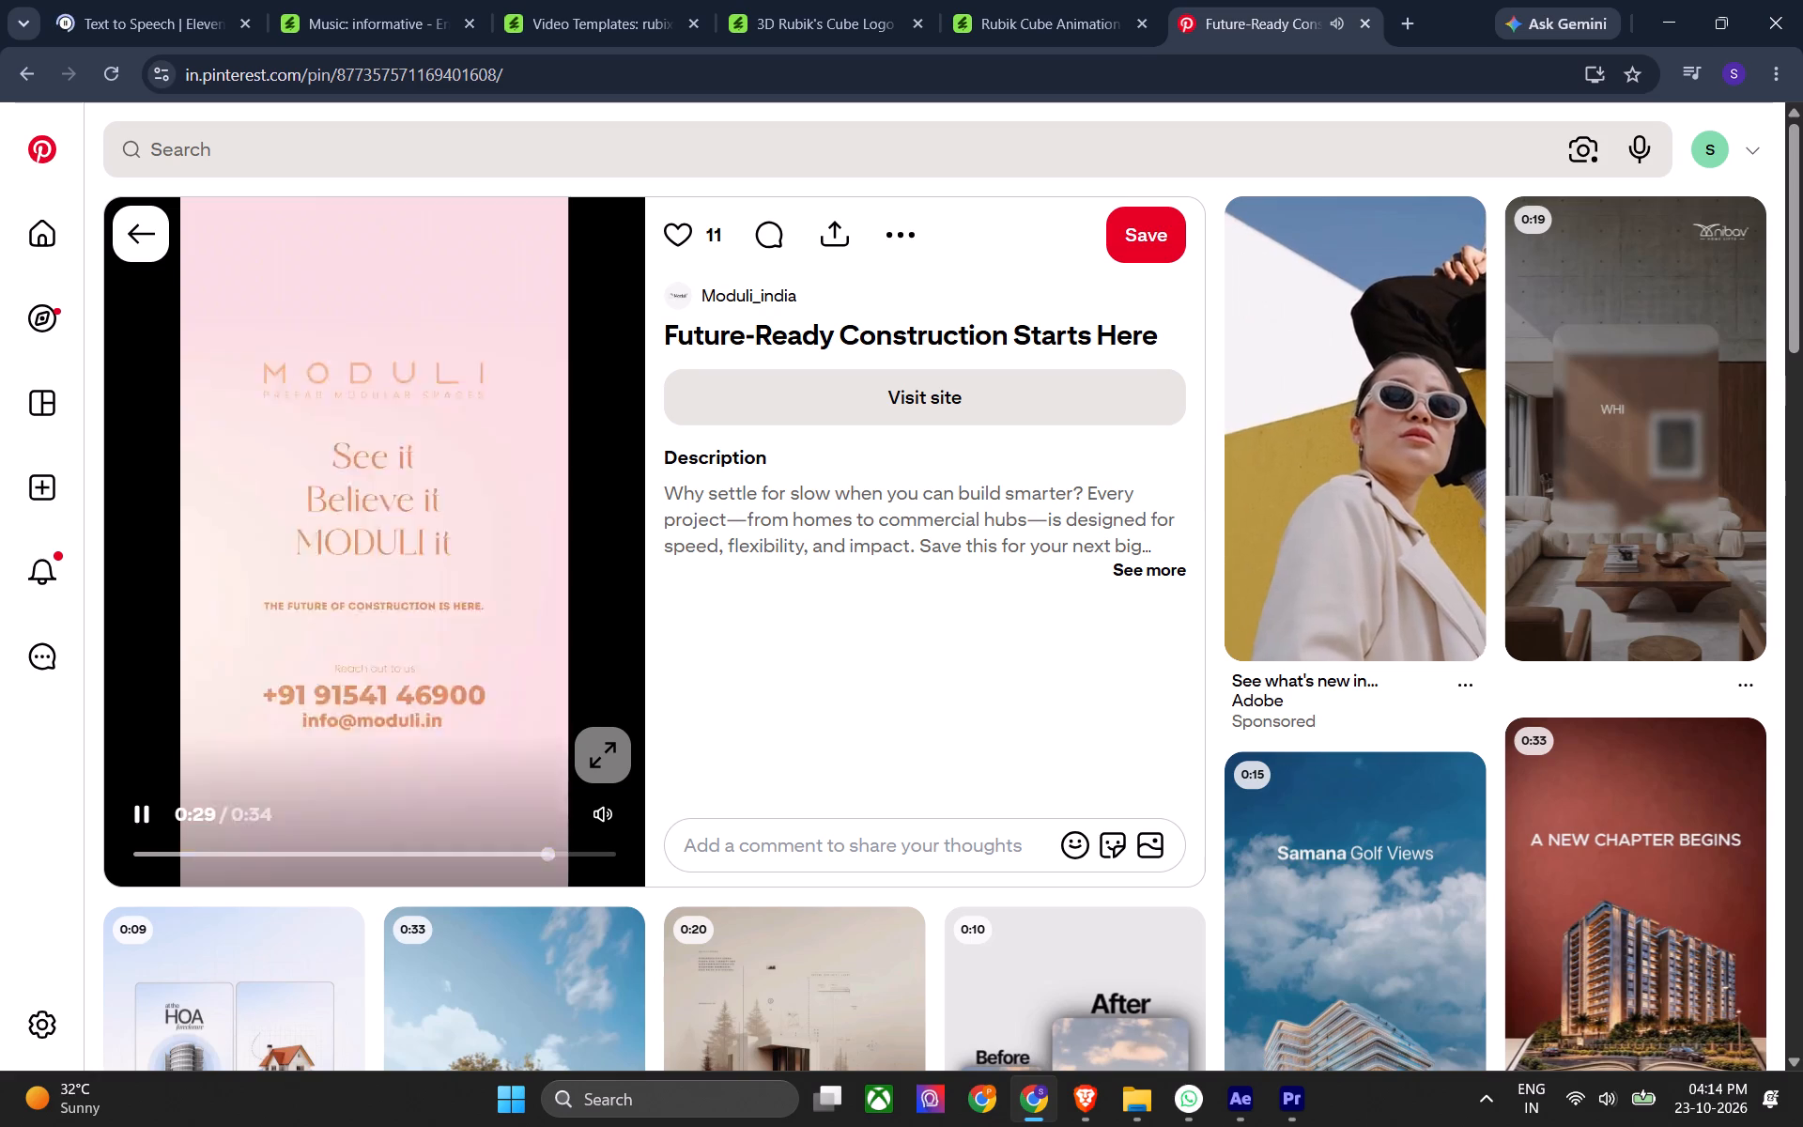
{"action": "left_click", "coordinate": [147, 818]}
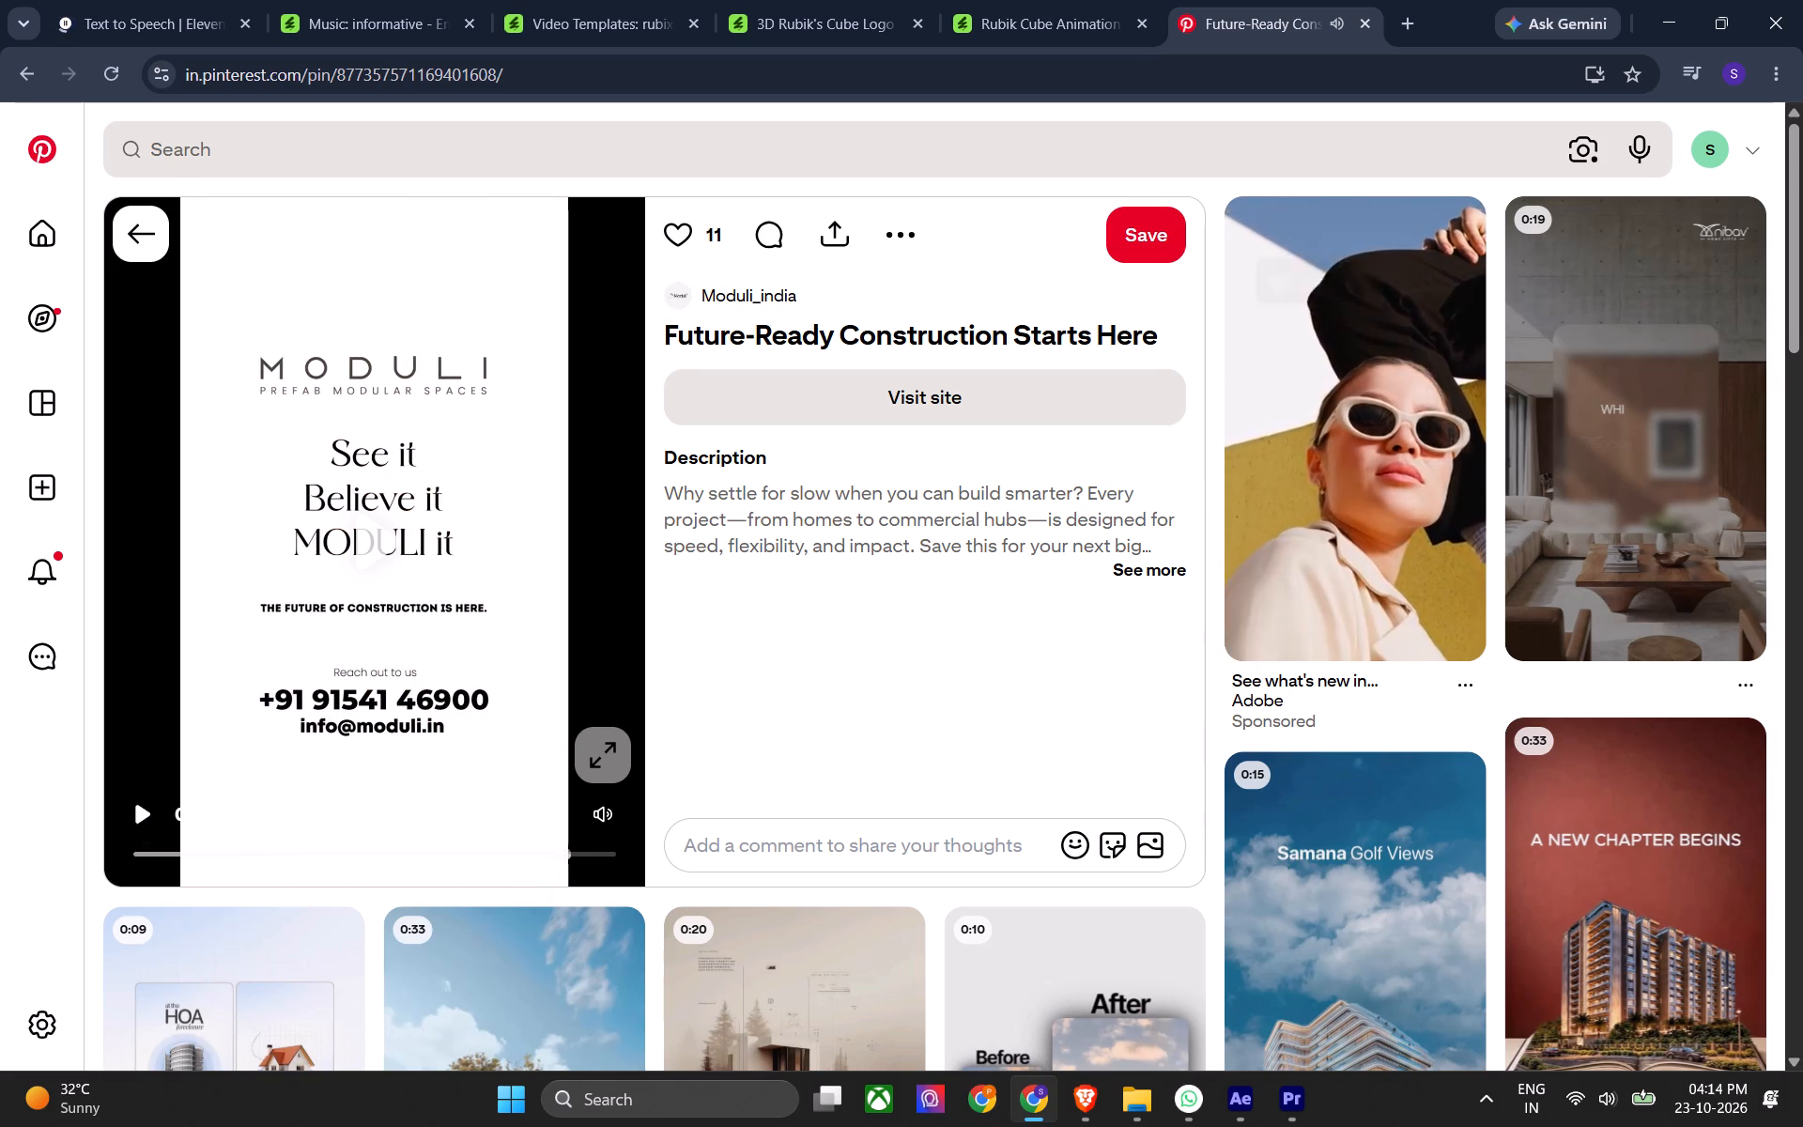
{"action": "left_click", "coordinate": [1672, 1]}
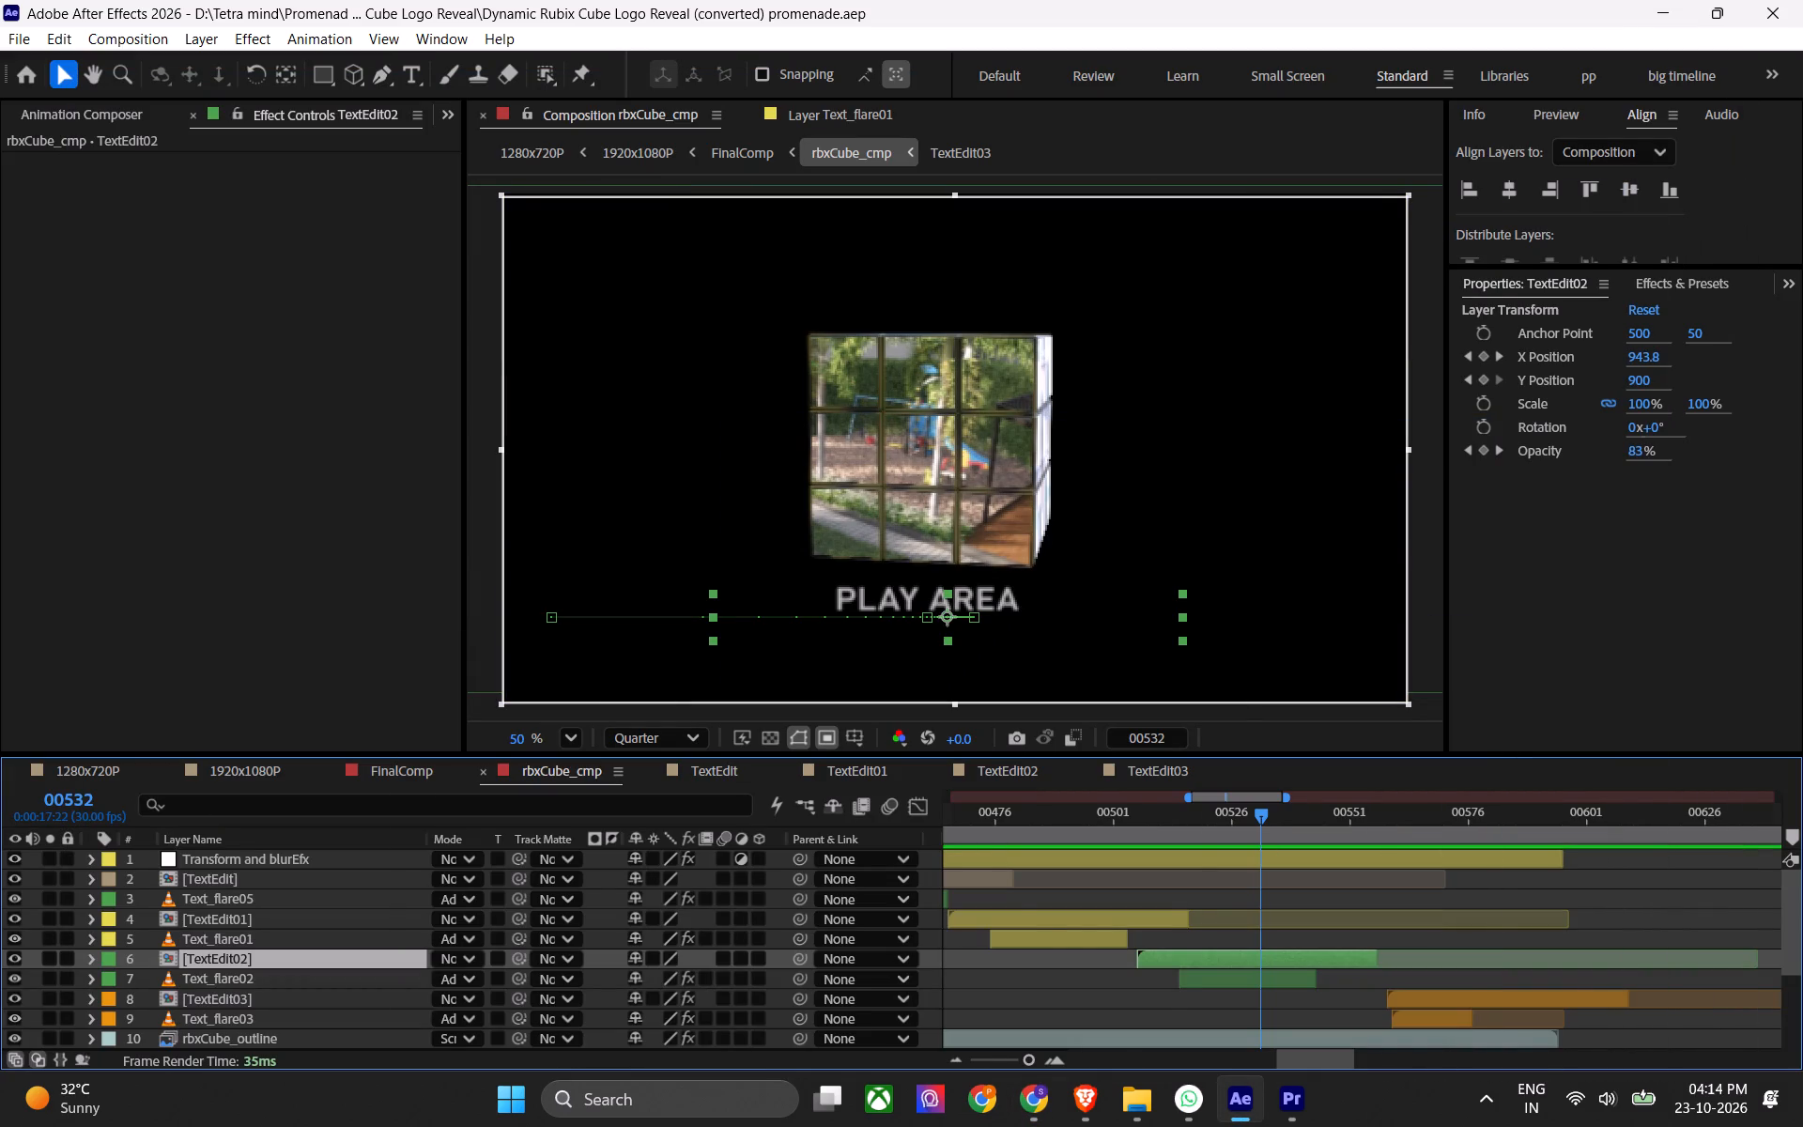
Hide all TextEdit and Text_flare layers in rbxCube_cmp, keeping Transform and blurEfx visible, select rbxCube_outline, and save the project.
{"action": "scroll", "coordinate": [1083, 928], "scroll_direction": "down", "scroll_amount": 4, "text": "alt"}
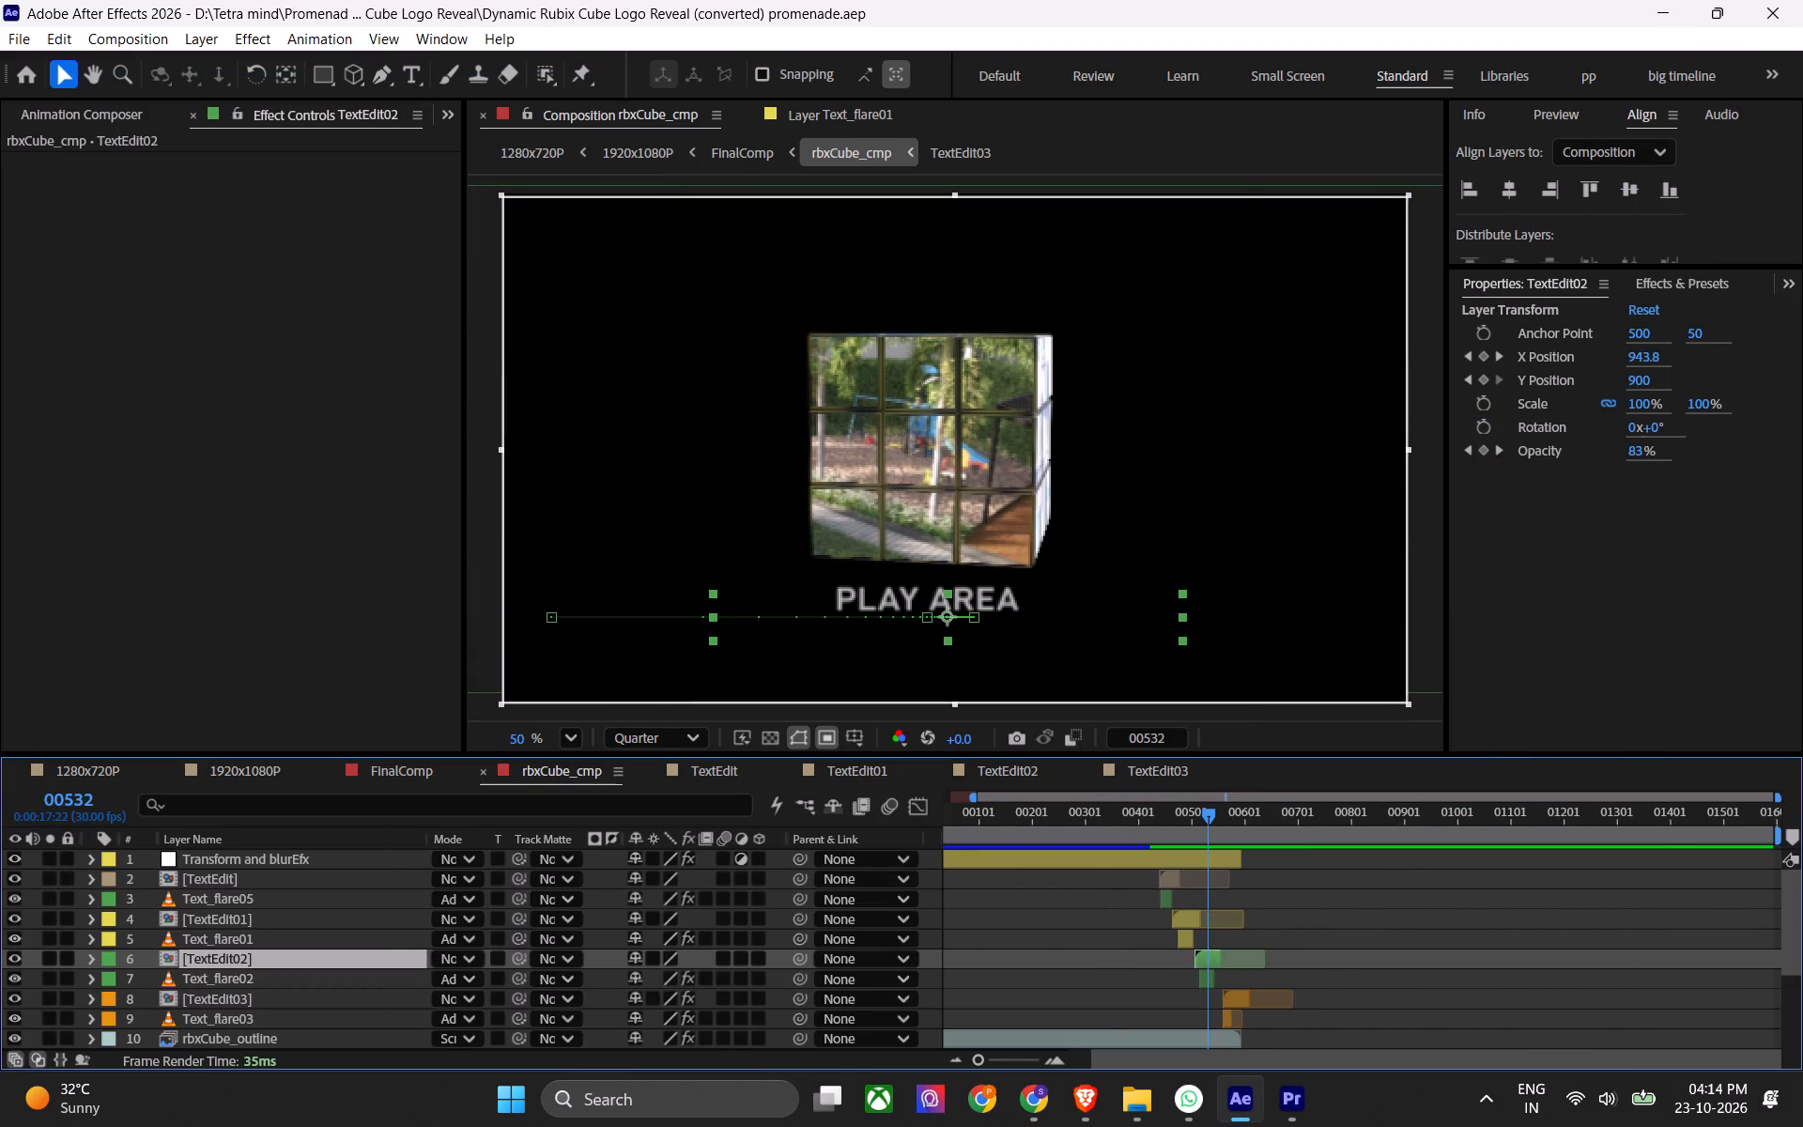
{"action": "left_click_drag", "start_coordinate": [13, 862], "coordinate": [6, 1000]}
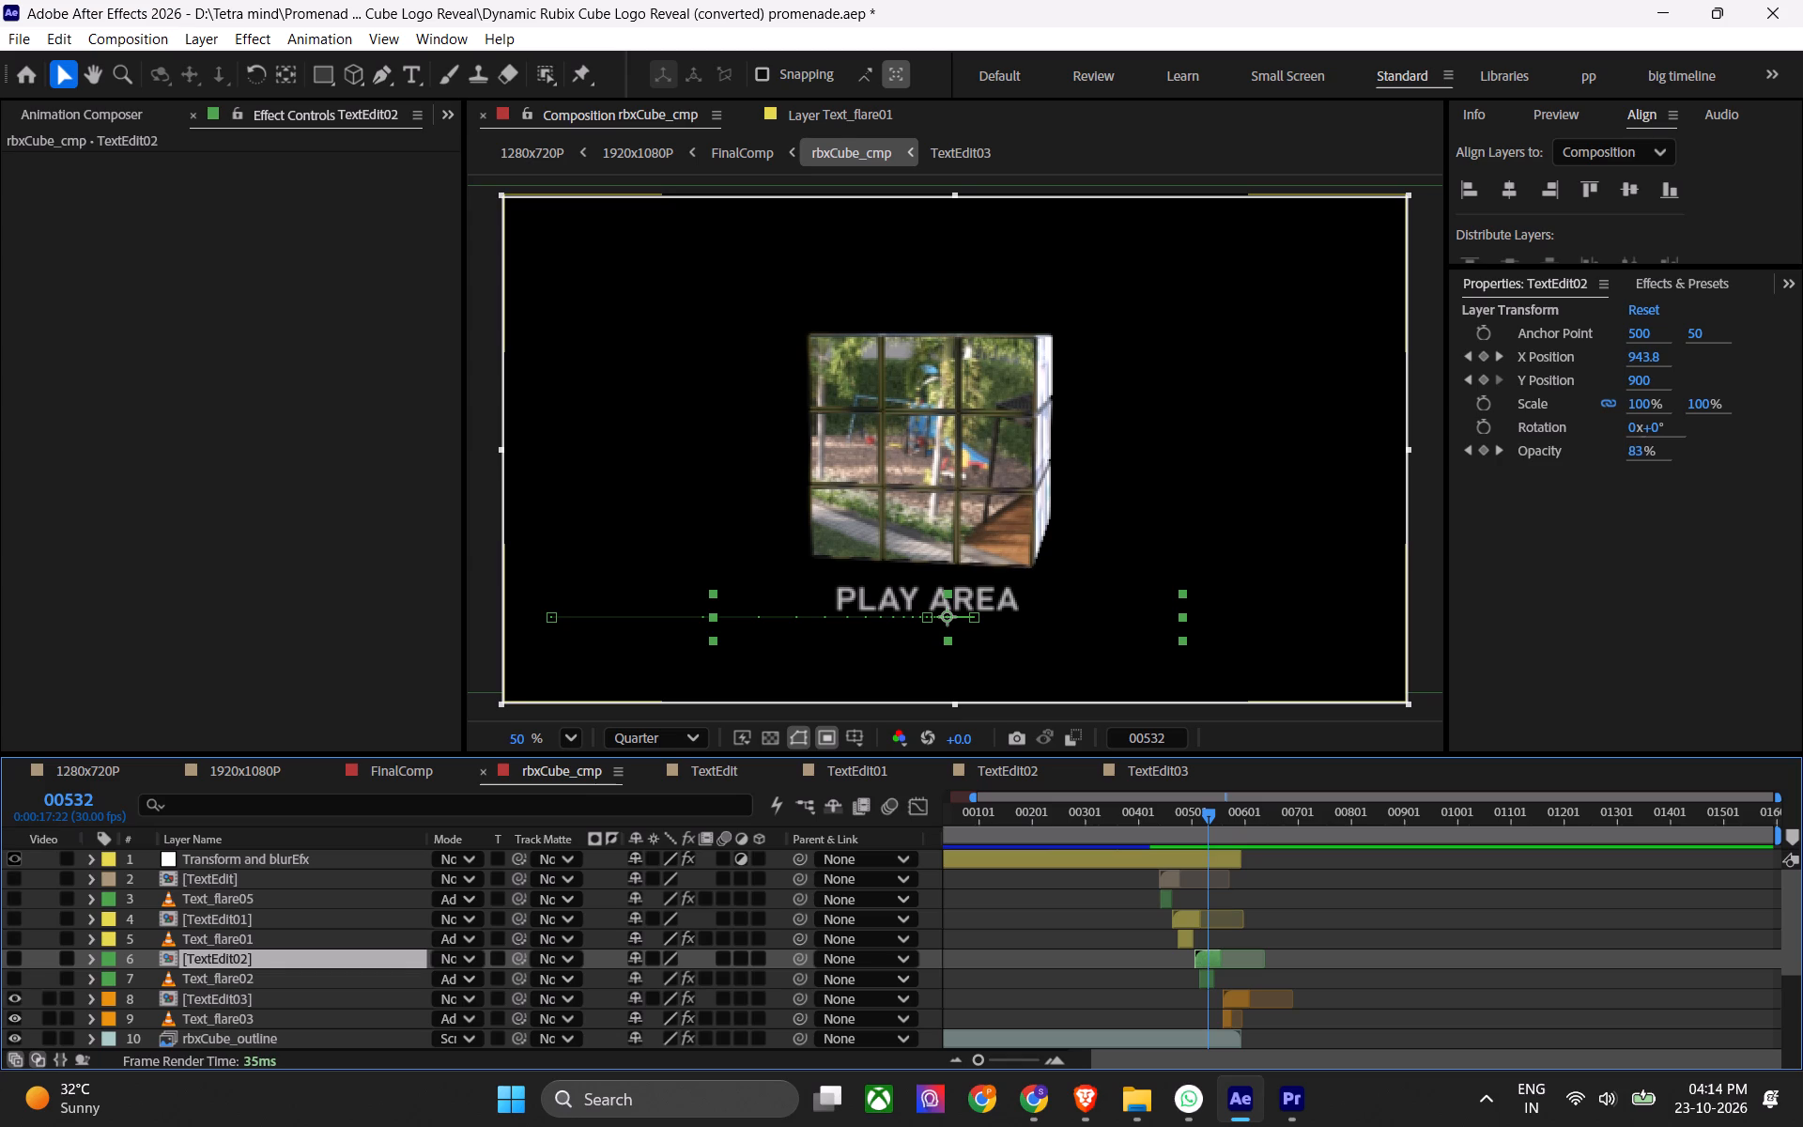
{"action": "left_click_drag", "start_coordinate": [6, 1000], "coordinate": [11, 1014]}
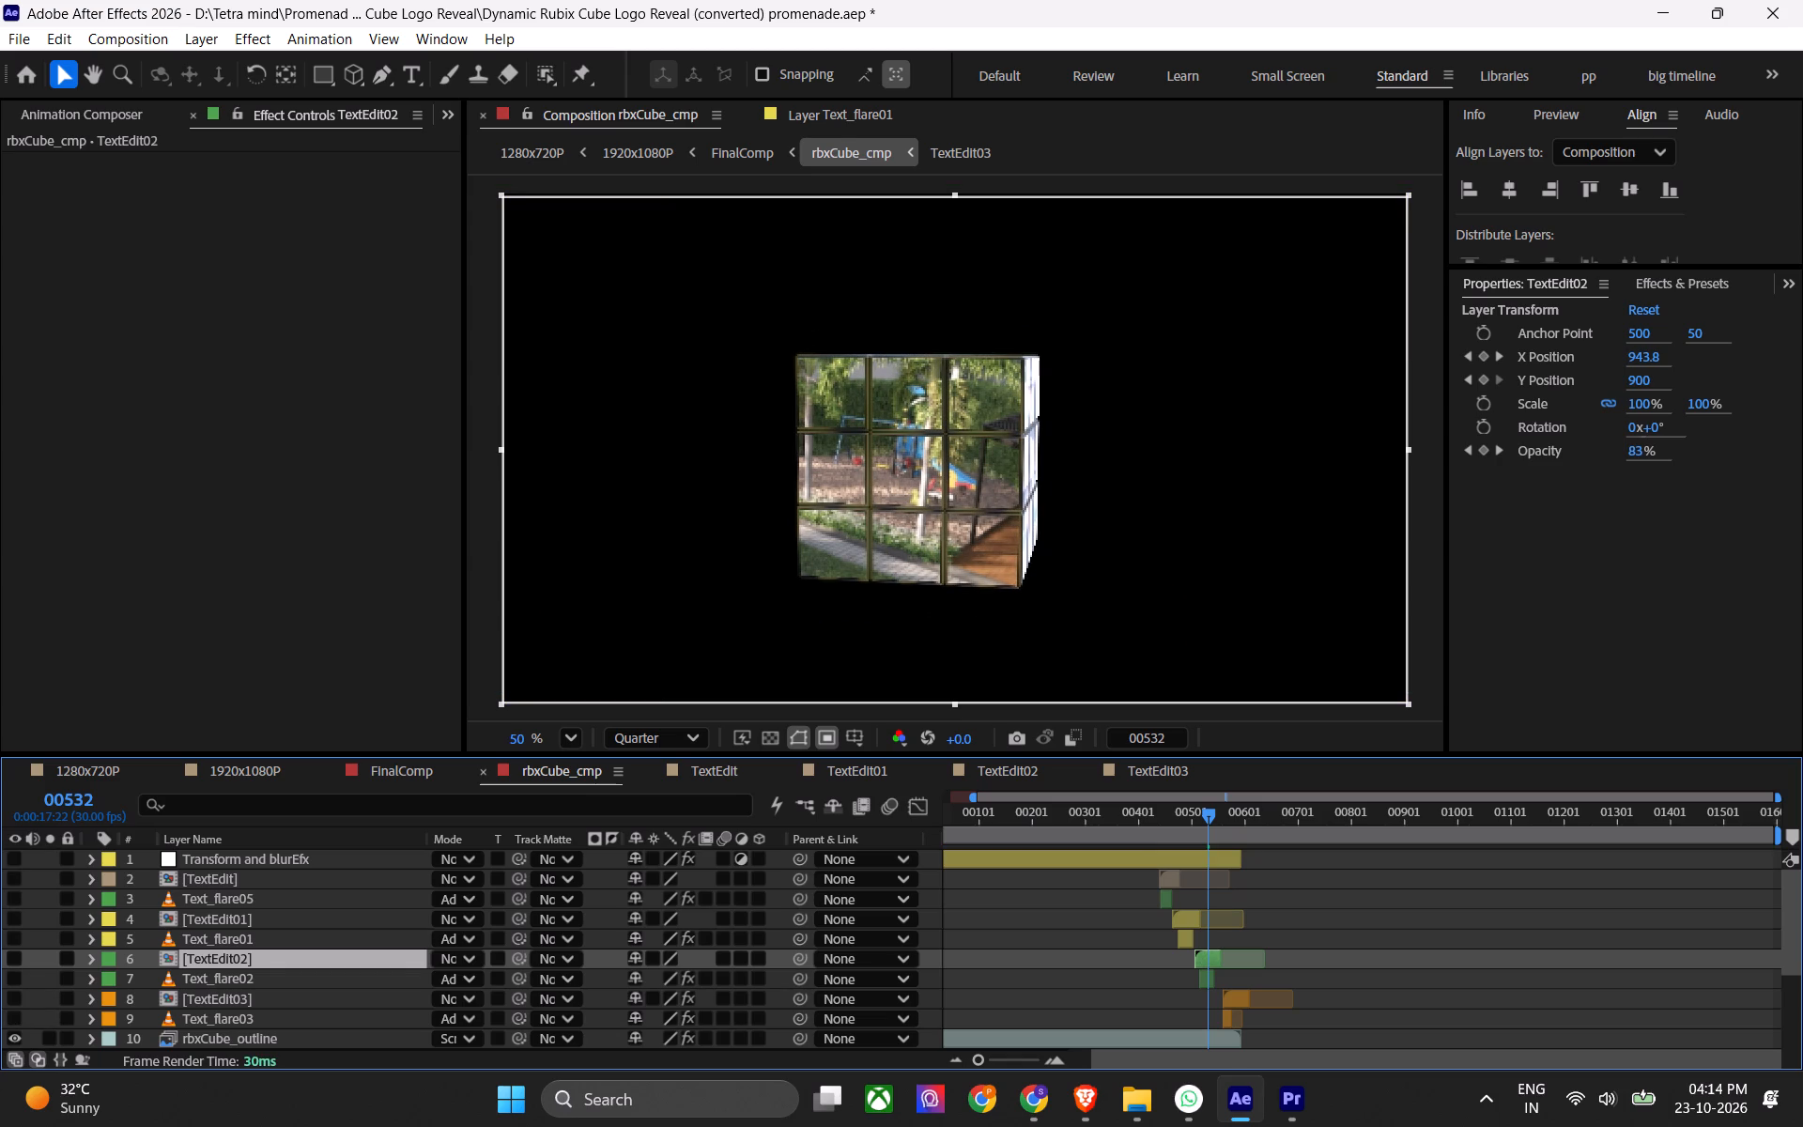
{"action": "left_click", "coordinate": [7, 851]}
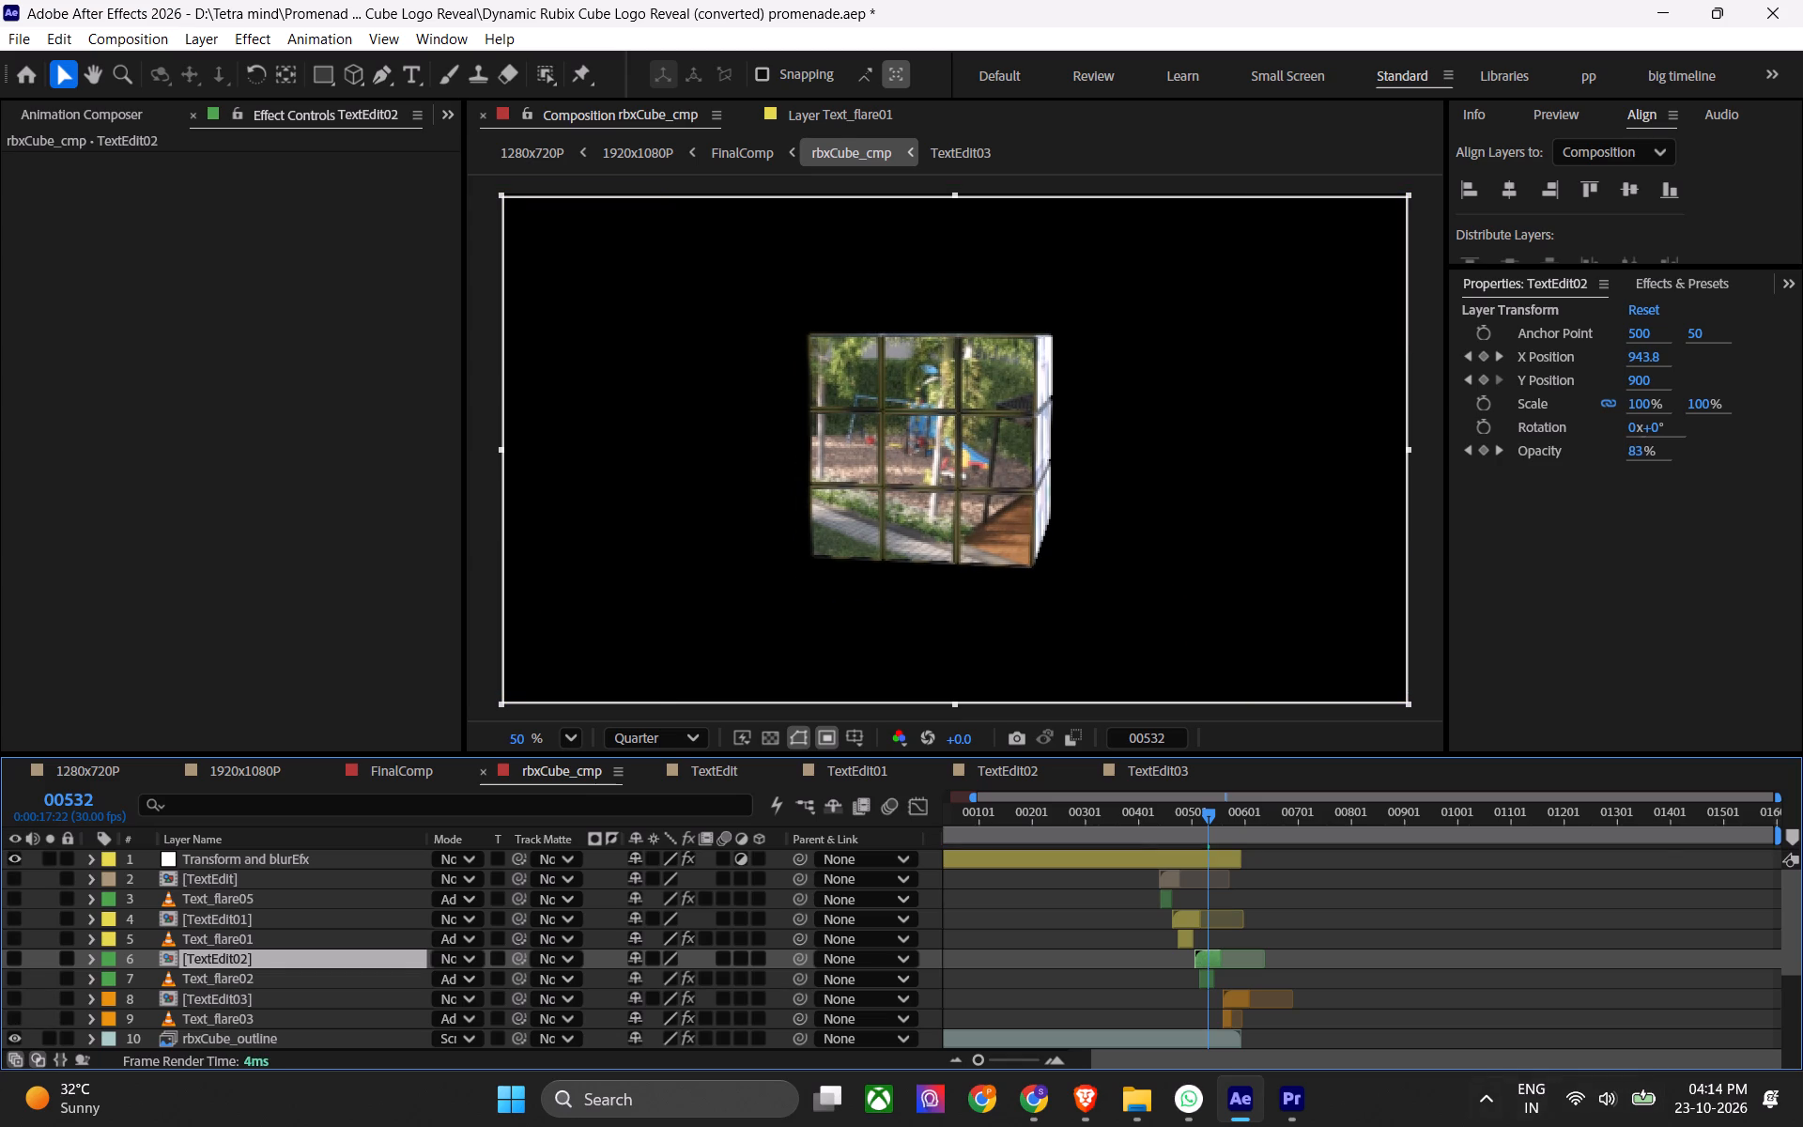
{"action": "left_click", "coordinate": [1067, 1039]}
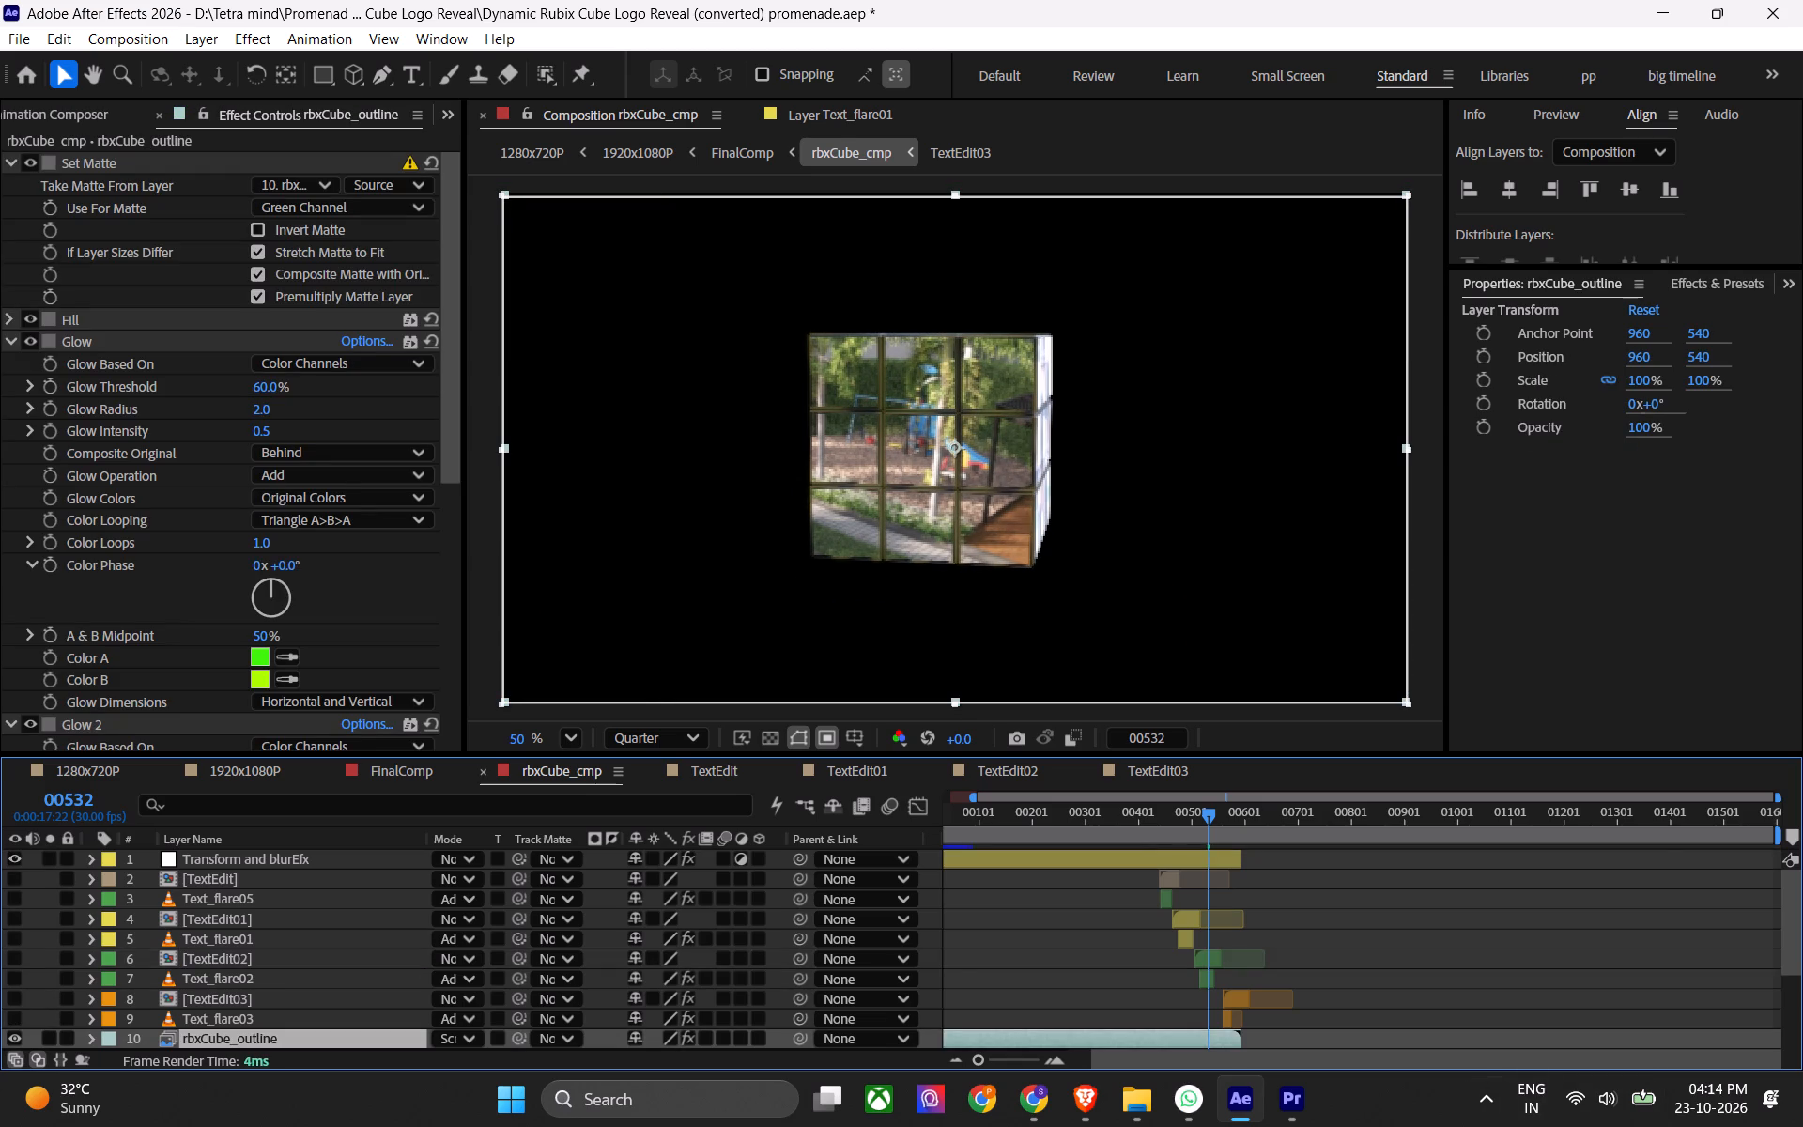
{"action": "scroll", "coordinate": [1020, 960], "scroll_direction": "down", "scroll_amount": 2}
{"action": "scroll", "coordinate": [1157, 903], "scroll_direction": "up", "scroll_amount": 3}
{"action": "key", "text": "ctrl+s"}
Scrub back to frame 00439 to review the cube animation without its captions.
{"action": "left_click_drag", "start_coordinate": [1202, 819], "coordinate": [1154, 832]}
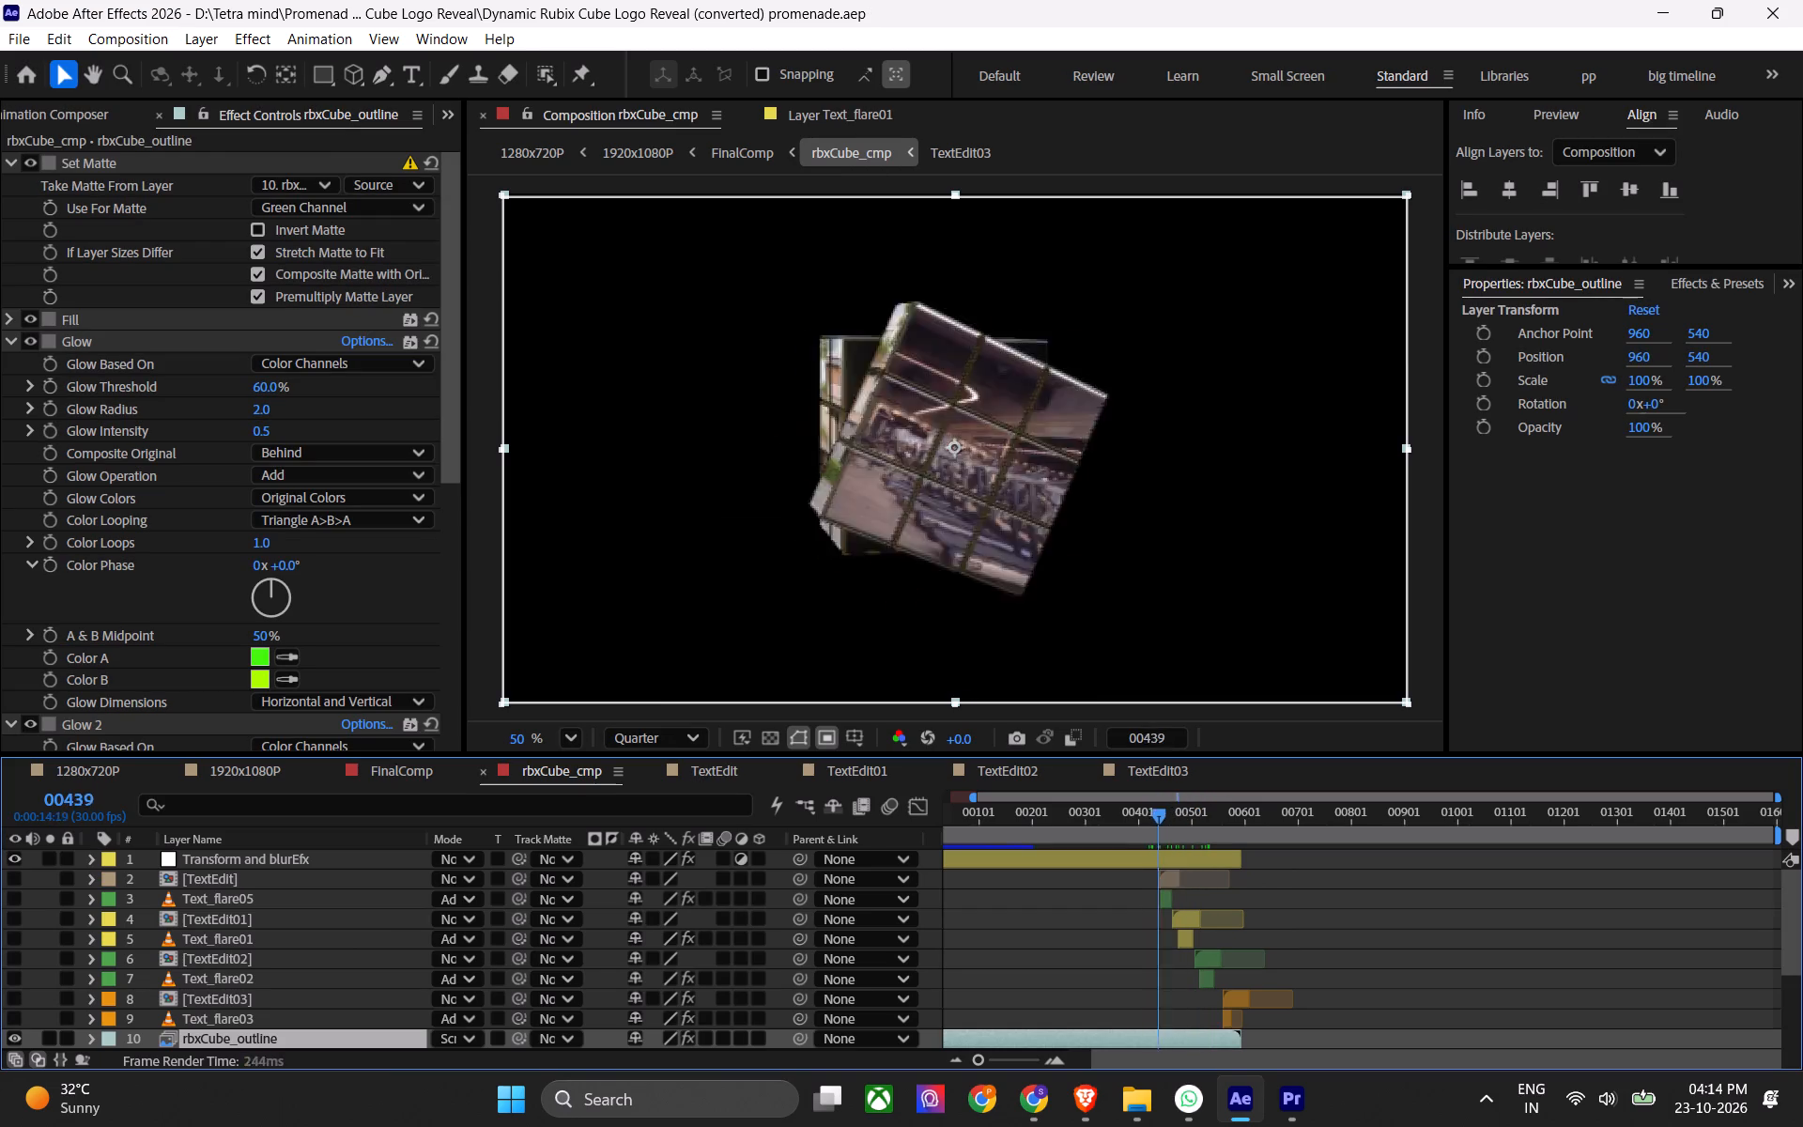
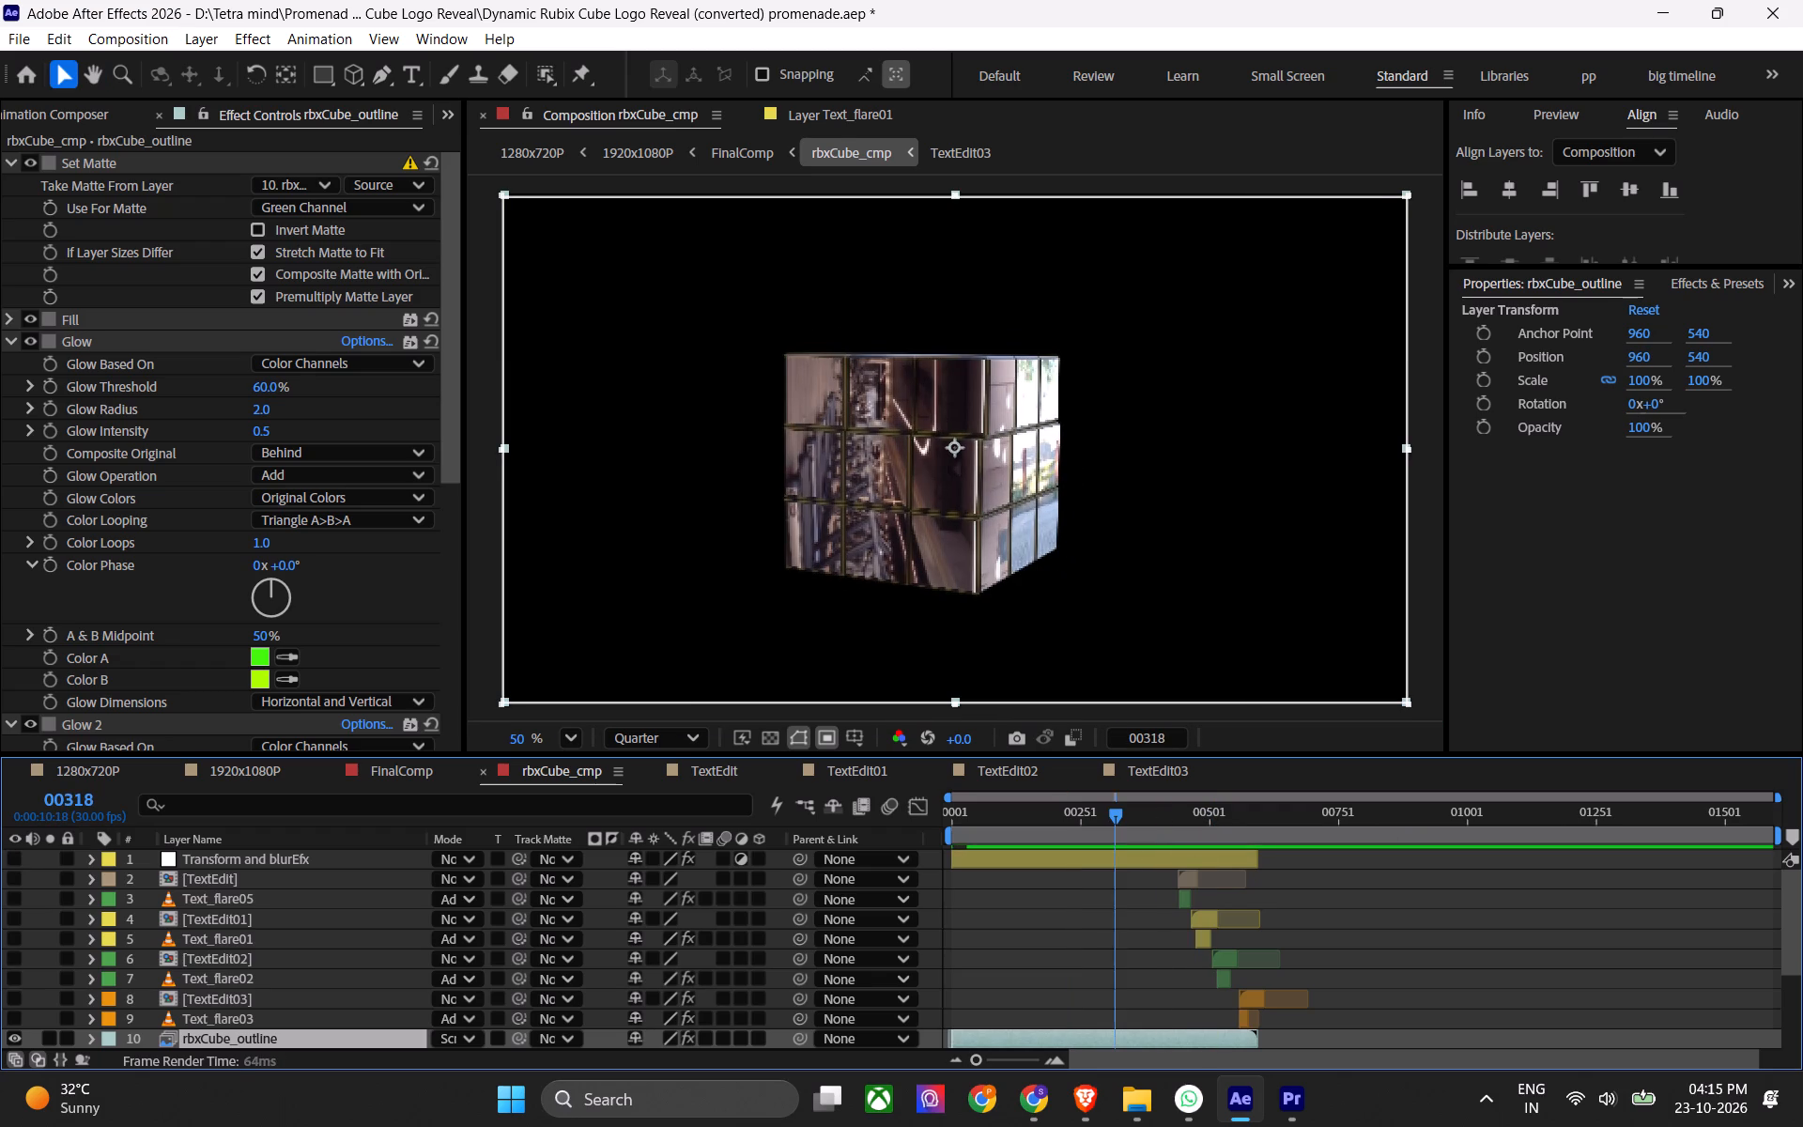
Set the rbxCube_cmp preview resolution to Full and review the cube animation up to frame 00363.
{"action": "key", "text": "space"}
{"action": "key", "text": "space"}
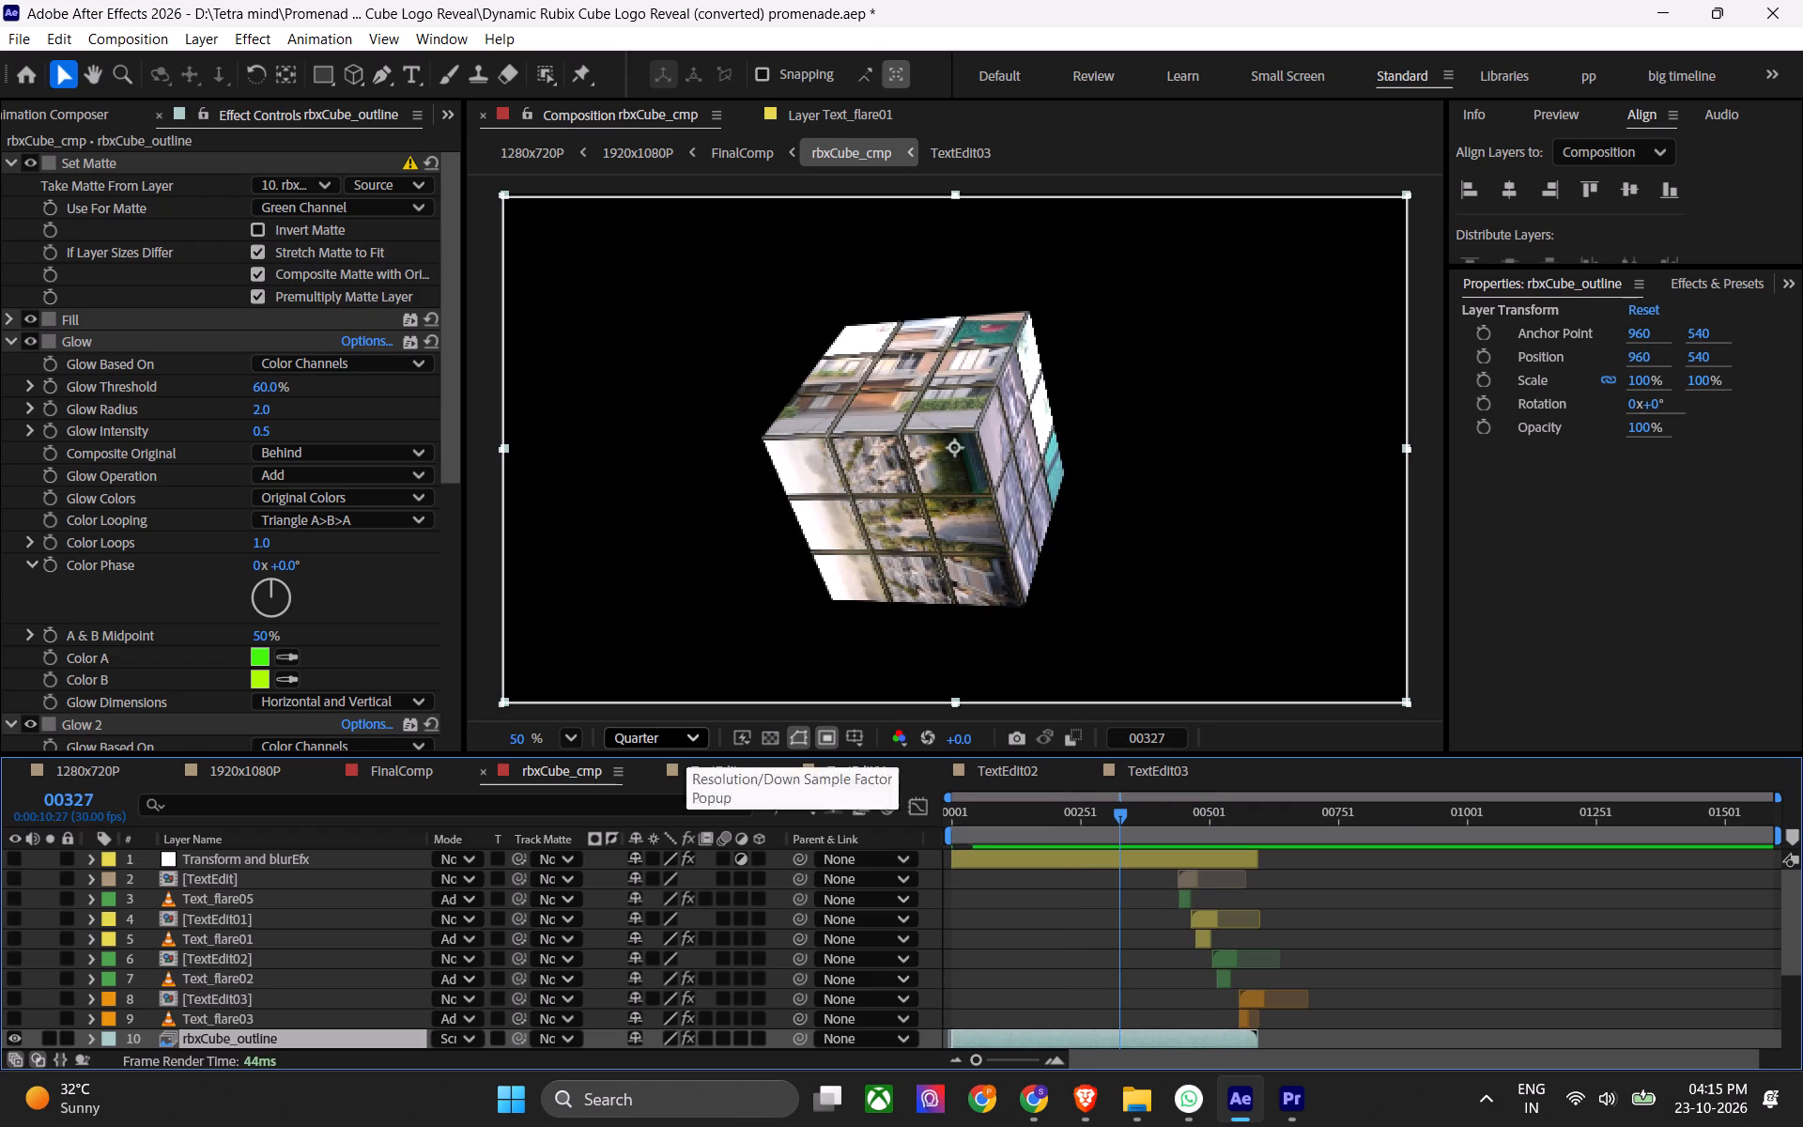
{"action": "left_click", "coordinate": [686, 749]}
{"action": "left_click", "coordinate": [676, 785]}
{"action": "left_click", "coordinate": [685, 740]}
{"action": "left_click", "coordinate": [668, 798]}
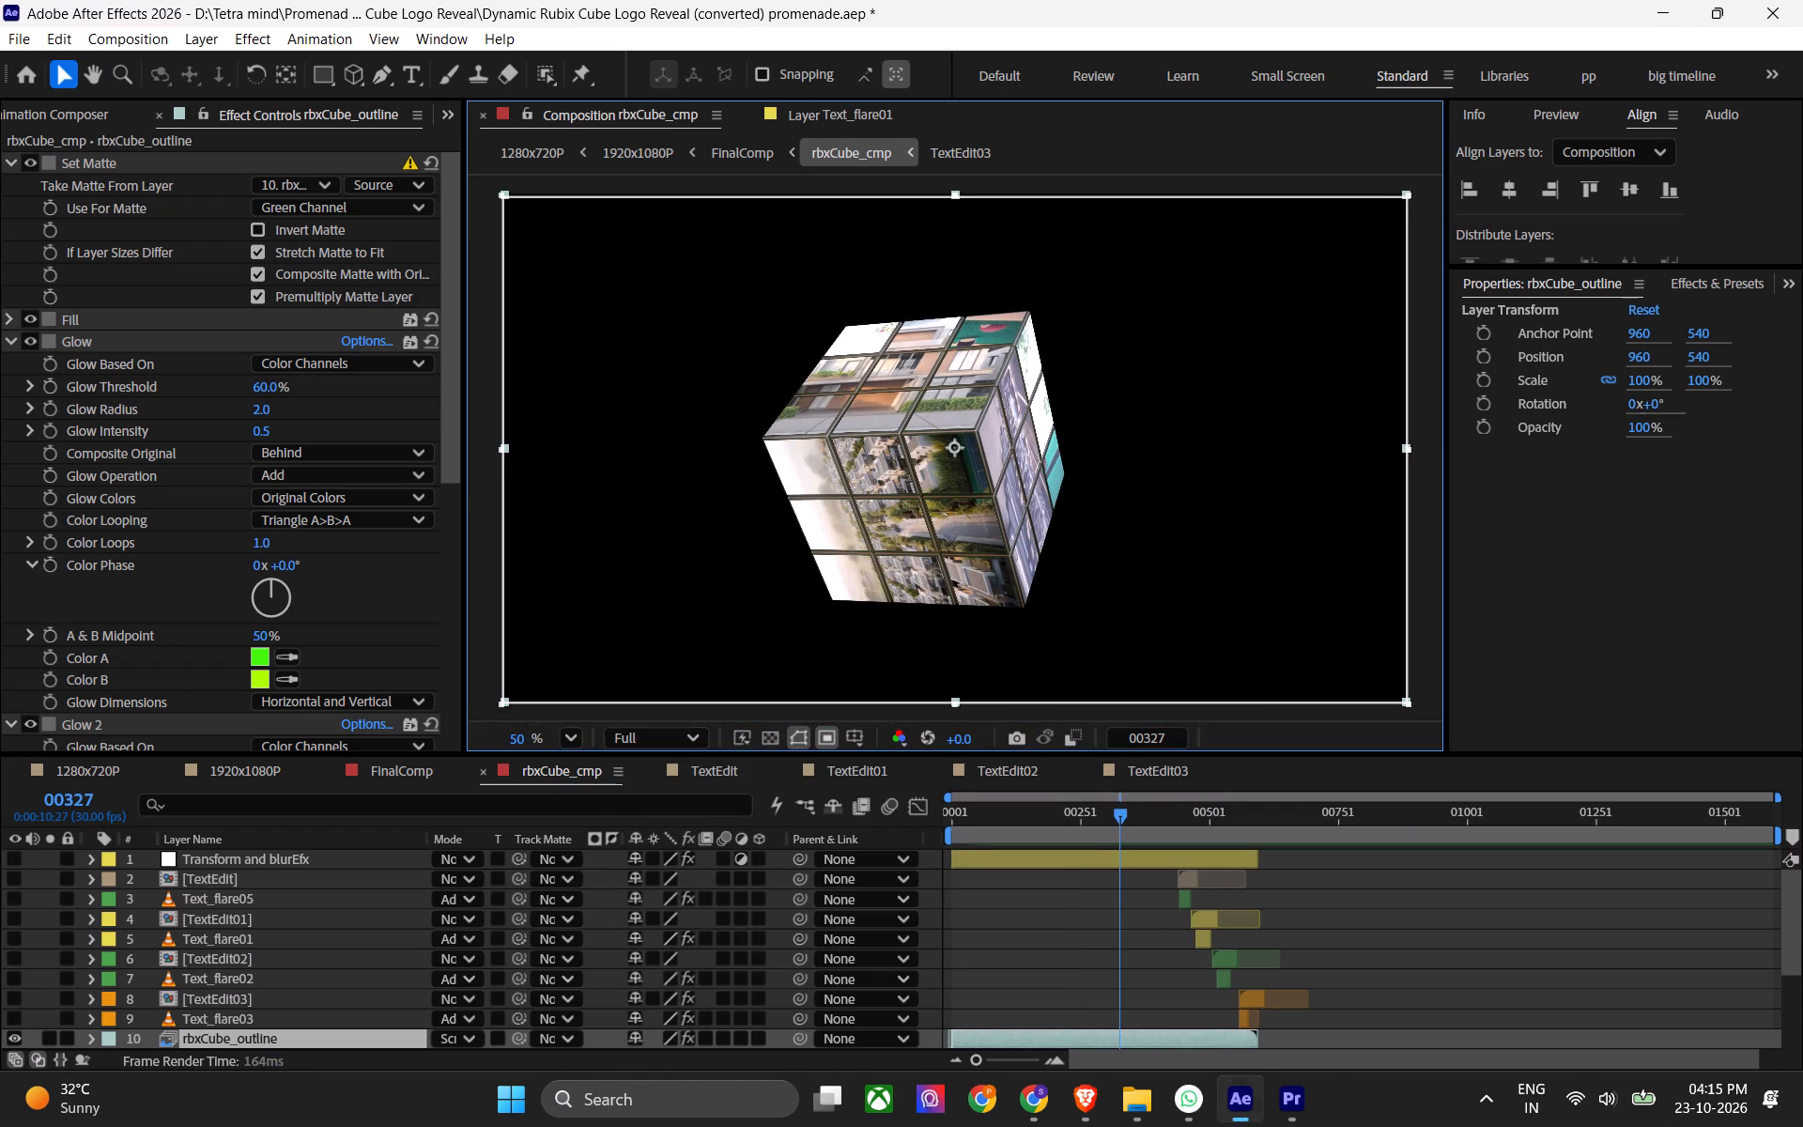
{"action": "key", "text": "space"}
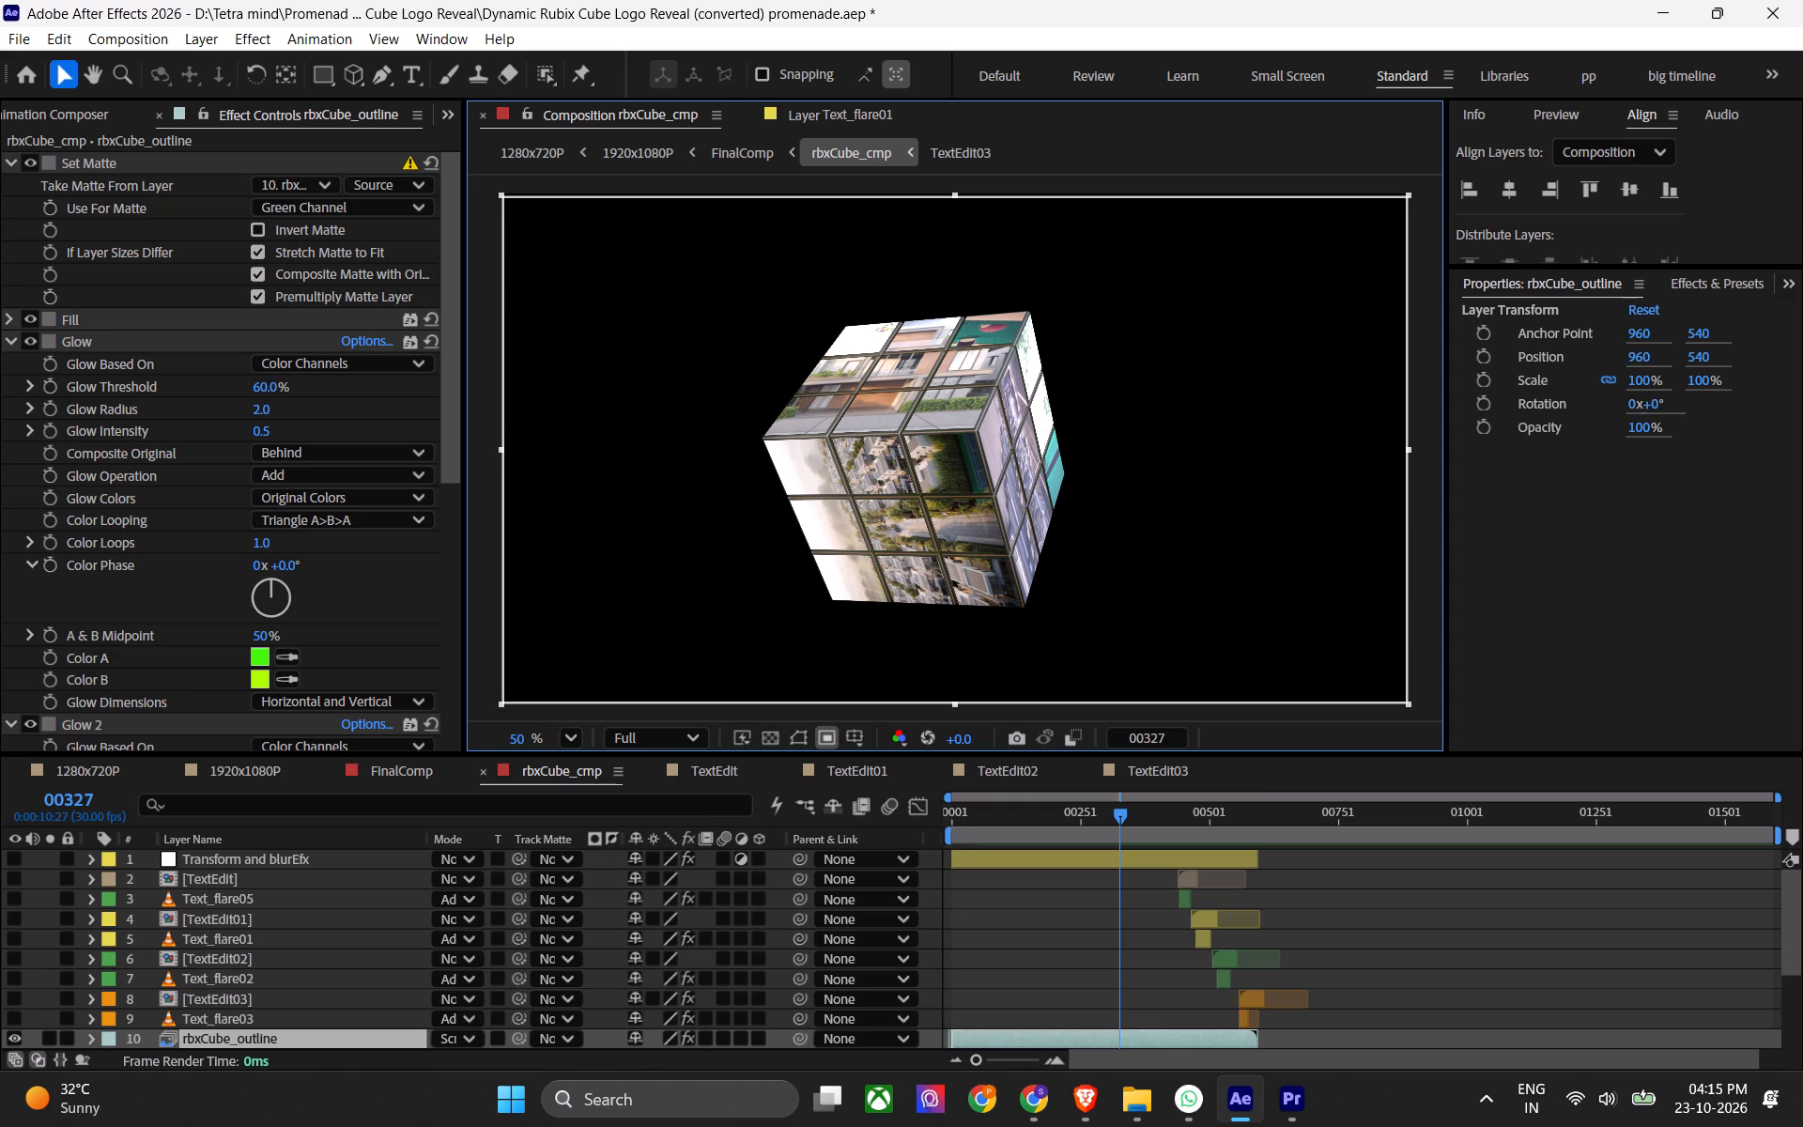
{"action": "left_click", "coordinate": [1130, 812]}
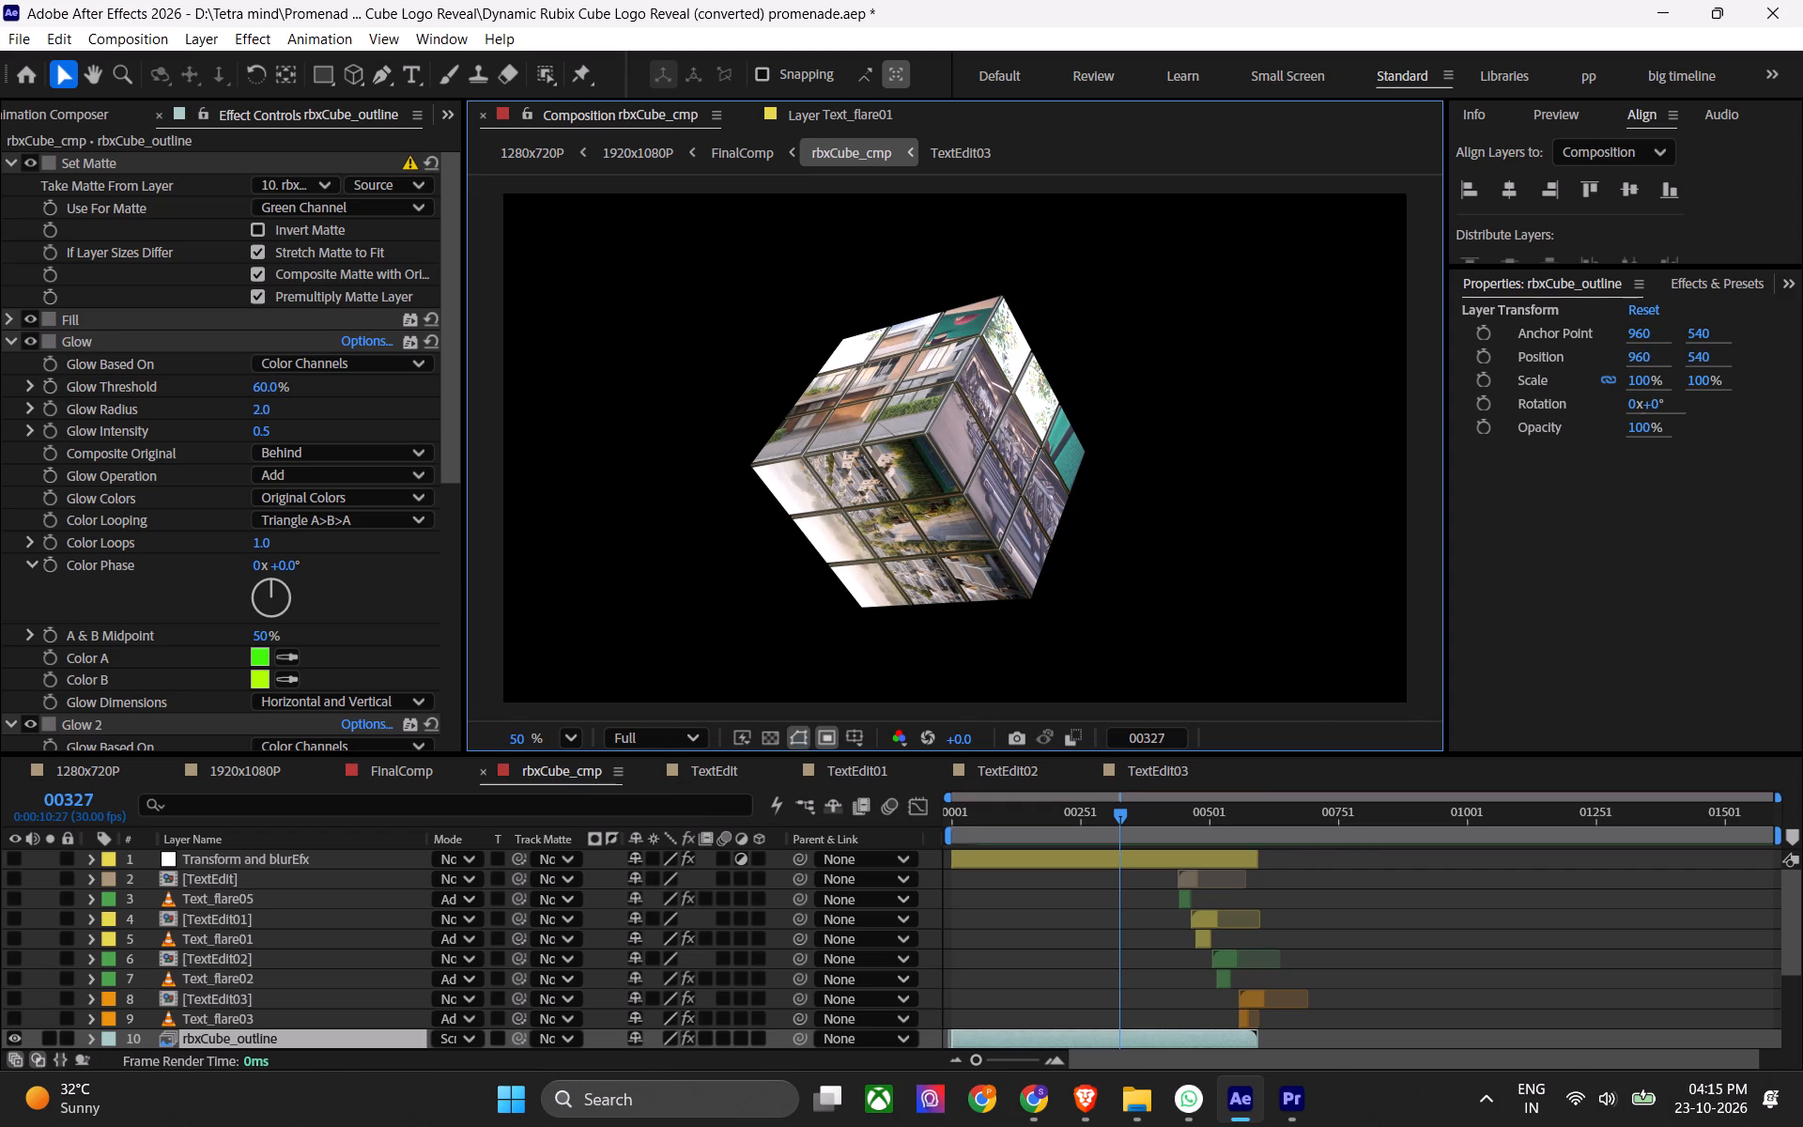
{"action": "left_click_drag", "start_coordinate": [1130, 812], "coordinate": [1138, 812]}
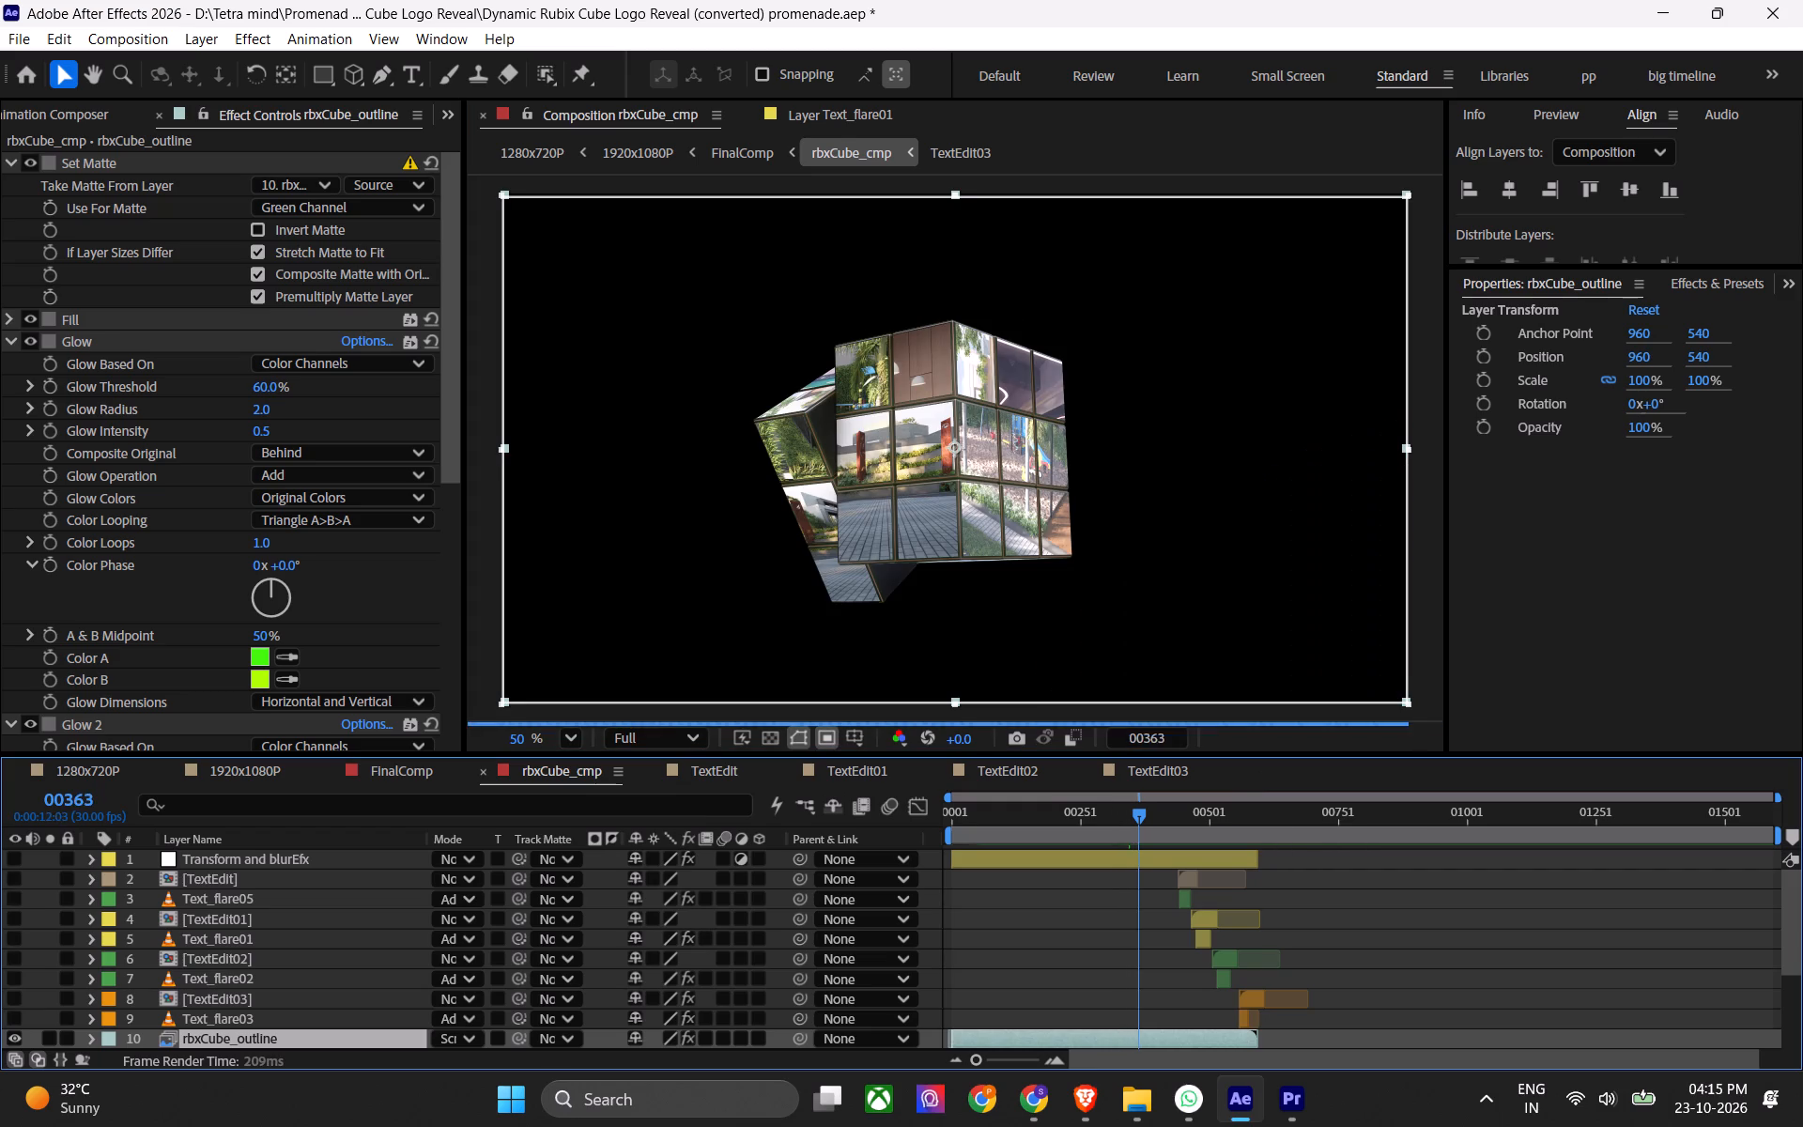
Return to frame 00290, set the preview resolution to Half, and play the cube animation from there.
{"action": "left_click_drag", "start_coordinate": [1138, 812], "coordinate": [1101, 826]}
{"action": "key", "text": "space"}
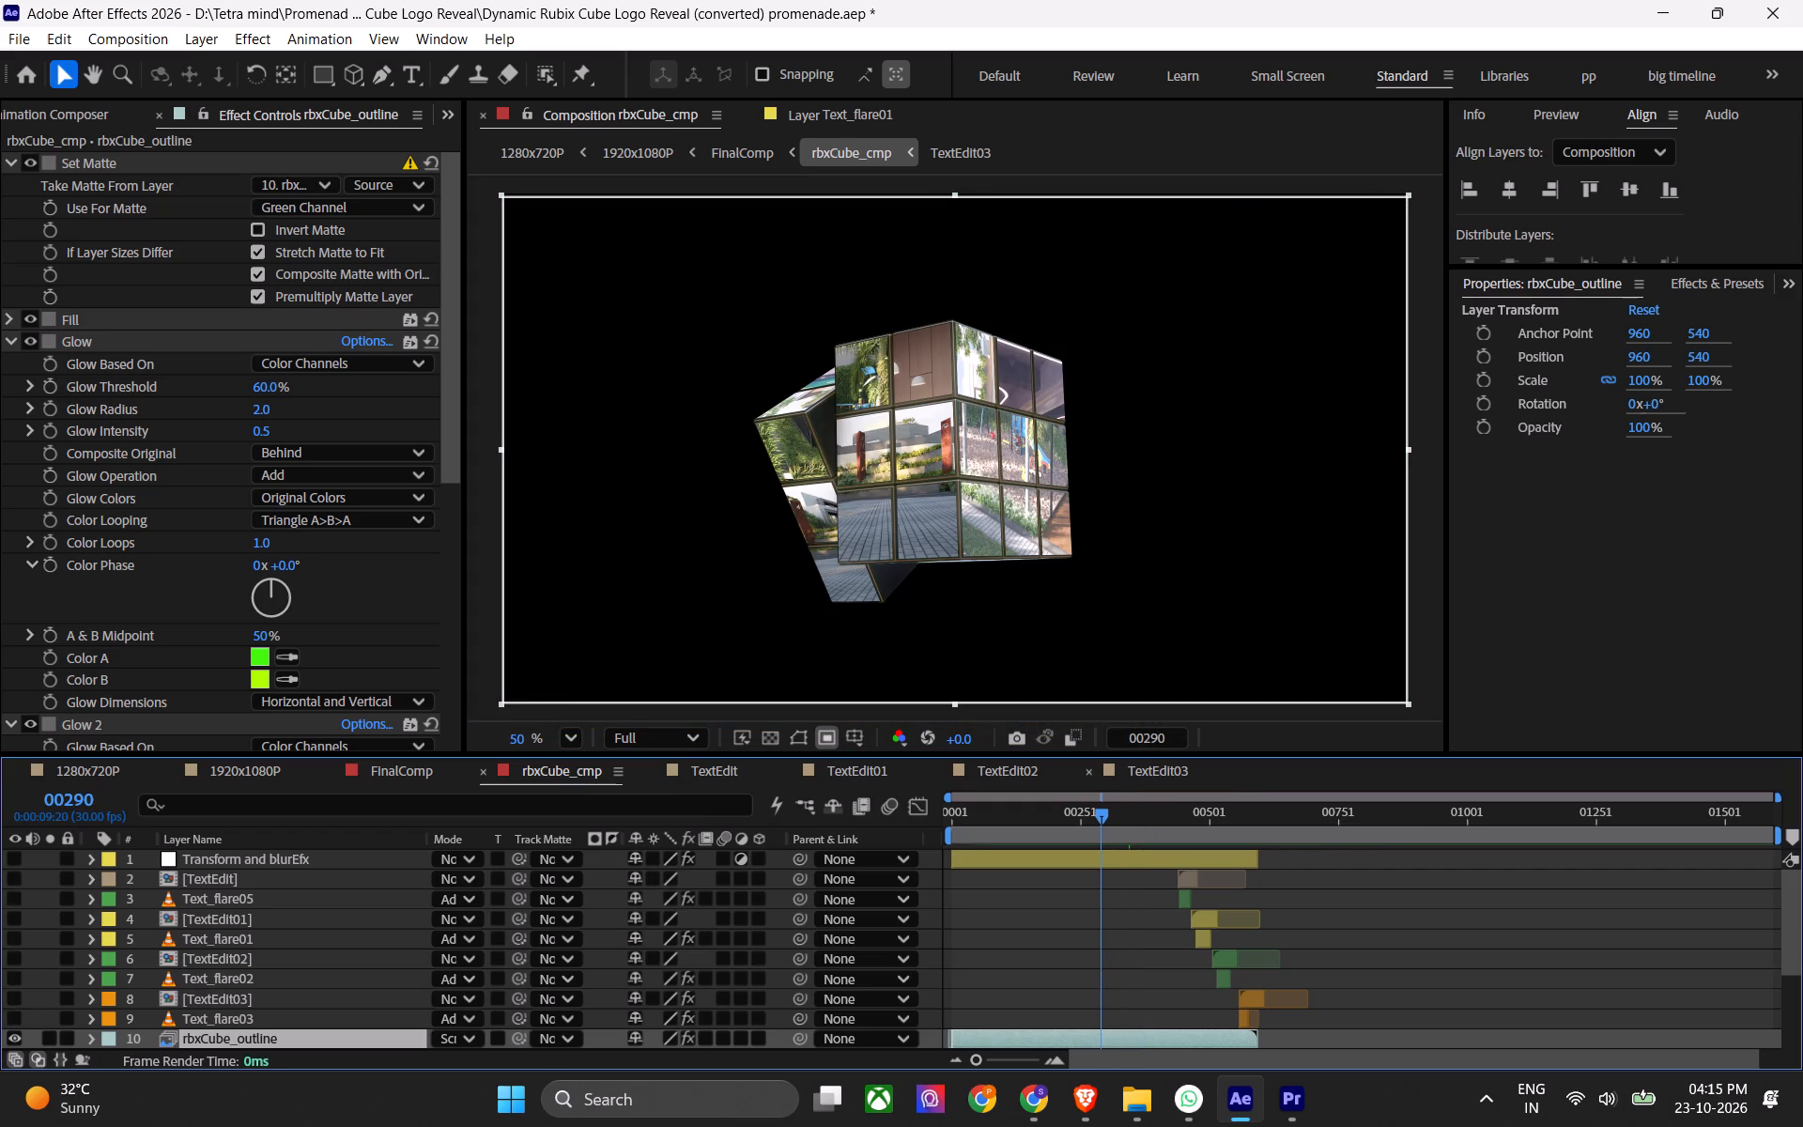
{"action": "left_click", "coordinate": [669, 742]}
{"action": "left_click", "coordinate": [666, 778]}
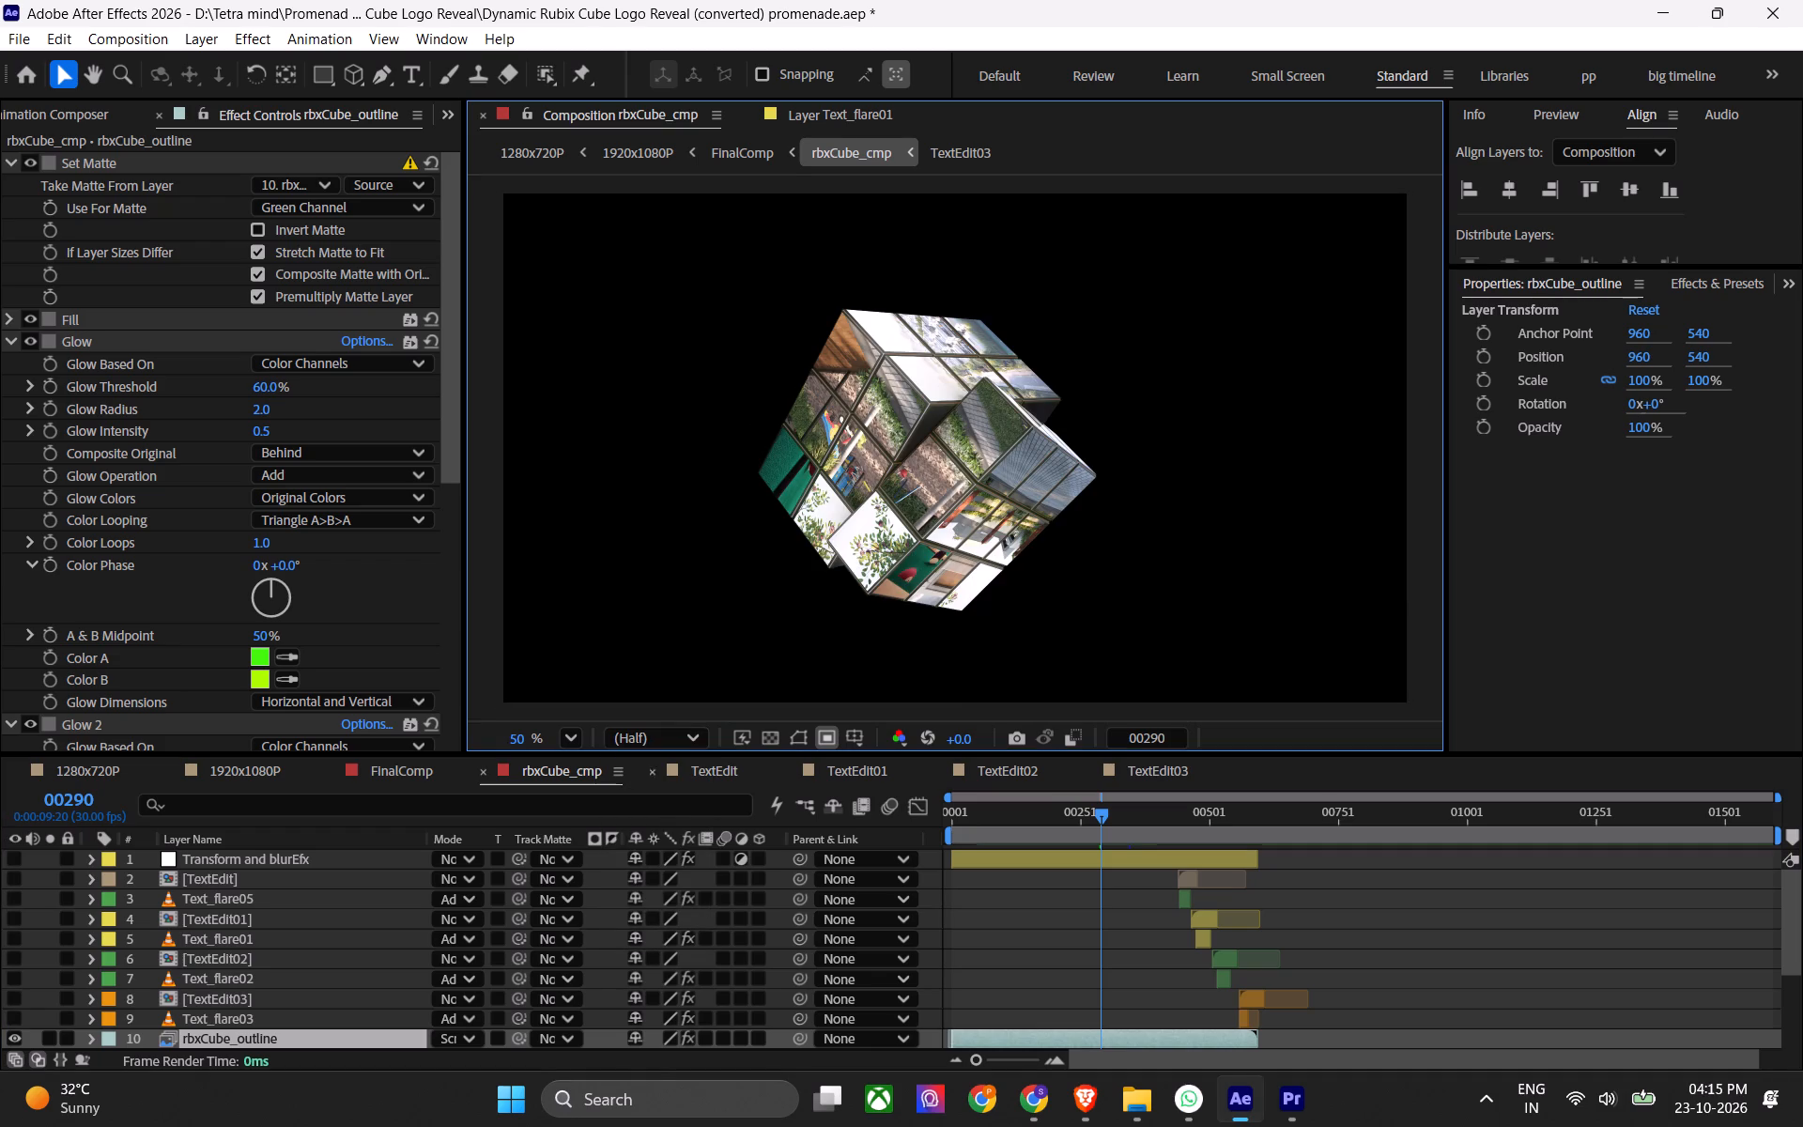
{"action": "key", "text": "space"}
{"action": "key", "text": "space"}
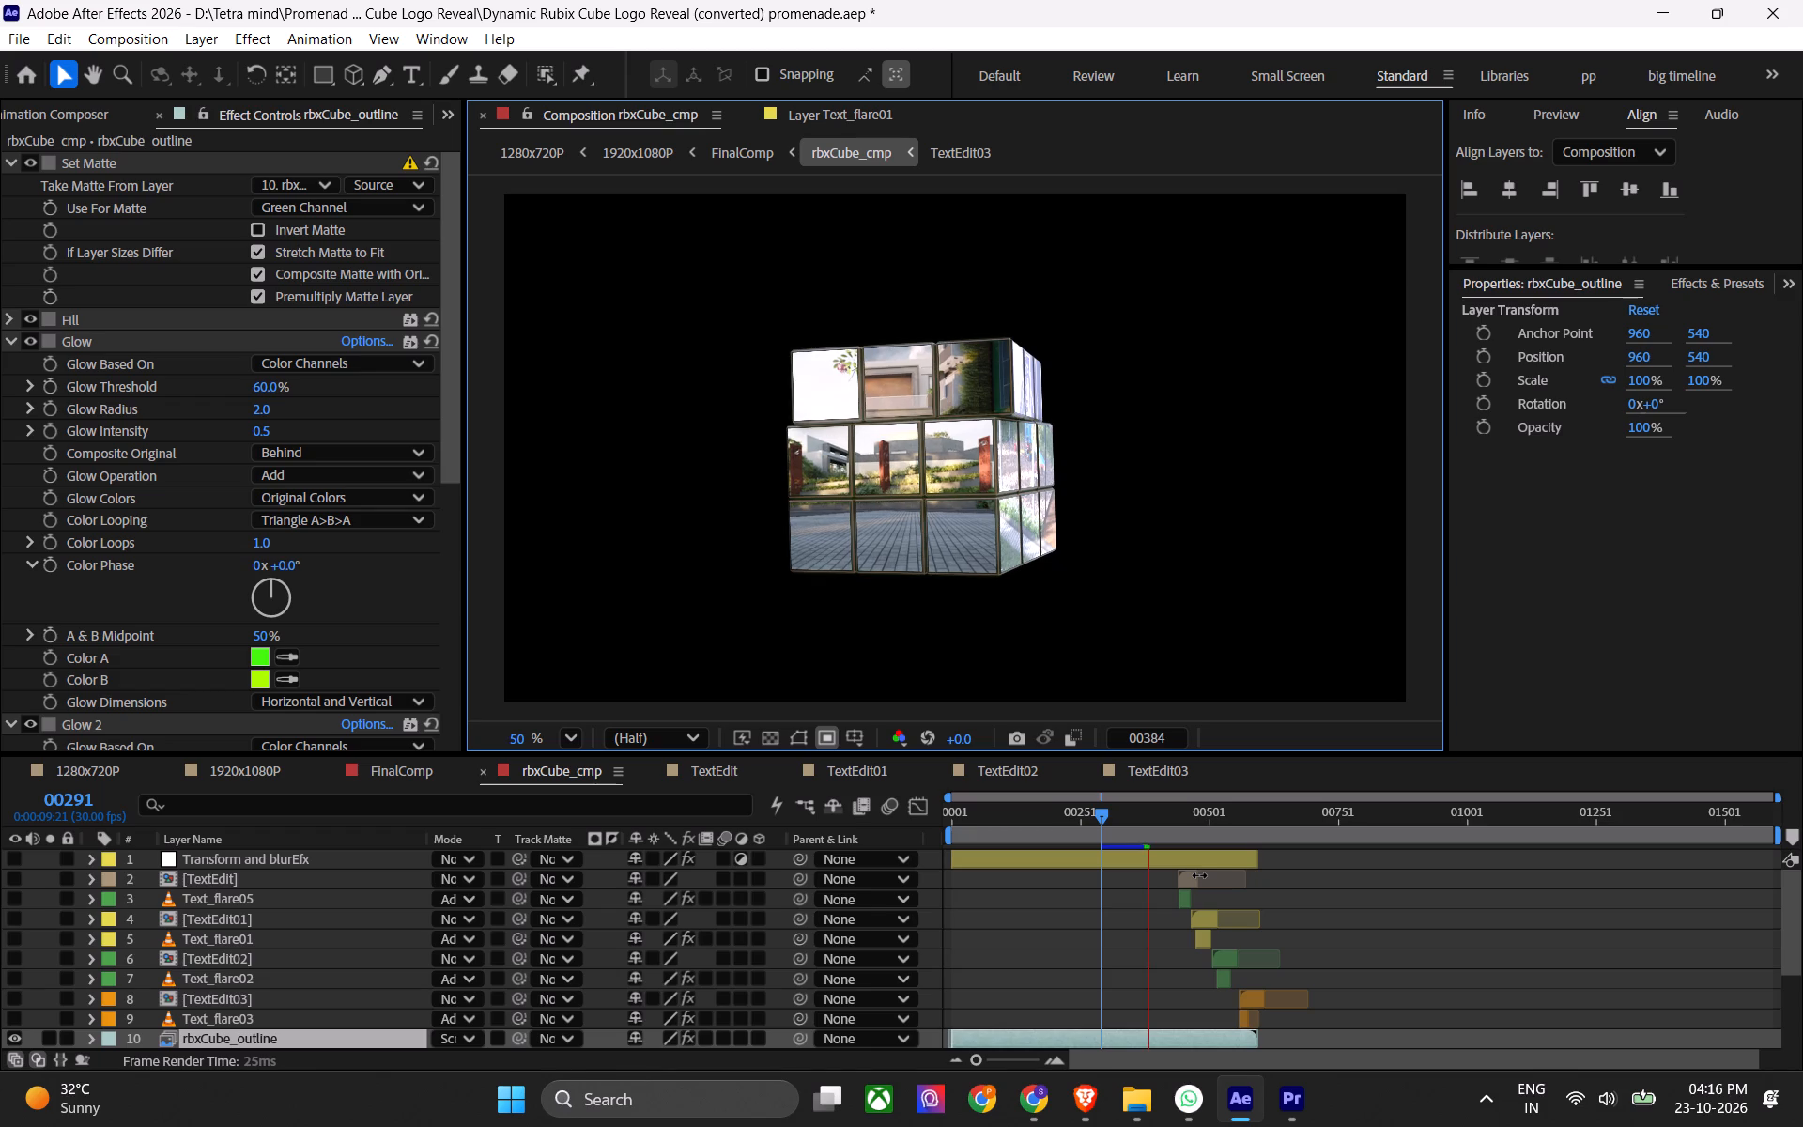
Switch to Brave and close the window showing the billiards room screenshot, returning to After Effects.
{"action": "left_click", "coordinate": [1084, 1124]}
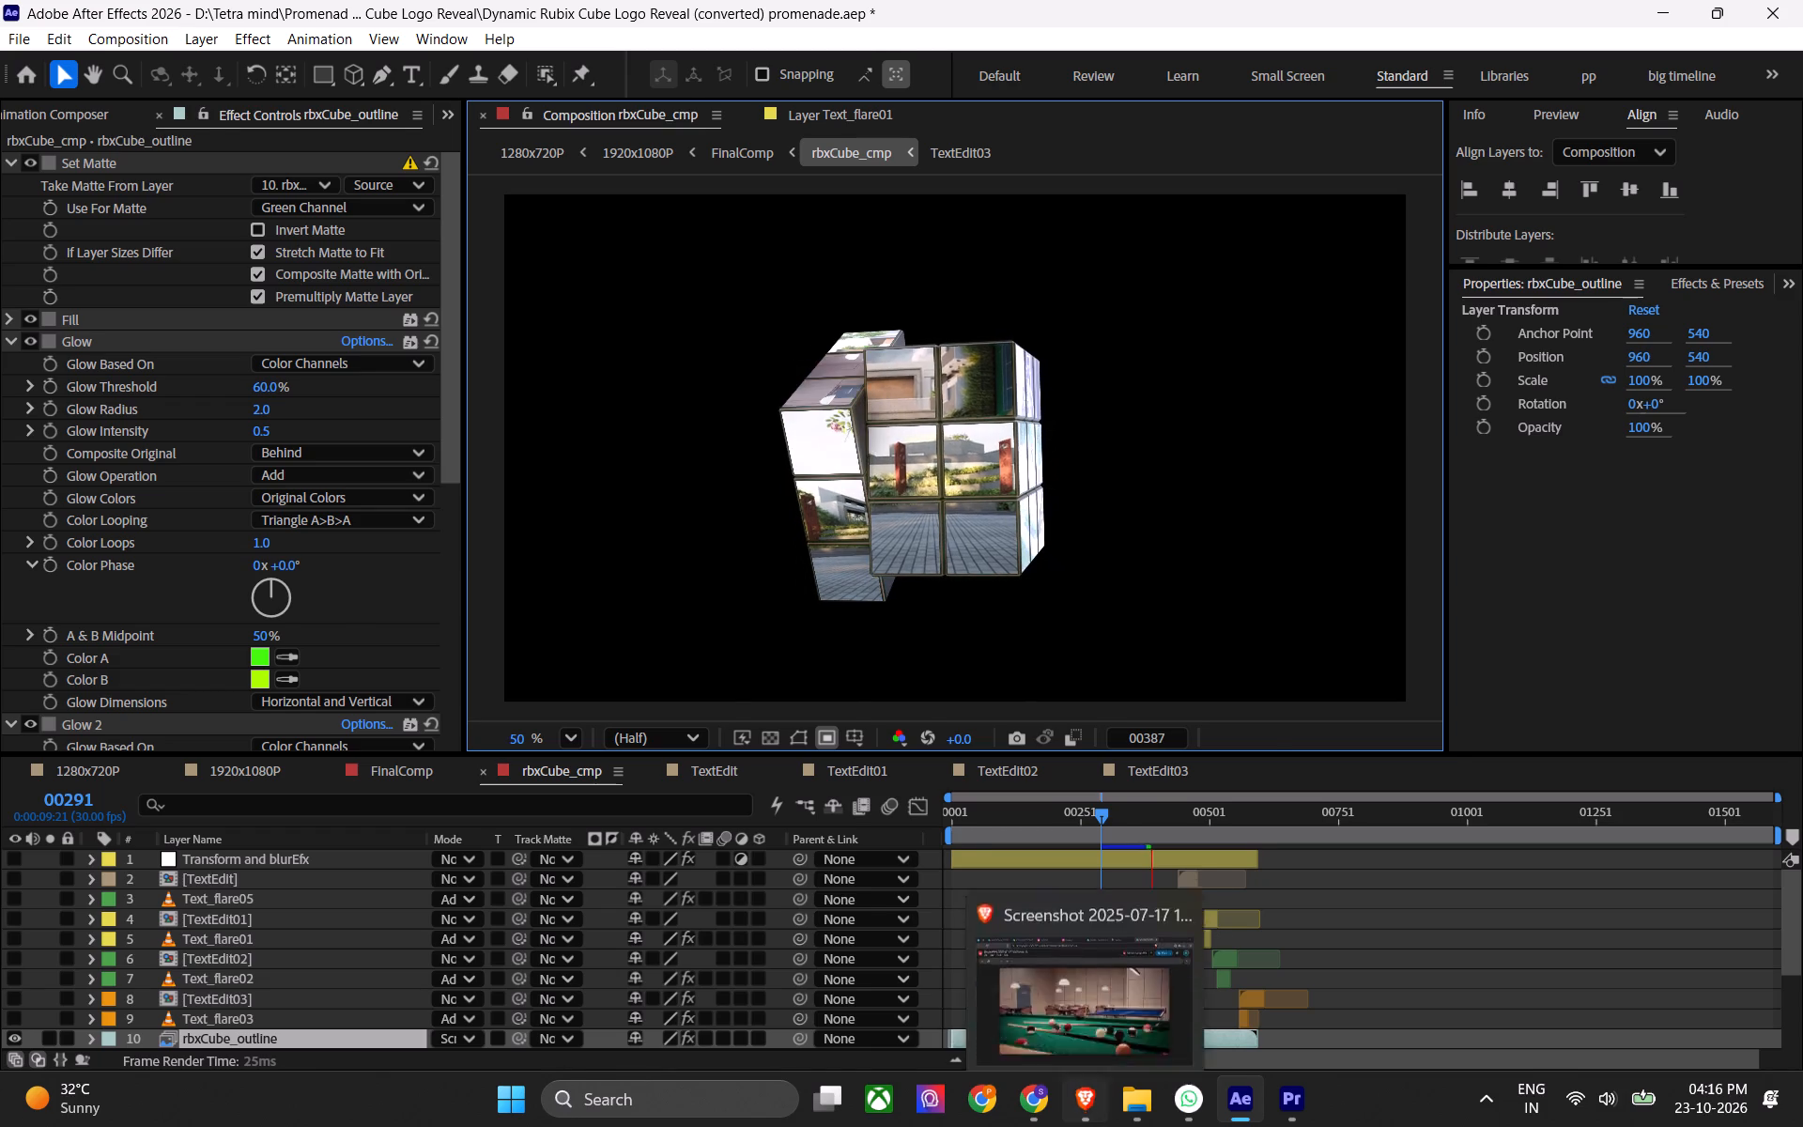
{"action": "left_click", "coordinate": [1802, 0]}
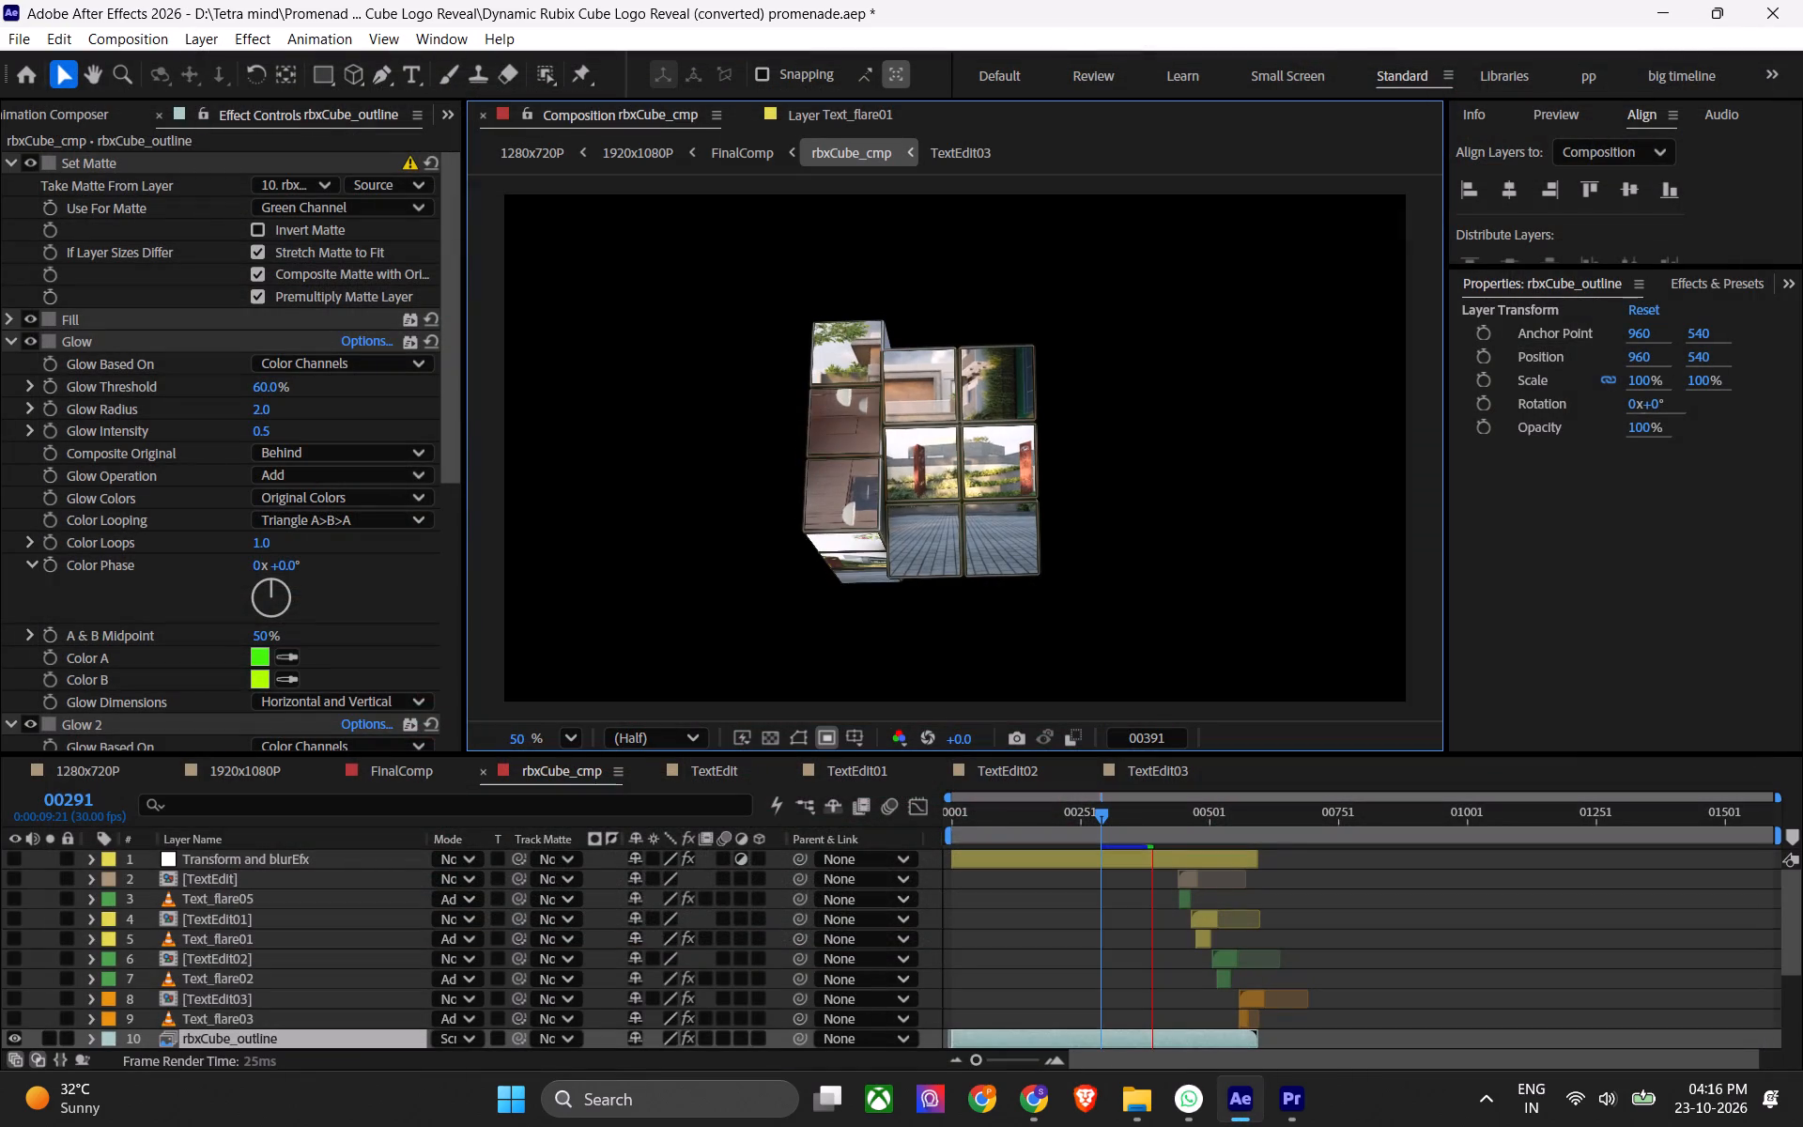
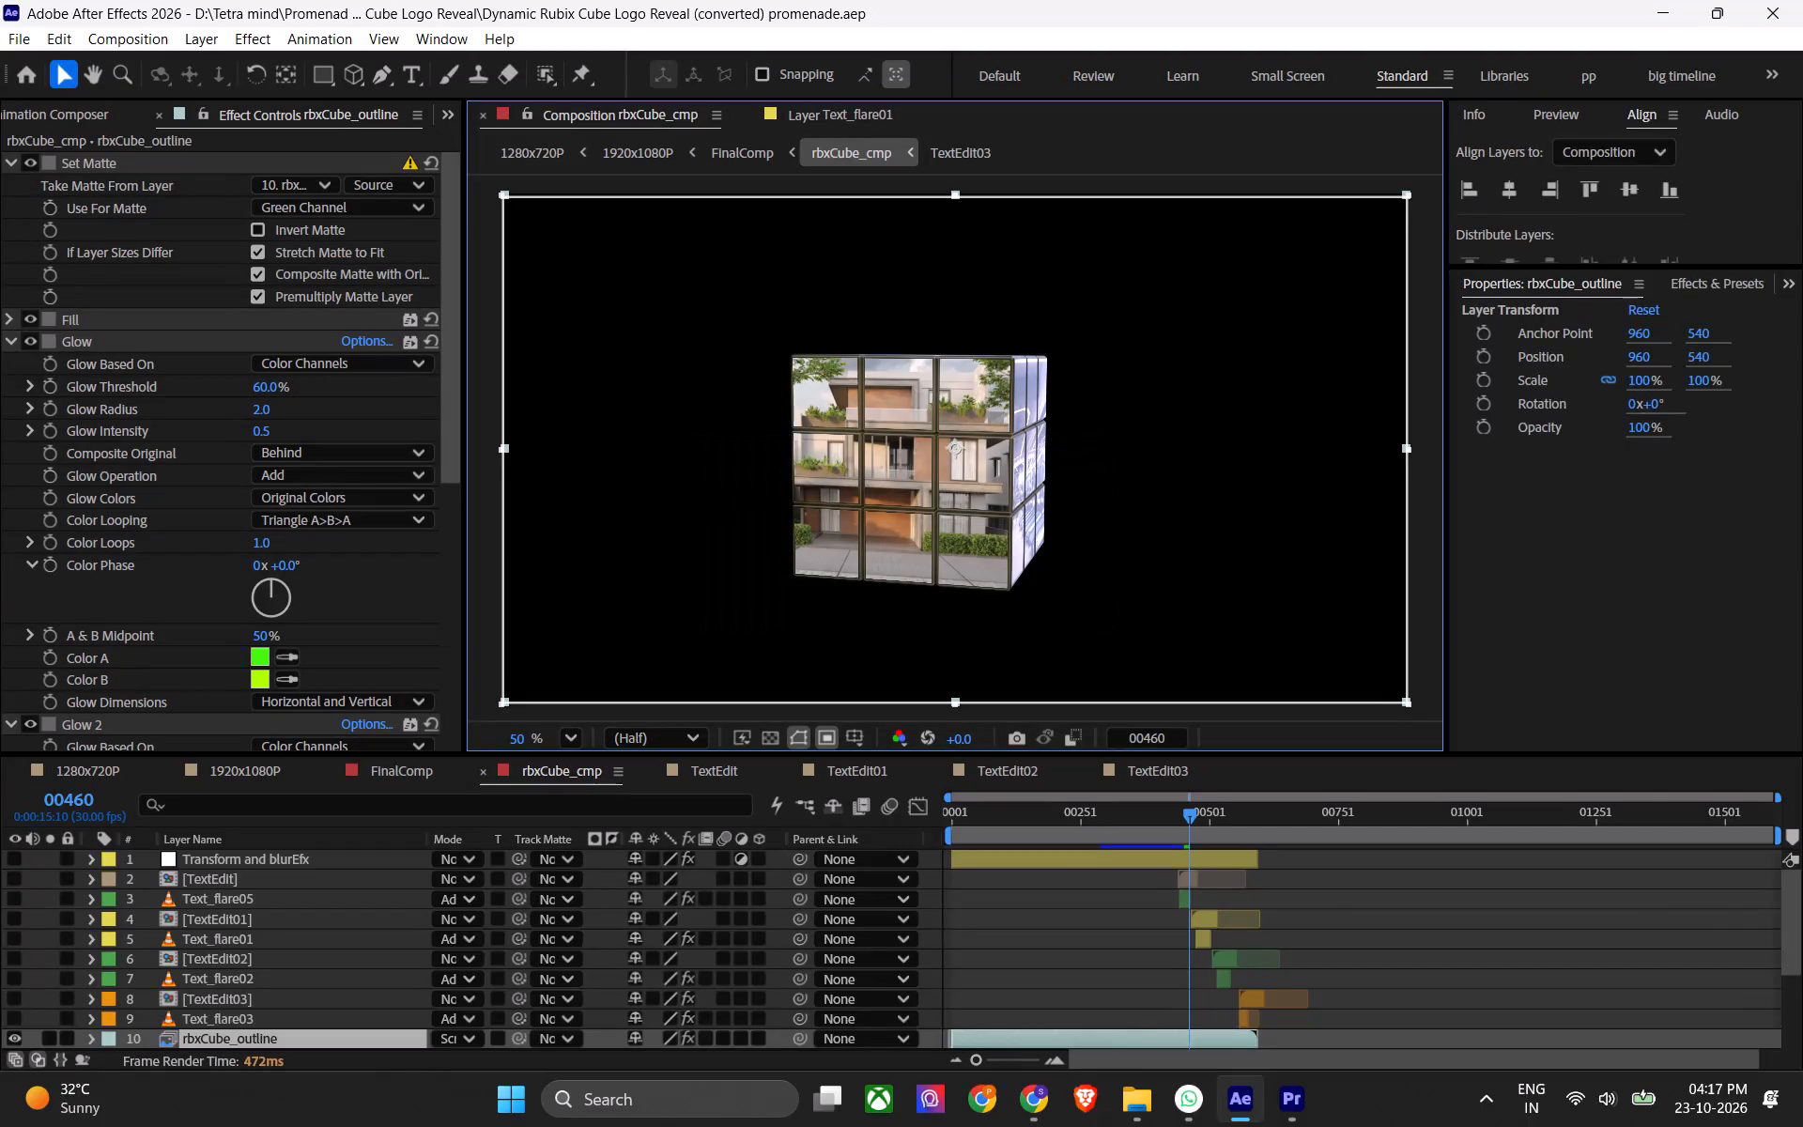
Save the project and close the TextEdit composition timelines, keeping rbxCube_cmp open.
{"action": "left_click", "coordinate": [1106, 918]}
{"action": "key", "text": "ctrl+s"}
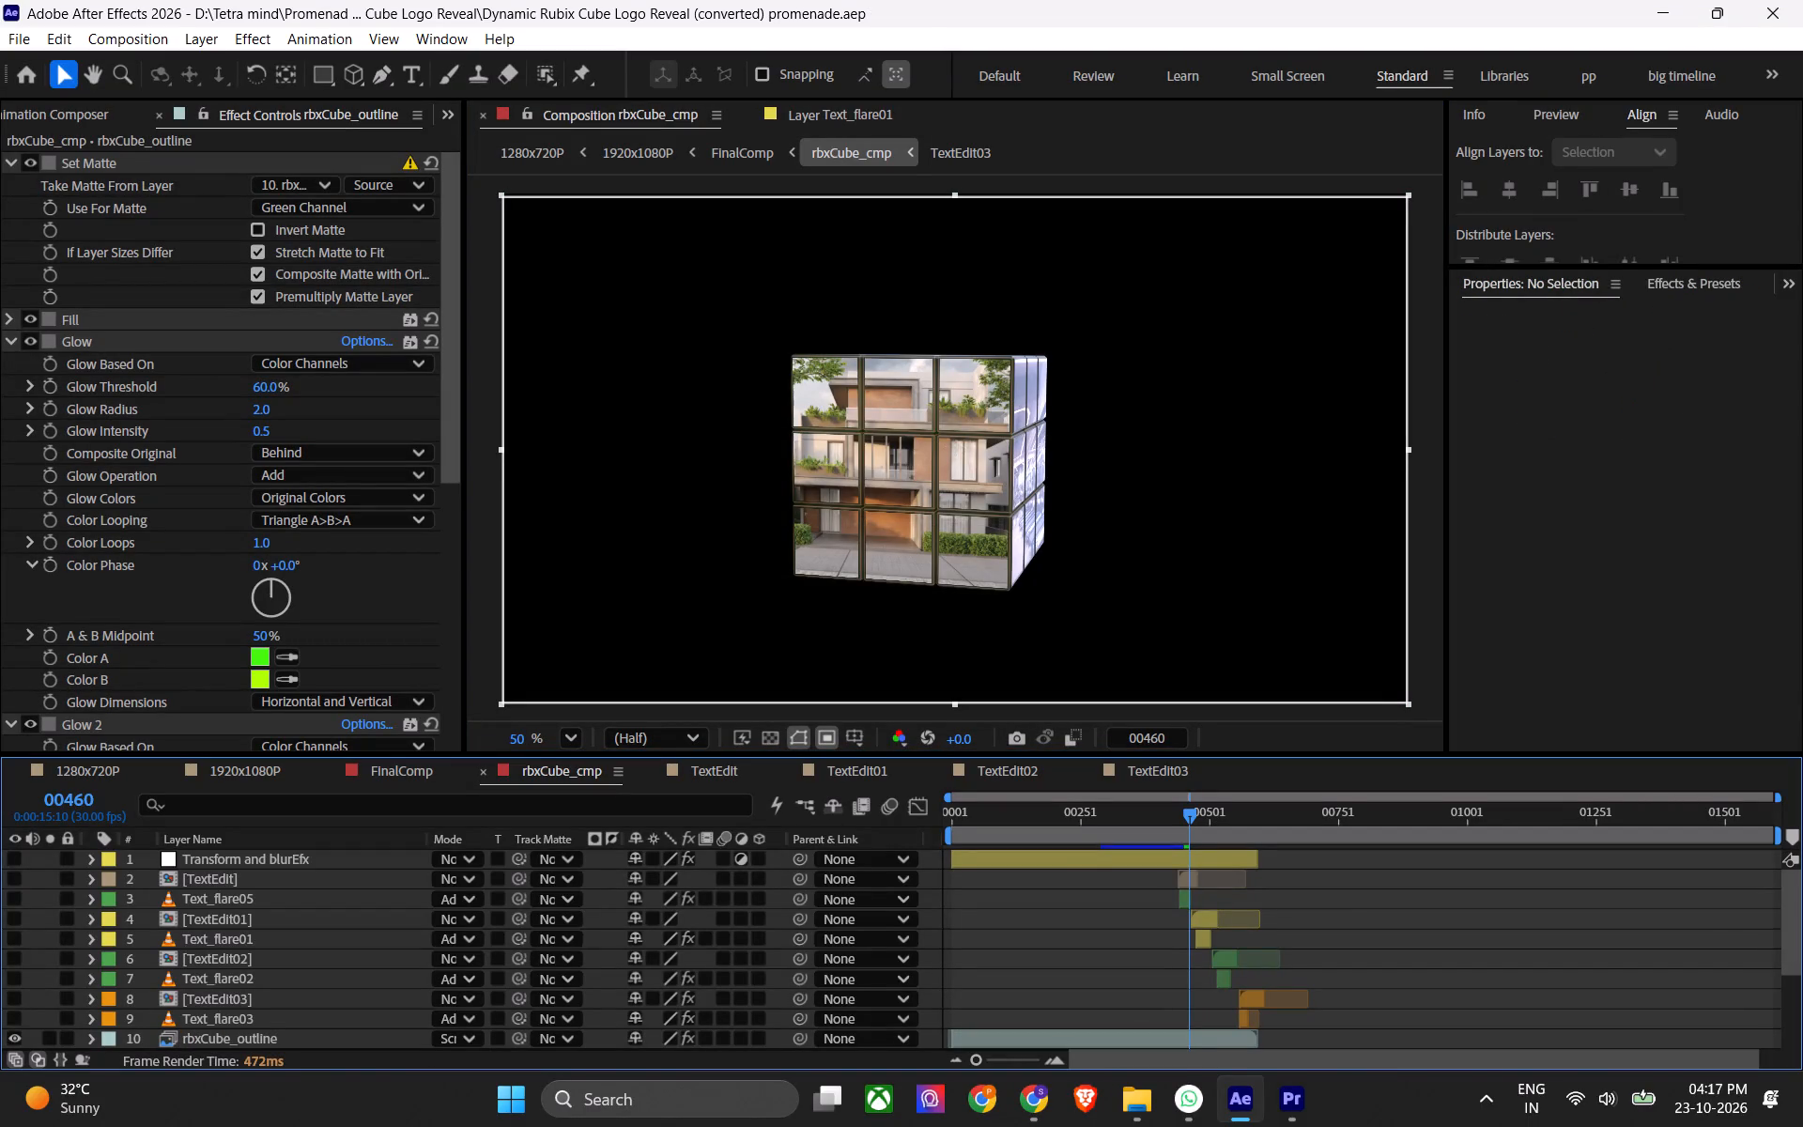
{"action": "key", "text": "ctrl+s"}
{"action": "left_click", "coordinate": [665, 776]}
{"action": "triple_click", "coordinate": [651, 768]}
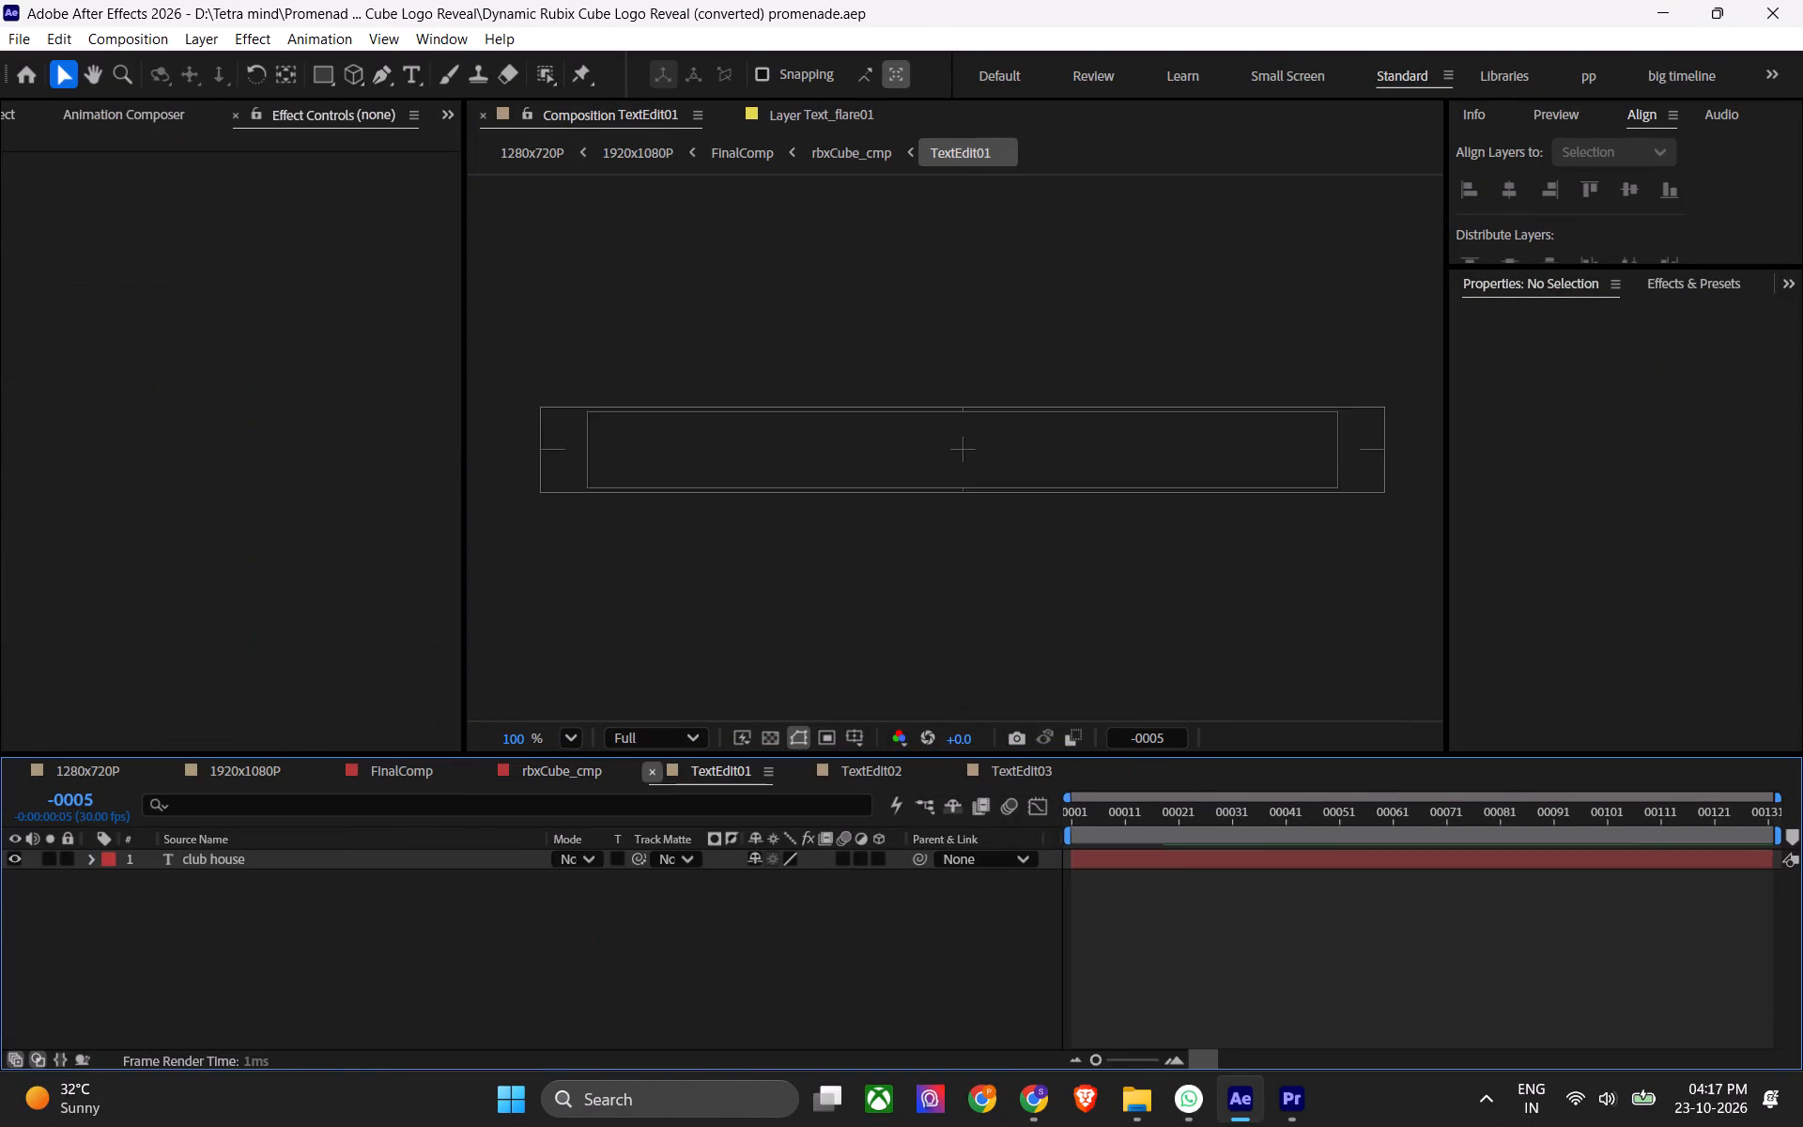
{"action": "left_click", "coordinate": [651, 768]}
{"action": "left_click", "coordinate": [1041, 936]}
{"action": "key", "text": "ctrl+s"}
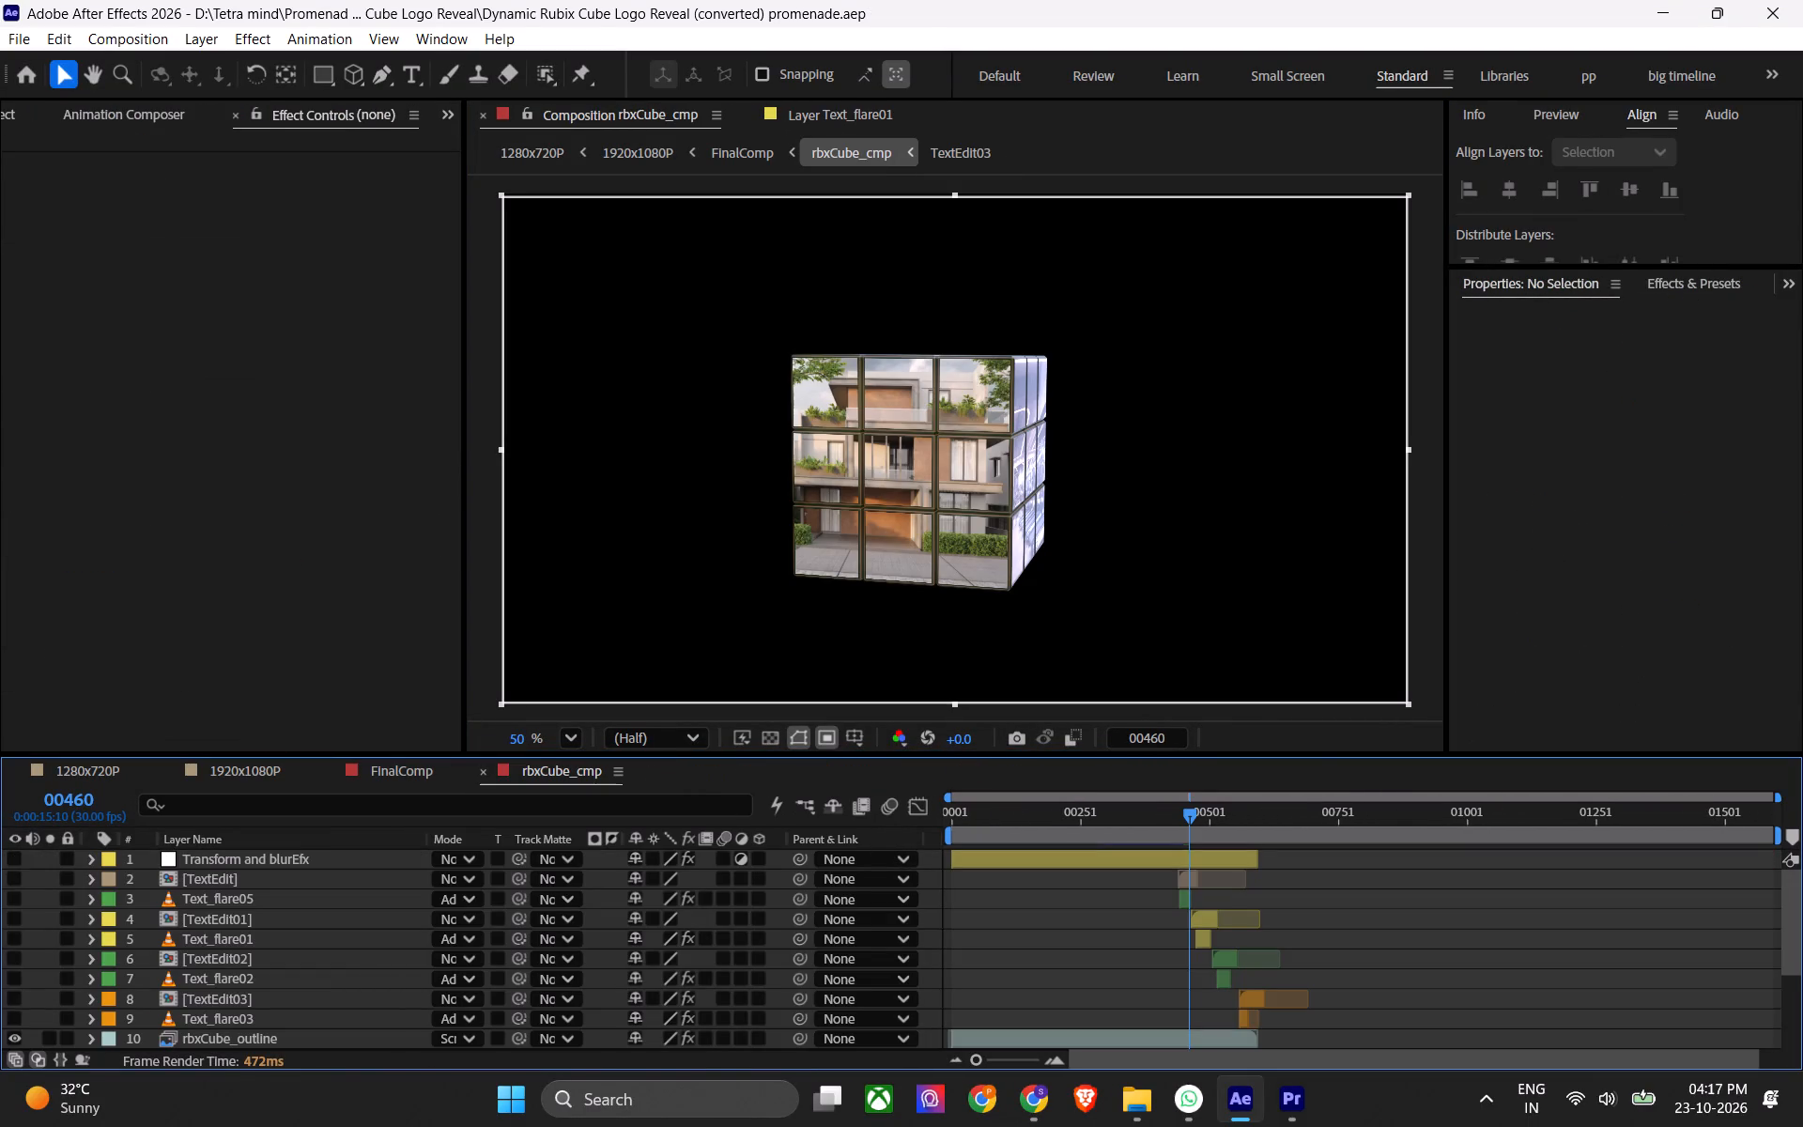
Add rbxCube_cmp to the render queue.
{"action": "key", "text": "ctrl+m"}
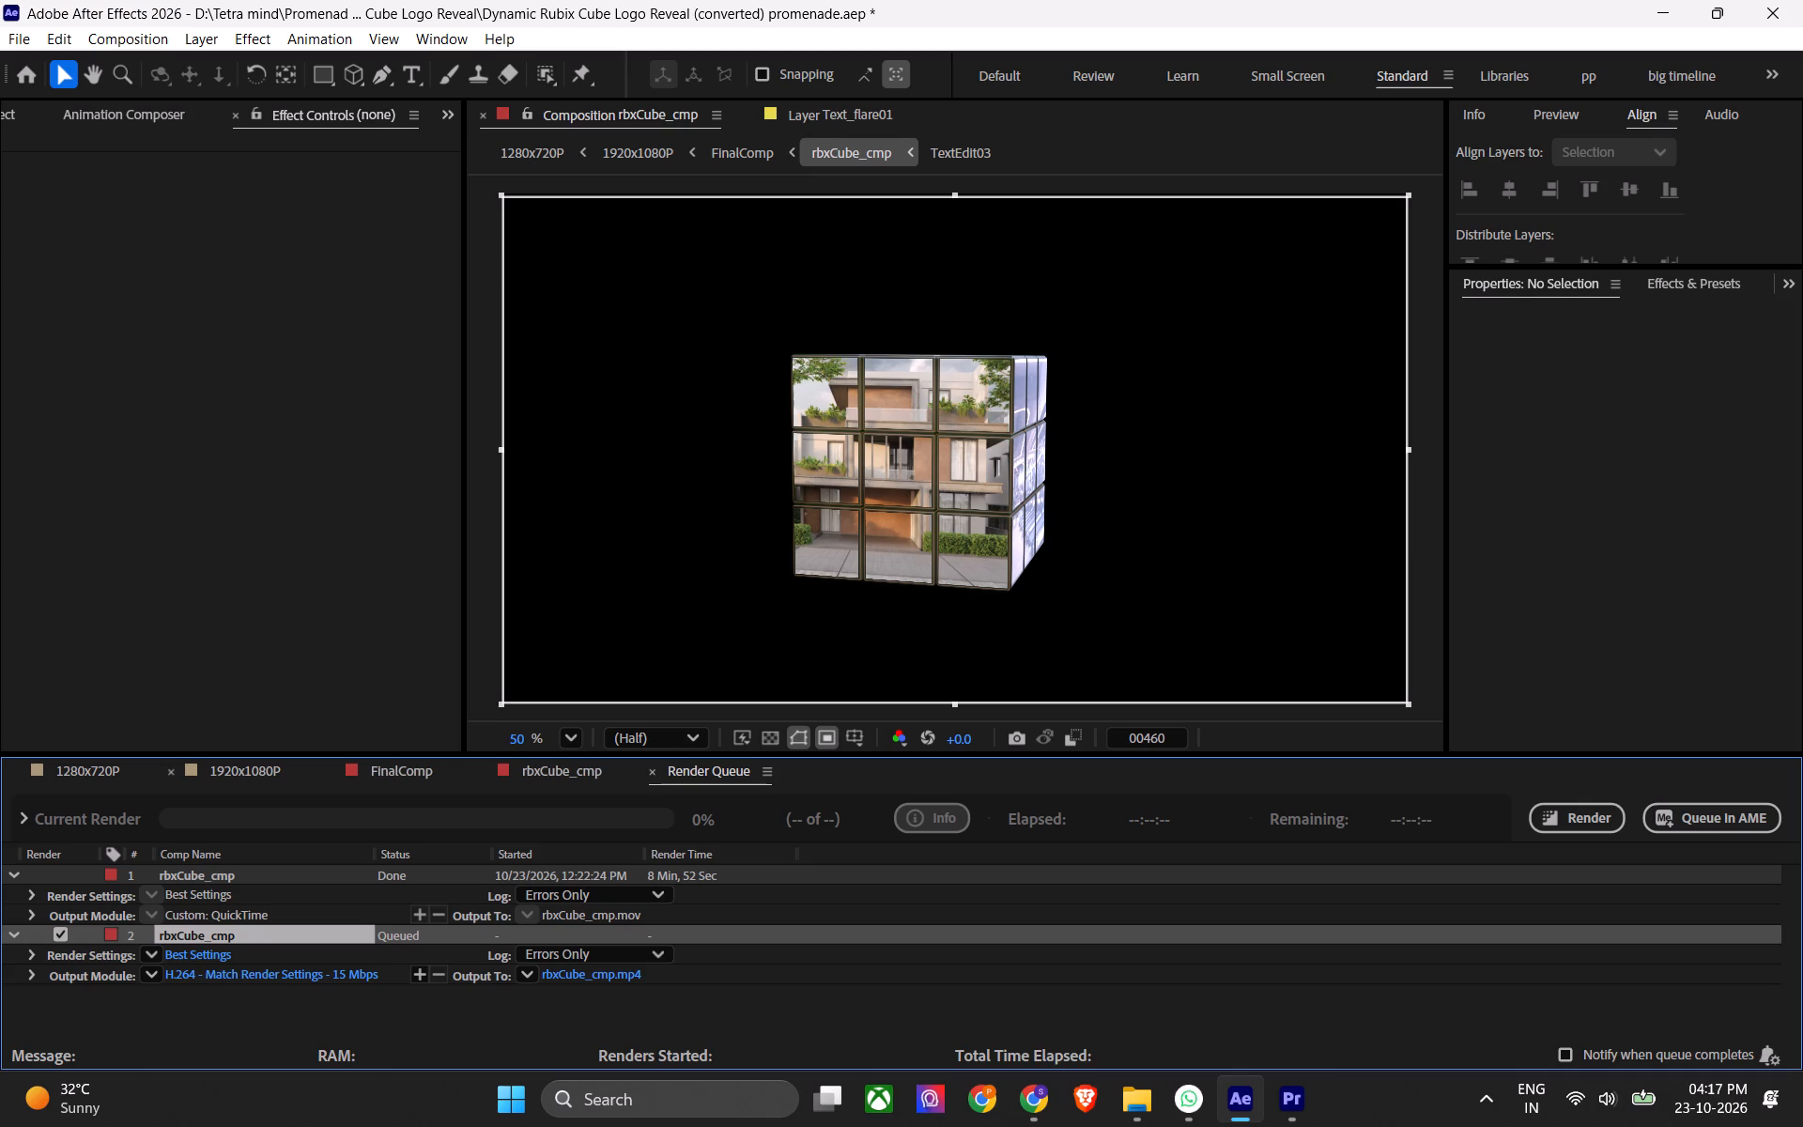
Find where the cube animation ends in rbxCube_cmp, set the work area end at frame 00599, and save the project.
{"action": "left_click", "coordinate": [546, 765]}
{"action": "left_click_drag", "start_coordinate": [1197, 812], "coordinate": [1199, 814]}
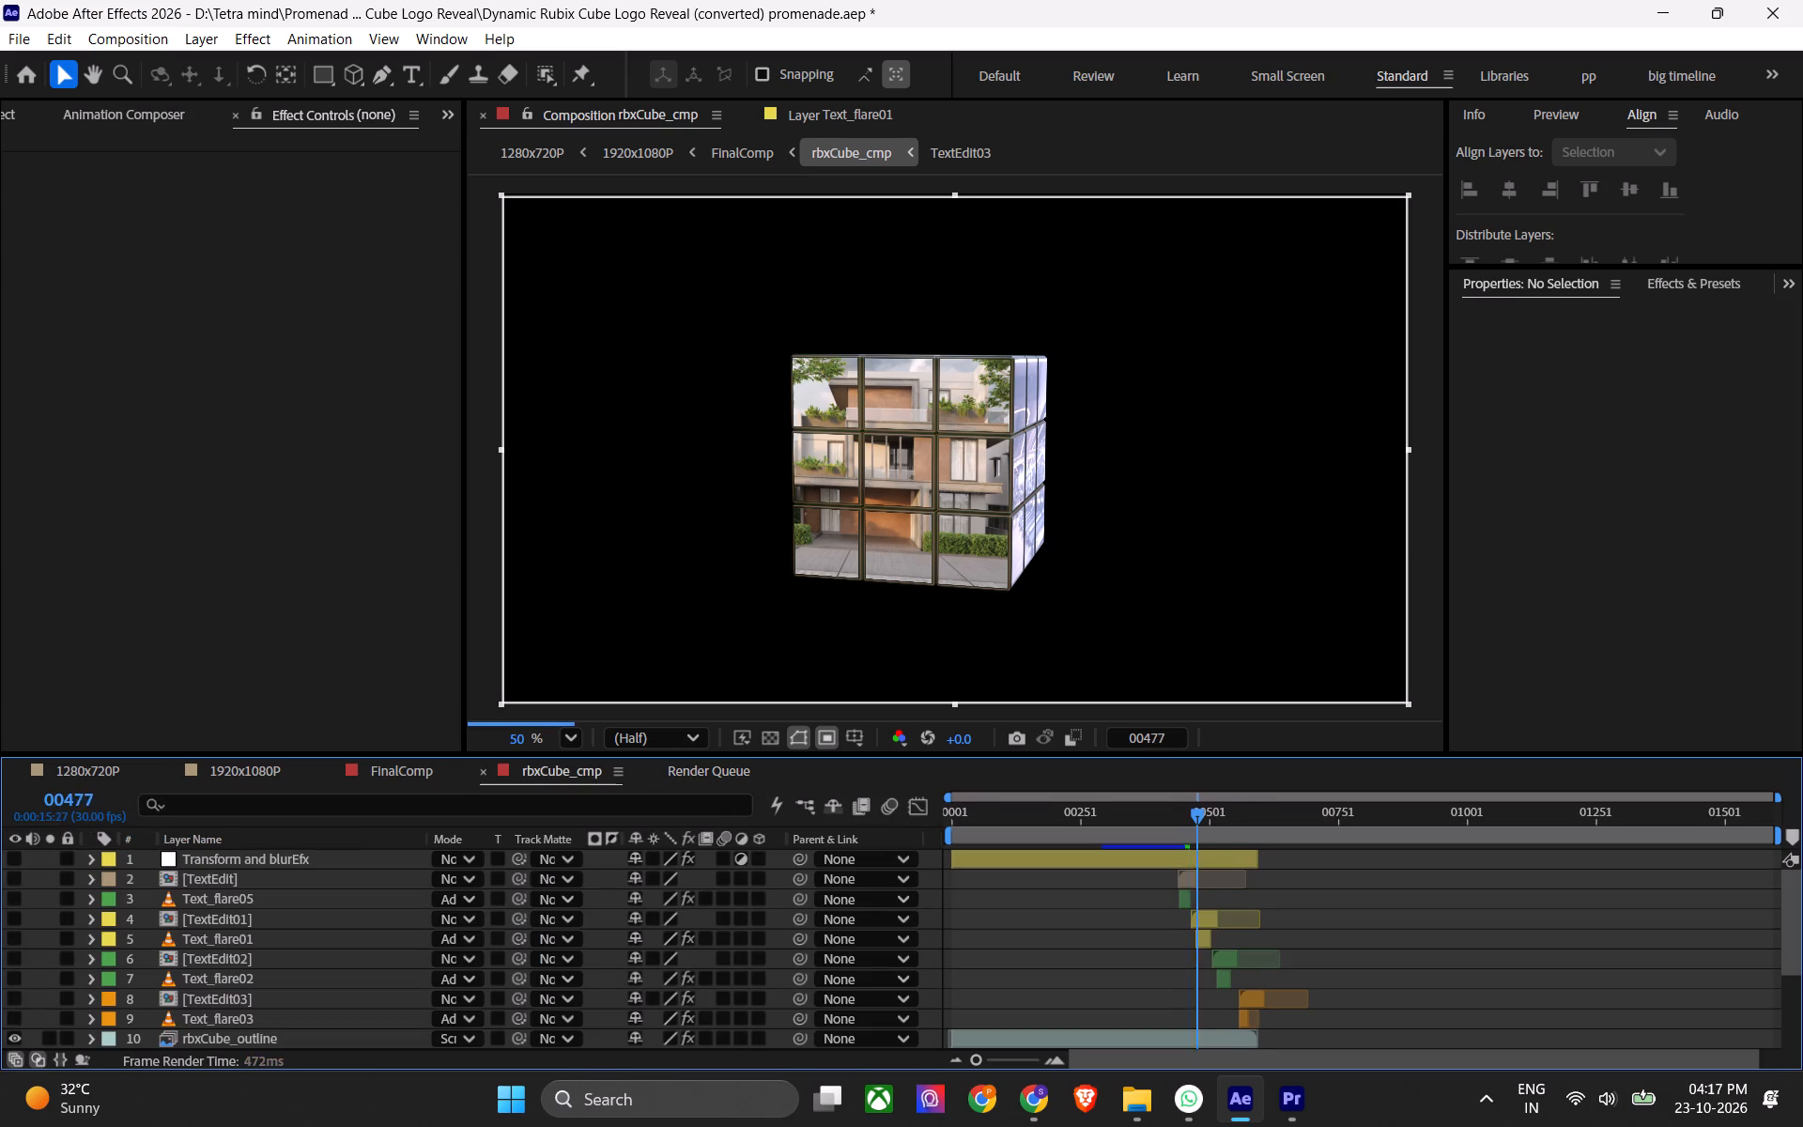
{"action": "left_click_drag", "start_coordinate": [1199, 814], "coordinate": [1271, 817]}
{"action": "scroll", "coordinate": [1258, 958], "scroll_direction": "down", "scroll_amount": 4}
{"action": "scroll", "coordinate": [1268, 948], "scroll_direction": "up", "scroll_amount": 3}
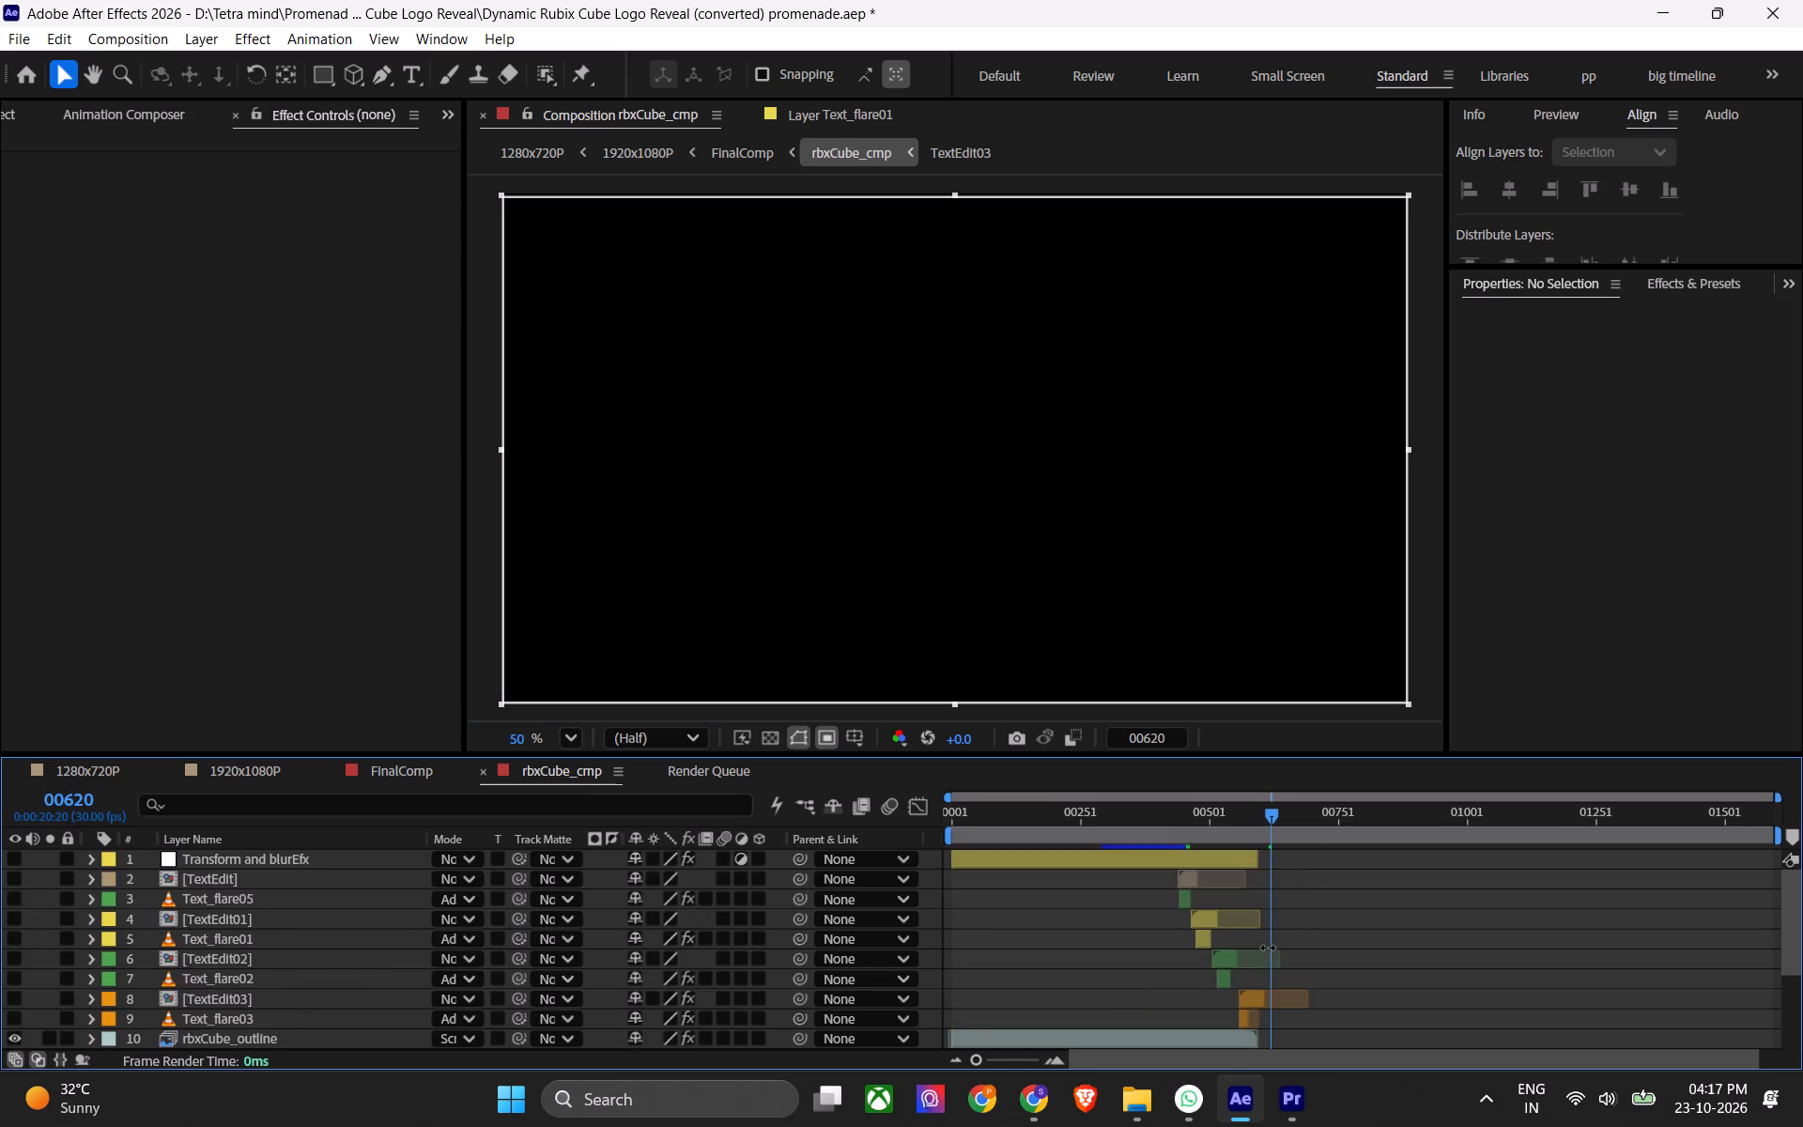
{"action": "scroll", "coordinate": [1268, 948], "scroll_direction": "up", "scroll_amount": 3}
{"action": "left_click_drag", "start_coordinate": [1264, 811], "coordinate": [923, 837]}
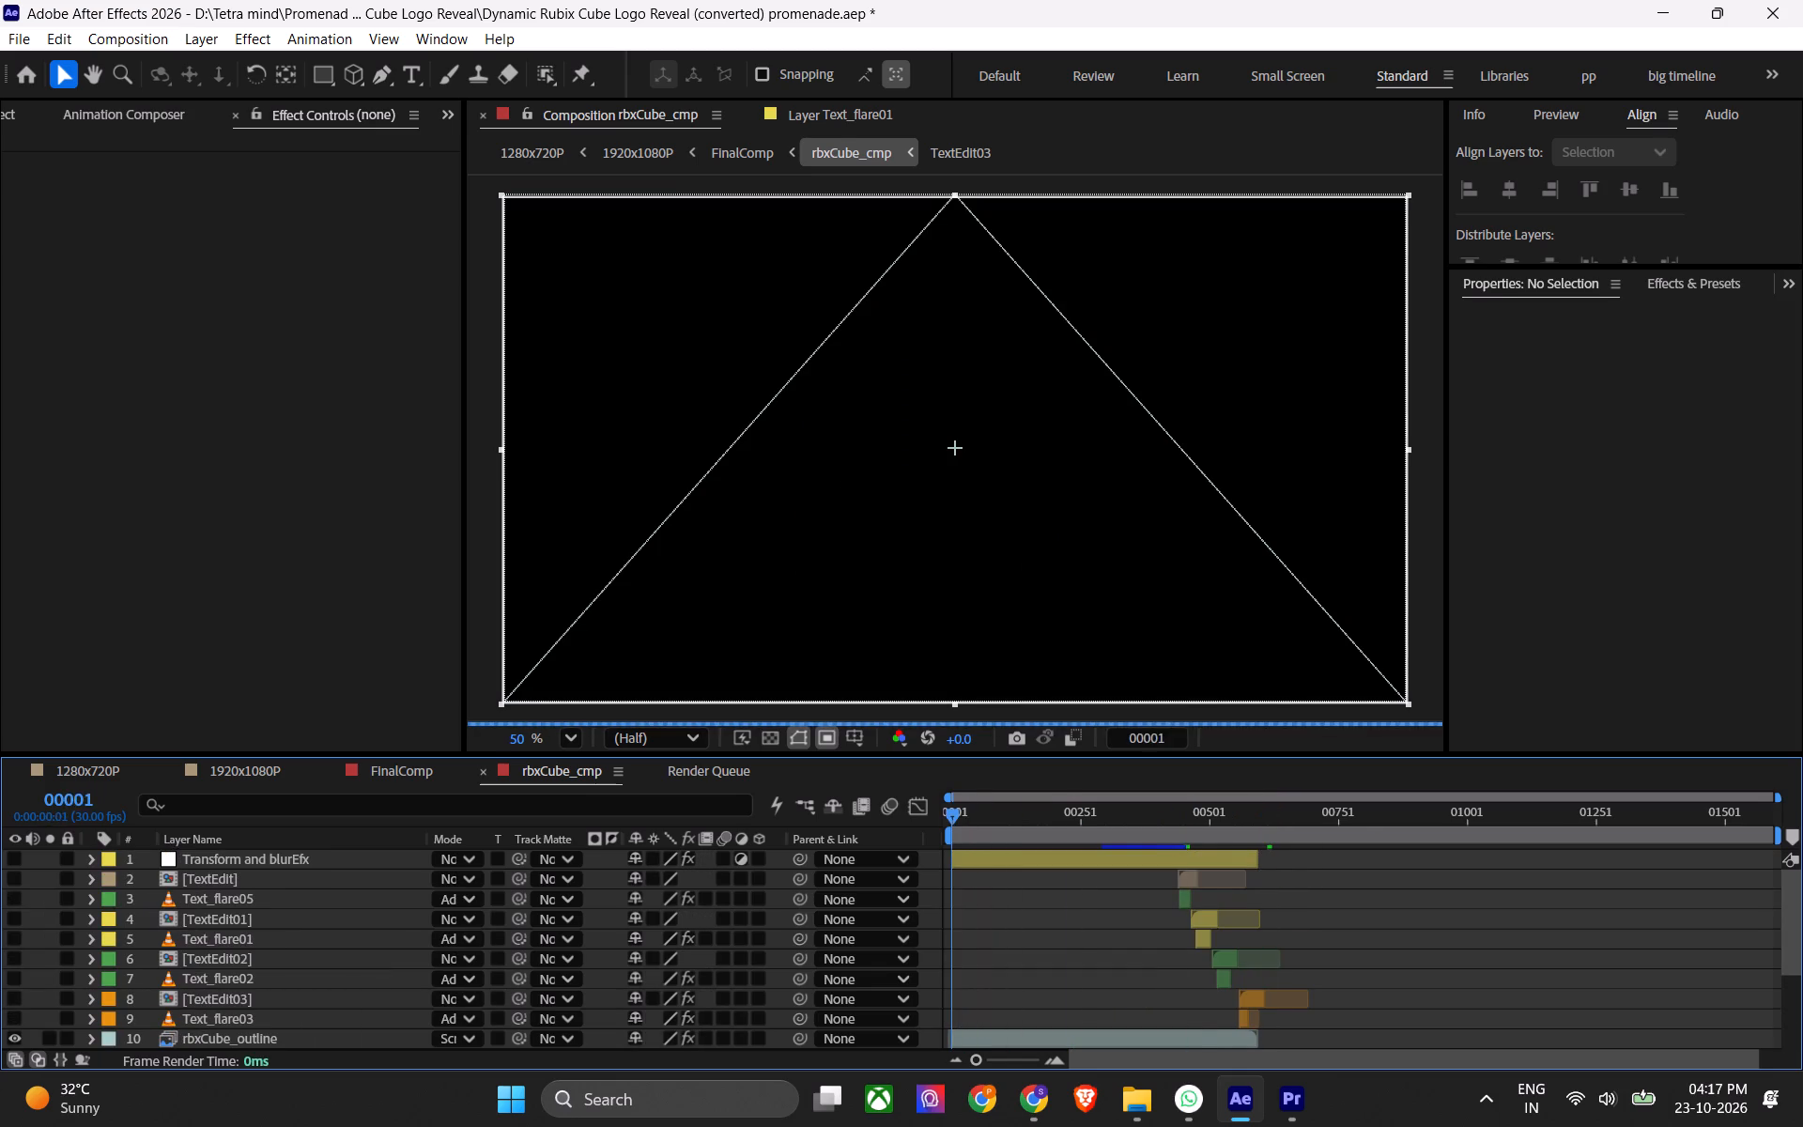
{"action": "left_click_drag", "start_coordinate": [923, 837], "coordinate": [1237, 847]}
{"action": "key", "text": "space"}
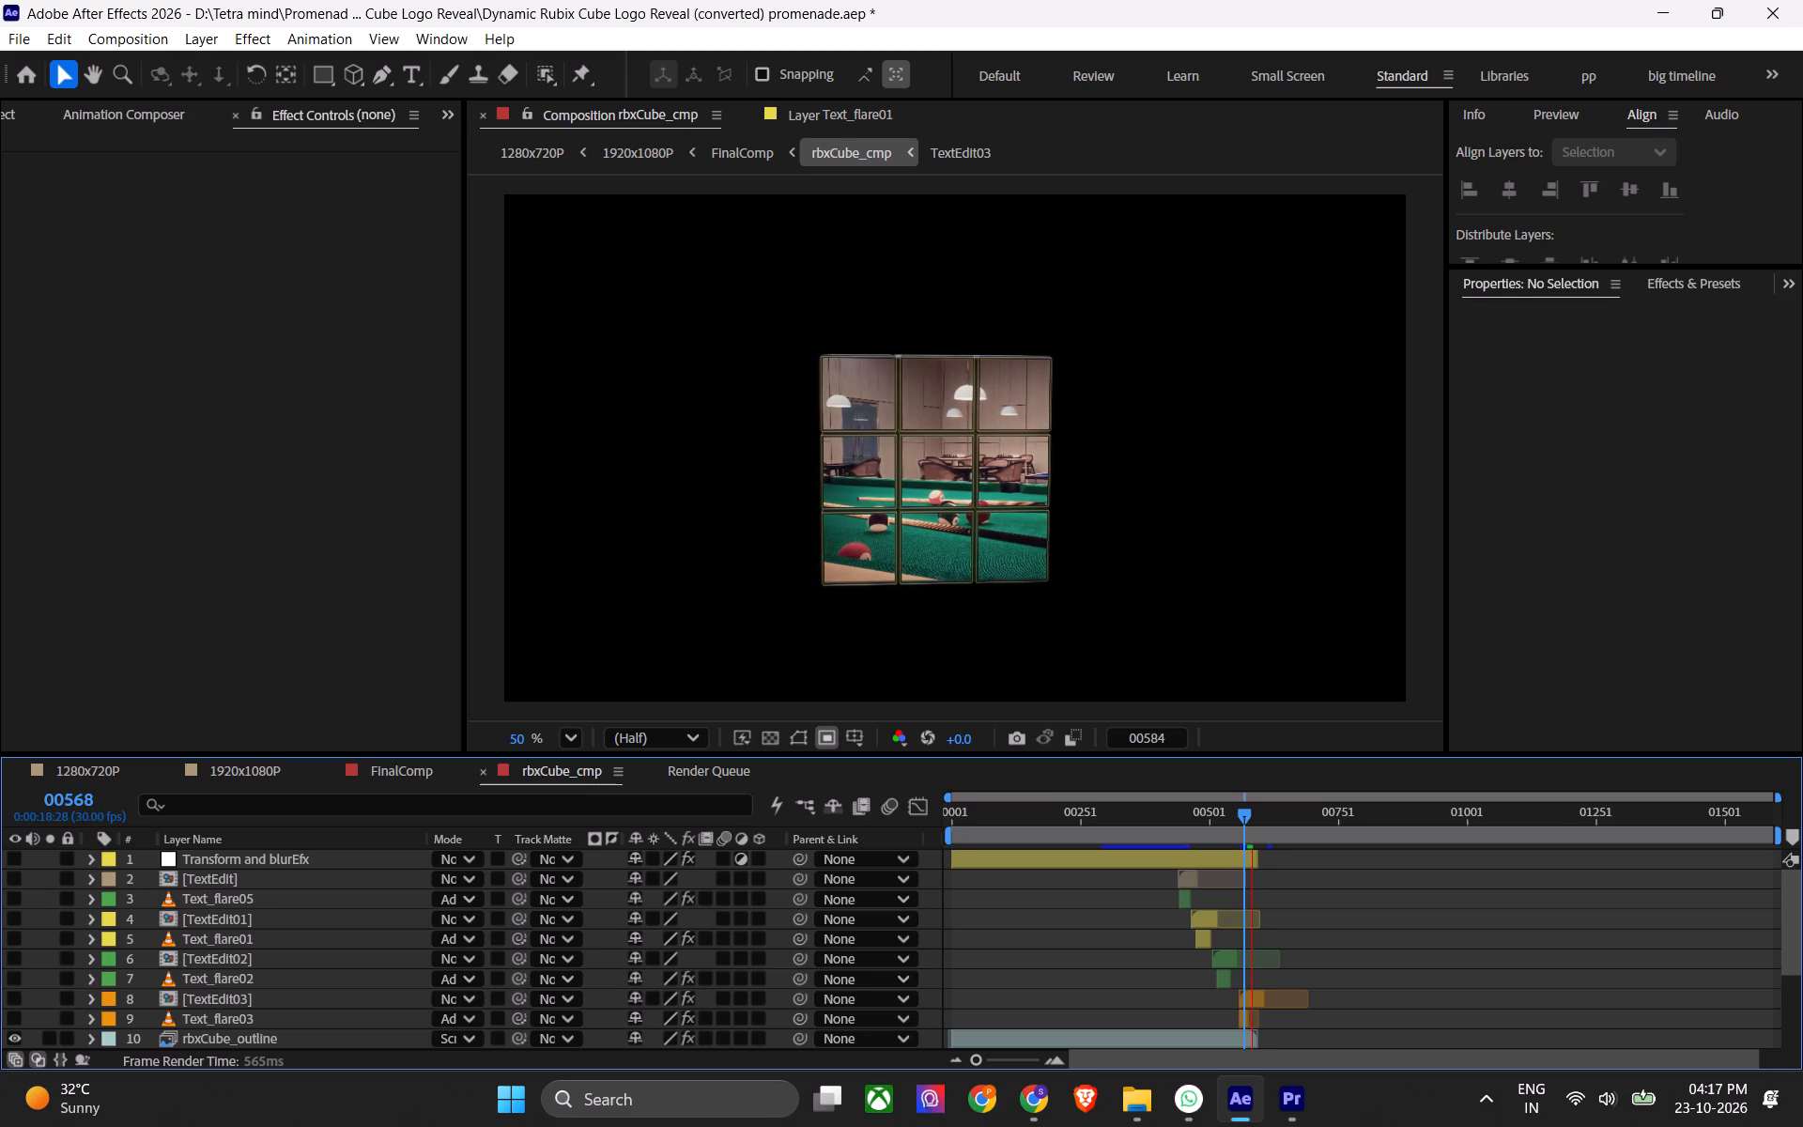
{"action": "type", "text": "==="}
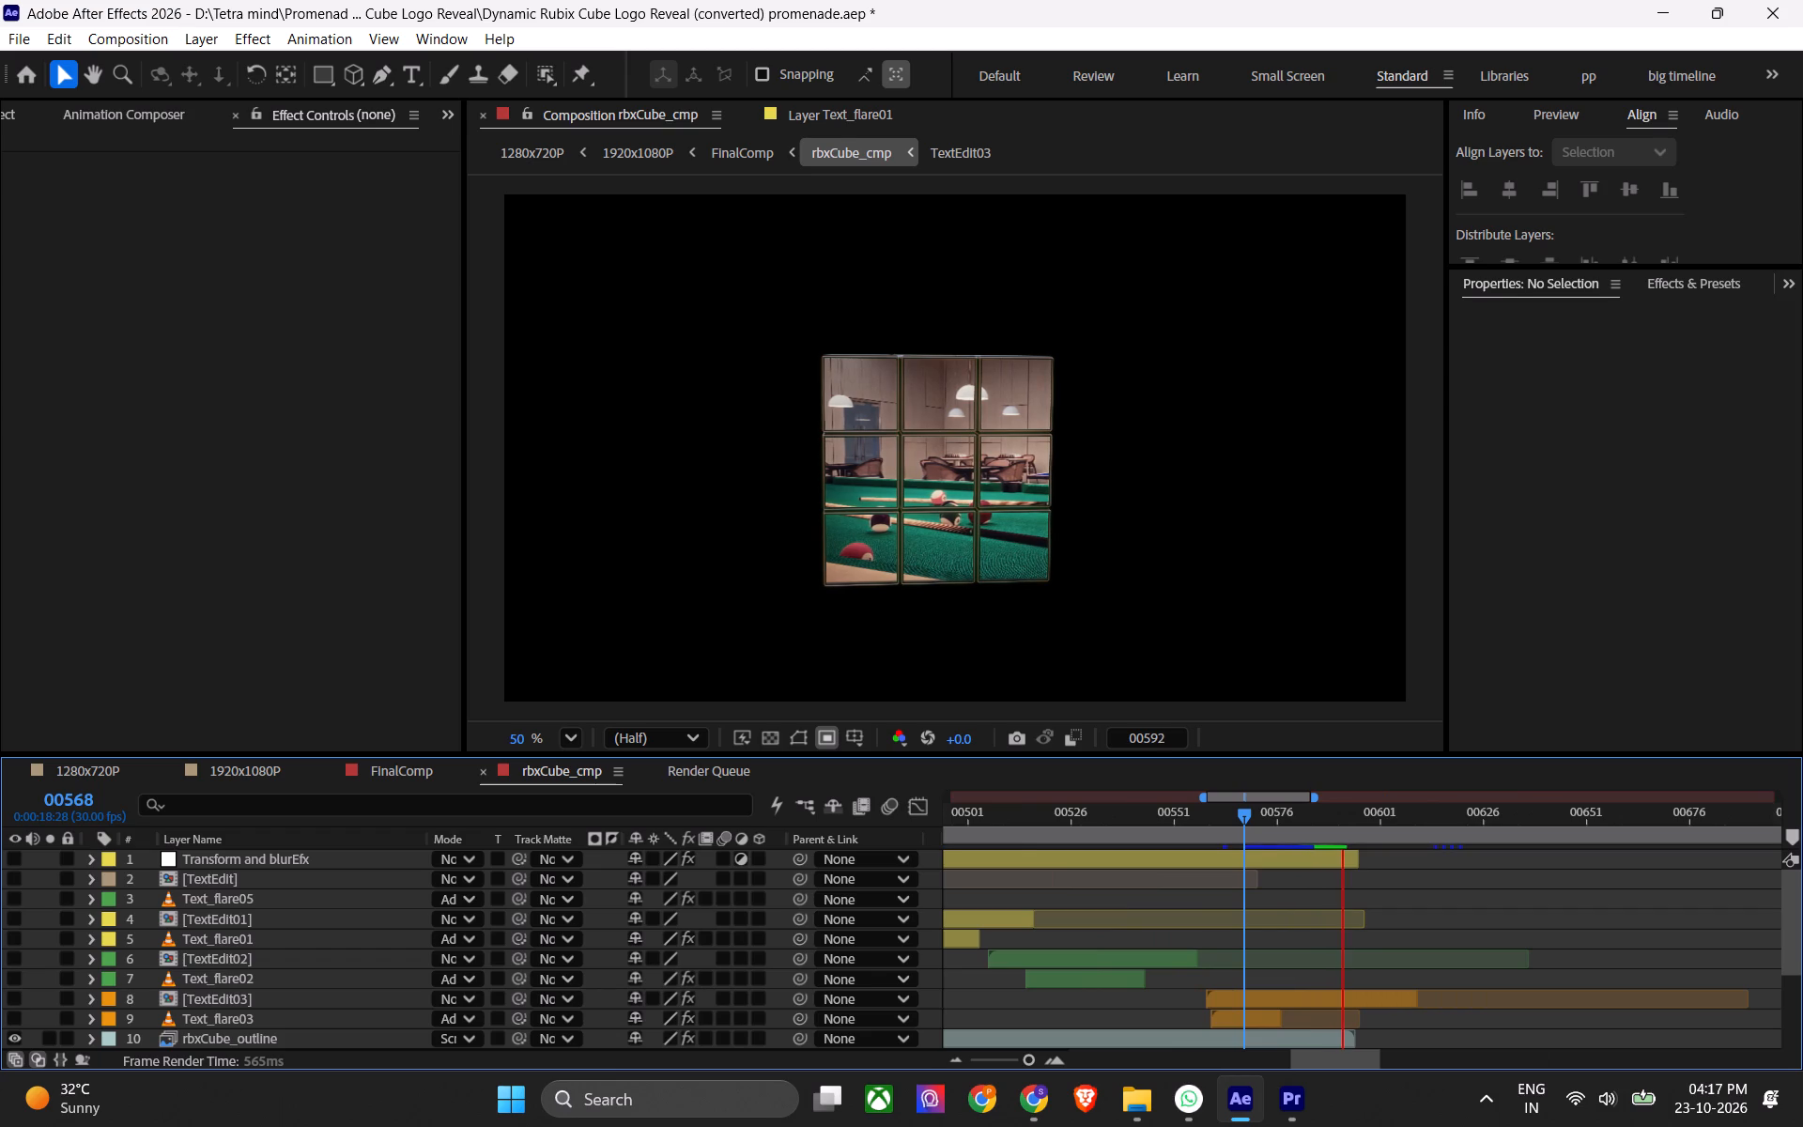
{"action": "left_click", "coordinate": [1356, 815]}
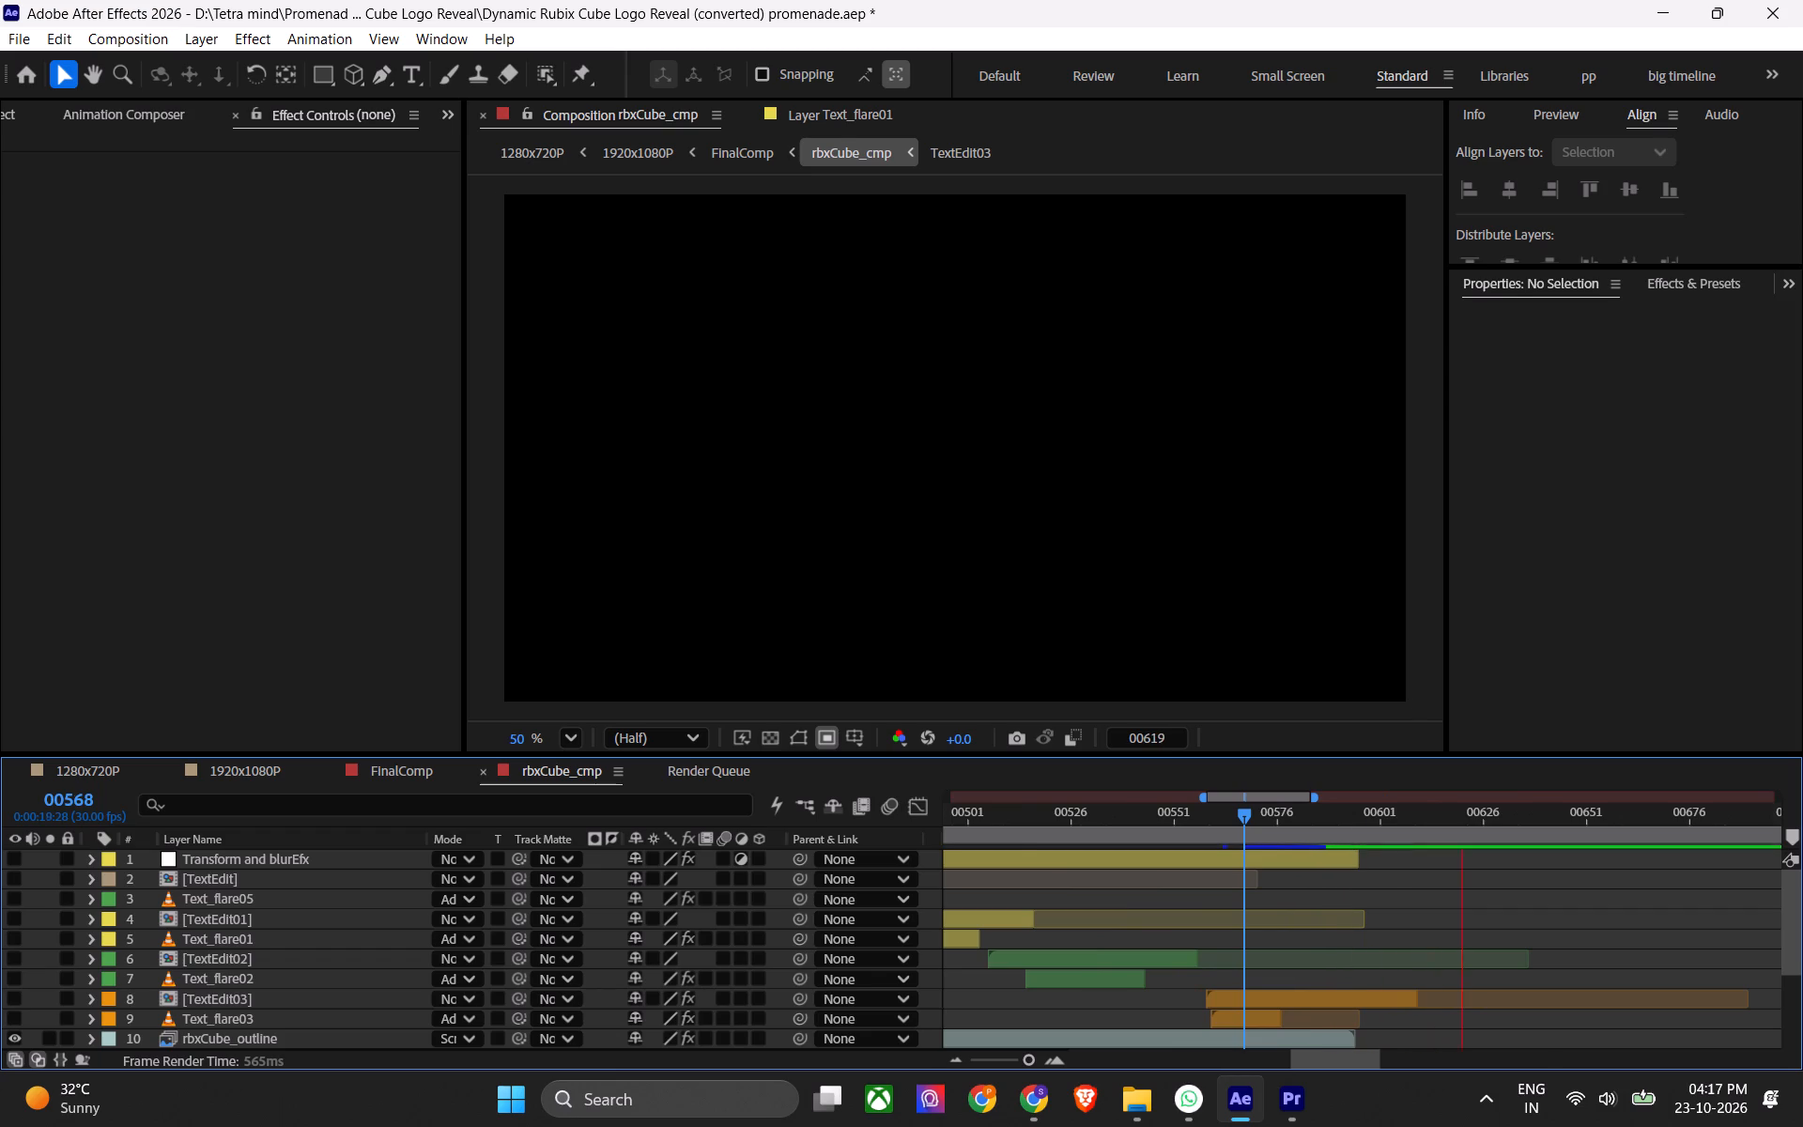
{"action": "left_click_drag", "start_coordinate": [1356, 815], "coordinate": [1371, 819]}
{"action": "key", "text": "n"}
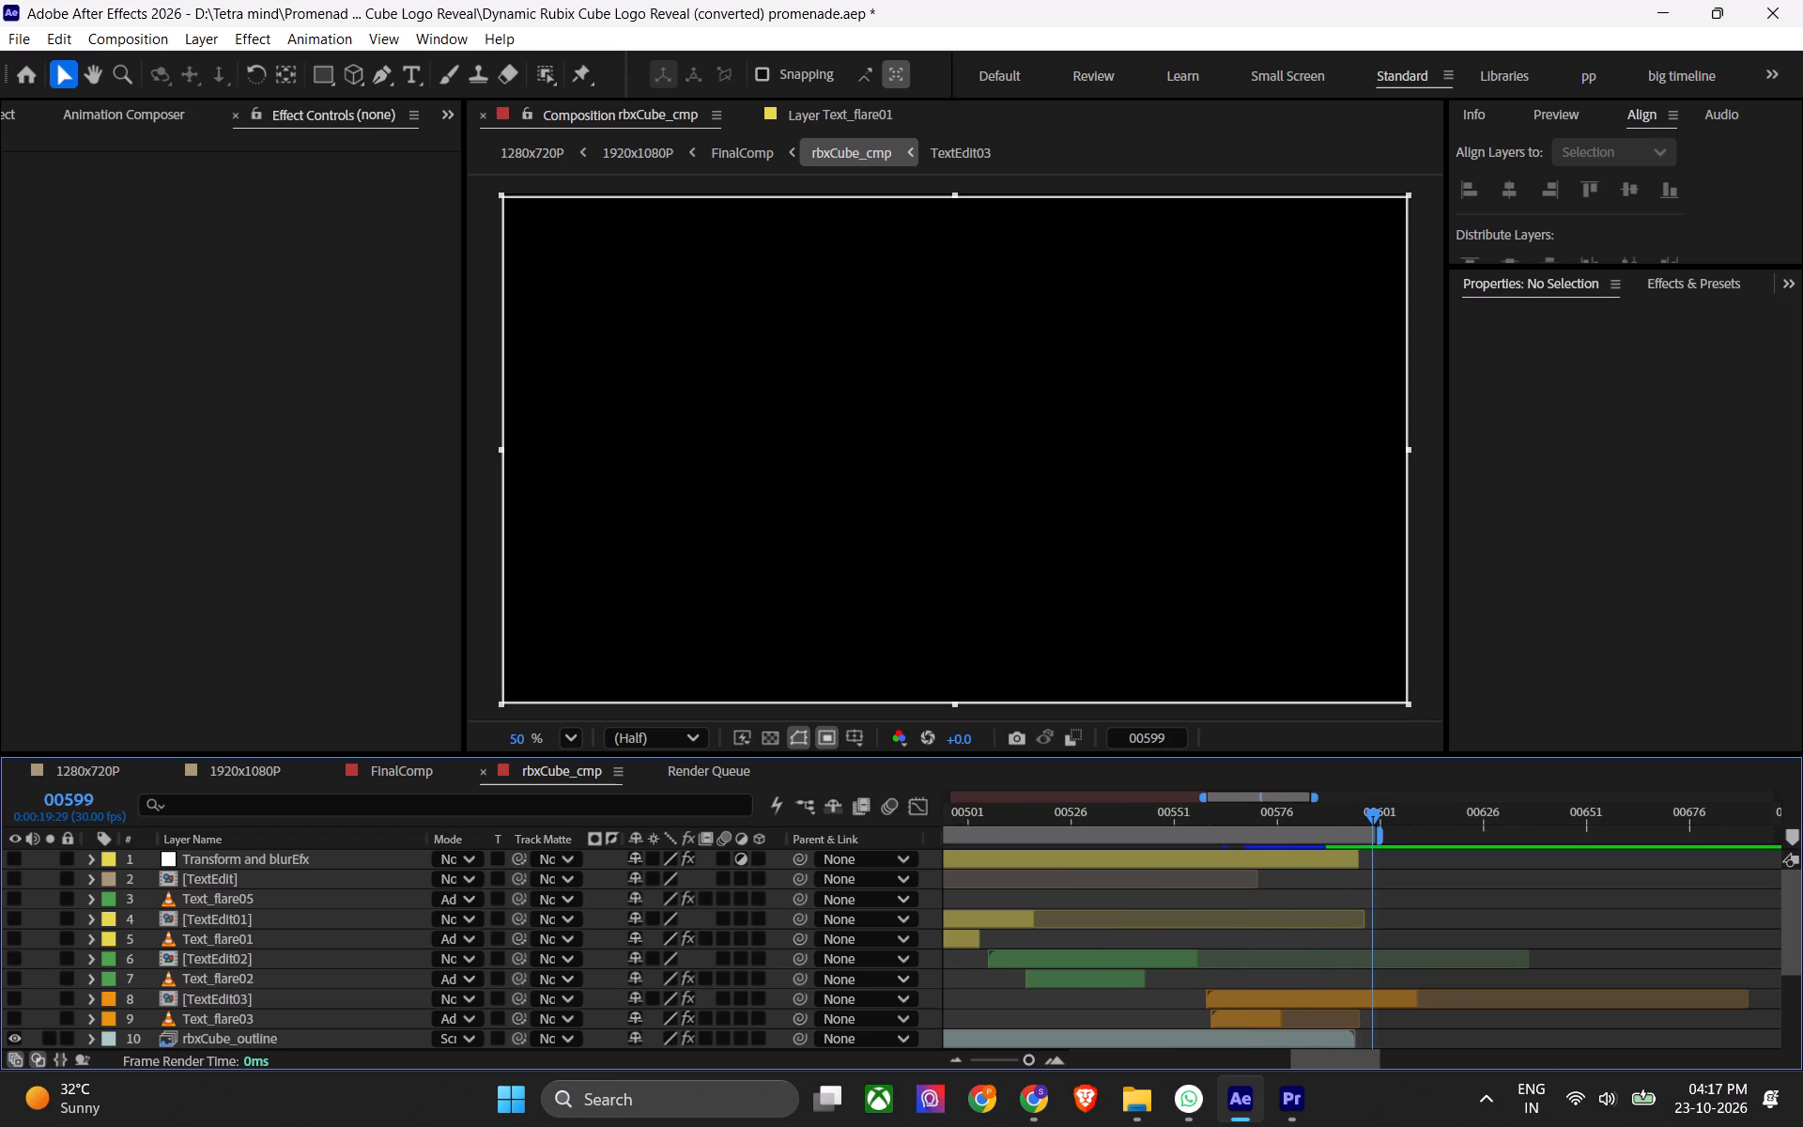
{"action": "key", "text": "ctrl+s"}
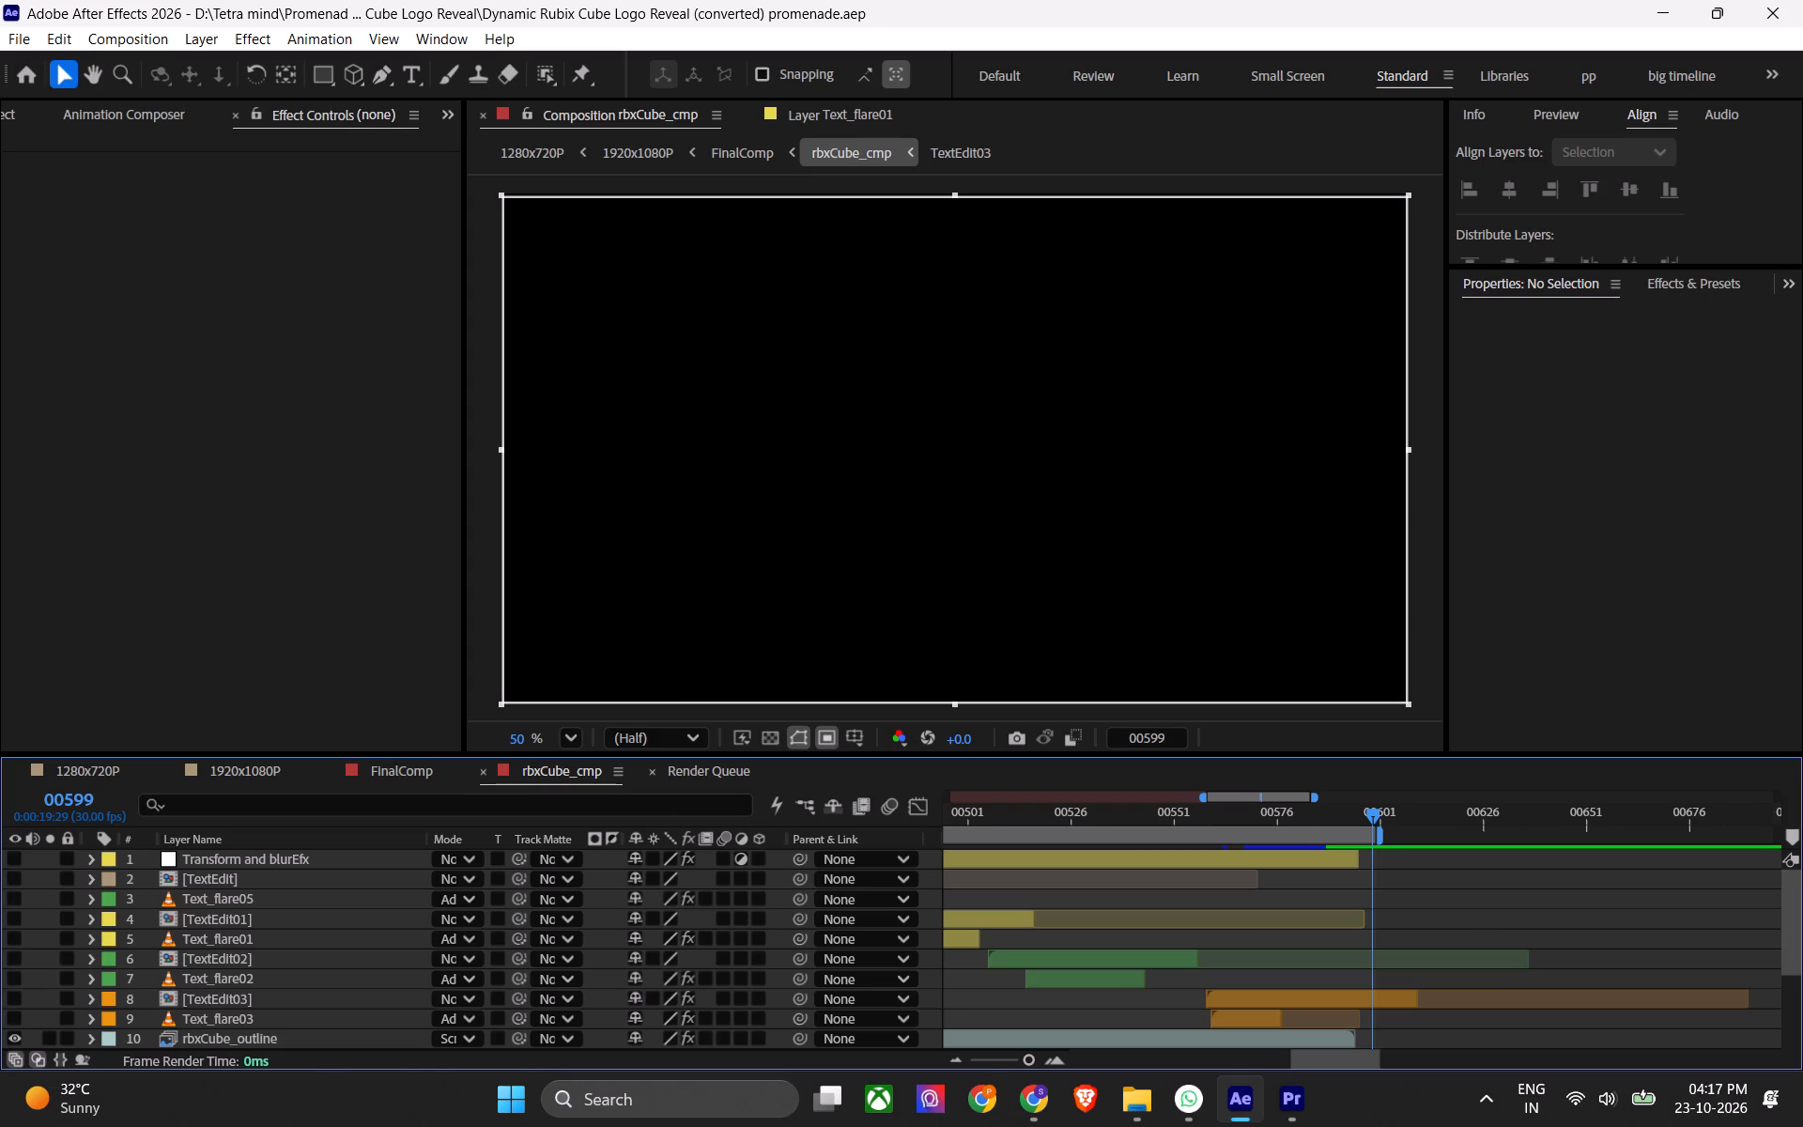
Remove both rbxCube_cmp items from the render queue, close the queue, and save the project.
{"action": "left_click", "coordinate": [731, 776]}
{"action": "right_click", "coordinate": [210, 932]}
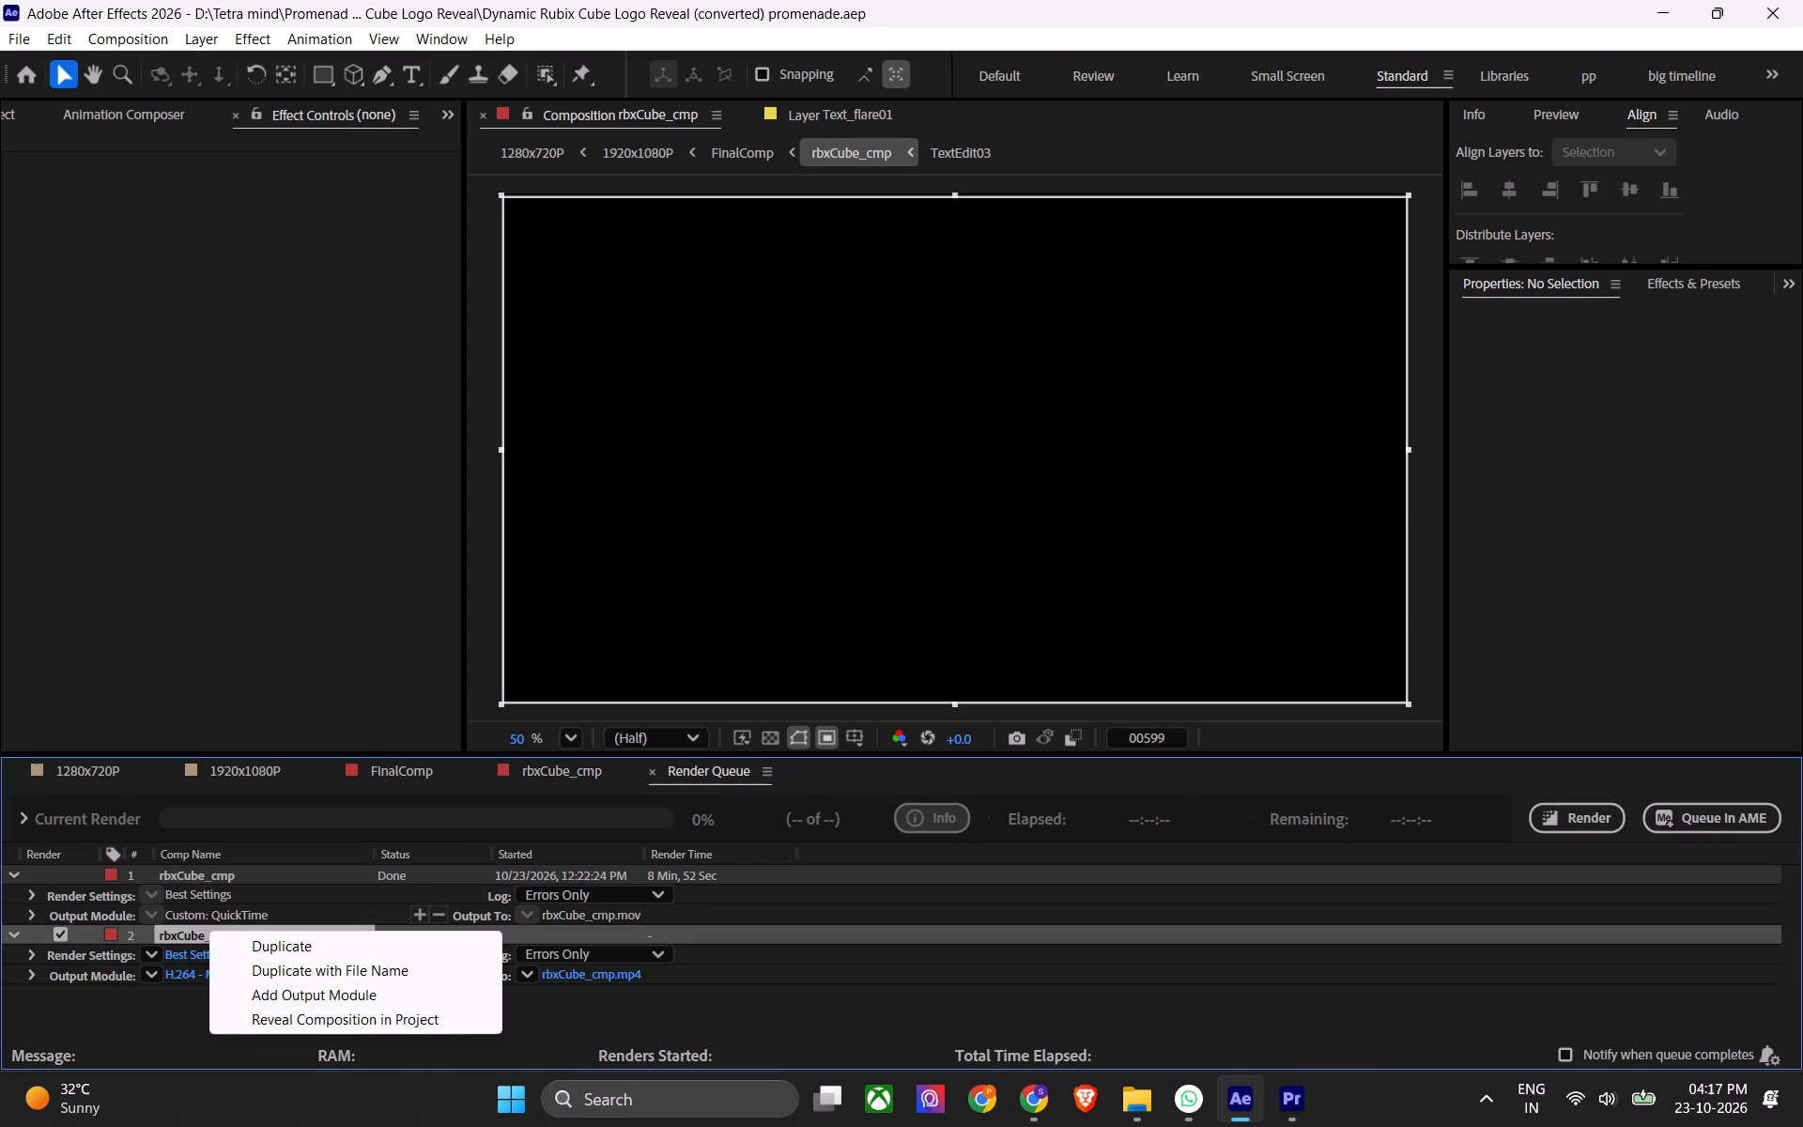
{"action": "left_click", "coordinate": [196, 934]}
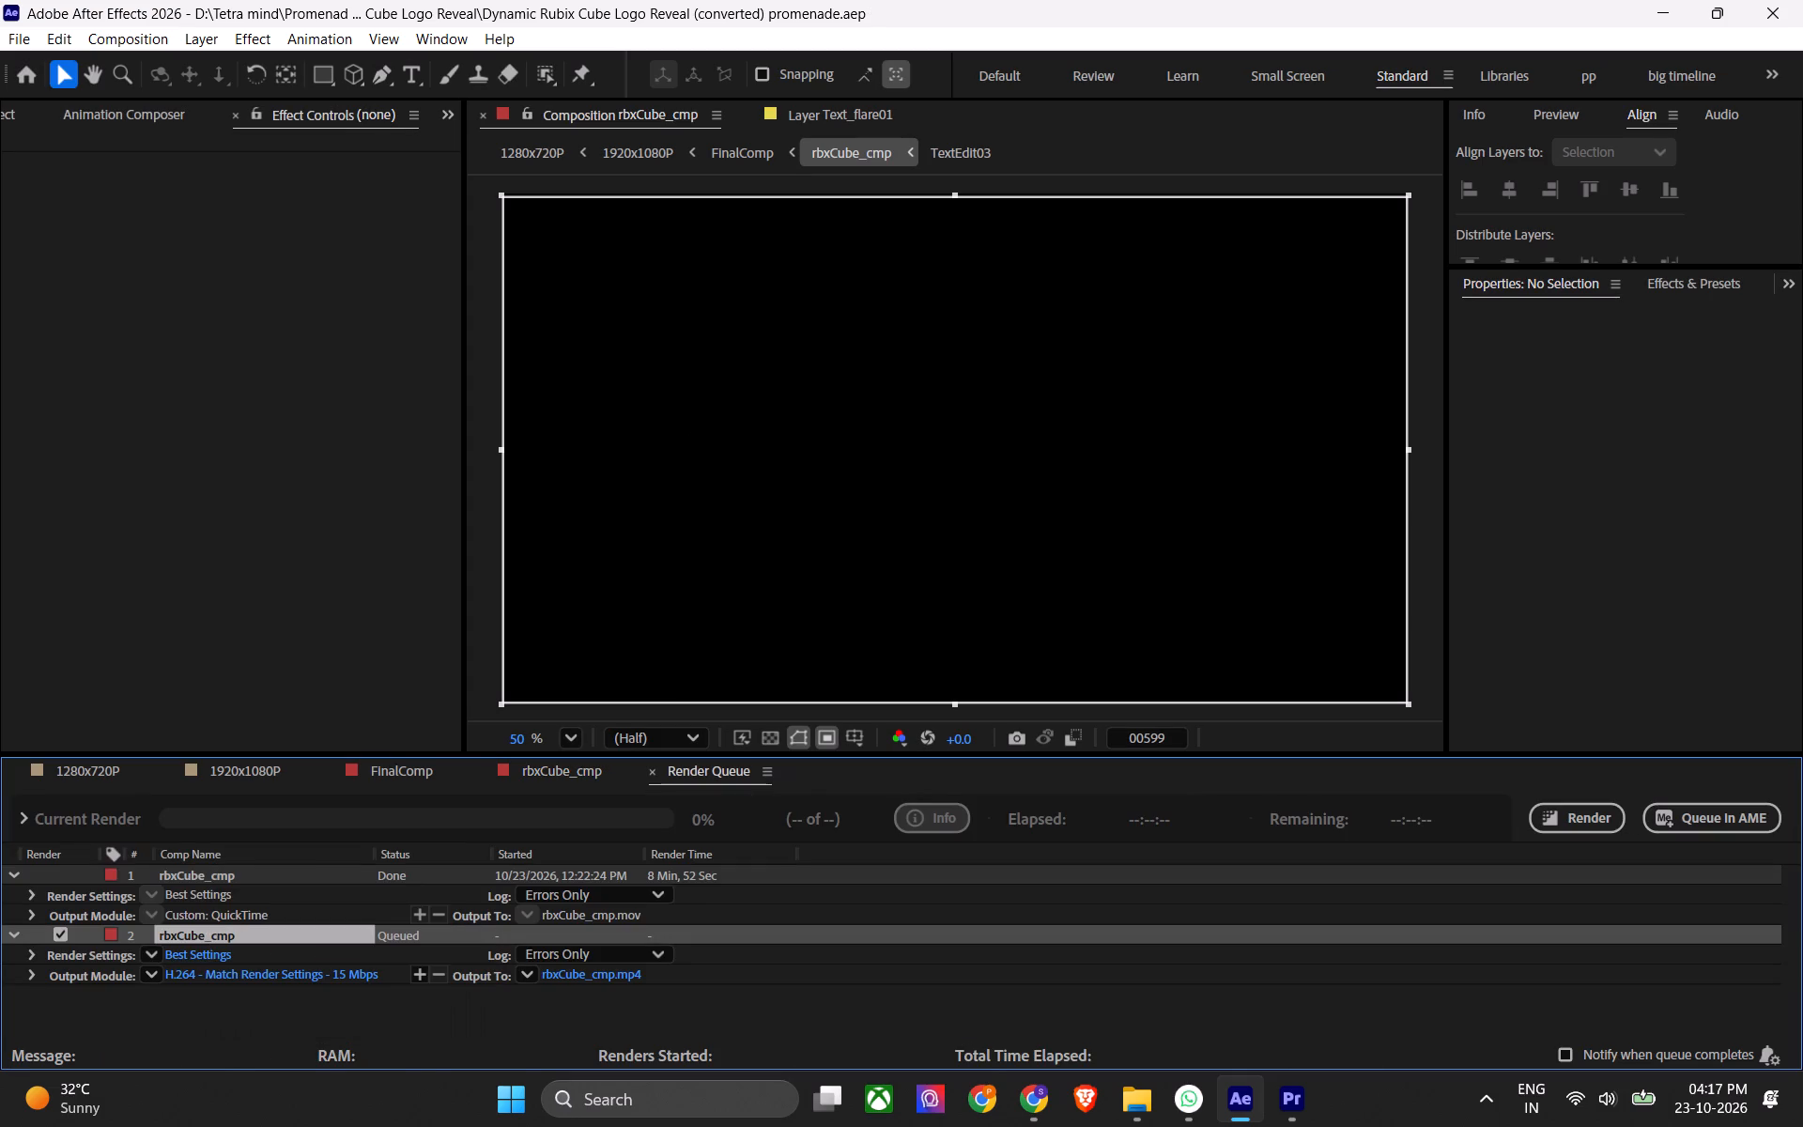
{"action": "key", "text": "z"}
{"action": "left_click", "coordinate": [210, 874]}
{"action": "key", "text": "z"}
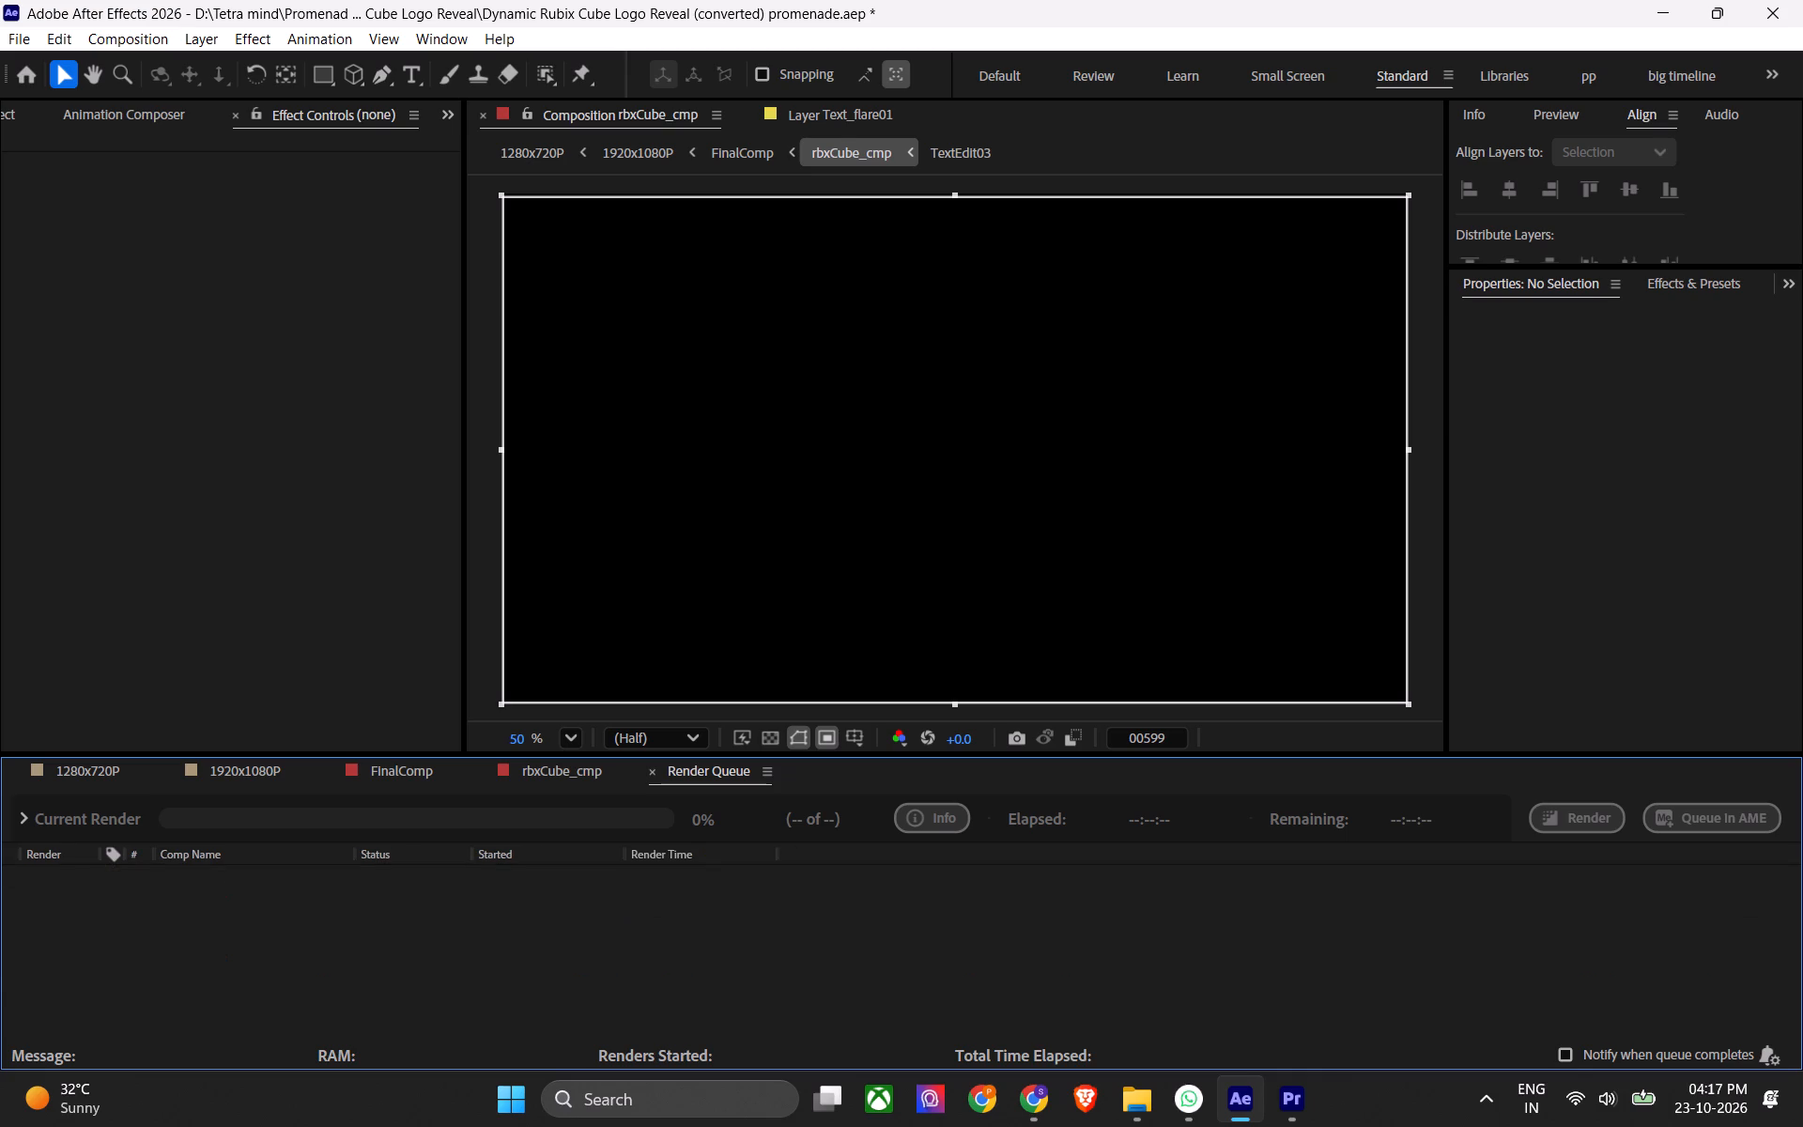
{"action": "left_click", "coordinate": [663, 764]}
{"action": "left_click", "coordinate": [647, 774]}
{"action": "key", "text": "ctrl+s"}
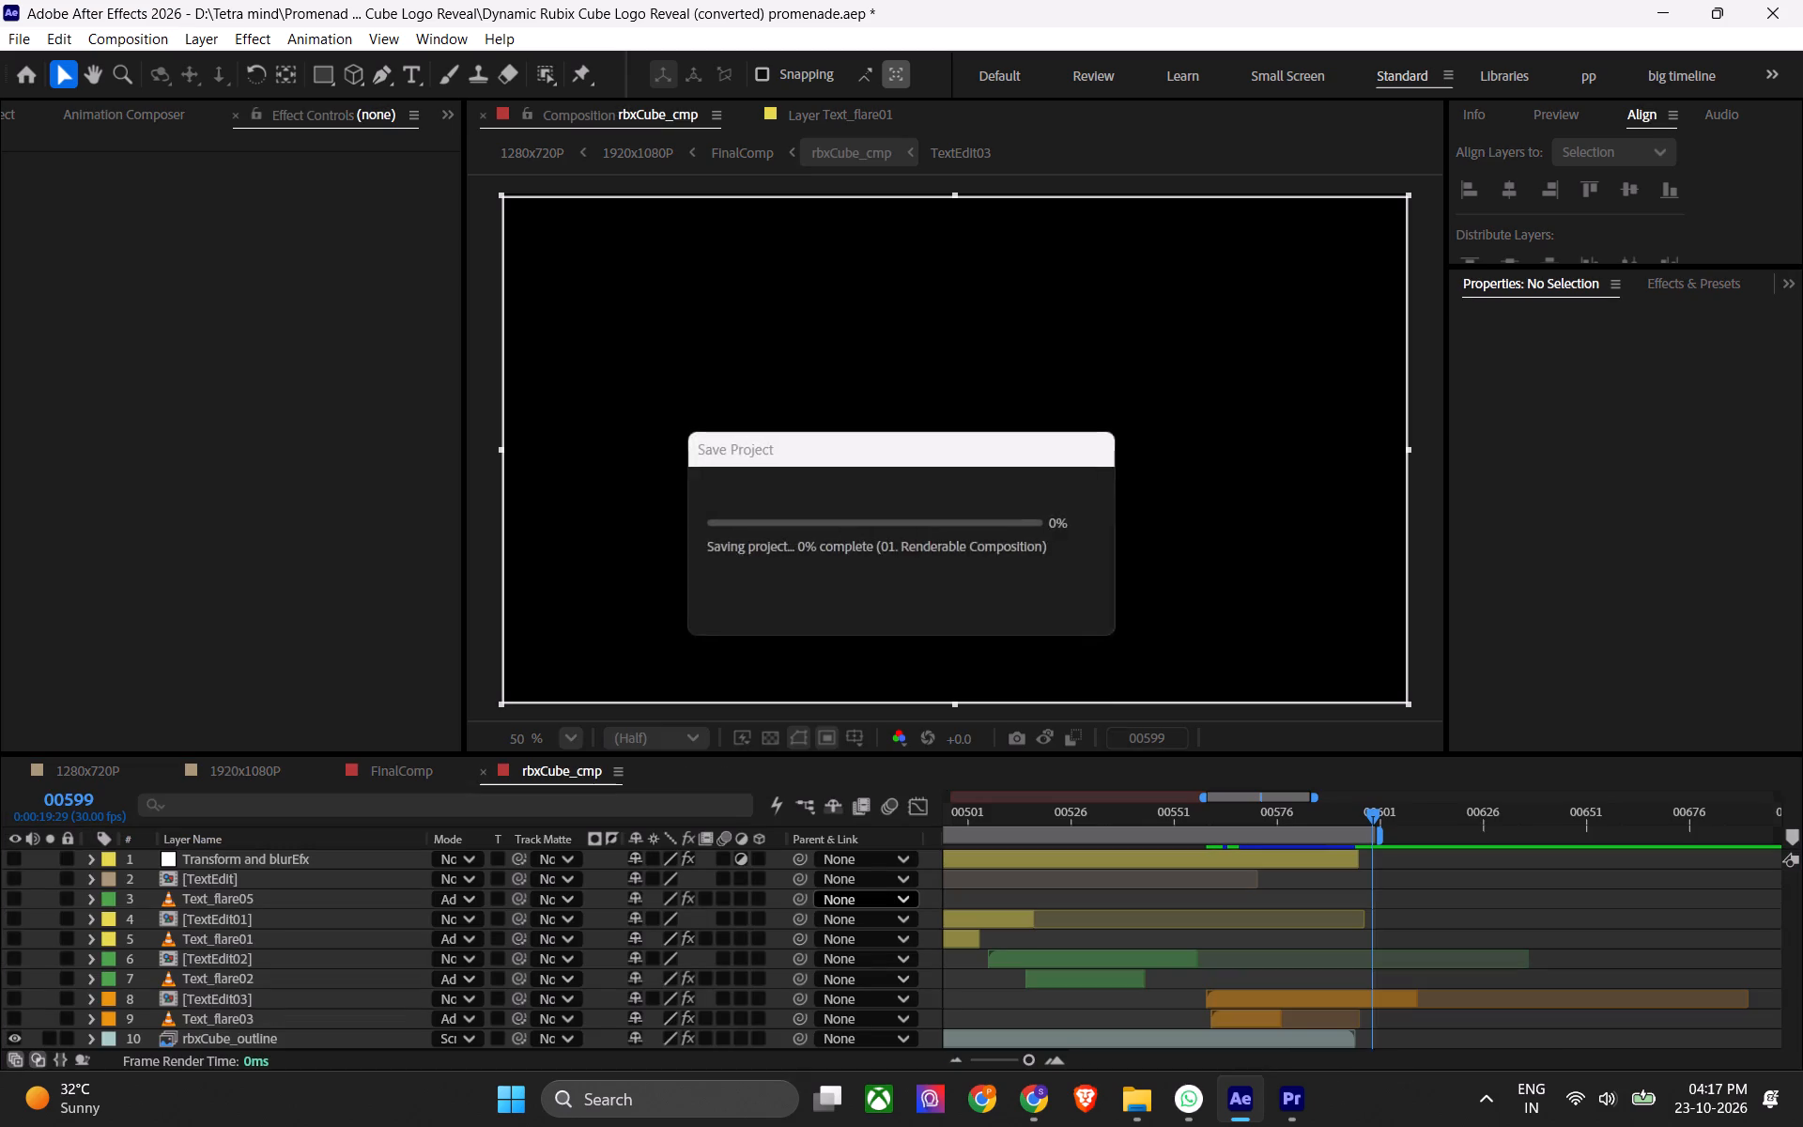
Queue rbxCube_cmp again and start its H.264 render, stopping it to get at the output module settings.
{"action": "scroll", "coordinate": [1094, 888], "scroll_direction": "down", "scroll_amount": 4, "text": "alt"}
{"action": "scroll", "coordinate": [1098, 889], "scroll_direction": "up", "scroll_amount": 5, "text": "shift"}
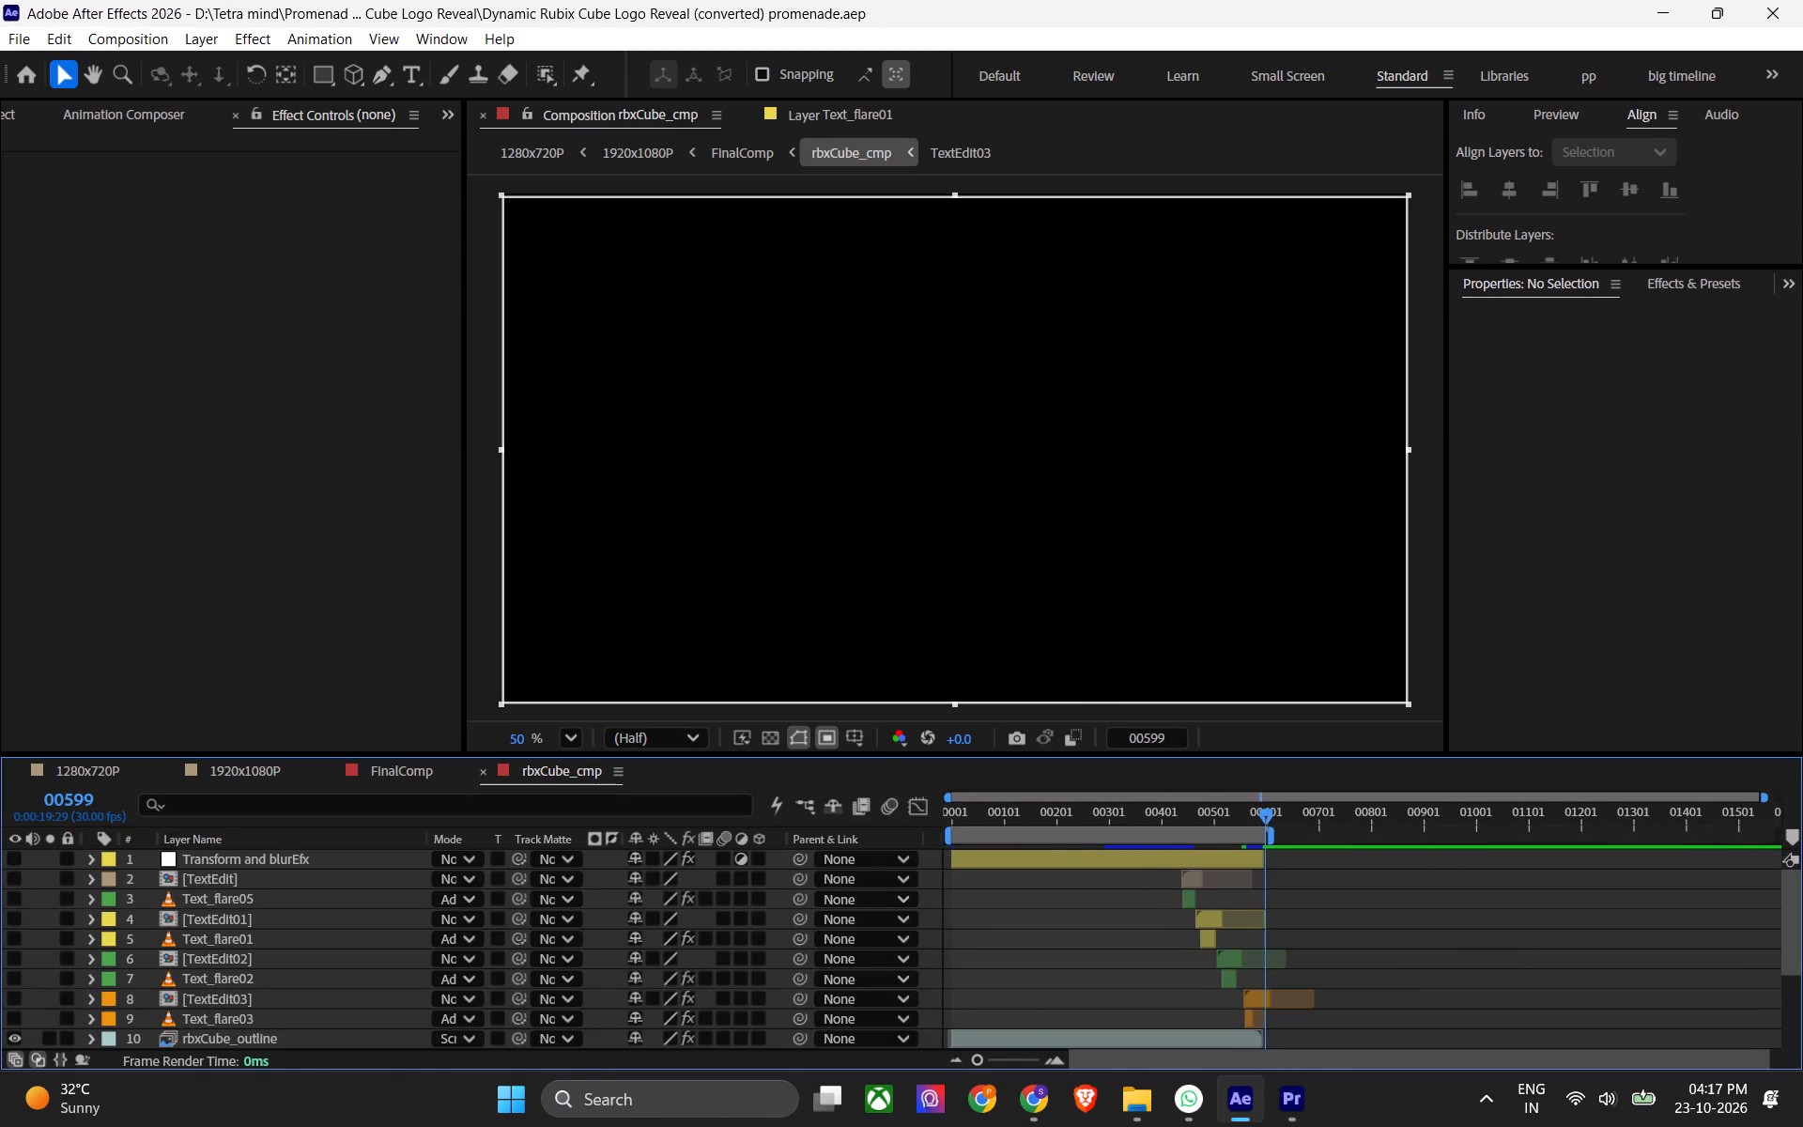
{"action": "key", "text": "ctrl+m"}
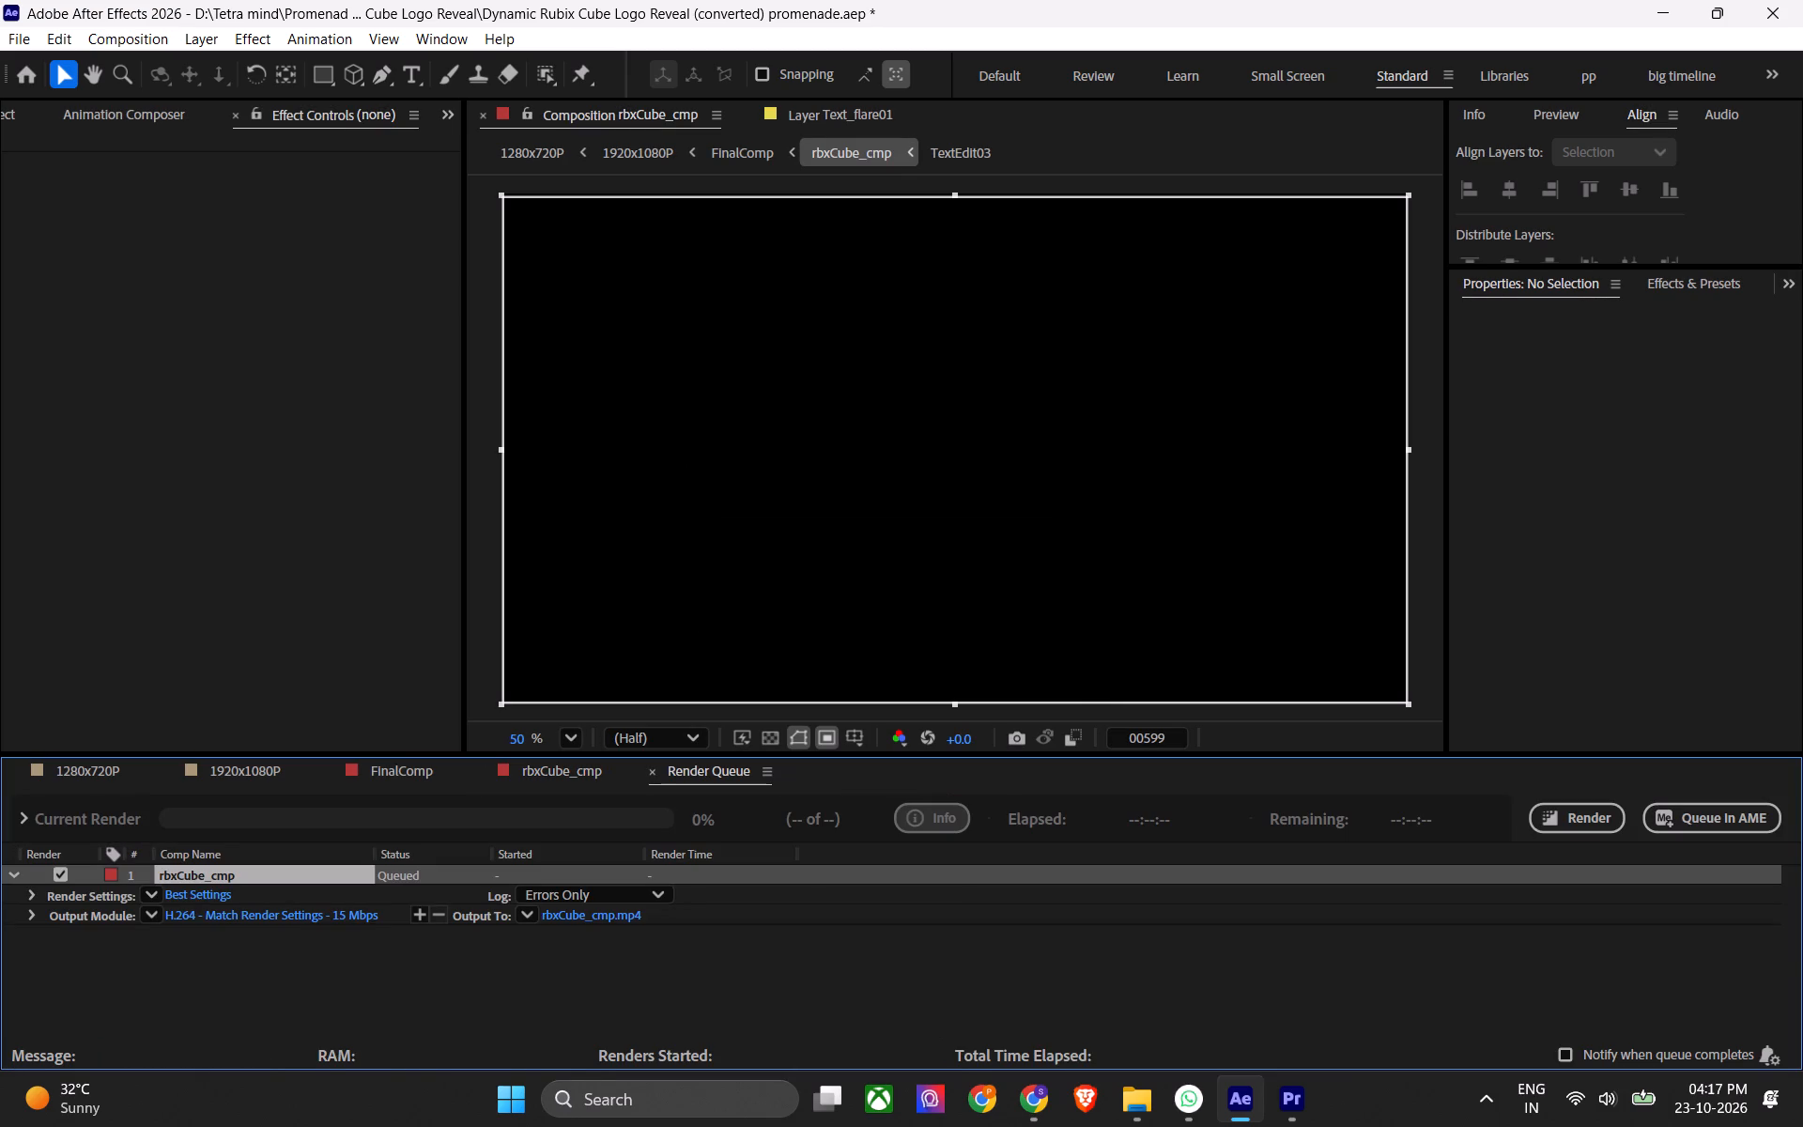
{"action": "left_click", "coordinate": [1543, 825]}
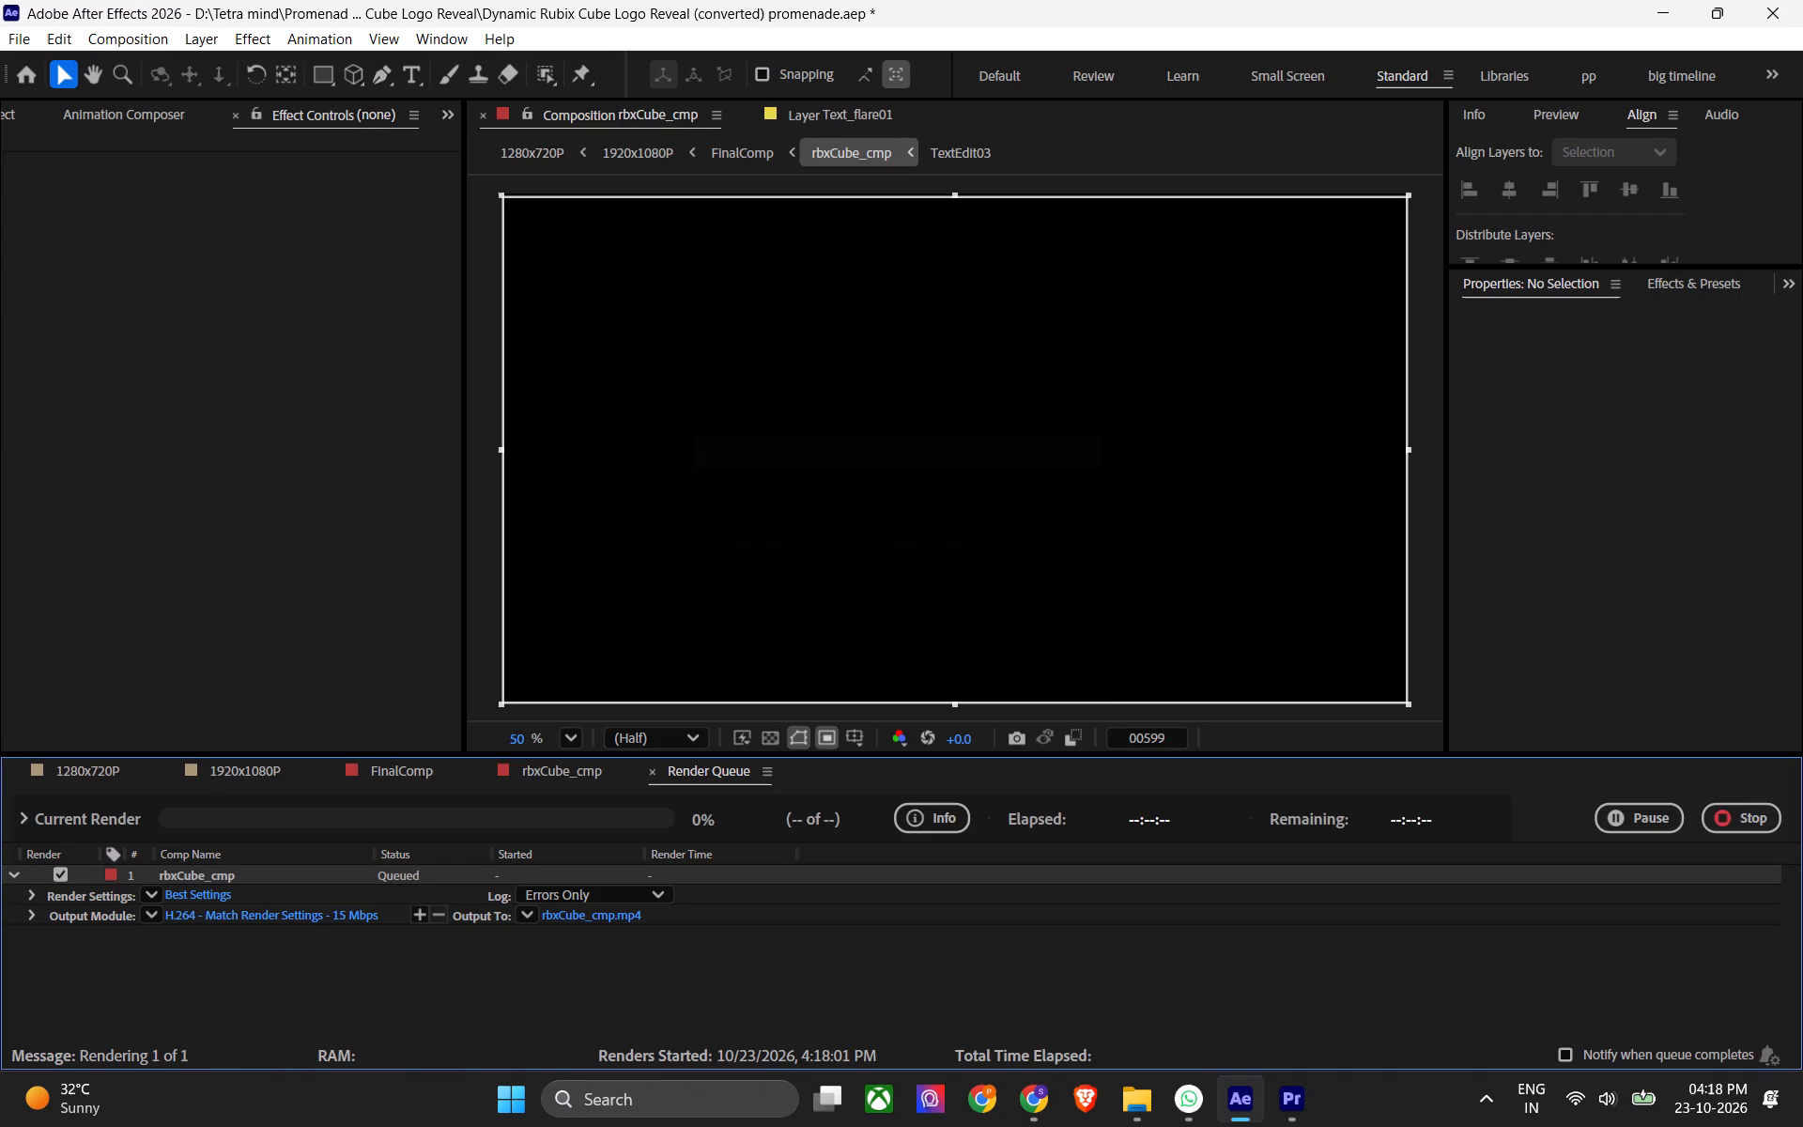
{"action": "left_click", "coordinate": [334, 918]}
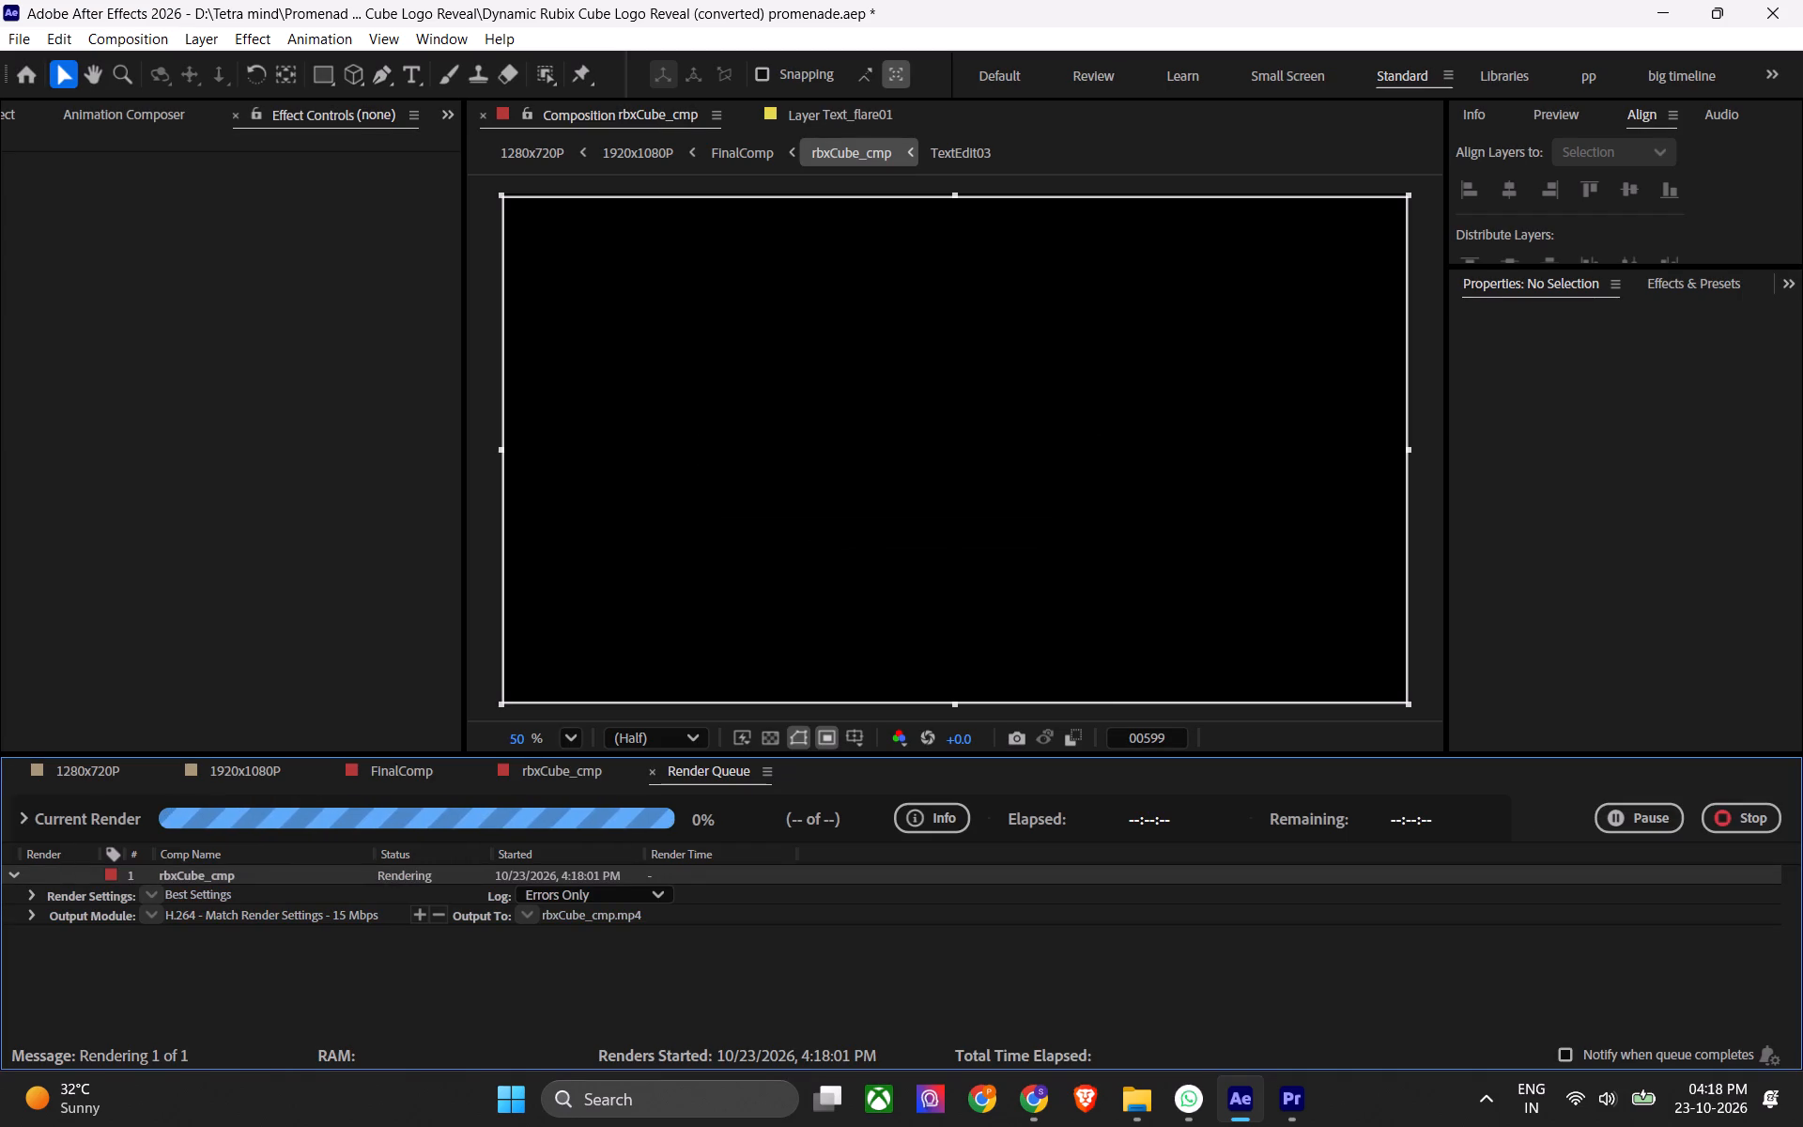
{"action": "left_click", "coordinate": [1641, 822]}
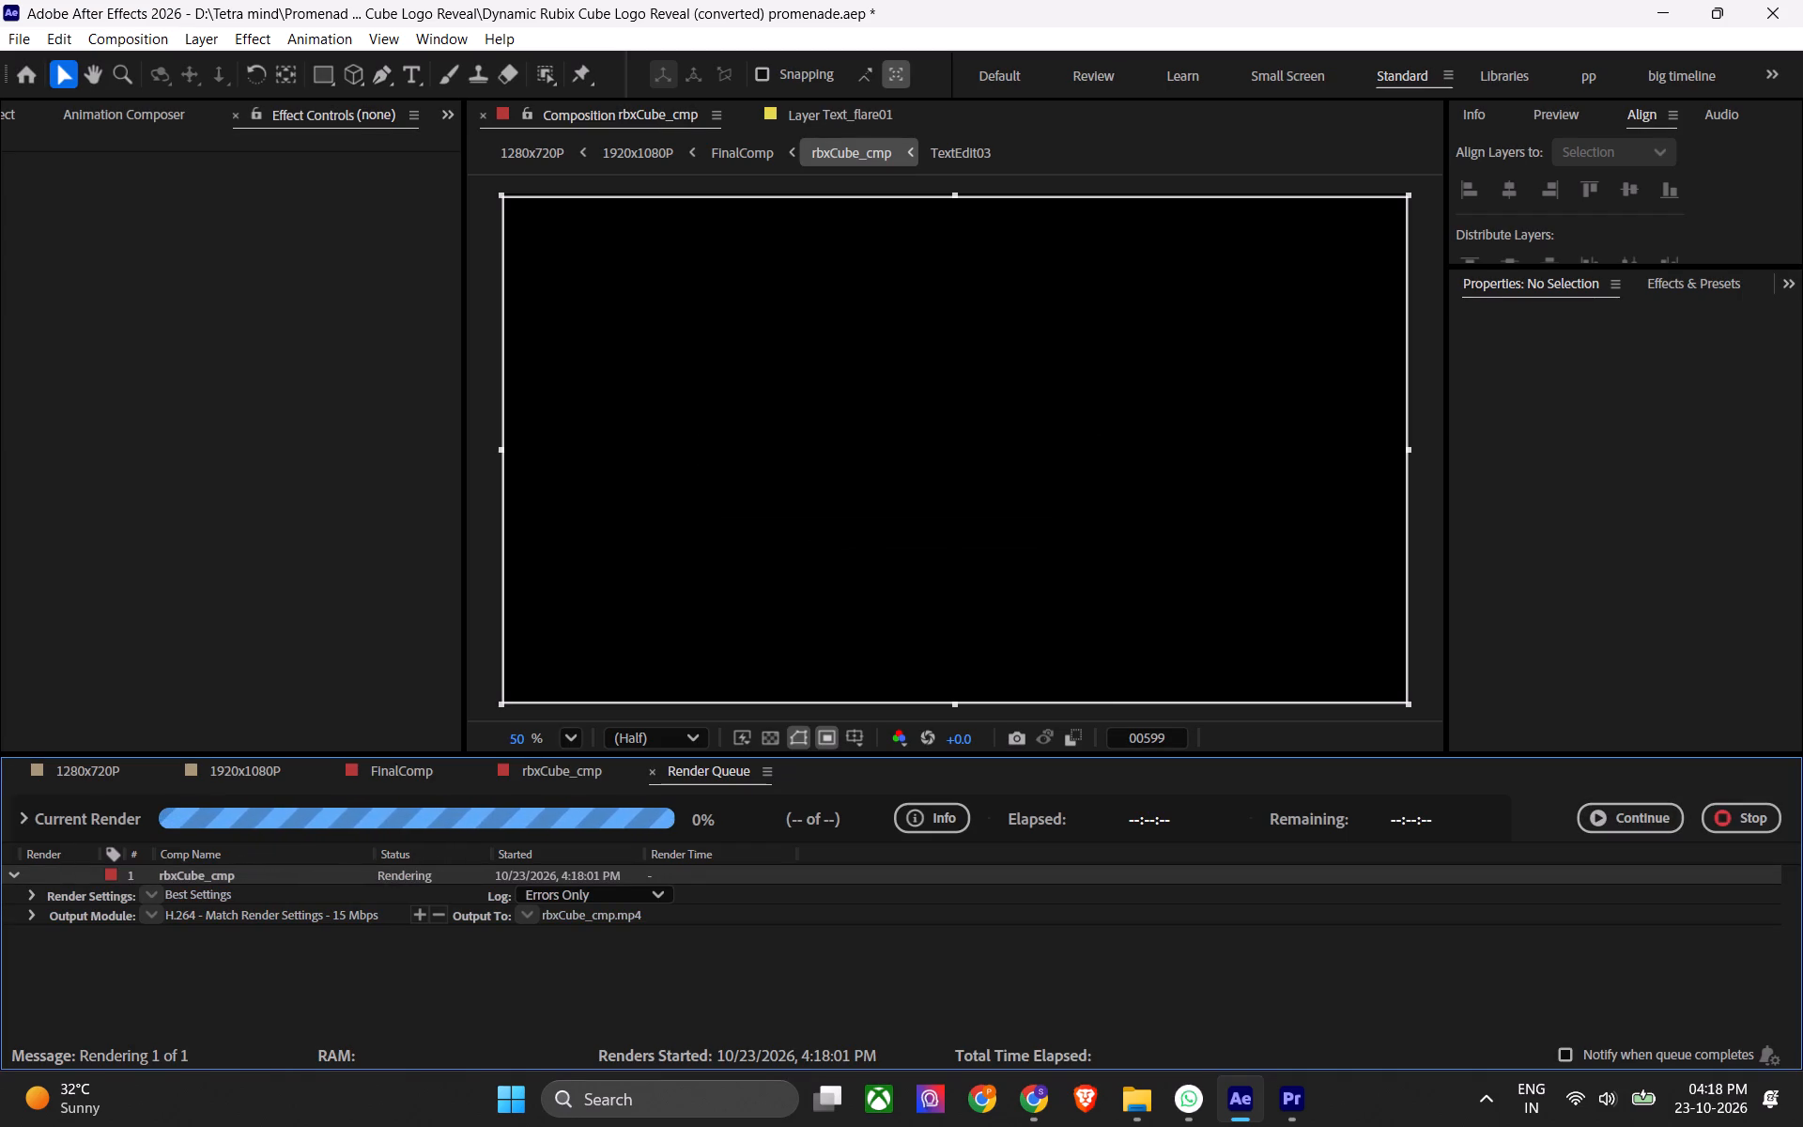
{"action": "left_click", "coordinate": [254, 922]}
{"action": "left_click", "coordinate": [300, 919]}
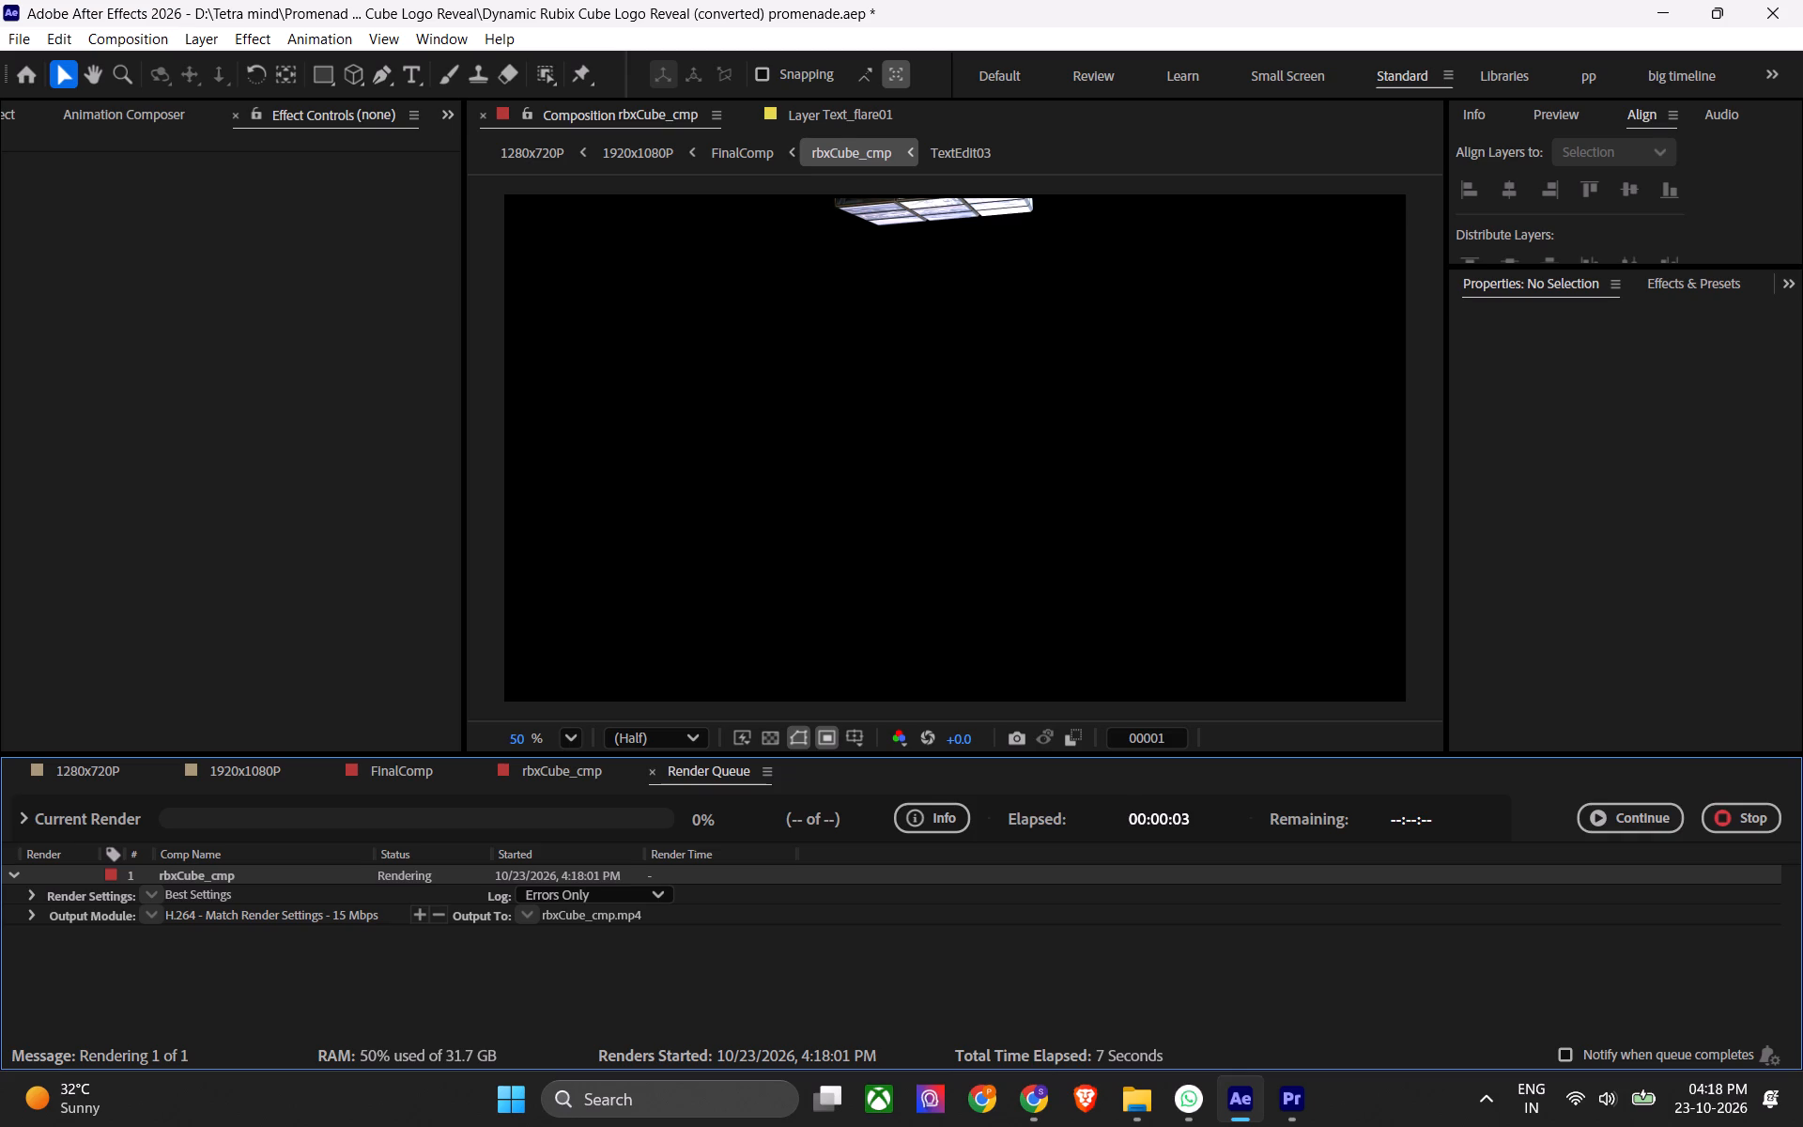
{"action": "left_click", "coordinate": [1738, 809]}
Inspect the output module settings of the queued rbxCube_cmp render.
{"action": "left_click", "coordinate": [315, 908]}
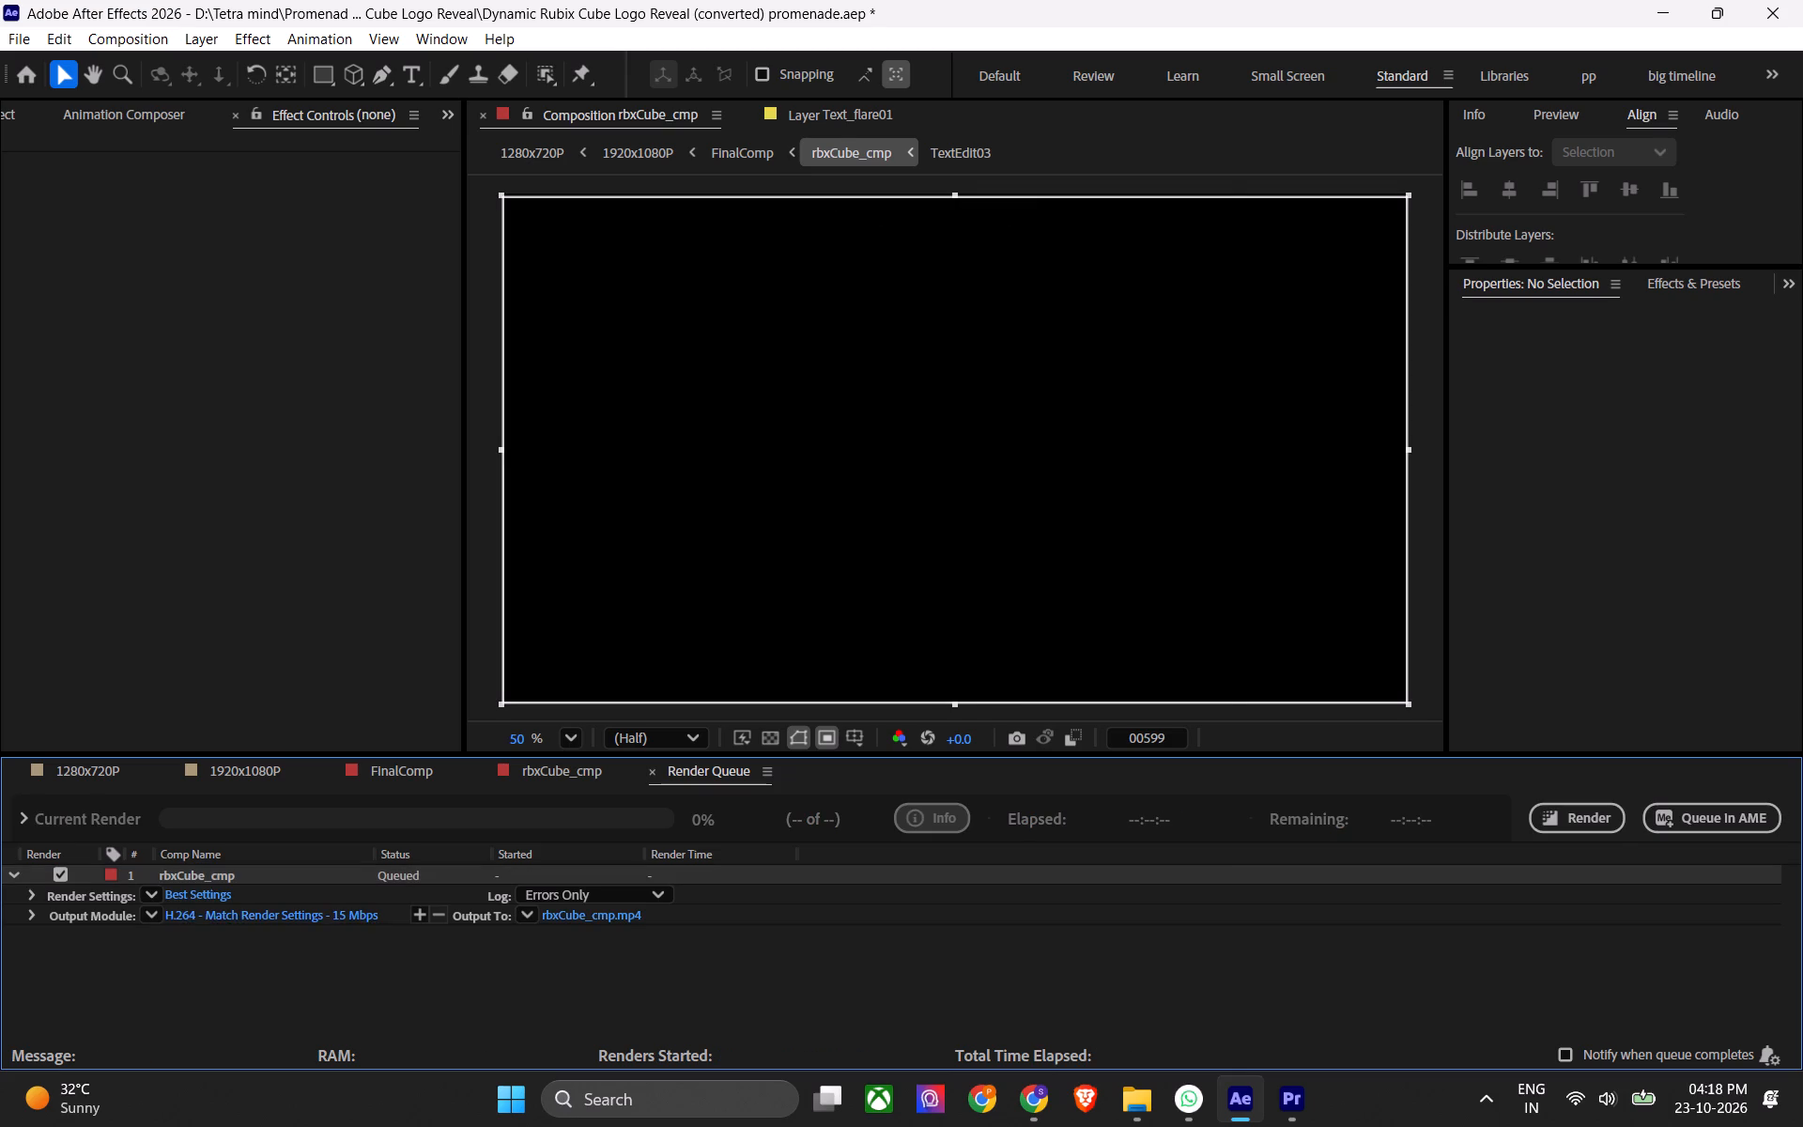
{"action": "left_click", "coordinate": [313, 916]}
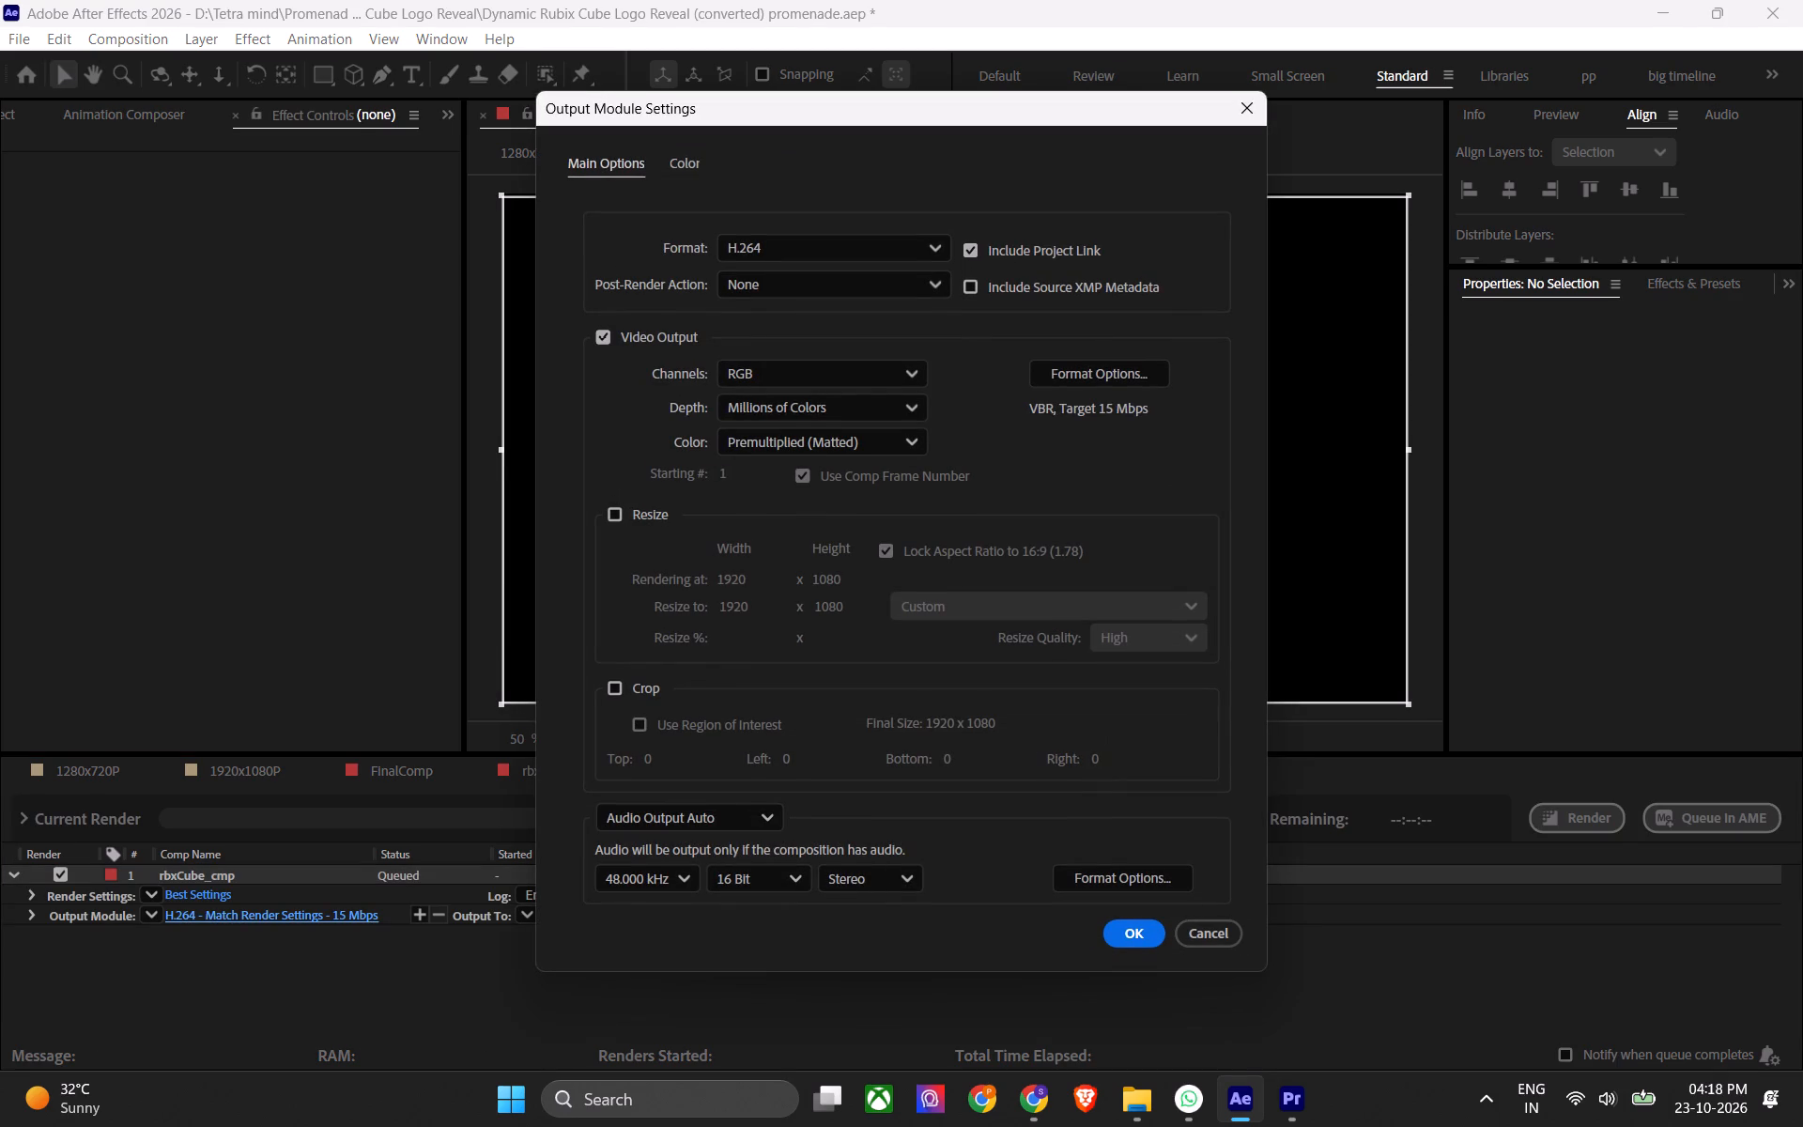
{"action": "left_click", "coordinate": [1206, 929]}
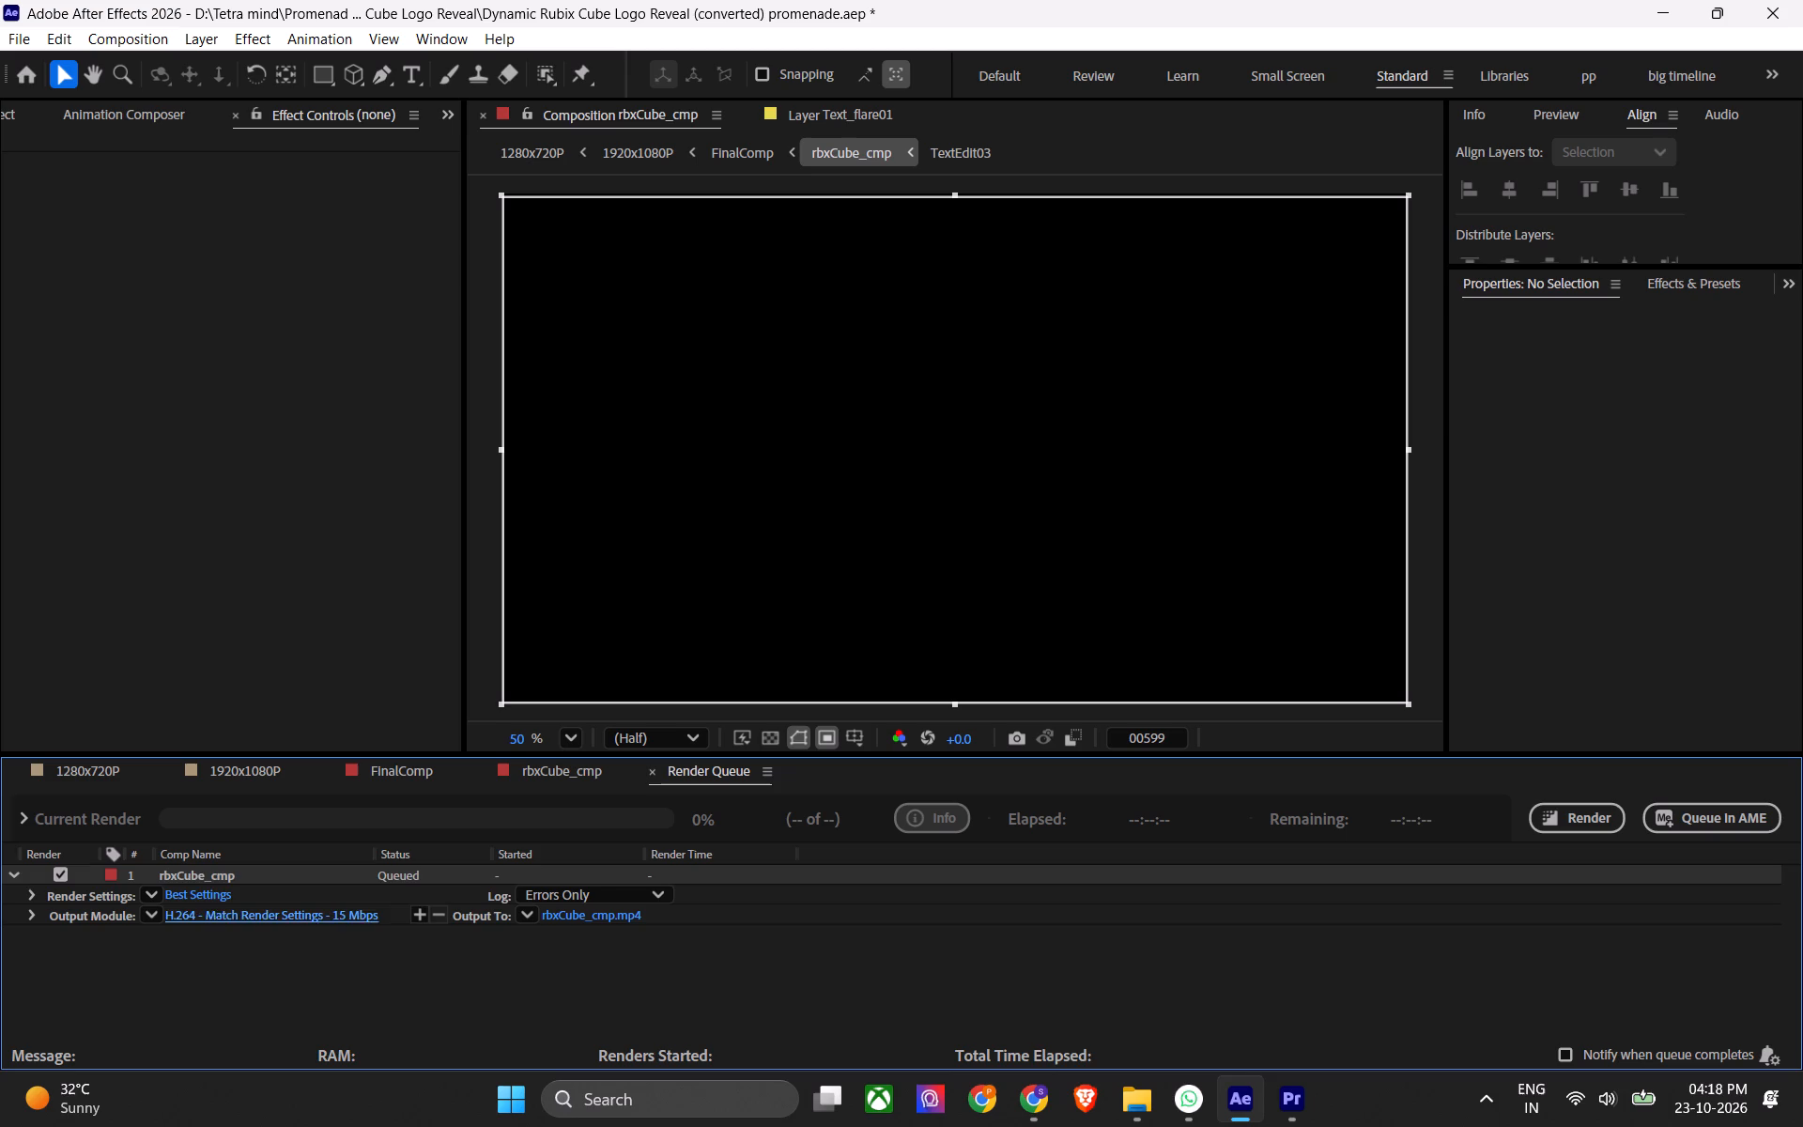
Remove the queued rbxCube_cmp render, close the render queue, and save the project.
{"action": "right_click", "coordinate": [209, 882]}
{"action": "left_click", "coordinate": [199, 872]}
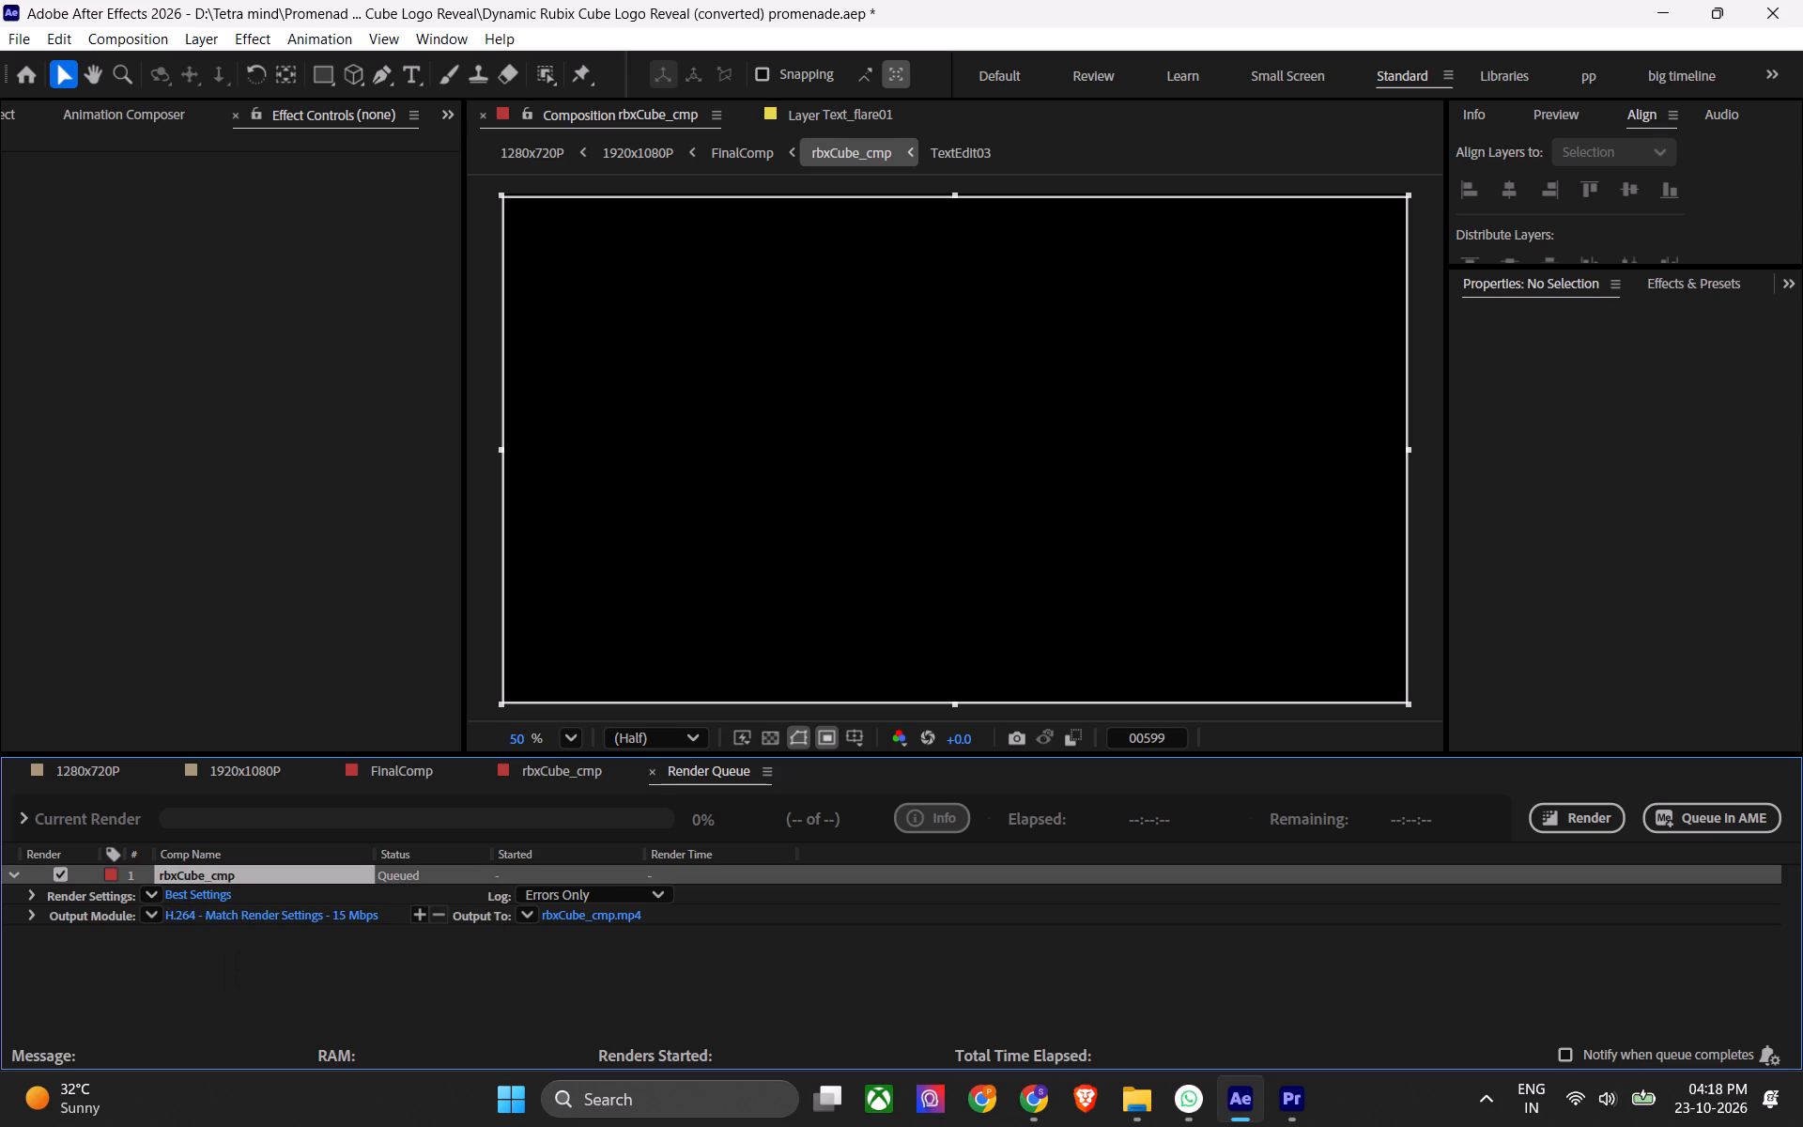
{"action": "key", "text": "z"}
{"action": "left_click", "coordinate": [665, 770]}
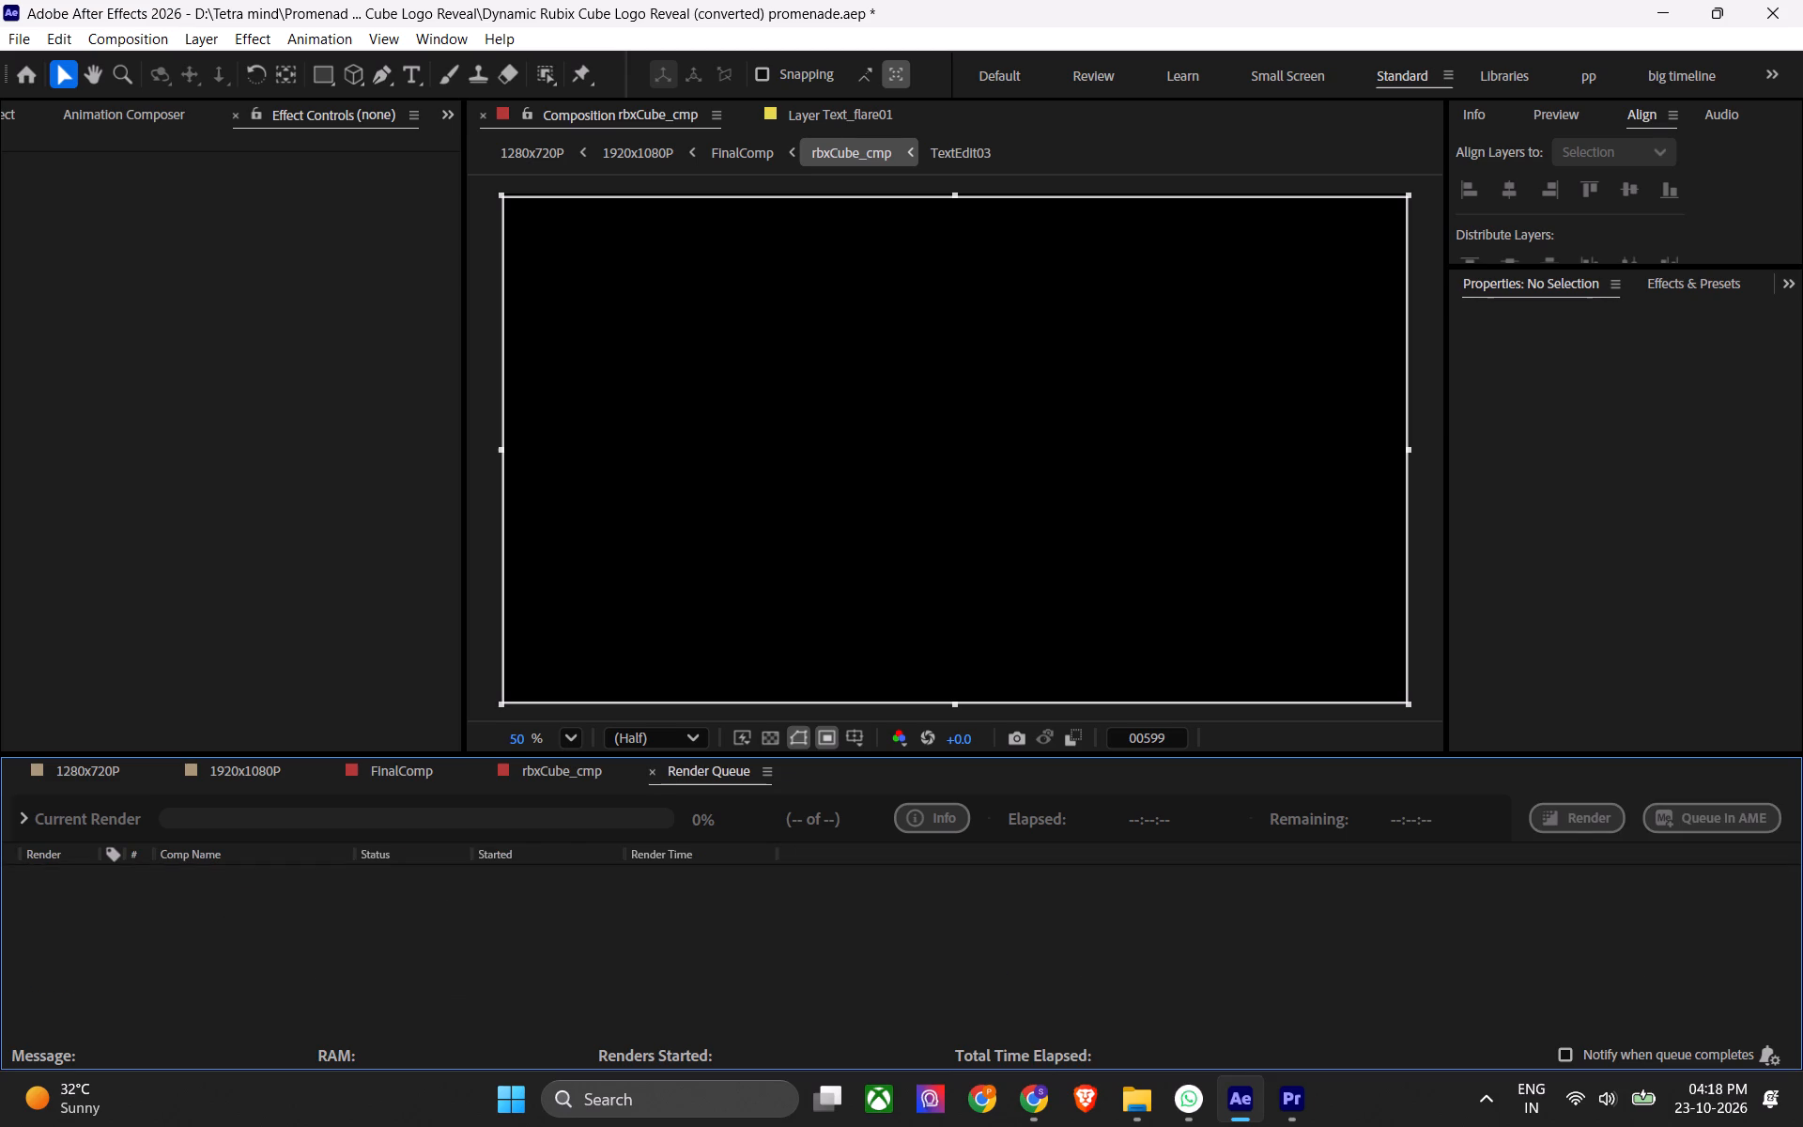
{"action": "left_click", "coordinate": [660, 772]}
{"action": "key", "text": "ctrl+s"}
Move to frame 00413, add rbxCube_cmp to the render queue, and check its output file destination.
{"action": "left_click_drag", "start_coordinate": [1184, 823], "coordinate": [1168, 827]}
{"action": "key", "text": "ctrl+m"}
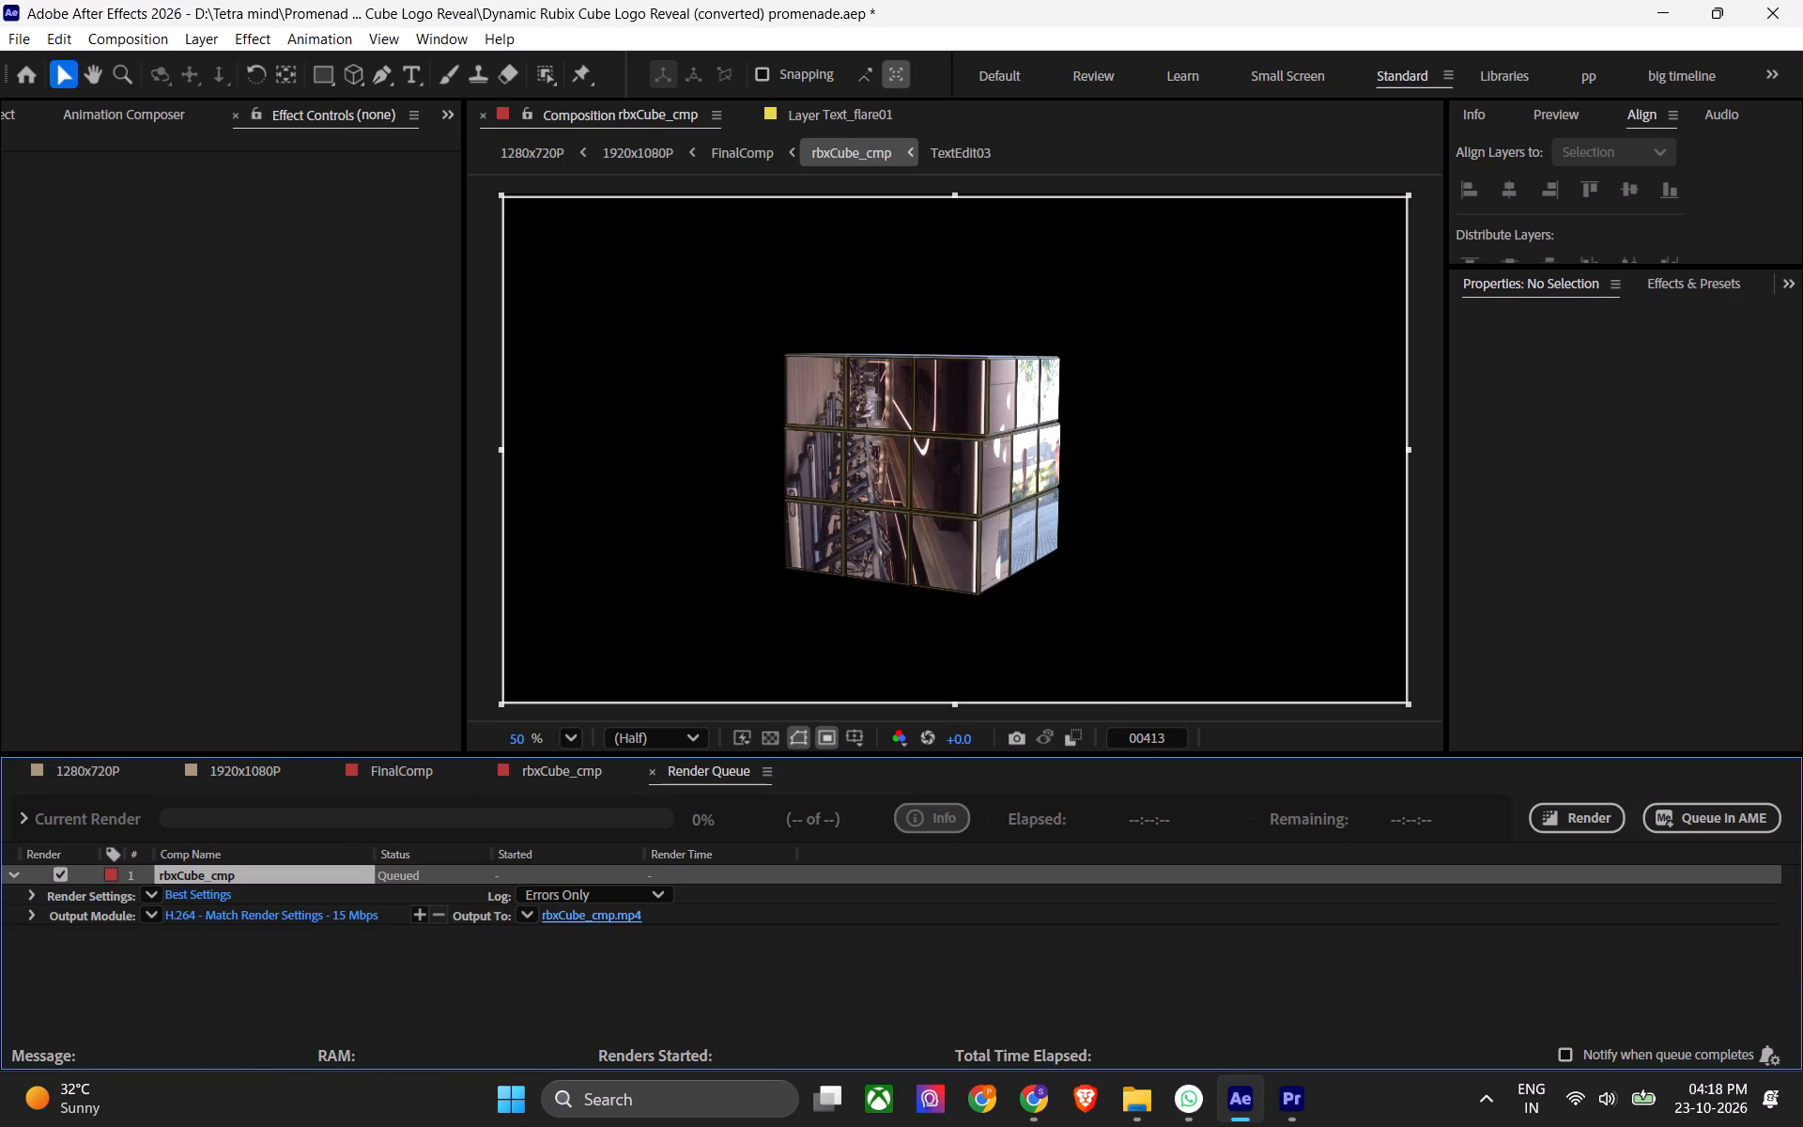
{"action": "left_click", "coordinate": [577, 915]}
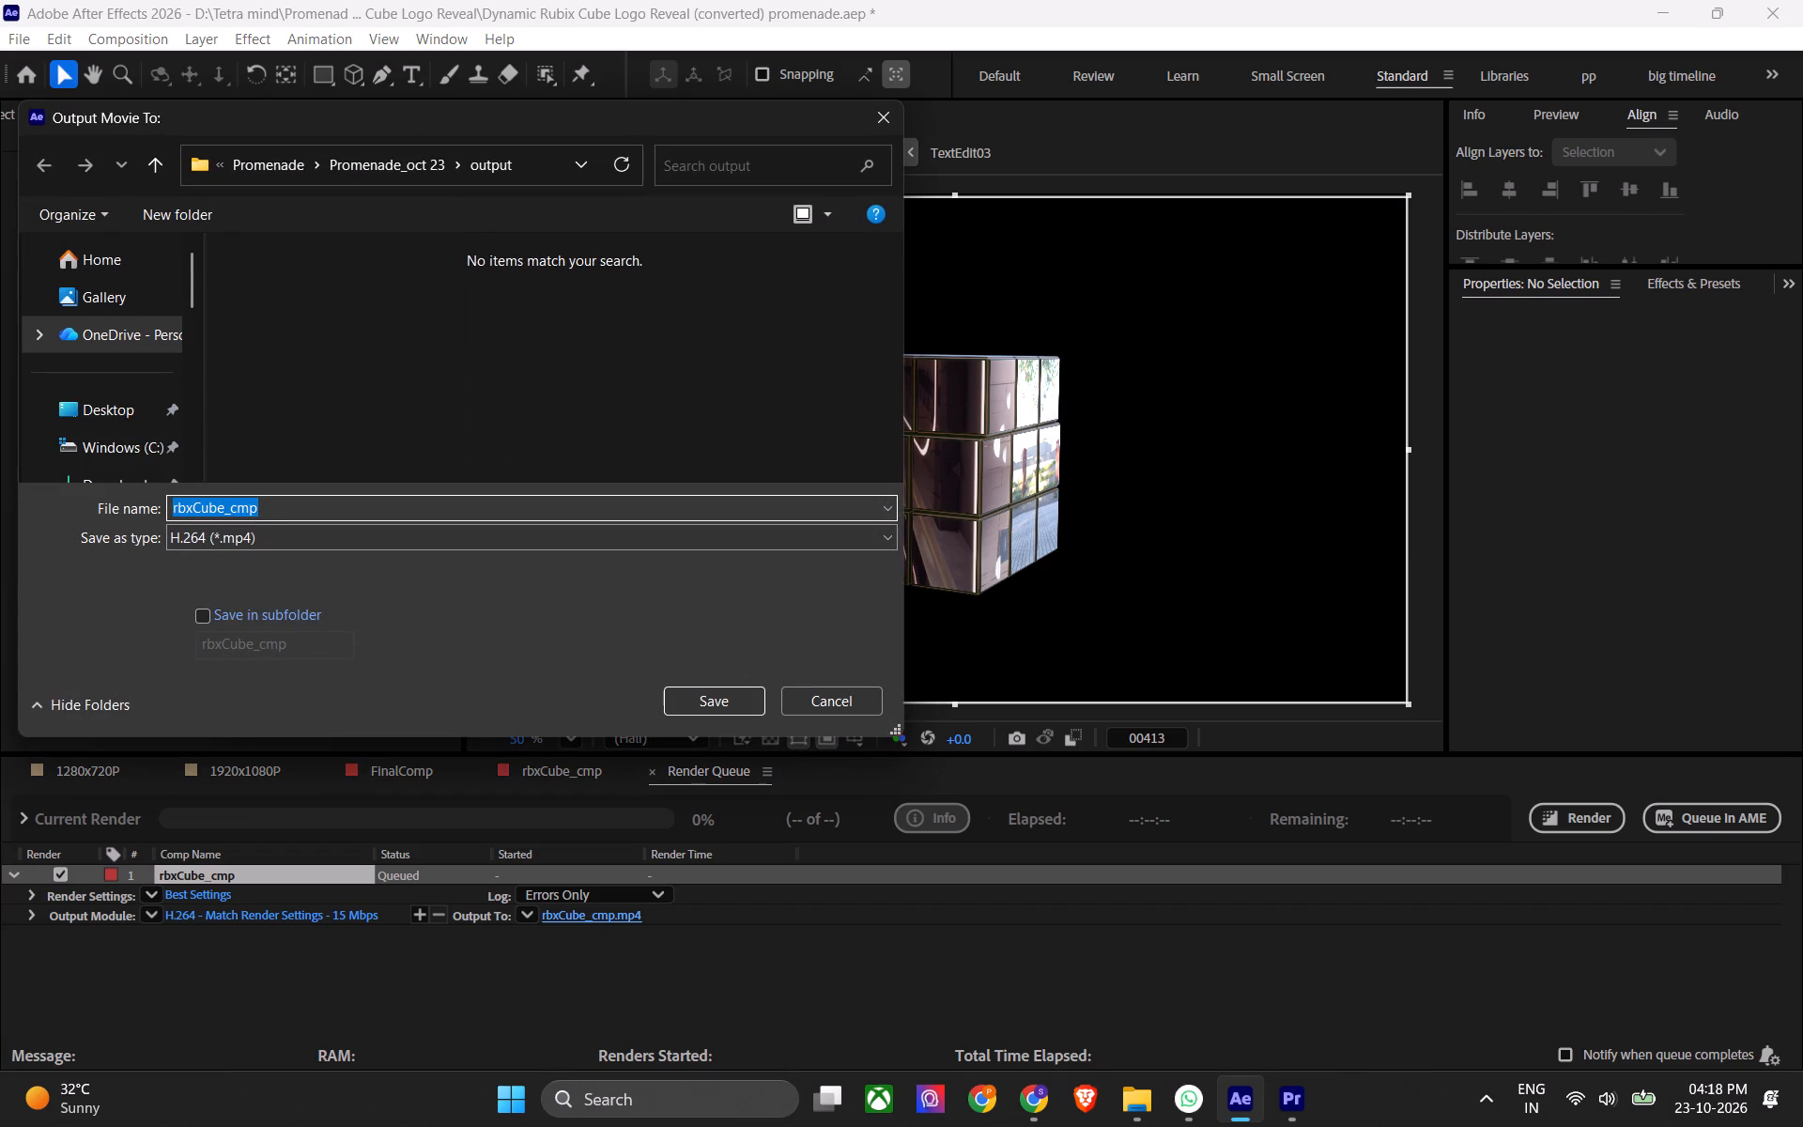
{"action": "left_click", "coordinate": [806, 700]}
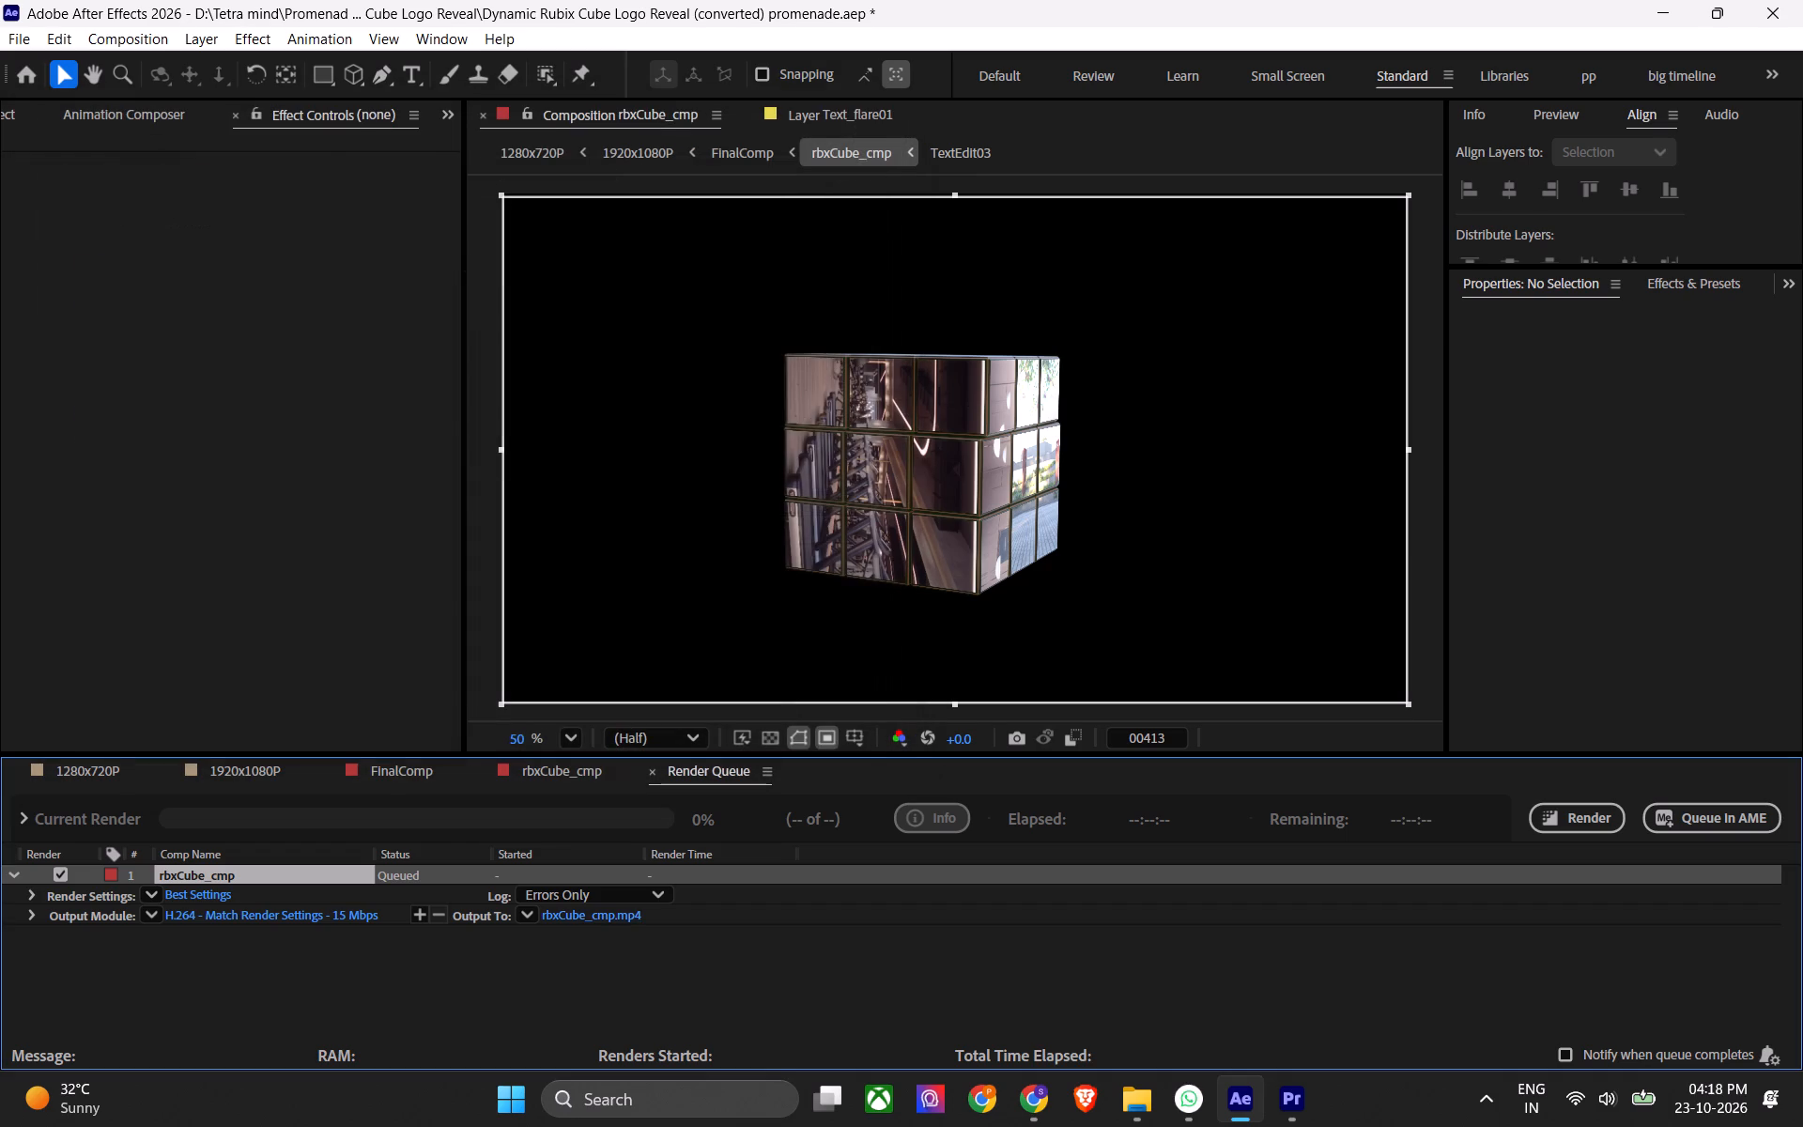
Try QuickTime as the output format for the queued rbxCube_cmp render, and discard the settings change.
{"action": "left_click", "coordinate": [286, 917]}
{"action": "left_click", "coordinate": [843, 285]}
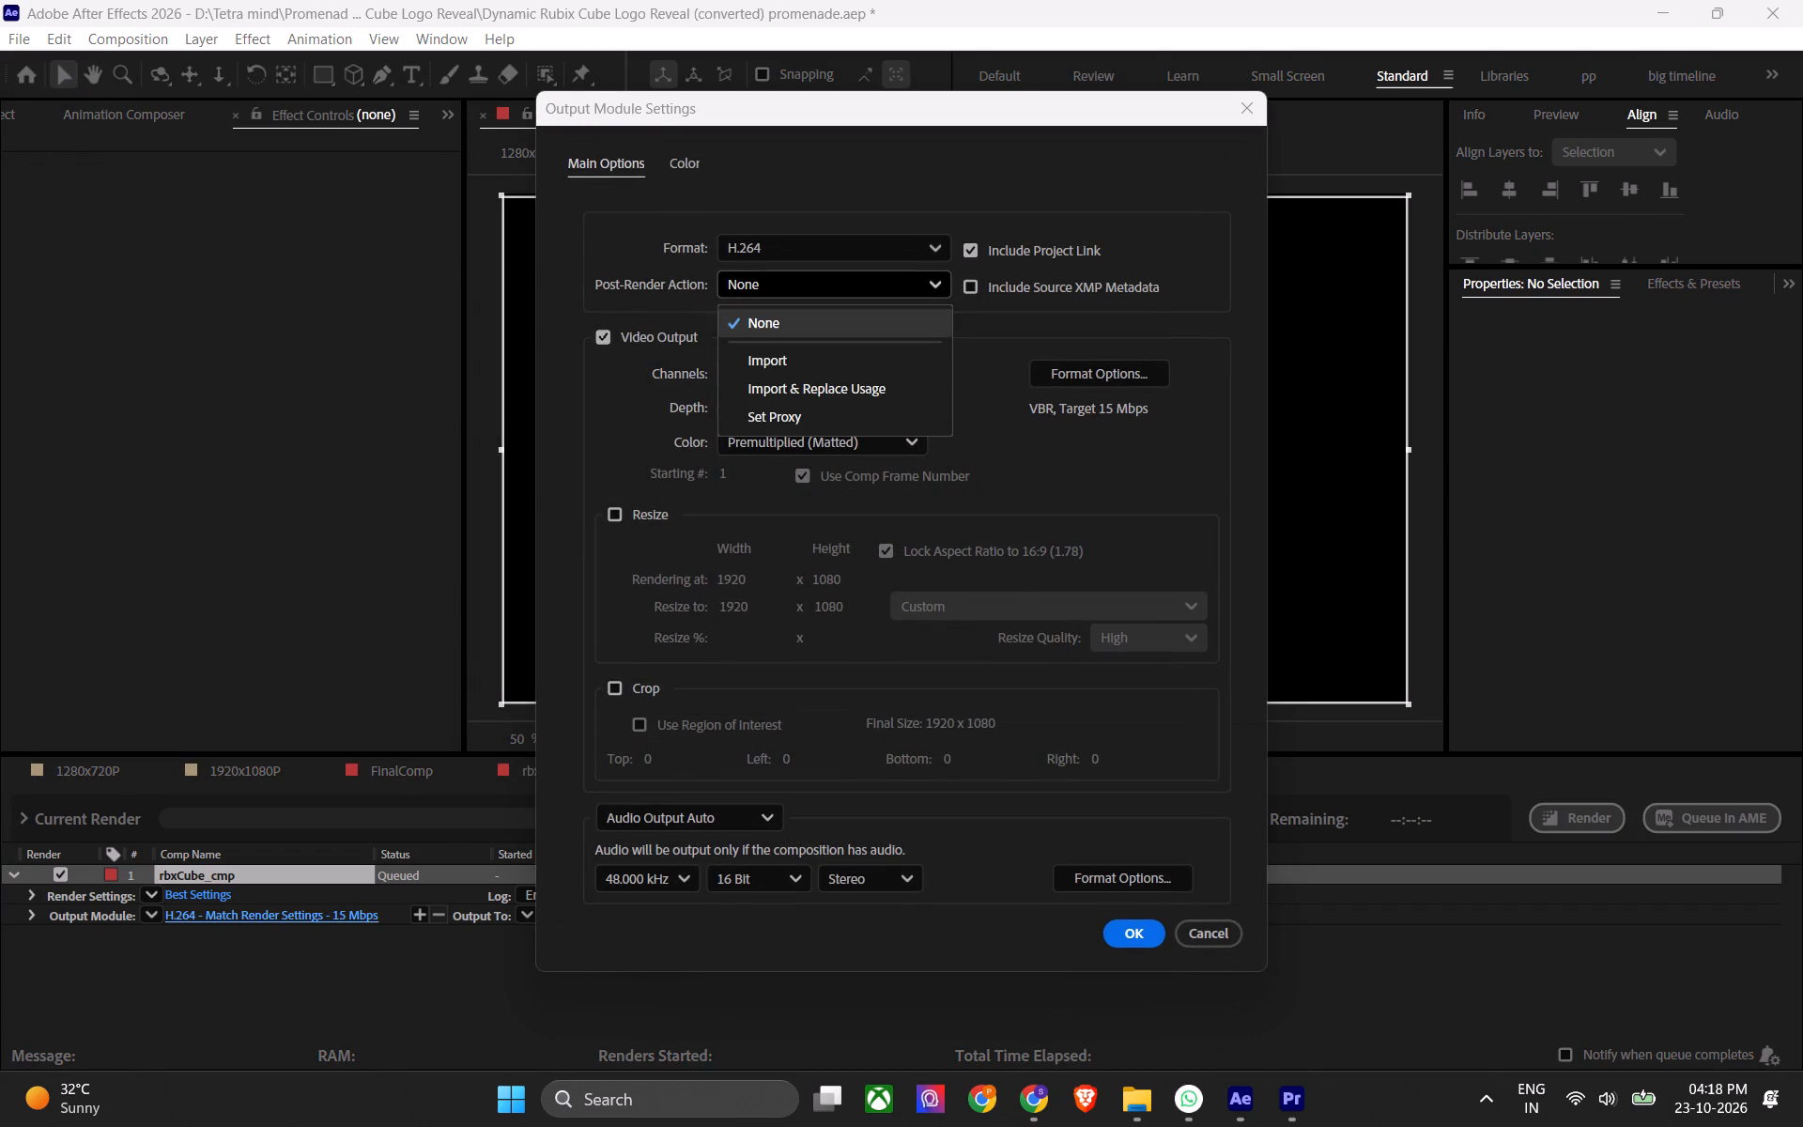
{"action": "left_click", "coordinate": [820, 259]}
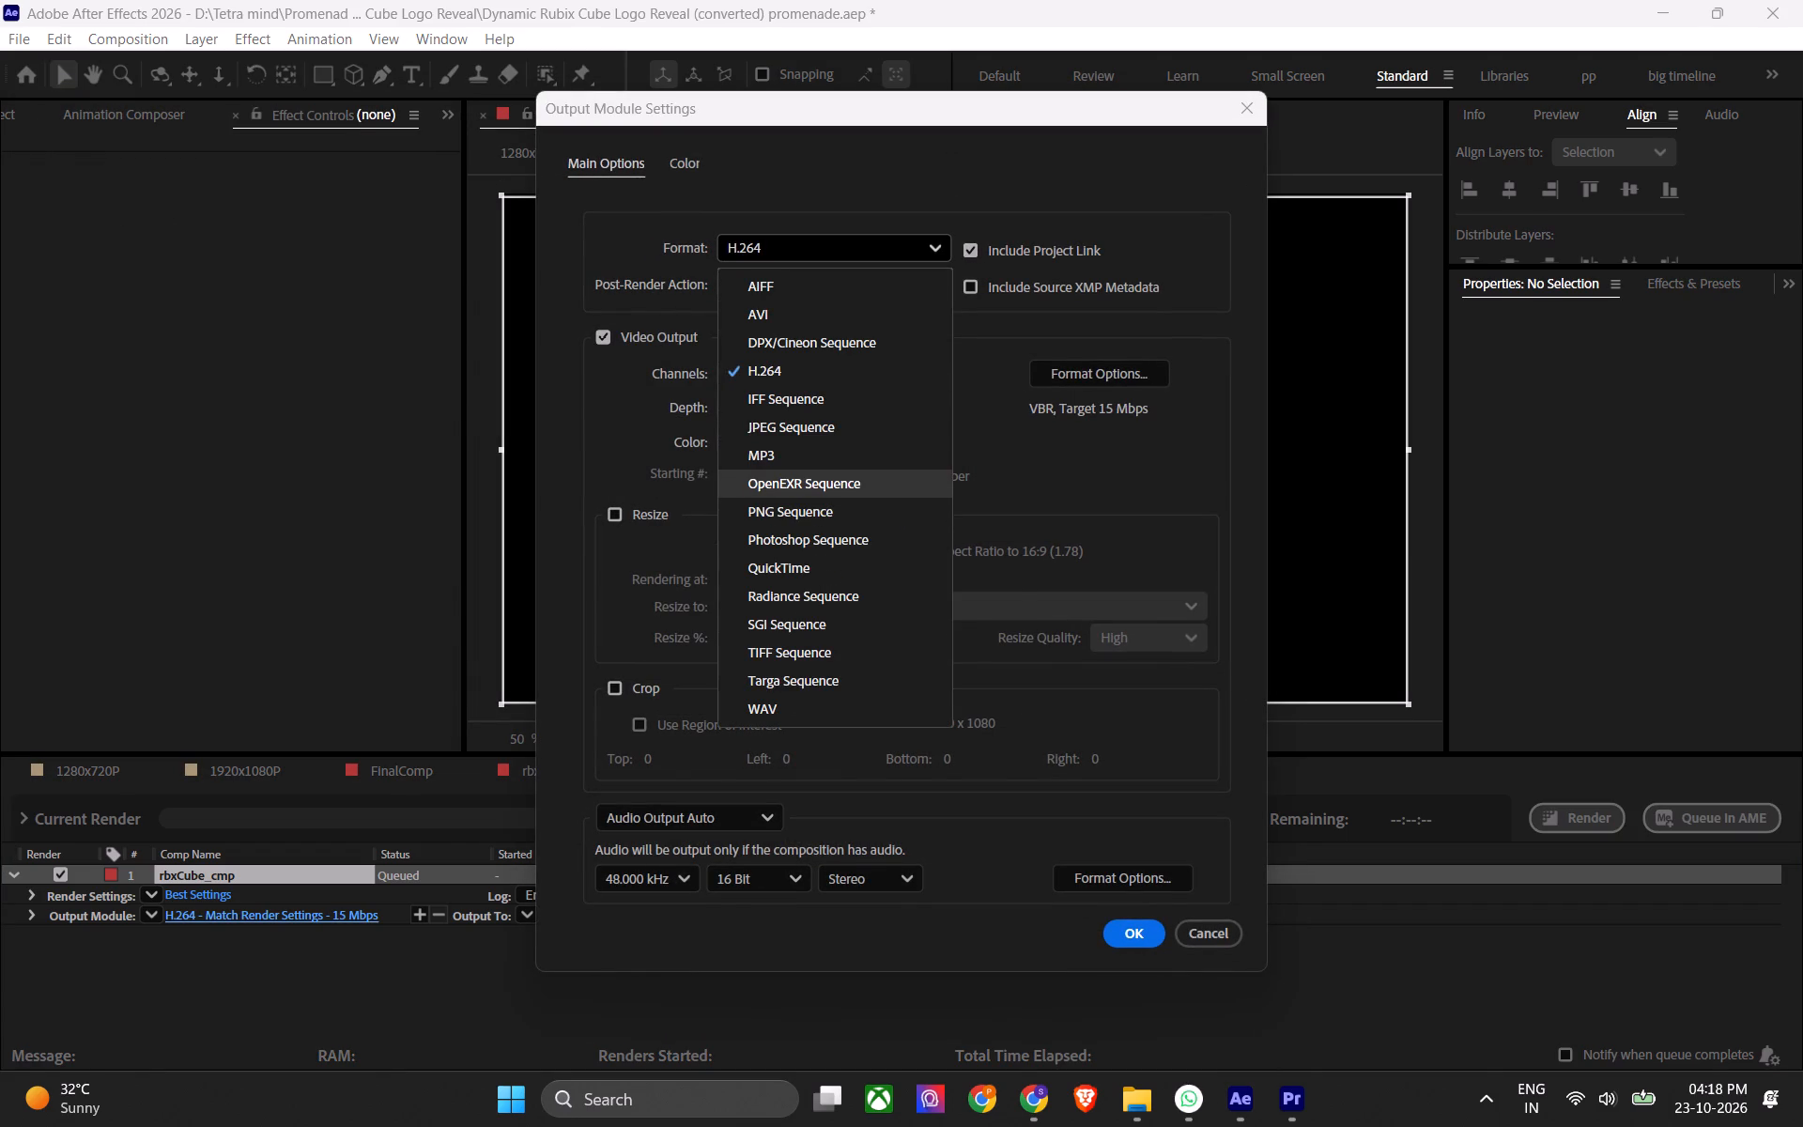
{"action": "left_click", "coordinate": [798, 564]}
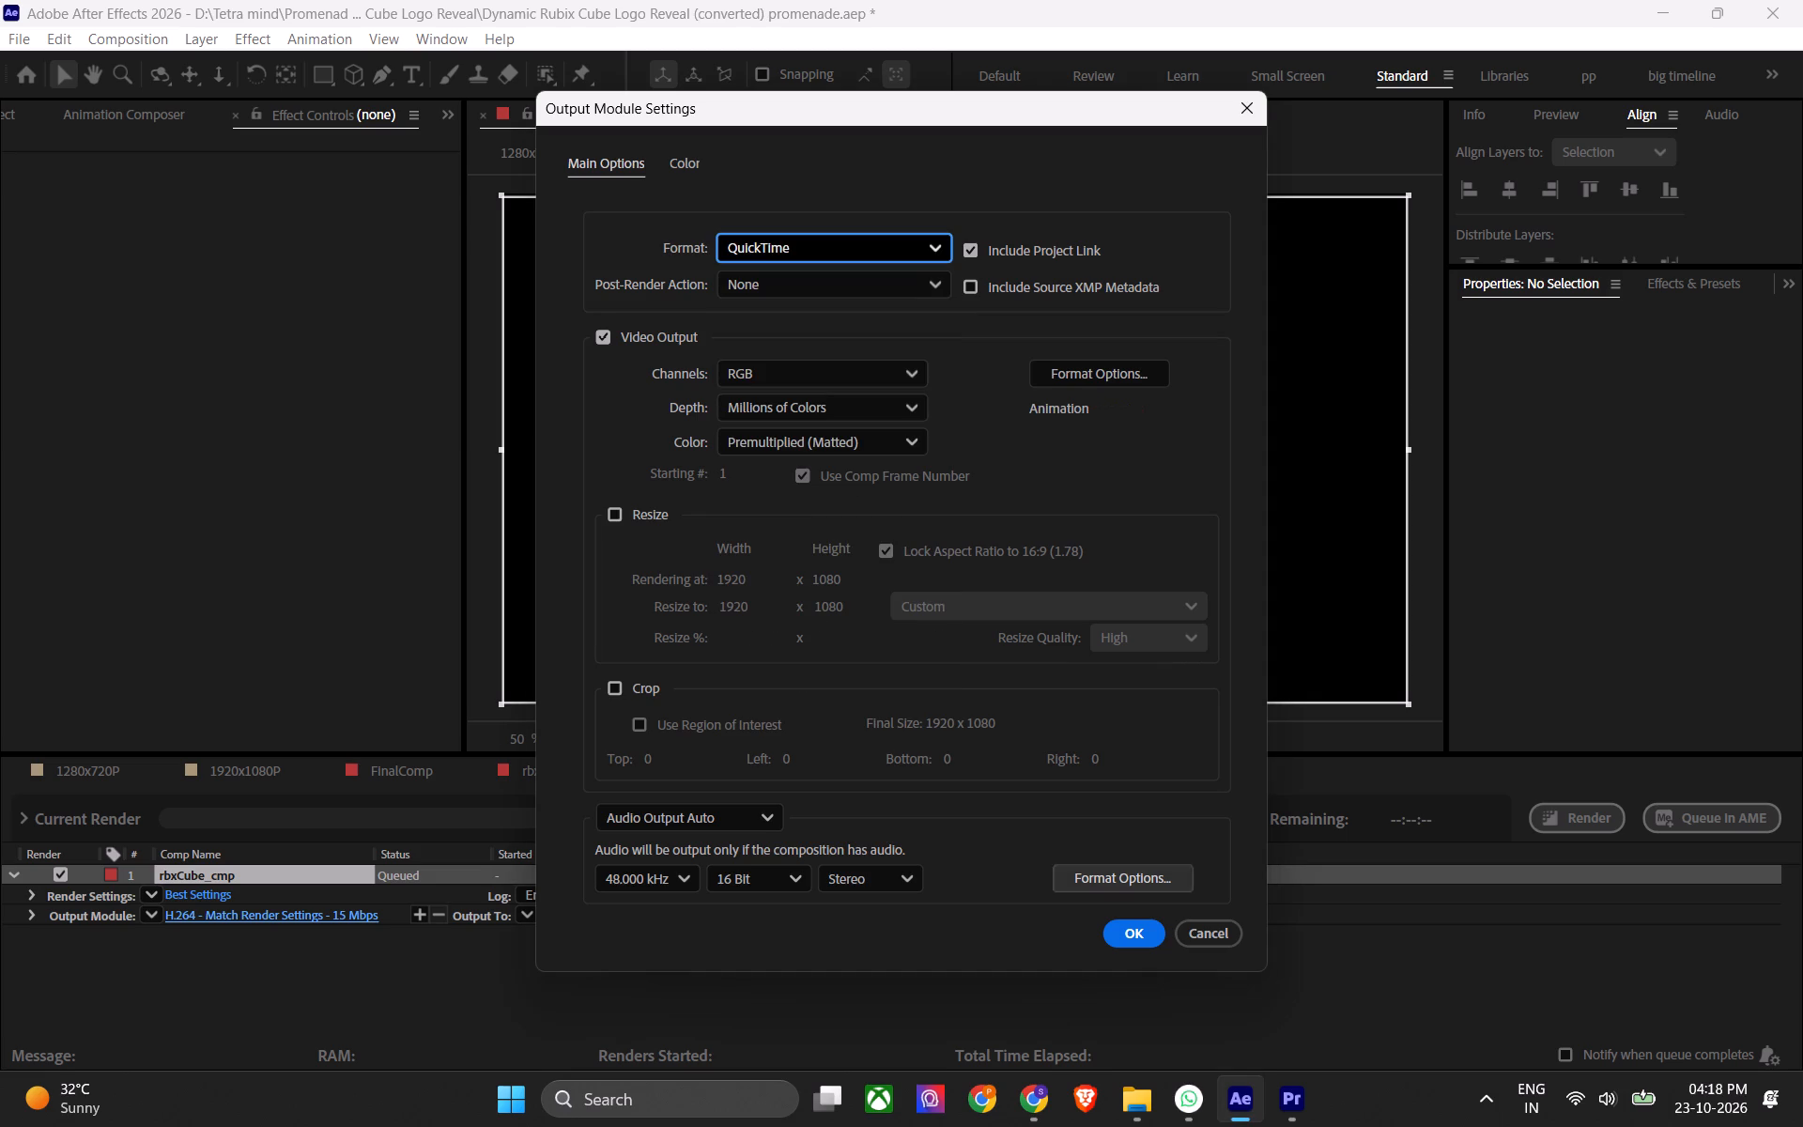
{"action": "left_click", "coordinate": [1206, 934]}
Return to rbxCube_cmp and turn on the transparency grid to check the cube's background.
{"action": "left_click", "coordinate": [776, 749]}
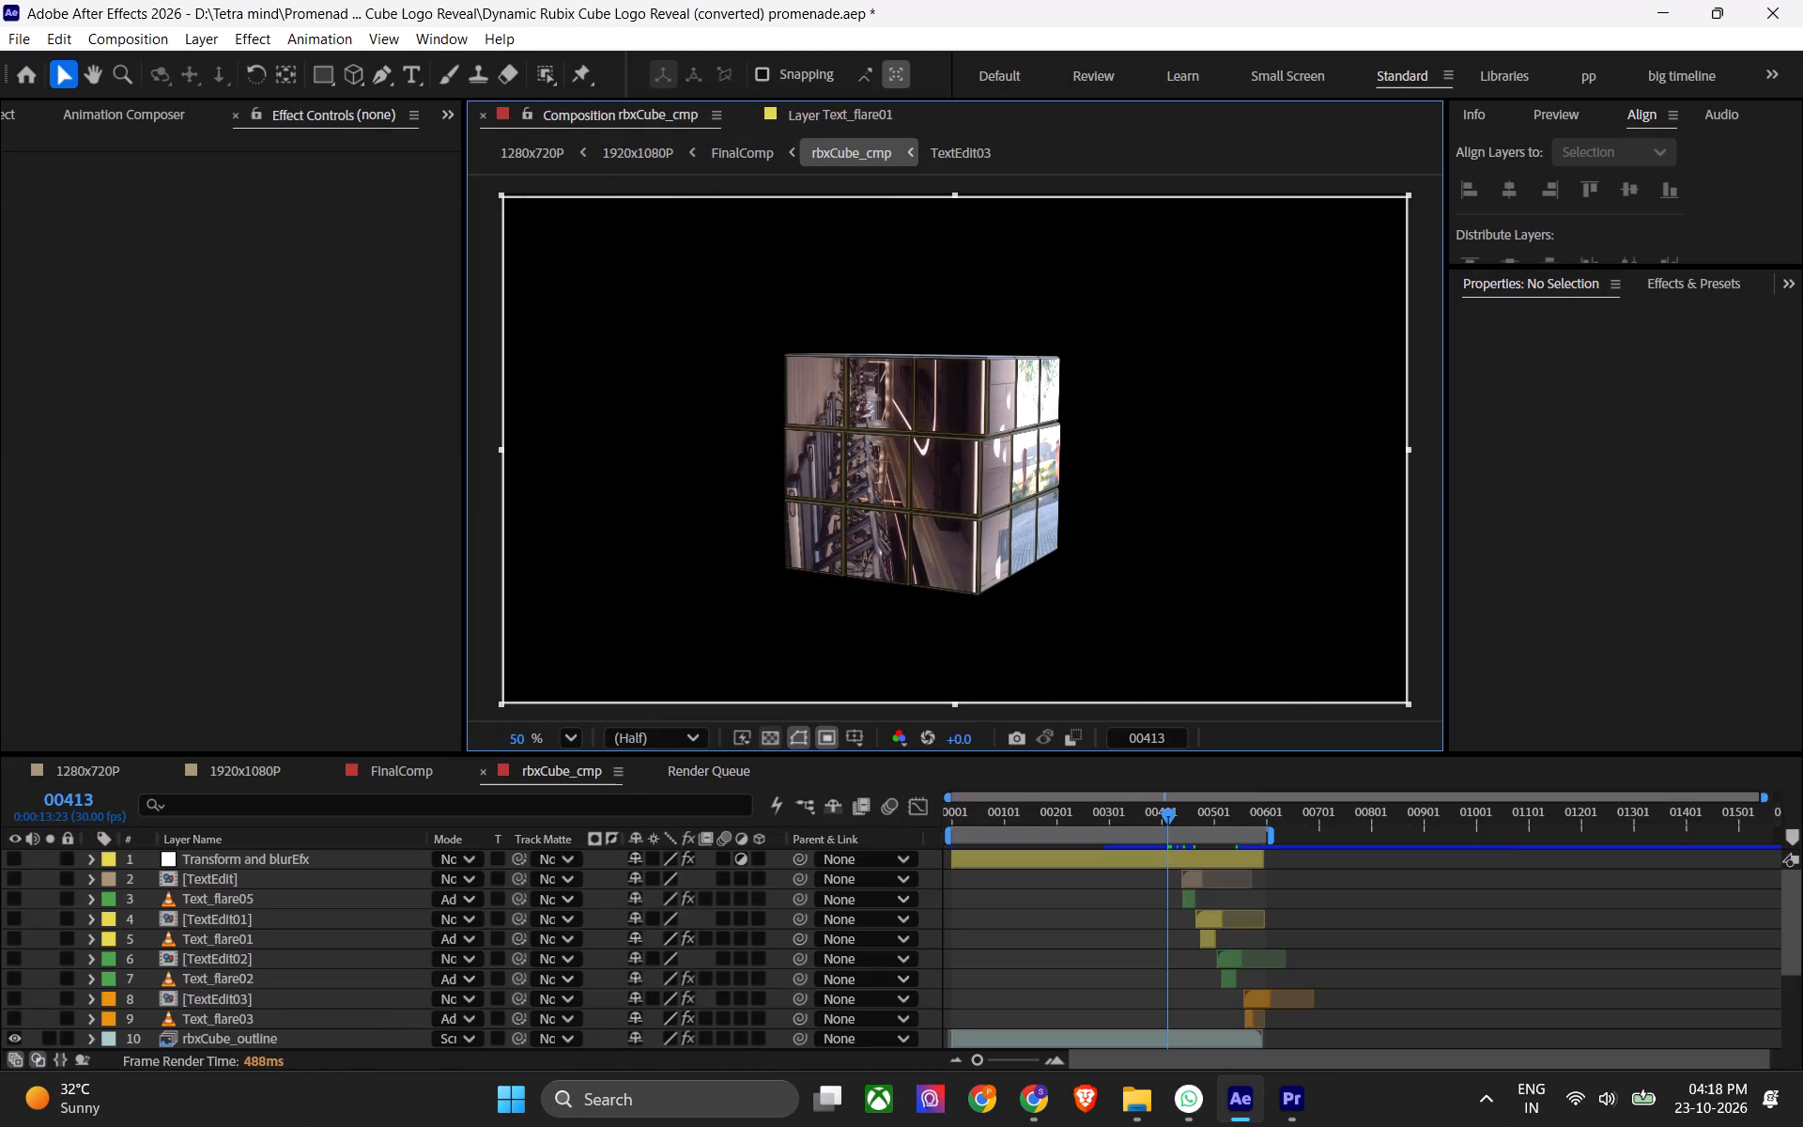
{"action": "left_click", "coordinate": [773, 746]}
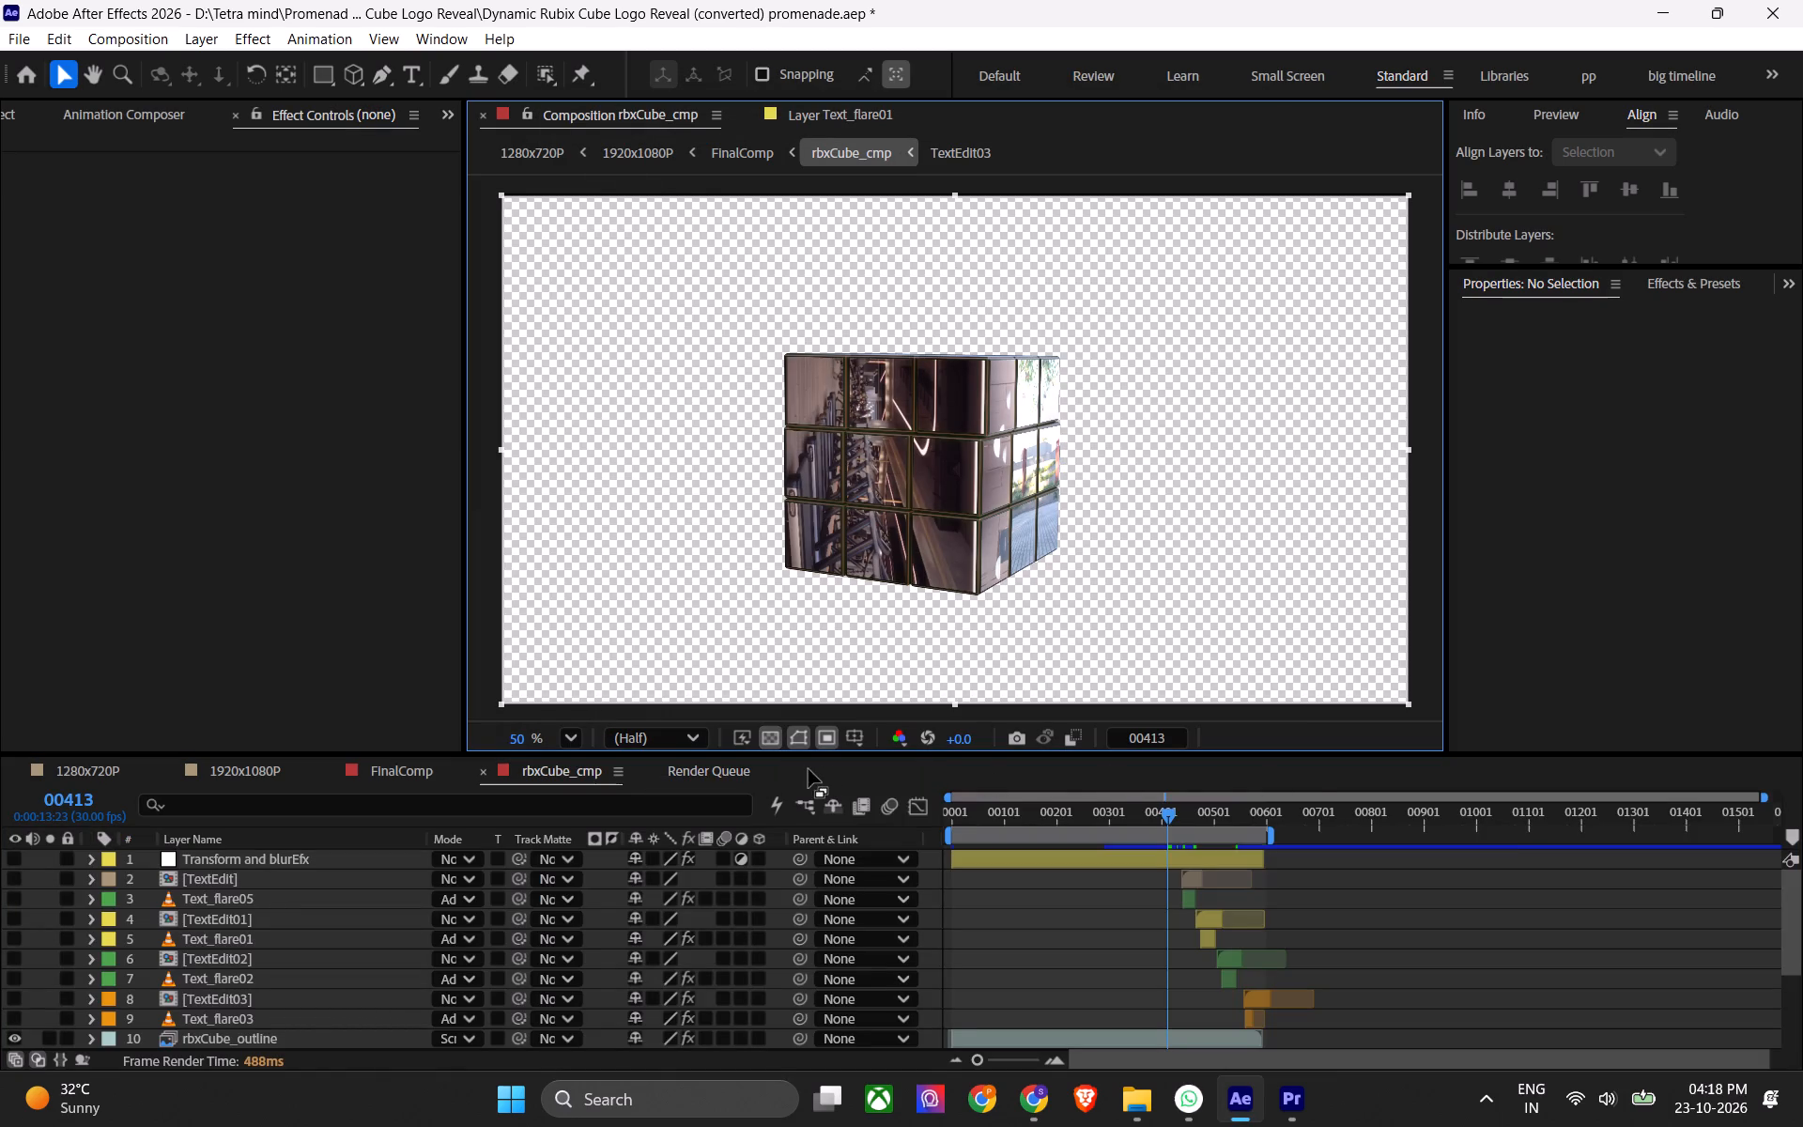
Set the queued rbxCube_cmp render's output module to QuickTime format with RGB + Alpha channels.
{"action": "left_click", "coordinate": [726, 771]}
{"action": "left_click", "coordinate": [353, 915]}
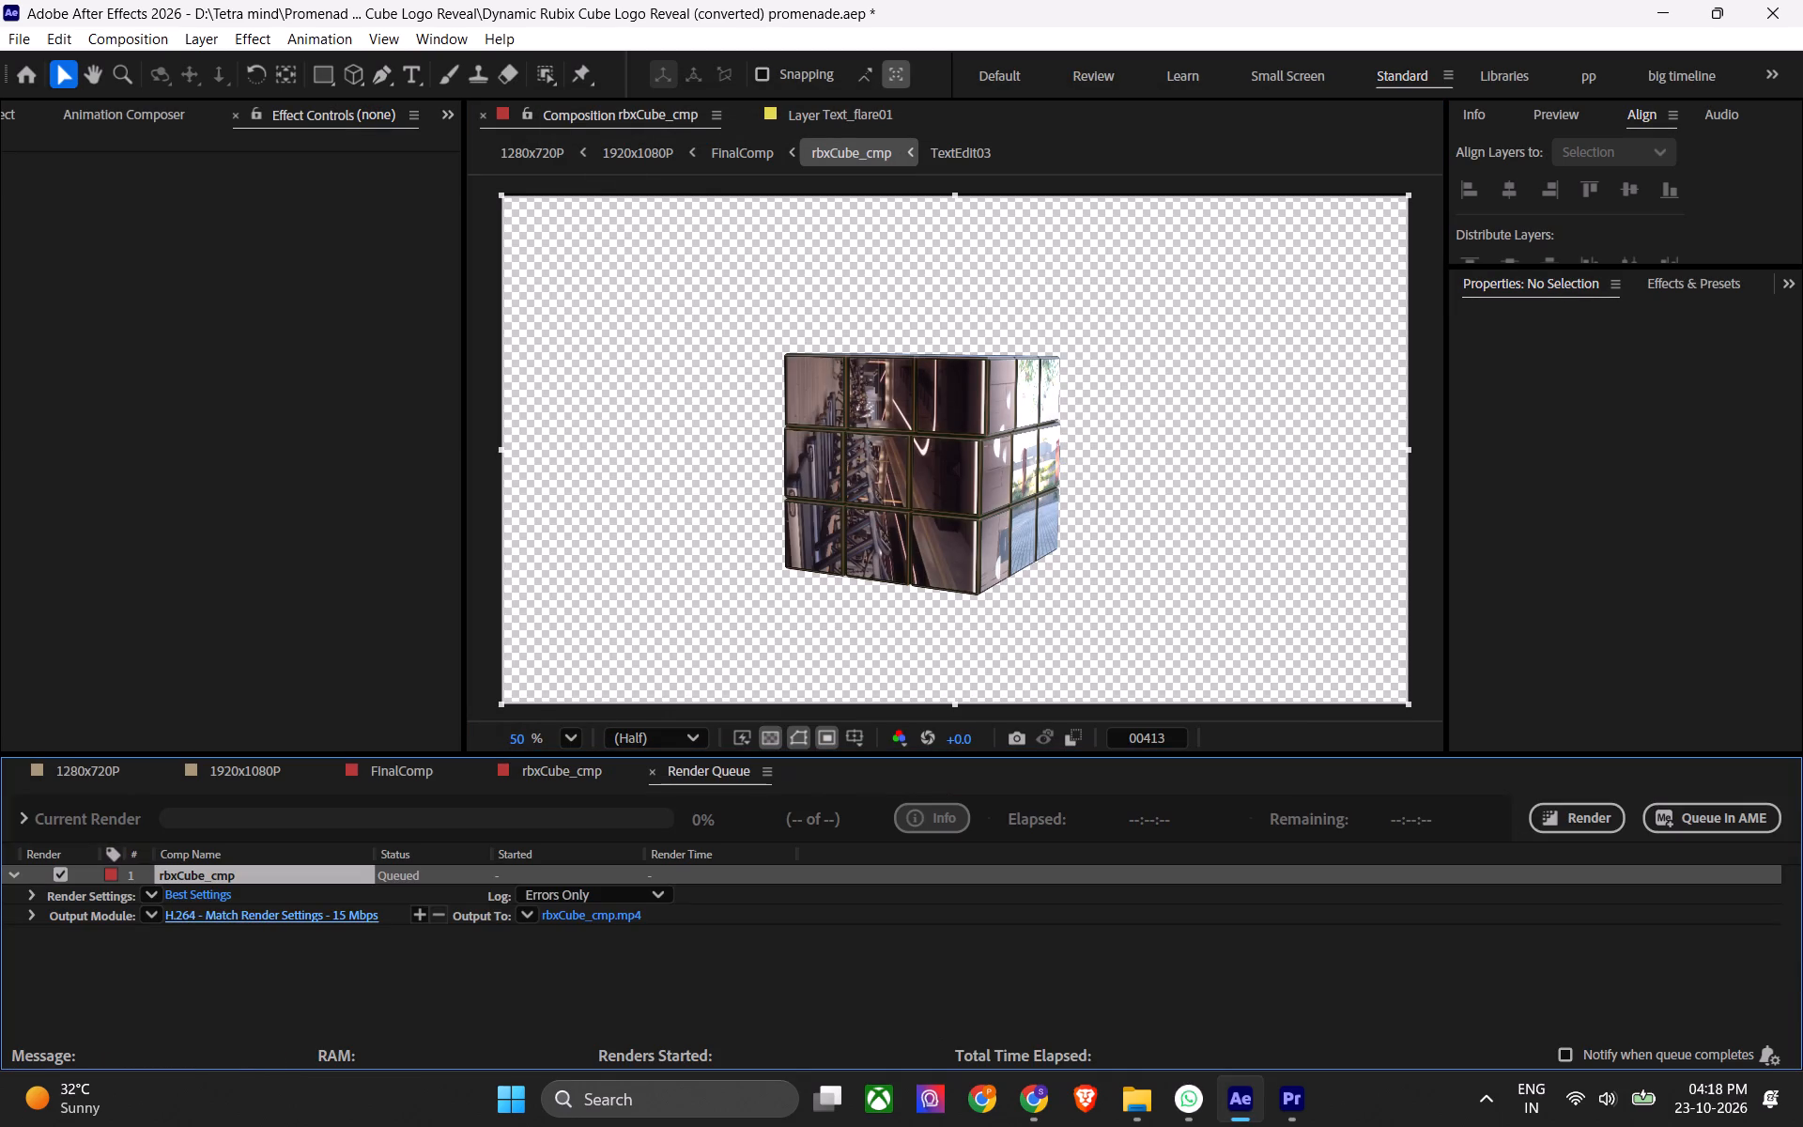
{"action": "left_click", "coordinate": [898, 247]}
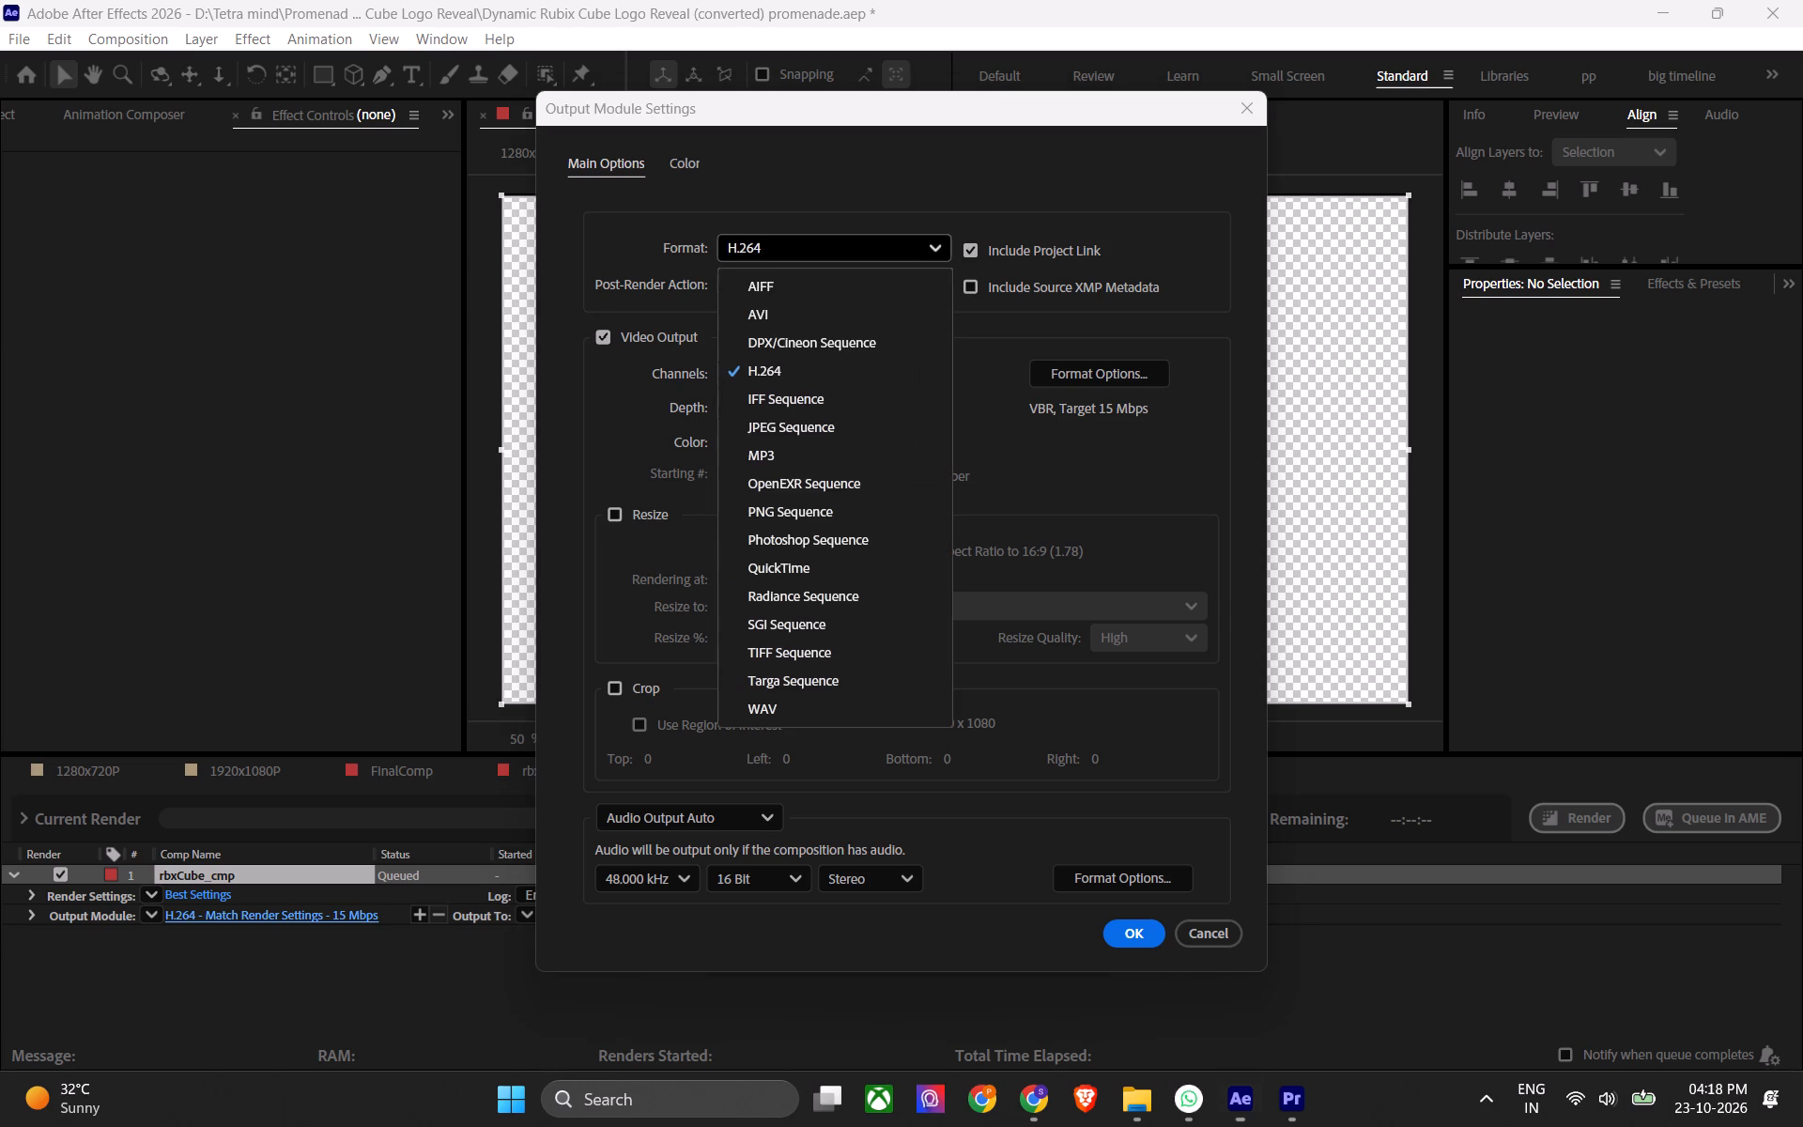
{"action": "left_click", "coordinate": [814, 570]}
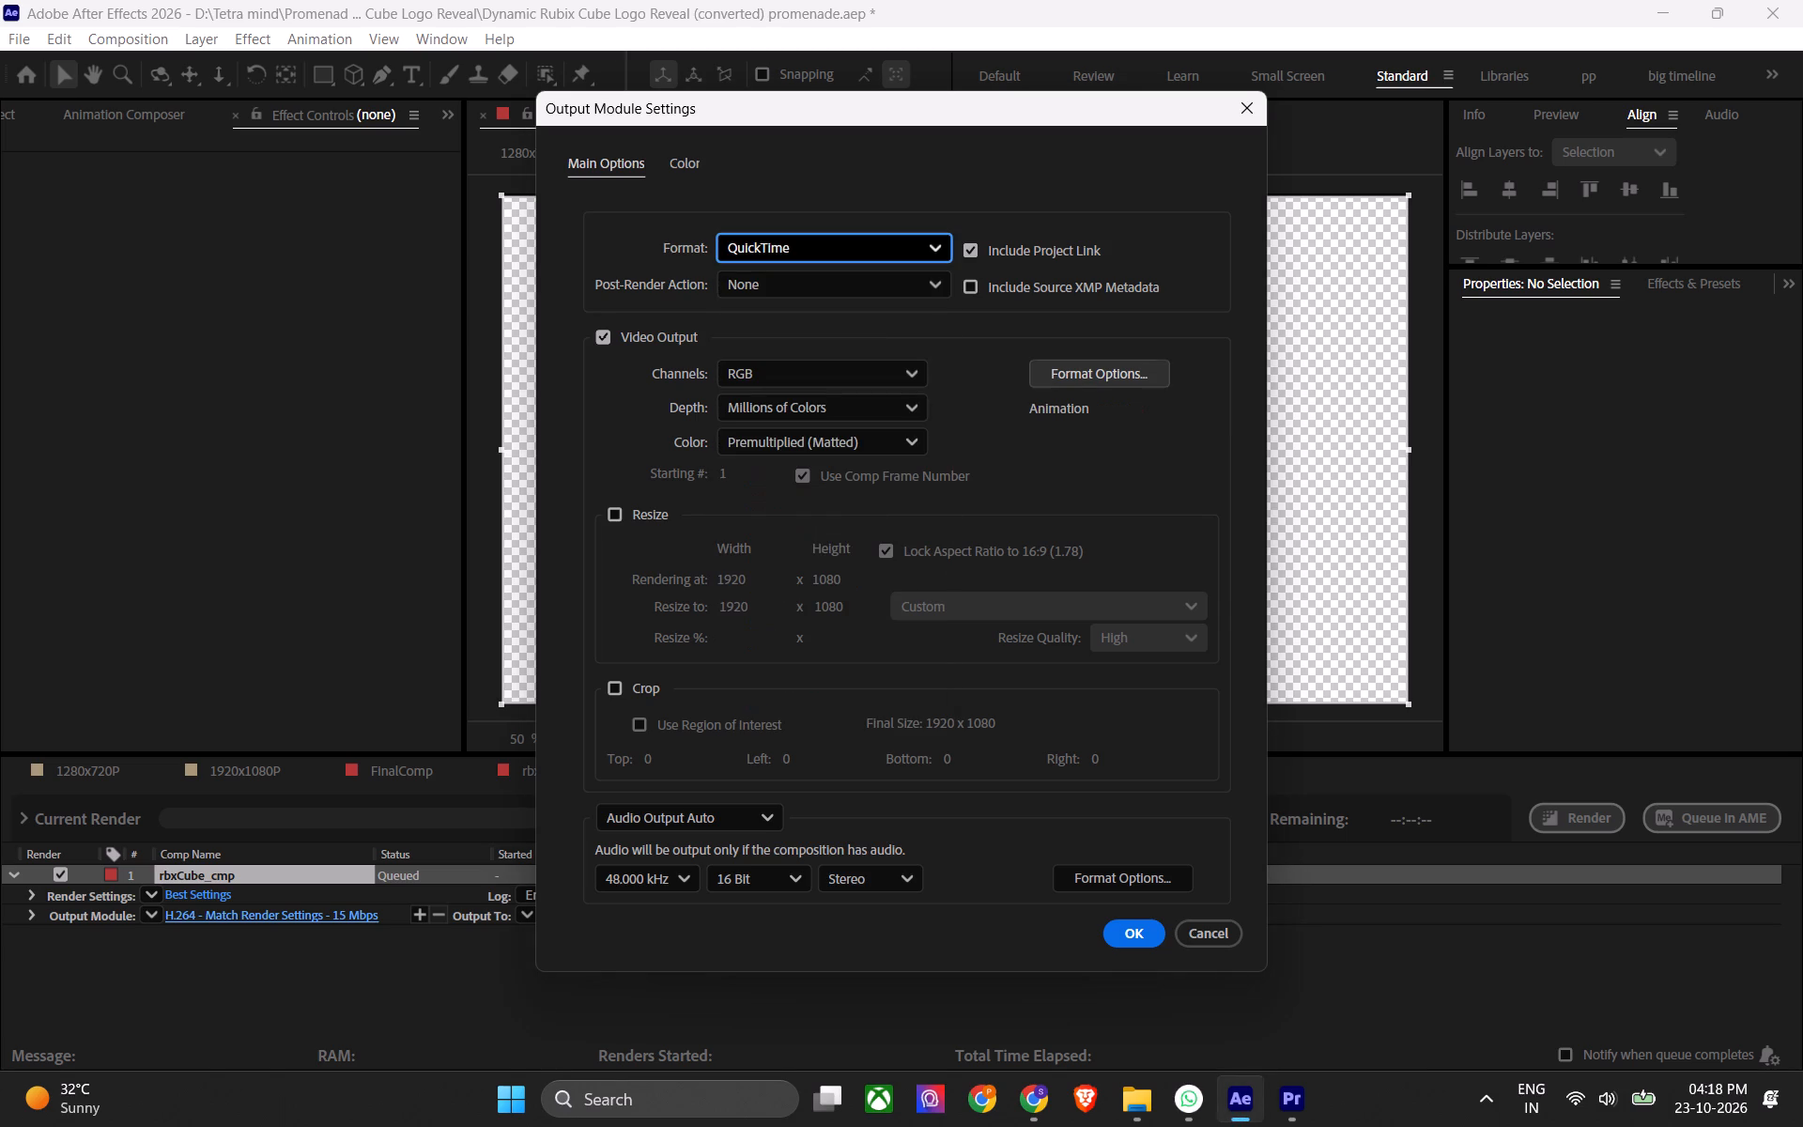
{"action": "left_click", "coordinate": [906, 369]}
{"action": "left_click", "coordinate": [826, 462]}
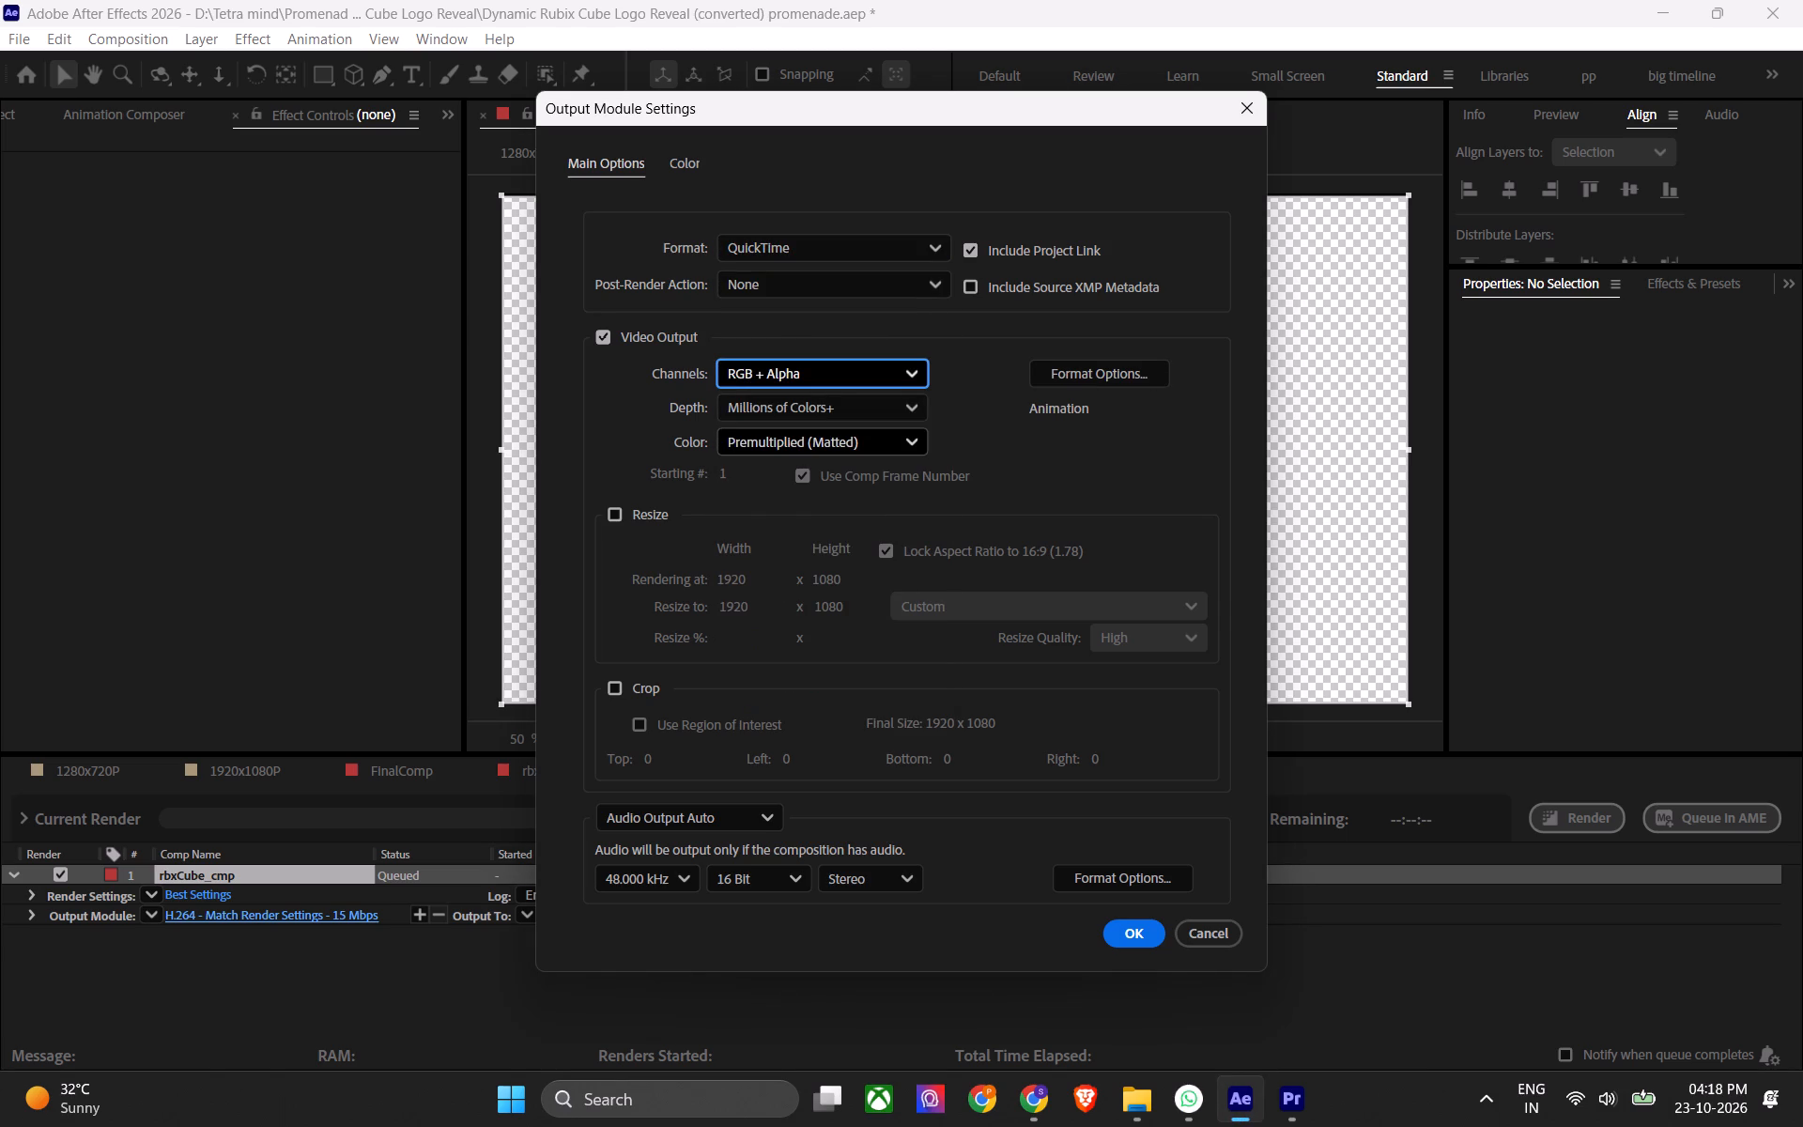
{"action": "left_click", "coordinate": [1110, 928]}
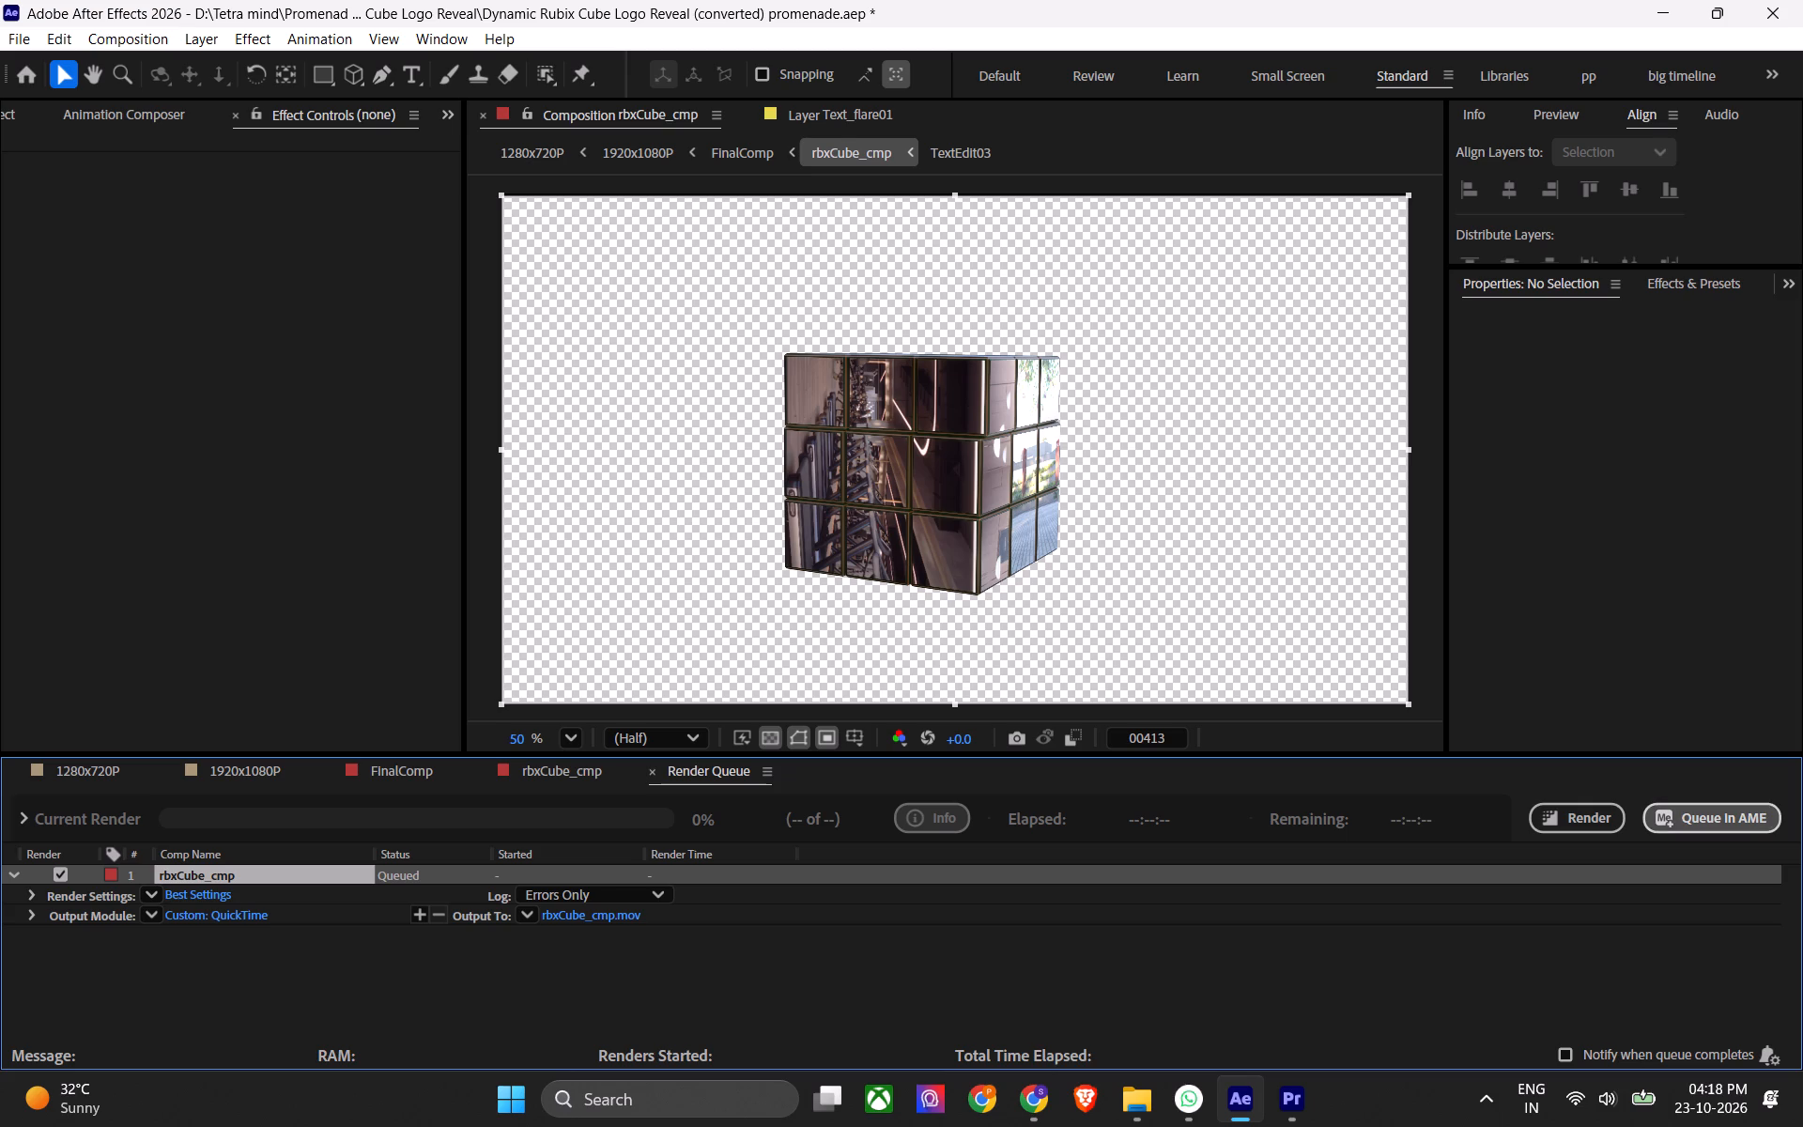
Name the output file rbxCube_cmp_1 in the output folder instead of overwriting the existing movie, and start the render.
{"action": "left_click", "coordinate": [1602, 817]}
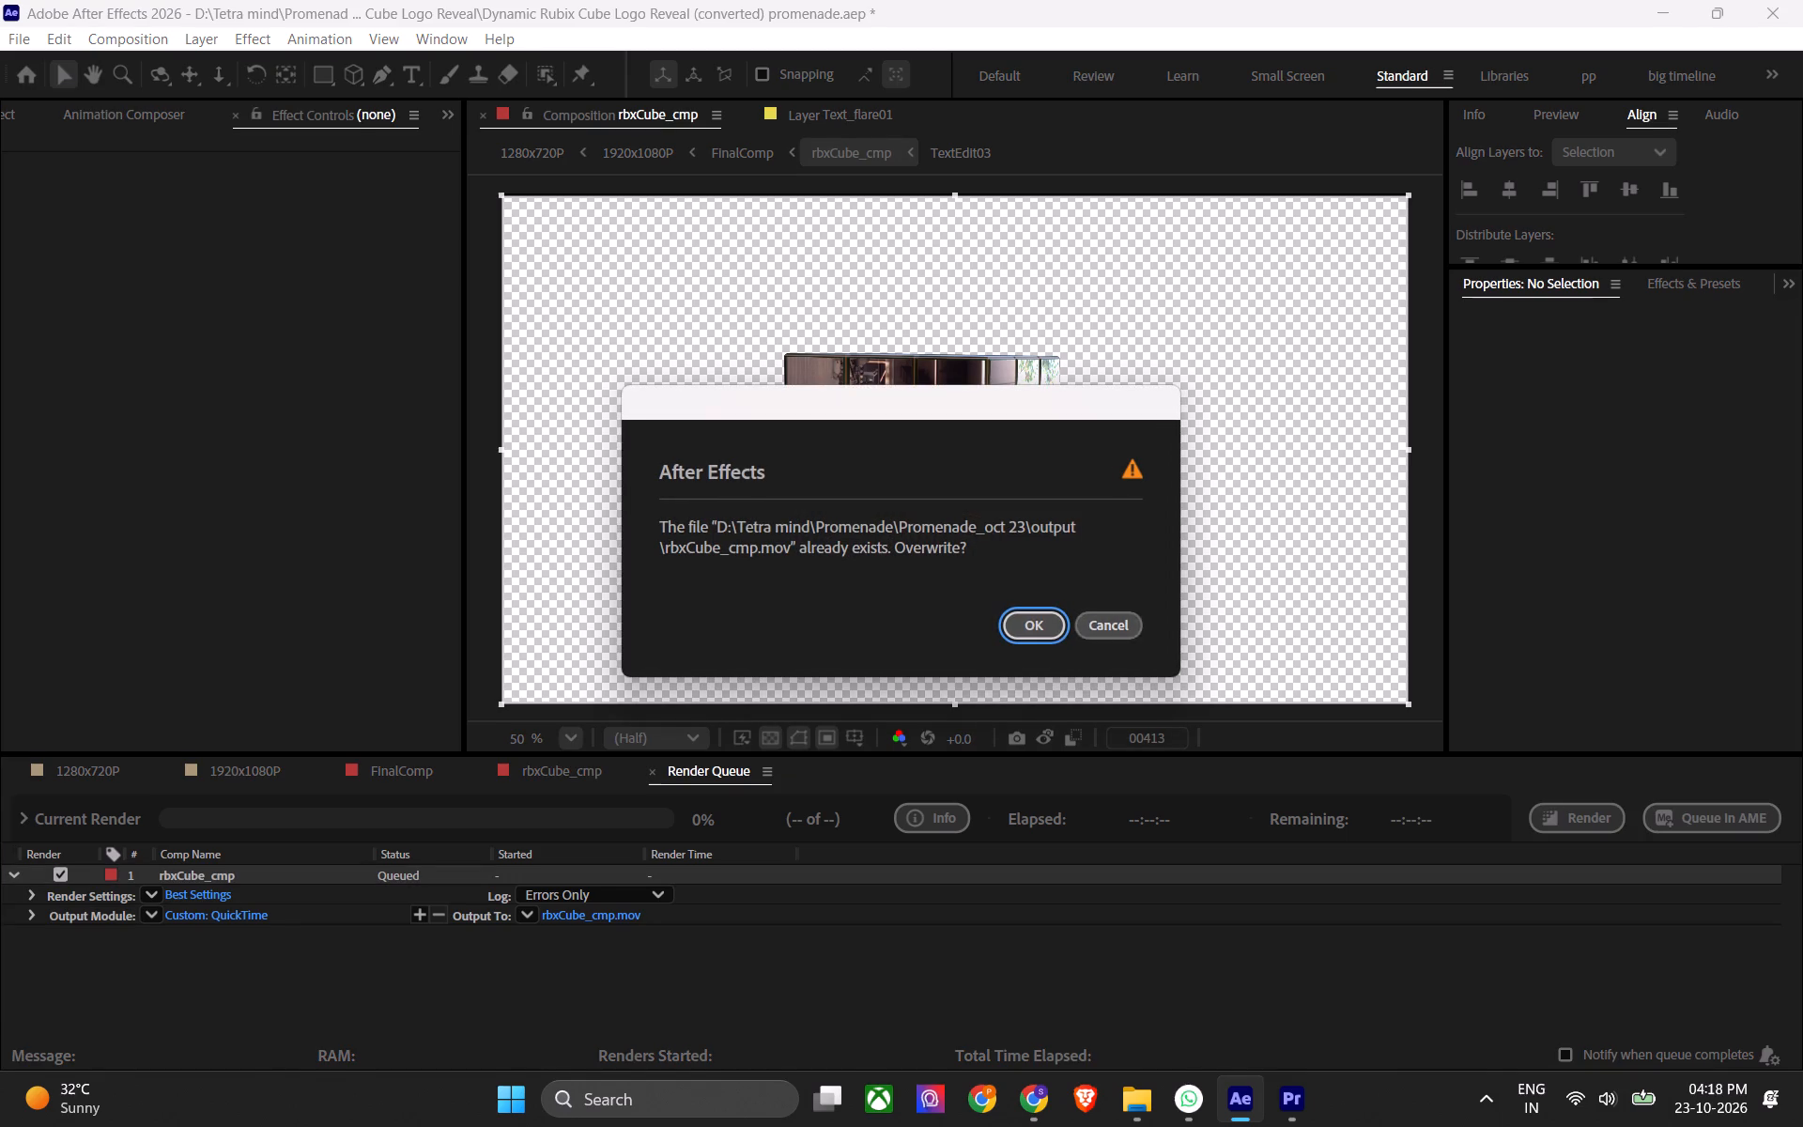
{"action": "left_click", "coordinate": [1103, 632]}
{"action": "left_click", "coordinate": [621, 915]}
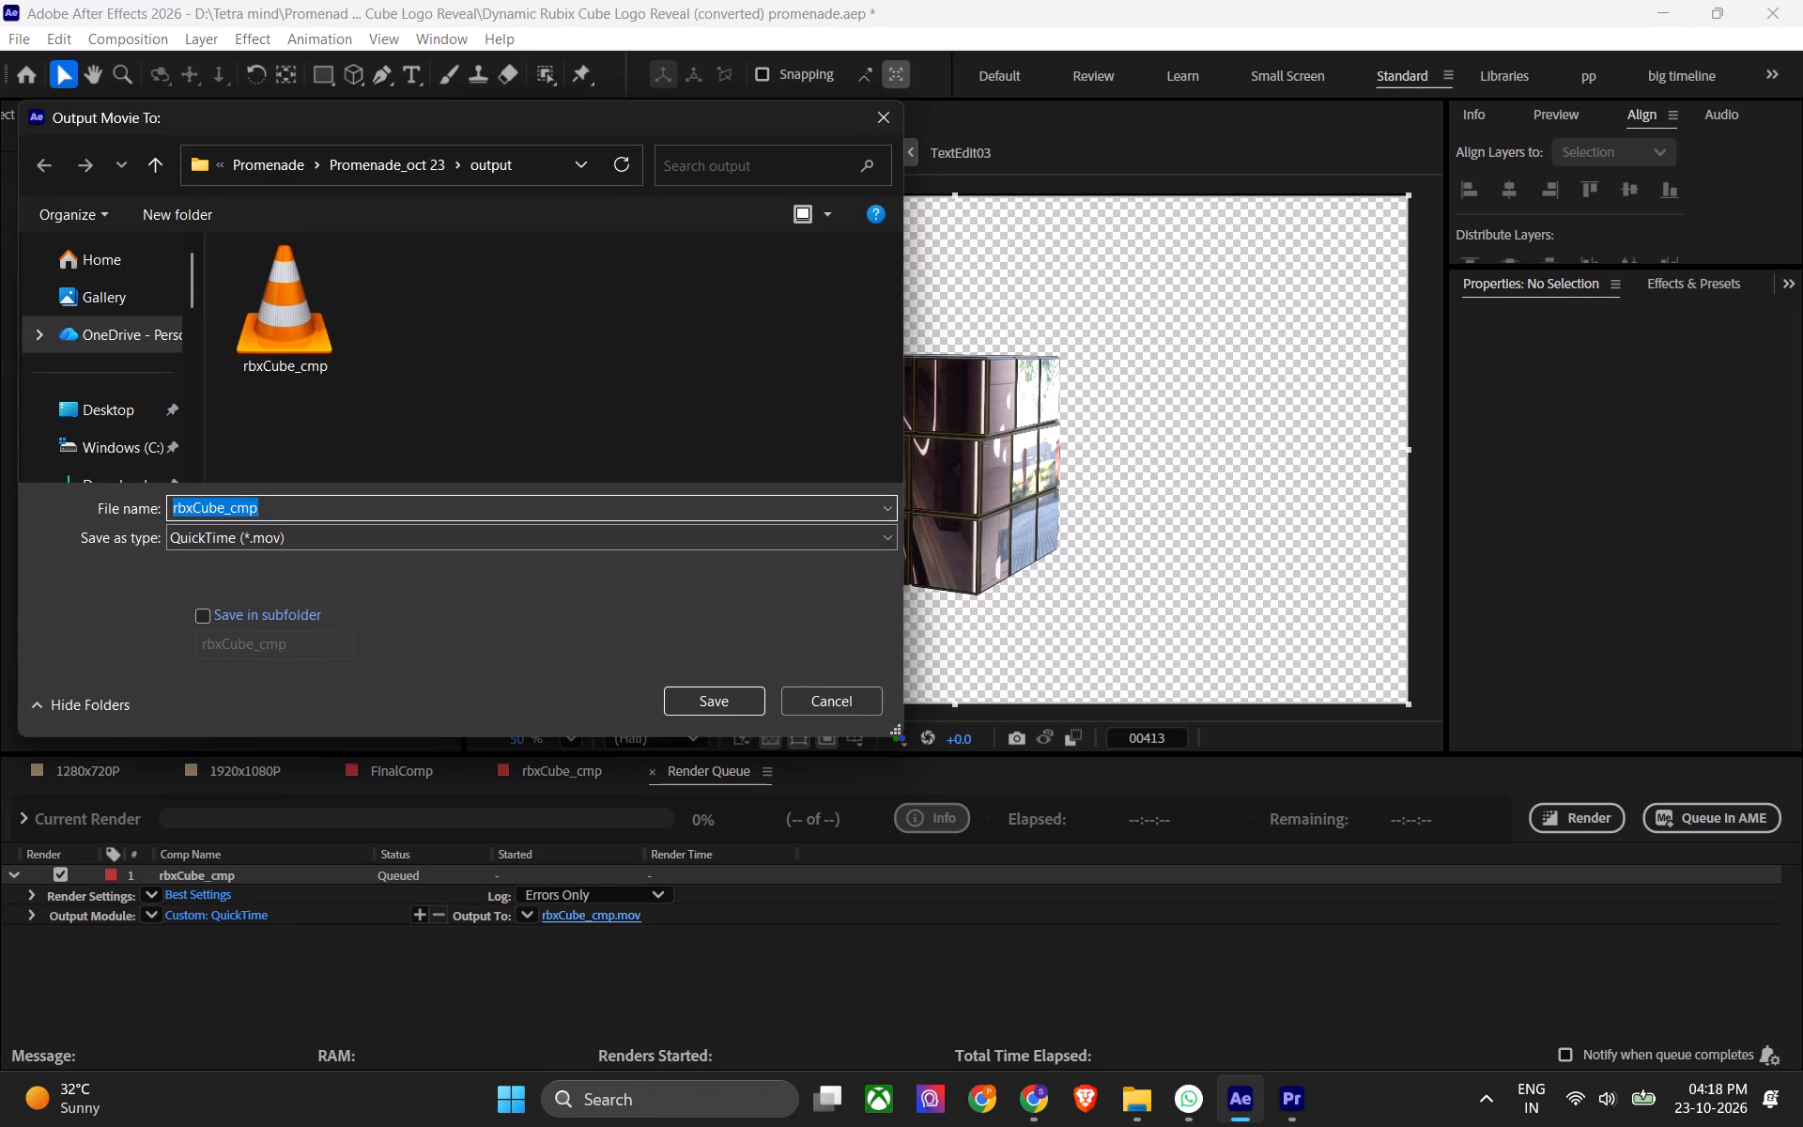
{"action": "left_click", "coordinate": [279, 510]}
{"action": "key", "text": "shift+underscore"}
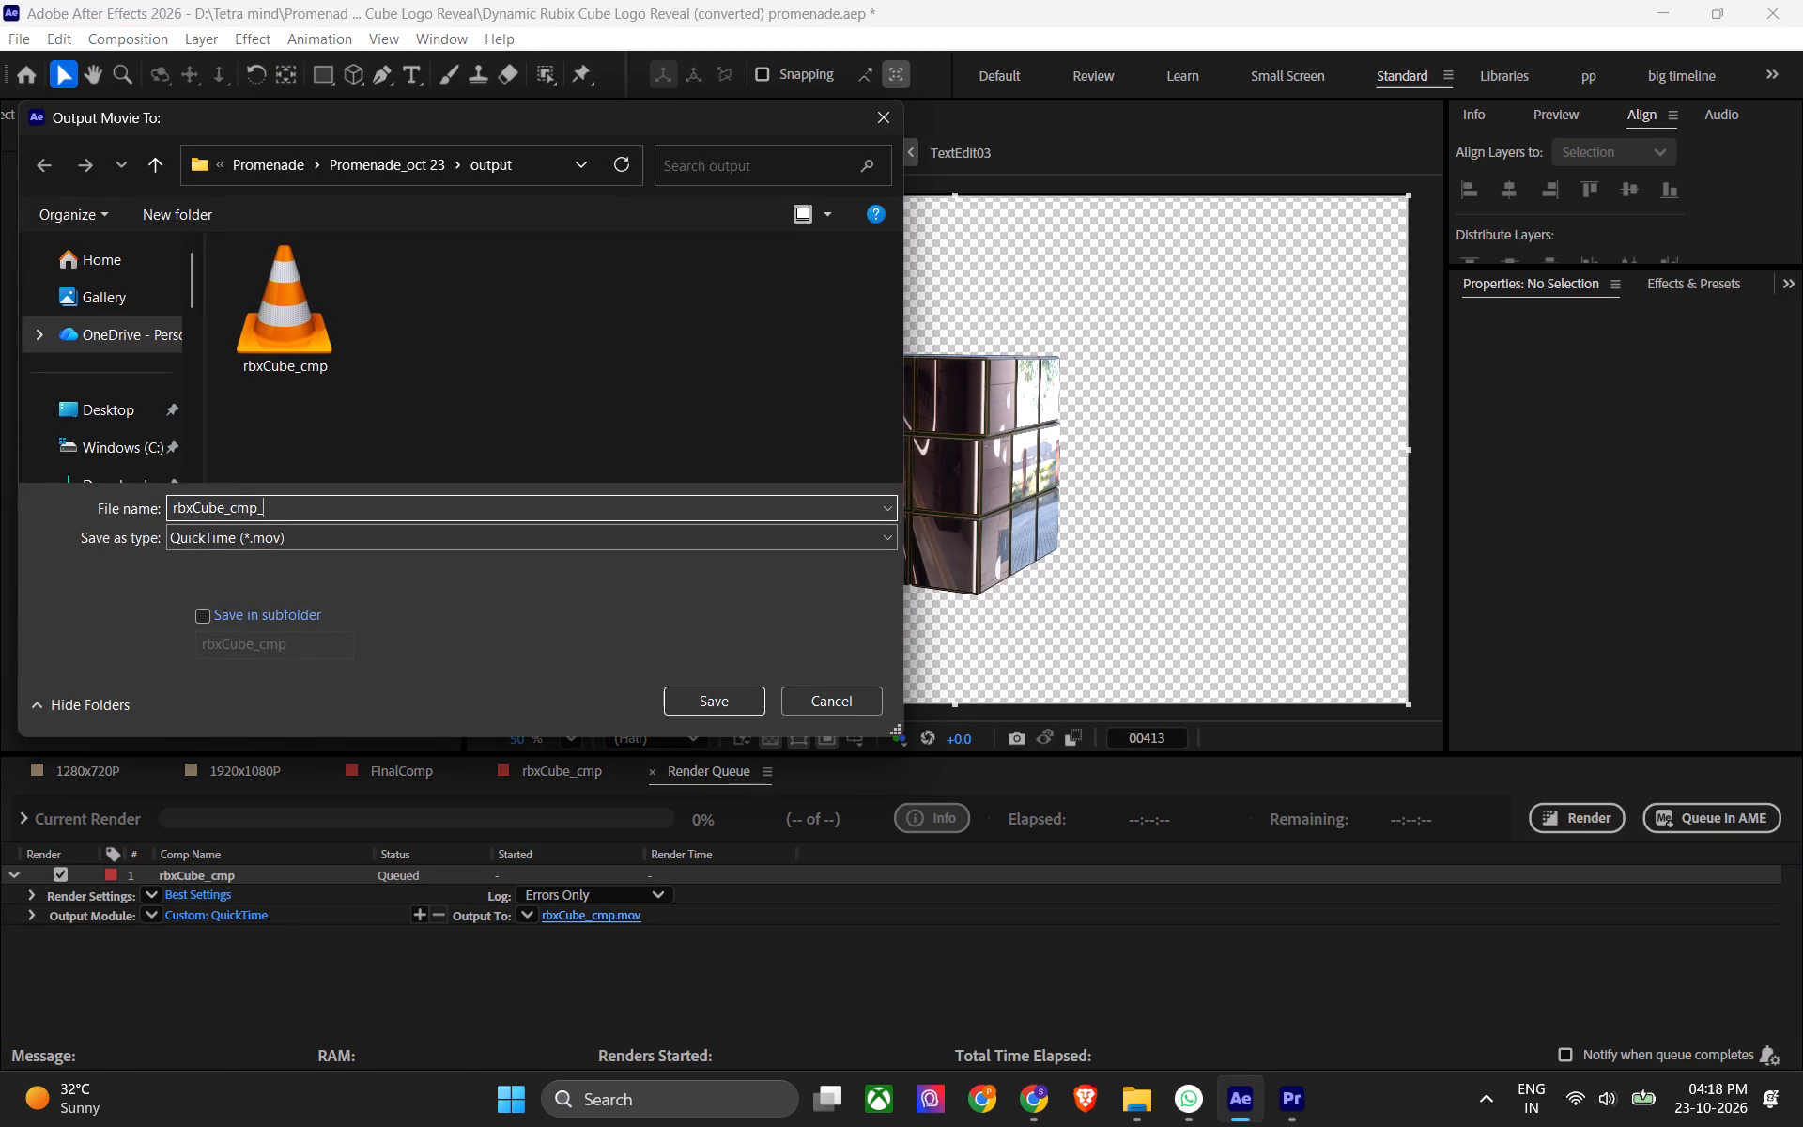
{"action": "key", "text": "1"}
{"action": "left_click", "coordinate": [700, 692]}
{"action": "left_click", "coordinate": [1570, 809]}
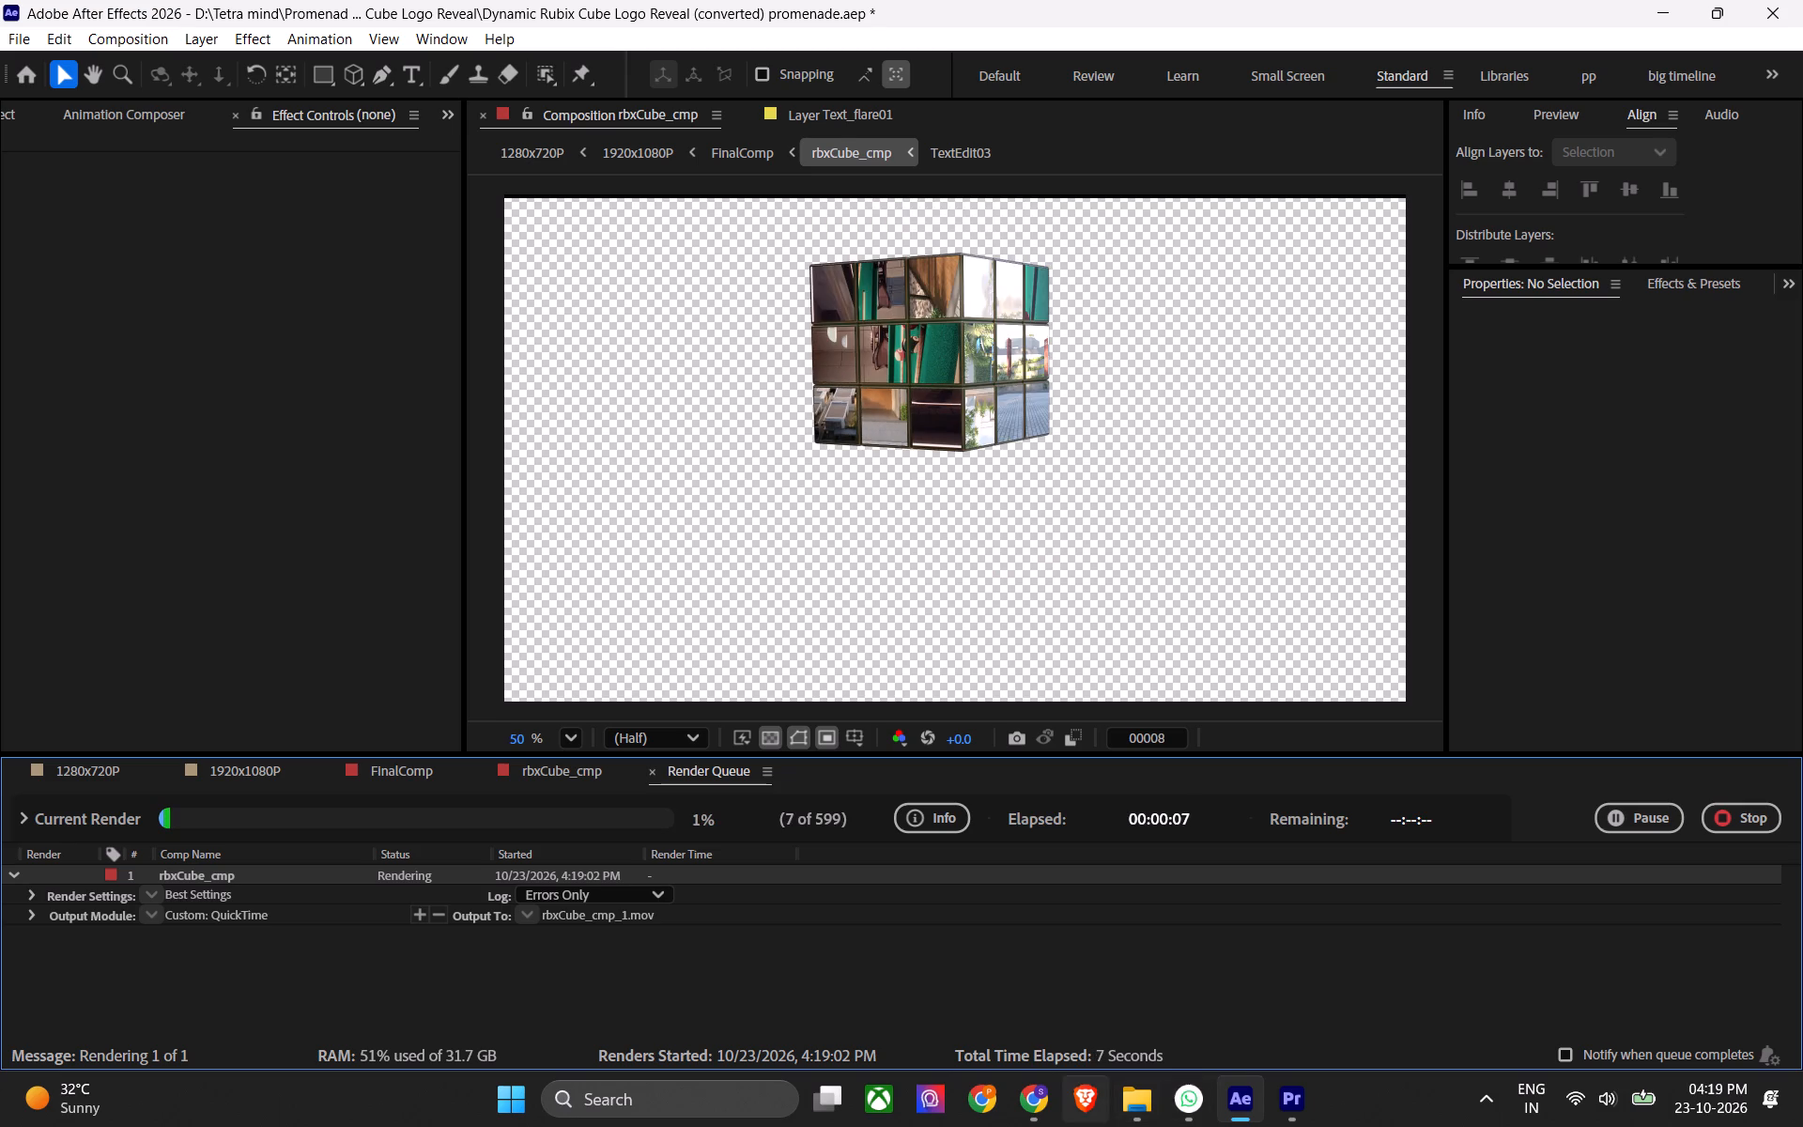
Switch to Google Chrome and close its window.
{"action": "left_click", "coordinate": [1044, 1107]}
{"action": "left_click", "coordinate": [1802, 0]}
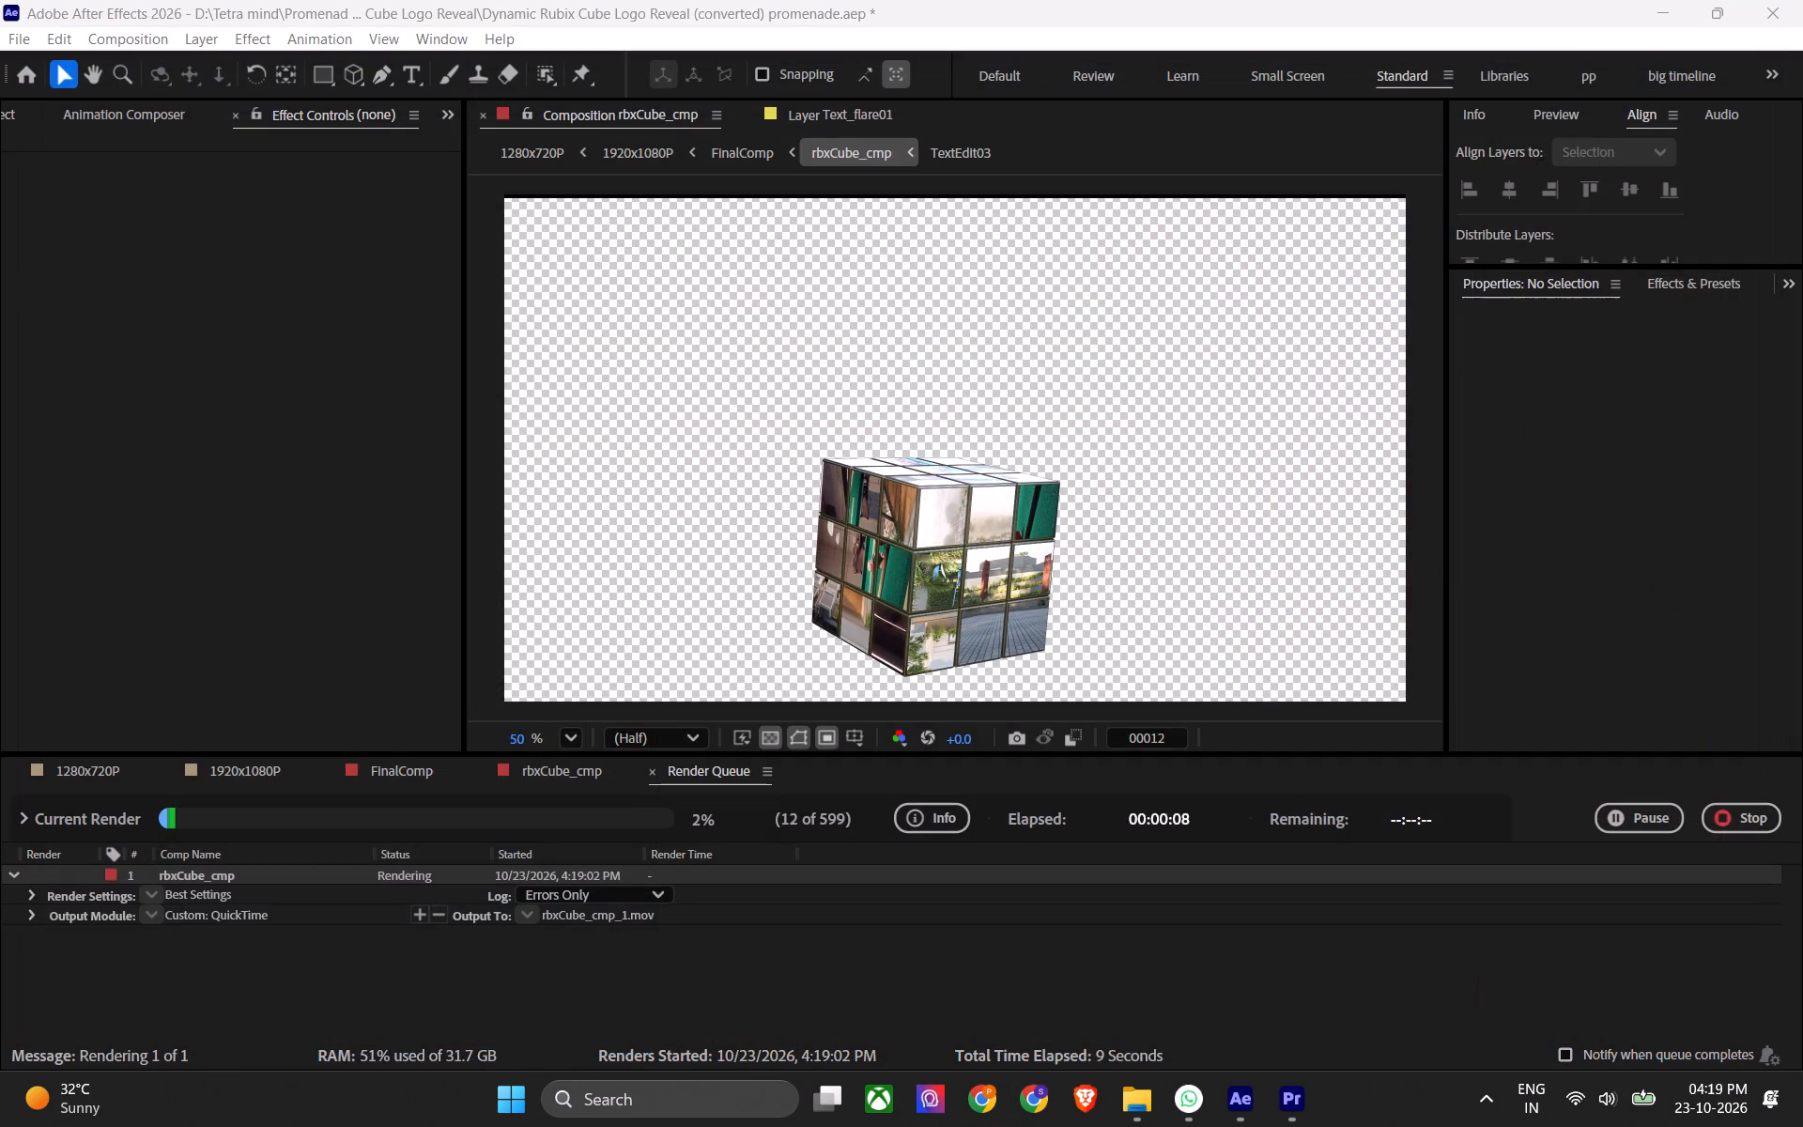